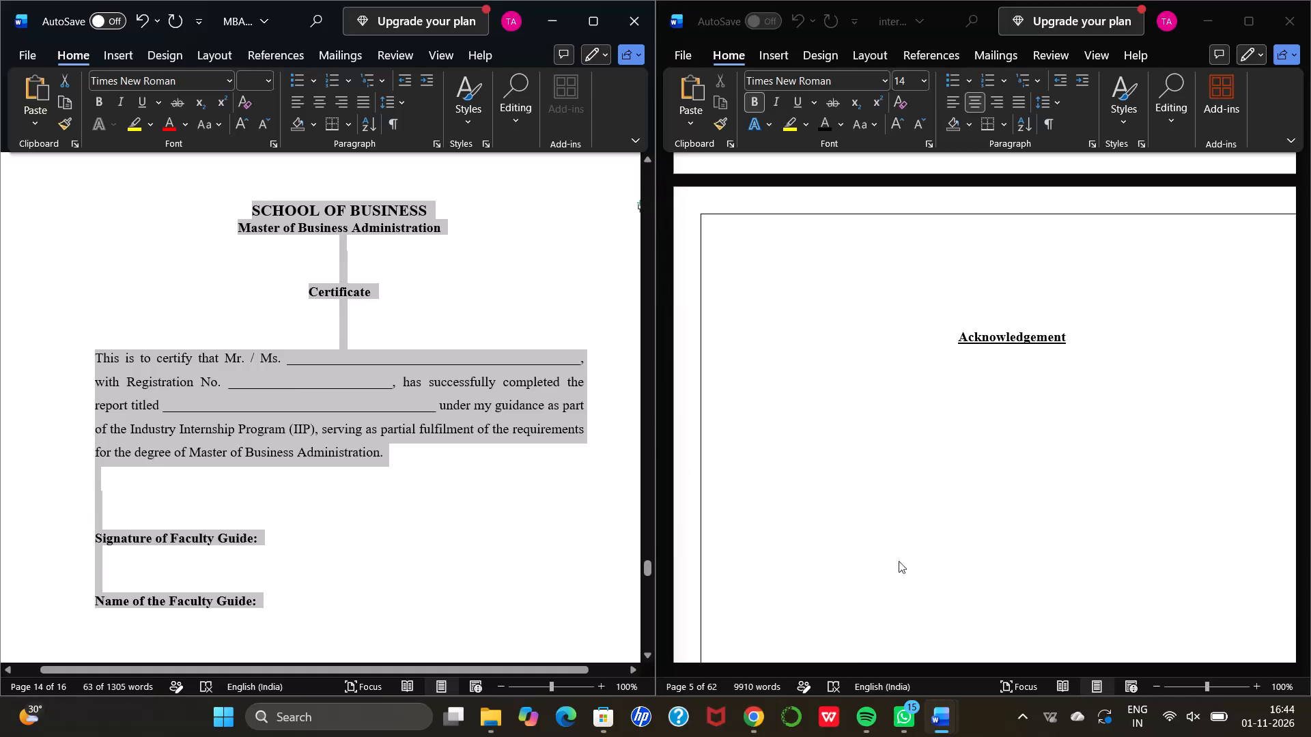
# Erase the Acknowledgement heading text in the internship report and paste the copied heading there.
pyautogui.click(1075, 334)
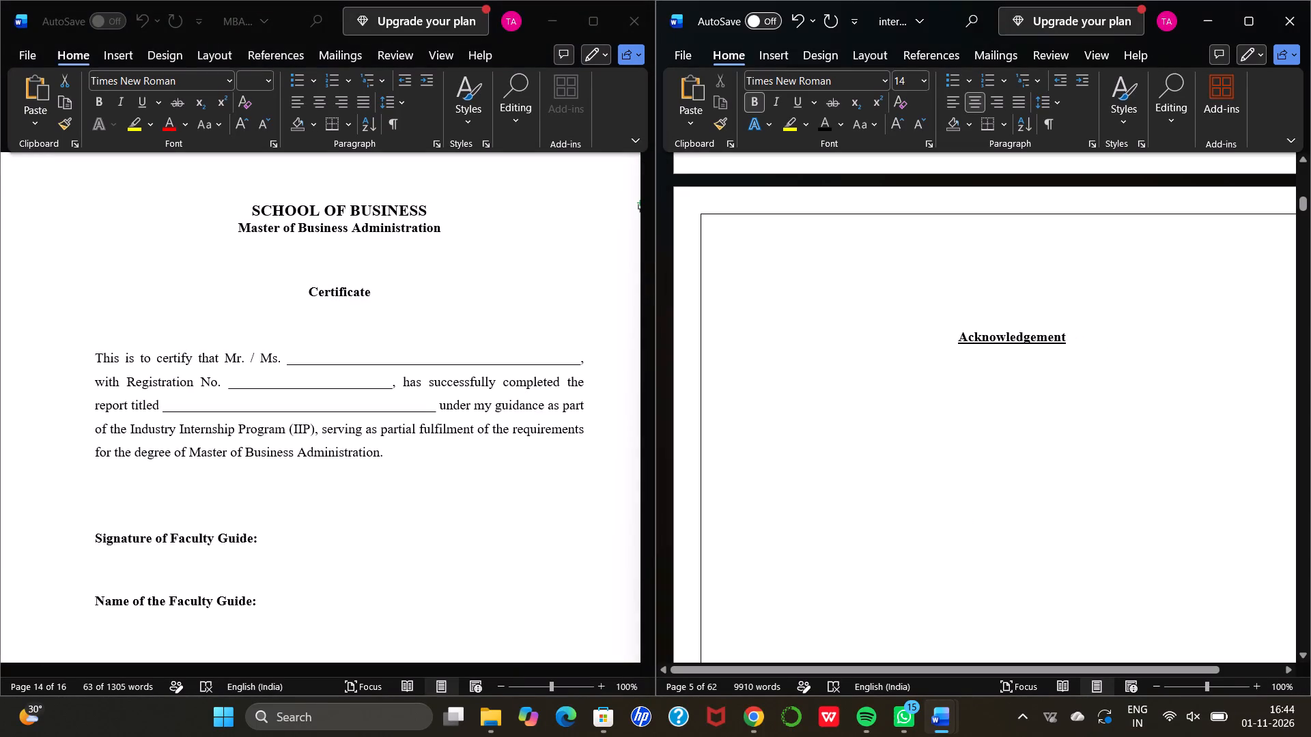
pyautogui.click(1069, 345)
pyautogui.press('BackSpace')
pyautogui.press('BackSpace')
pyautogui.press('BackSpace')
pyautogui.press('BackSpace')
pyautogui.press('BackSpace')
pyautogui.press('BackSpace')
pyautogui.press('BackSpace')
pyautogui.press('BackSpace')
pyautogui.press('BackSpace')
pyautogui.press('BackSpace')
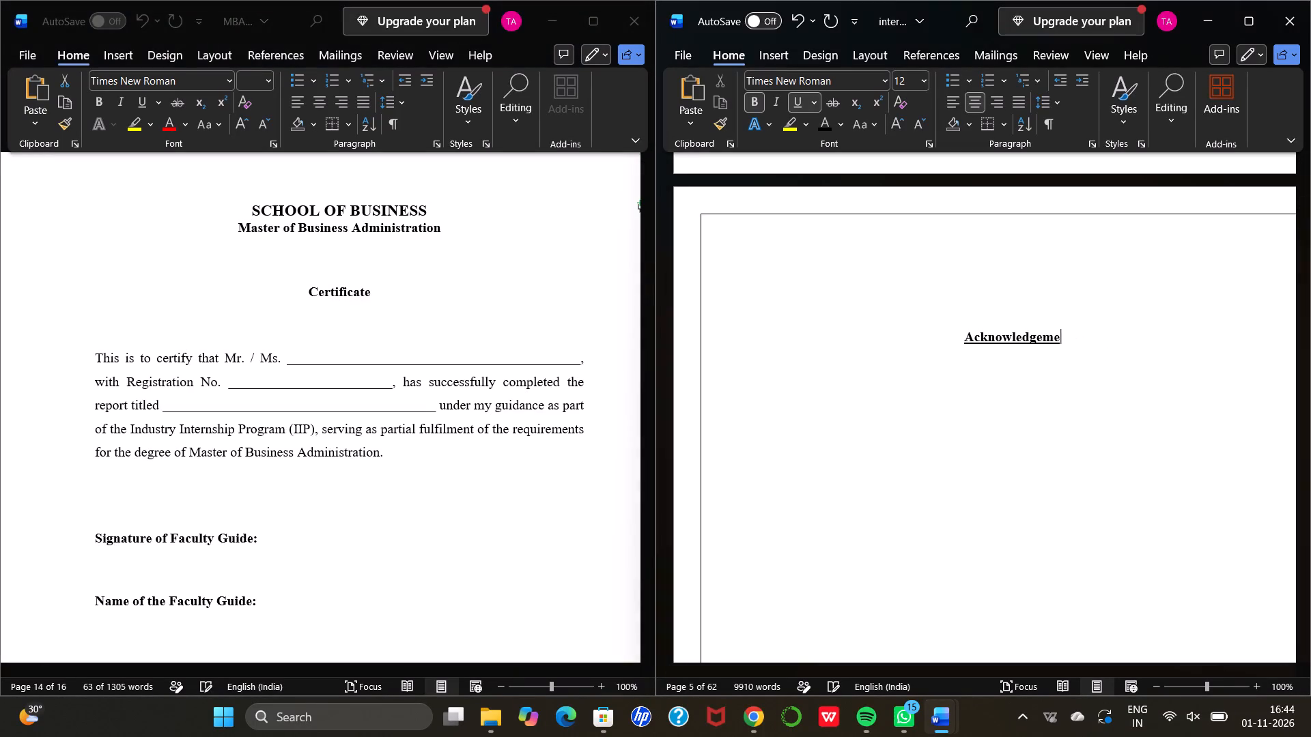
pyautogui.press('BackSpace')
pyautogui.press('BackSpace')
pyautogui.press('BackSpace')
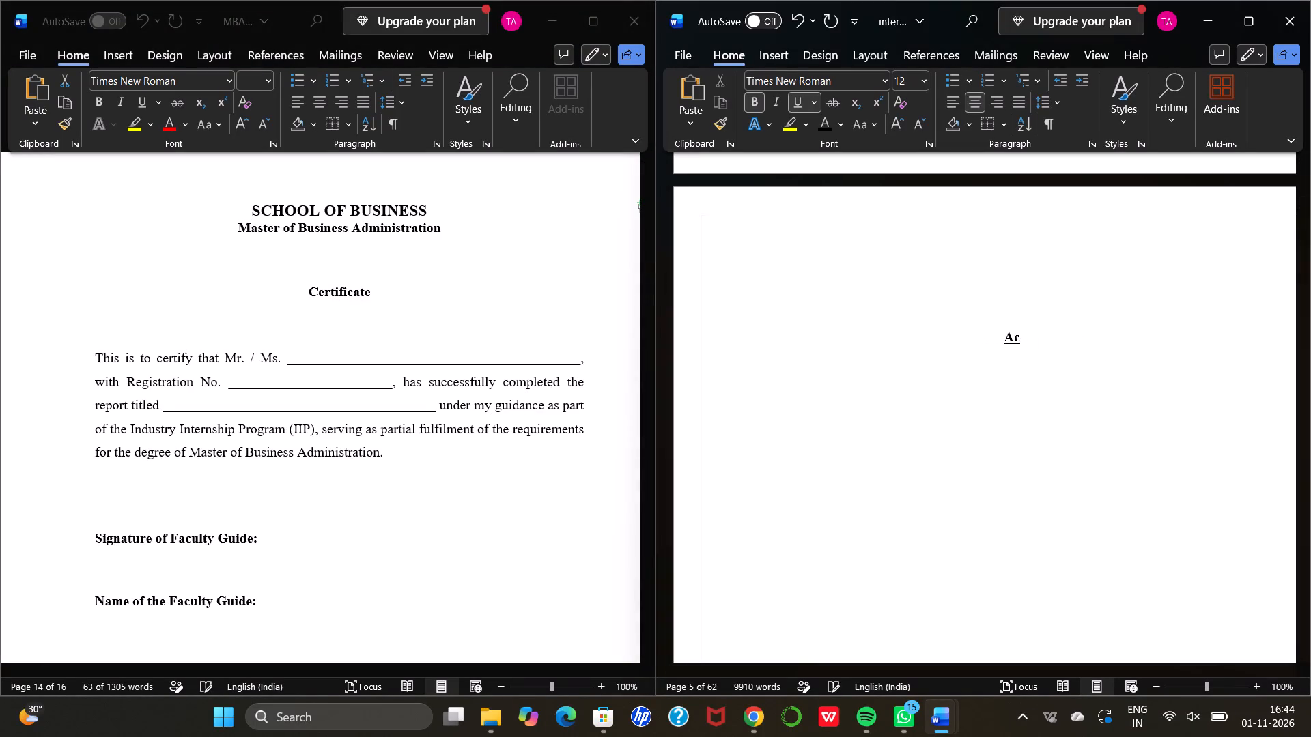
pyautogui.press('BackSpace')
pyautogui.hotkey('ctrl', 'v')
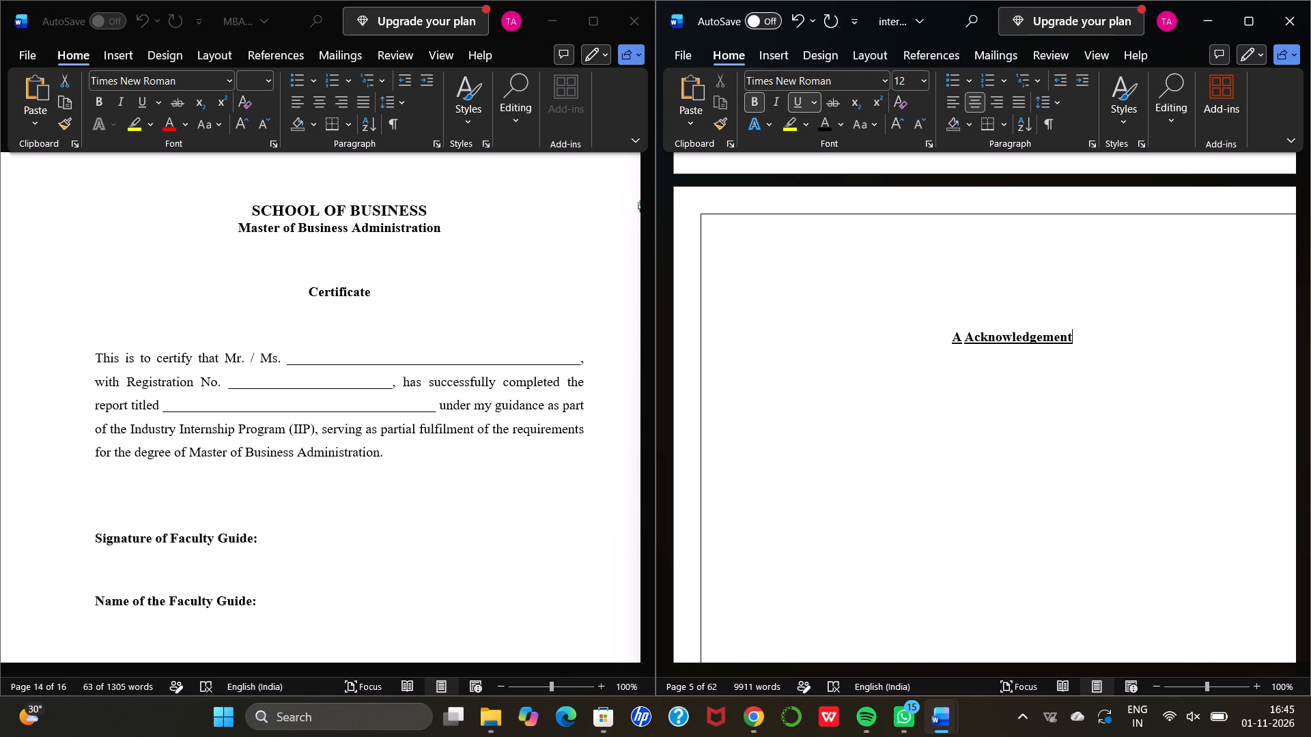
# Erase most of the pasted heading text and paste the copied Acknowledgement heading again on the same line.
pyautogui.press('BackSpace')
pyautogui.press('BackSpace')
pyautogui.press('BackSpace')
pyautogui.press('BackSpace')
pyautogui.press('BackSpace')
pyautogui.press('BackSpace')
pyautogui.press('BackSpace')
pyautogui.press('BackSpace')
pyautogui.press('BackSpace')
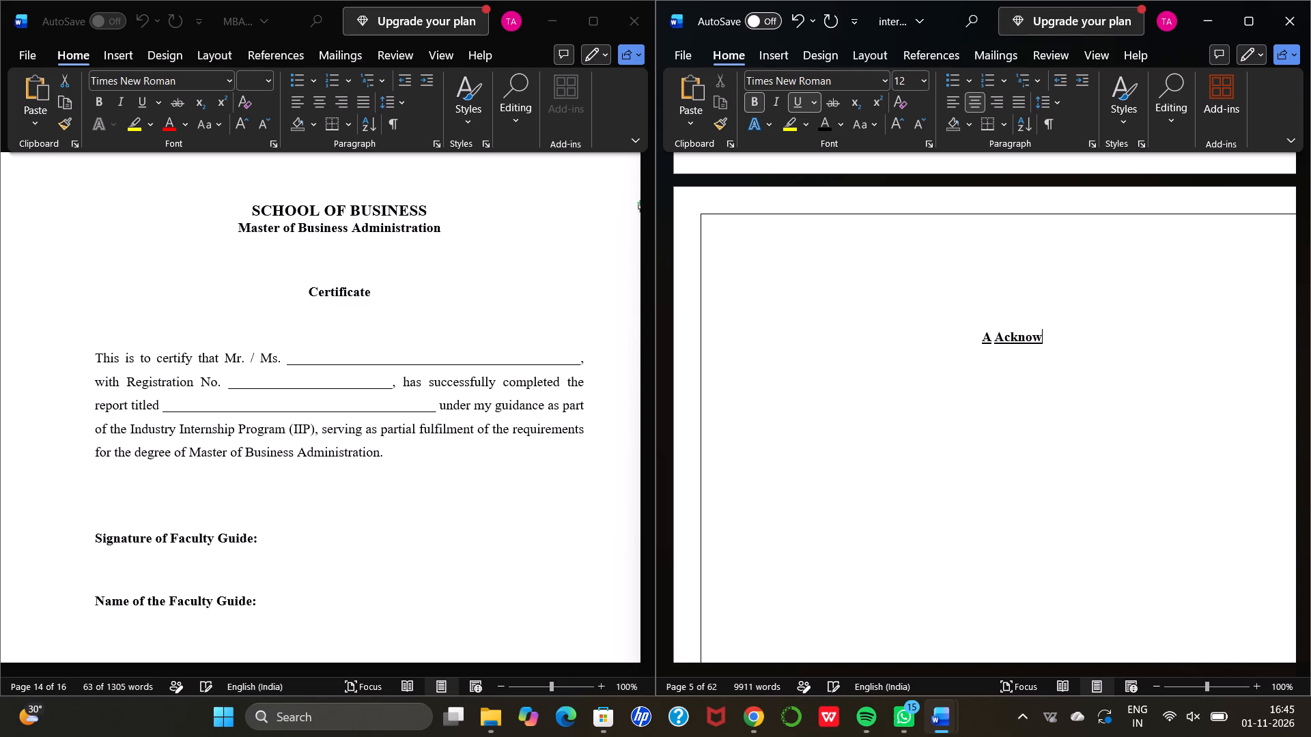
pyautogui.press('BackSpace')
pyautogui.press('BackSpace')
pyautogui.press('BackSpace')
pyautogui.click(998, 290)
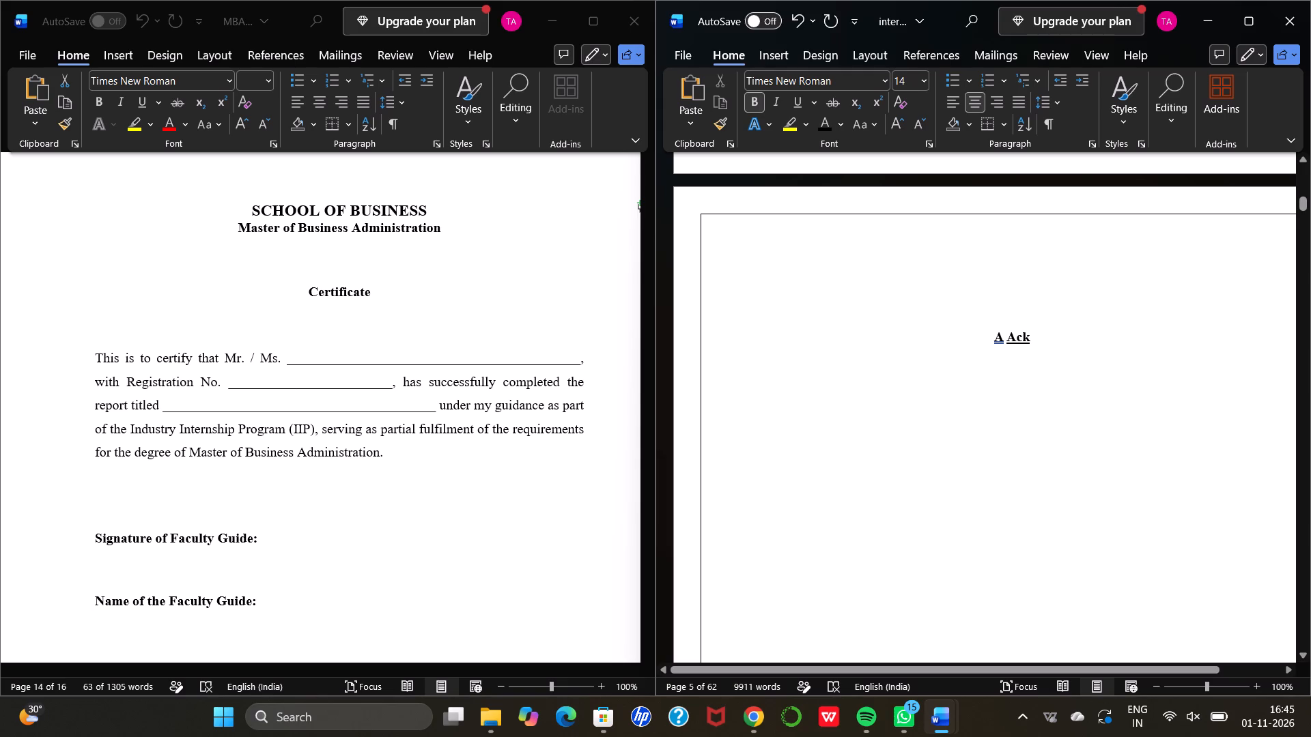
pyautogui.click(1041, 338)
pyautogui.hotkey('ctrl', 'v')
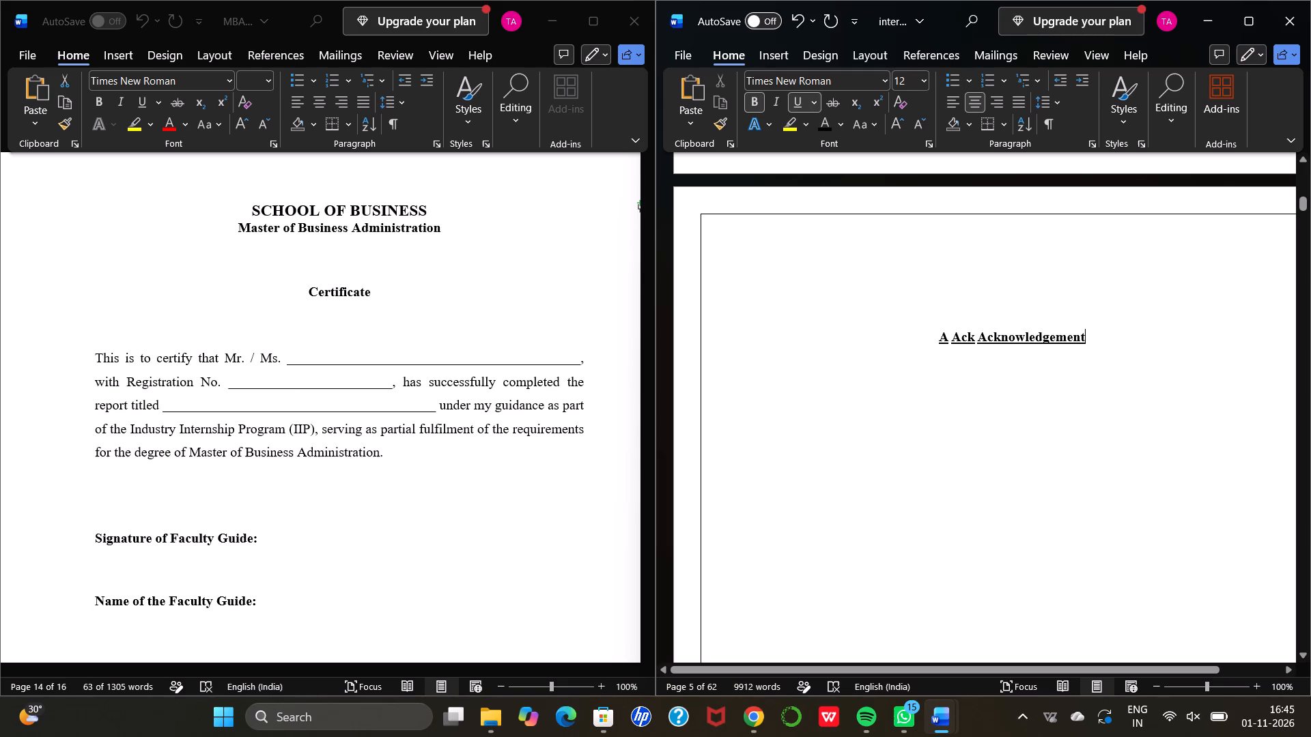
# Remove the underline from the whole Acknowledgement heading line.
pyautogui.click(953, 267)
pyautogui.moveTo(1089, 346); pyautogui.dragTo(927, 339)
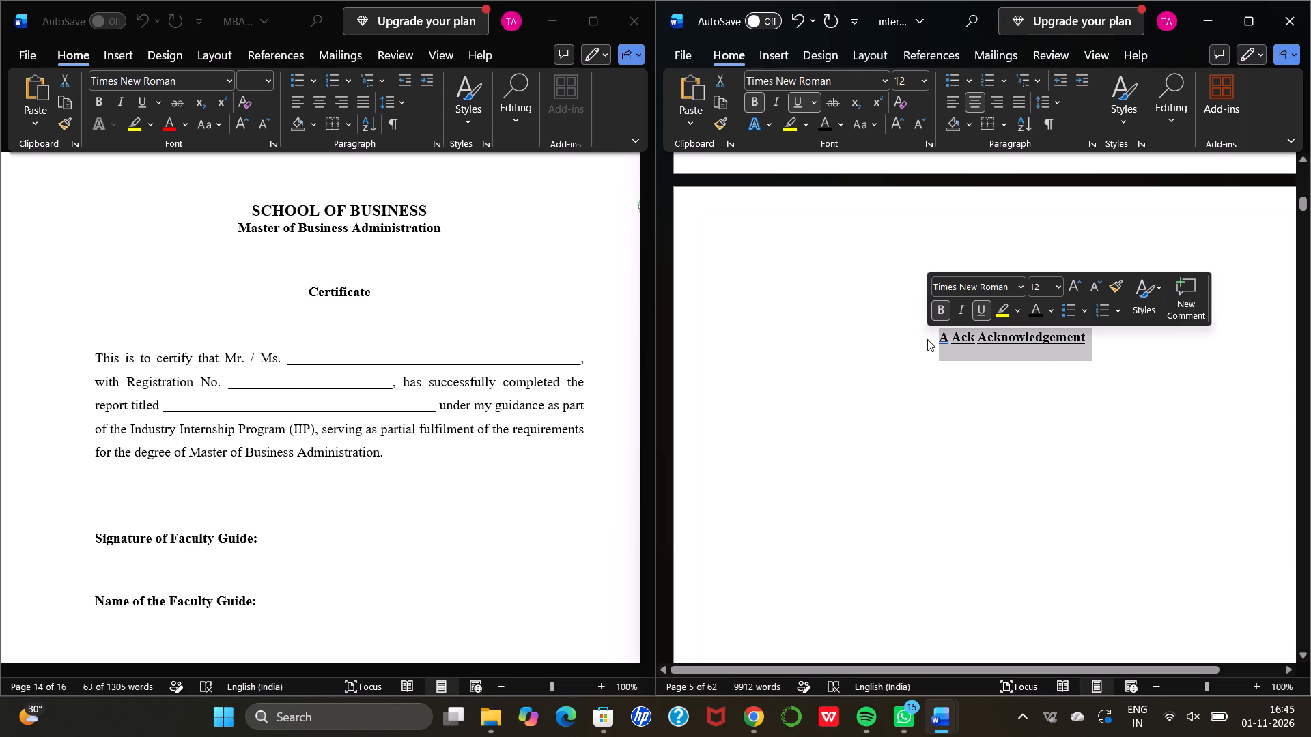
pyautogui.click(796, 106)
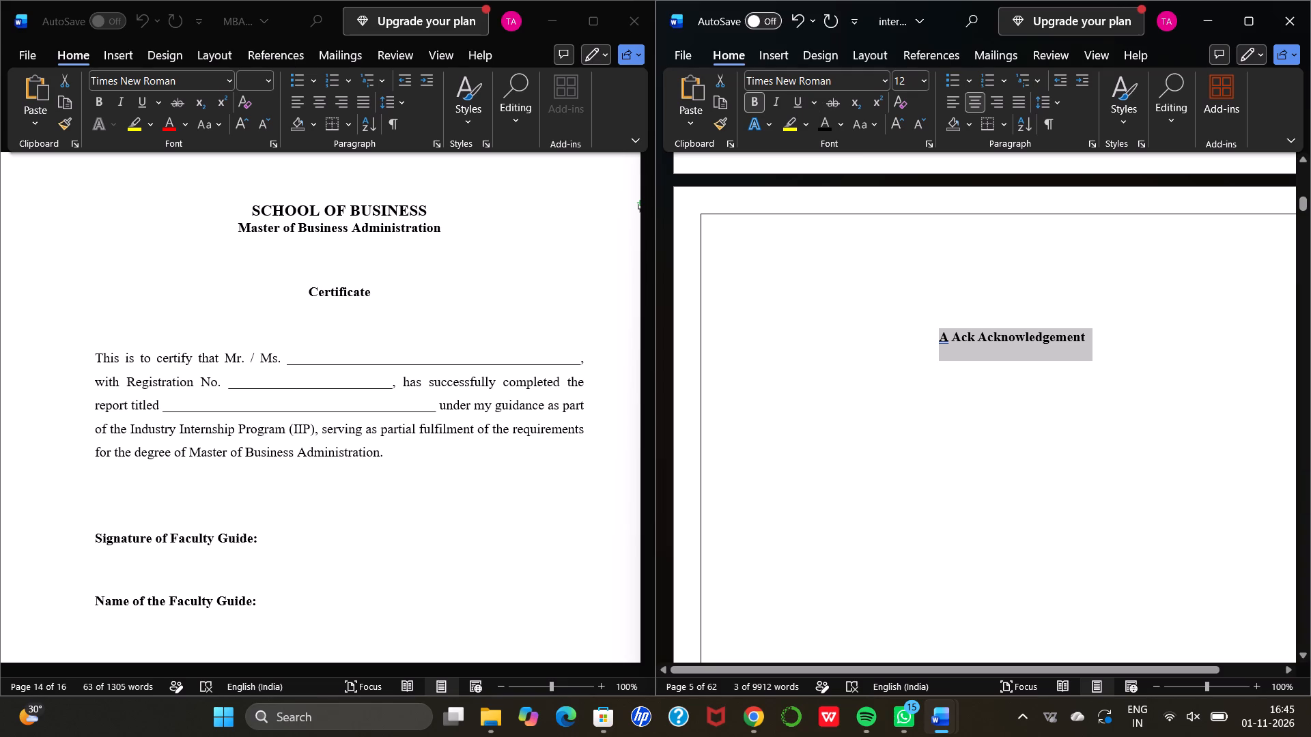
pyautogui.click(1048, 313)
# Delete the stray "A Ack" text in front of the word Acknowledgement in the heading.
pyautogui.click(1086, 346)
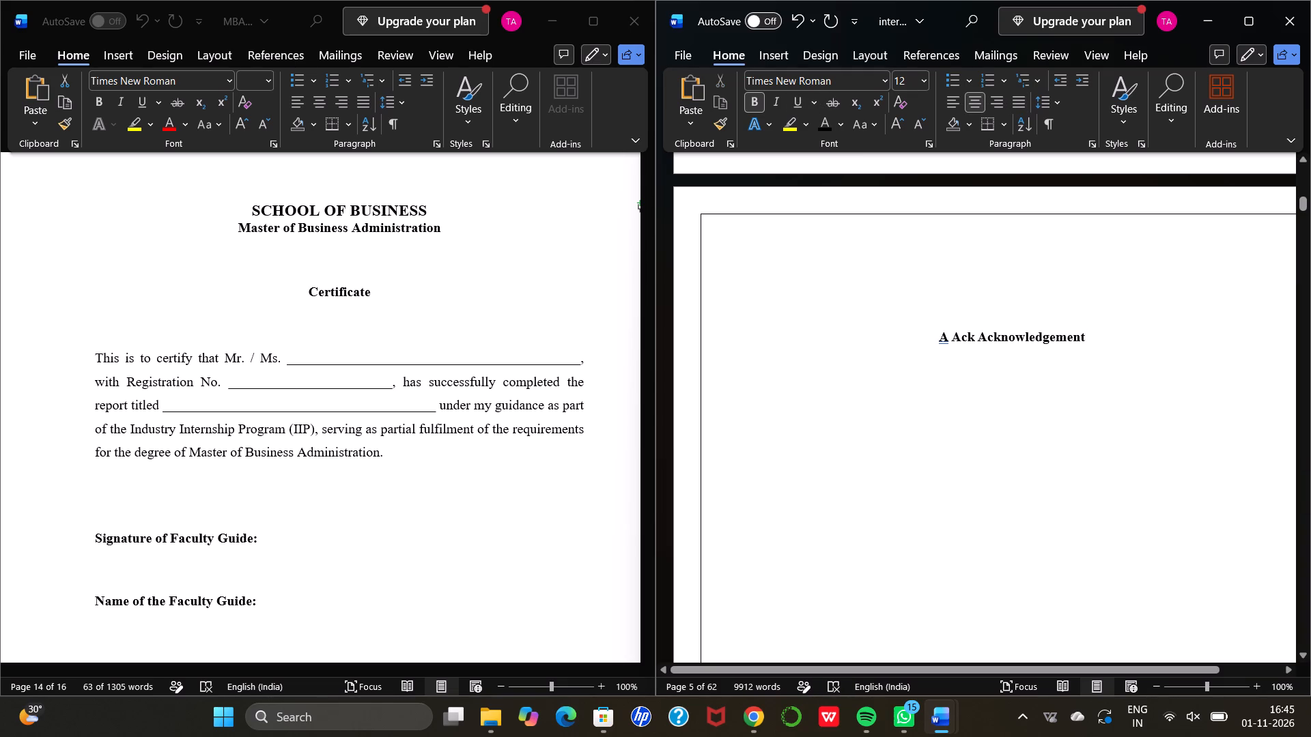
pyautogui.click(976, 334)
pyautogui.press('BackSpace')
pyautogui.press('BackSpace')
pyautogui.press('BackSpace')
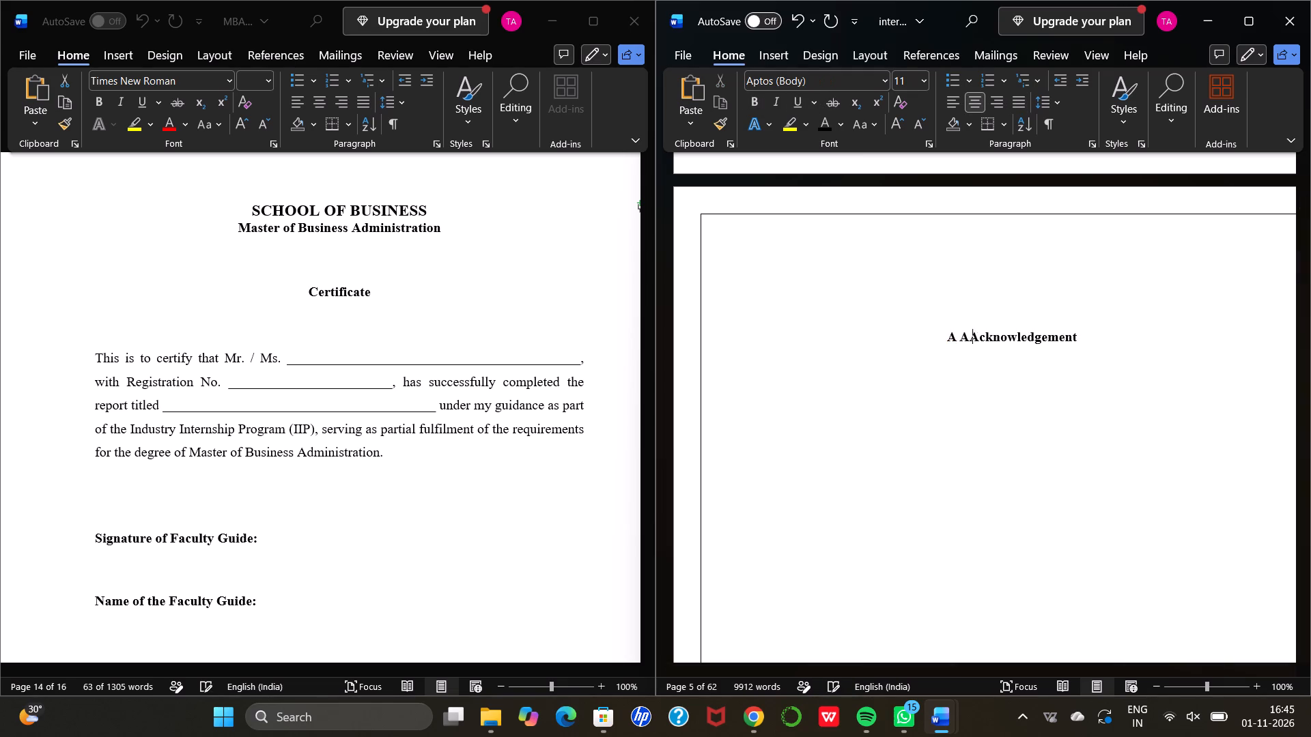
pyautogui.press('BackSpace')
pyautogui.press('BackSpace')
pyautogui.press('BackSpace')
pyautogui.press('BackSpace')
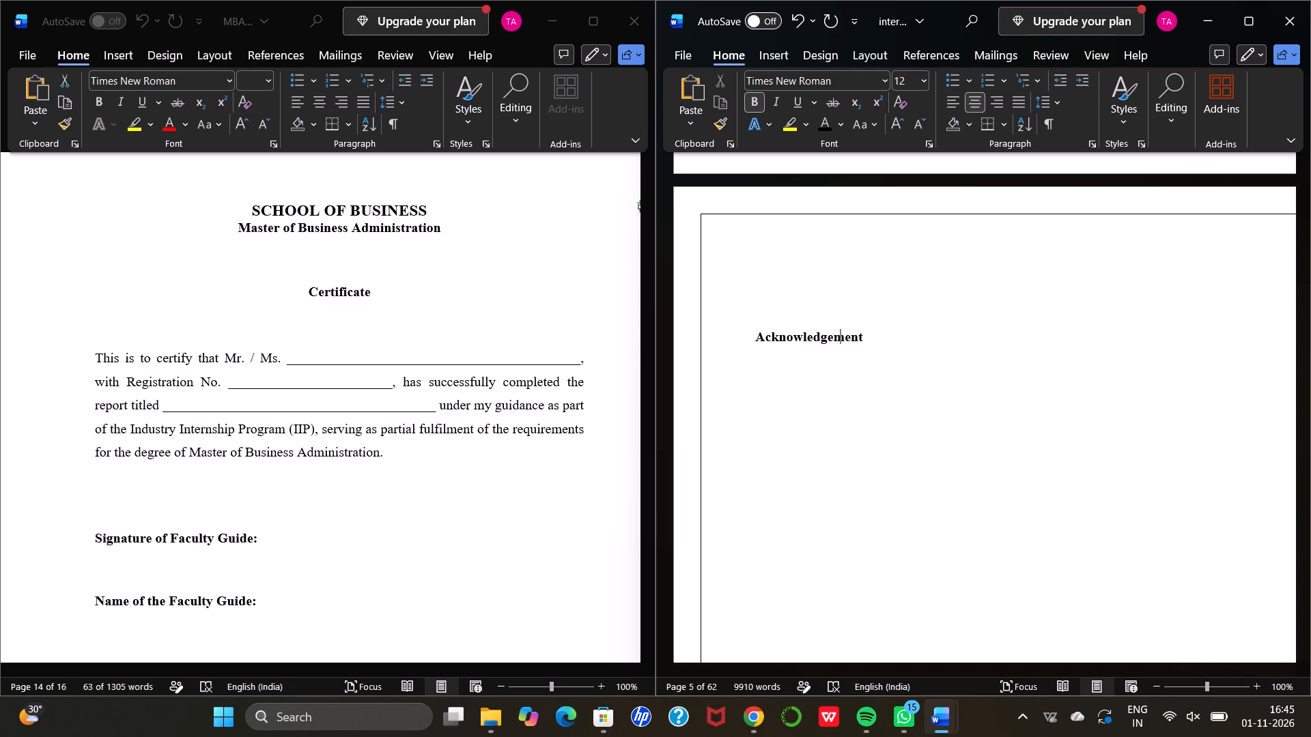
# Clear the blank lines above the Acknowledgement heading, leaving a single empty line at the top of the page.
pyautogui.press('space')
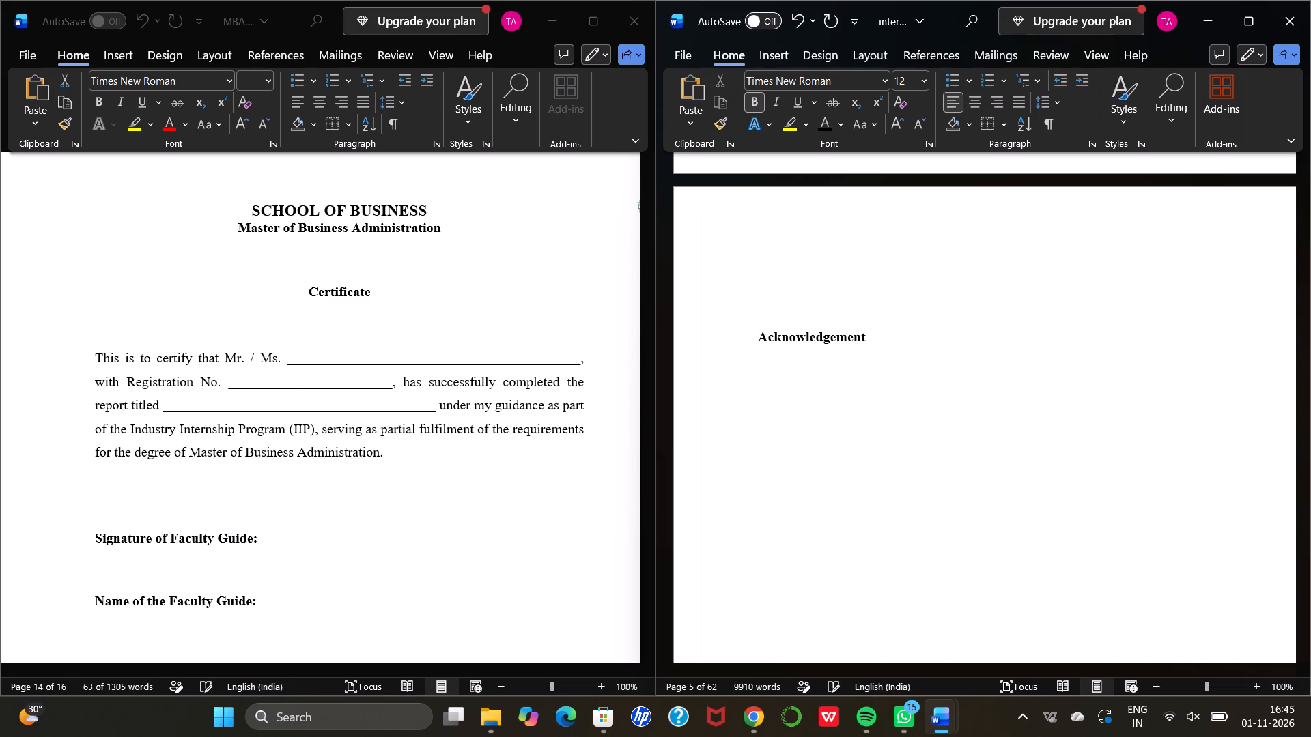
pyautogui.press('BackSpace')
pyautogui.press('BackSpace')
pyautogui.press('BackSpace')
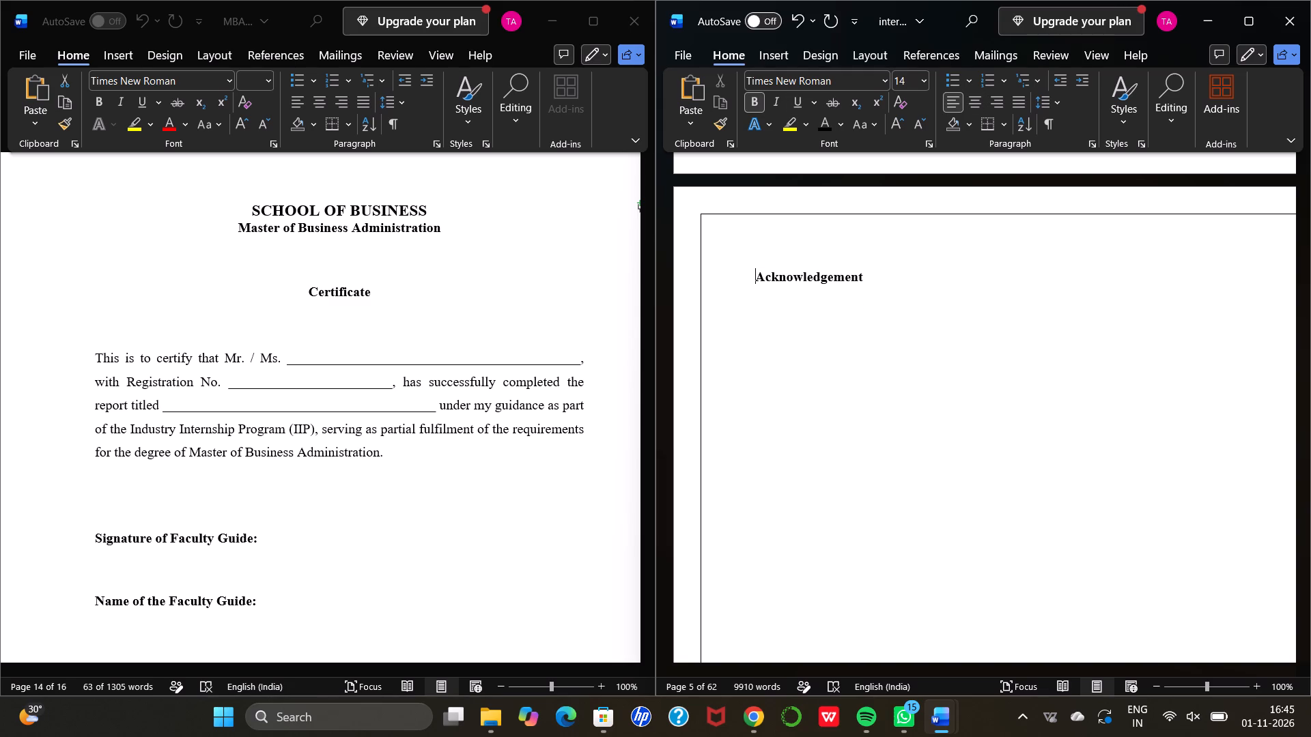
pyautogui.press('Return')
pyautogui.press('Return')
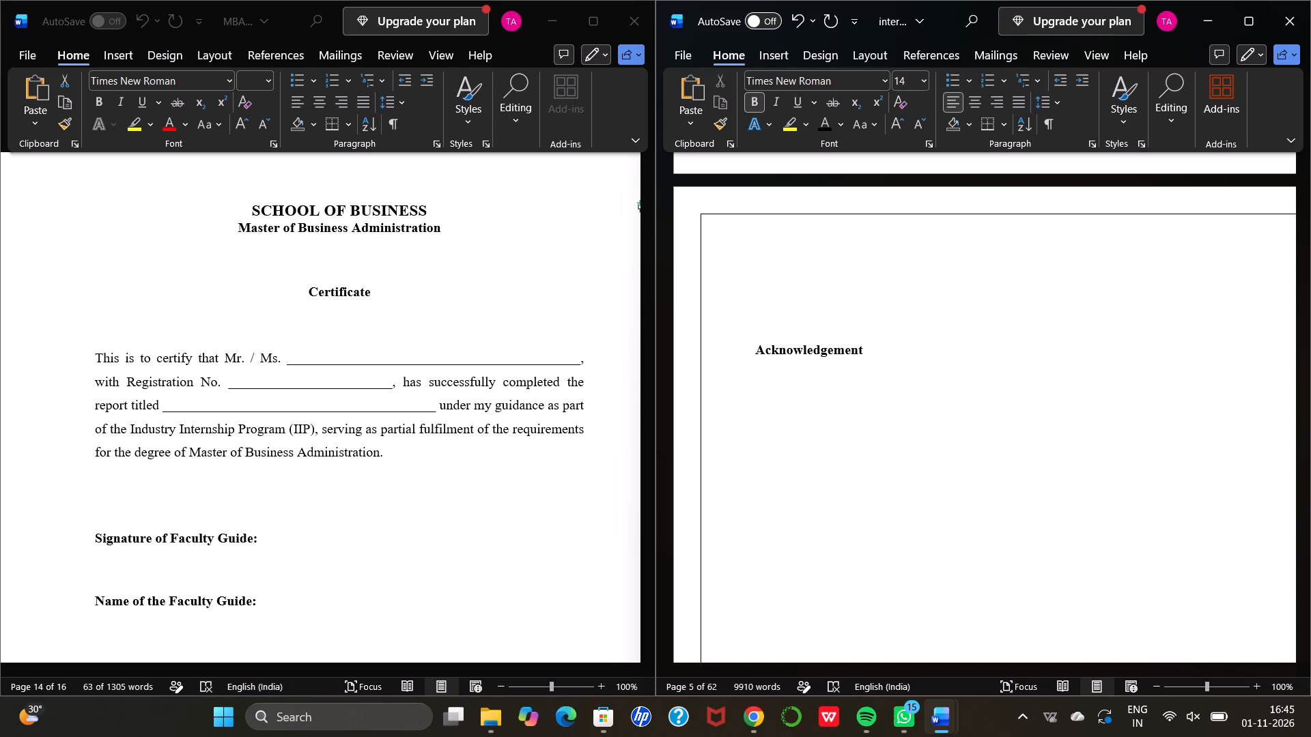
pyautogui.press('BackSpace')
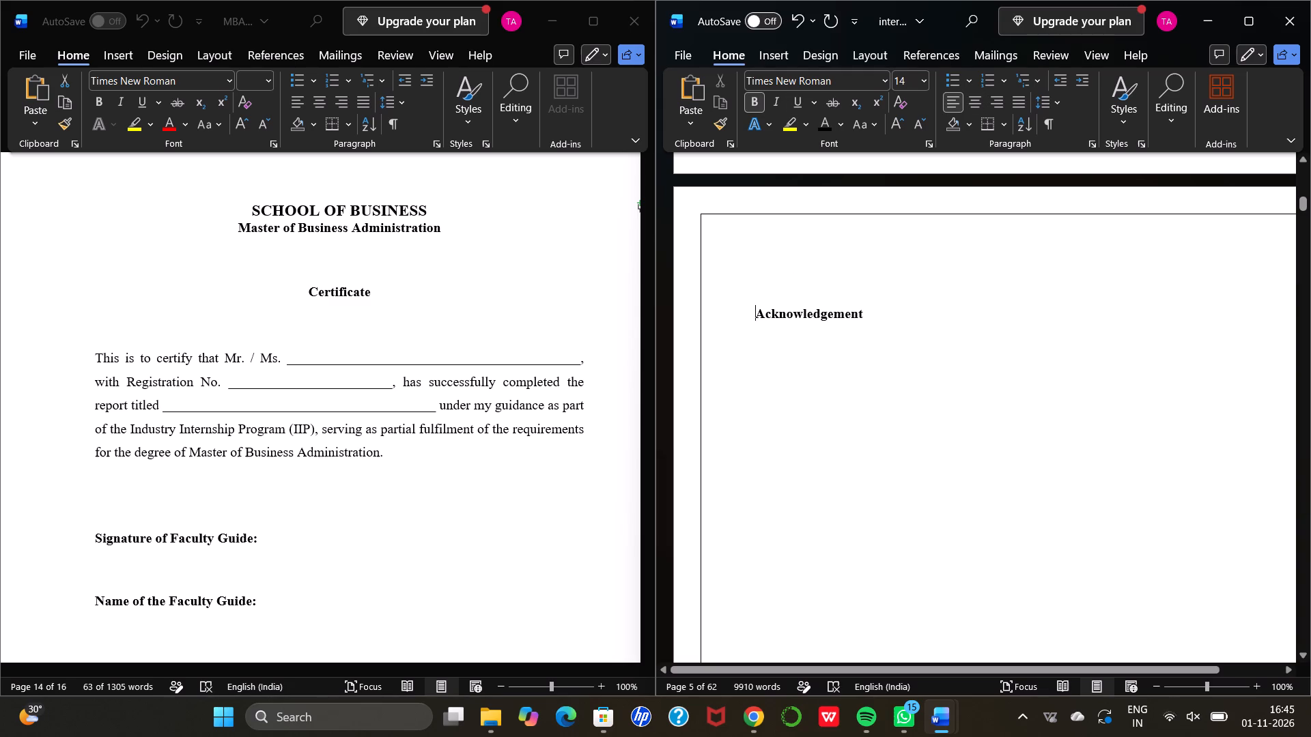
# Centre the Acknowledgement heading on the page.
pyautogui.moveTo(871, 319); pyautogui.dragTo(744, 314)
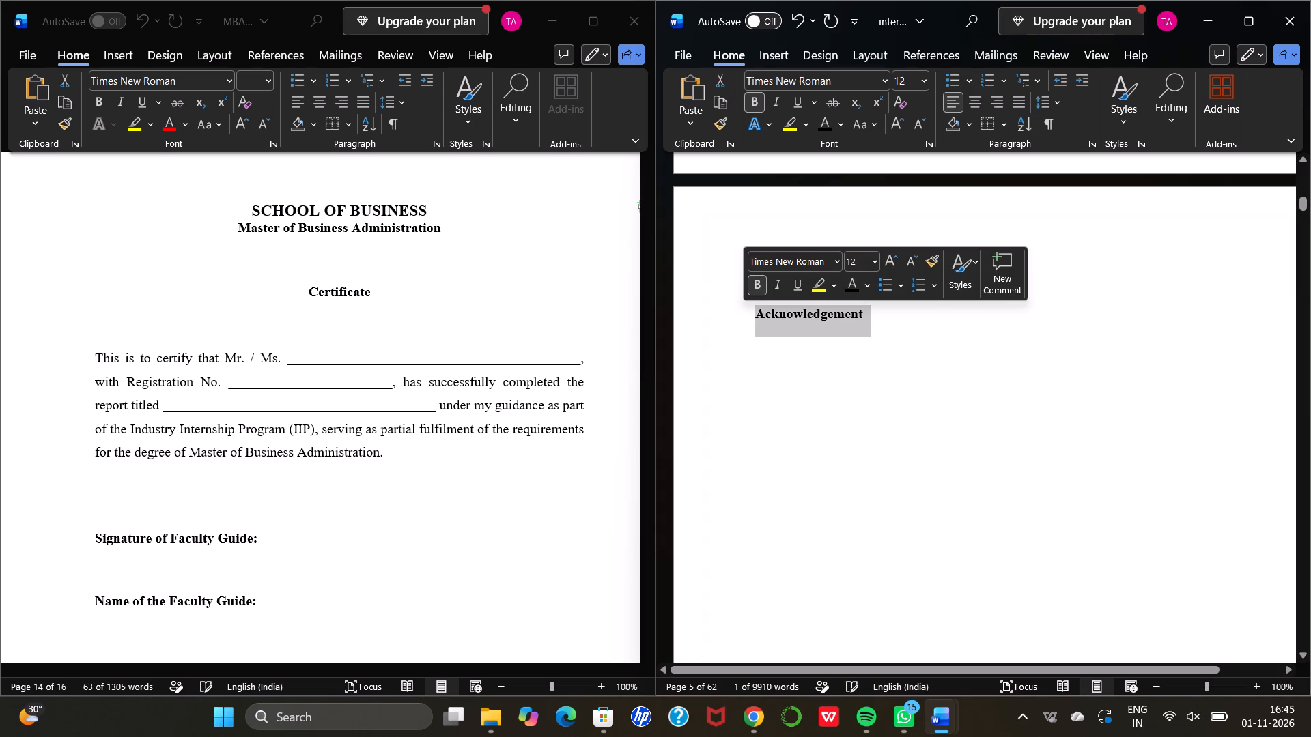
pyautogui.click(969, 106)
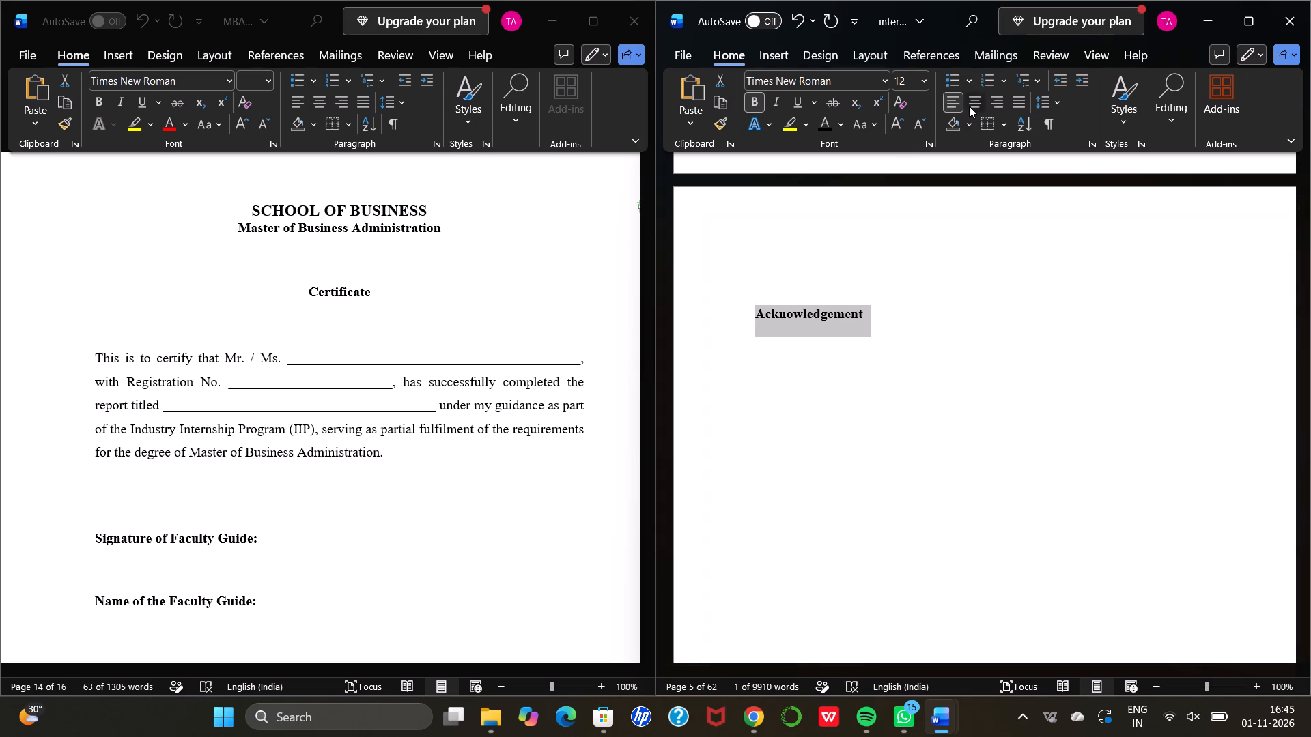
pyautogui.click(1001, 259)
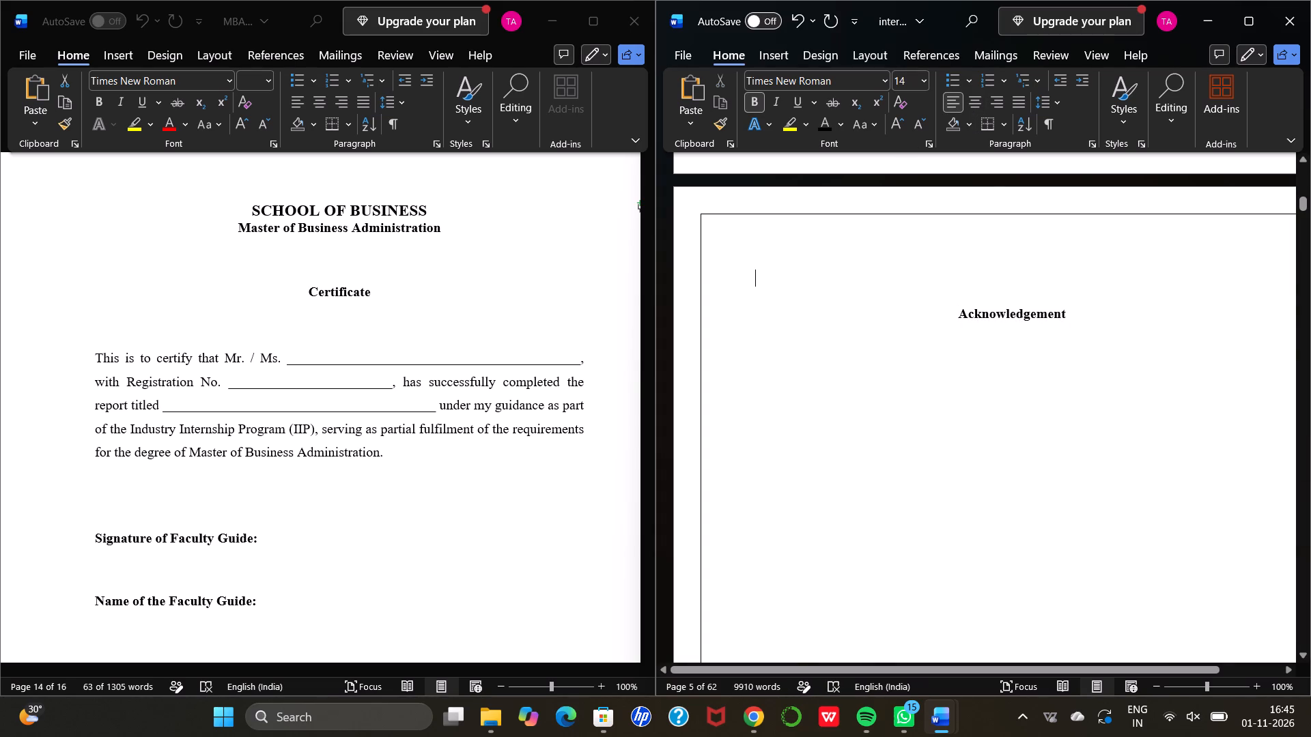
# Set the Acknowledgement heading's font size to 16.
pyautogui.moveTo(1070, 316); pyautogui.dragTo(945, 323)
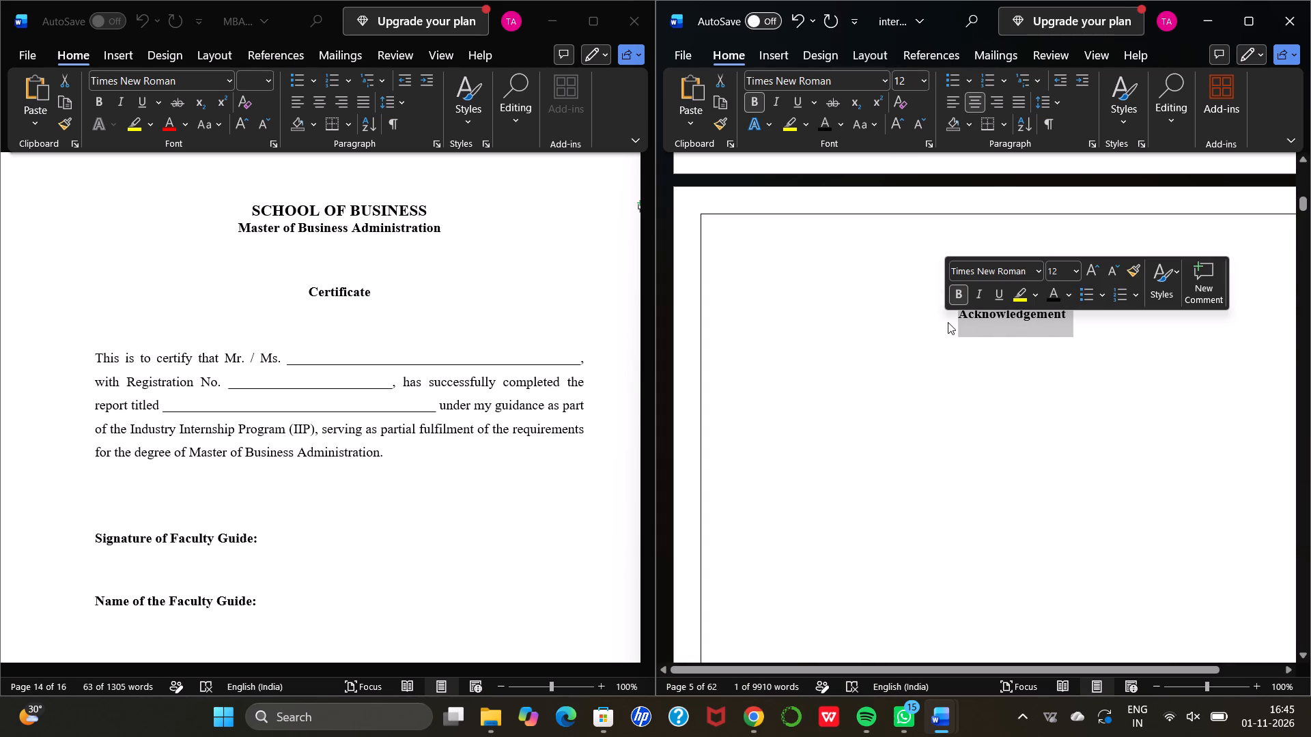
pyautogui.click(1077, 269)
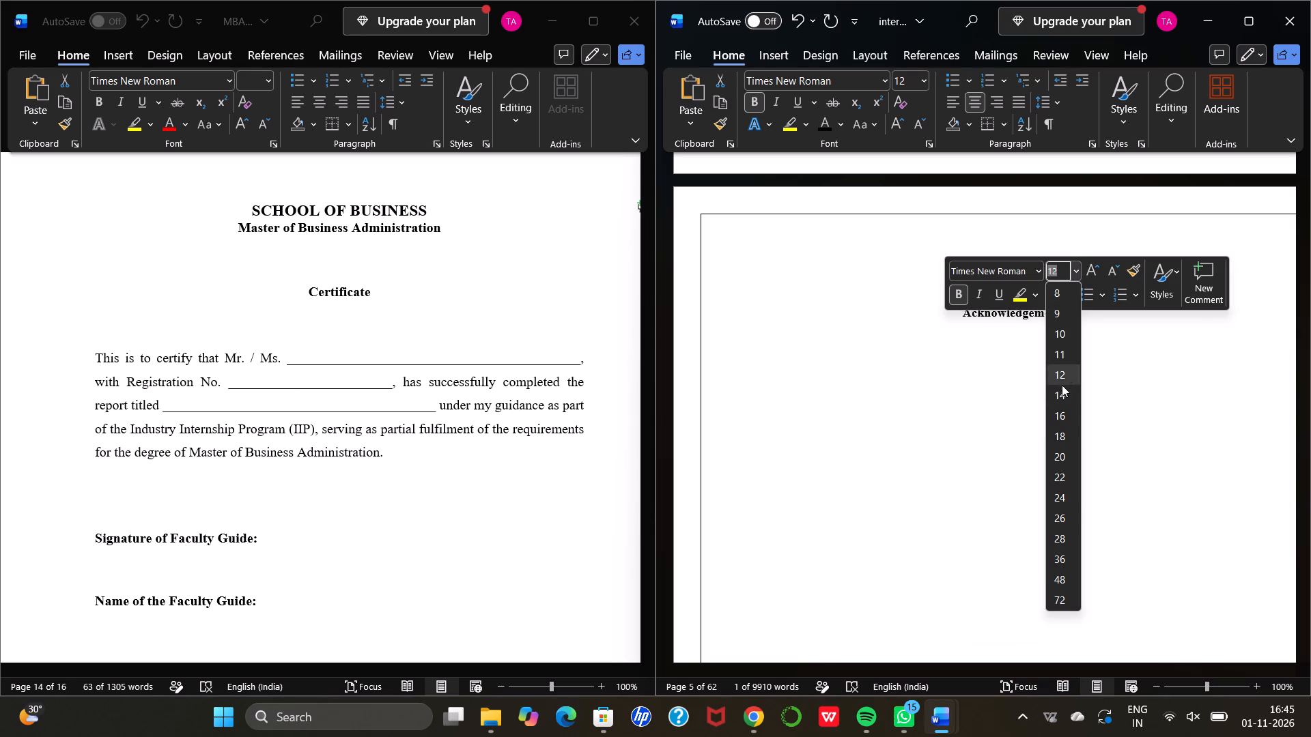
pyautogui.click(1060, 411)
pyautogui.click(1060, 411)
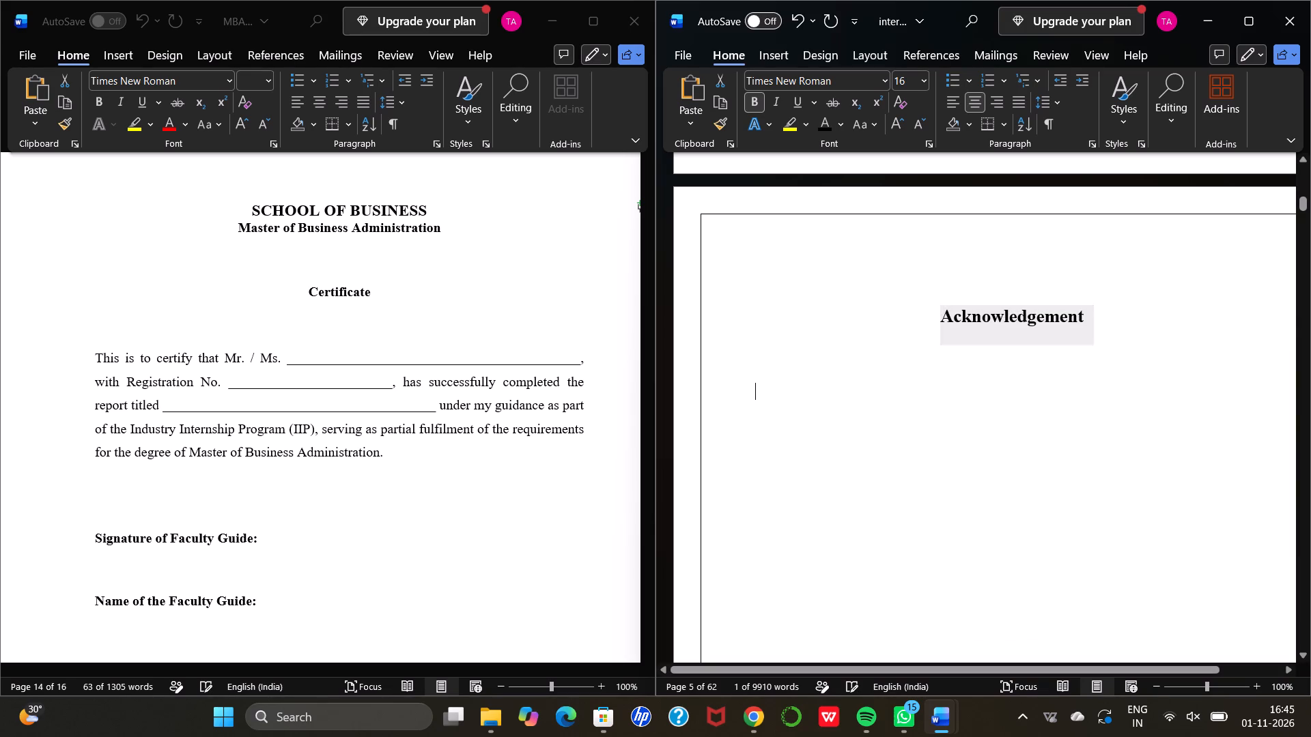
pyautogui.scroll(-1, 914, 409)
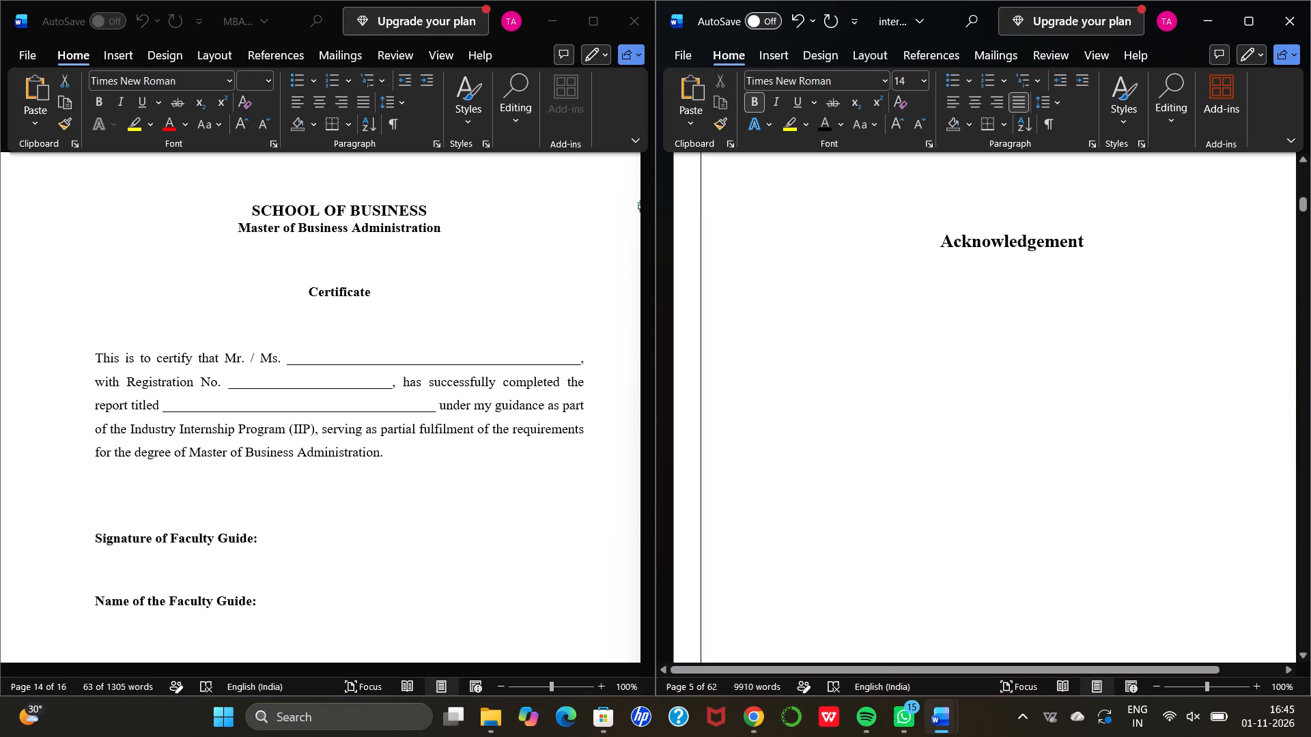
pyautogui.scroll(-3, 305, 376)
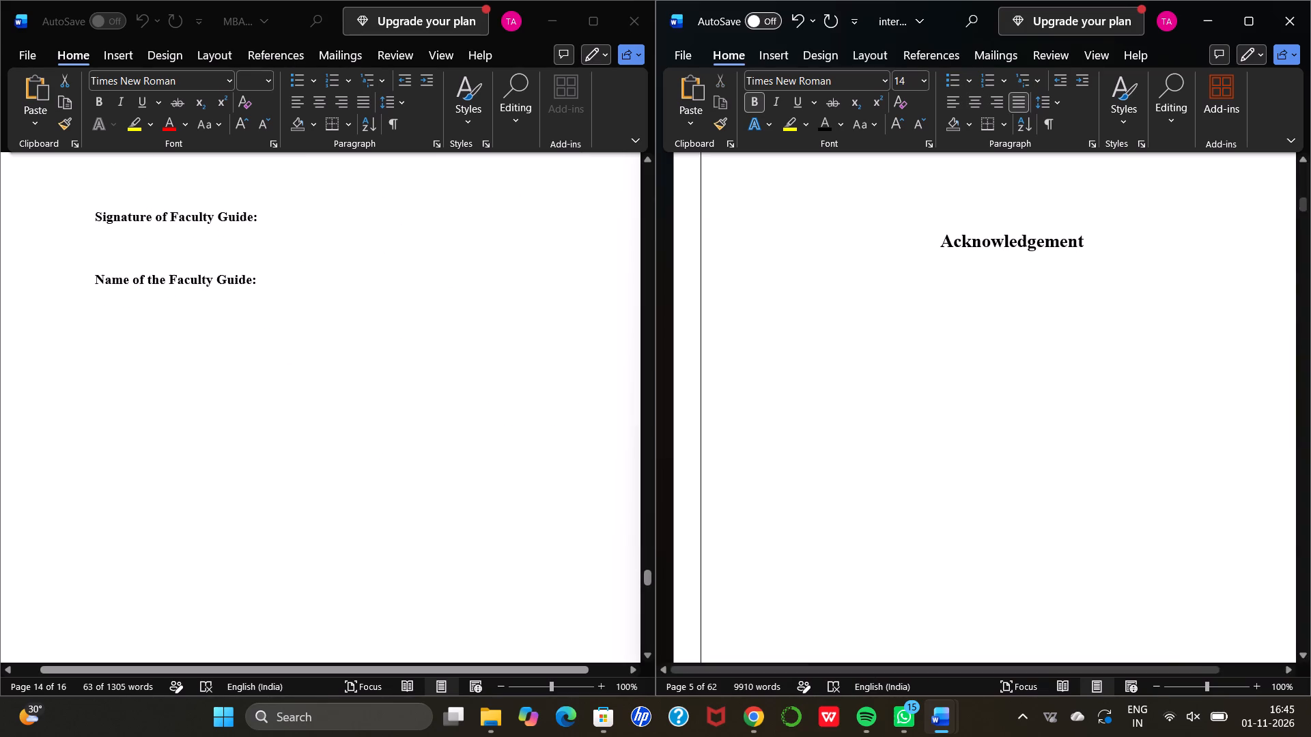
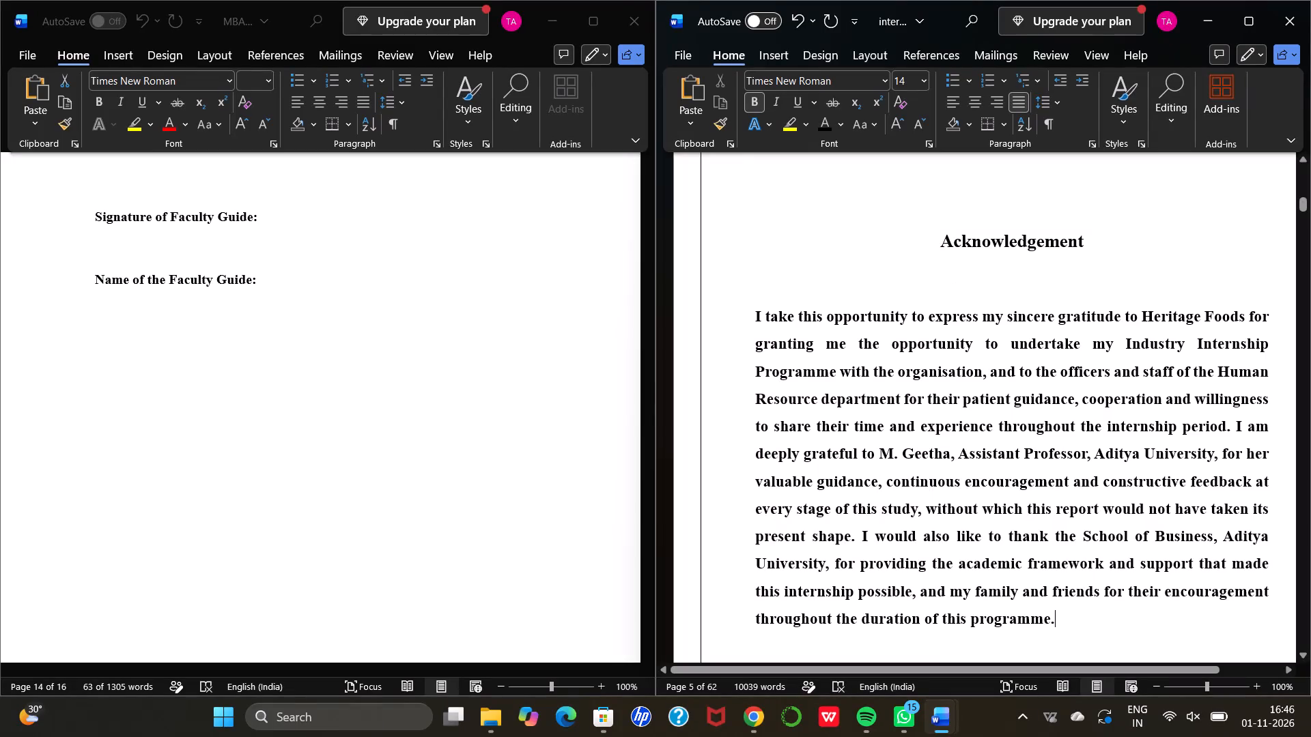
# Set the Acknowledgement body paragraph's font size to 12 and remove its bold formatting.
pyautogui.moveTo(753, 317); pyautogui.dragTo(1105, 635)
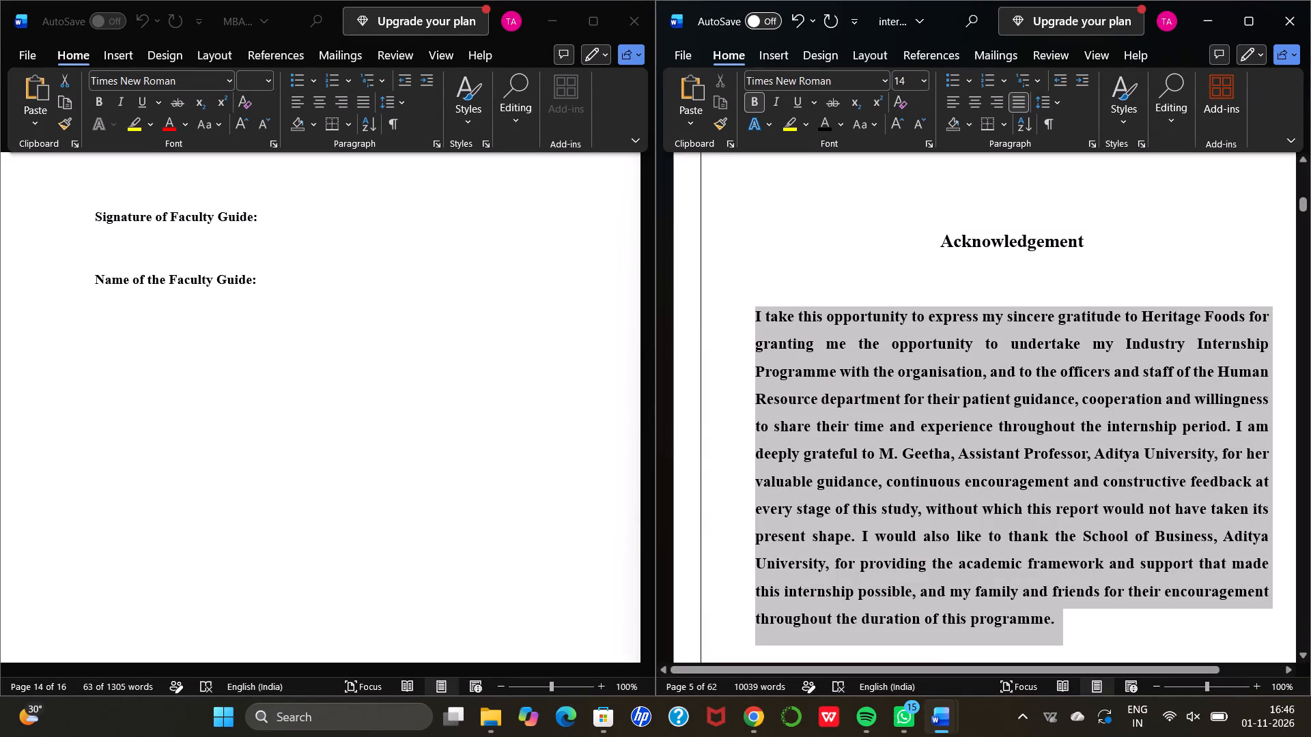
pyautogui.moveTo(1105, 635); pyautogui.dragTo(1083, 633)
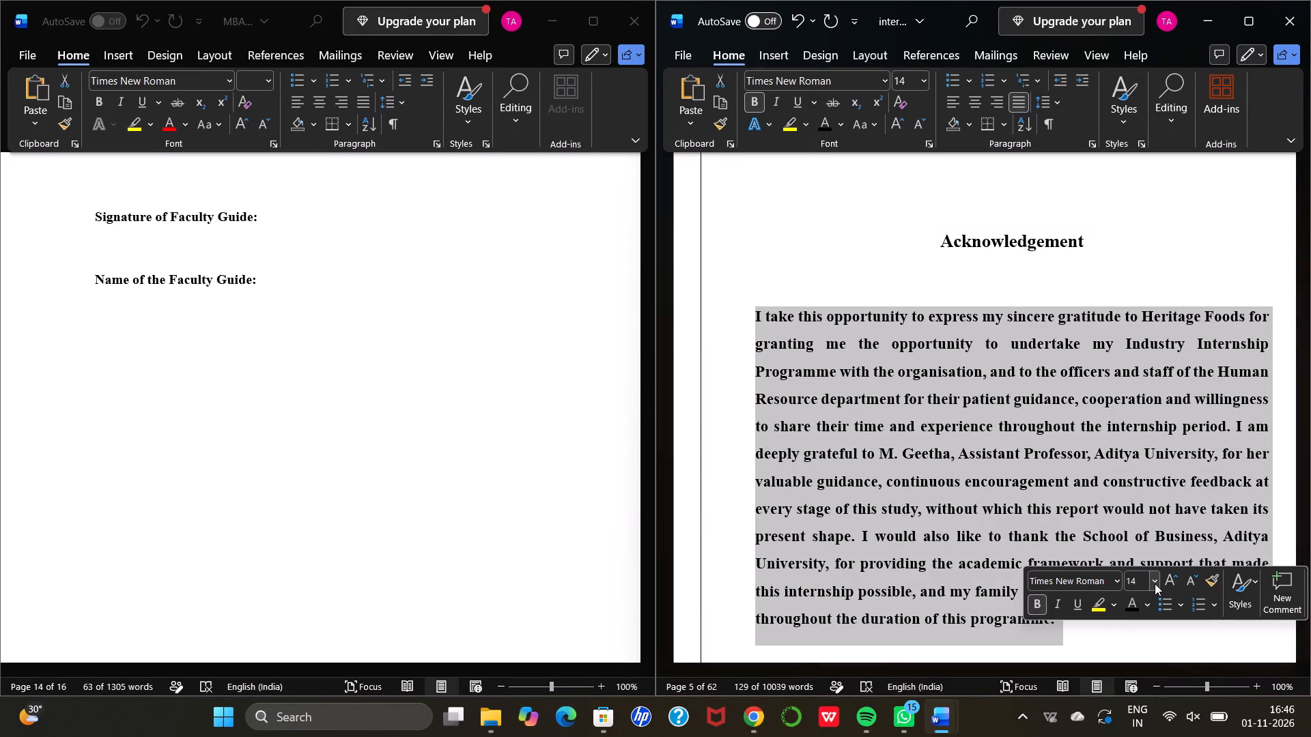
pyautogui.click(1155, 583)
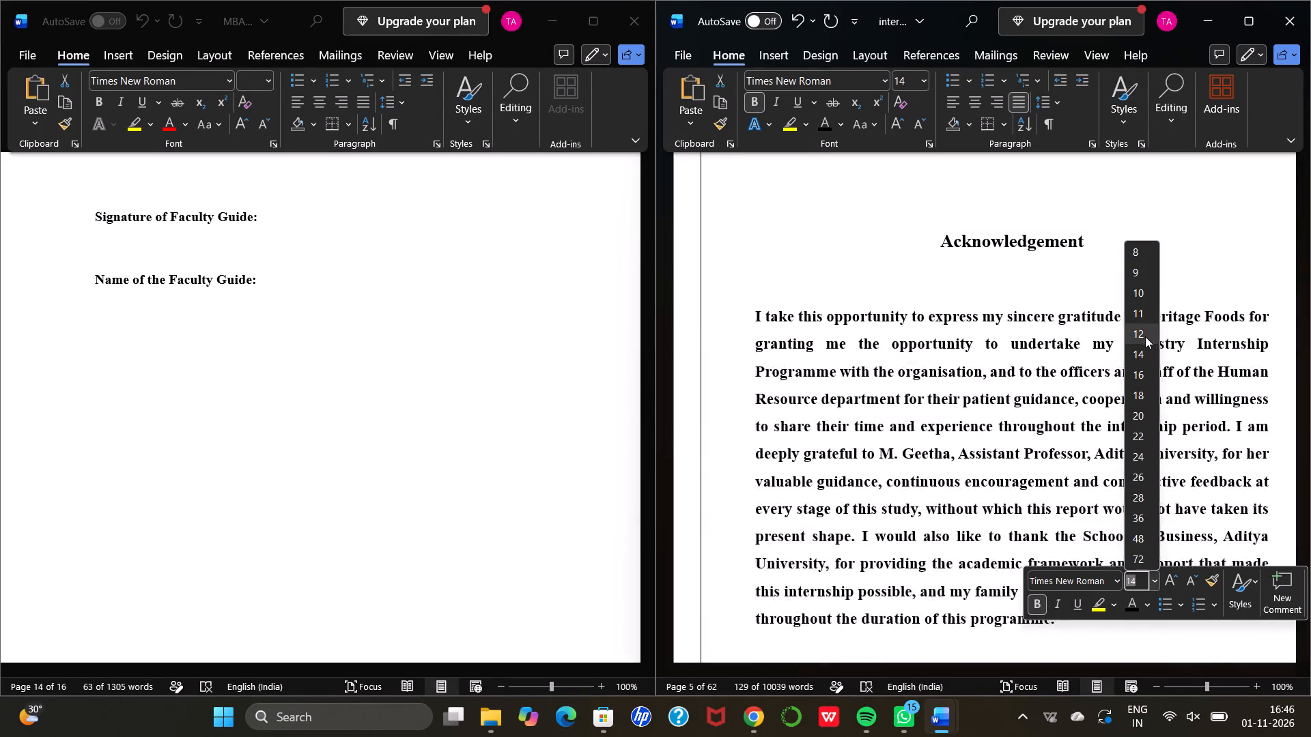
pyautogui.click(1144, 336)
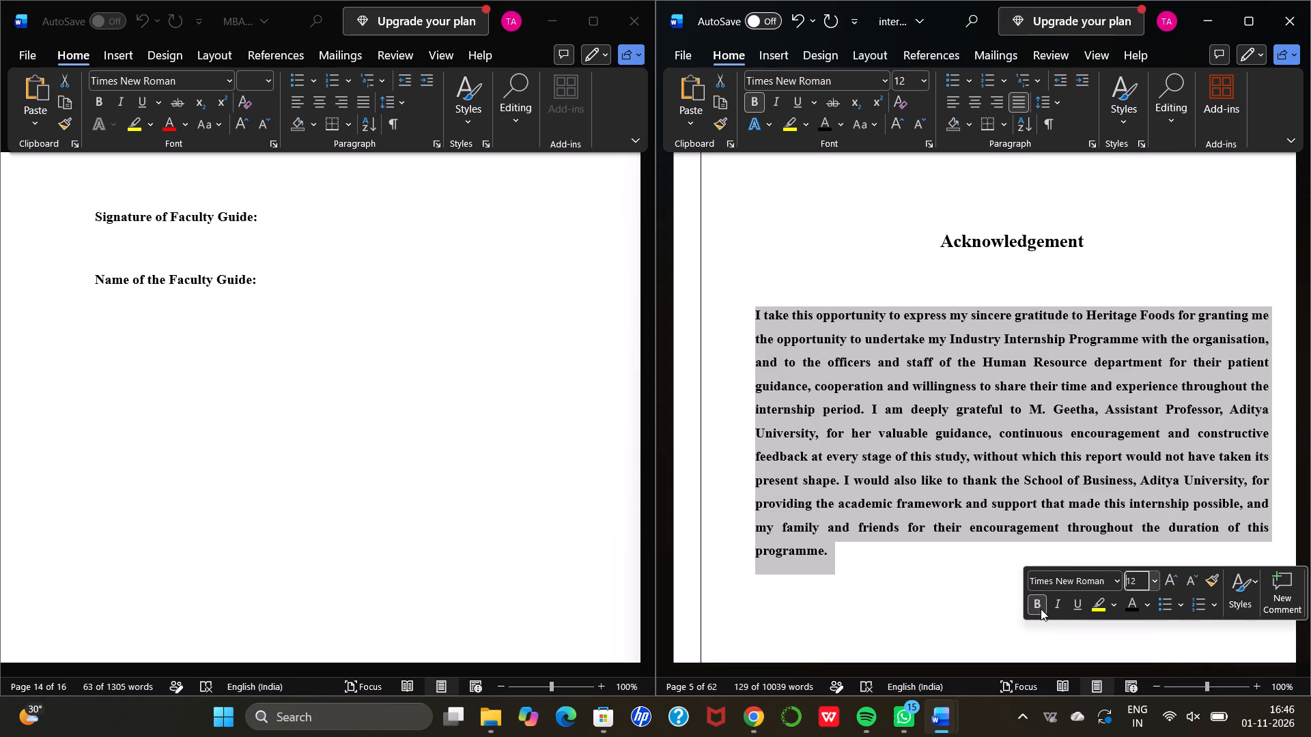
pyautogui.click(1041, 609)
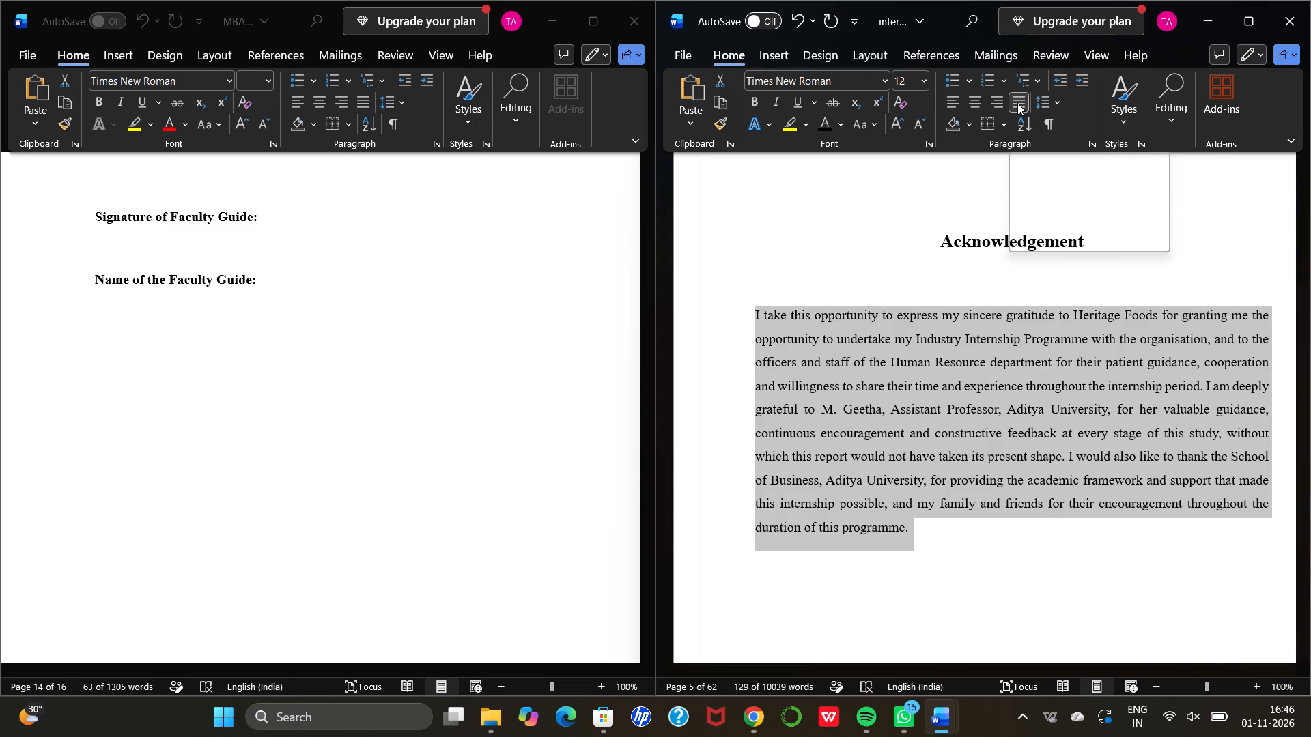
# Apply 1.5 line spacing and justified alignment to the Acknowledgement body paragraph.
pyautogui.click(1017, 103)
pyautogui.click(1060, 103)
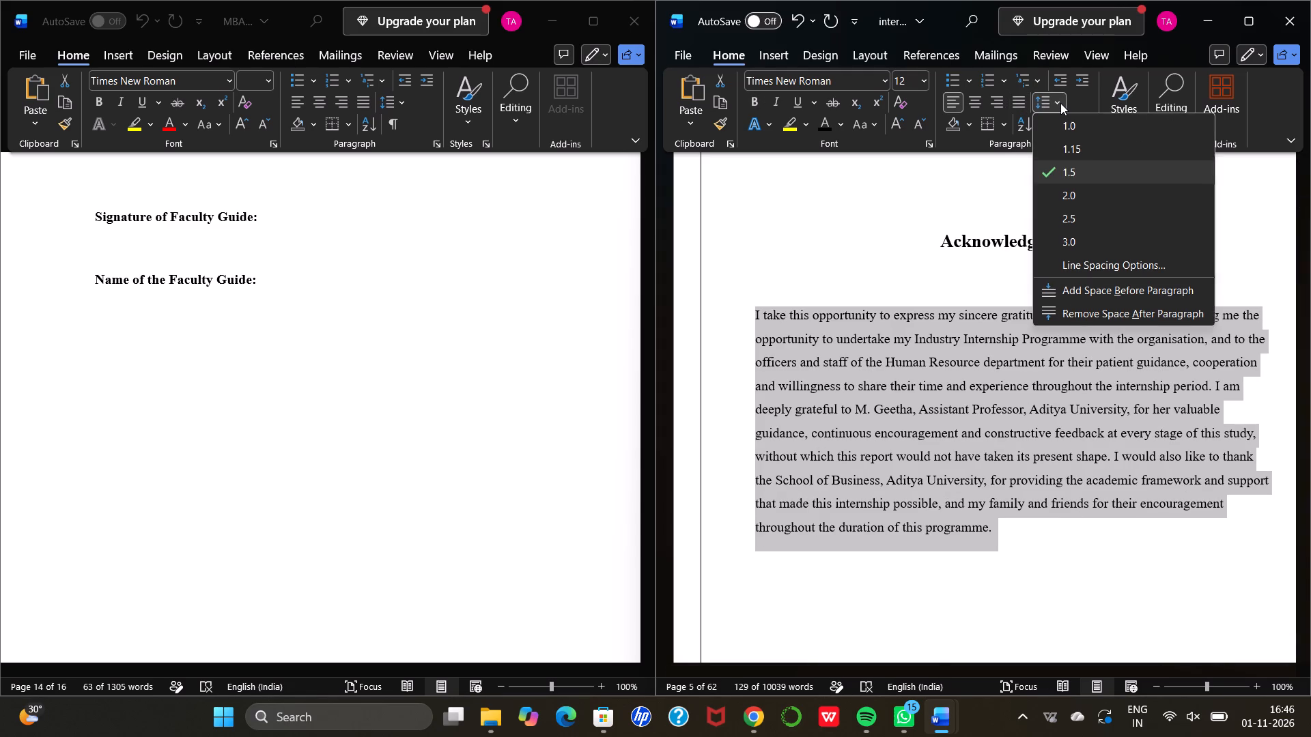
pyautogui.click(1079, 169)
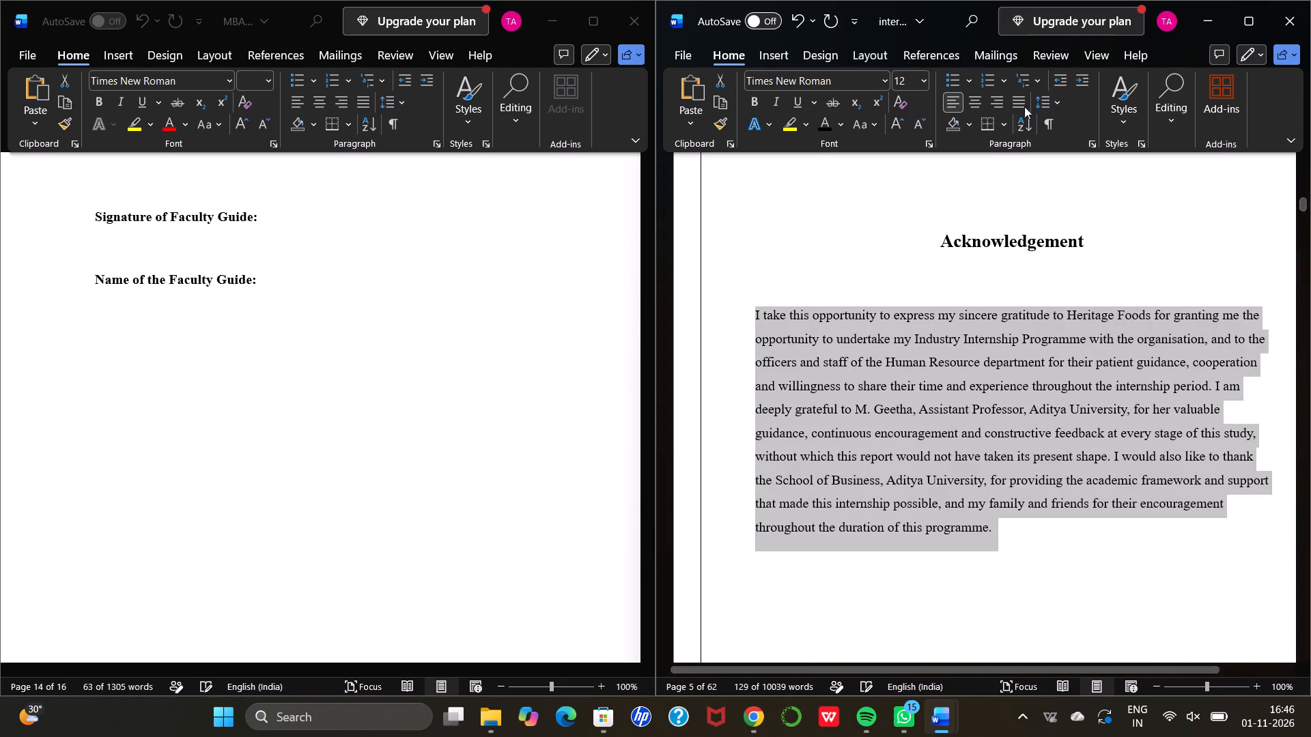
pyautogui.click(1020, 102)
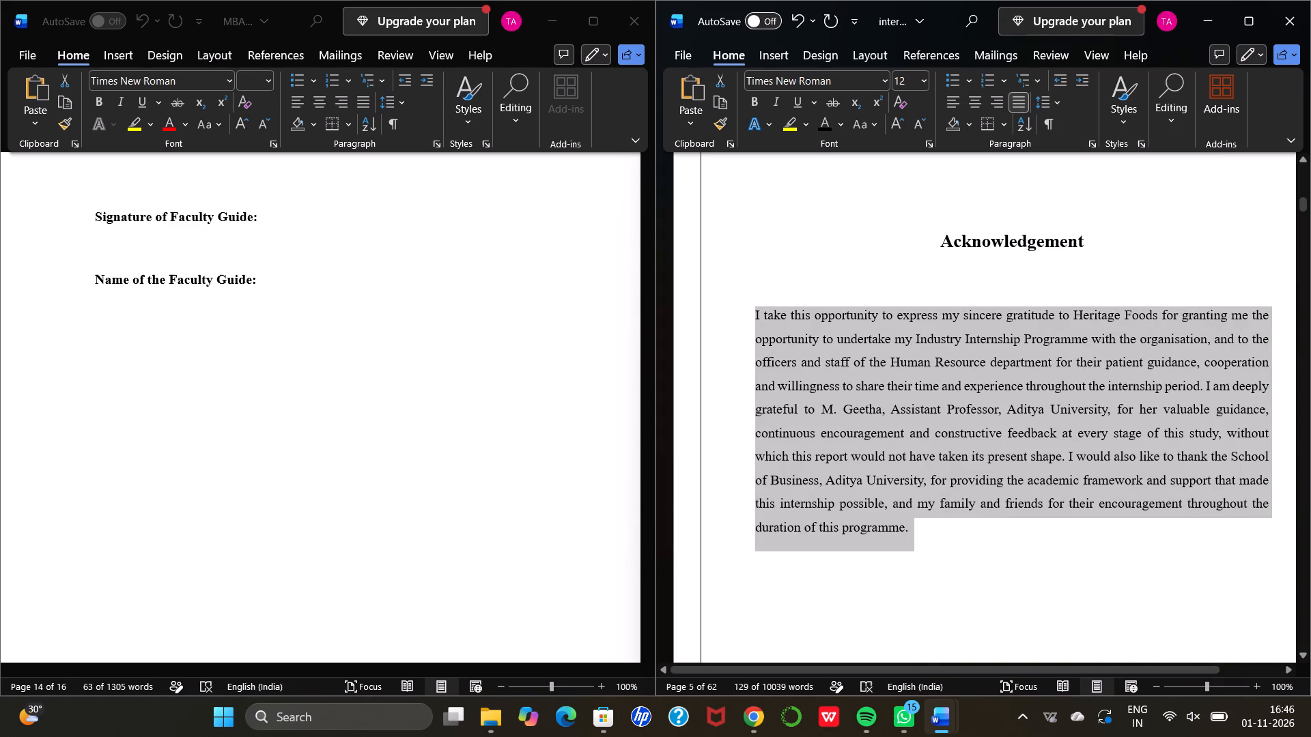
pyautogui.click(974, 283)
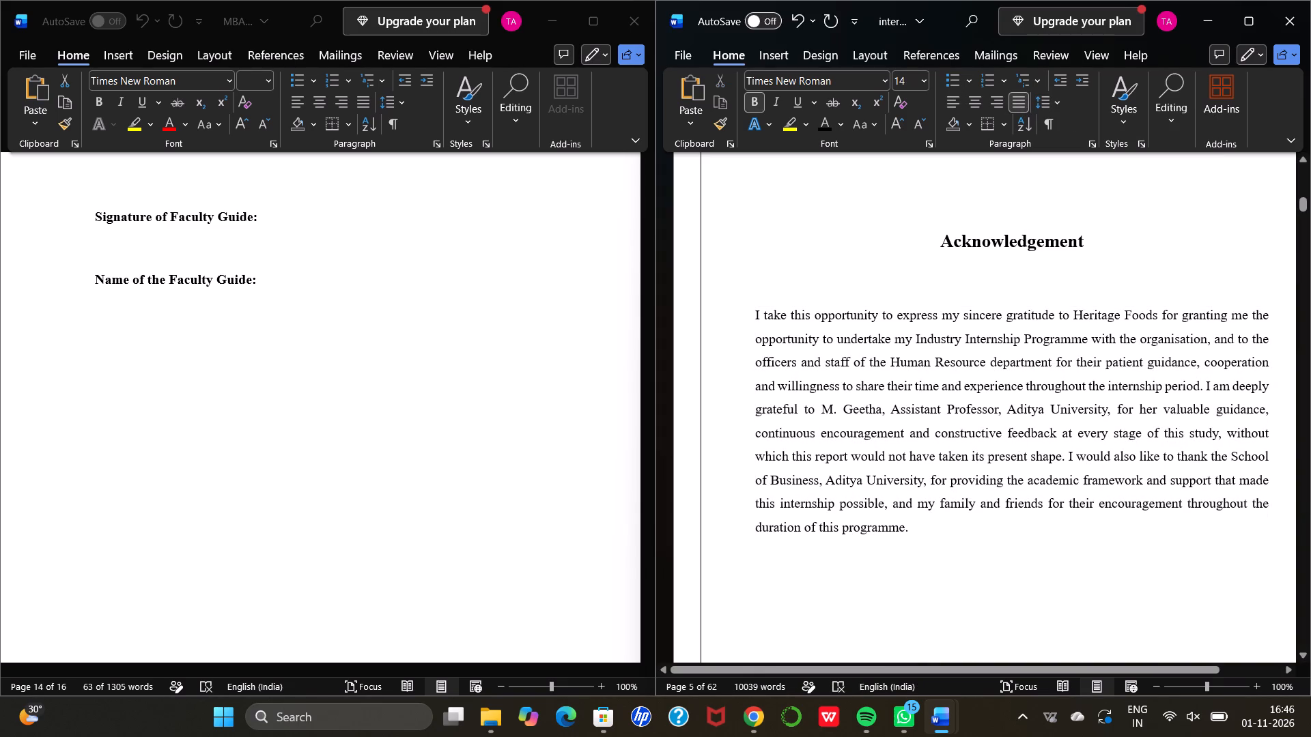
# Replace the company name "Heritage Foods" in the Acknowledgement's first sentence with "RiseProo Soft".
pyautogui.click(1159, 317)
pyautogui.press('BackSpace')
pyautogui.press('BackSpace')
pyautogui.press('BackSpace')
pyautogui.press('BackSpace')
pyautogui.press('BackSpace')
pyautogui.press('BackSpace')
pyautogui.press('BackSpace')
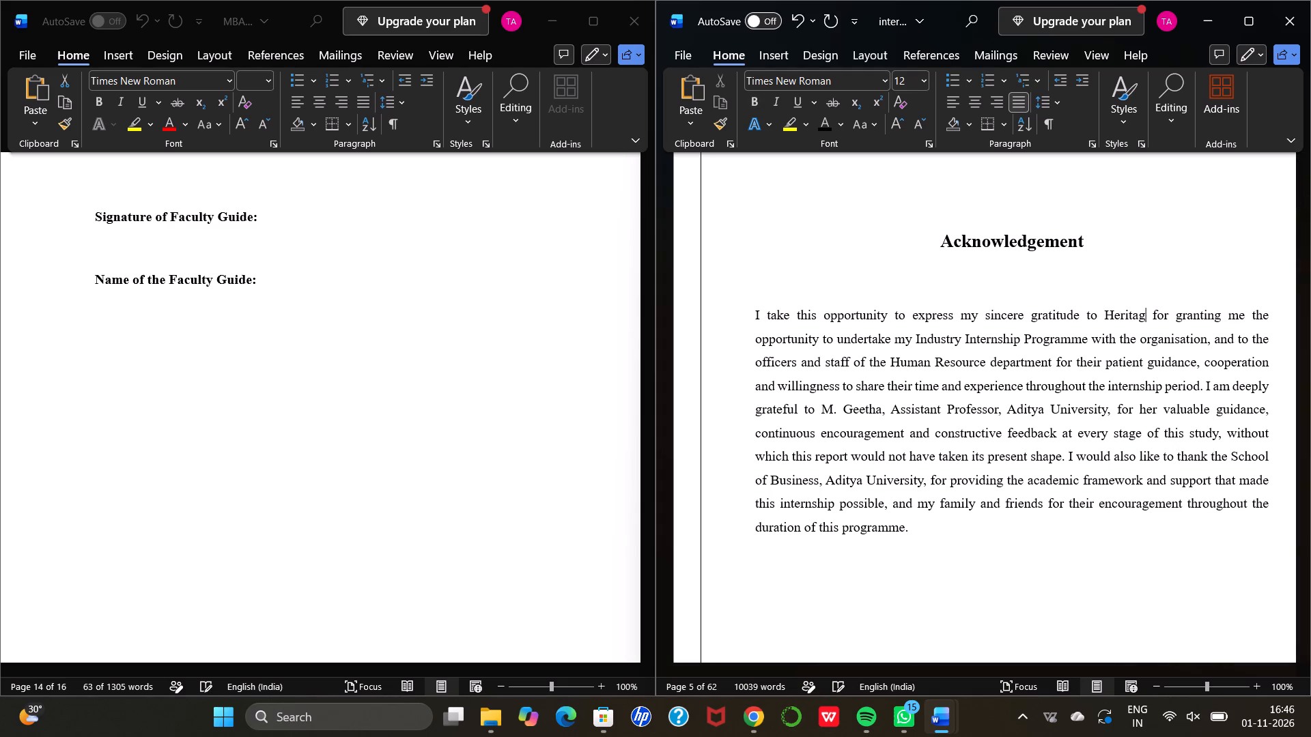
pyautogui.press('BackSpace')
pyautogui.press('BackSpace')
pyautogui.press('BackSpace')
pyautogui.press('BackSpace')
pyautogui.press('BackSpace')
pyautogui.press('BackSpace')
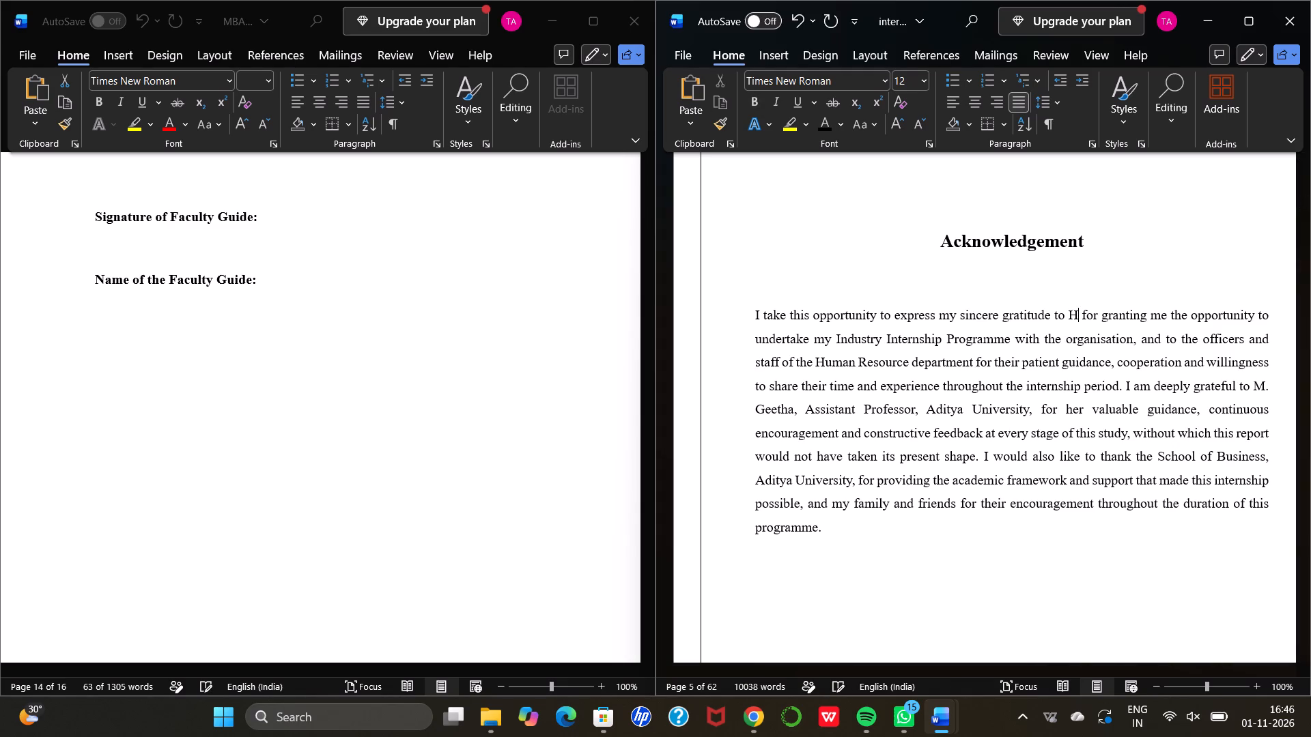
pyautogui.press('BackSpace')
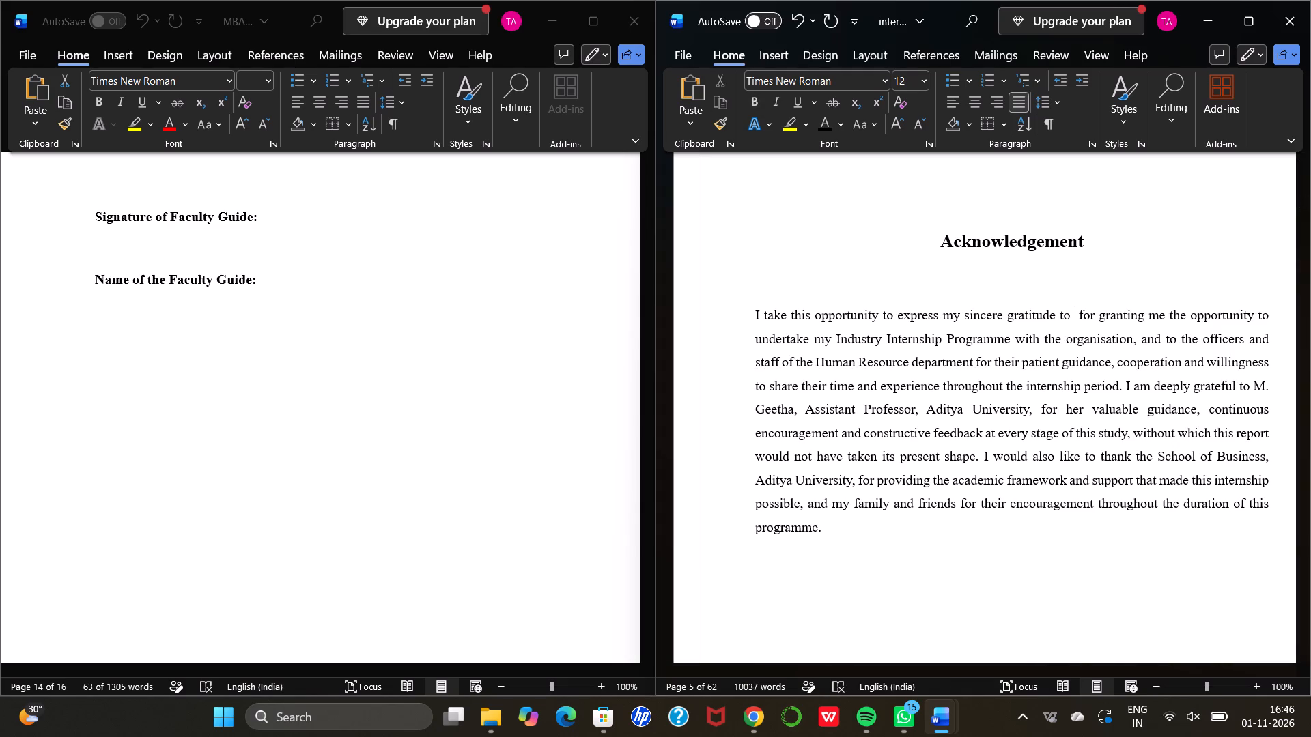
pyautogui.write('Rise')
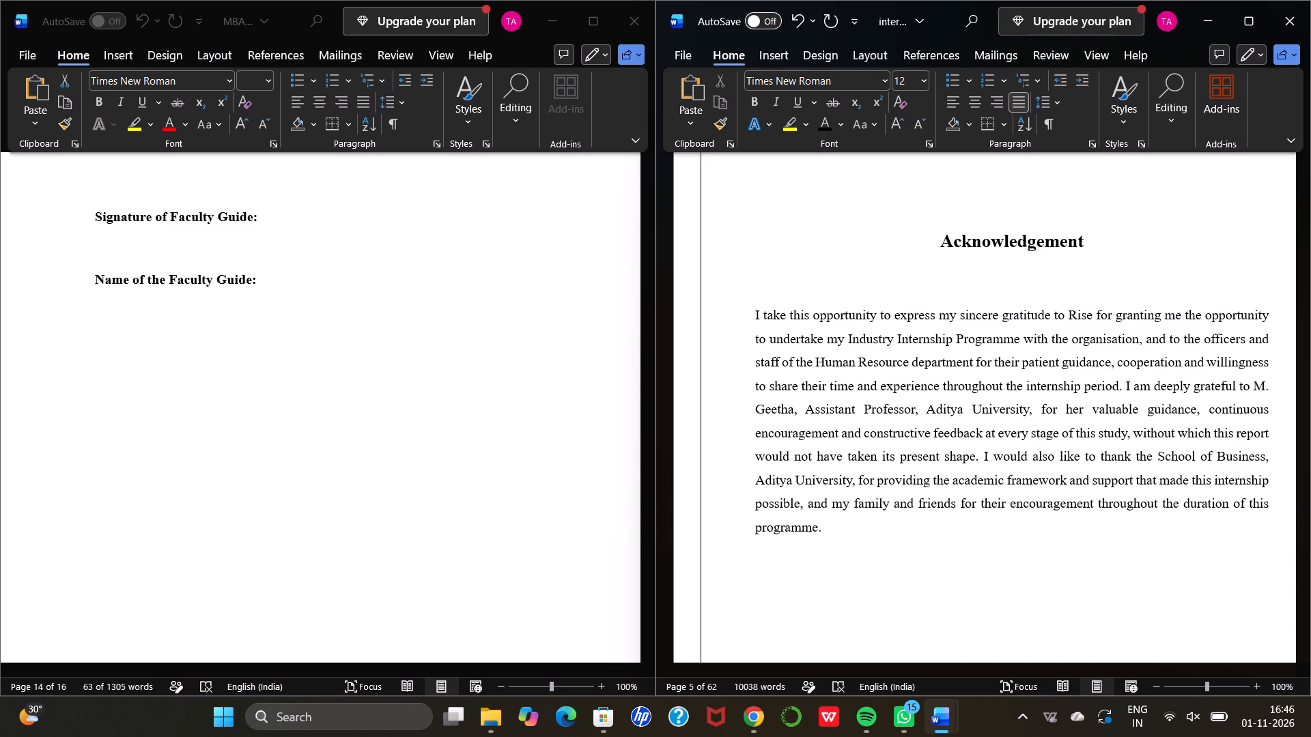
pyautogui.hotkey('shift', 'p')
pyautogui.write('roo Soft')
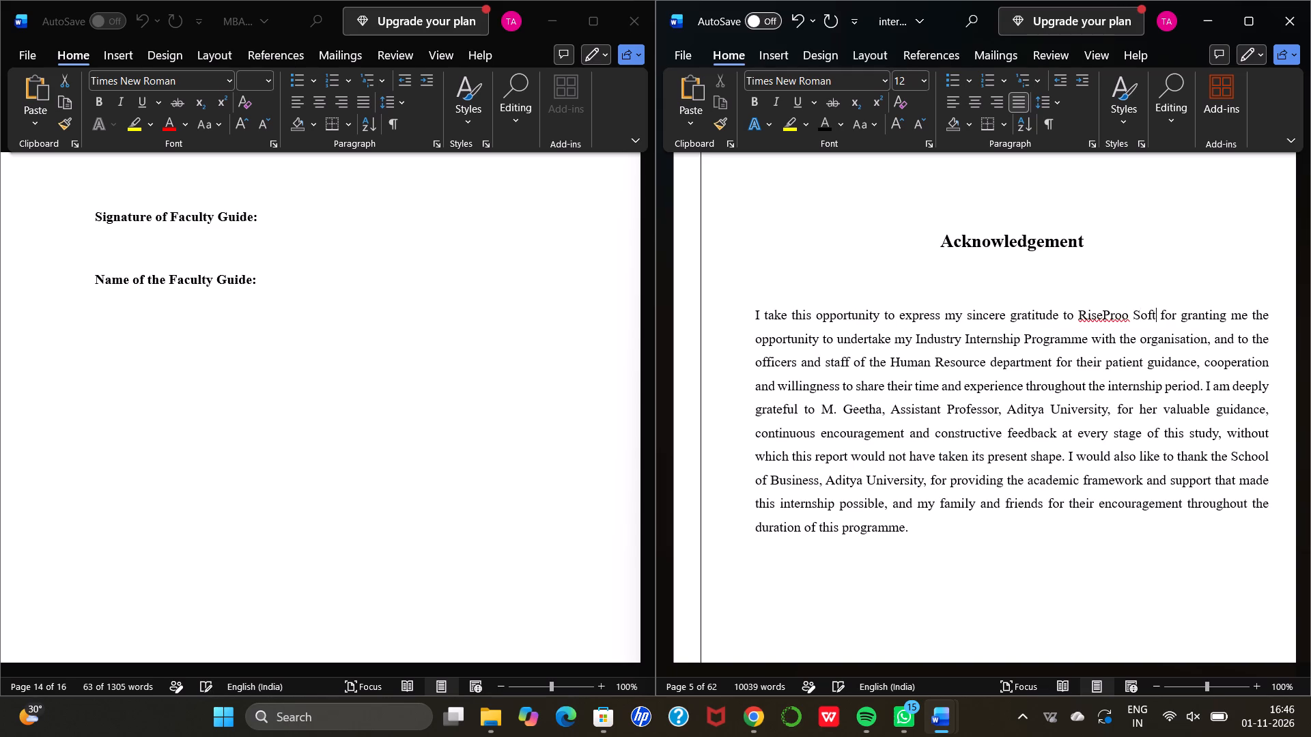
# Add the word "Sollutions" after "RiseProo Soft" in the Acknowledgement's first sentence, with only its first letter capitalised.
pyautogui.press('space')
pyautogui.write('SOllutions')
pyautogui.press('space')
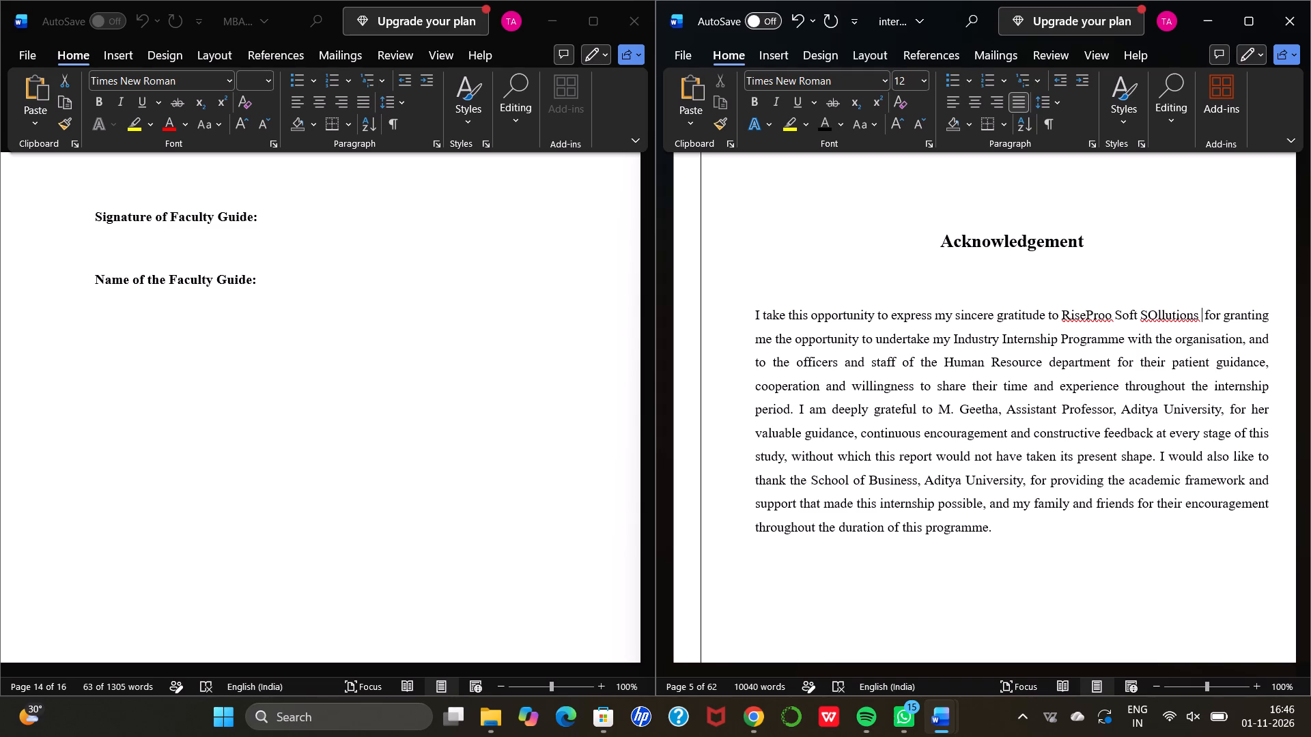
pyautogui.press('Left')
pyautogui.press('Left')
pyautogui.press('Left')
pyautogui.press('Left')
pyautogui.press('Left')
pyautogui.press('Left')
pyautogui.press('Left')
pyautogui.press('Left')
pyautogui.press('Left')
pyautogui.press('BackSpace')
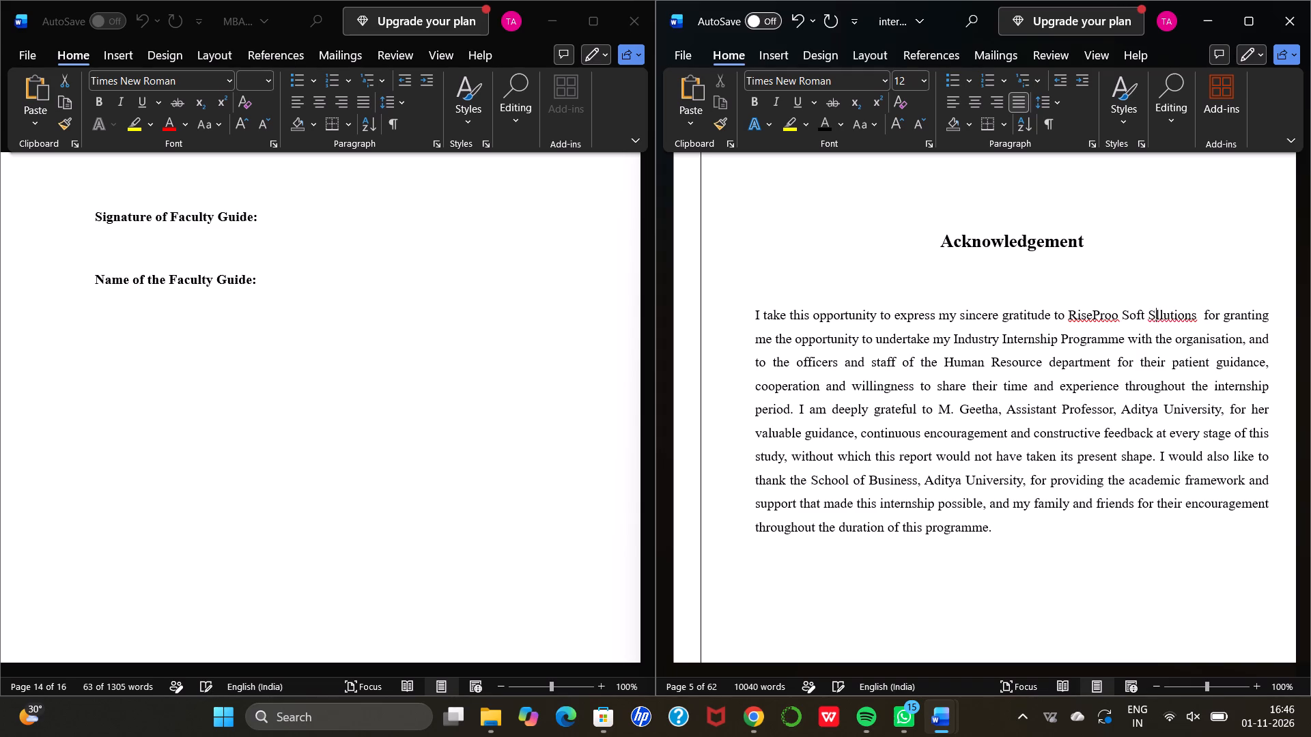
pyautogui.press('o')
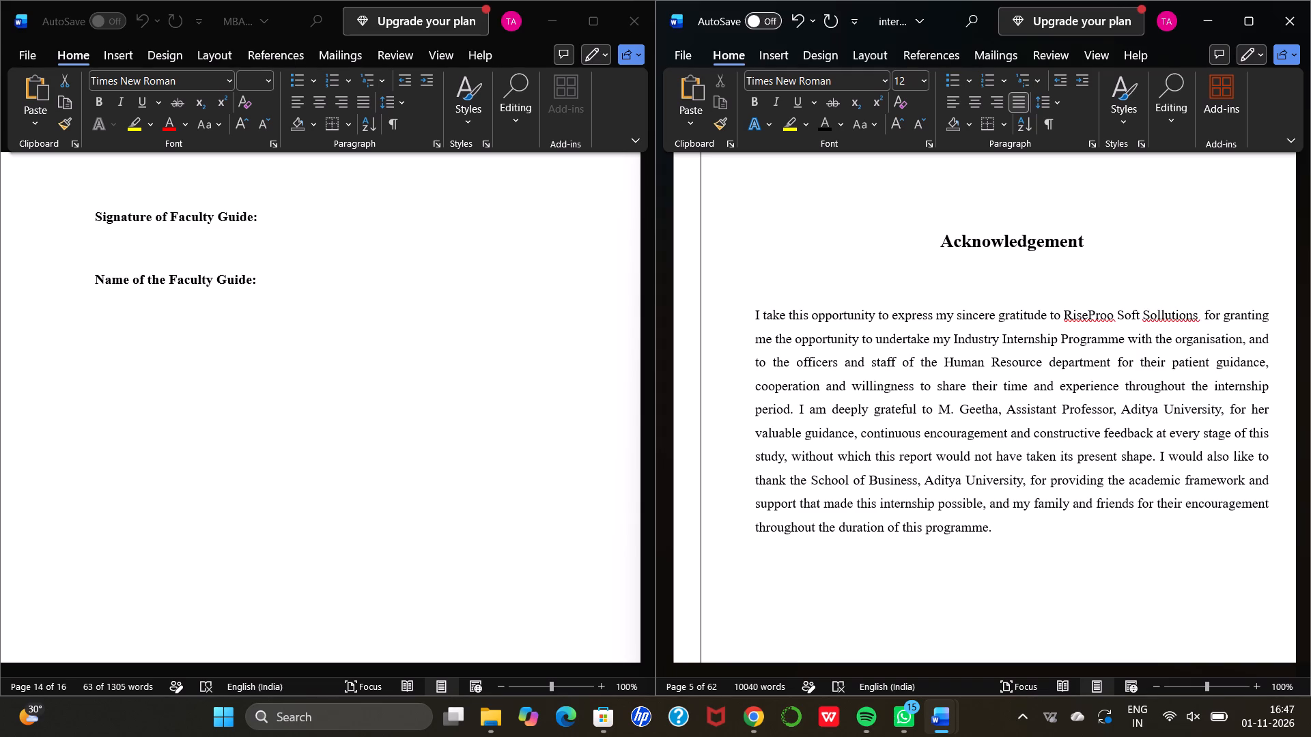
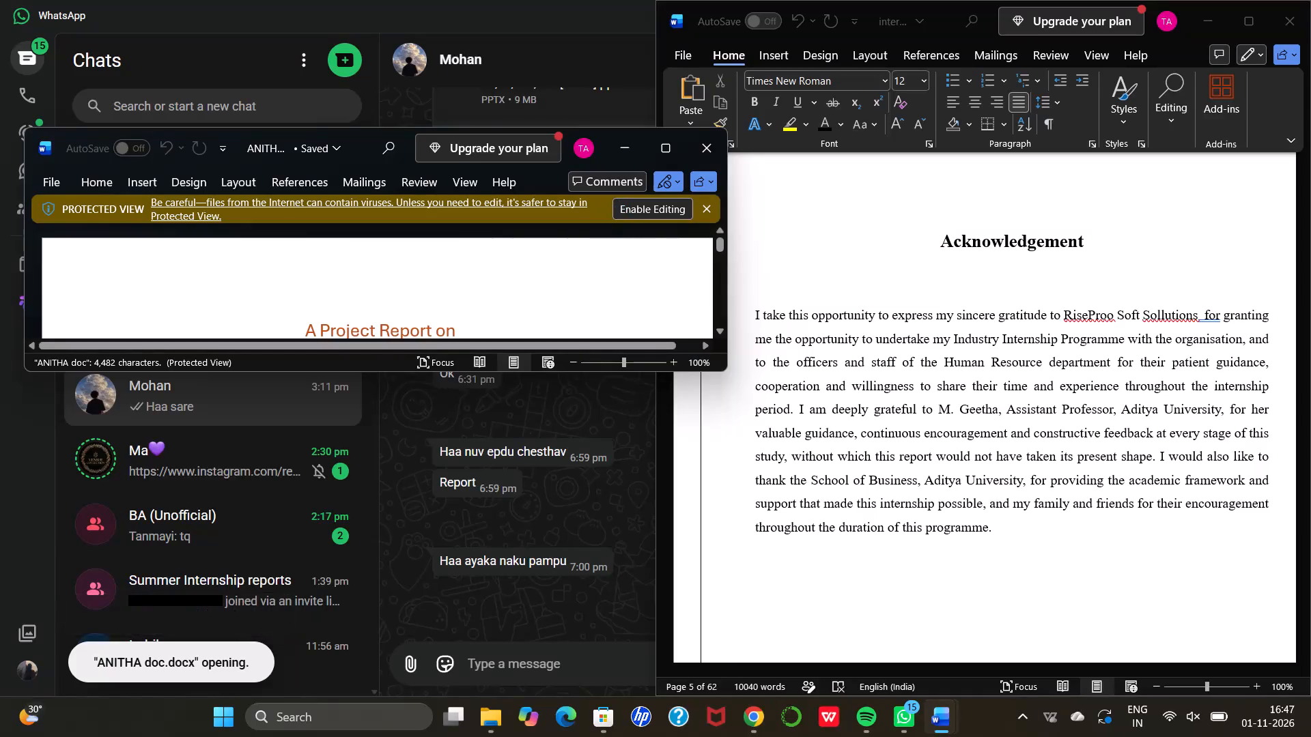
# Look through the opened sample project report from its cover page to the company's internship certificate, making its window taller for reading.
pyautogui.scroll(-4, 589, 281)
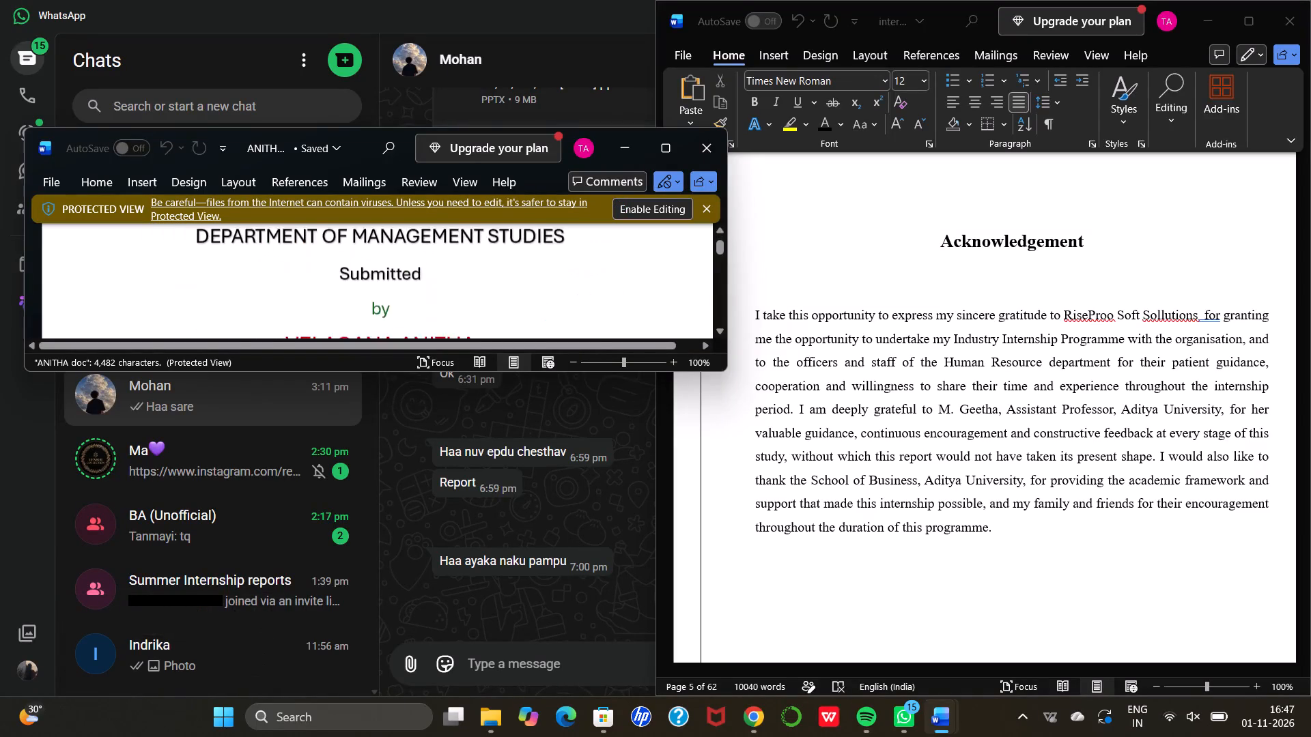
pyautogui.scroll(-1, 589, 281)
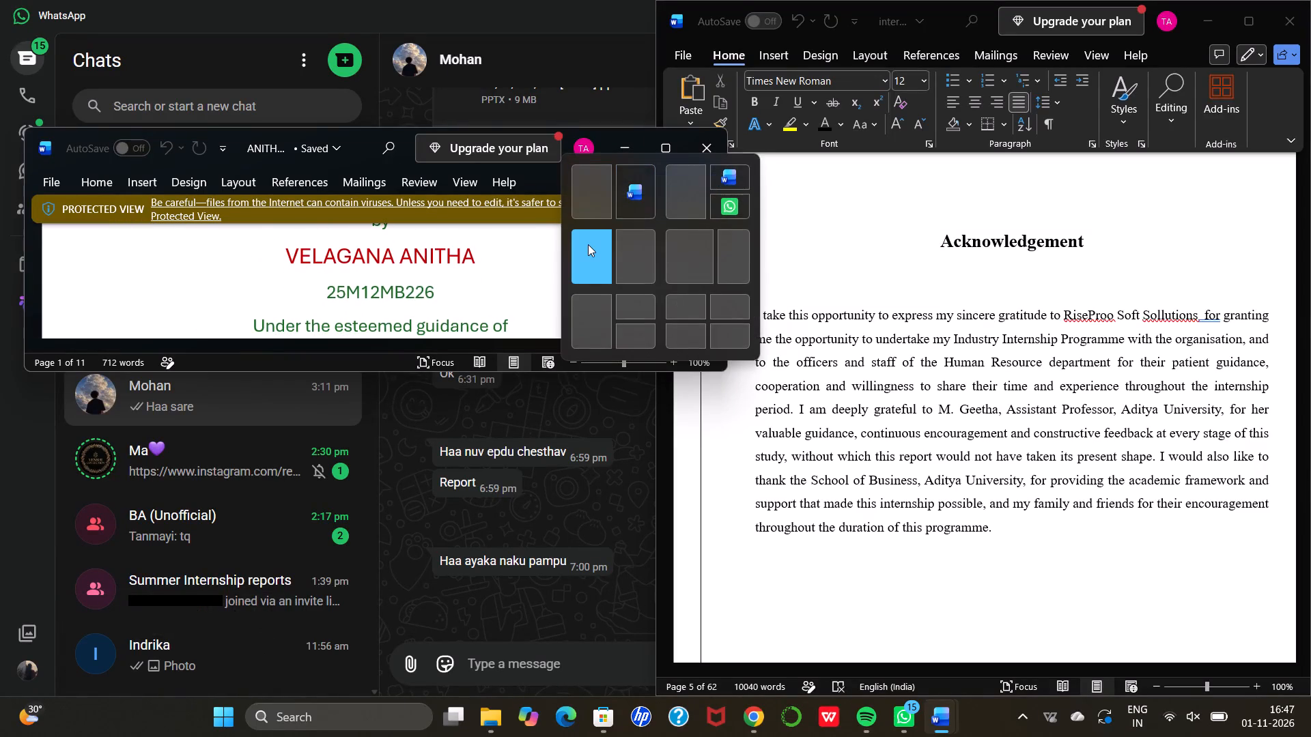
pyautogui.scroll(-3, 539, 264)
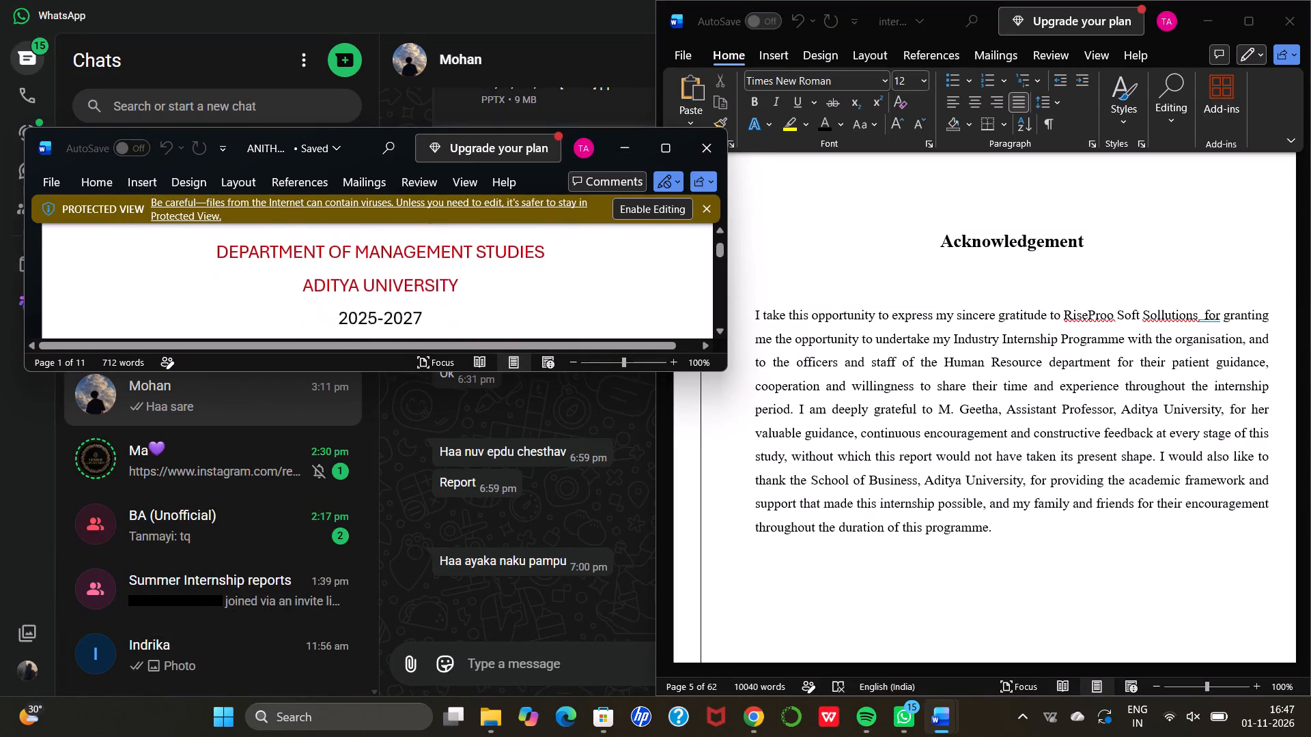
pyautogui.scroll(-5, 539, 264)
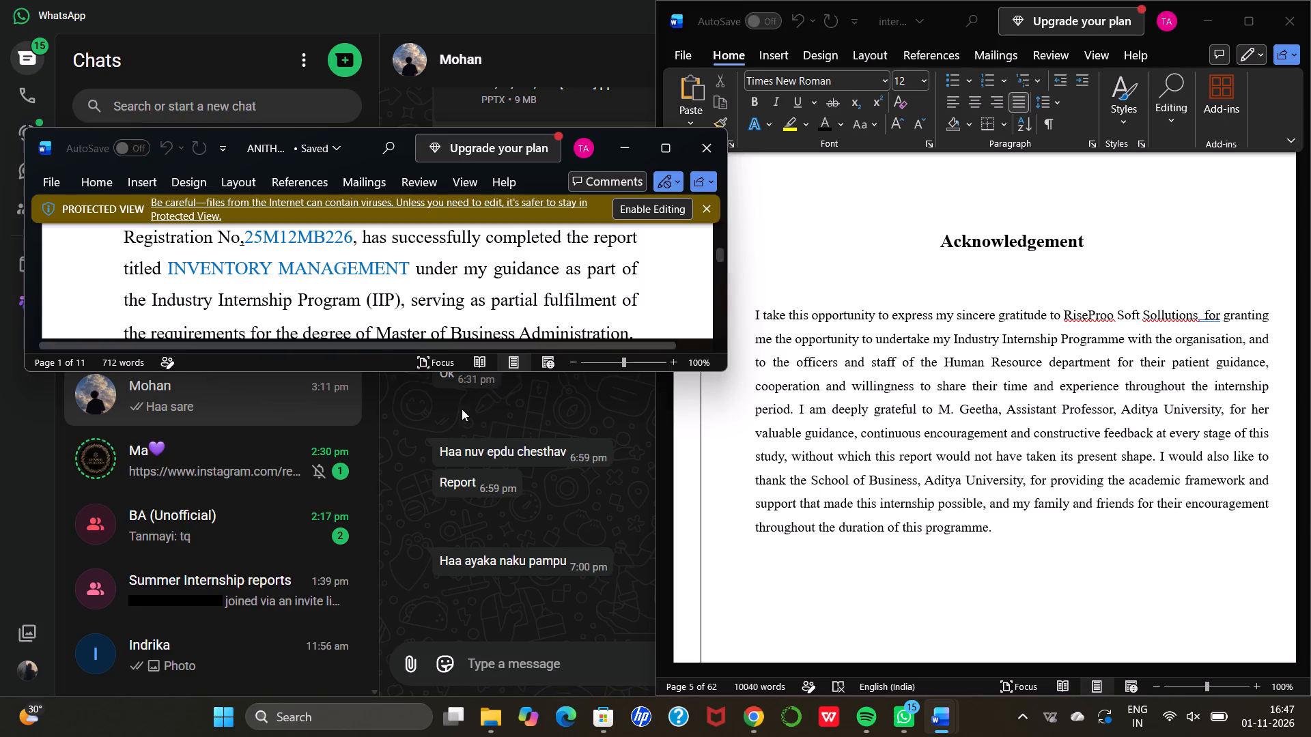
pyautogui.moveTo(417, 372); pyautogui.dragTo(427, 527)
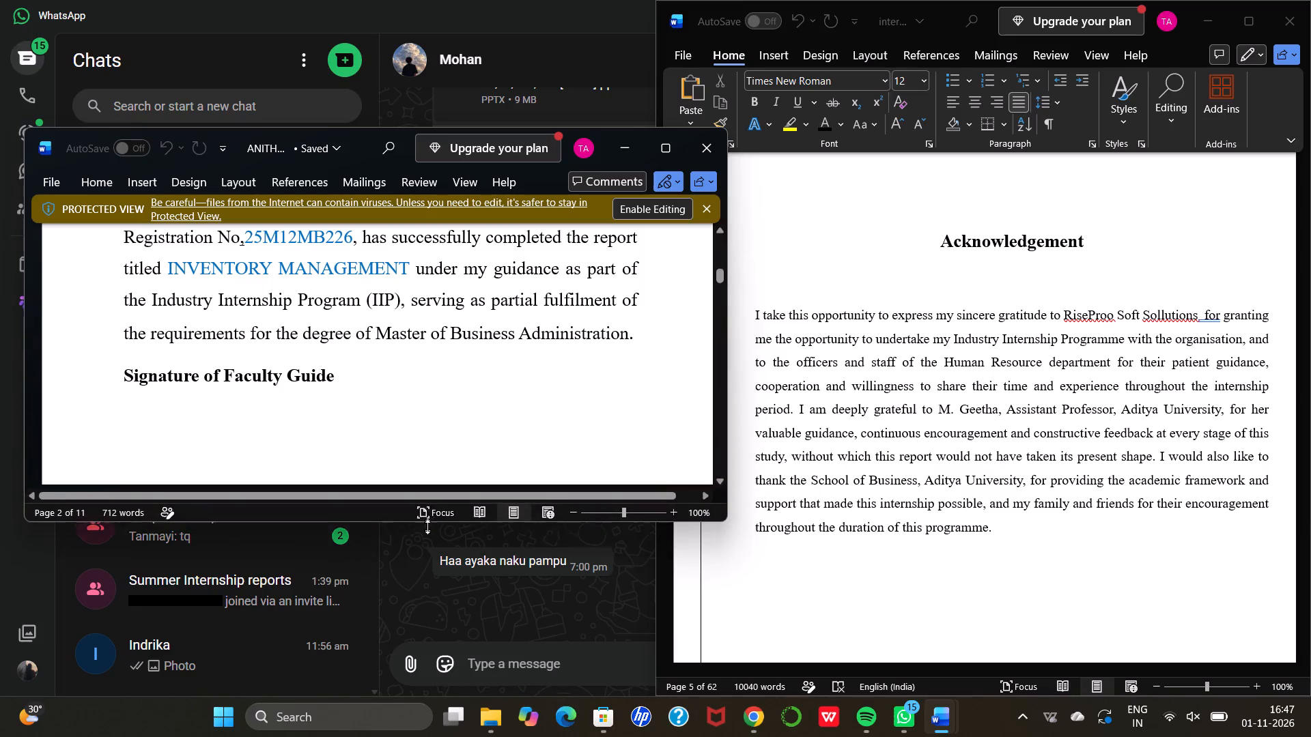
pyautogui.moveTo(427, 527); pyautogui.dragTo(432, 550)
pyautogui.scroll(-2, 439, 448)
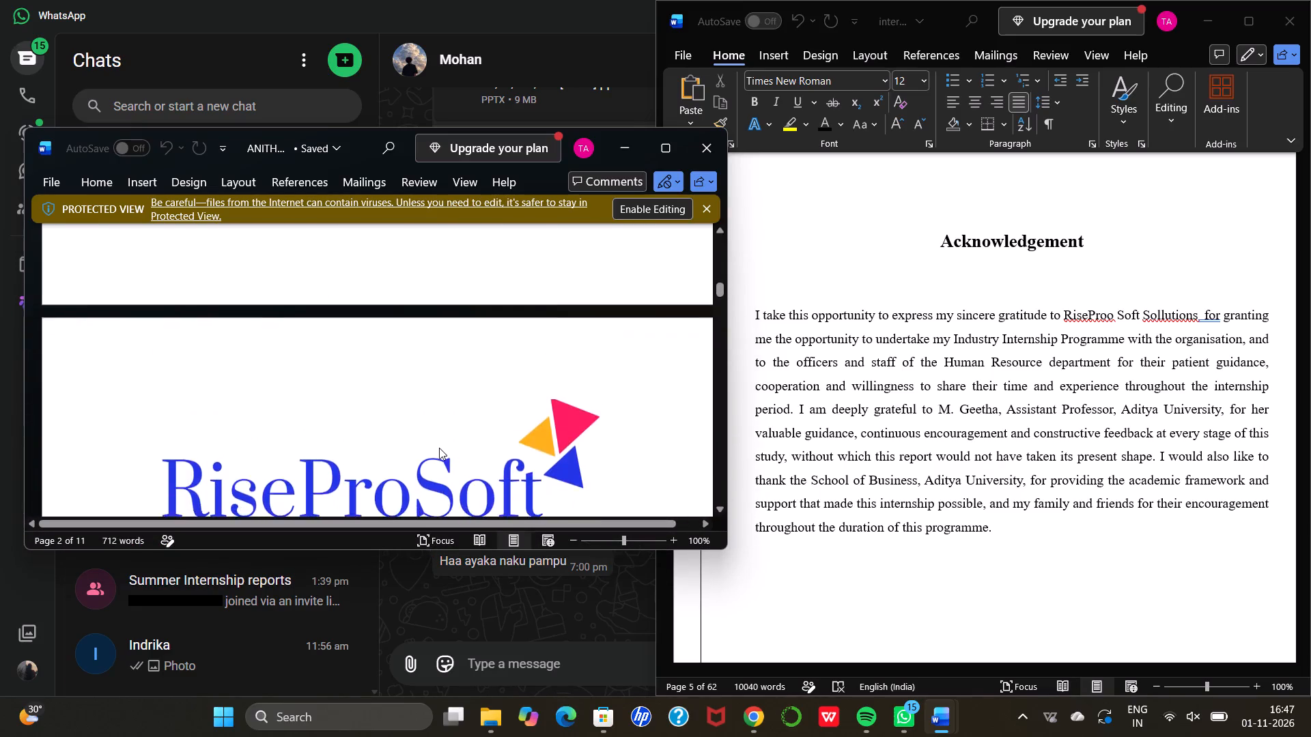
pyautogui.scroll(-1, 439, 448)
pyautogui.keyDown('ctrl'); pyautogui.scroll(-2, 439, 448); pyautogui.keyUp('ctrl')
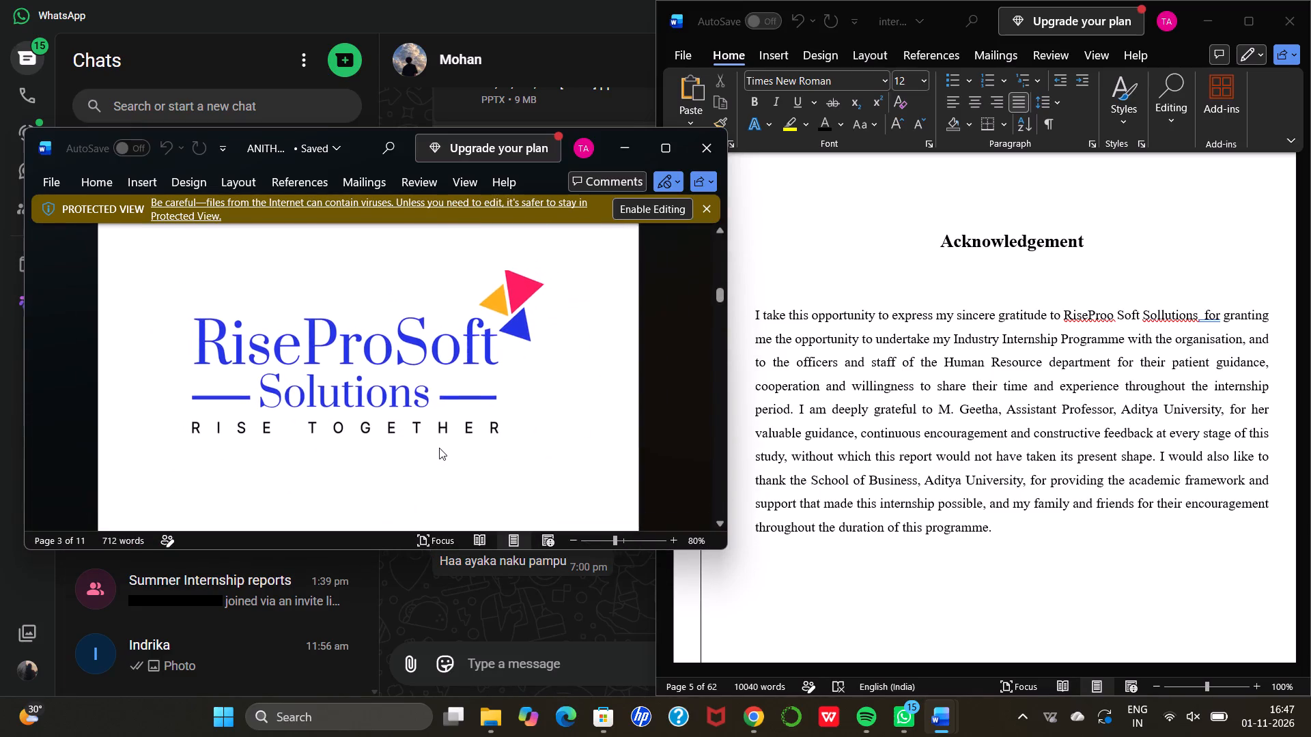
pyautogui.keyDown('ctrl'); pyautogui.scroll(-2, 439, 448); pyautogui.keyUp('ctrl')
pyautogui.scroll(-1, 439, 448)
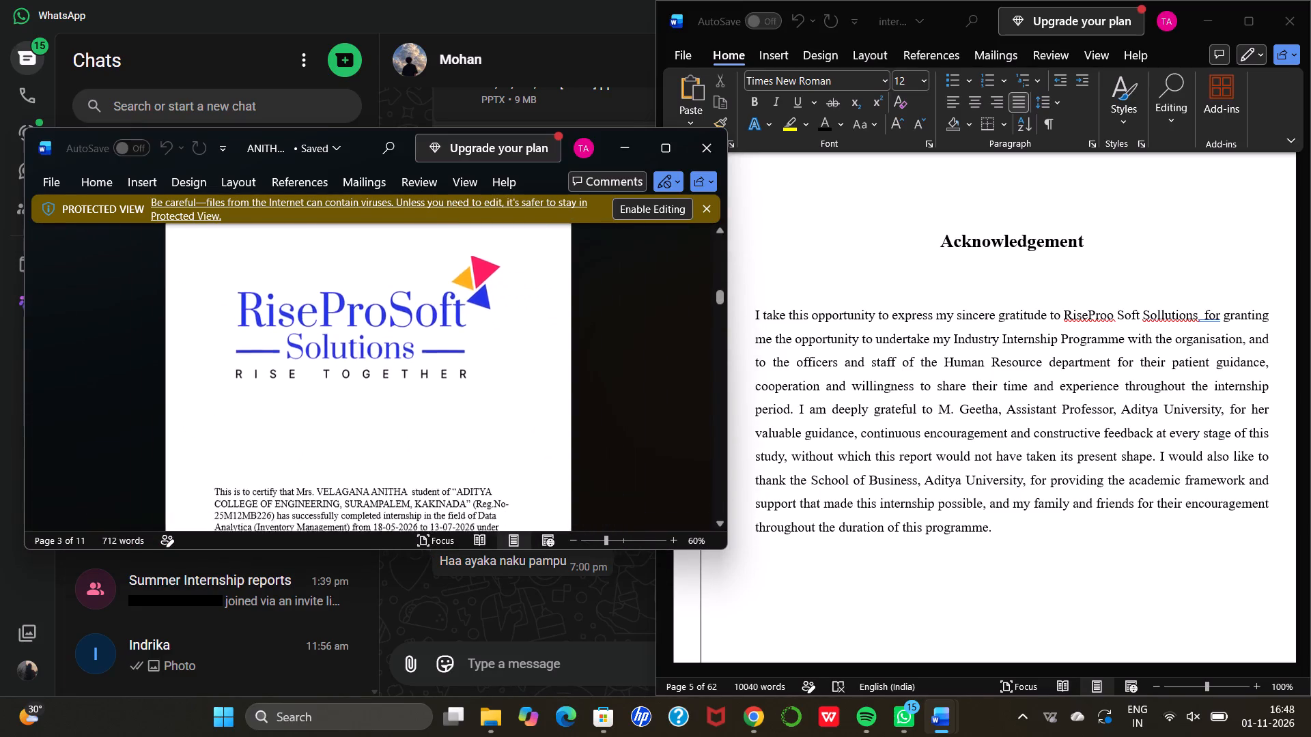
pyautogui.scroll(-2, 439, 448)
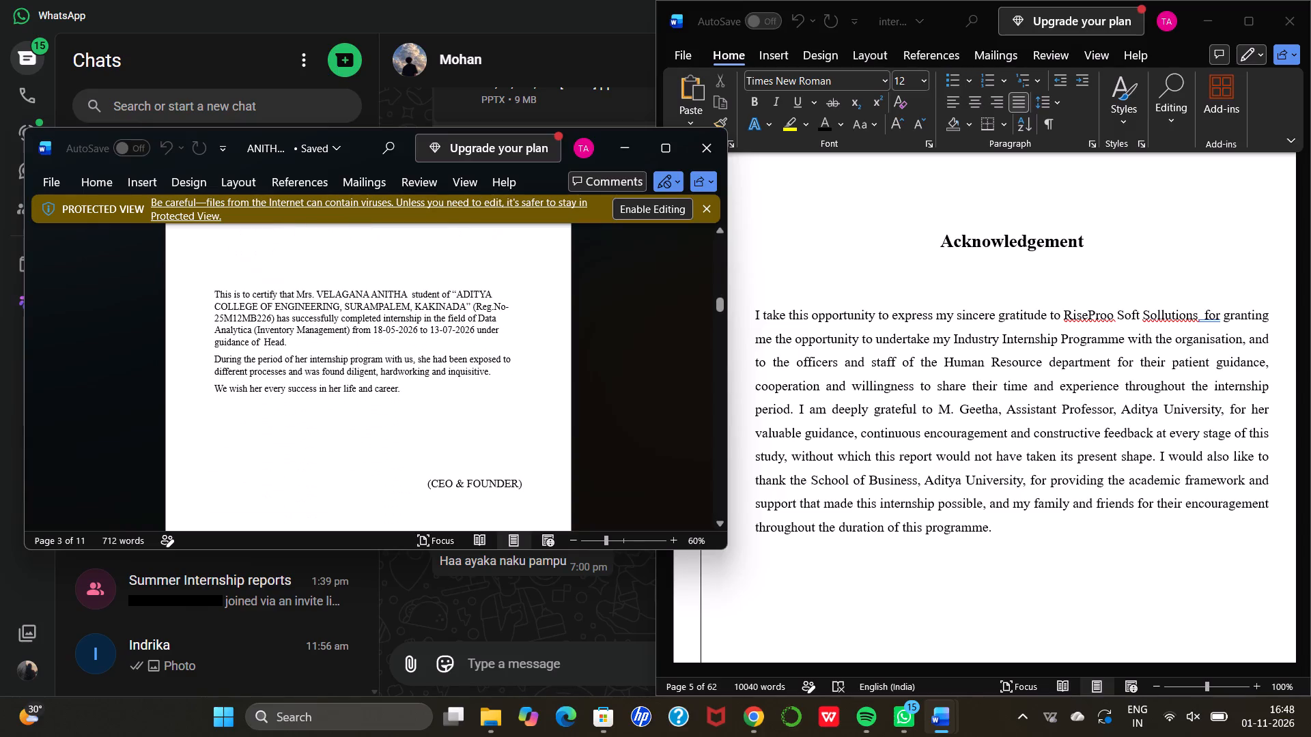
# Examine the reference report's certificate, declaration and Acknowledgement pages for the company name, project guide and people thanked.
pyautogui.scroll(3, 439, 448)
pyautogui.scroll(-3, 439, 448)
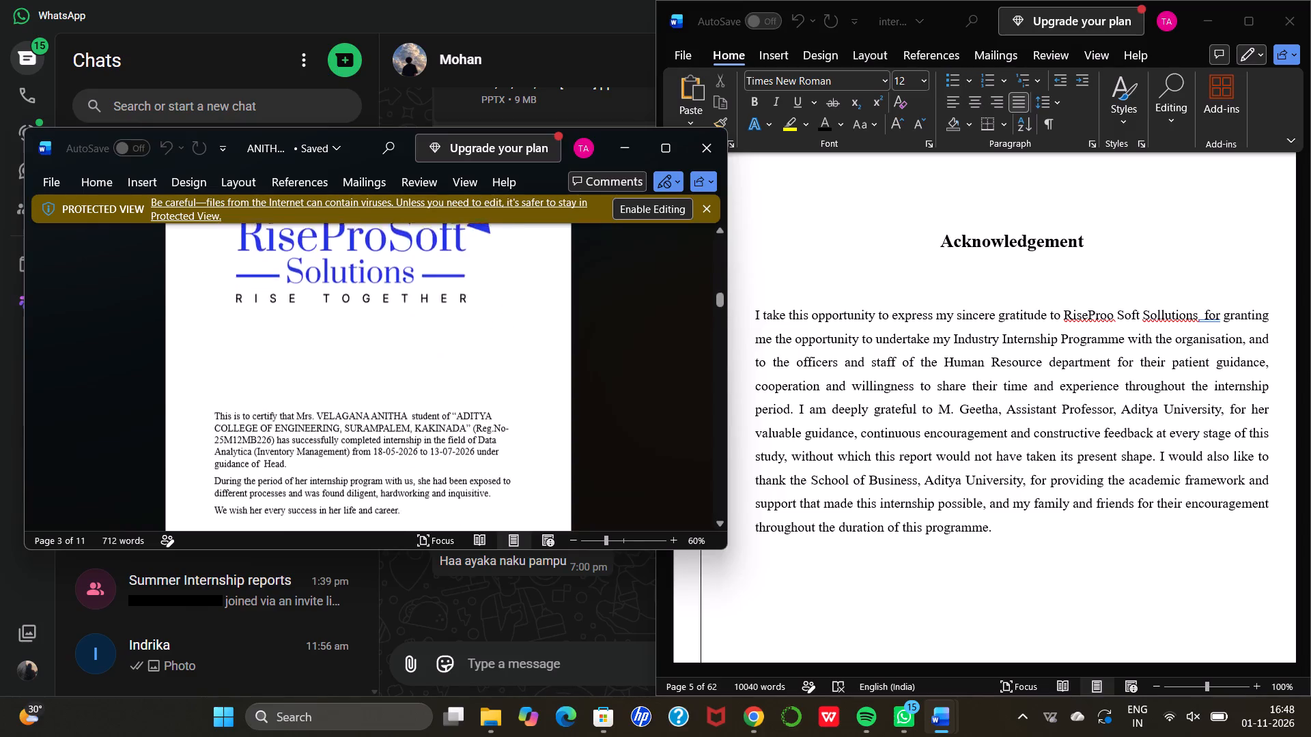
pyautogui.scroll(-4, 439, 448)
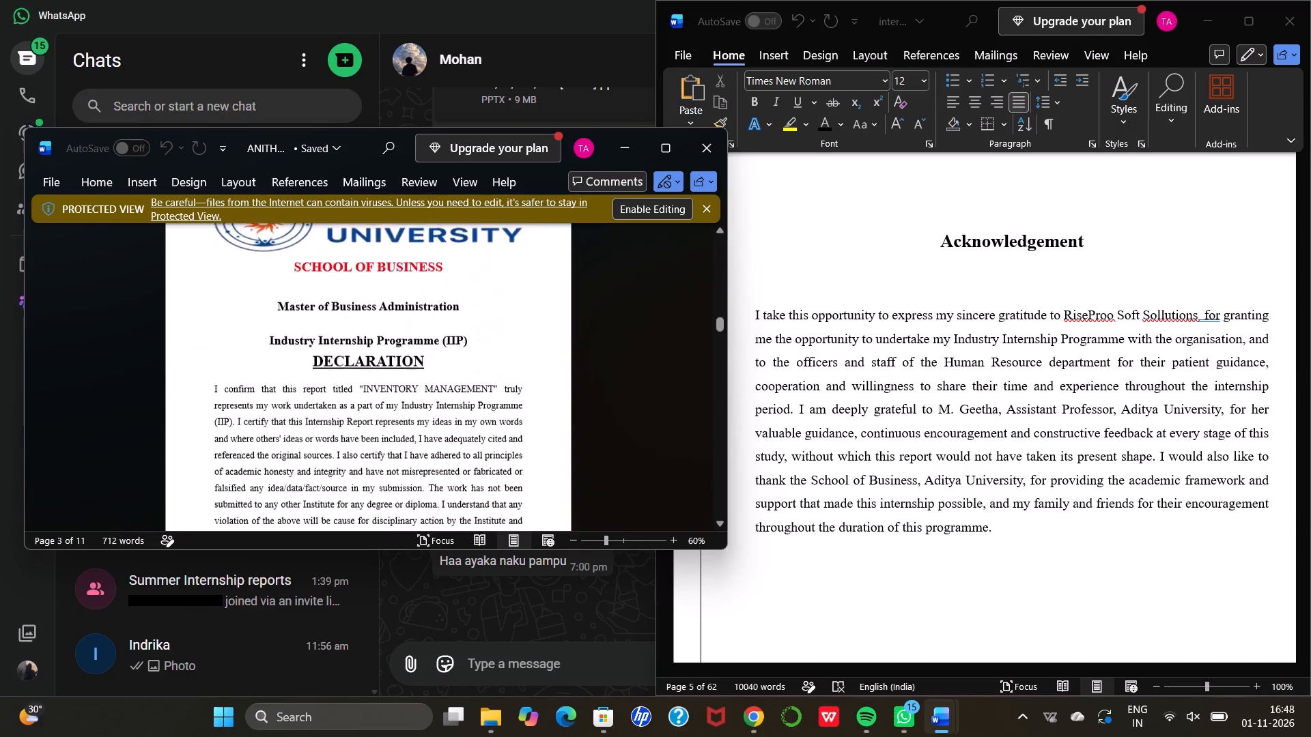
pyautogui.scroll(-6, 439, 448)
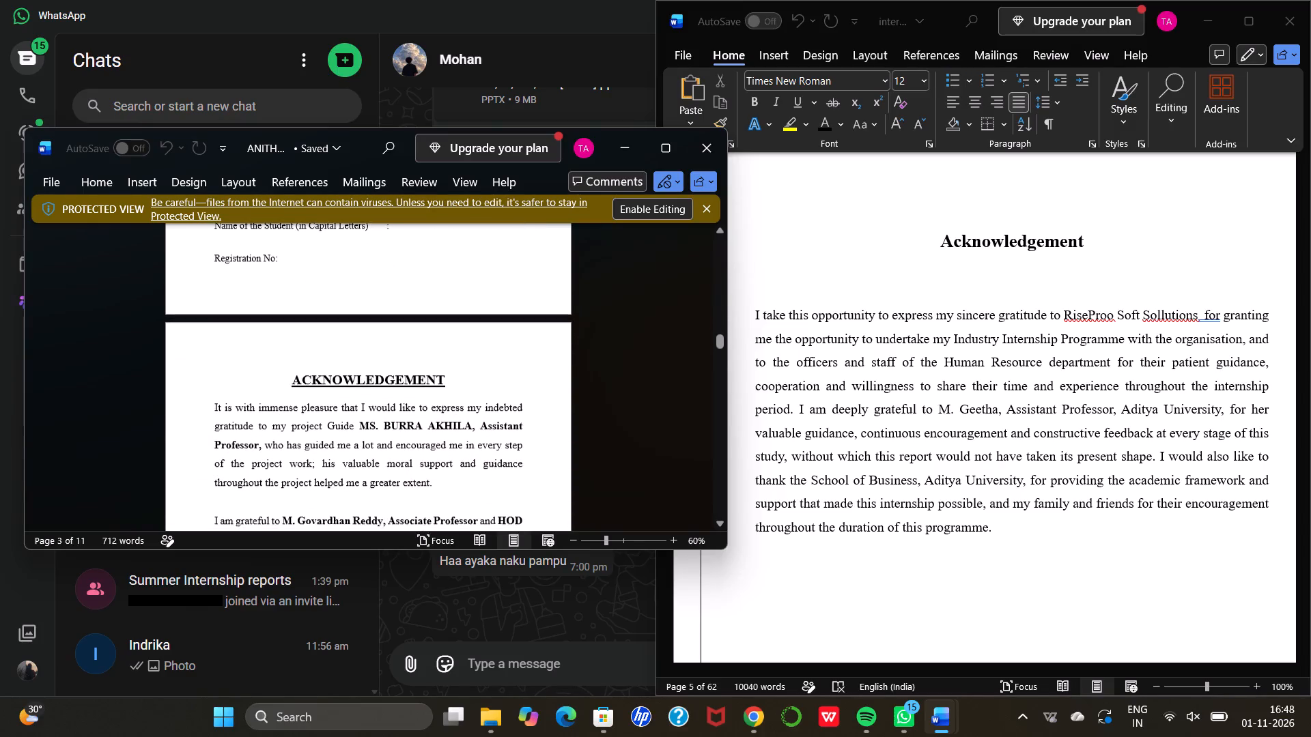
pyautogui.scroll(-1, 439, 448)
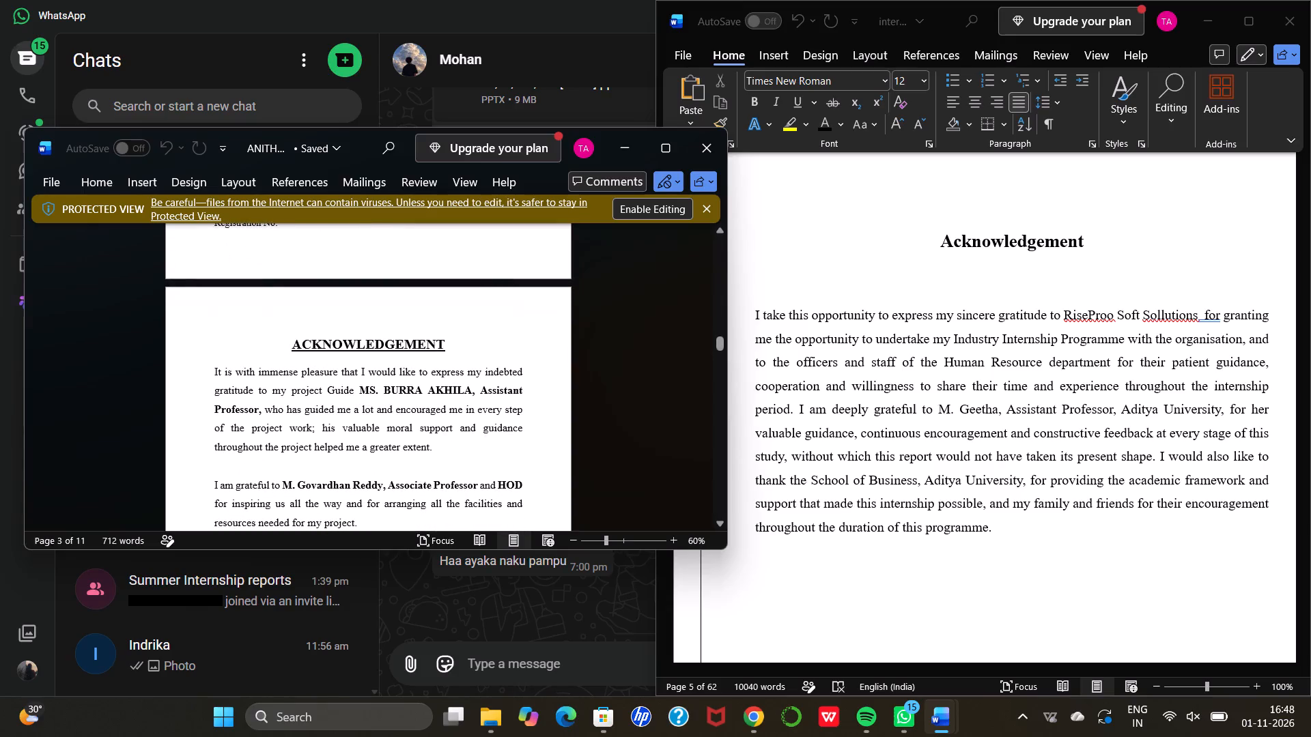
pyautogui.scroll(-3, 439, 448)
pyautogui.scroll(-1, 378, 450)
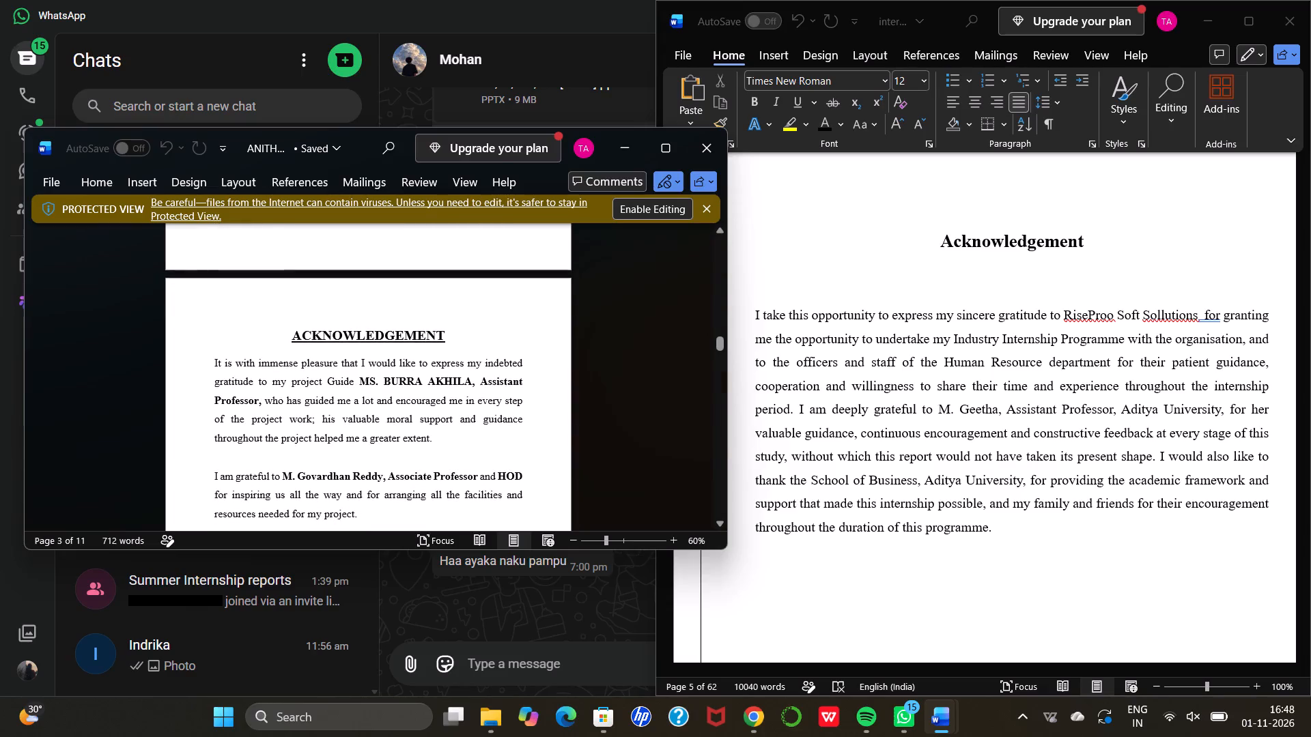
pyautogui.scroll(-1, 378, 450)
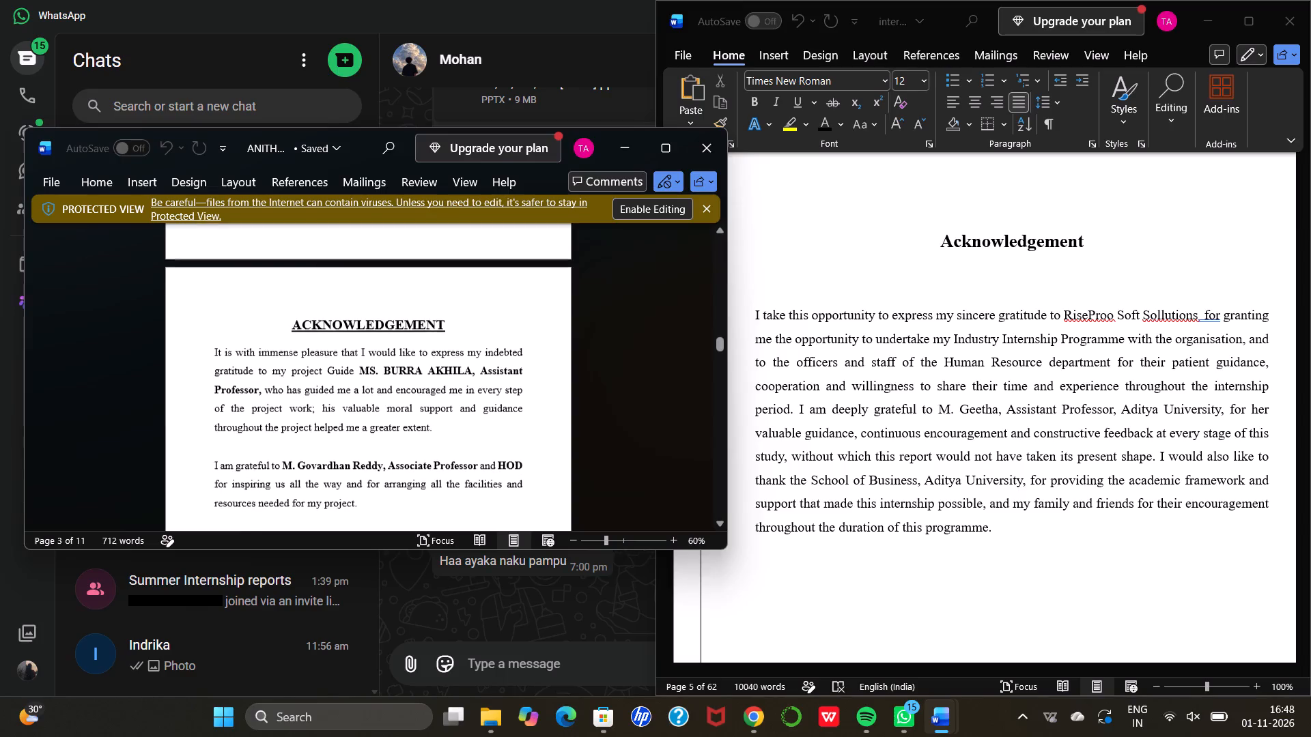
pyautogui.scroll(-1, 378, 450)
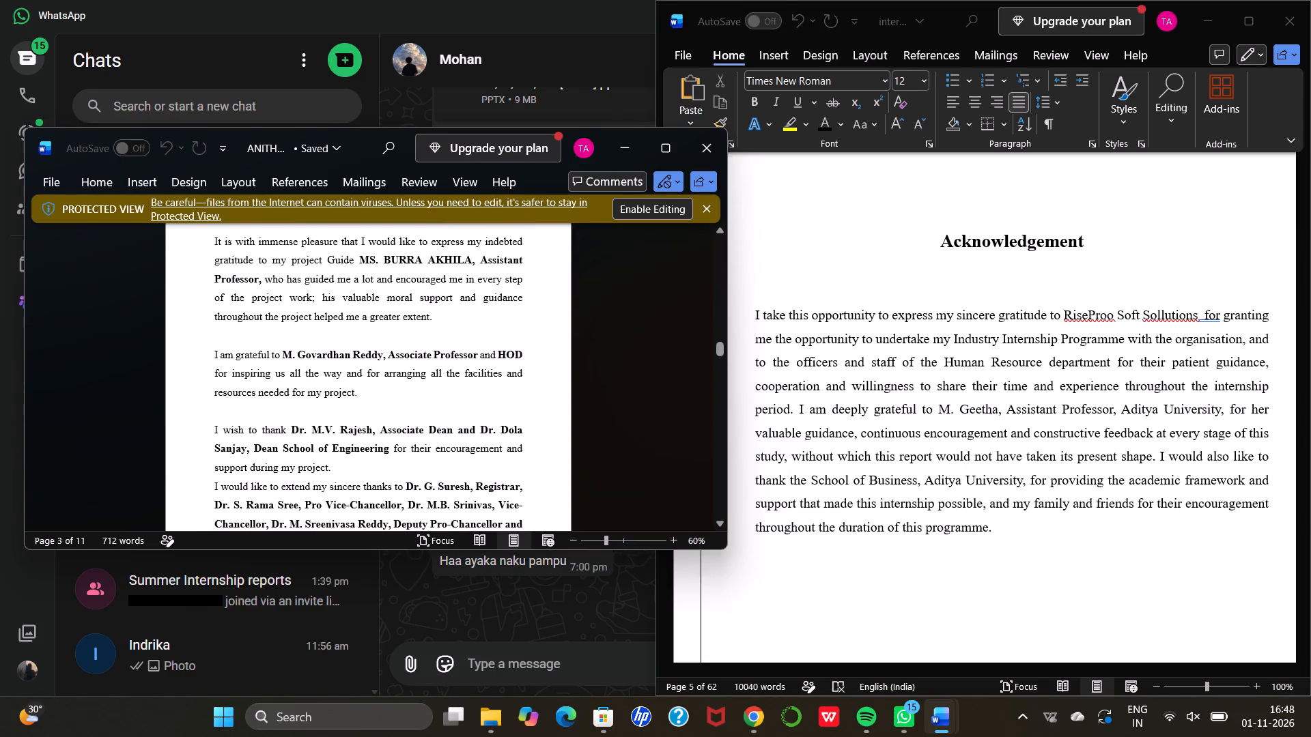
pyautogui.scroll(-1, 378, 450)
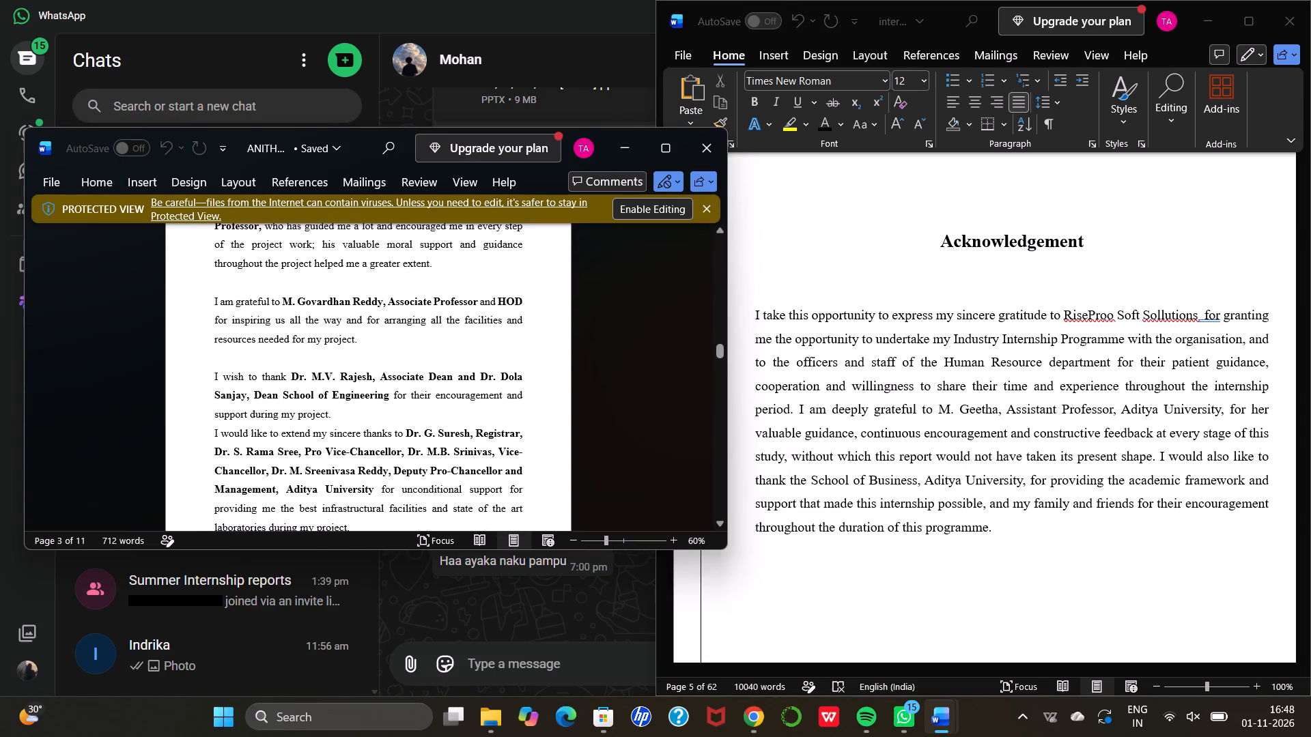
pyautogui.scroll(-3, 378, 450)
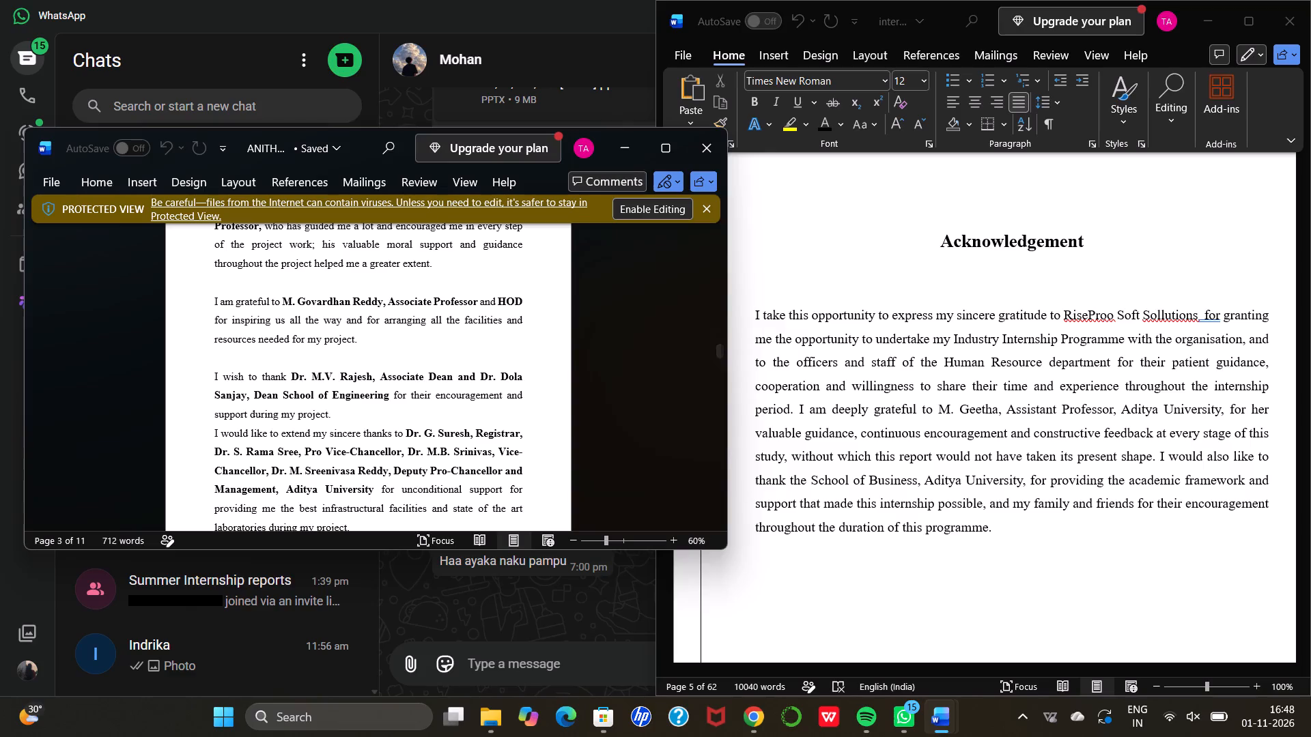
pyautogui.scroll(-5, 378, 450)
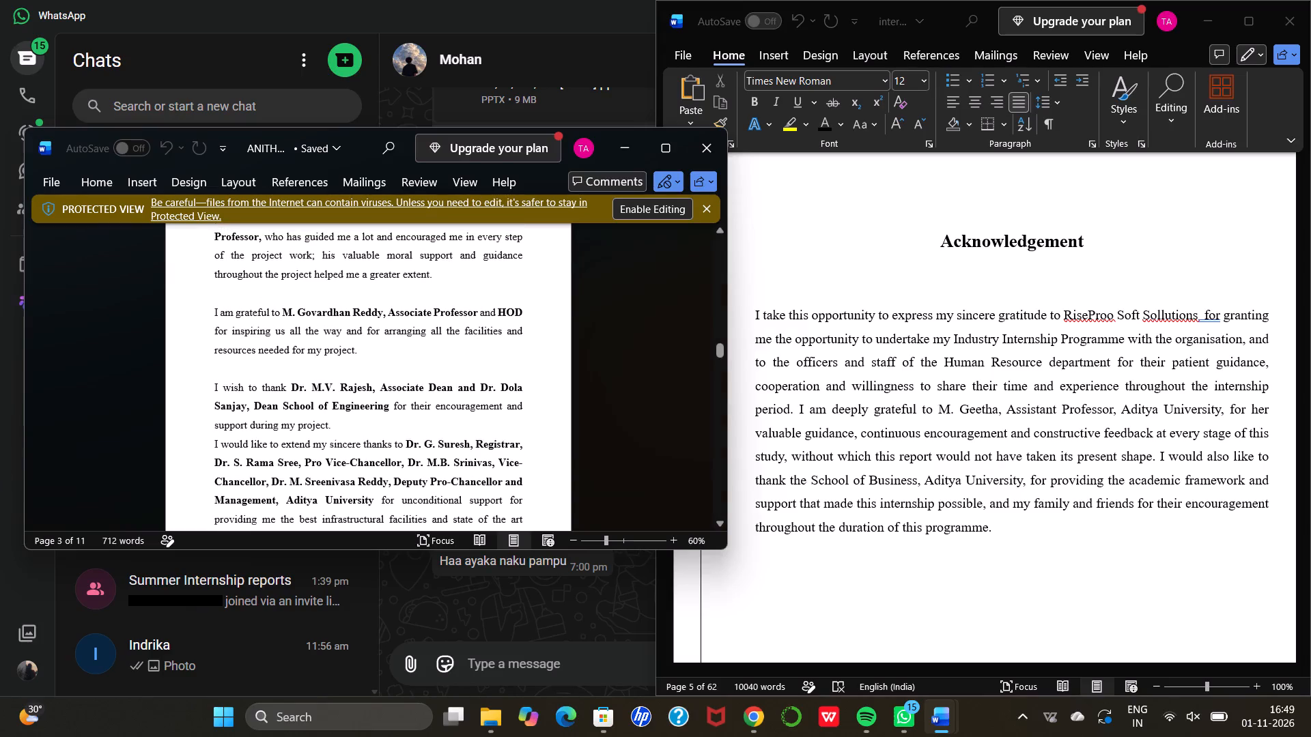
pyautogui.scroll(-3, 285, 362)
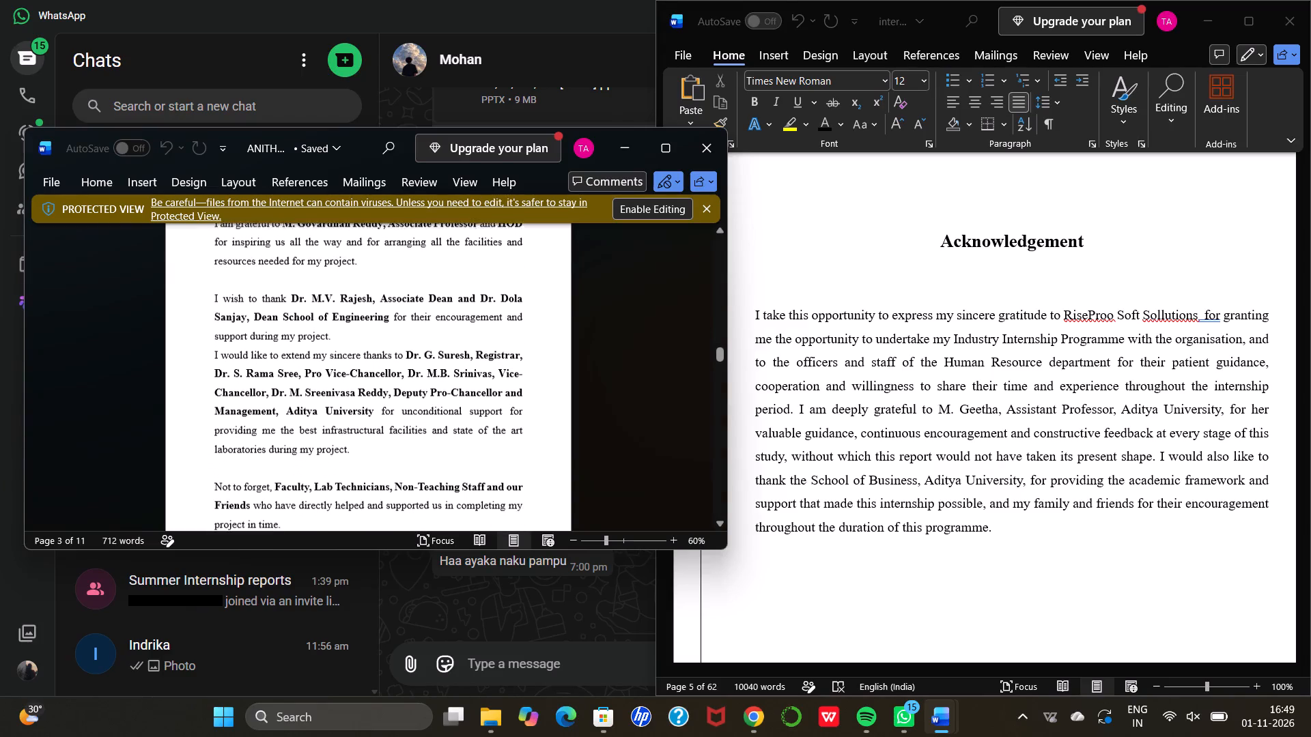
# In the internship report's Acknowledgement, replace the Assistant Professor's name after "deeply grateful" with the reference report's project guide, using initial and given name.
pyautogui.doubleClick(690, 128)
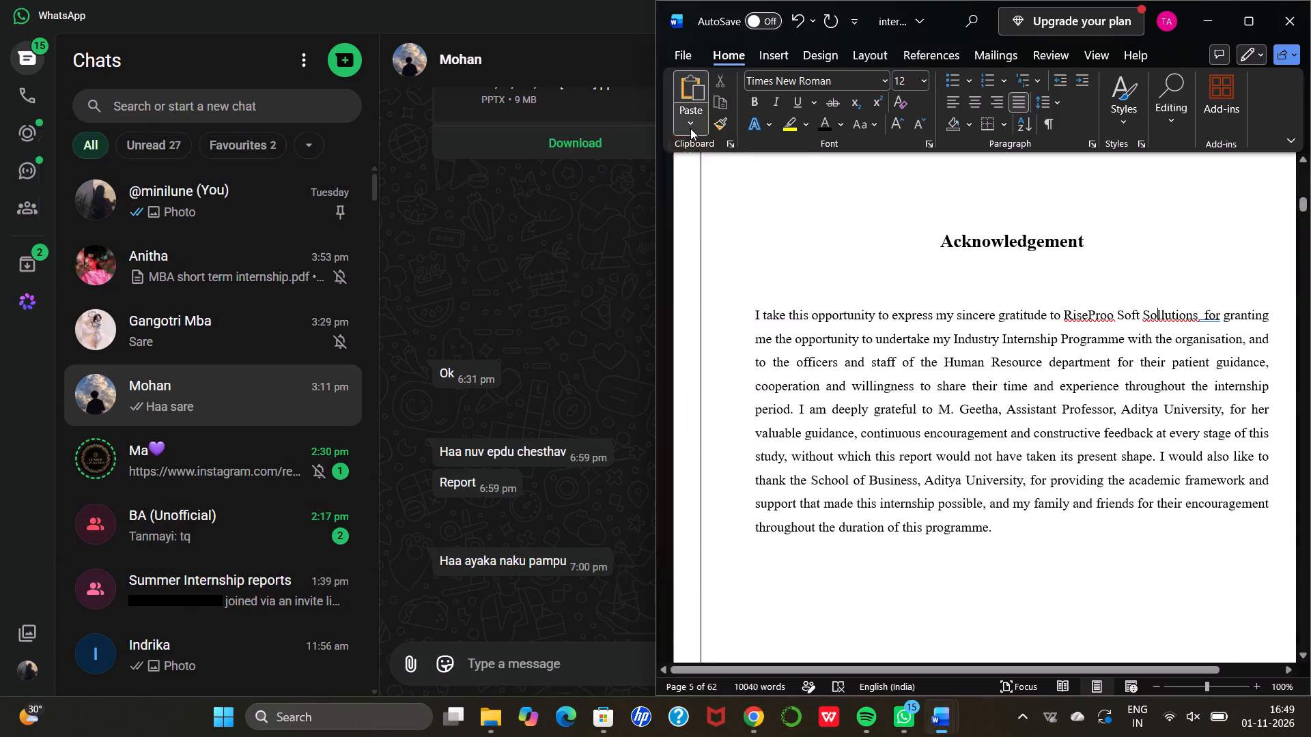
pyautogui.click(1010, 284)
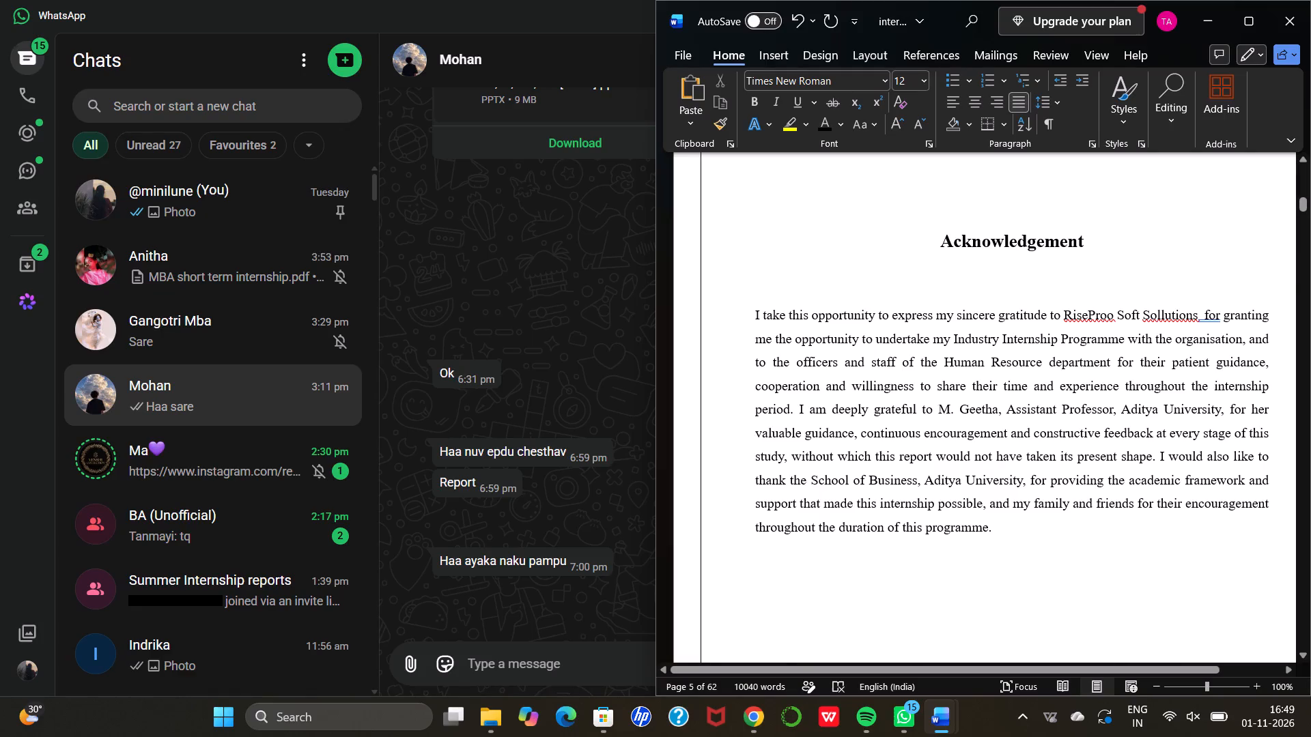
pyautogui.moveTo(935, 408); pyautogui.dragTo(984, 409)
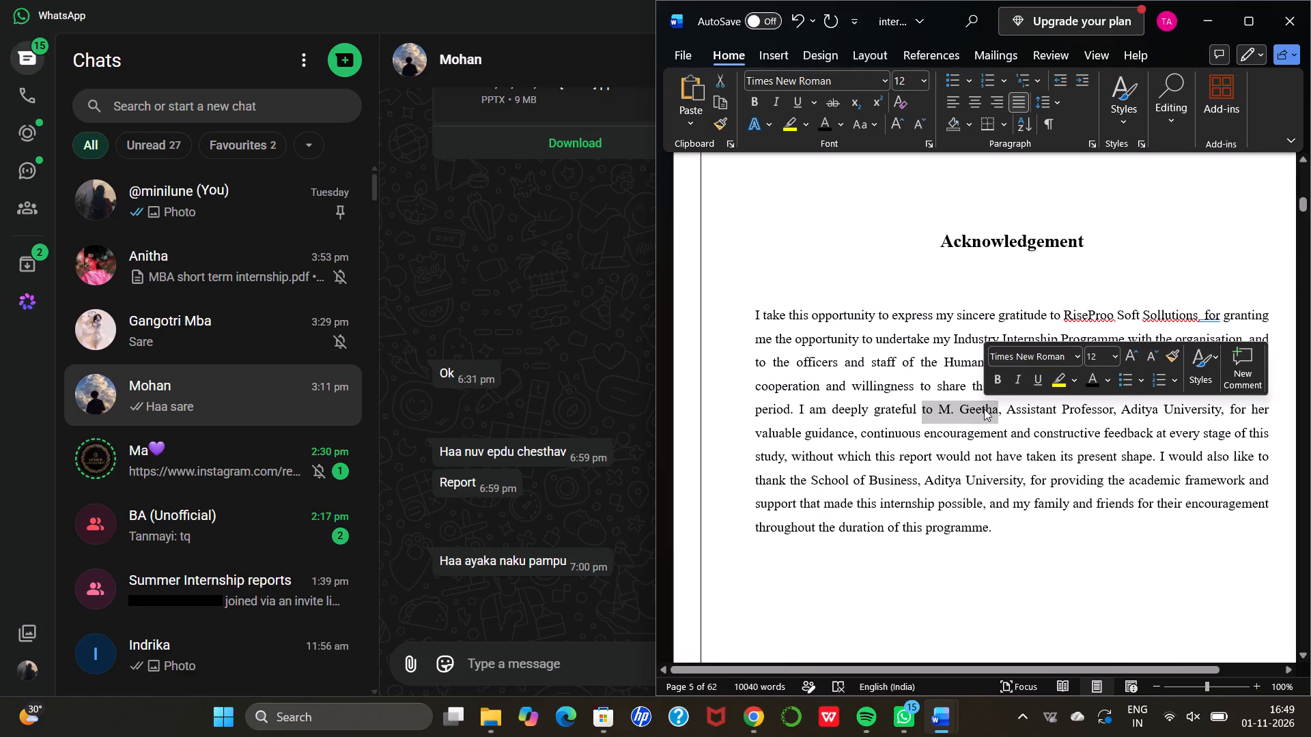
pyautogui.press('BackSpace')
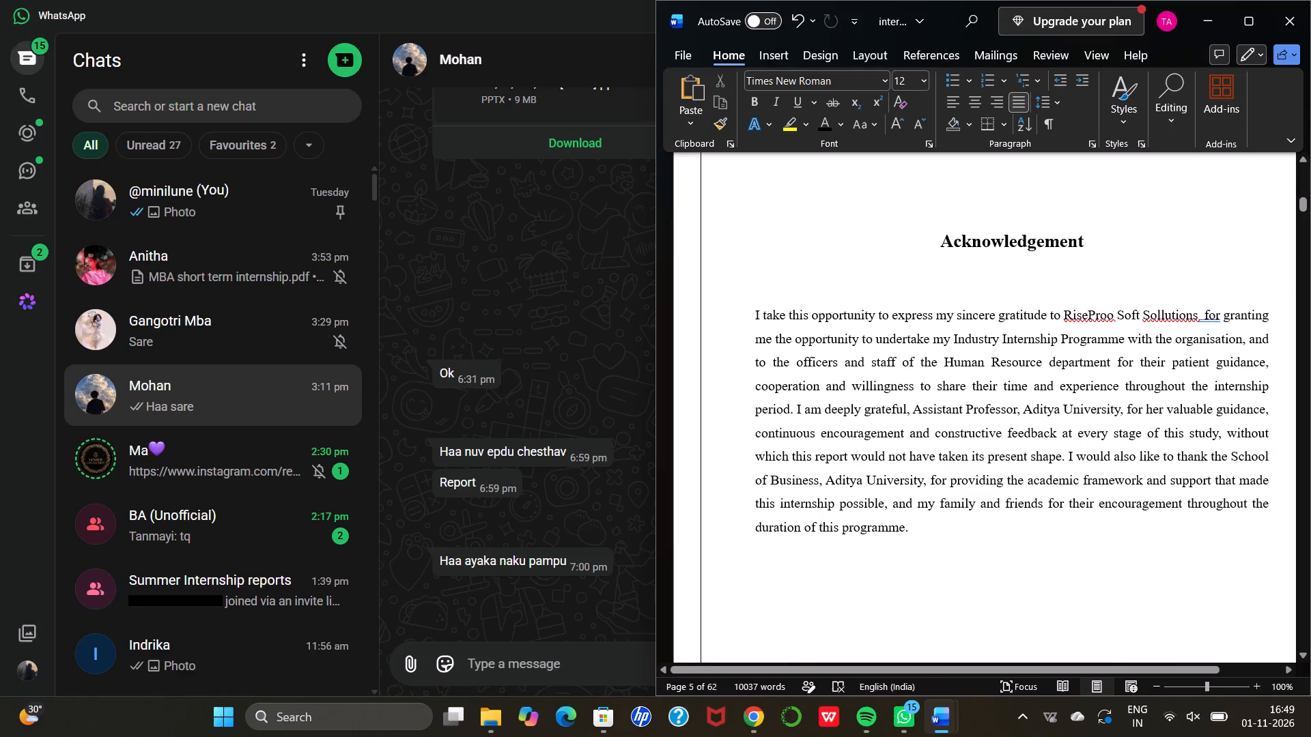
pyautogui.press('space')
pyautogui.hotkey('shift', 'b')
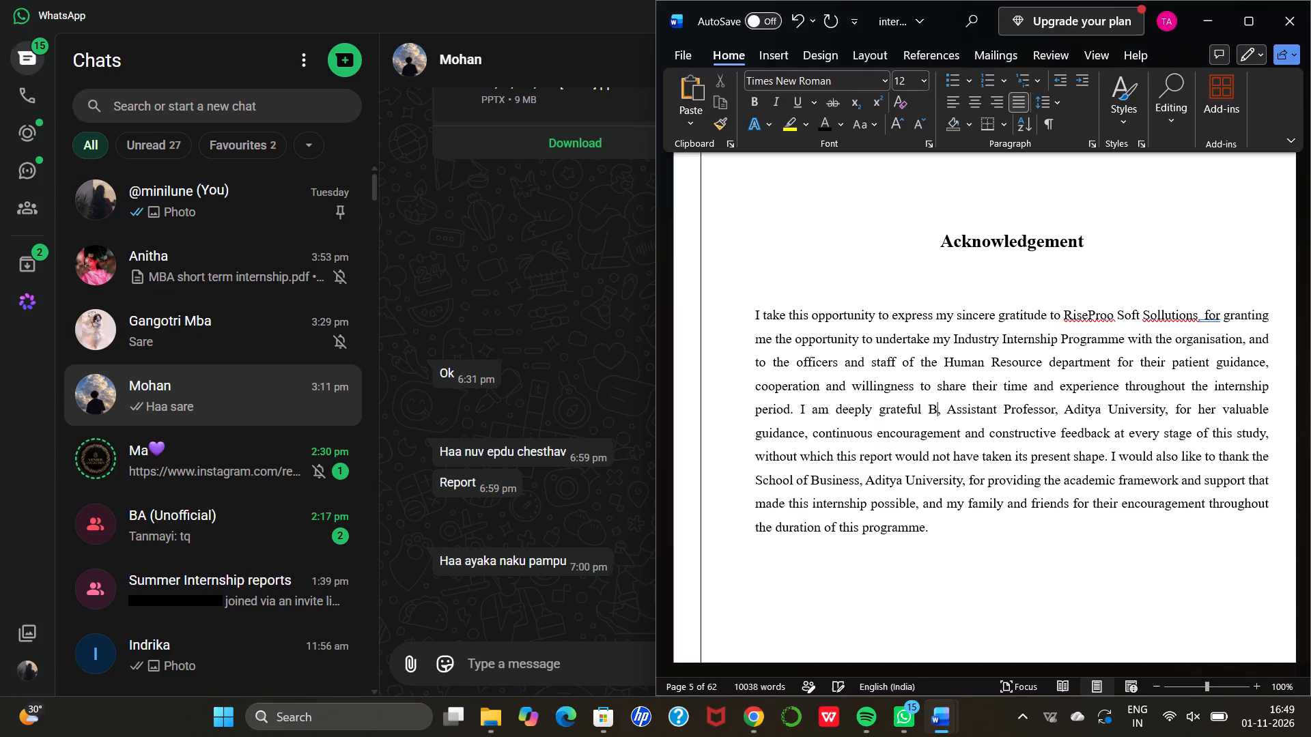
pyautogui.press('.')
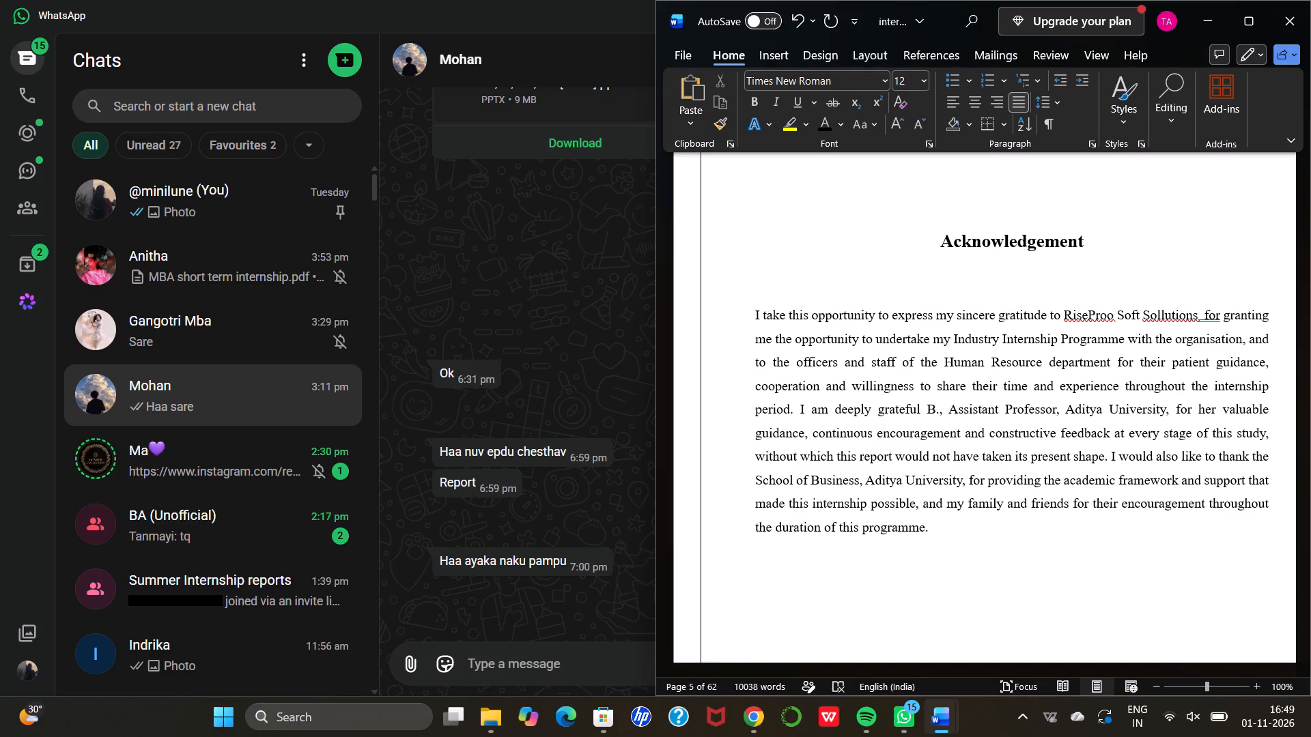
pyautogui.press('space')
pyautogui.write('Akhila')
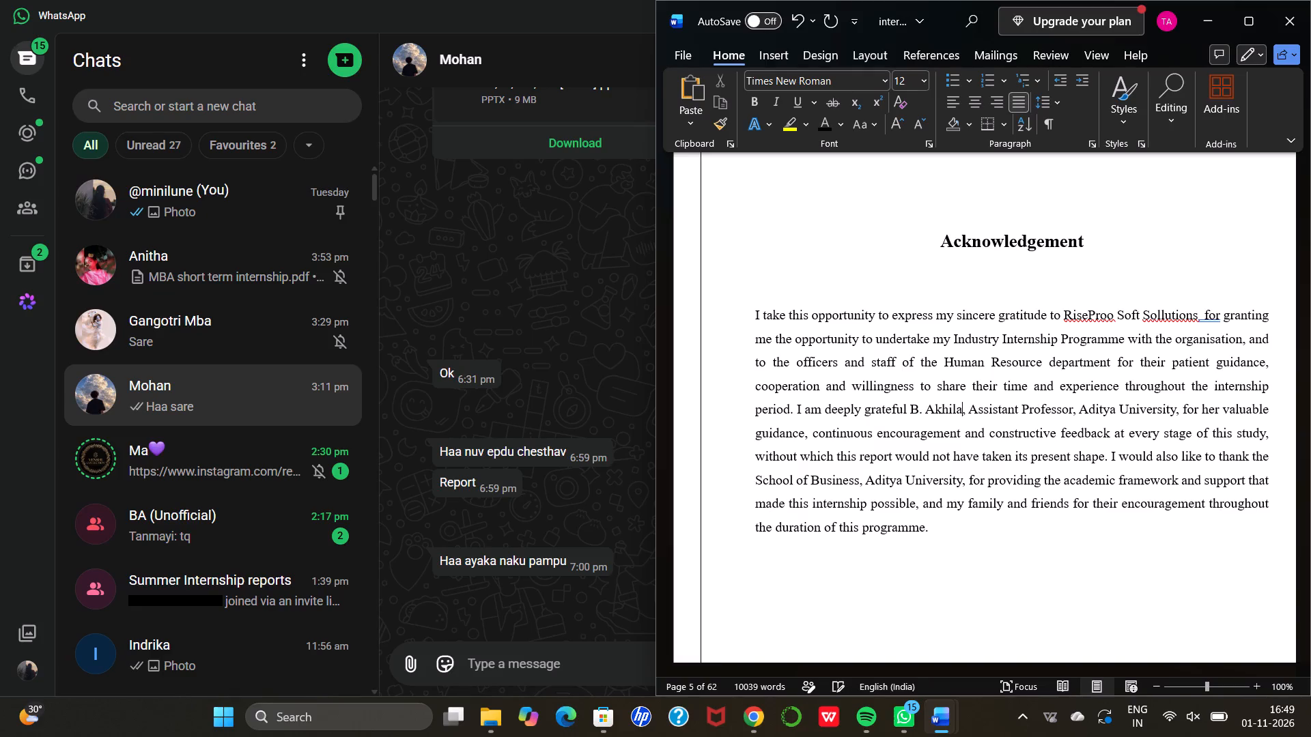
# Add a space after the project guide's name in the Acknowledgement's "deeply grateful" sentence.
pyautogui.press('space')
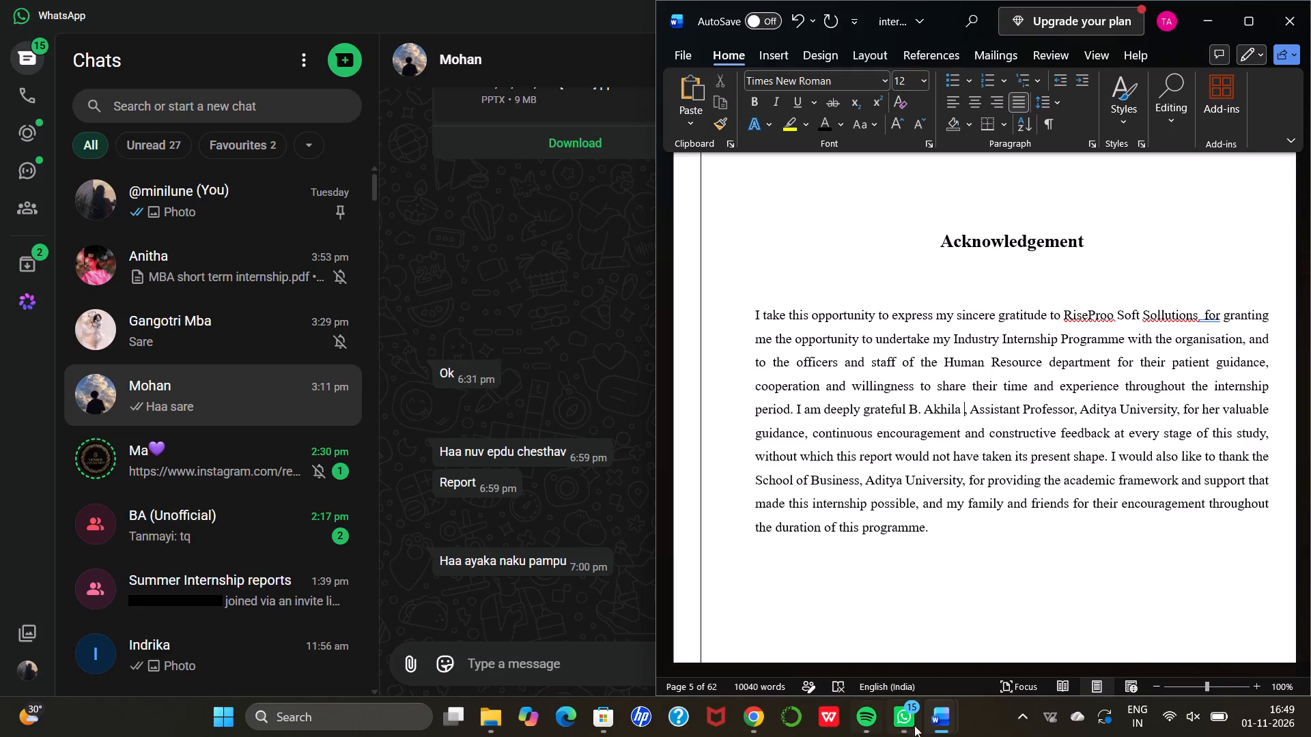
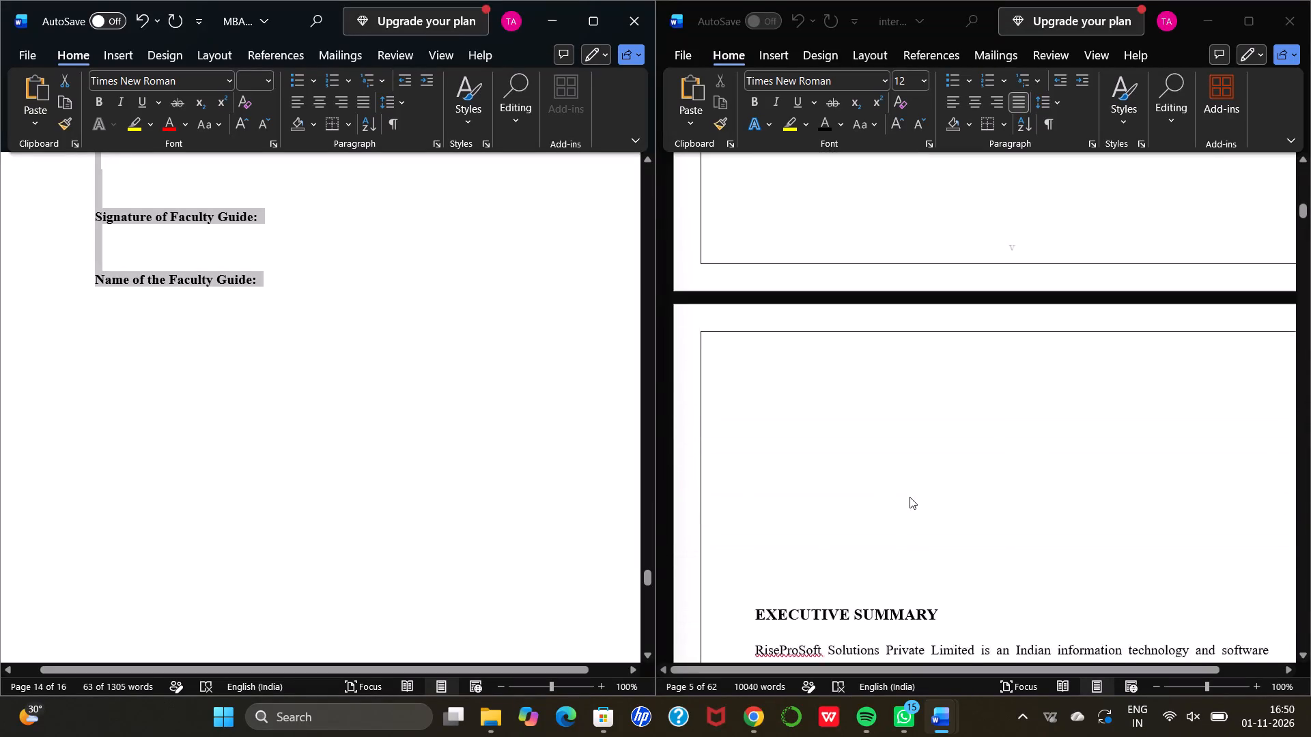
# Remove the extra blank lines above the EXECUTIVE SUMMARY heading in the internship report, keeping one blank line at the top of its page.
pyautogui.scroll(1, 910, 497)
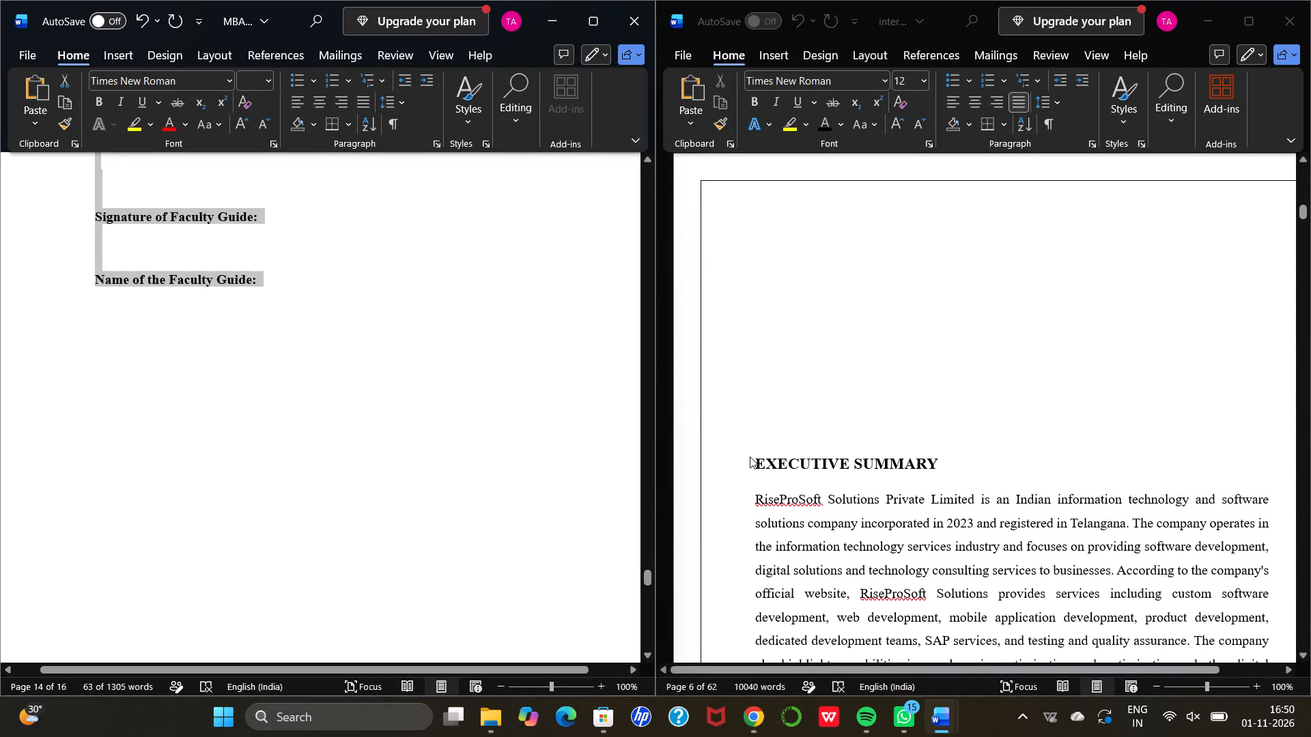
pyautogui.click(750, 457)
pyautogui.click(755, 458)
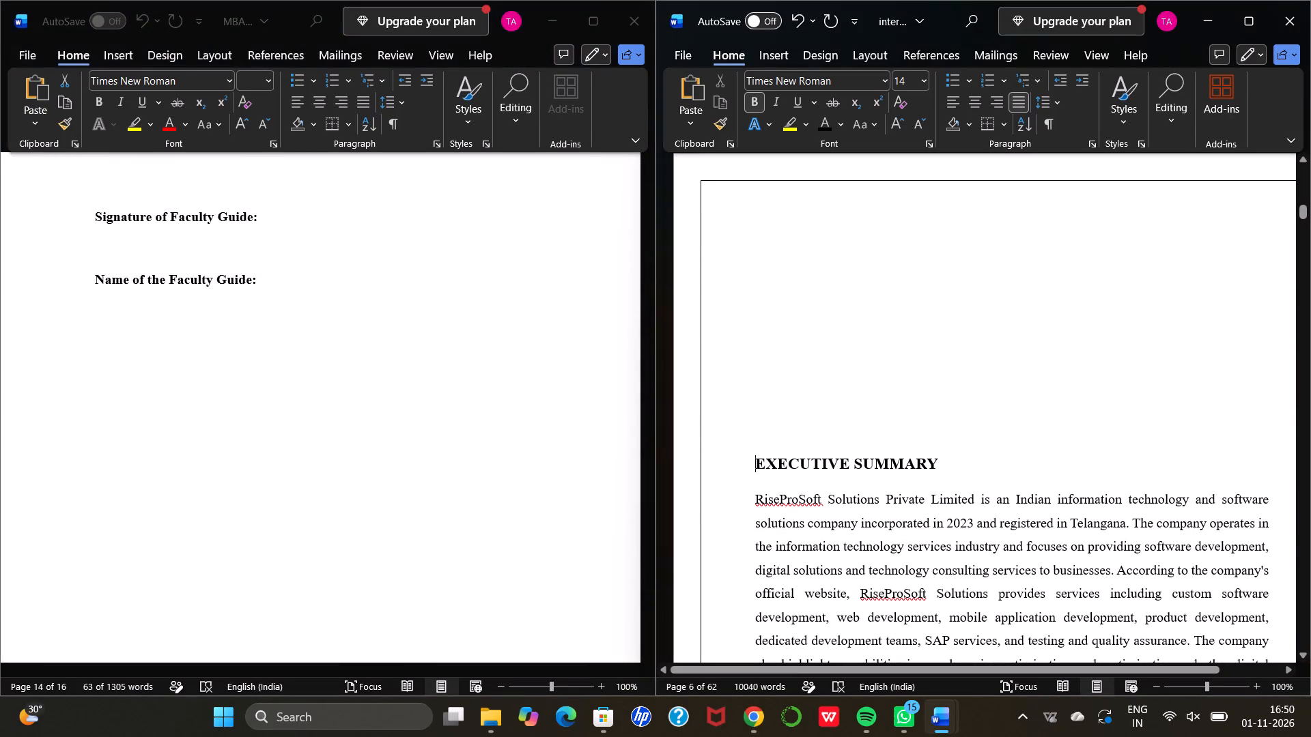
pyautogui.press('BackSpace')
pyautogui.press('BackSpace')
pyautogui.press('BackSpace')
pyautogui.press('BackSpace')
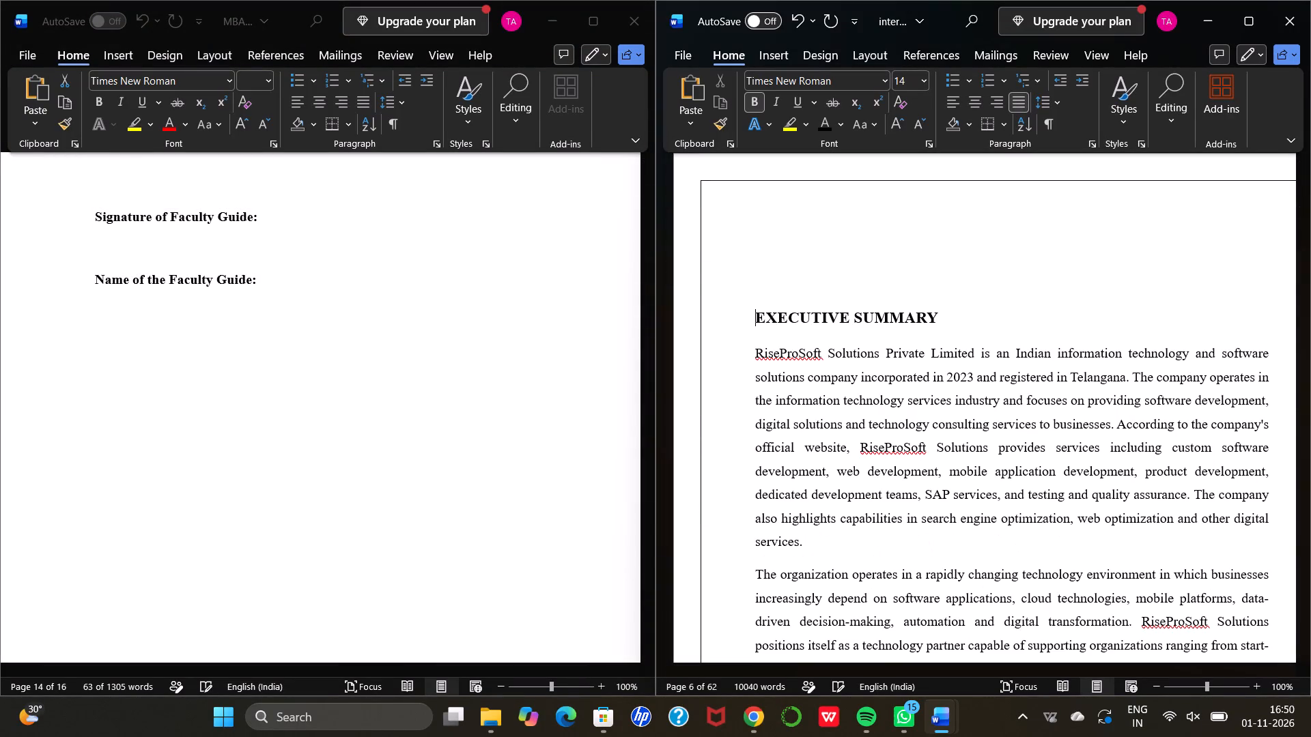
pyautogui.press('BackSpace')
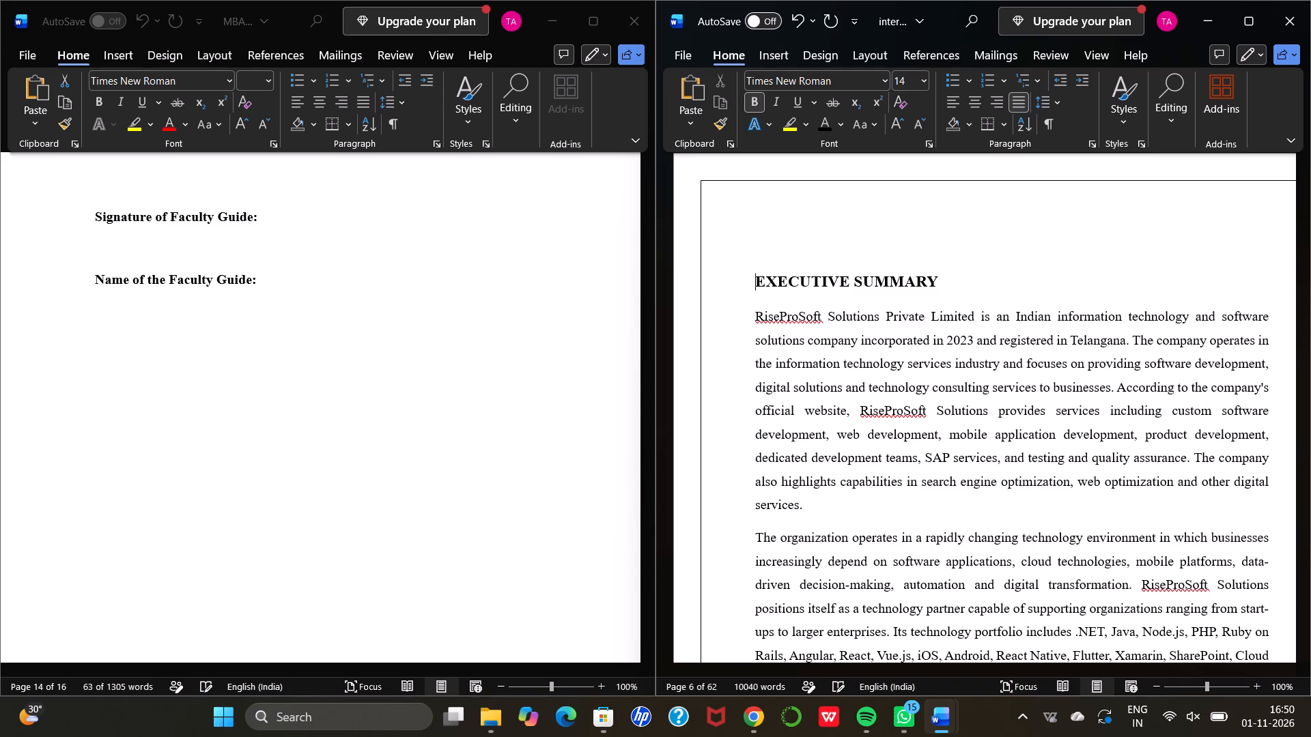
pyautogui.press('BackSpace')
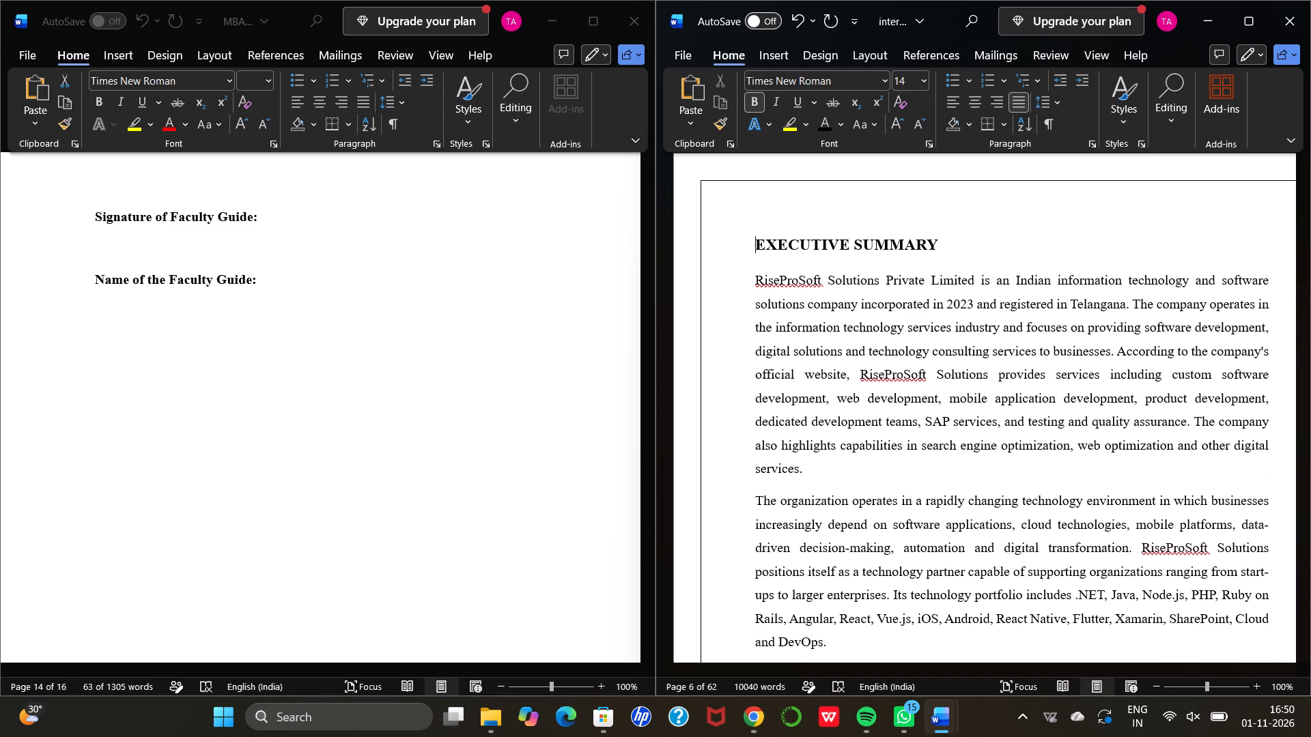
pyautogui.press('Return')
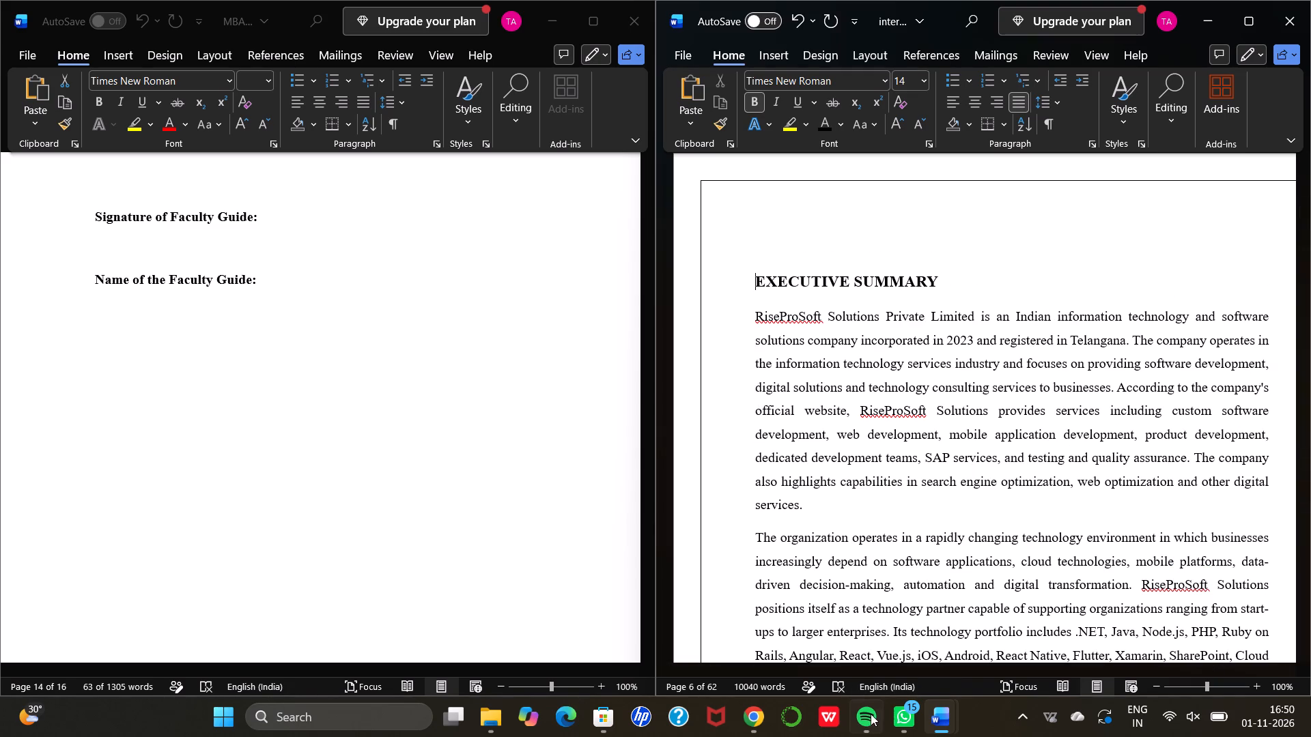
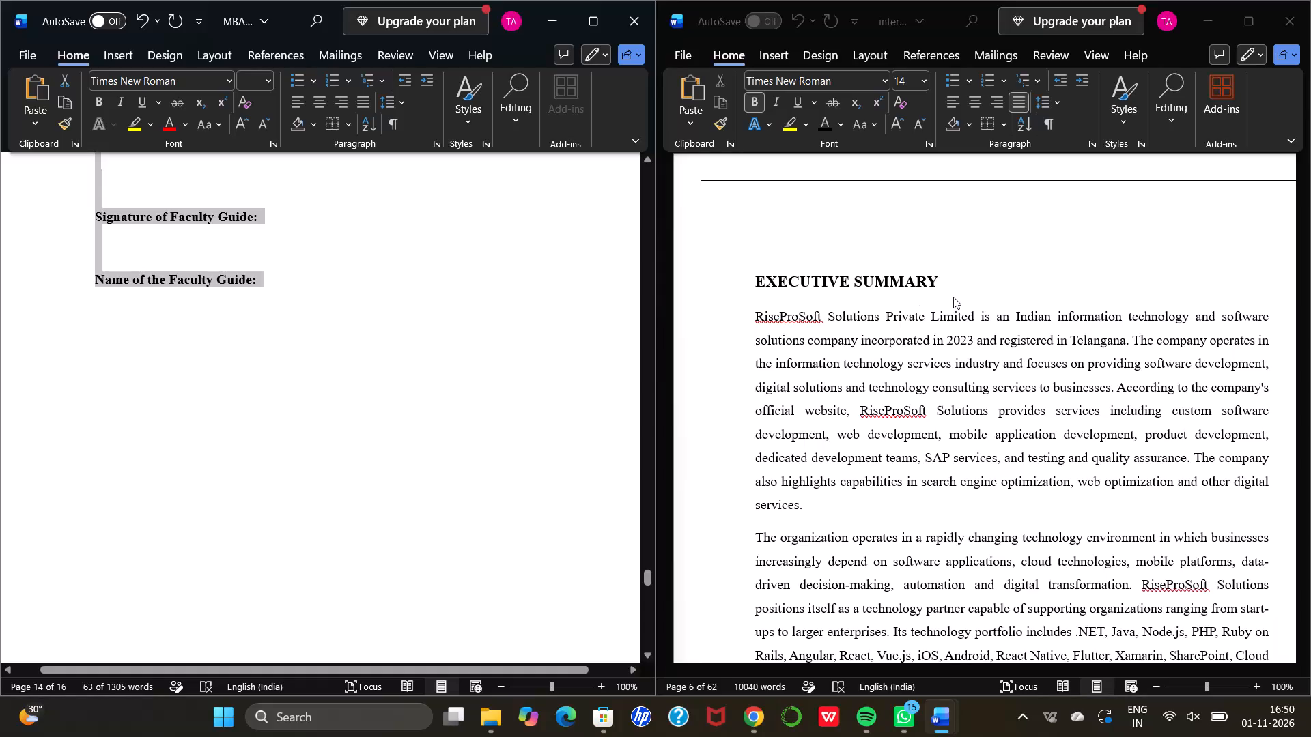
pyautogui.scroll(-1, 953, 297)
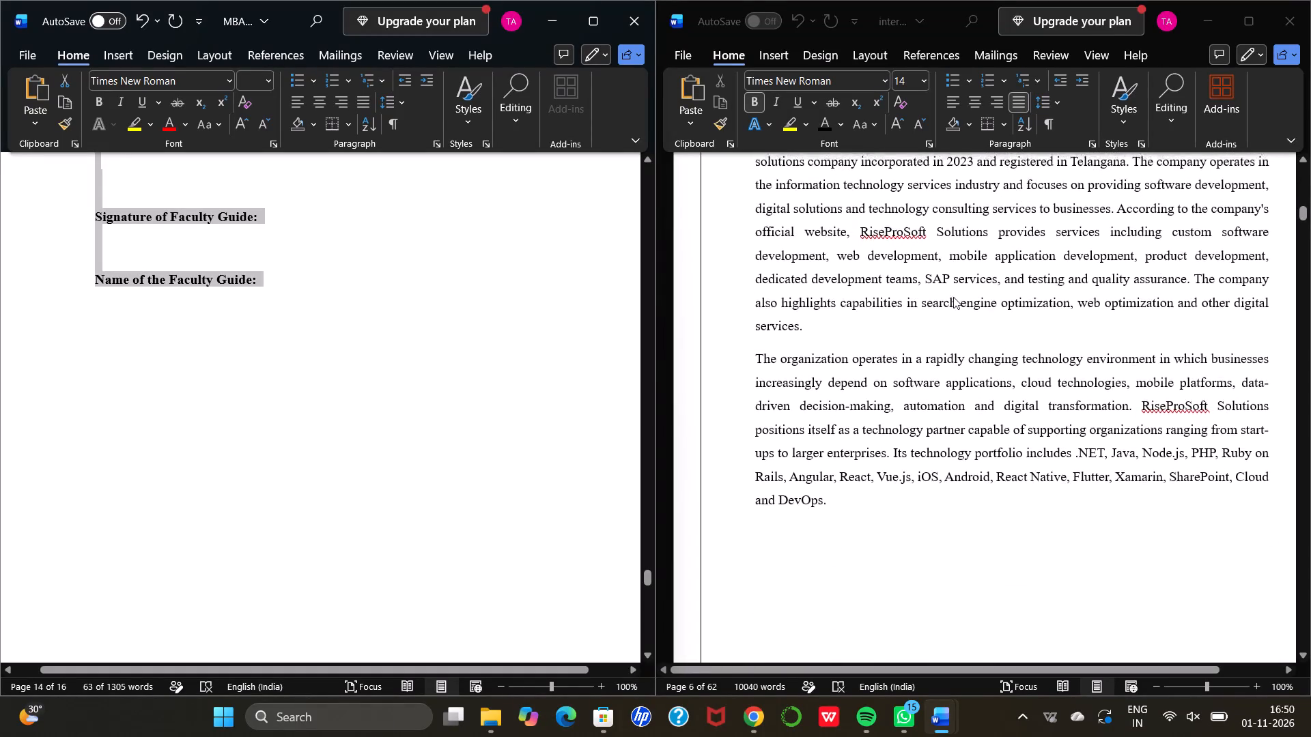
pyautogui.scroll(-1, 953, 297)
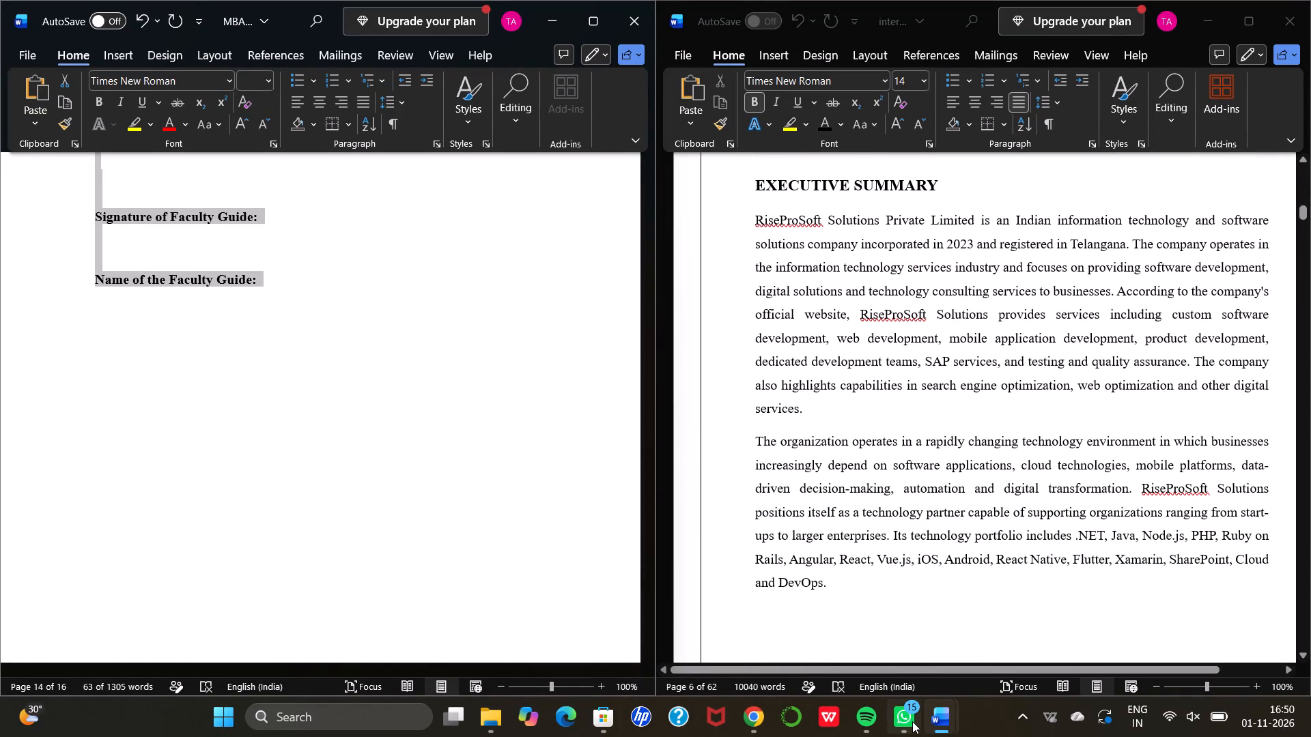
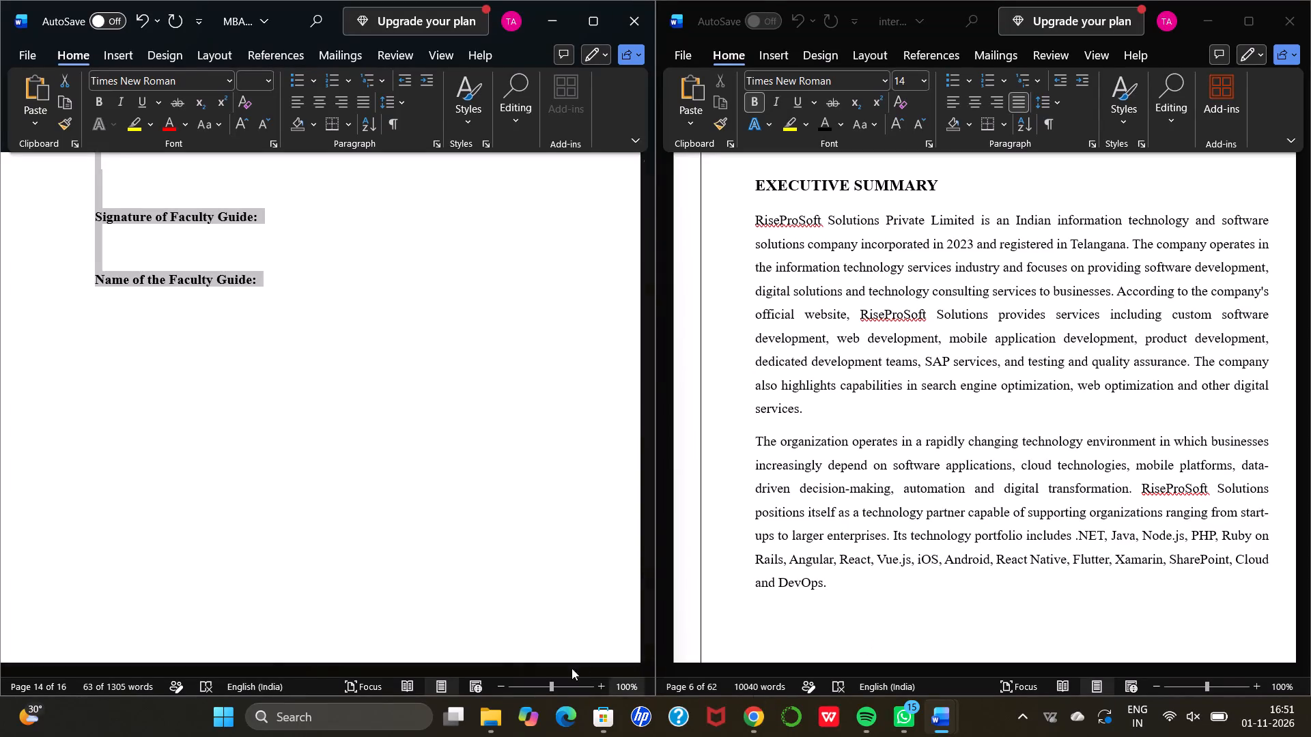
# Open the recent document S3_Mart_Report_Yesterday_78pages_no_header from File Explorer and enlarge its window for reading.
pyautogui.click(492, 719)
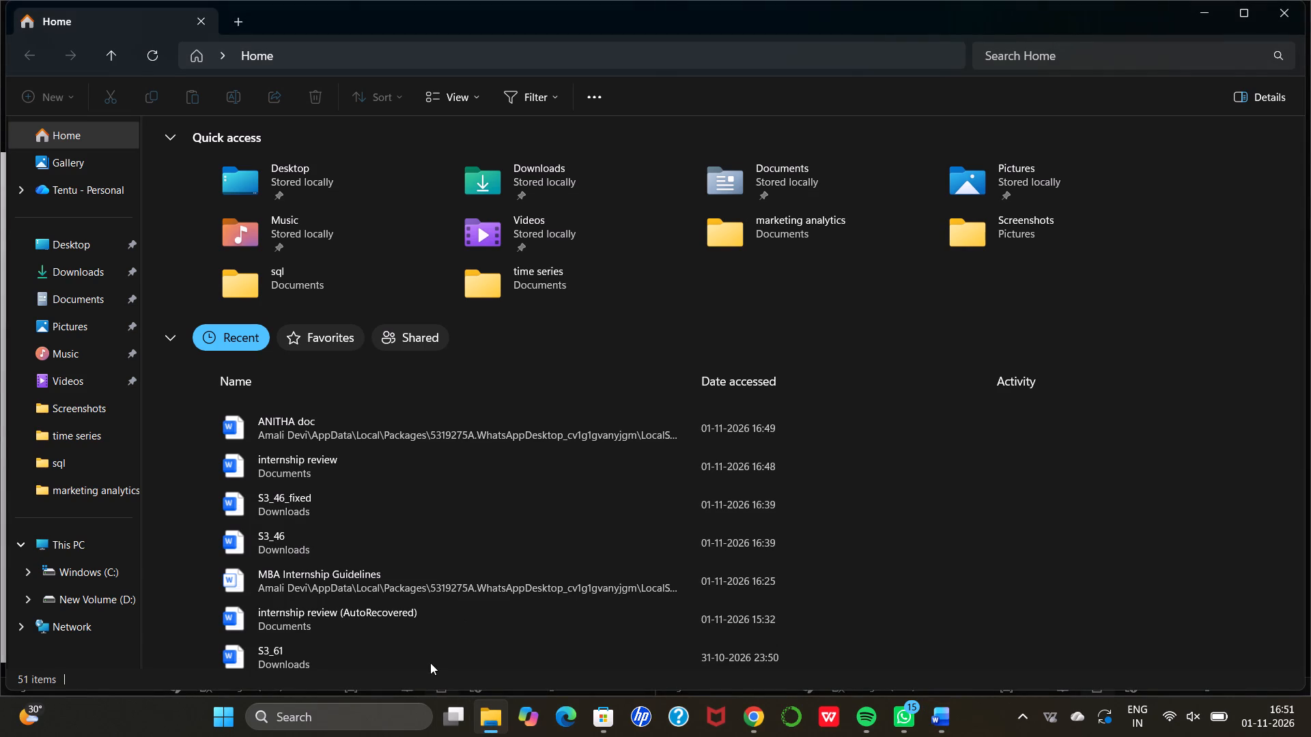
pyautogui.scroll(-1, 407, 586)
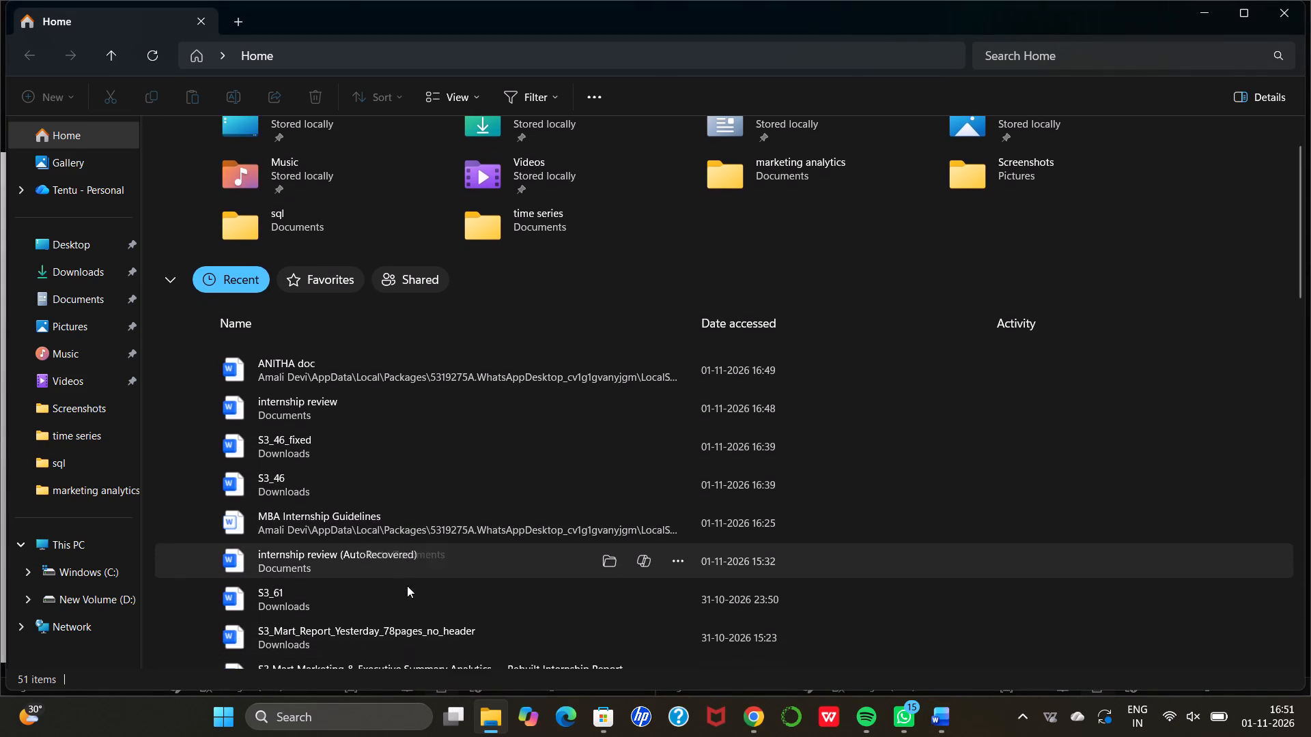
pyautogui.scroll(-1, 407, 586)
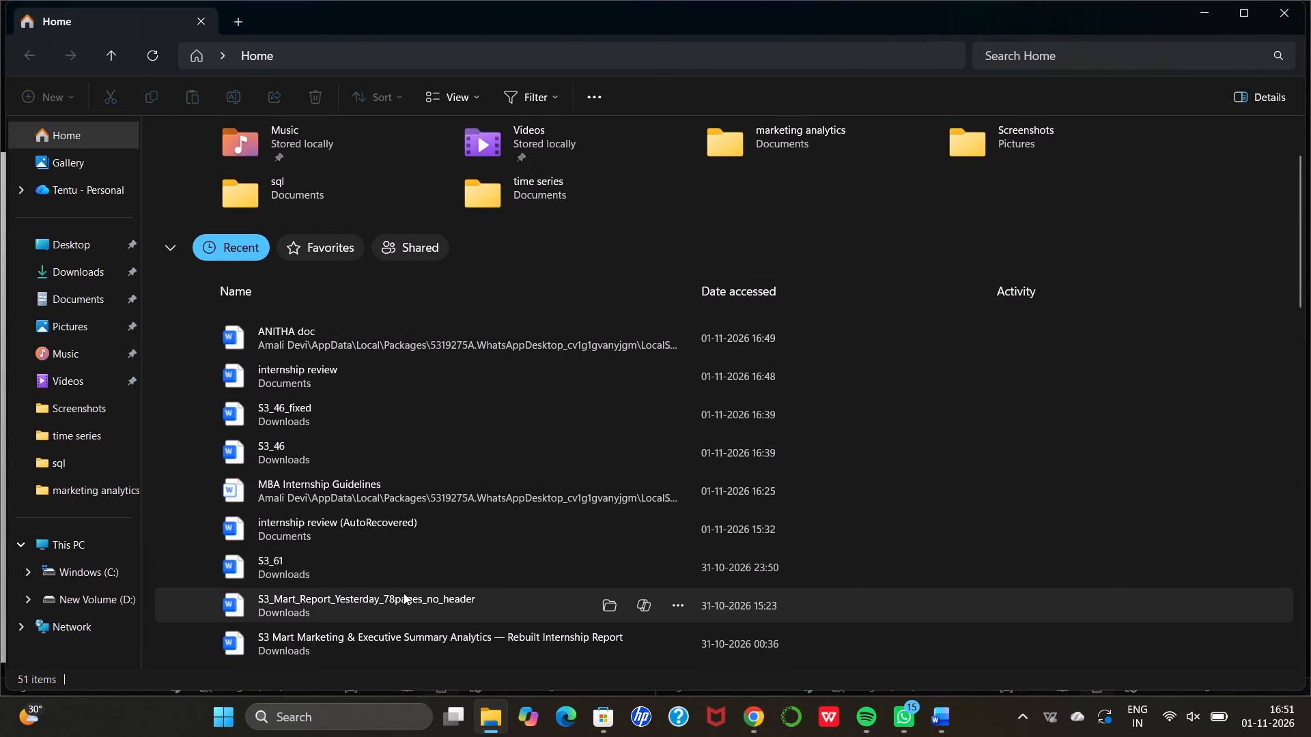
pyautogui.doubleClick(404, 593)
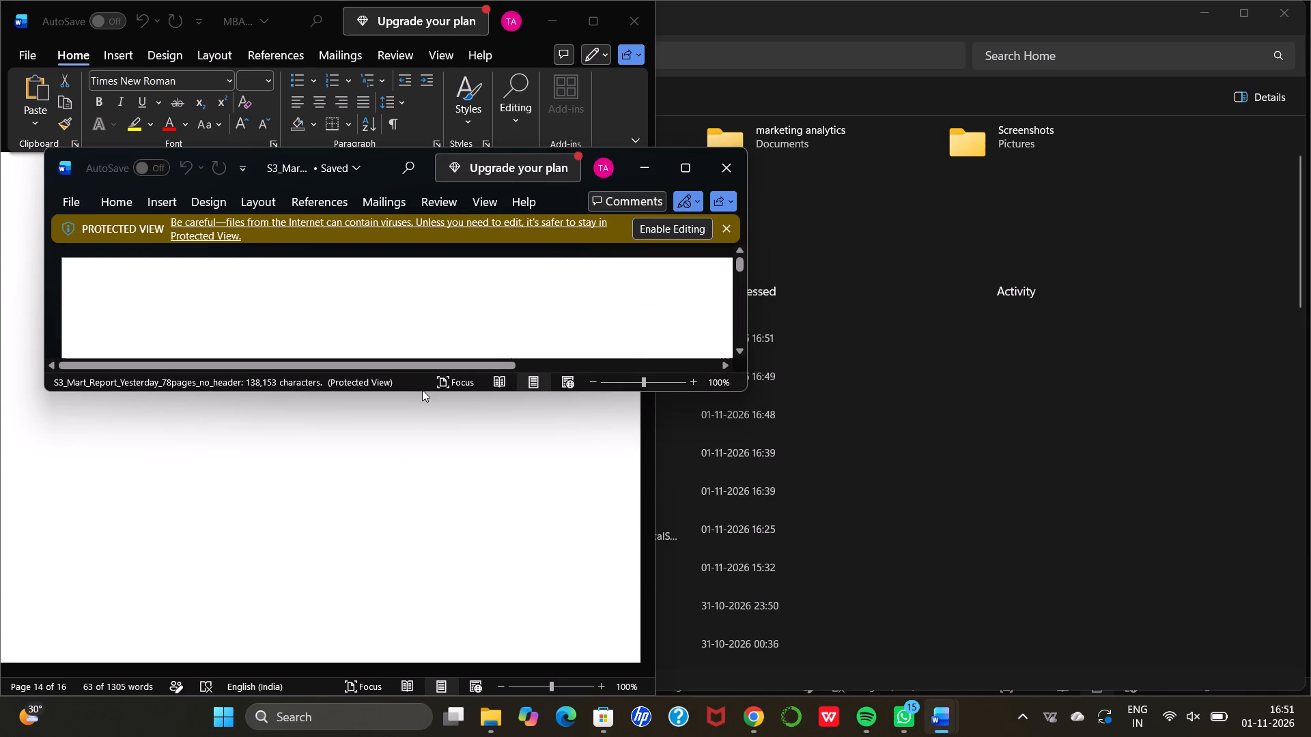
pyautogui.moveTo(414, 392); pyautogui.dragTo(425, 588)
# Examine the layout and wording of the S3 Mart report's cover page and Certificate page.
pyautogui.scroll(-2, 423, 436)
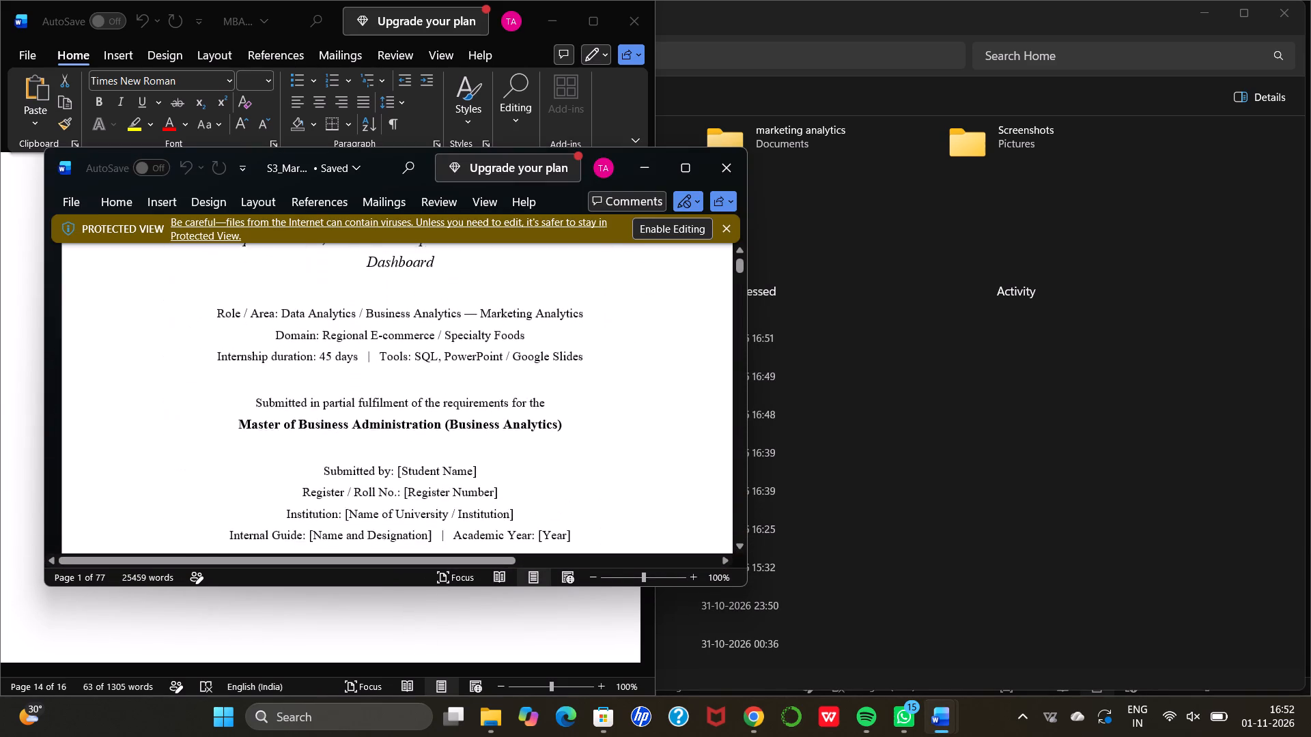
pyautogui.scroll(-5, 423, 436)
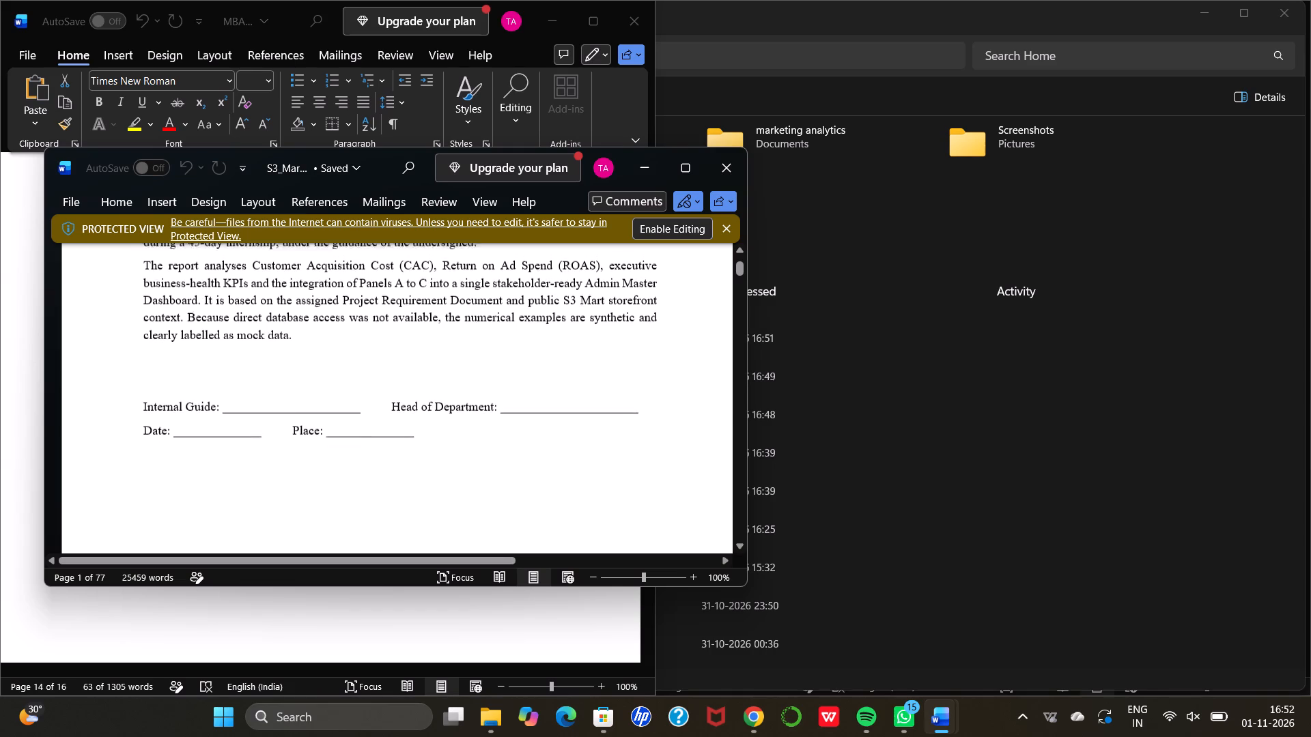
pyautogui.scroll(-2, 423, 436)
pyautogui.scroll(1, 423, 436)
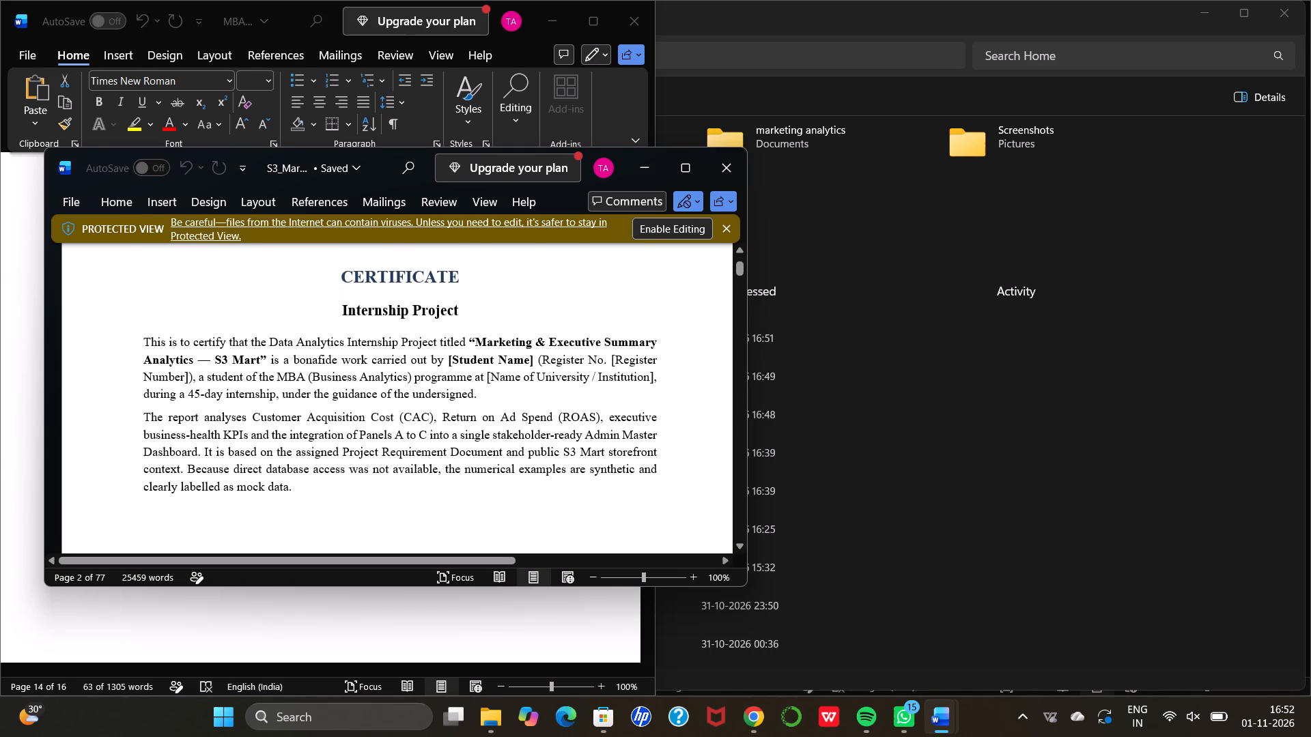
pyautogui.scroll(1, 423, 436)
pyautogui.scroll(-1, 423, 436)
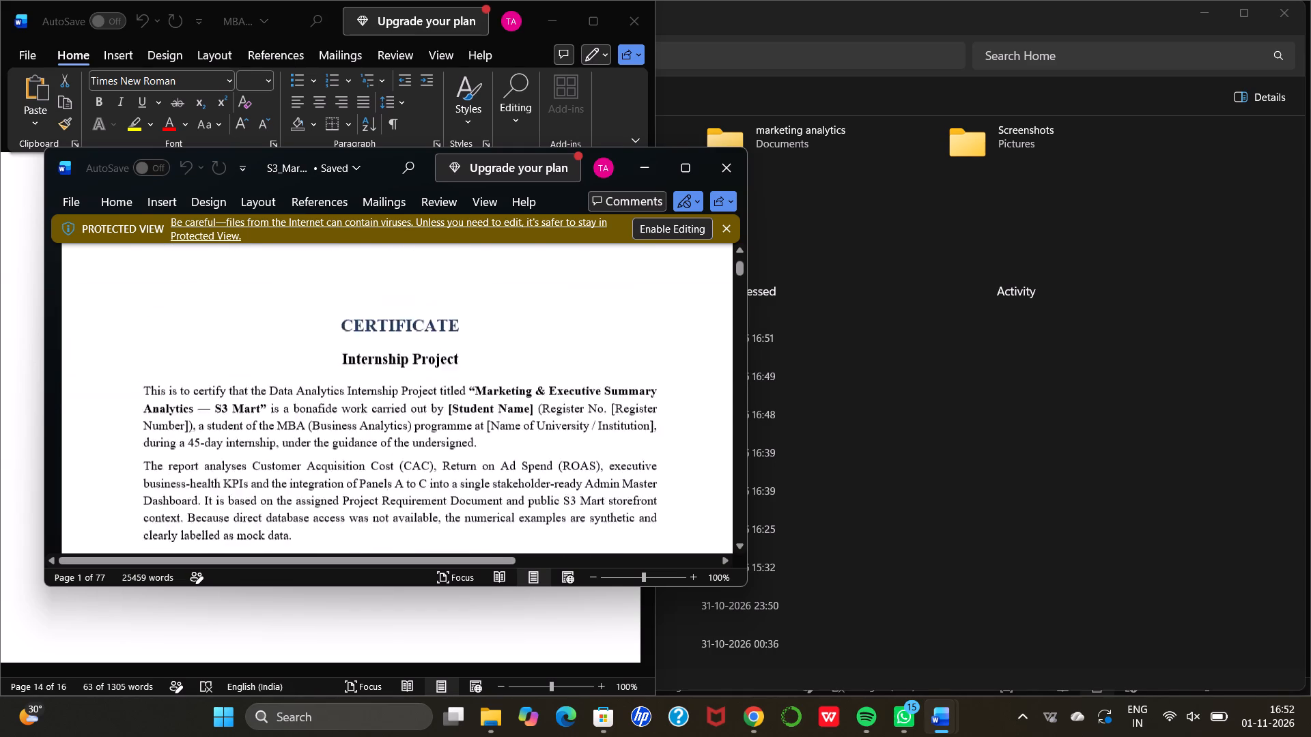
pyautogui.scroll(-1, 423, 436)
pyautogui.scroll(3, 423, 436)
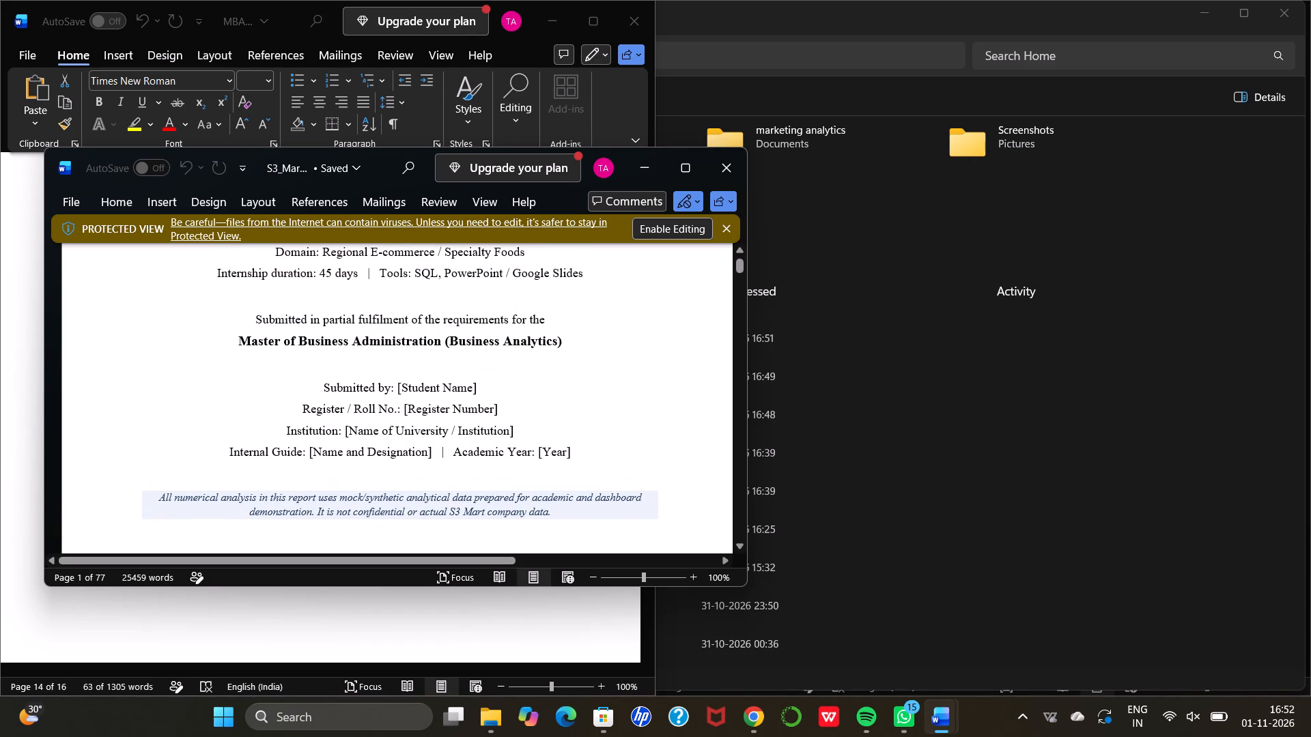
pyautogui.scroll(1, 423, 436)
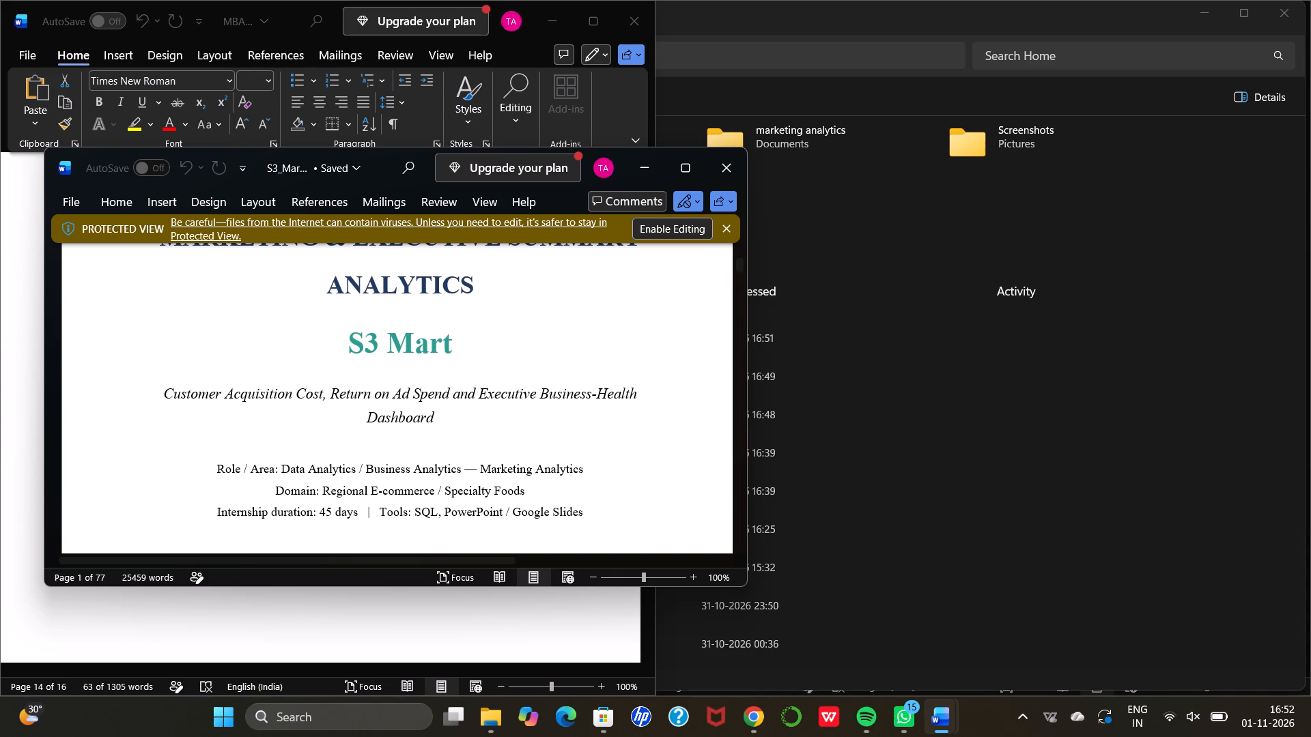
pyautogui.scroll(-5, 423, 436)
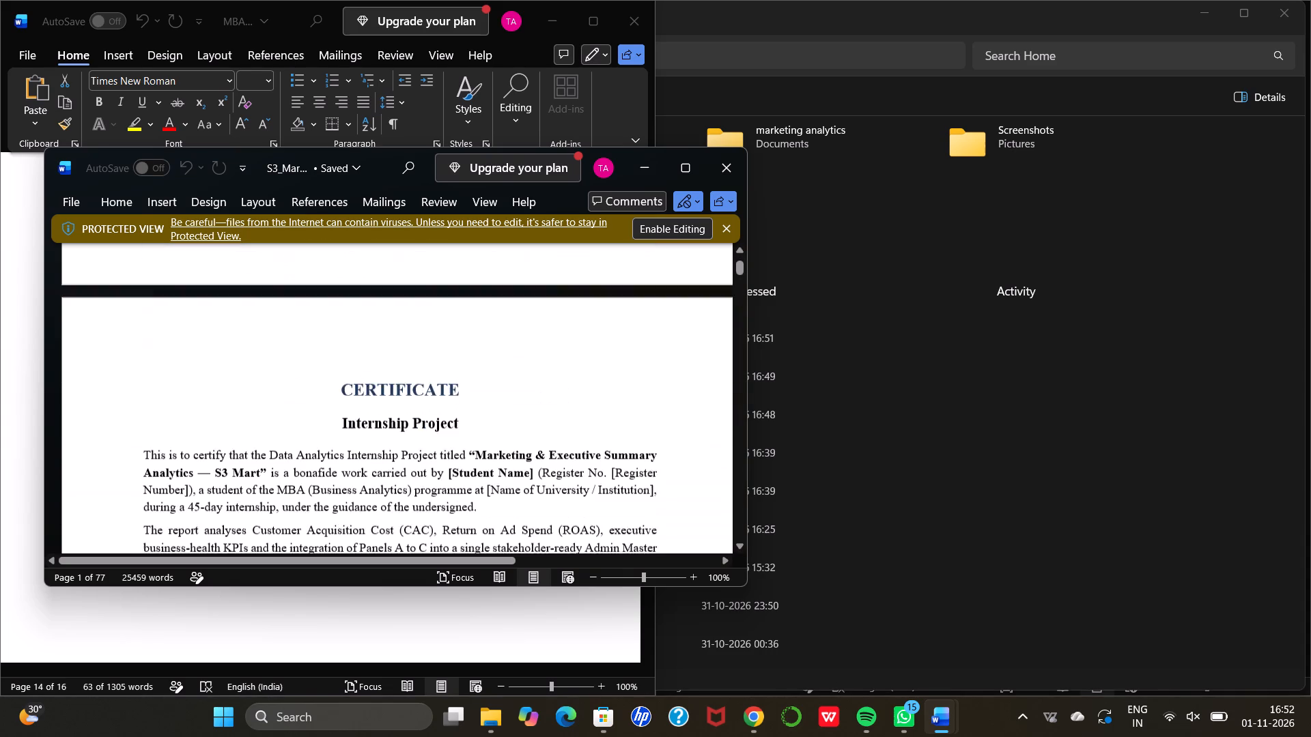
pyautogui.scroll(-8, 423, 436)
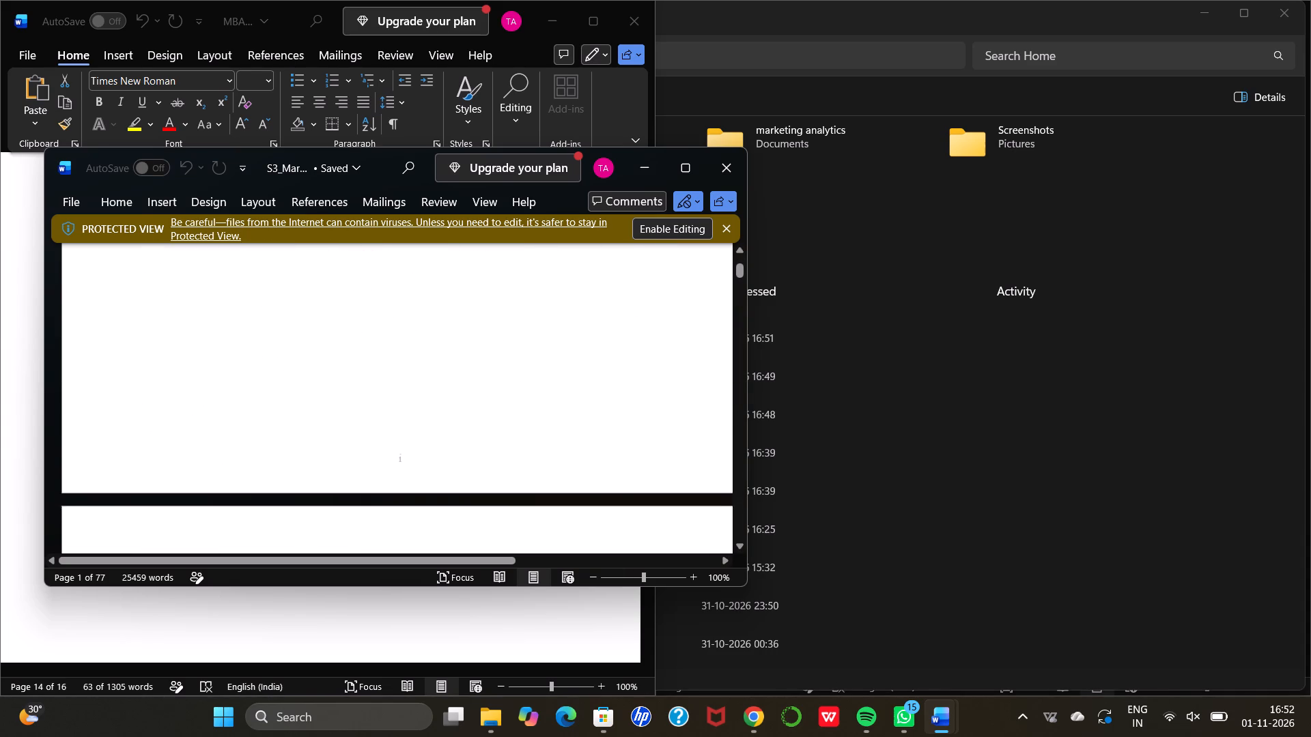
# Examine the S3 Mart report's Declaration, acknowledgement and Executive Summary pages, and return to the side-by-side MBA guidelines and internship review documents.
pyautogui.scroll(-6, 423, 436)
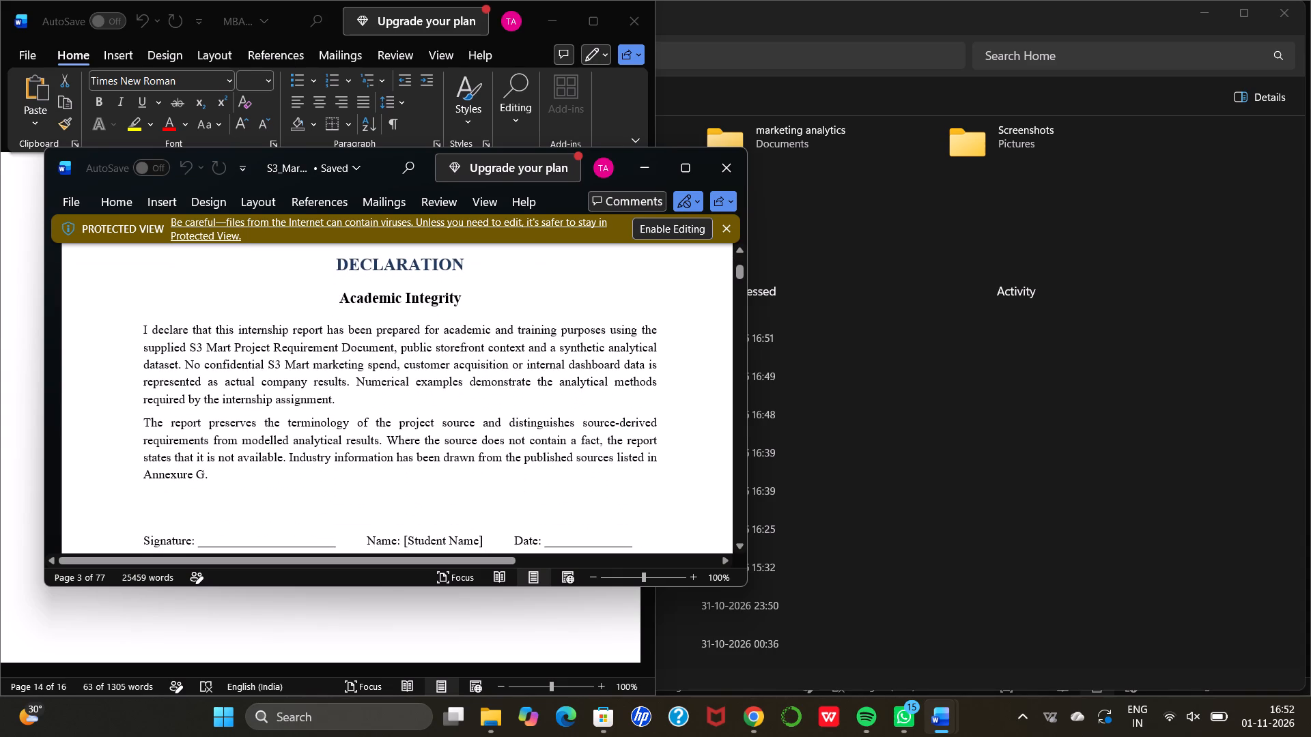
pyautogui.scroll(-4, 423, 436)
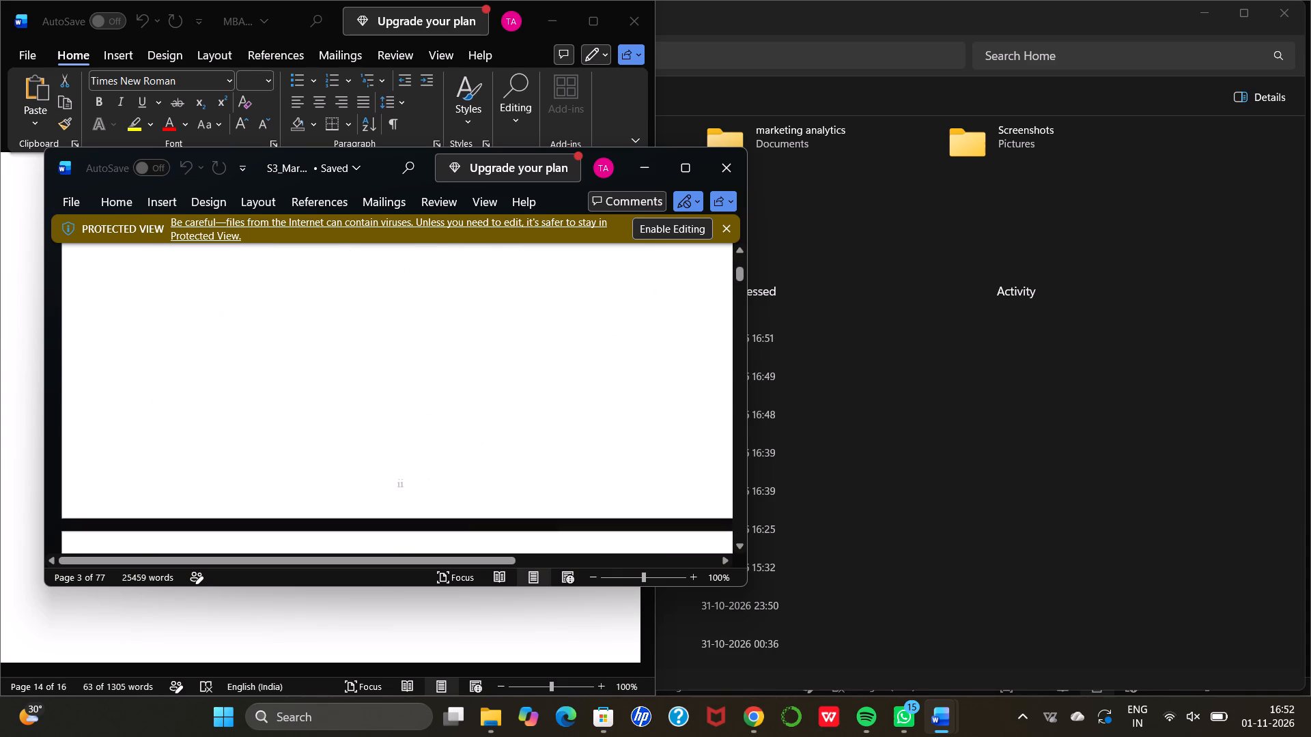
pyautogui.scroll(-5, 423, 436)
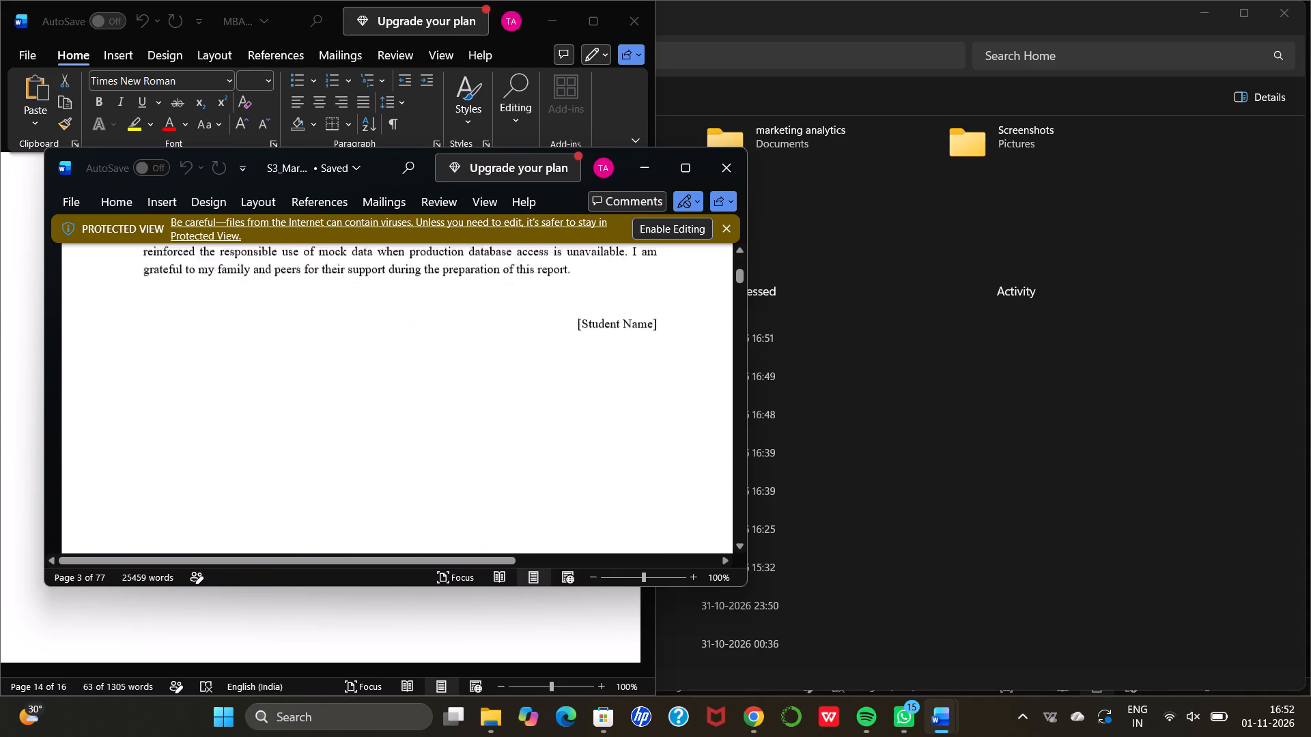
pyautogui.scroll(-6, 423, 436)
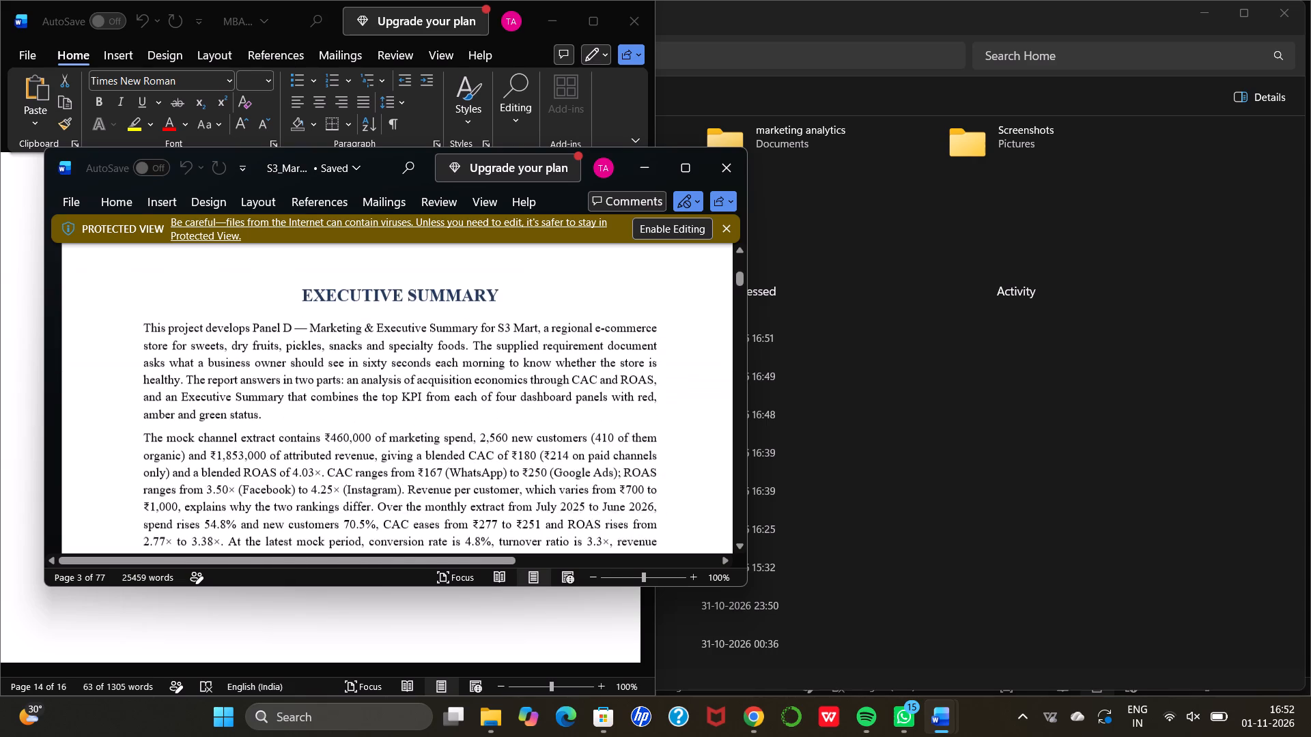
pyautogui.scroll(-1, 423, 436)
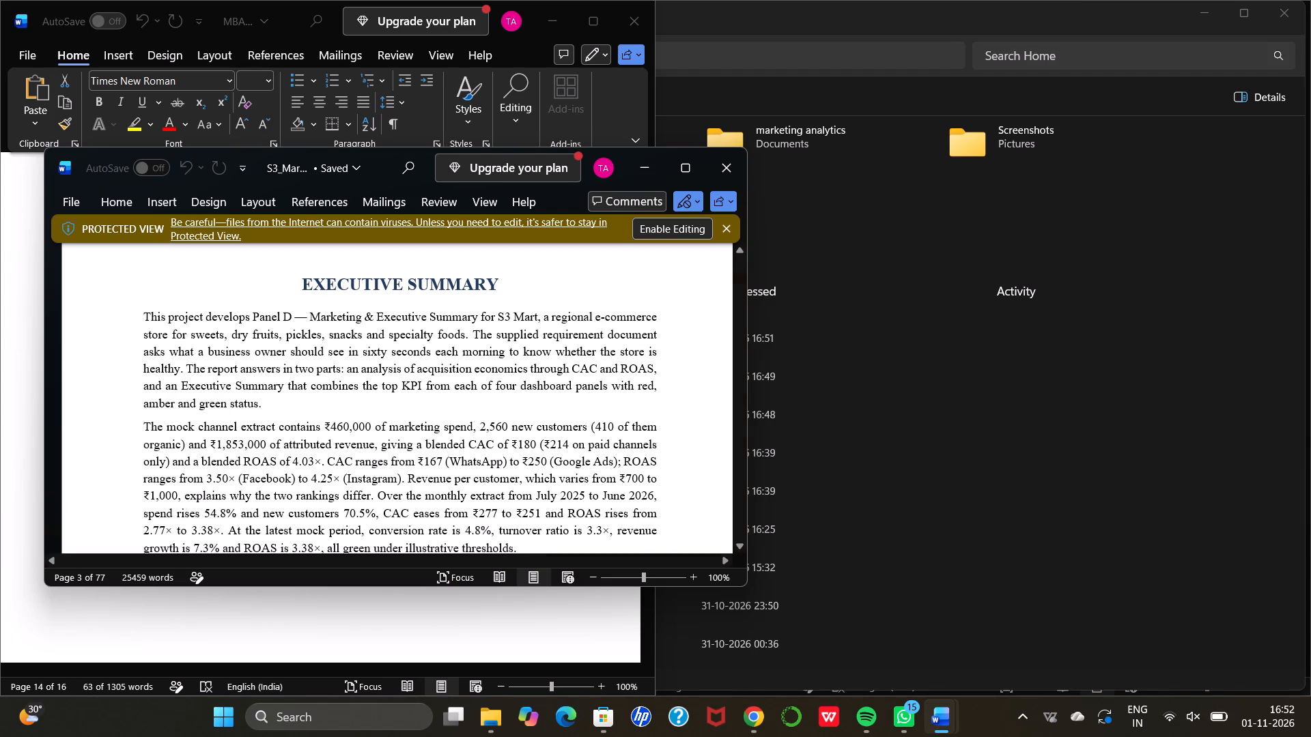
pyautogui.scroll(-1, 444, 387)
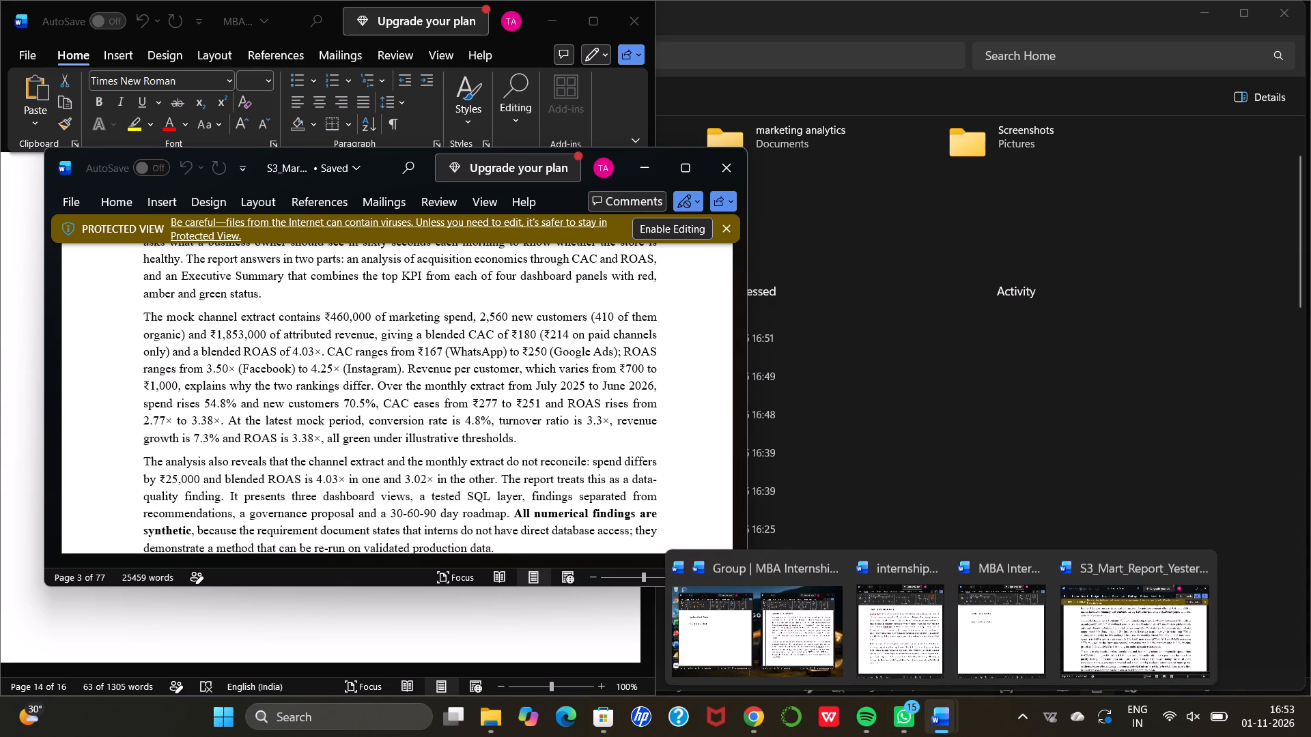
pyautogui.click(789, 635)
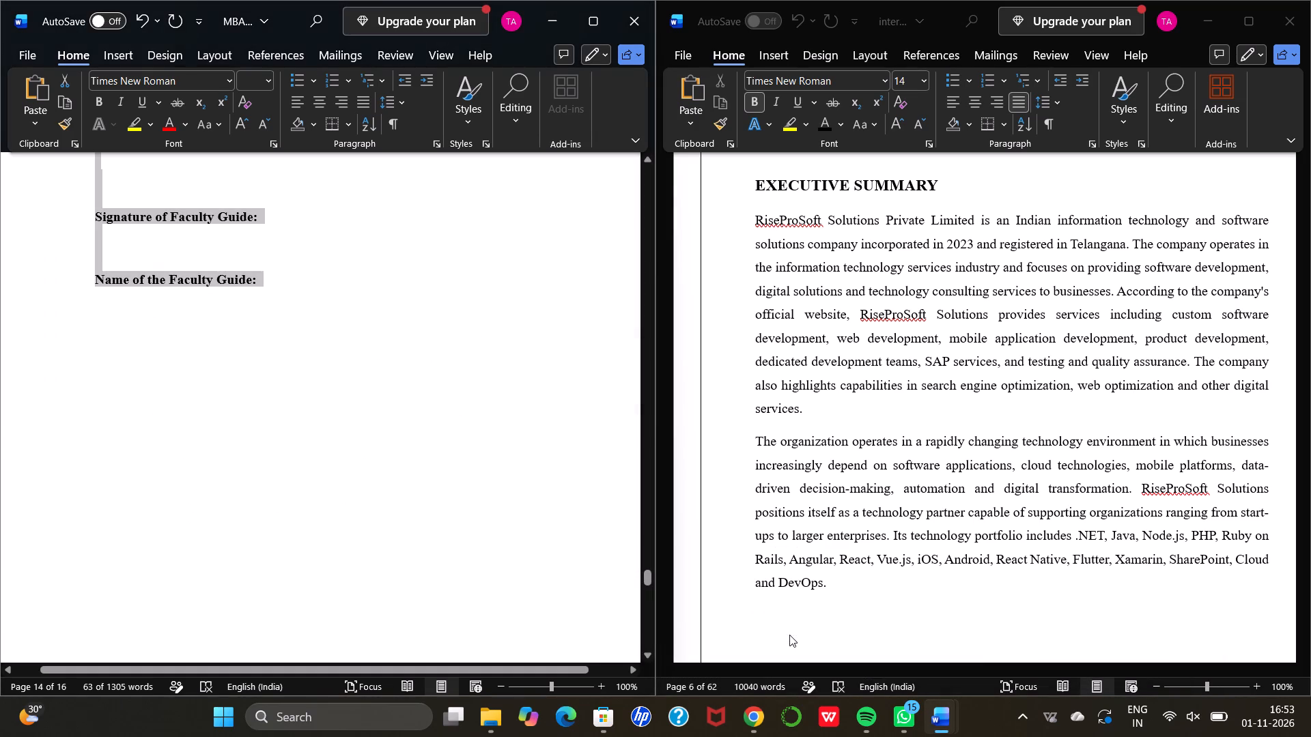
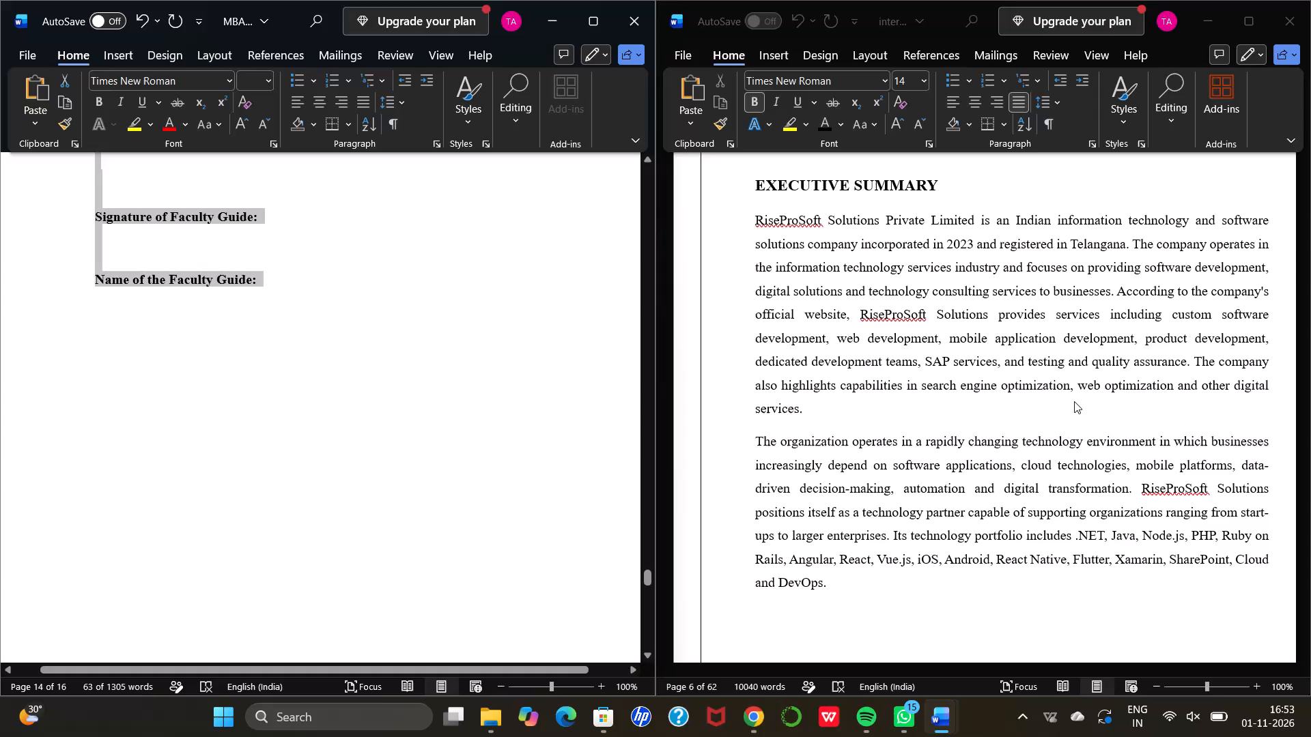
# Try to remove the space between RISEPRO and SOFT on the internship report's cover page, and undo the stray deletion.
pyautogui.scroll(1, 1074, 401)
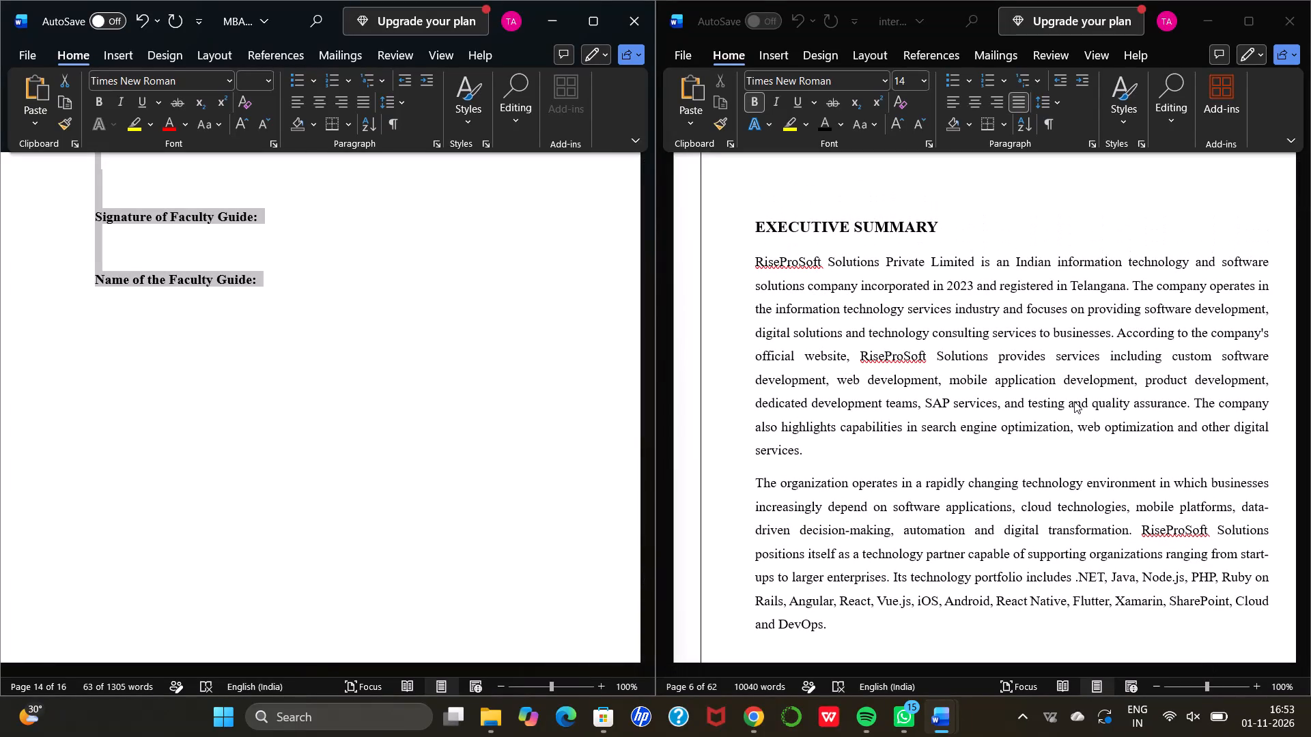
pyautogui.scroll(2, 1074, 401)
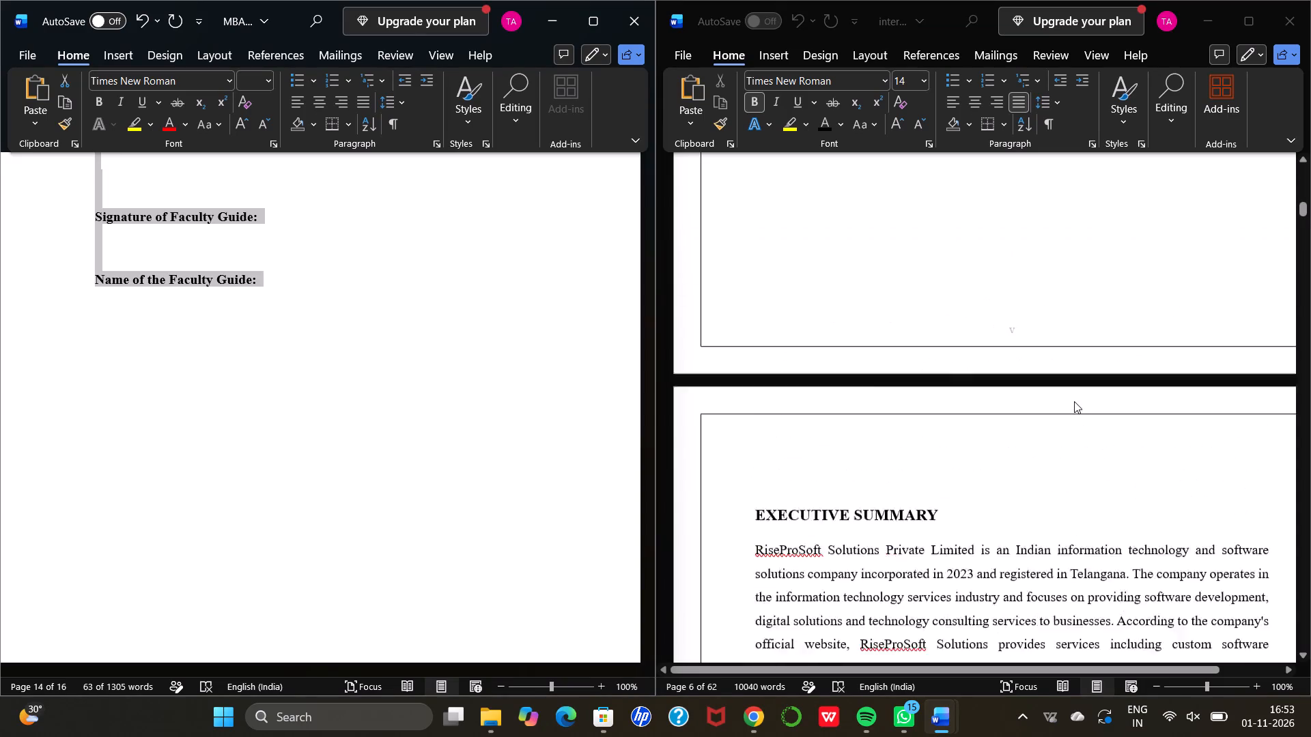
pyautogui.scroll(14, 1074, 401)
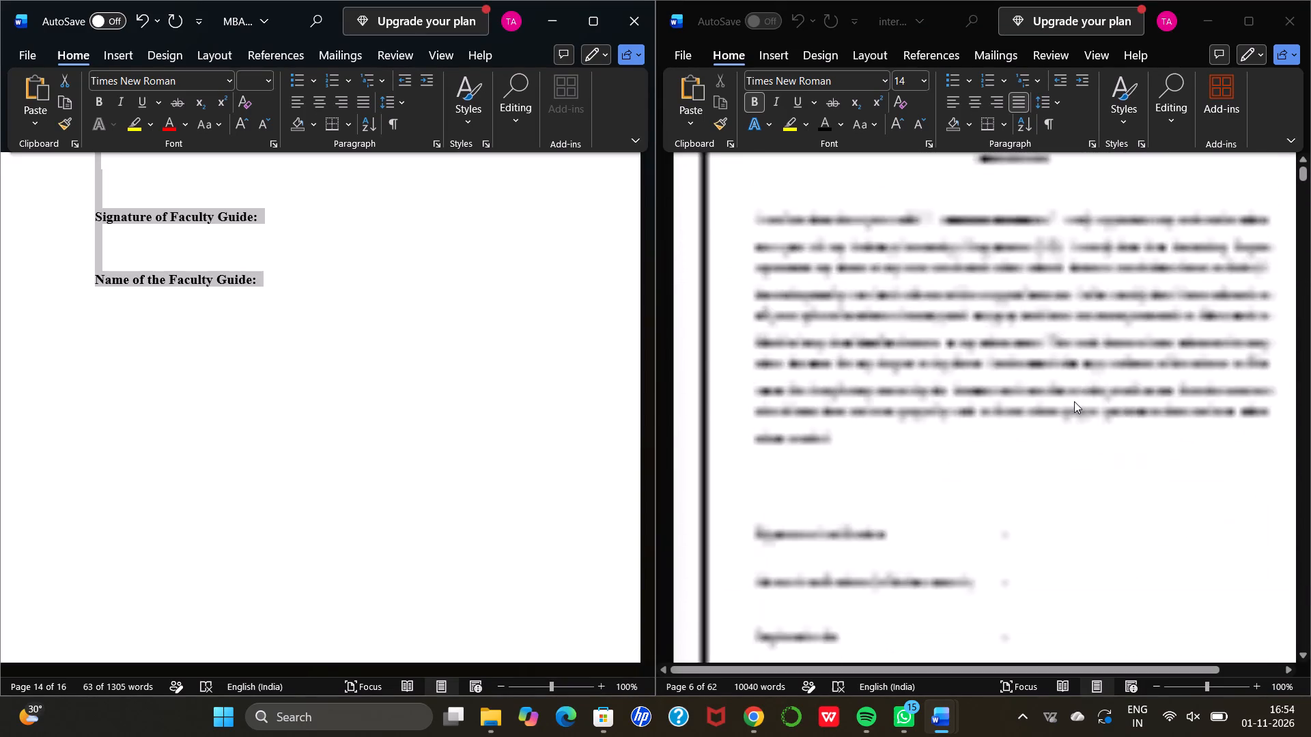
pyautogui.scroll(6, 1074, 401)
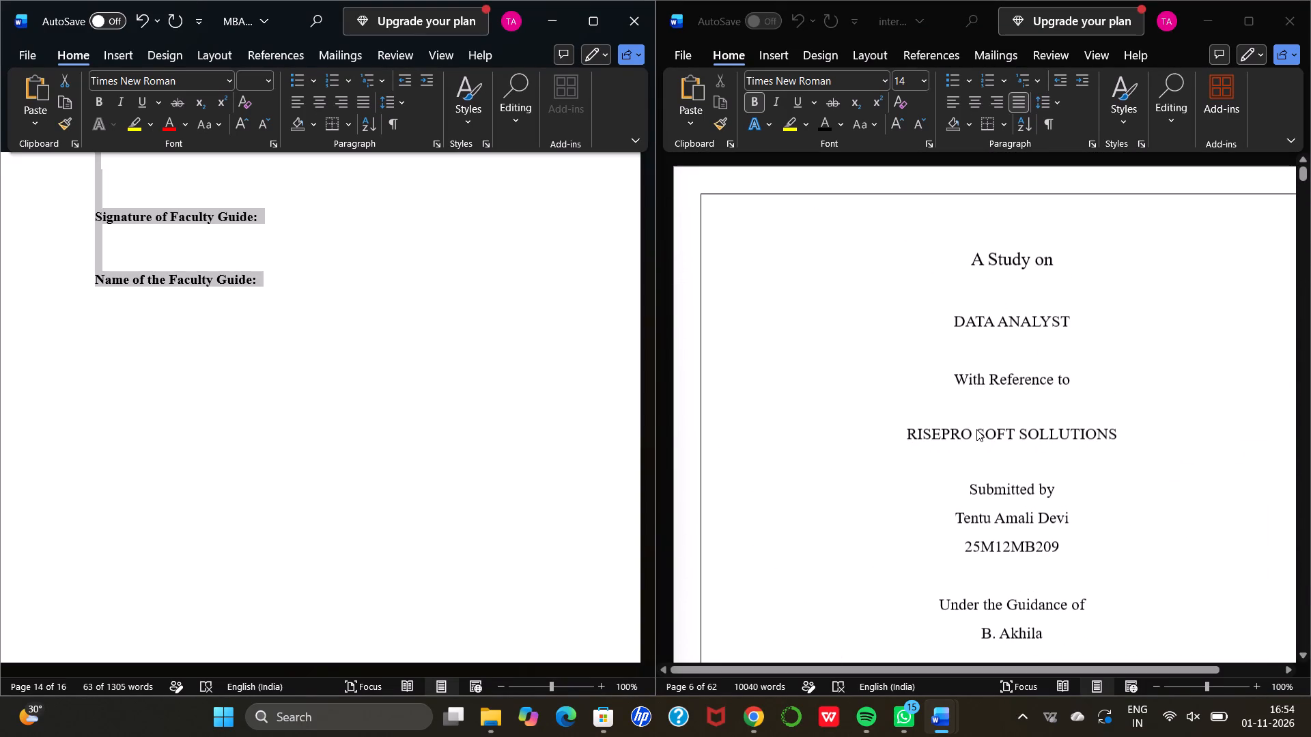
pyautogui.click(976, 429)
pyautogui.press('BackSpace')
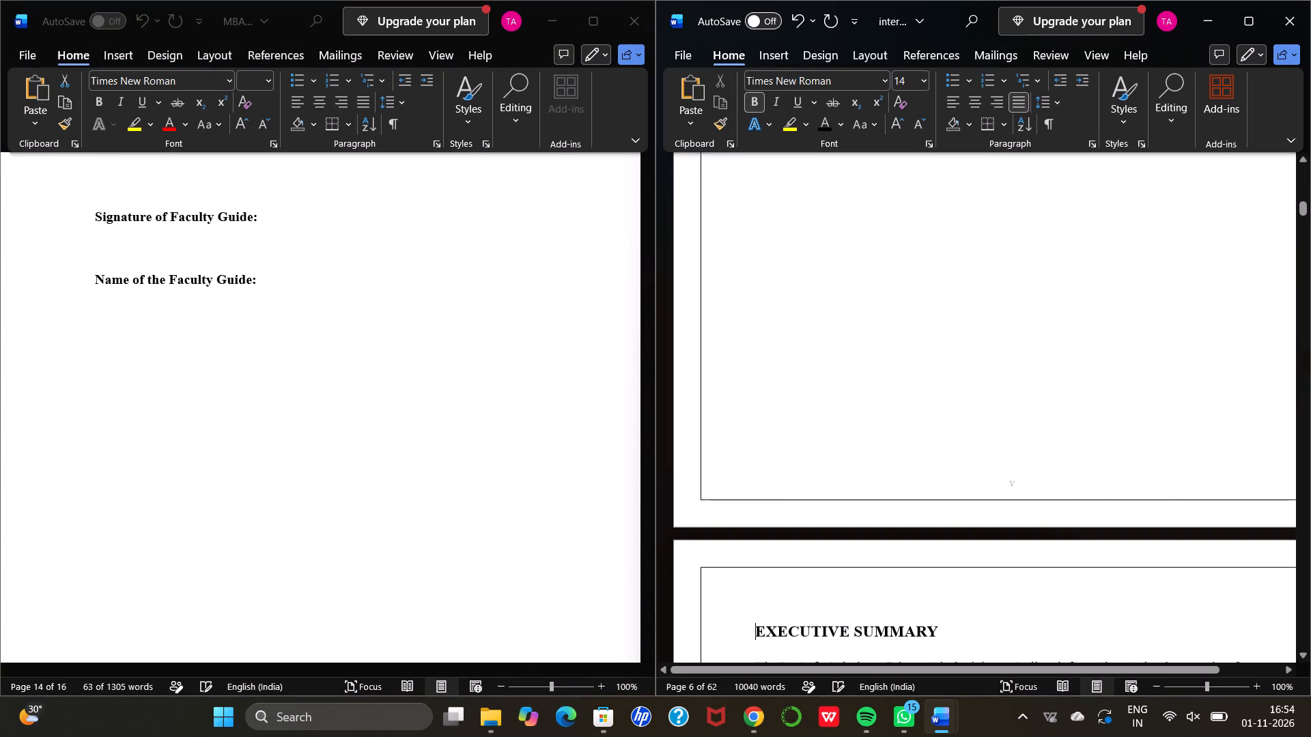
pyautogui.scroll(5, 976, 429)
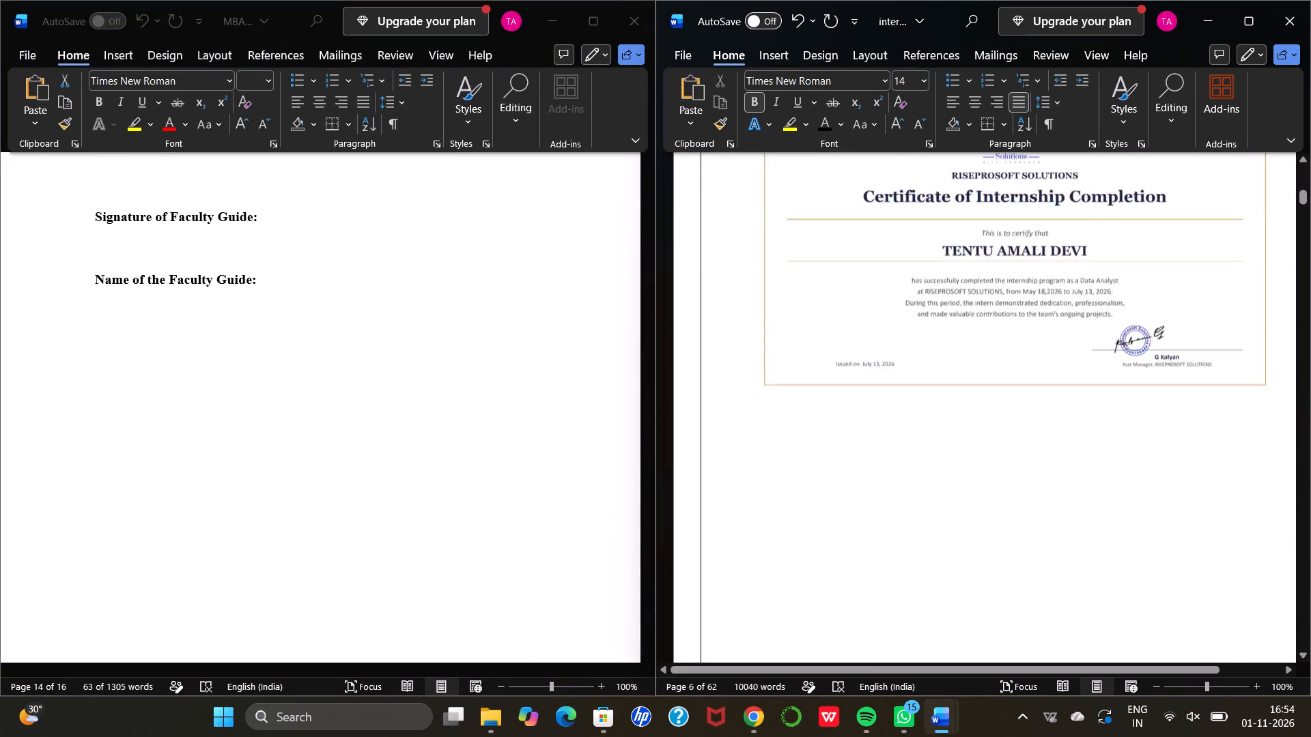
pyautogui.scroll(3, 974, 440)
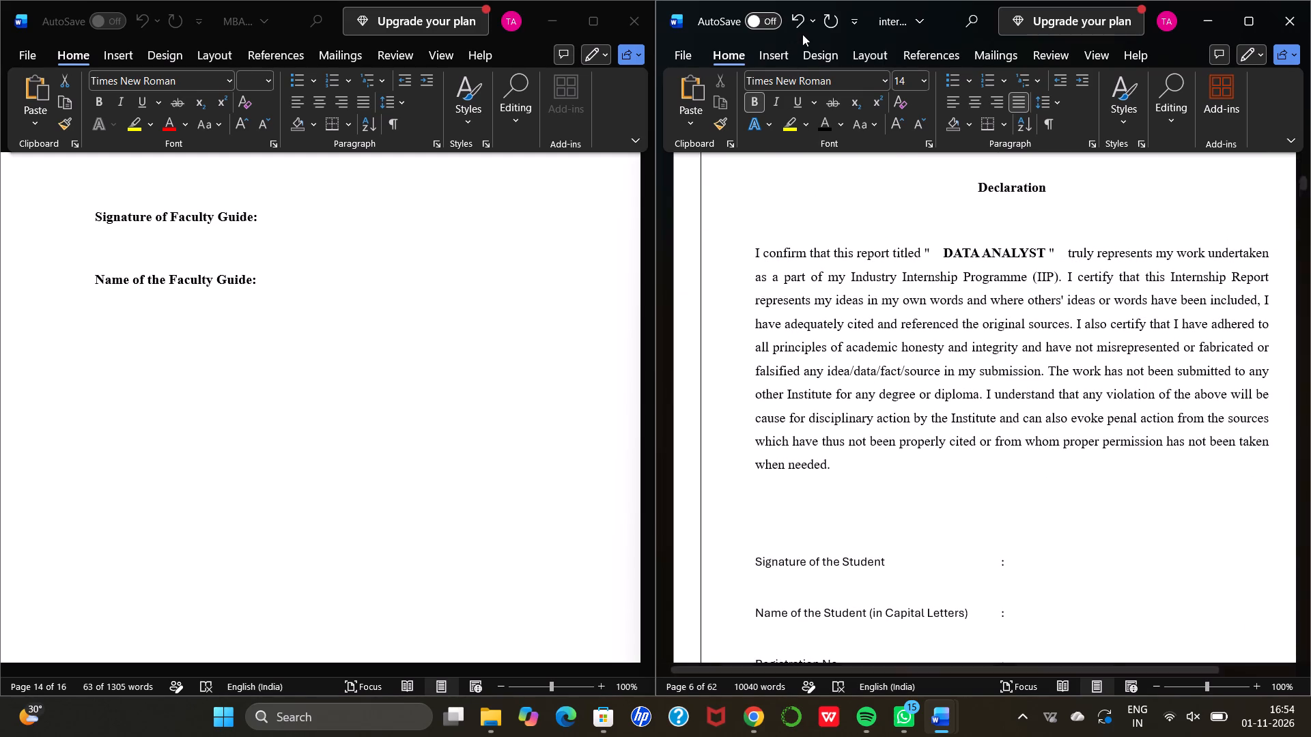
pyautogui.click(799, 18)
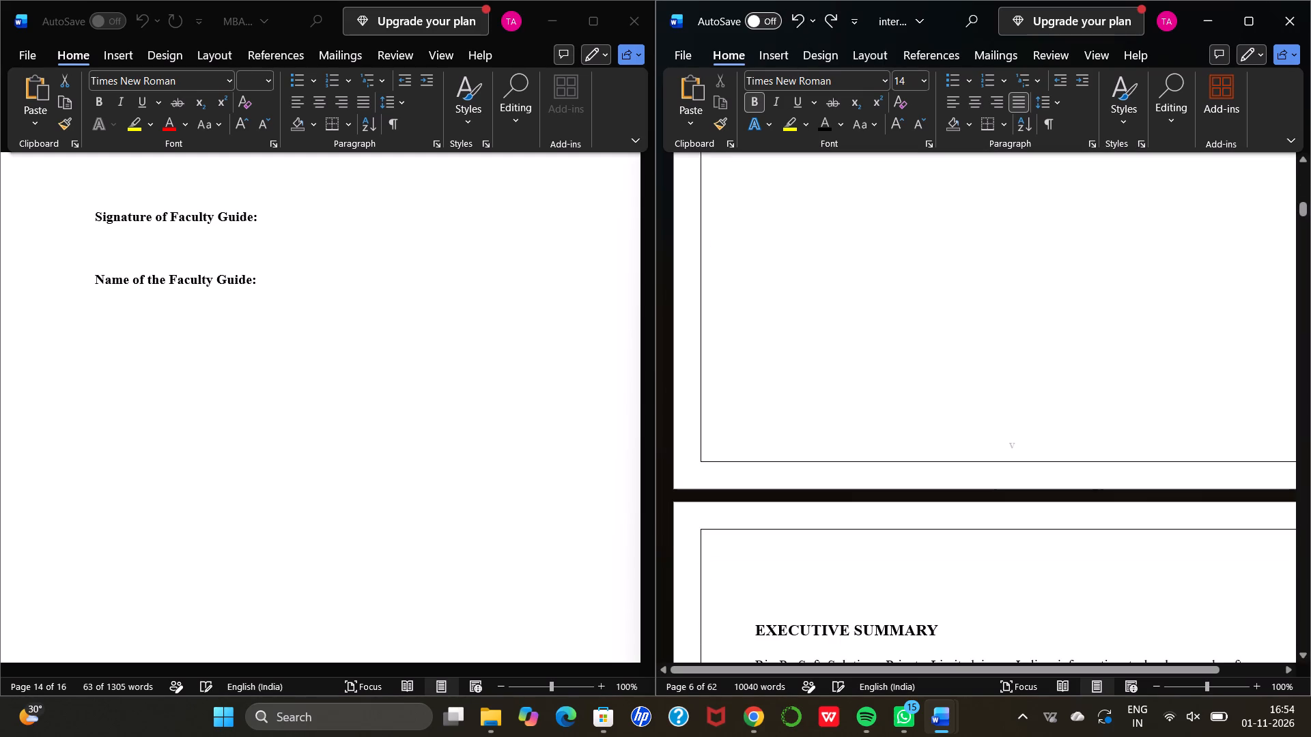
# Remove the space between RISEPRO and SOFT in the company name on the cover page, making it RISEPROSOFT.
pyautogui.scroll(13, 948, 278)
pyautogui.scroll(10, 948, 278)
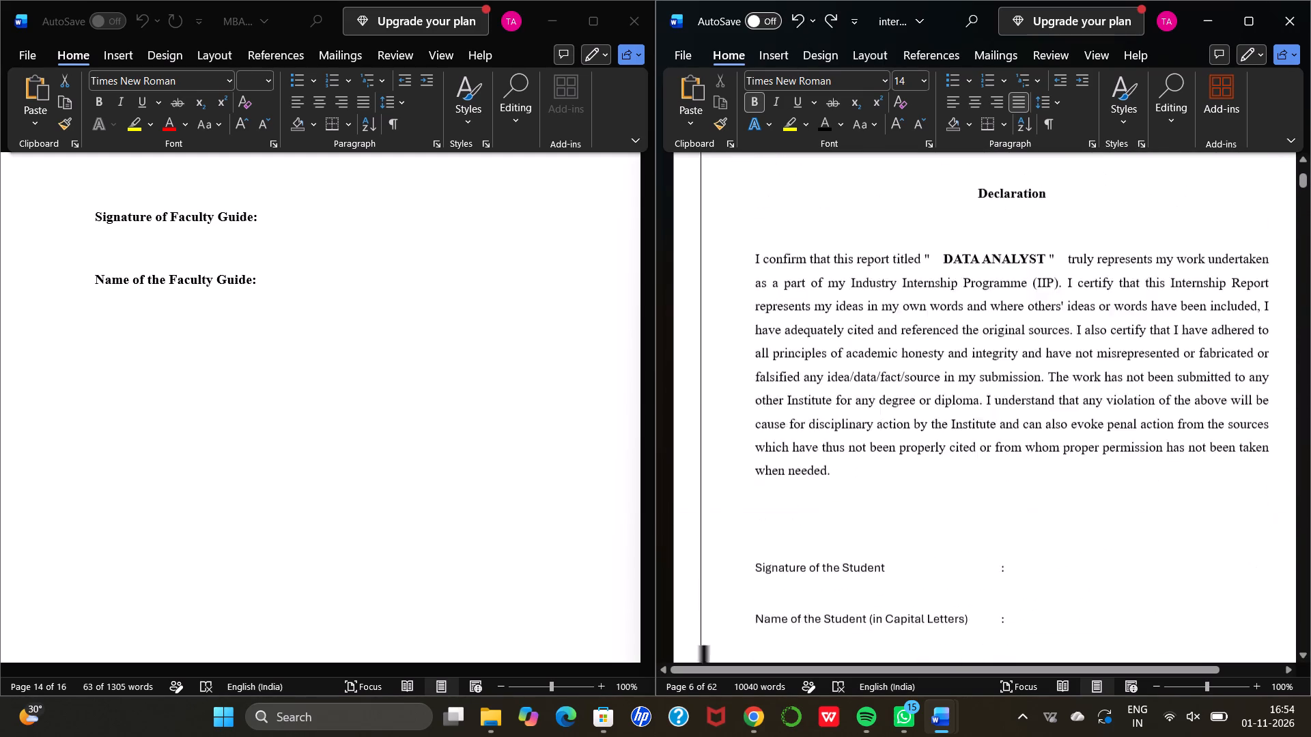
pyautogui.click(948, 278)
pyautogui.scroll(1, 948, 278)
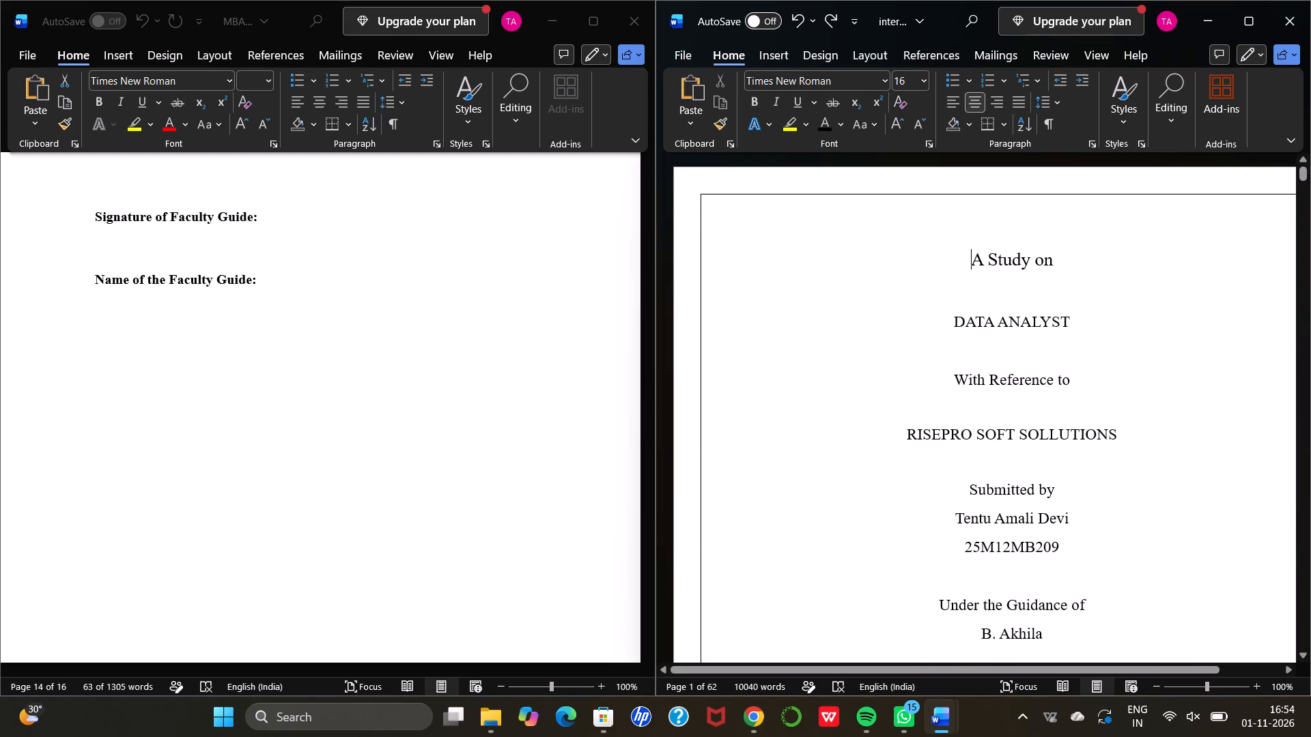
pyautogui.click(981, 436)
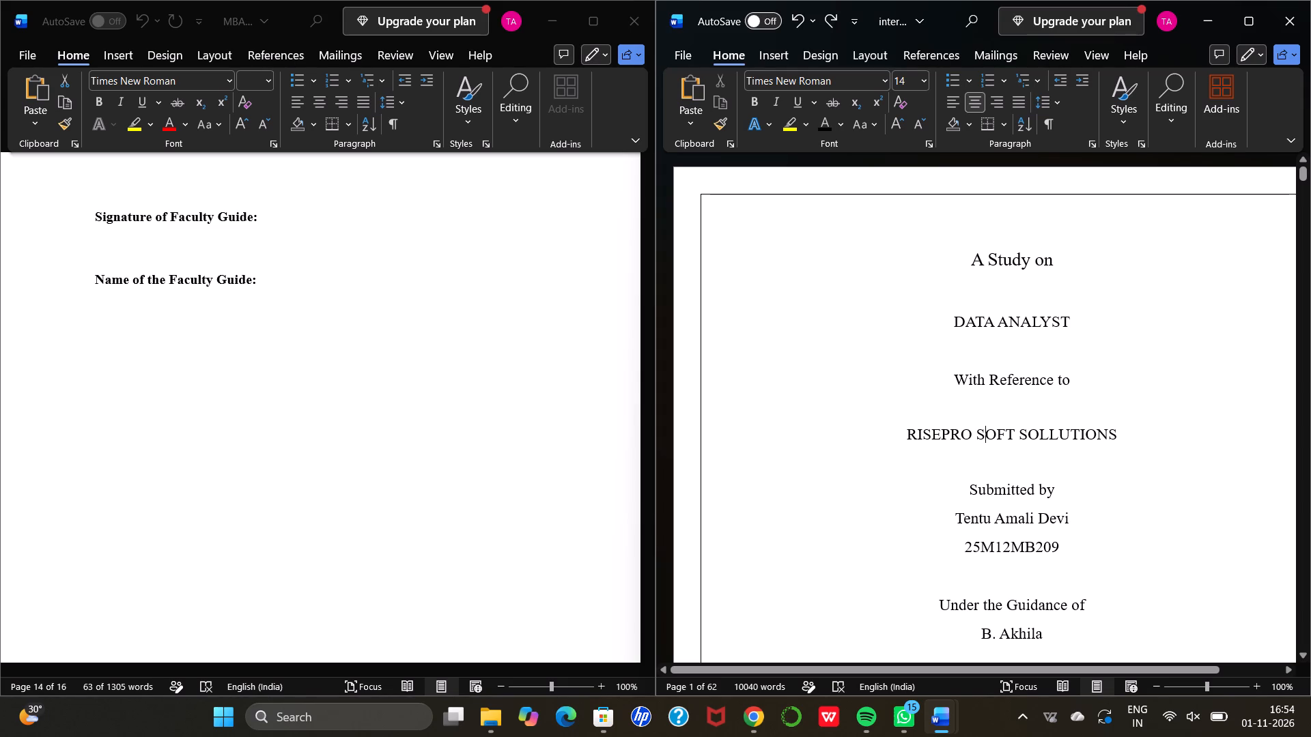
pyautogui.click(978, 436)
pyautogui.press('BackSpace')
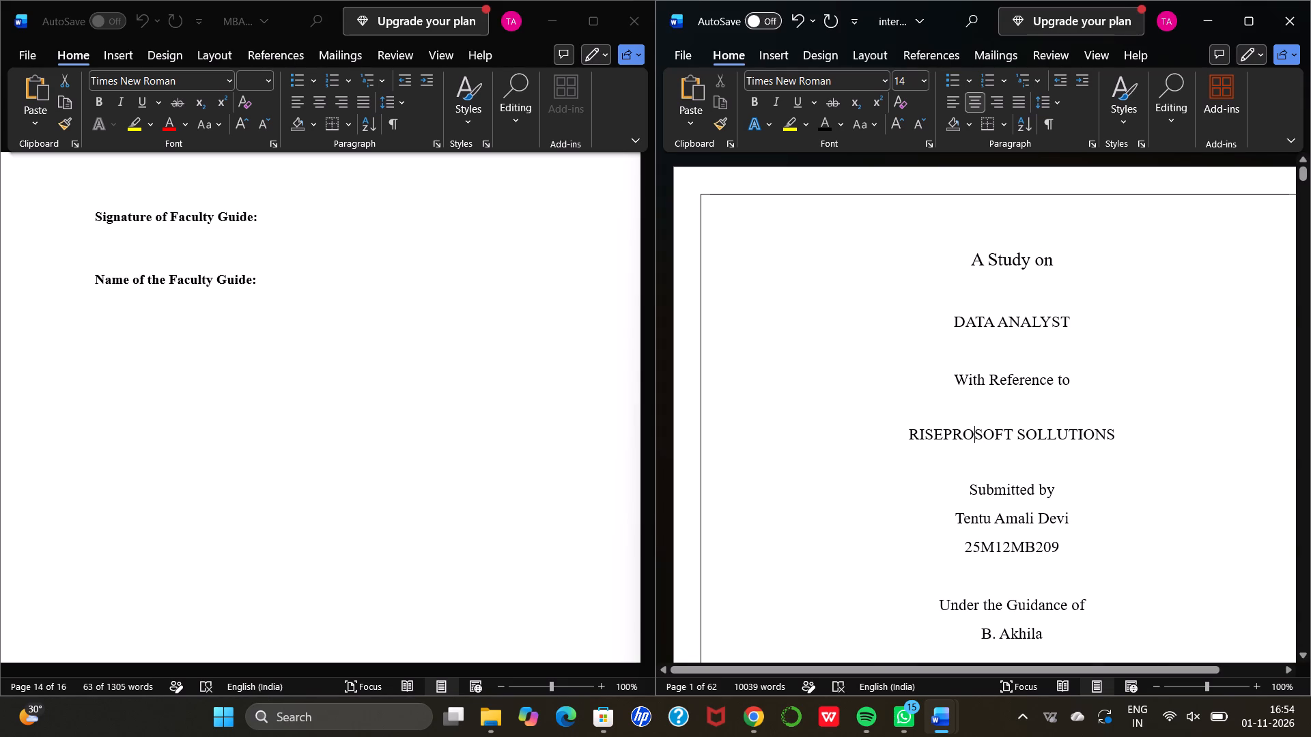
# Examine the rest of the cover page and the Declaration page of the internship report for wording and layout.
pyautogui.scroll(-3, 1045, 465)
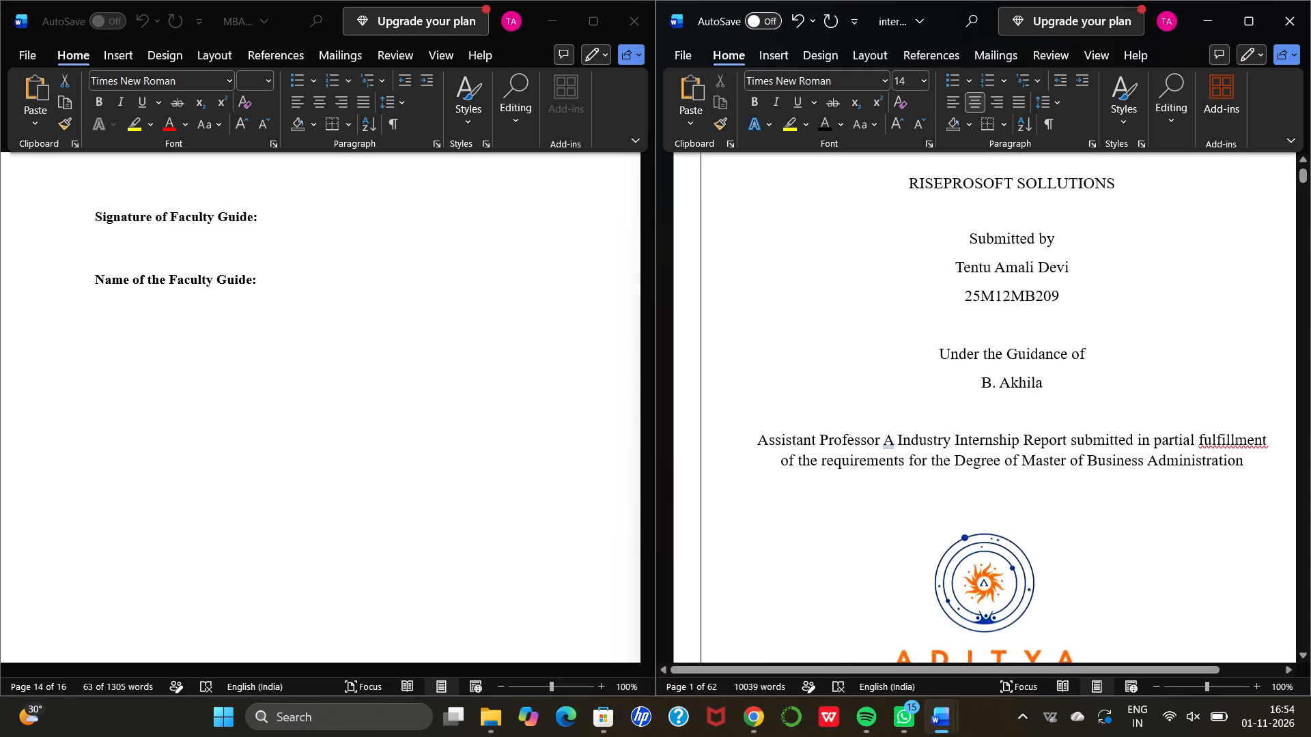
pyautogui.scroll(-5, 1045, 465)
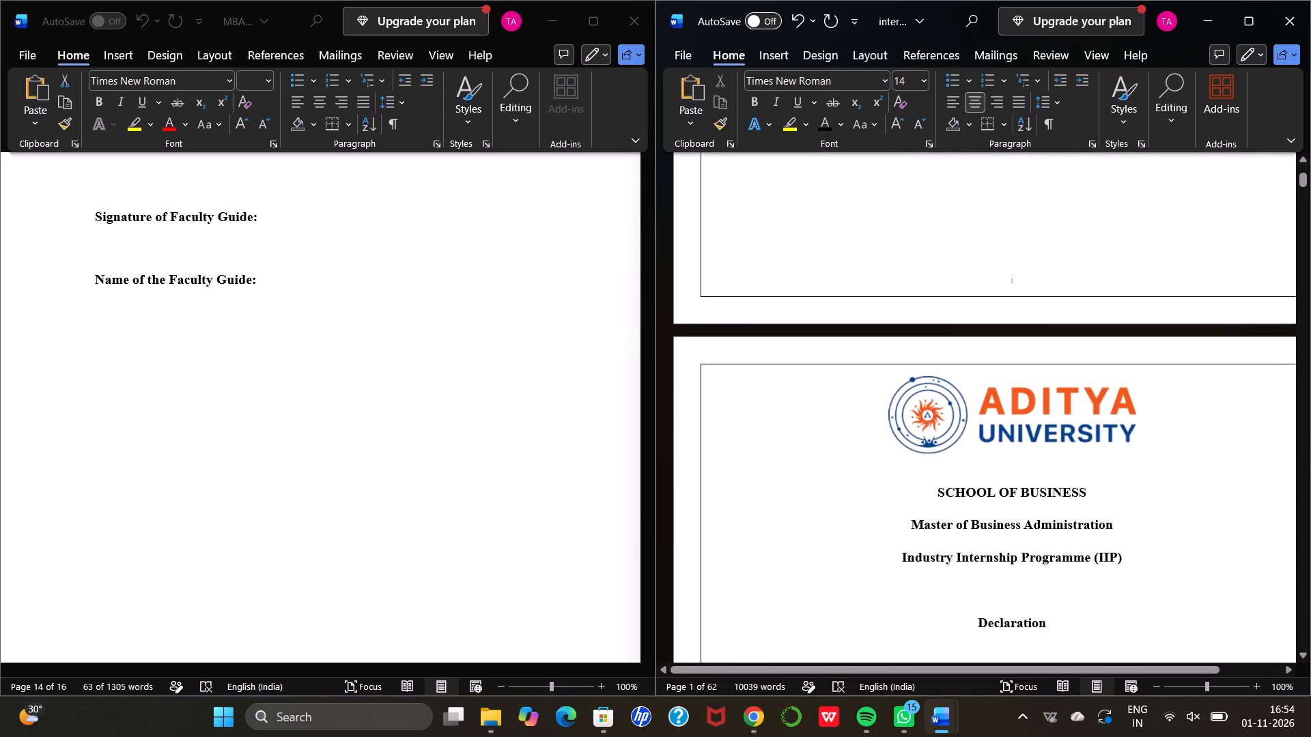
pyautogui.scroll(-1, 1045, 465)
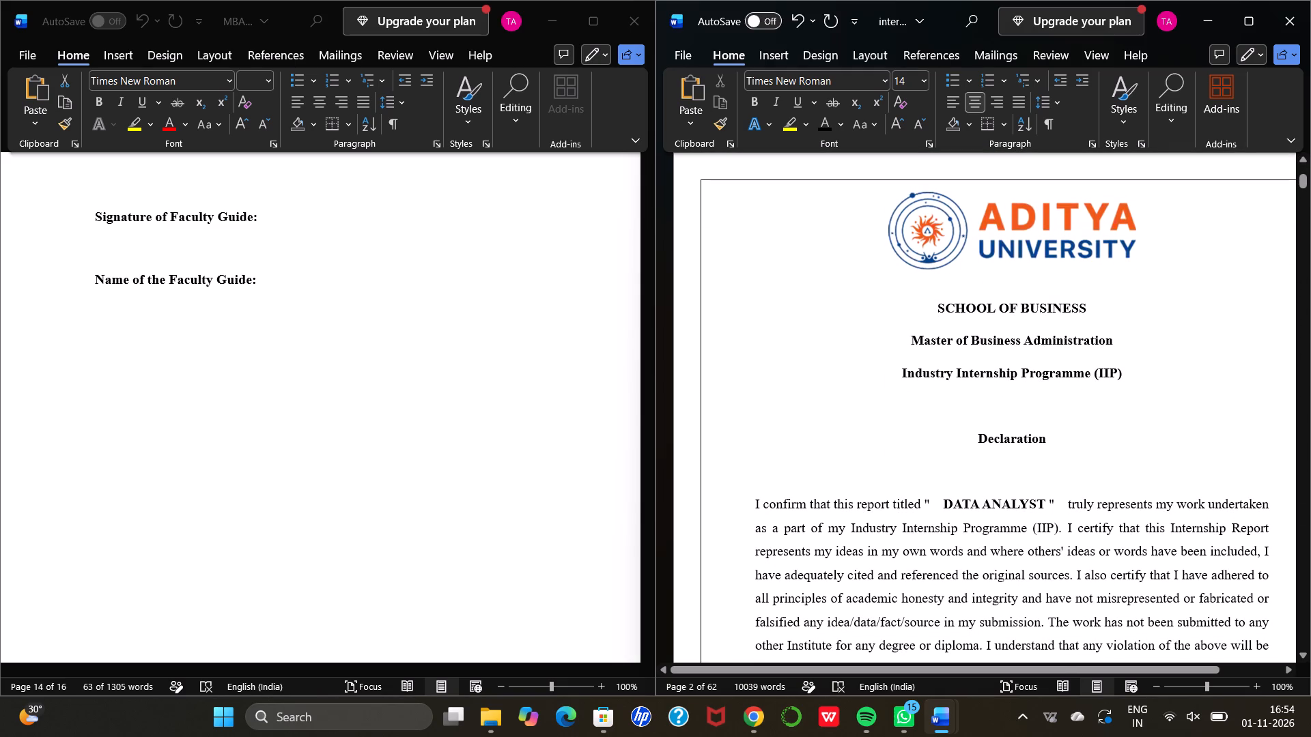
pyautogui.scroll(-1, 1045, 465)
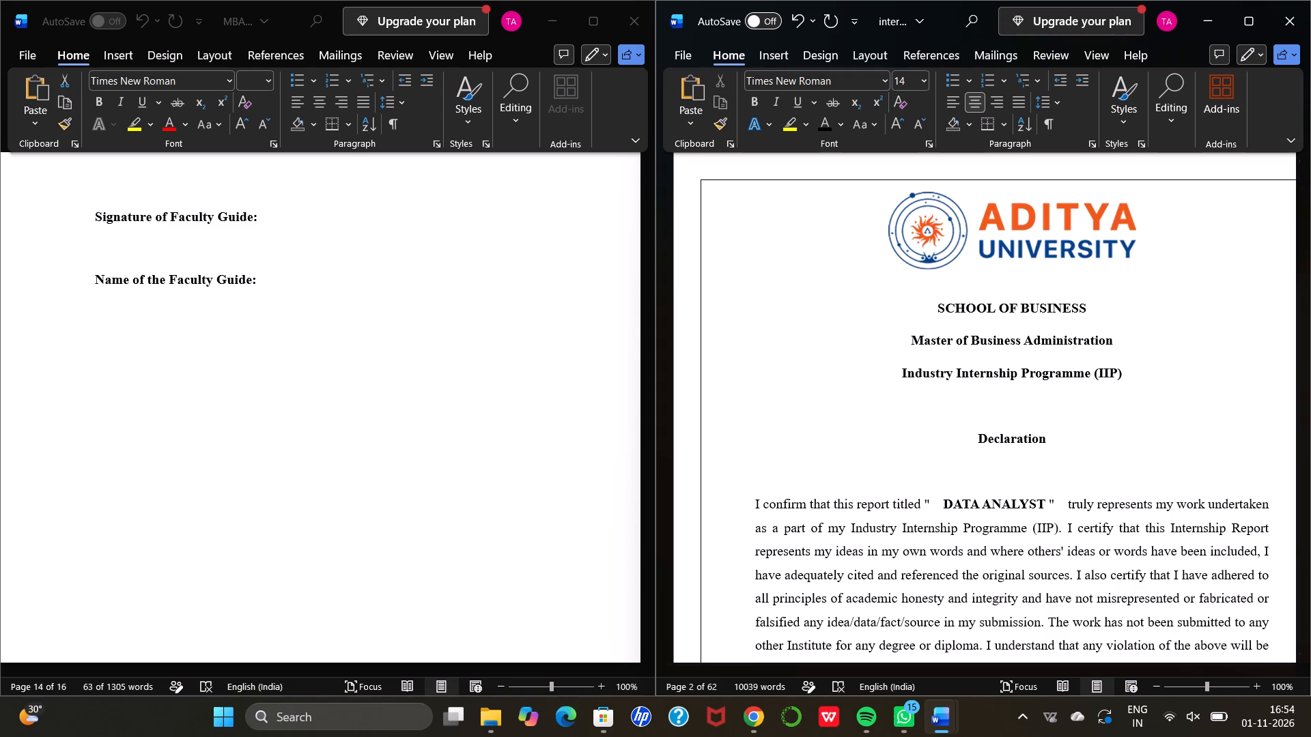
pyautogui.scroll(-2, 1045, 465)
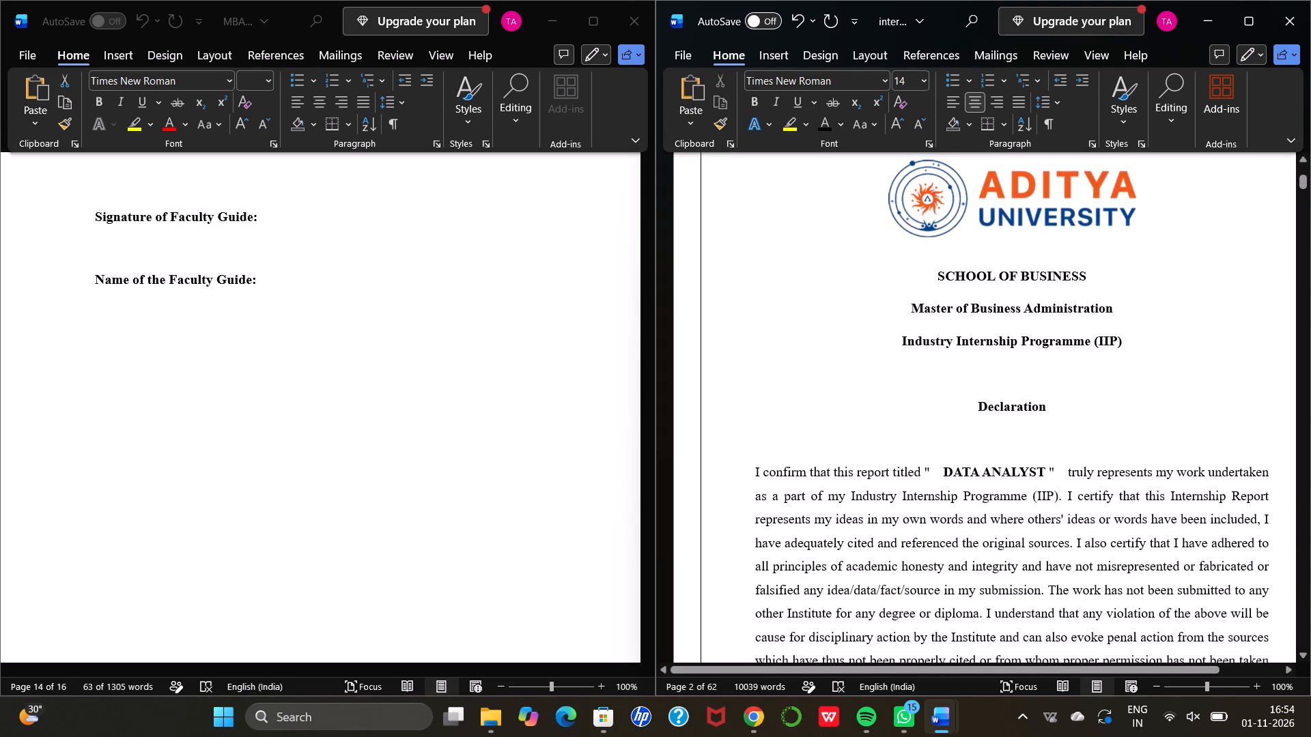
pyautogui.scroll(-1, 1045, 465)
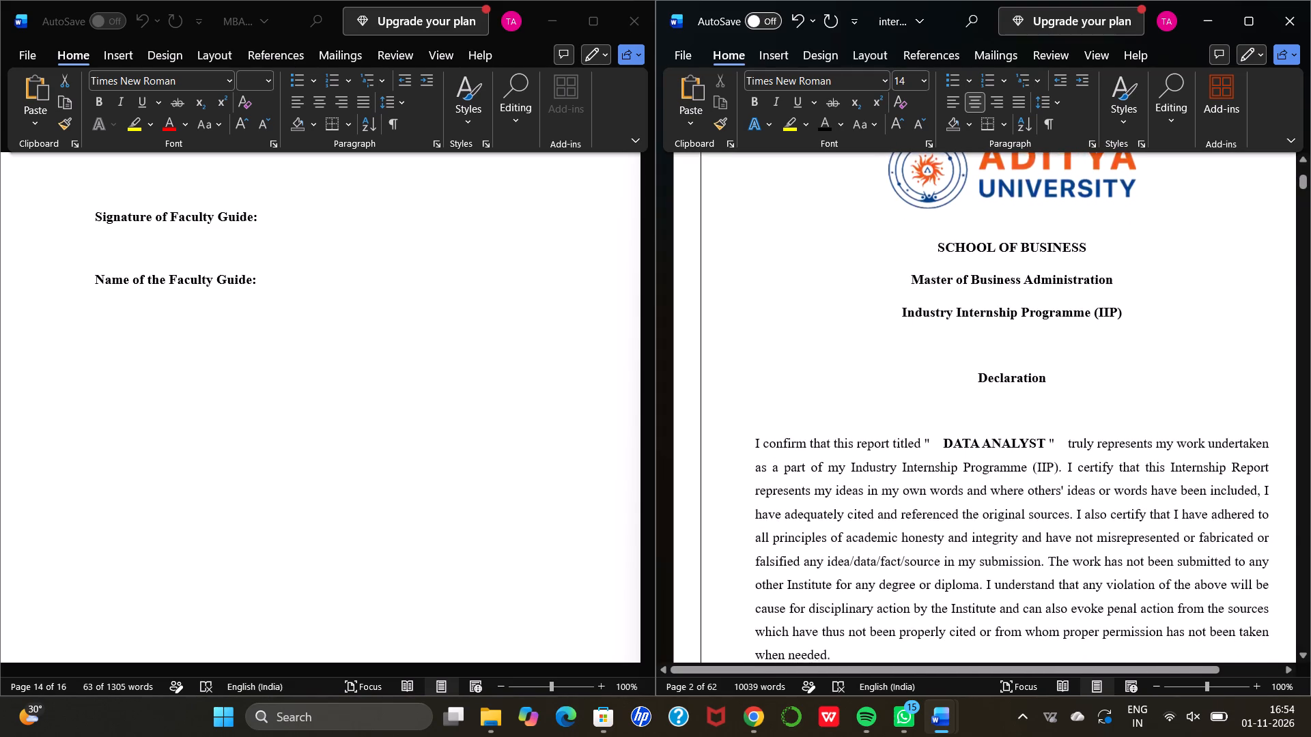
pyautogui.scroll(-2, 1045, 465)
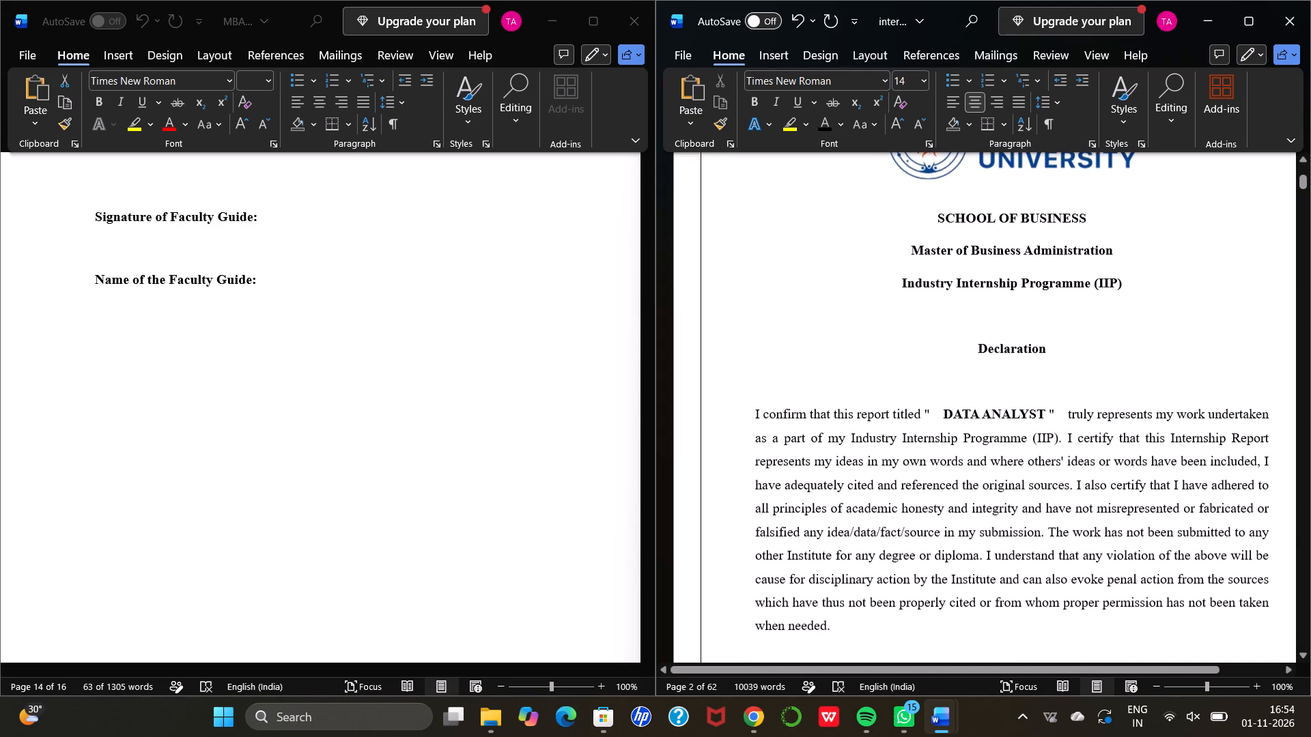
pyautogui.scroll(-1, 1045, 465)
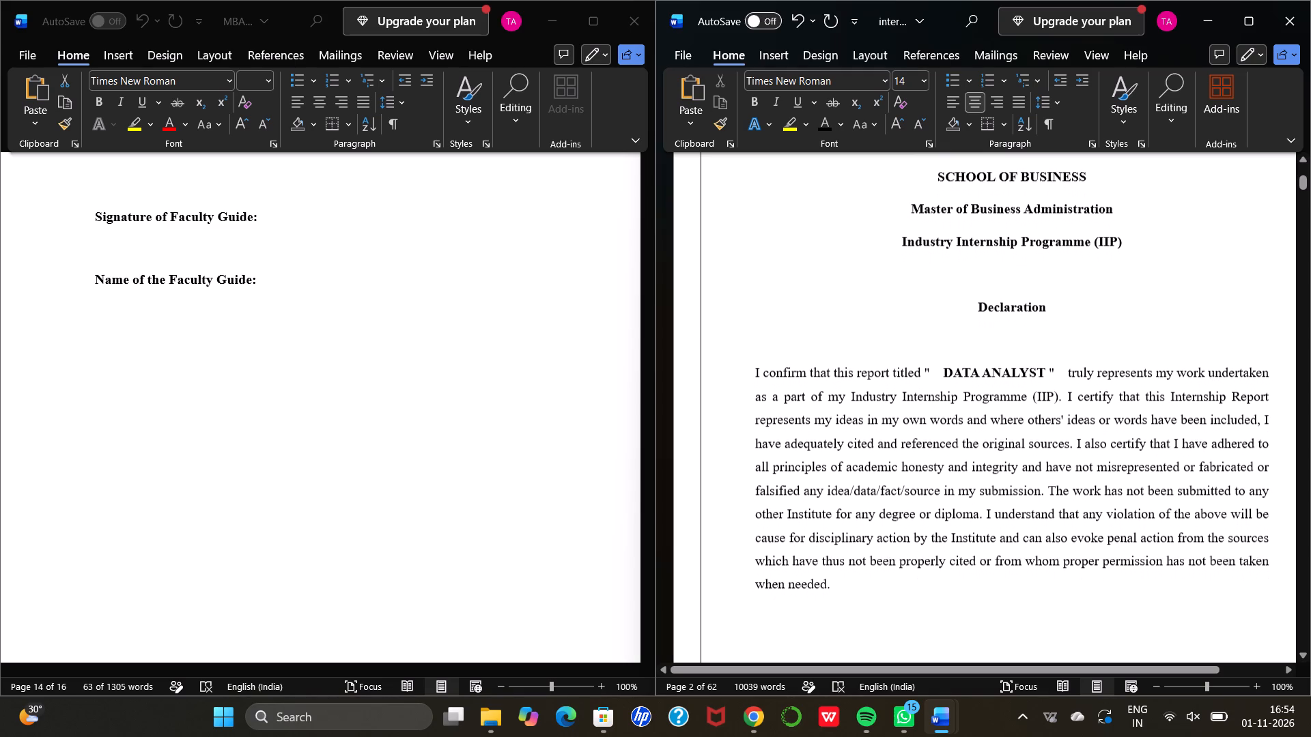
pyautogui.scroll(-1, 1045, 465)
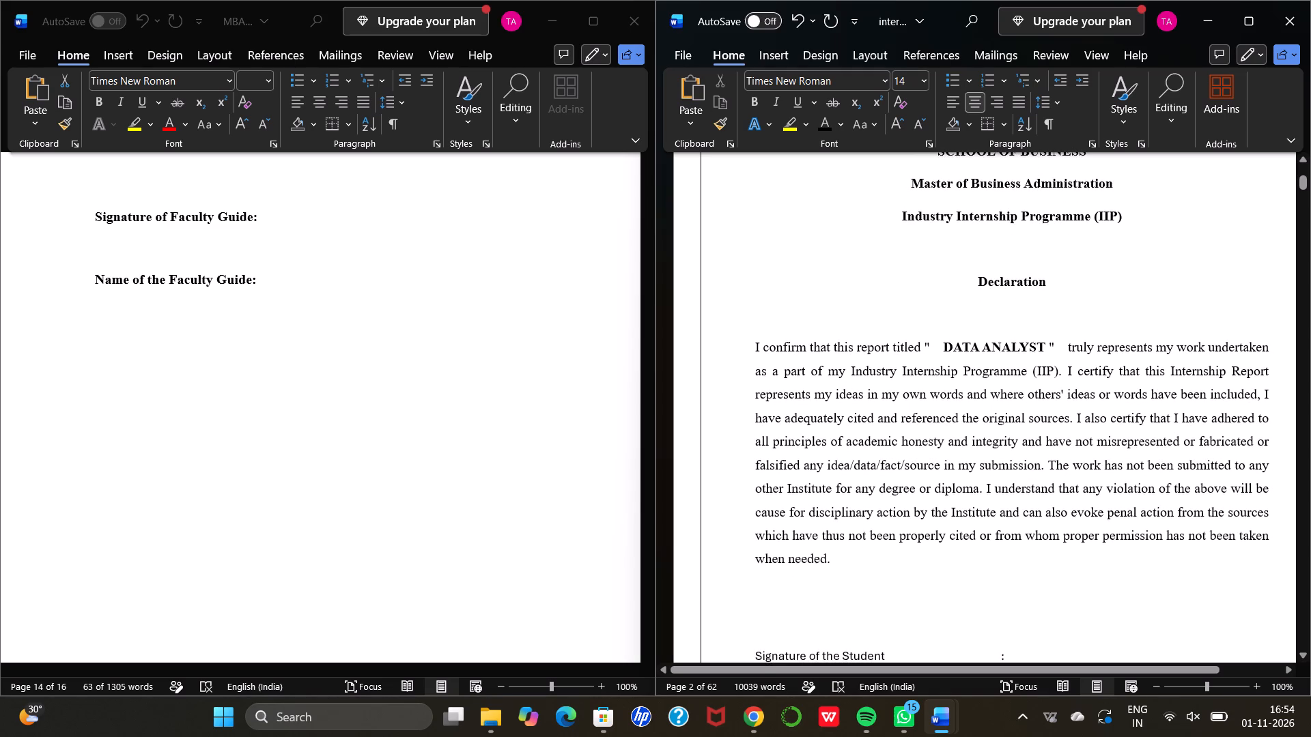
pyautogui.scroll(-6, 1045, 465)
# Examine the School of Business Certificate page, including its certification paragraph and faculty guide signature lines.
pyautogui.scroll(-1, 1045, 465)
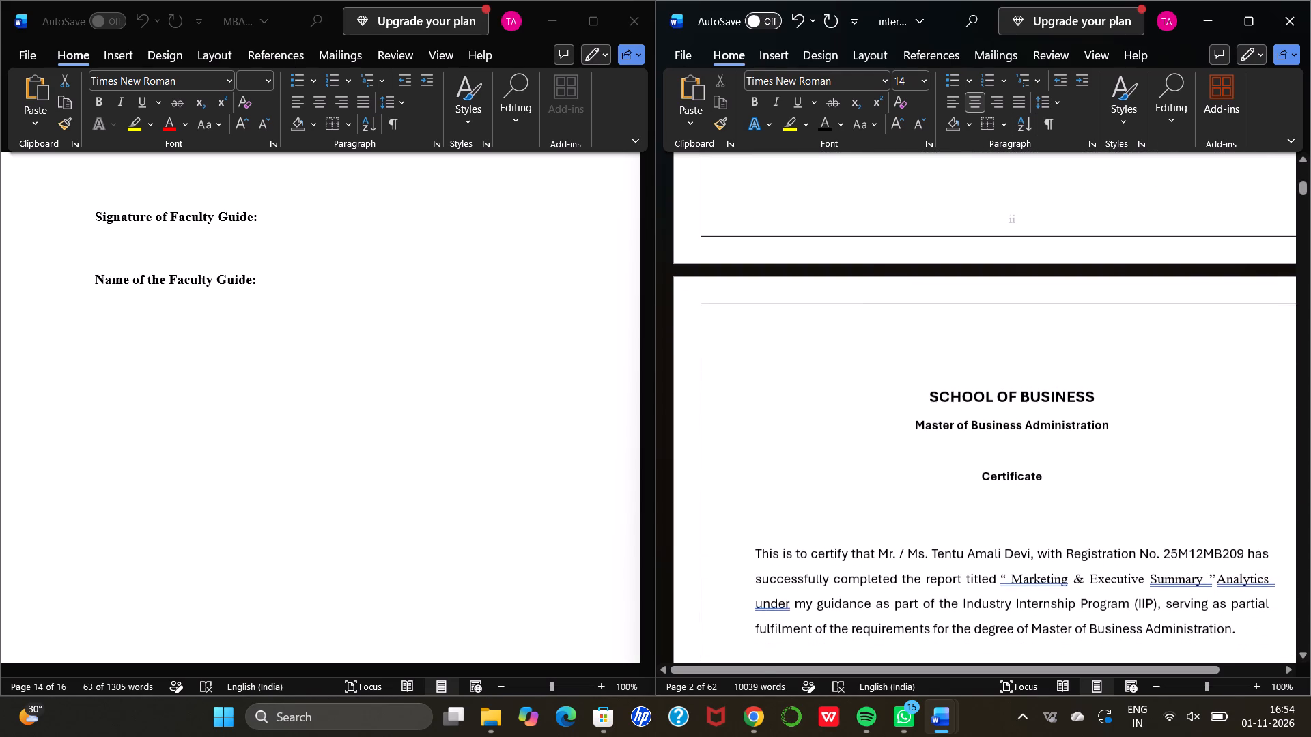
pyautogui.scroll(-1, 1045, 465)
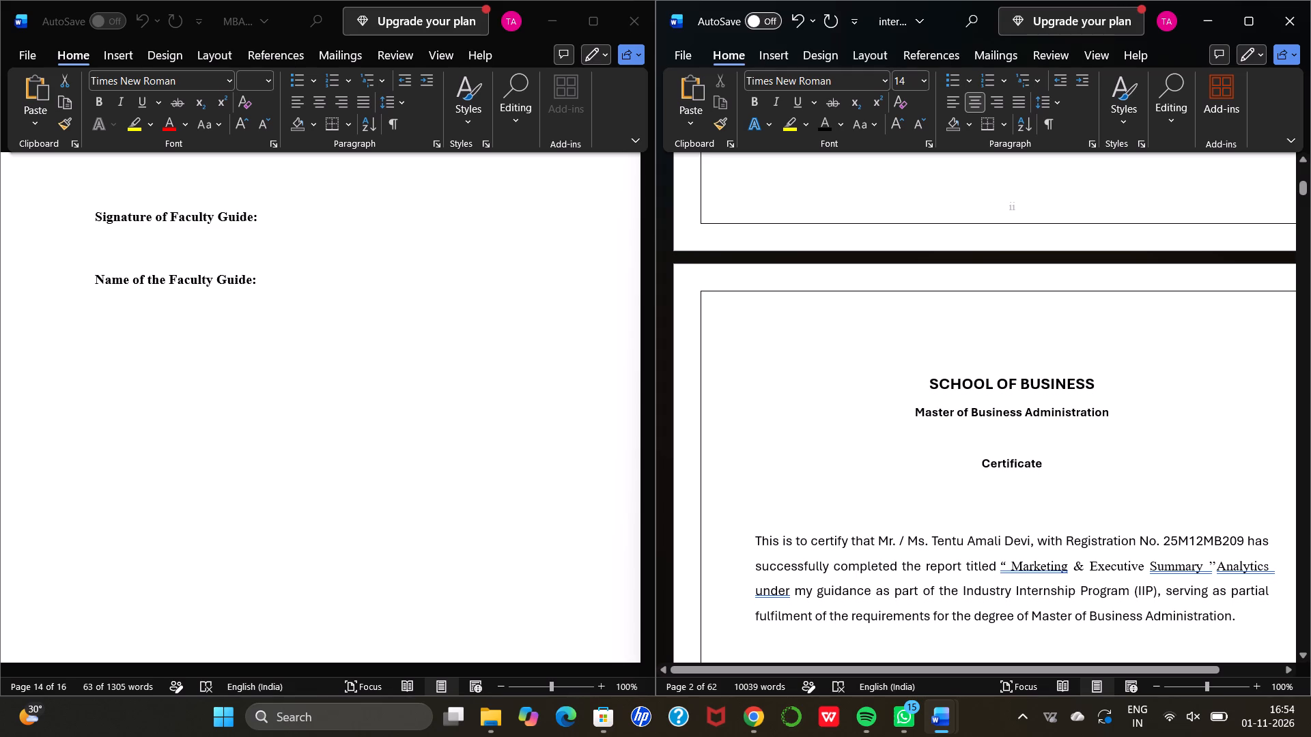
pyautogui.scroll(-1, 1045, 465)
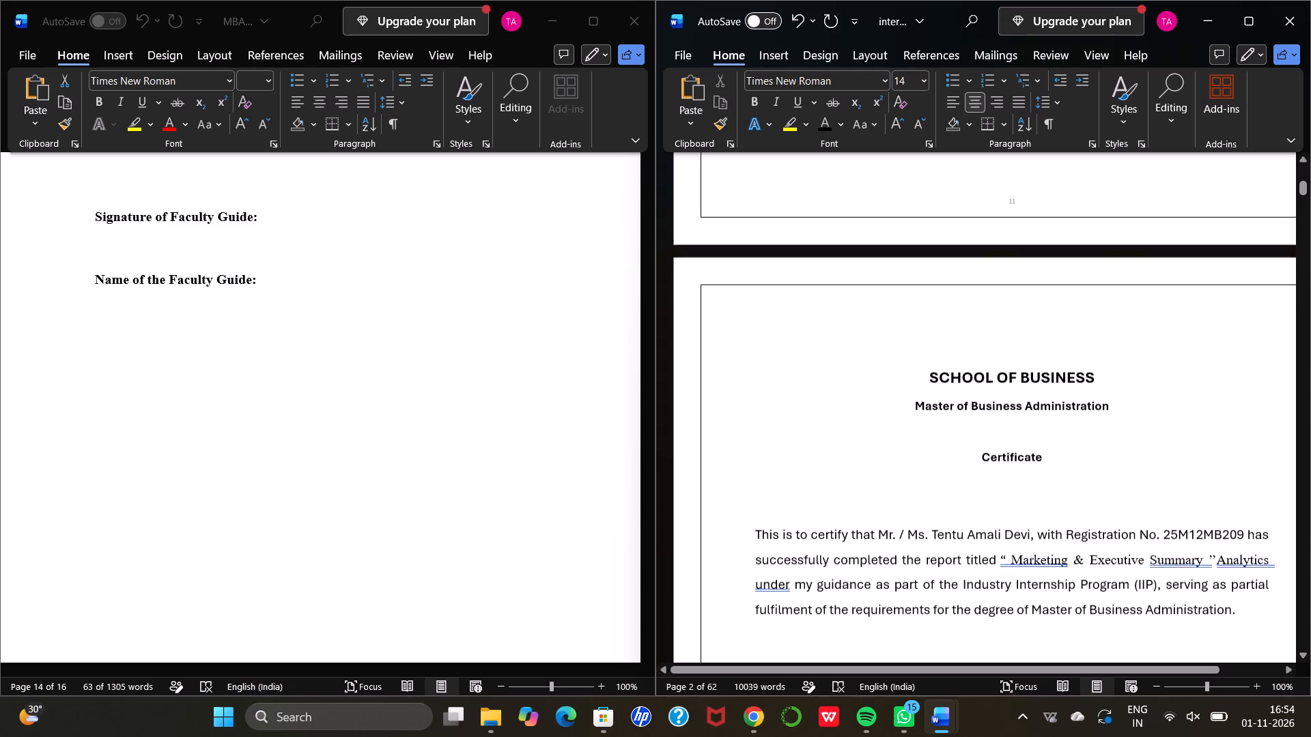
pyautogui.scroll(-1, 1045, 465)
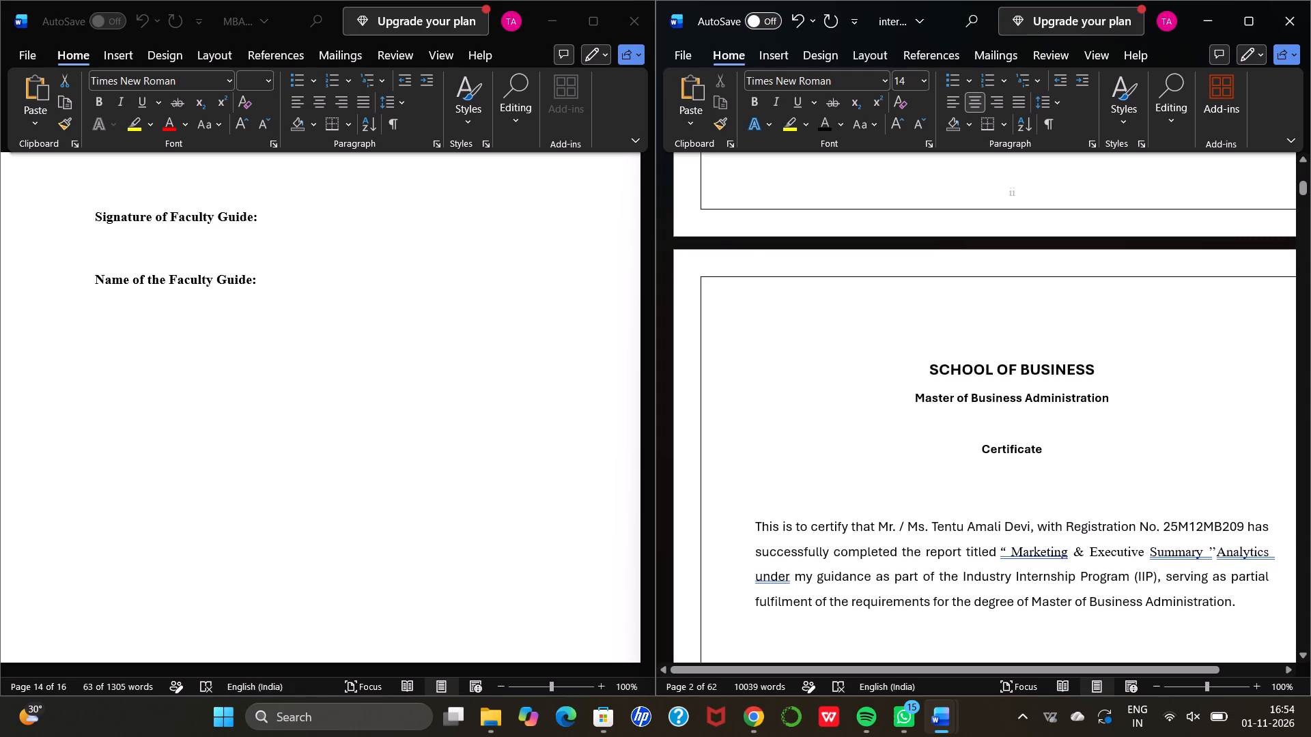
pyautogui.scroll(-1, 1045, 465)
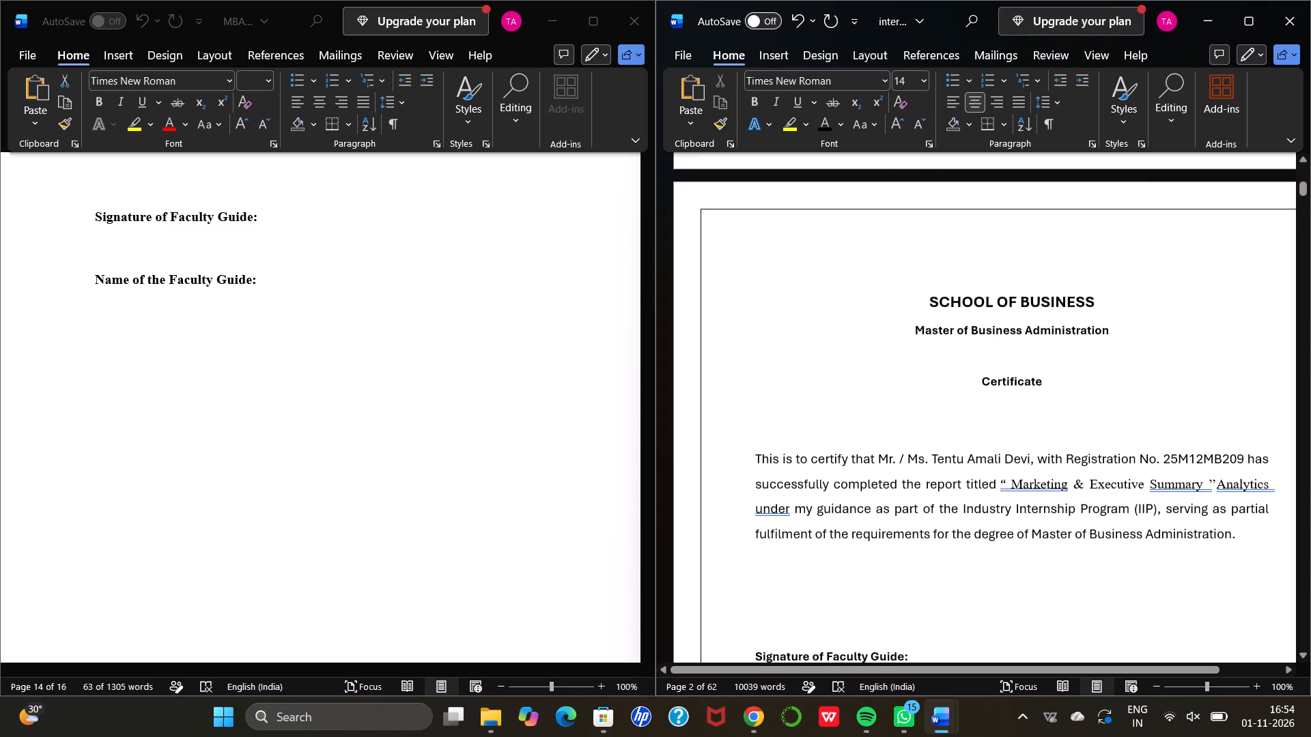
pyautogui.scroll(-1, 1045, 465)
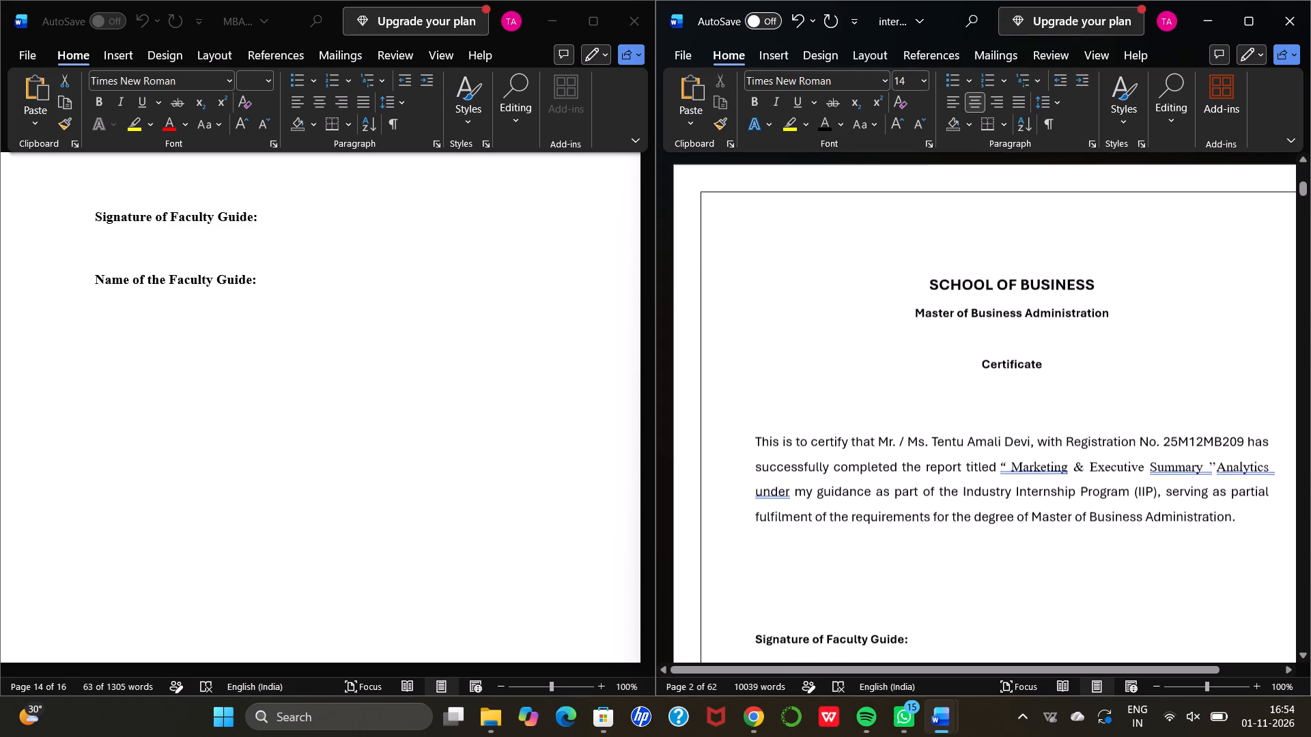
pyautogui.scroll(-2, 1045, 465)
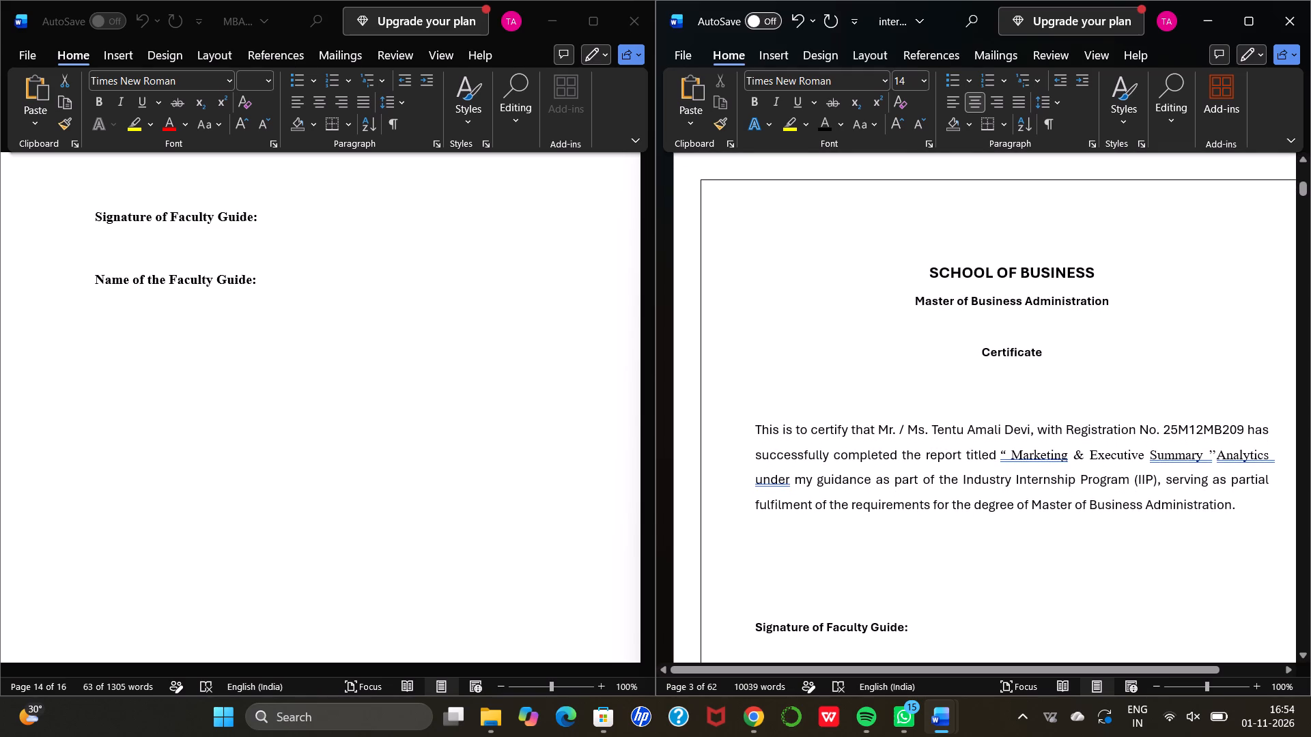
pyautogui.scroll(-4, 1045, 465)
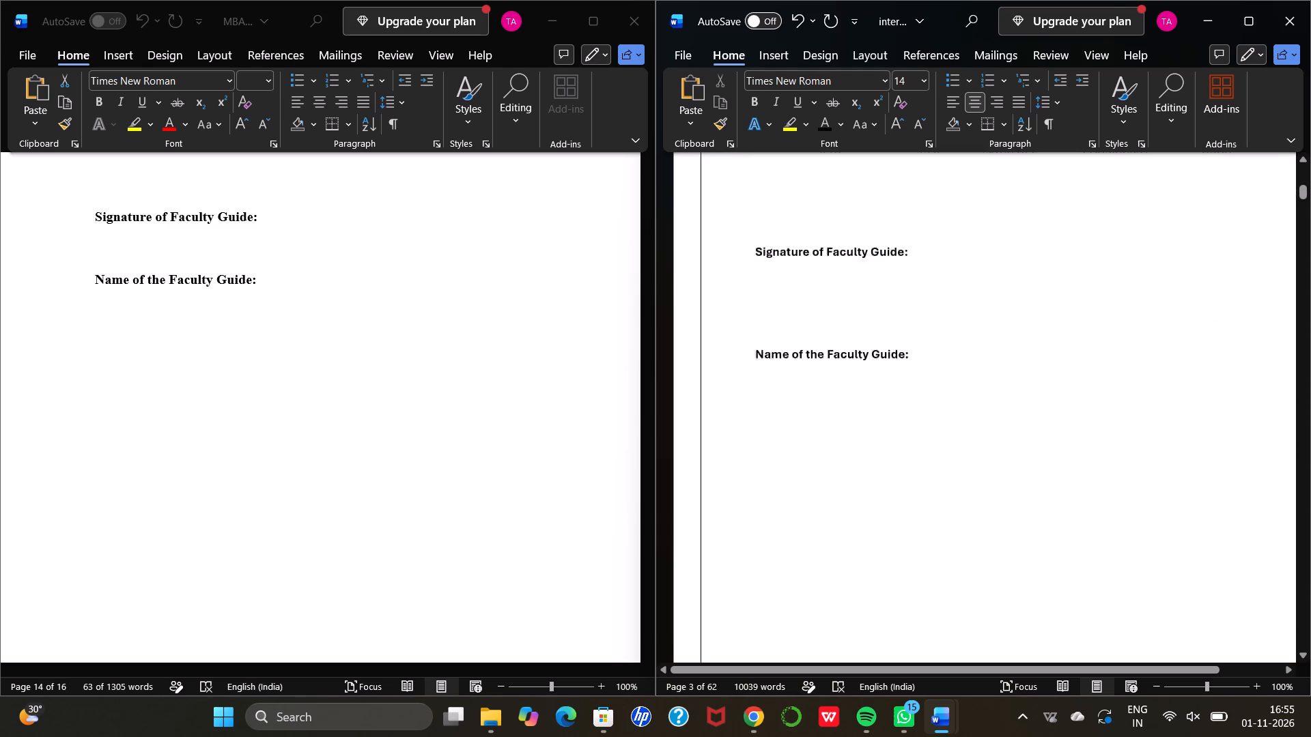
# Remove the space between RiseProo and Soft in the company name in the Acknowledgement's first sentence.
pyautogui.scroll(-4, 1045, 465)
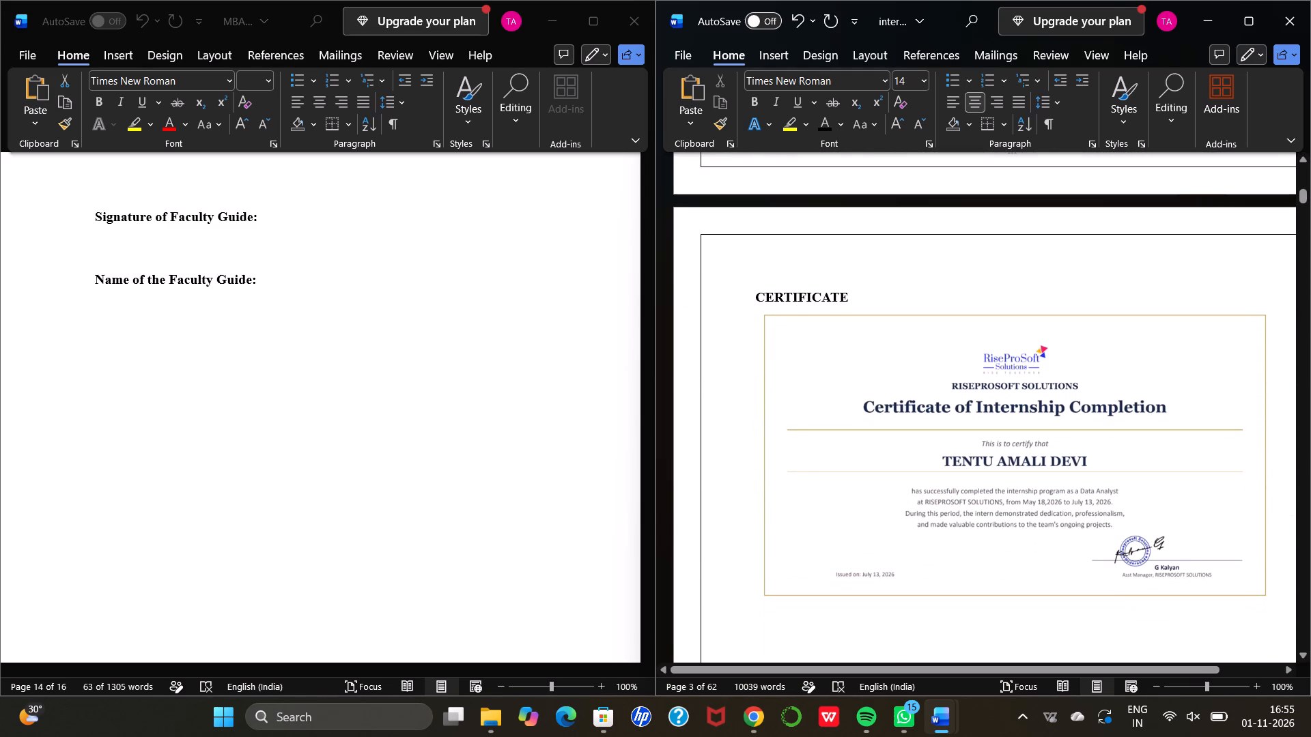
pyautogui.scroll(-6, 1045, 465)
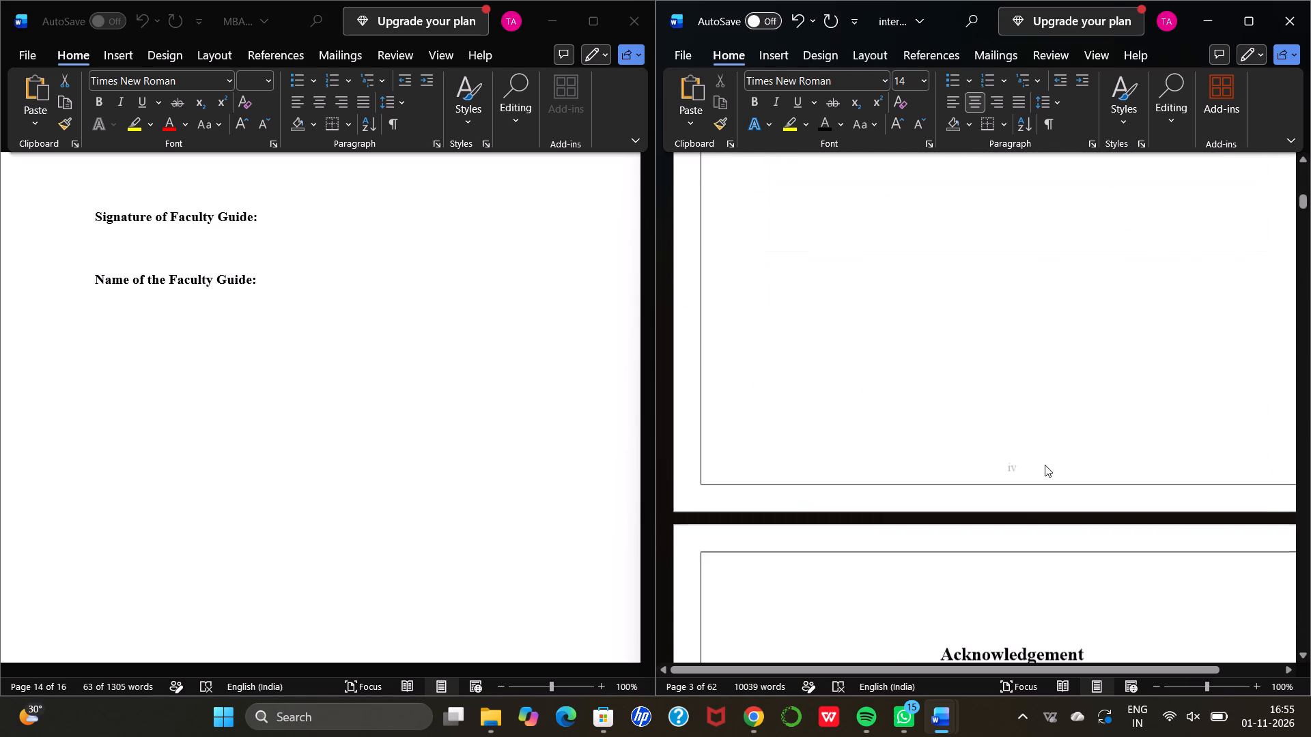
pyautogui.scroll(-2, 1045, 465)
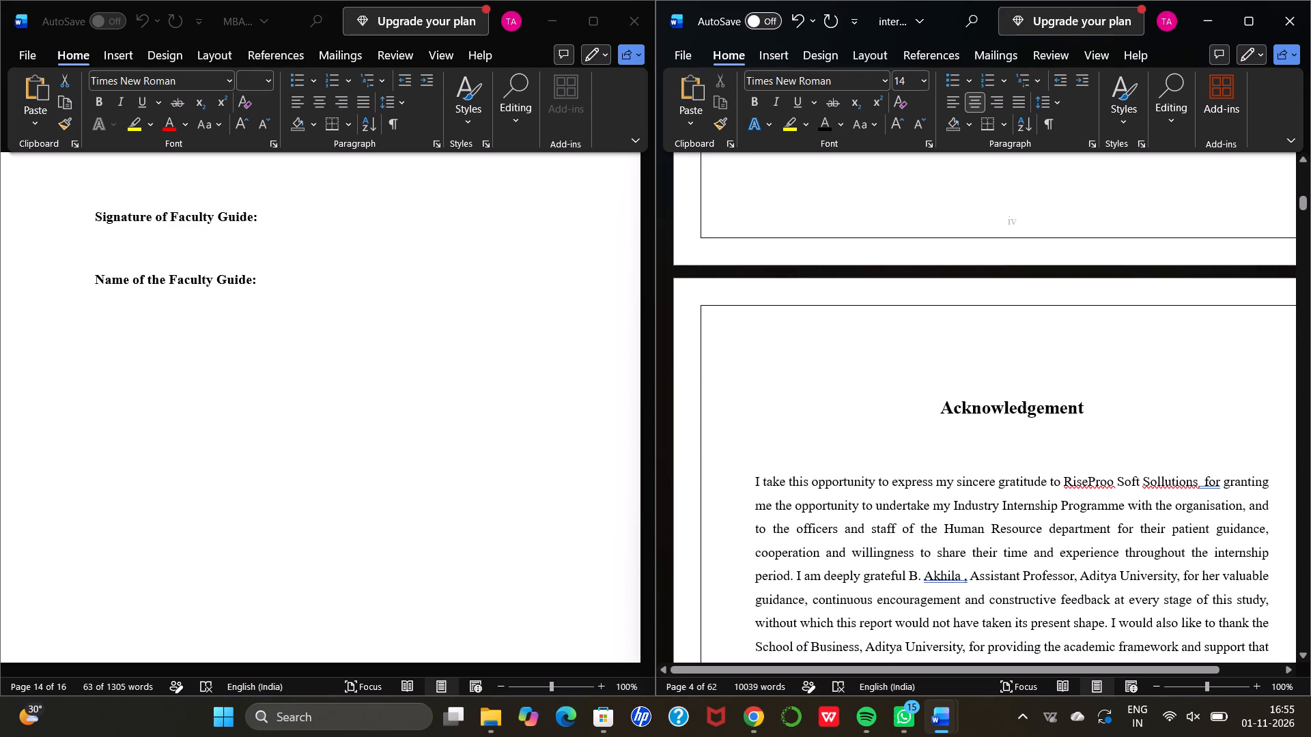
pyautogui.click(1120, 483)
pyautogui.press('BackSpace')
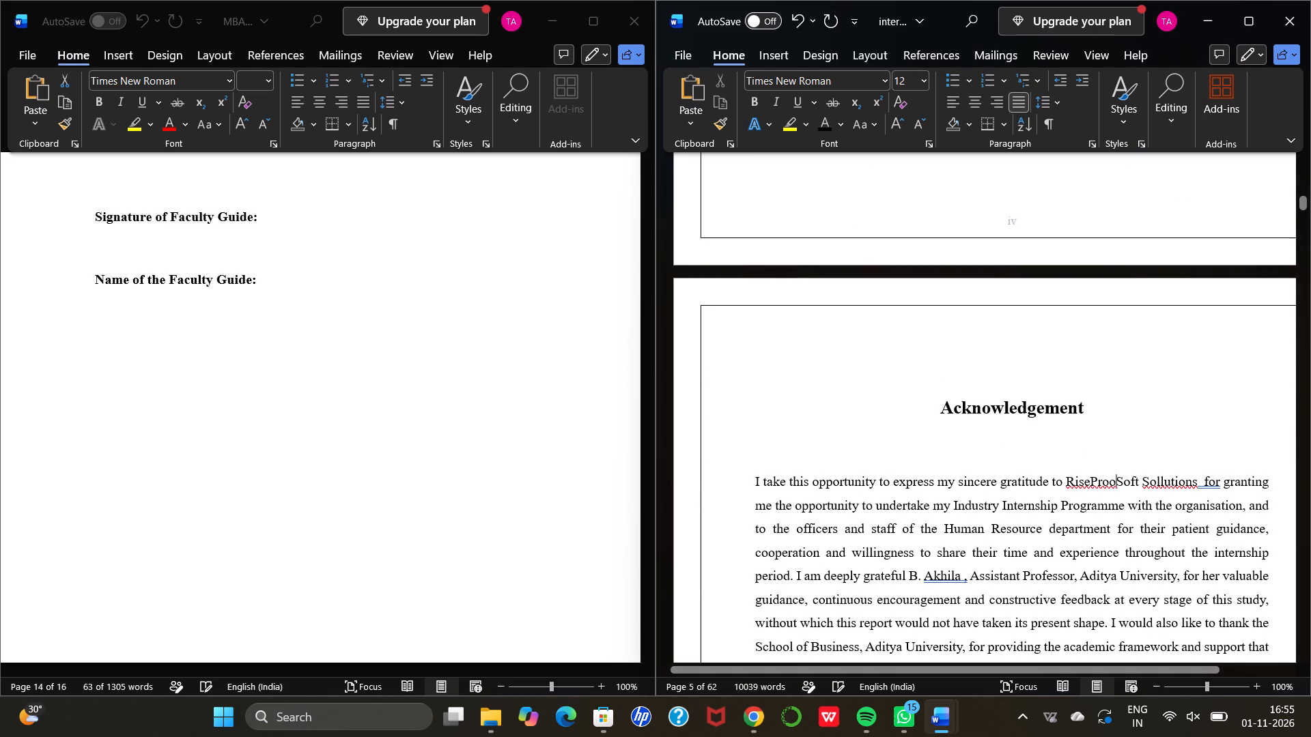
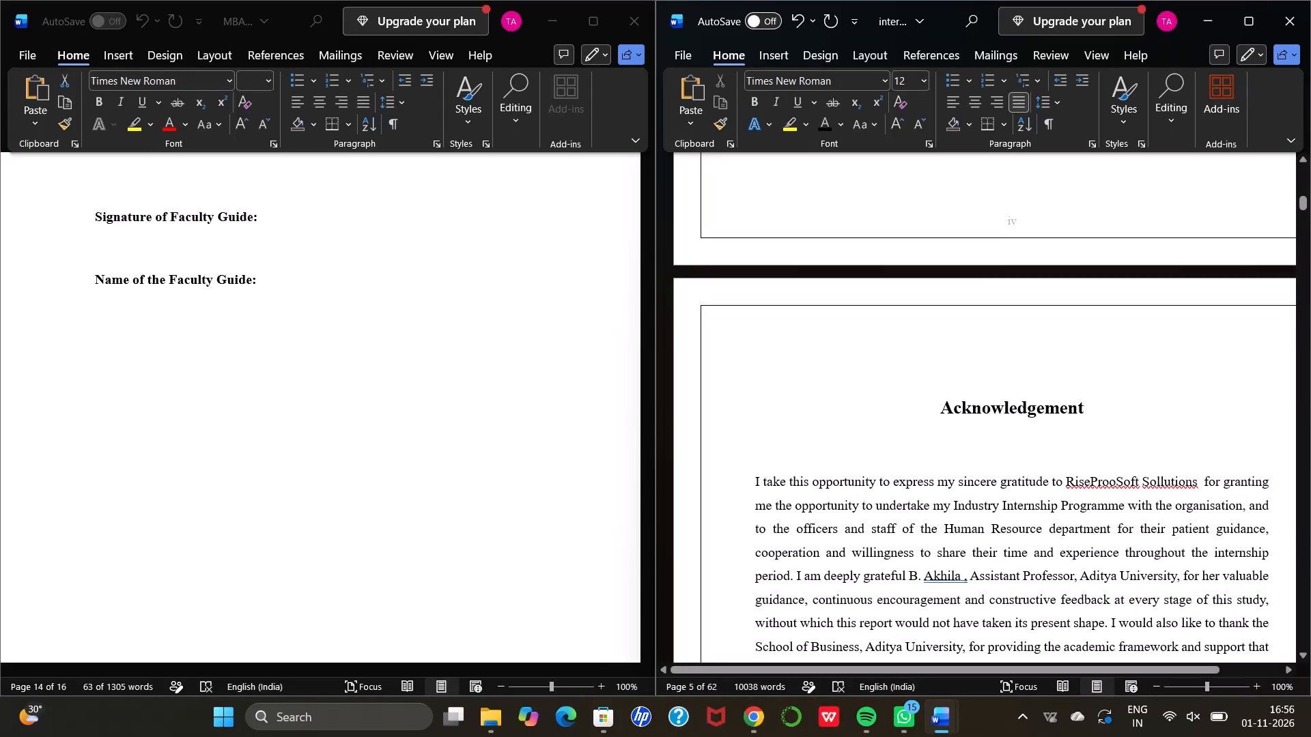
# Correct "Sollutions" to "Solutions" in the company name in the Acknowledgement's first sentence.
pyautogui.scroll(3, 1103, 311)
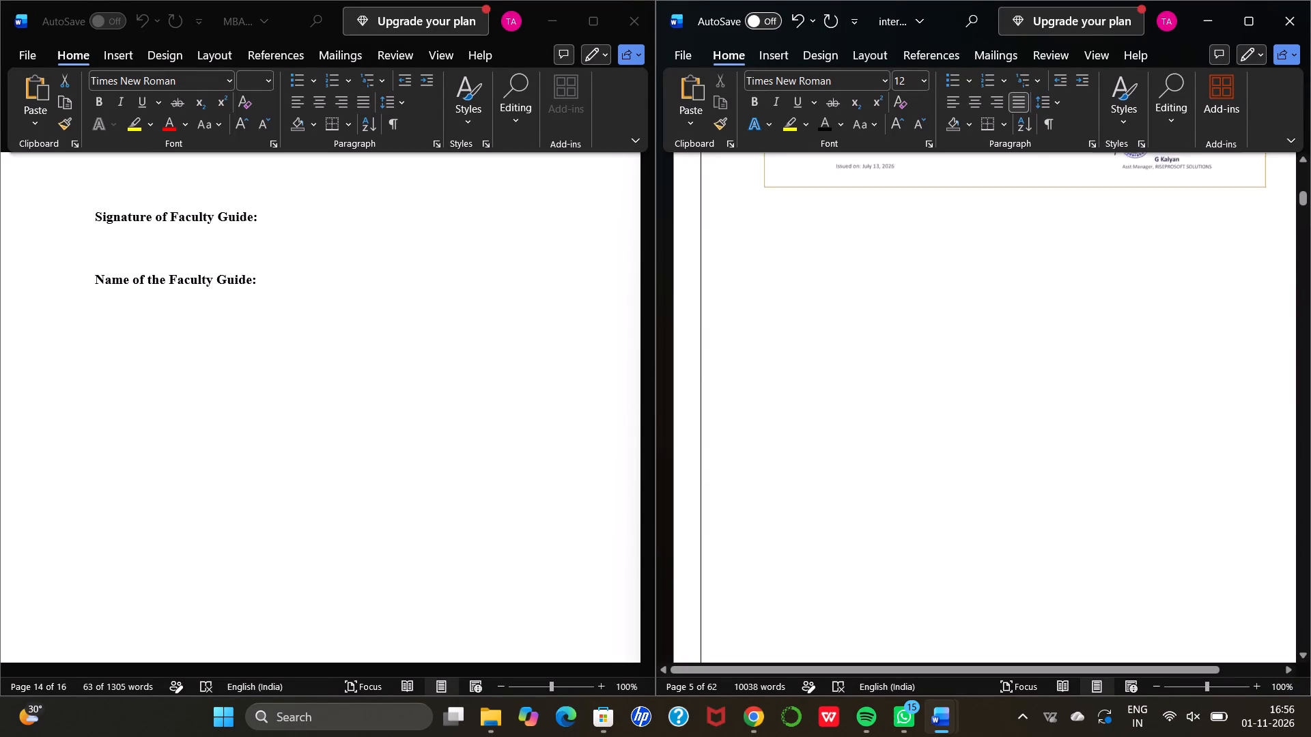
pyautogui.scroll(2, 1103, 311)
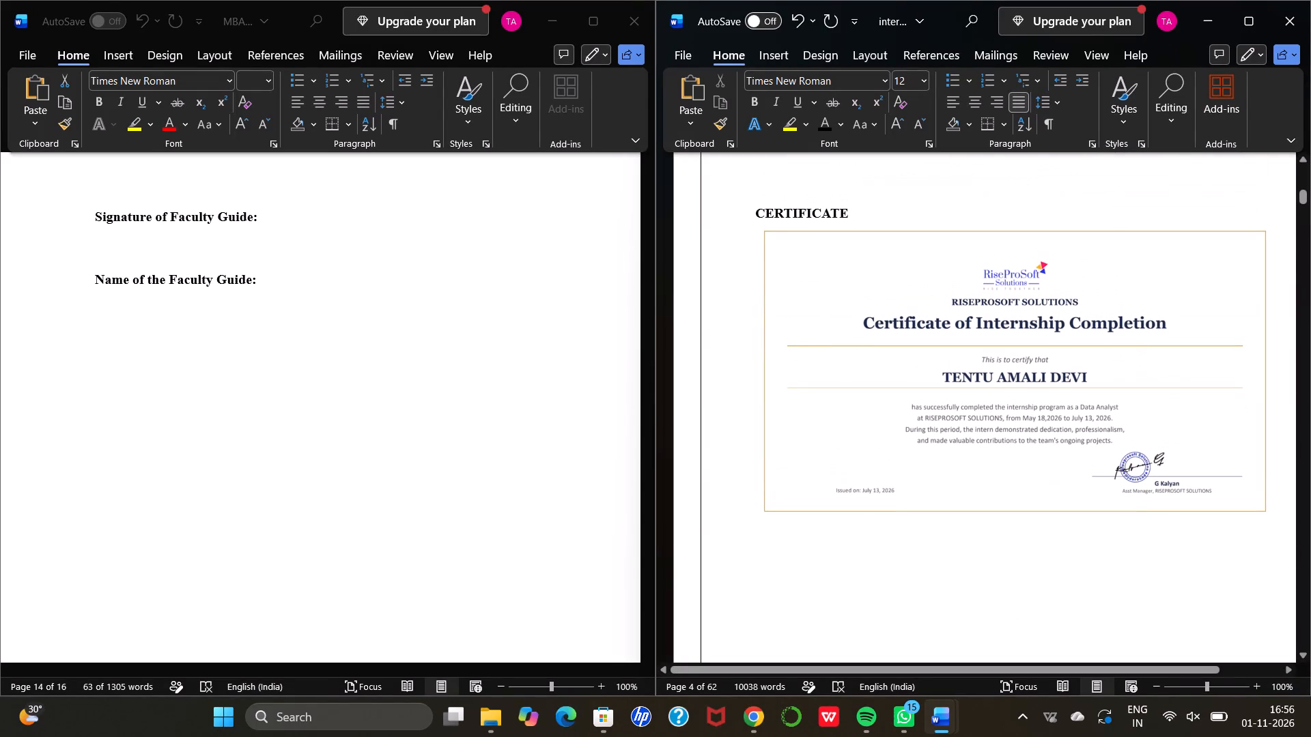
pyautogui.scroll(-5, 1103, 311)
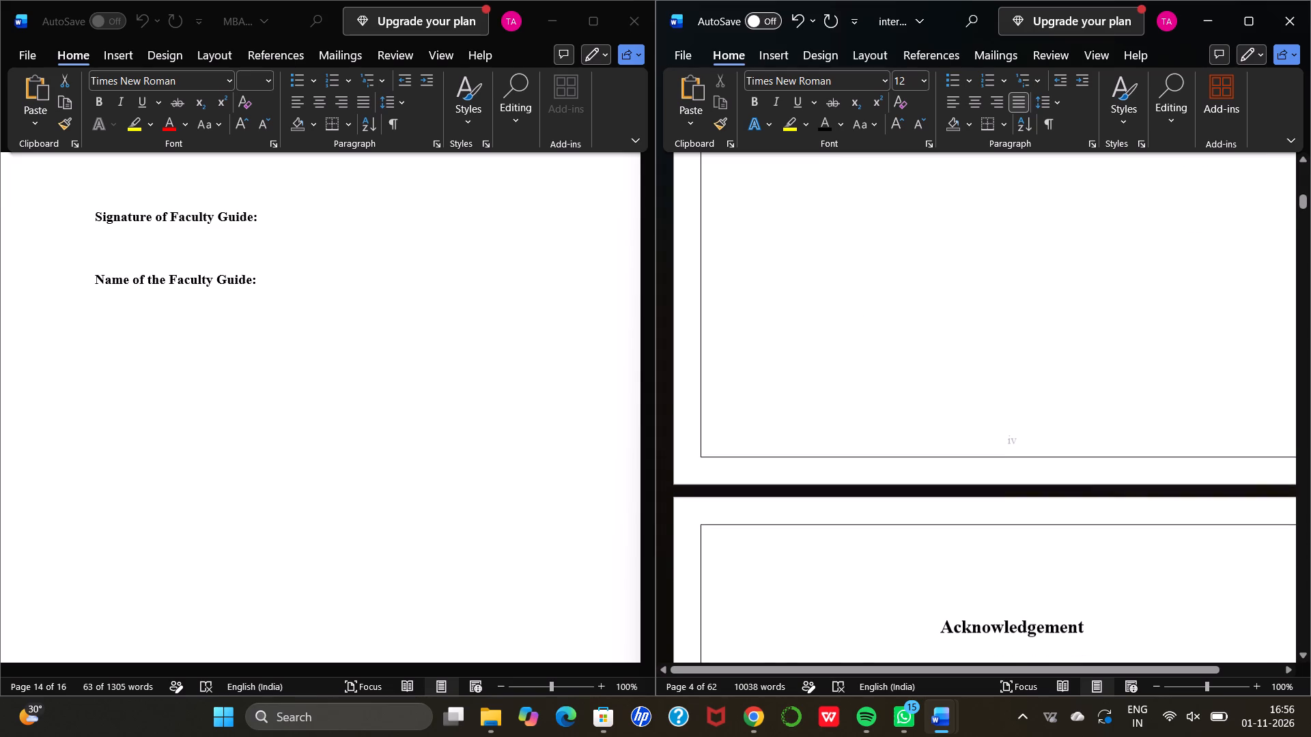
pyautogui.scroll(-1, 1103, 311)
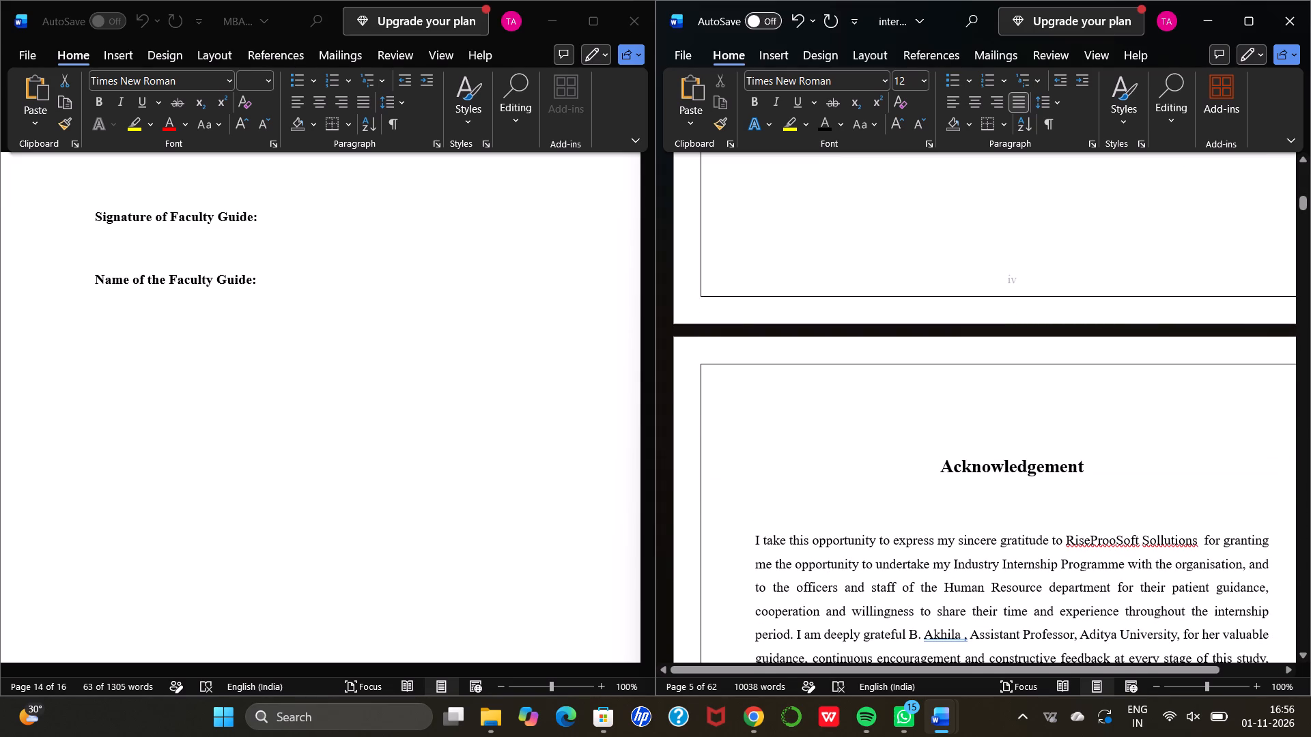
pyautogui.click(1166, 545)
pyautogui.press('BackSpace')
# Correct "SOLLUTIONS" to "SOLUTIONS" in the company name on the cover page.
pyautogui.scroll(2, 1166, 545)
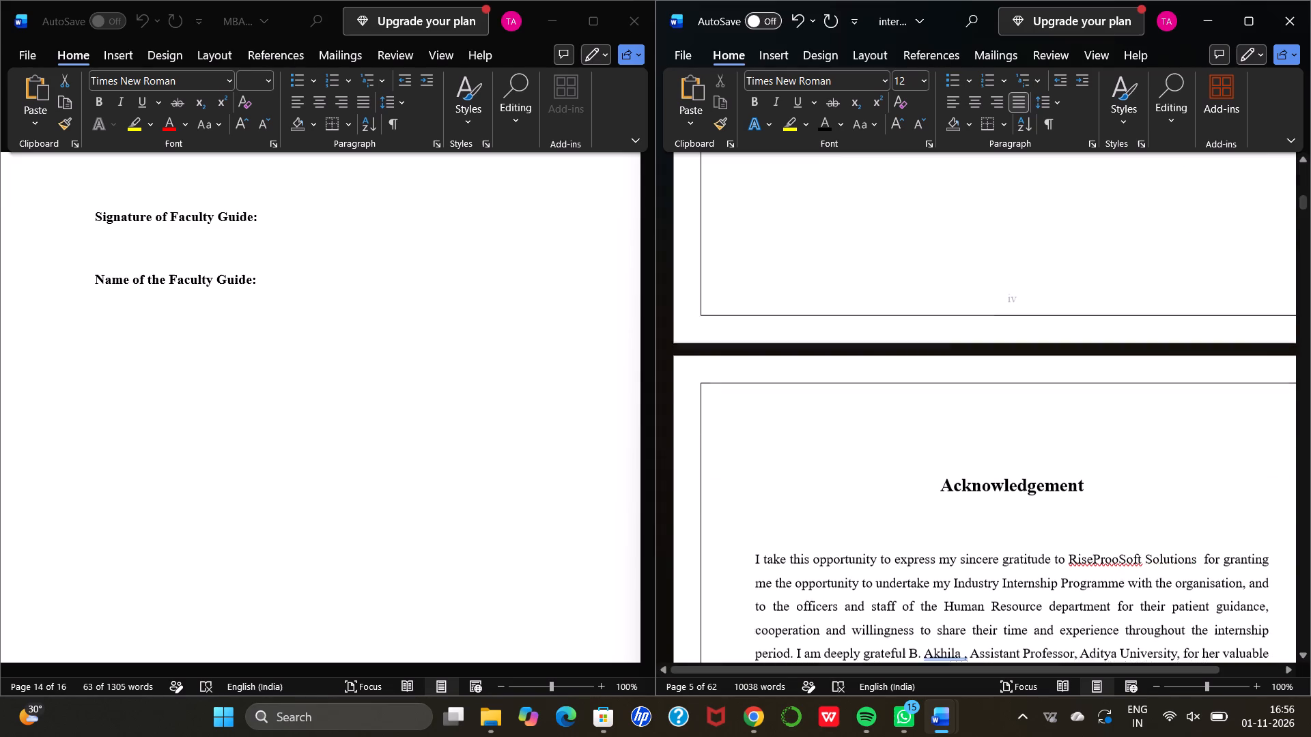
pyautogui.scroll(9, 1166, 545)
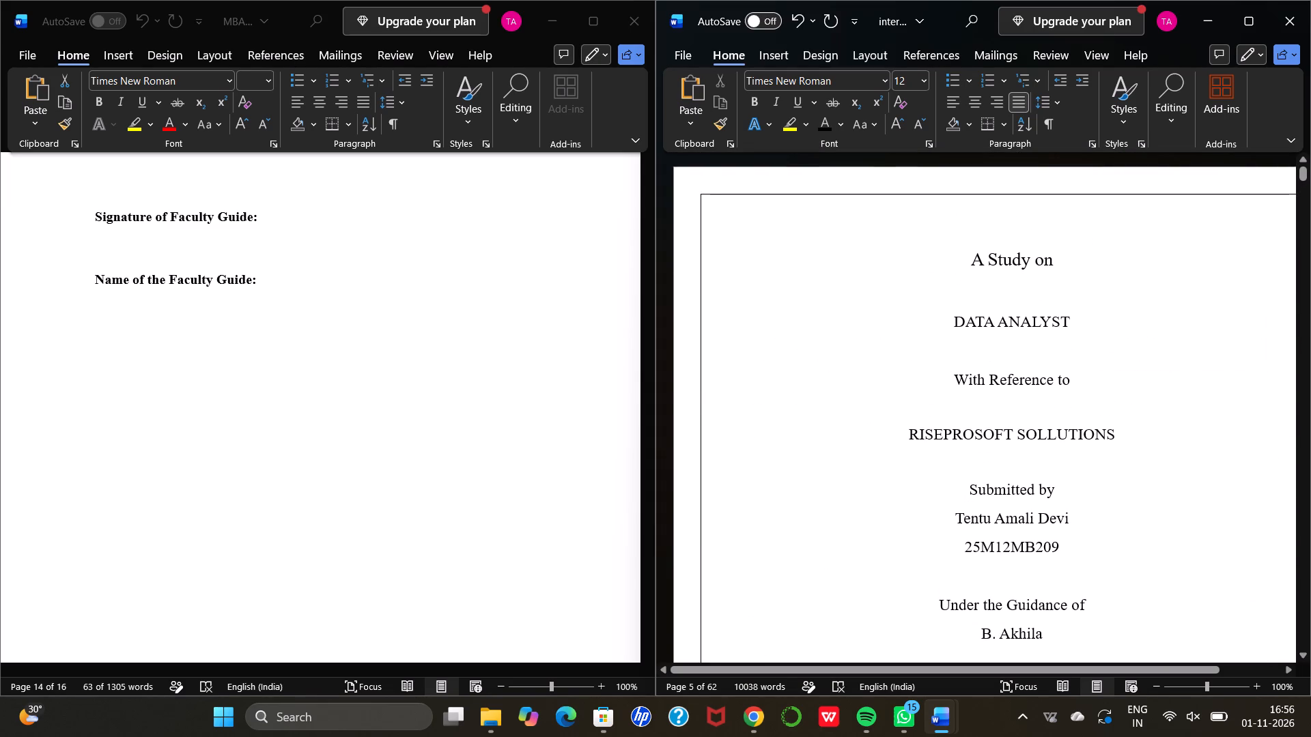
pyautogui.click(1058, 439)
pyautogui.press('BackSpace')
# Change the spelling of "fulfillment" to "fulfilment" in the cover page's report submission statement.
pyautogui.scroll(-2, 1058, 439)
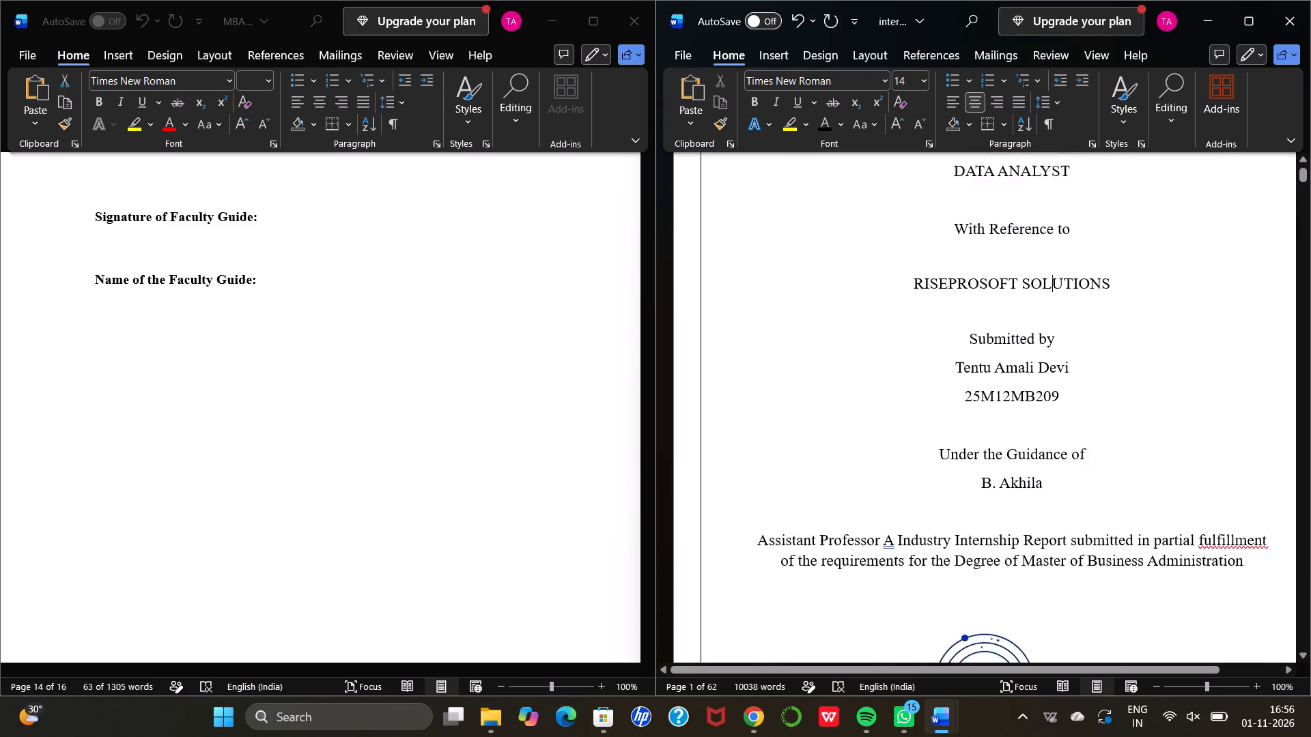
pyautogui.scroll(-6, 1058, 439)
pyautogui.scroll(1, 1058, 439)
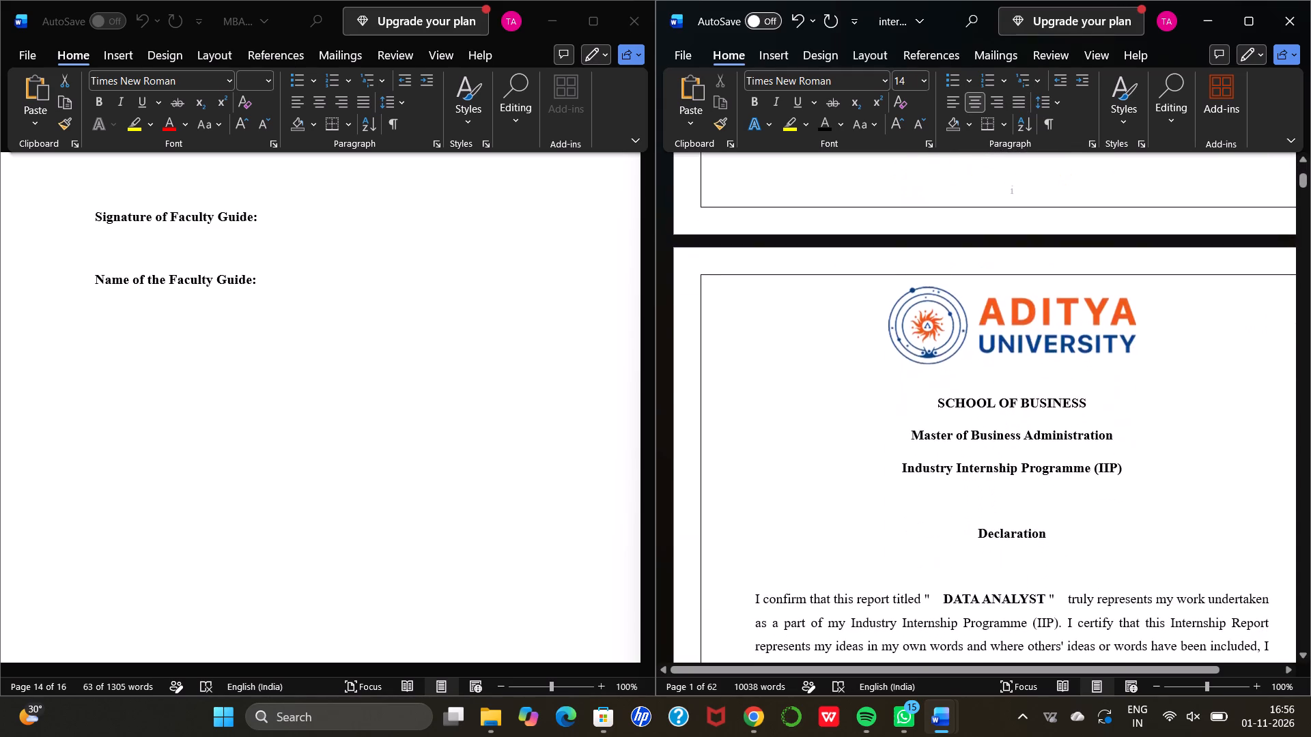
pyautogui.scroll(4, 1058, 439)
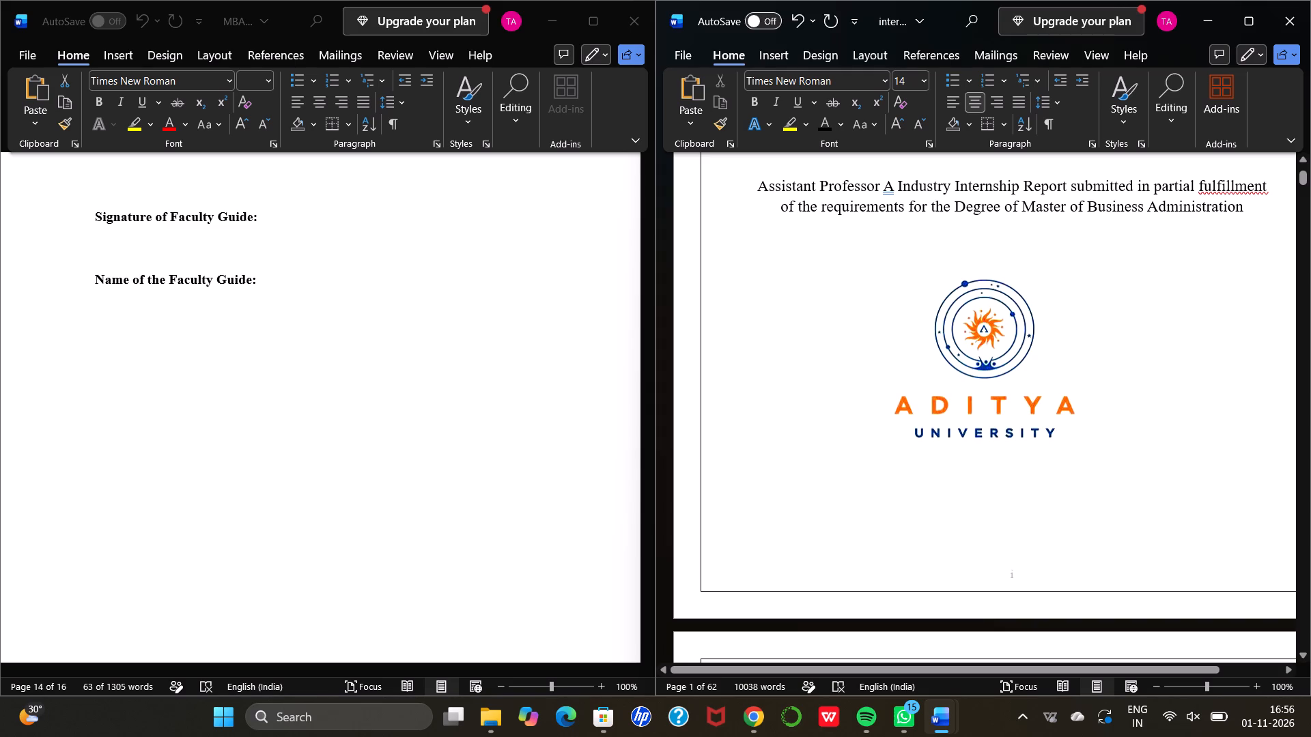
pyautogui.click(1235, 184)
pyautogui.press('BackSpace')
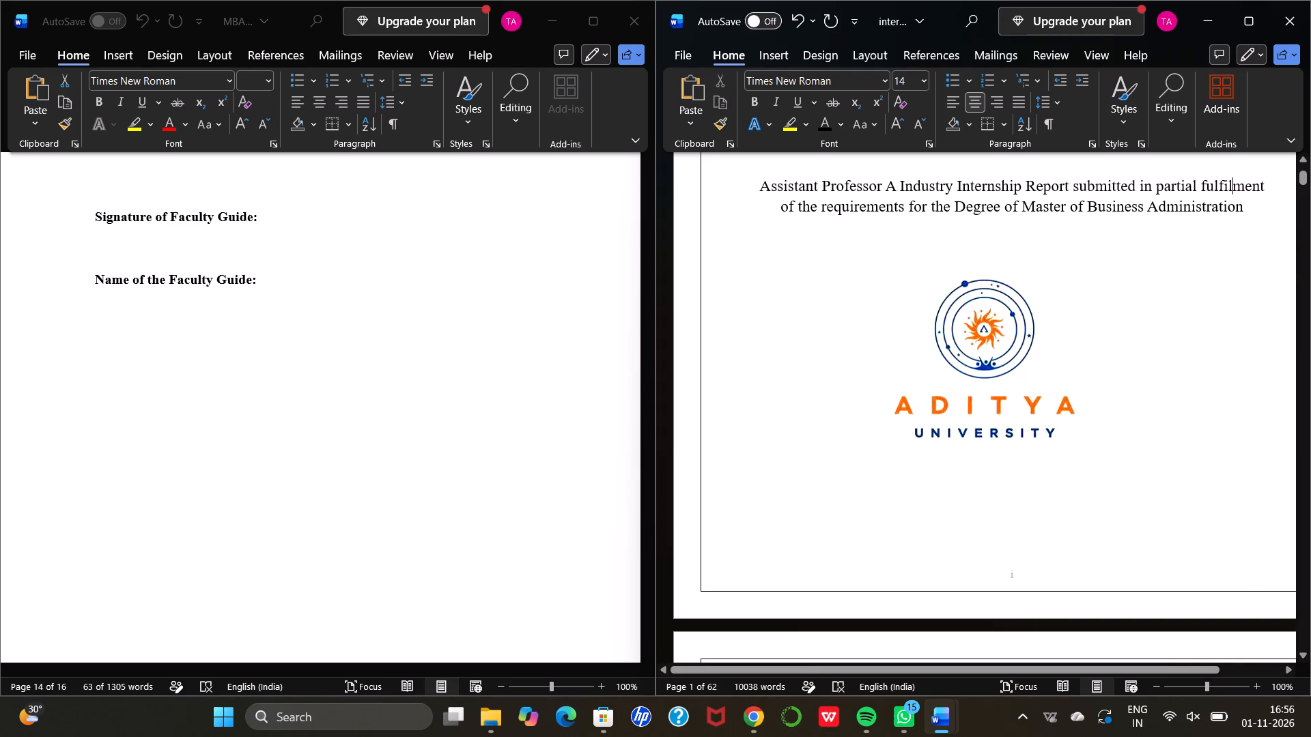
# Examine the Declaration, School of Business Certificate and internship completion certificate pages for wording and layout.
pyautogui.scroll(-4, 1227, 268)
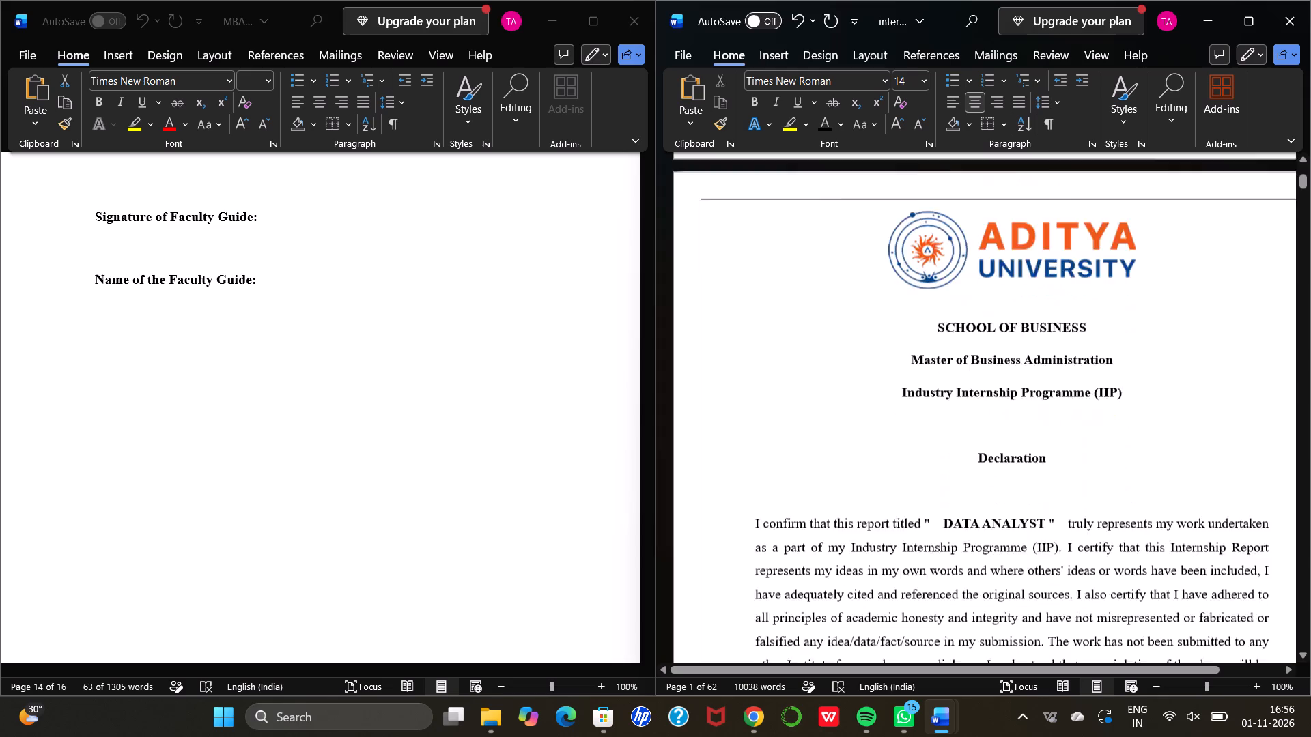
pyautogui.scroll(-6, 1227, 268)
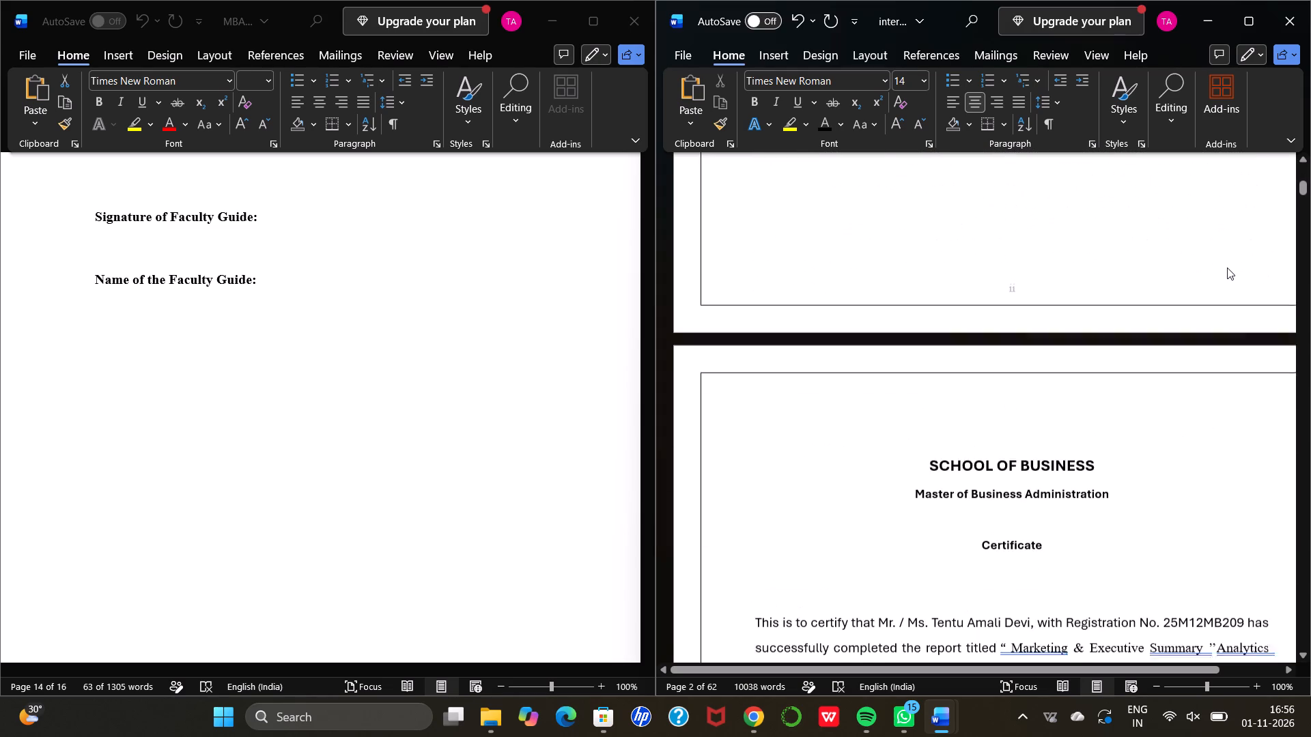
pyautogui.scroll(-4, 1227, 268)
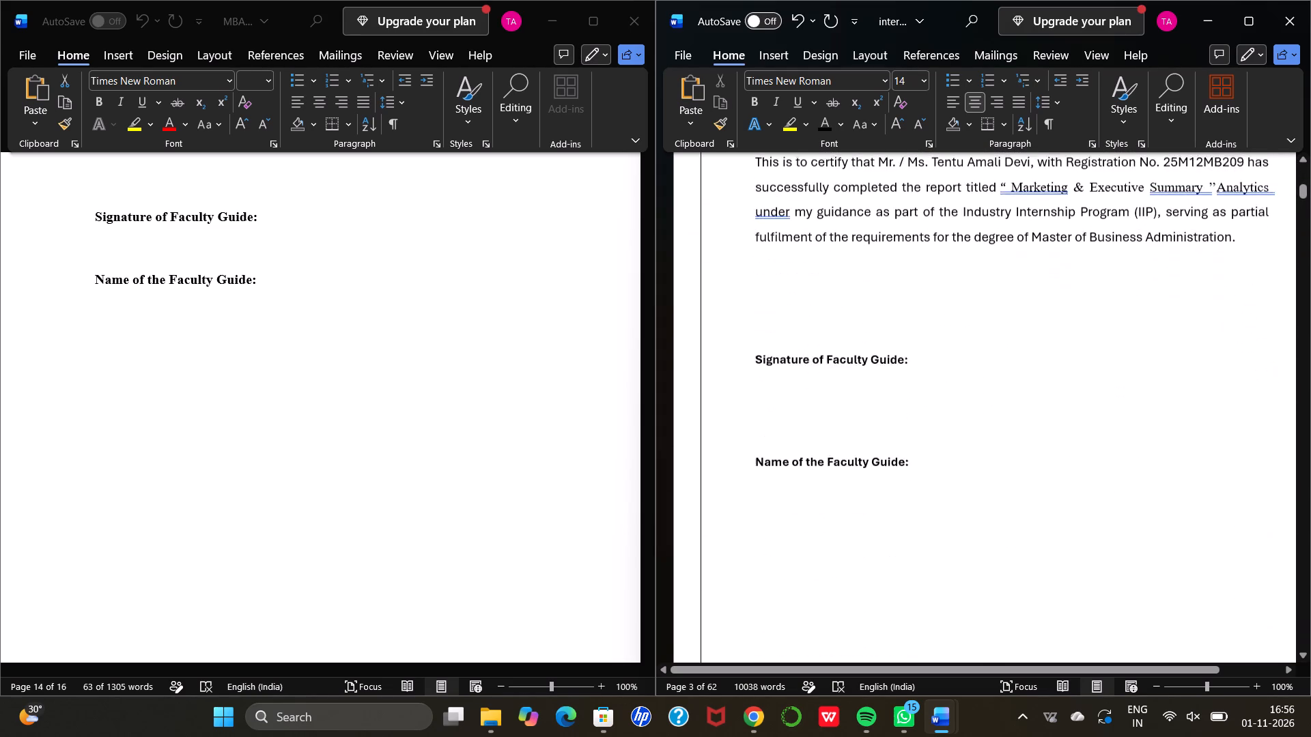
pyautogui.scroll(-5, 1227, 268)
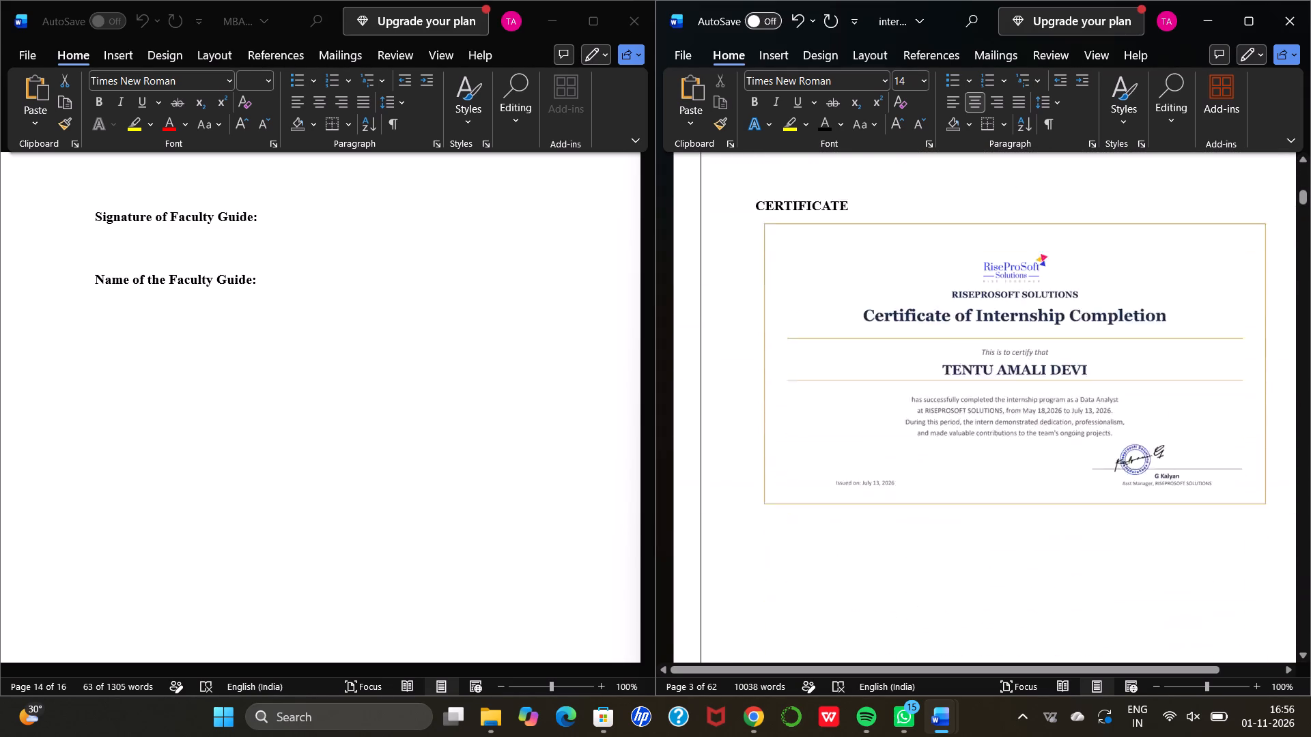
pyautogui.scroll(-6, 1227, 268)
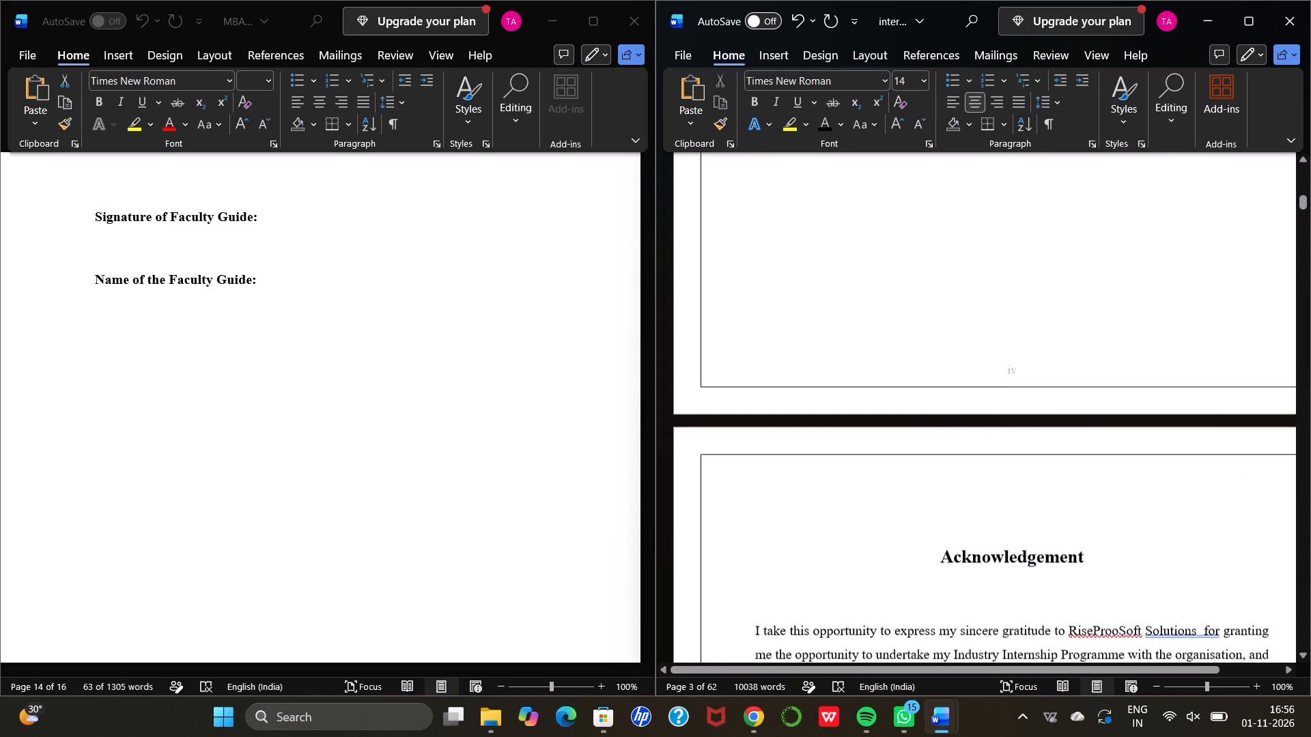
# Centre the CERTIFICATE heading above the internship completion certificate image on page iv.
pyautogui.scroll(5, 1227, 268)
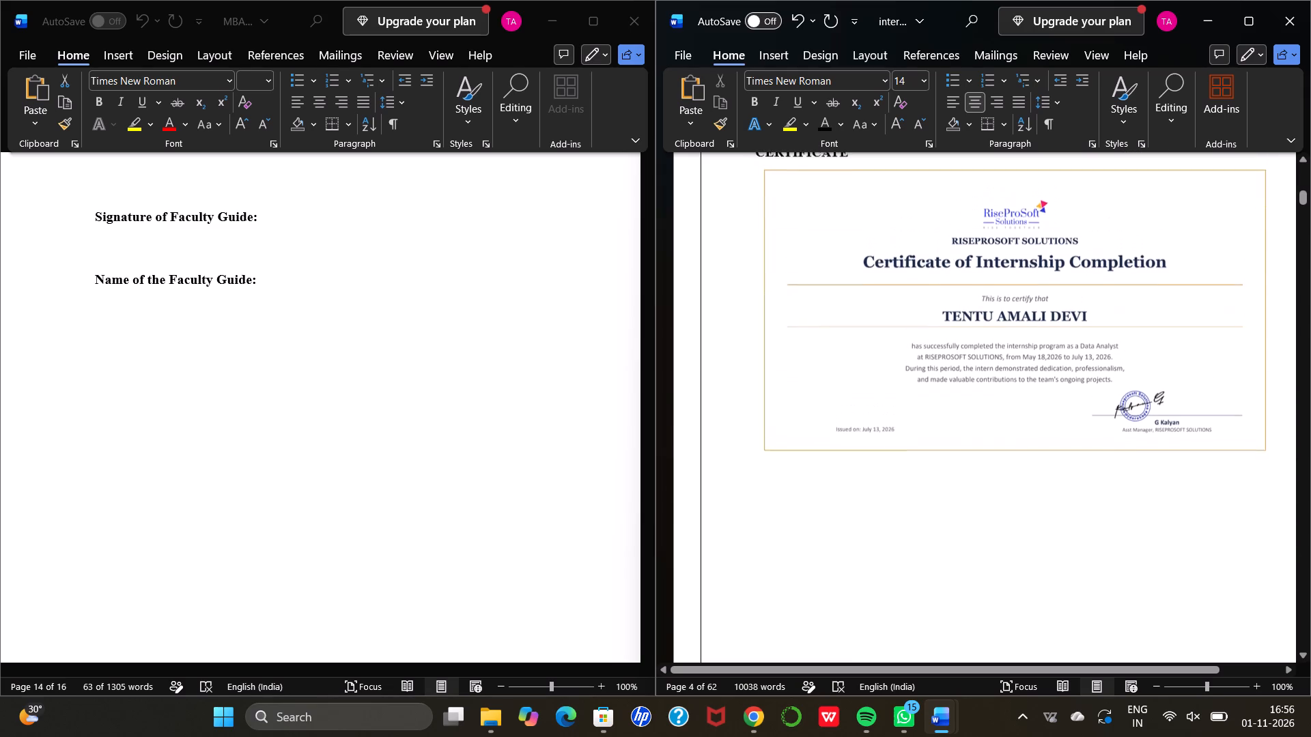
pyautogui.scroll(1, 1227, 268)
pyautogui.click(1275, 249)
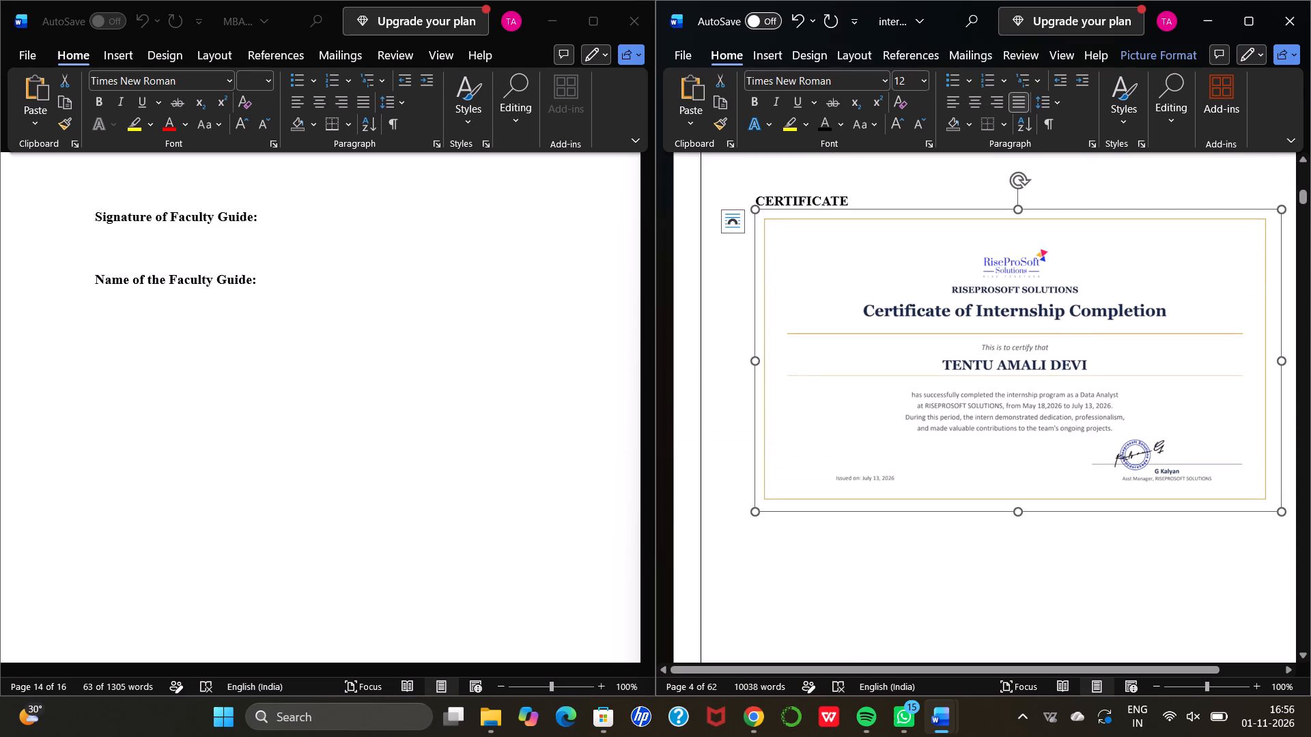
pyautogui.click(1053, 99)
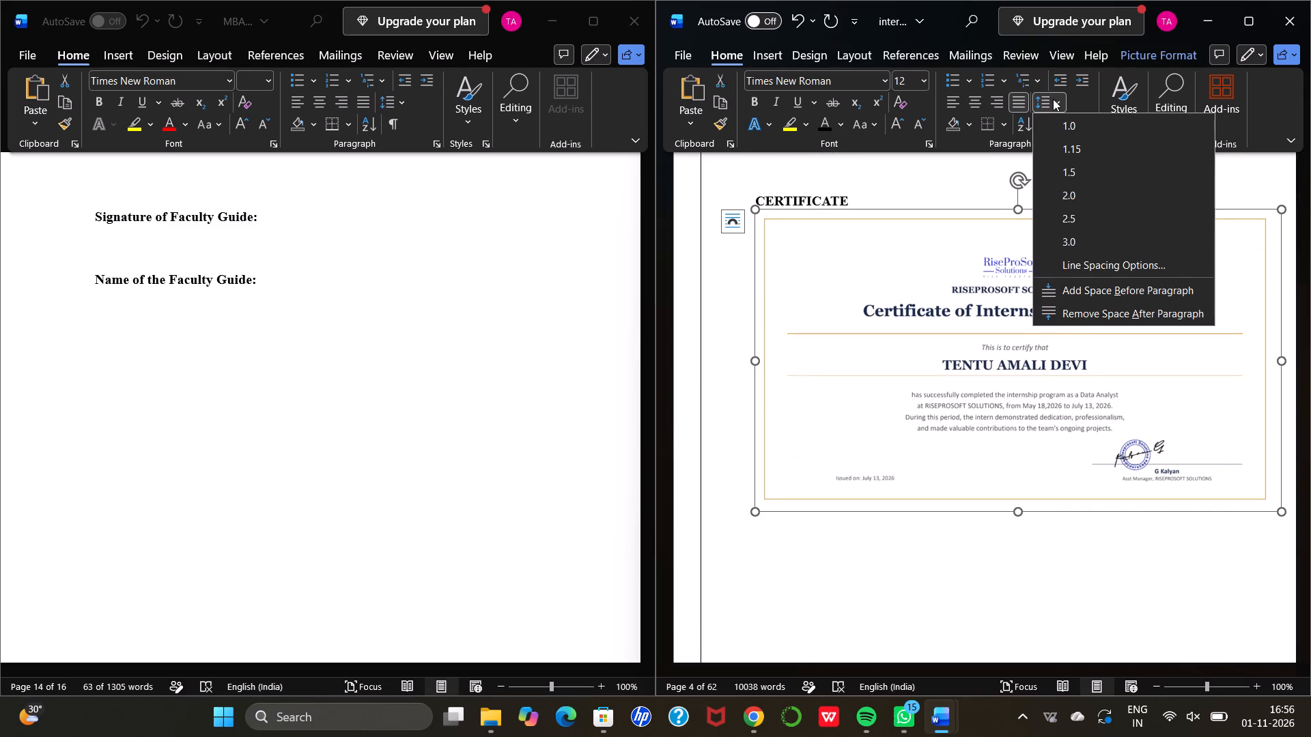
pyautogui.click(976, 100)
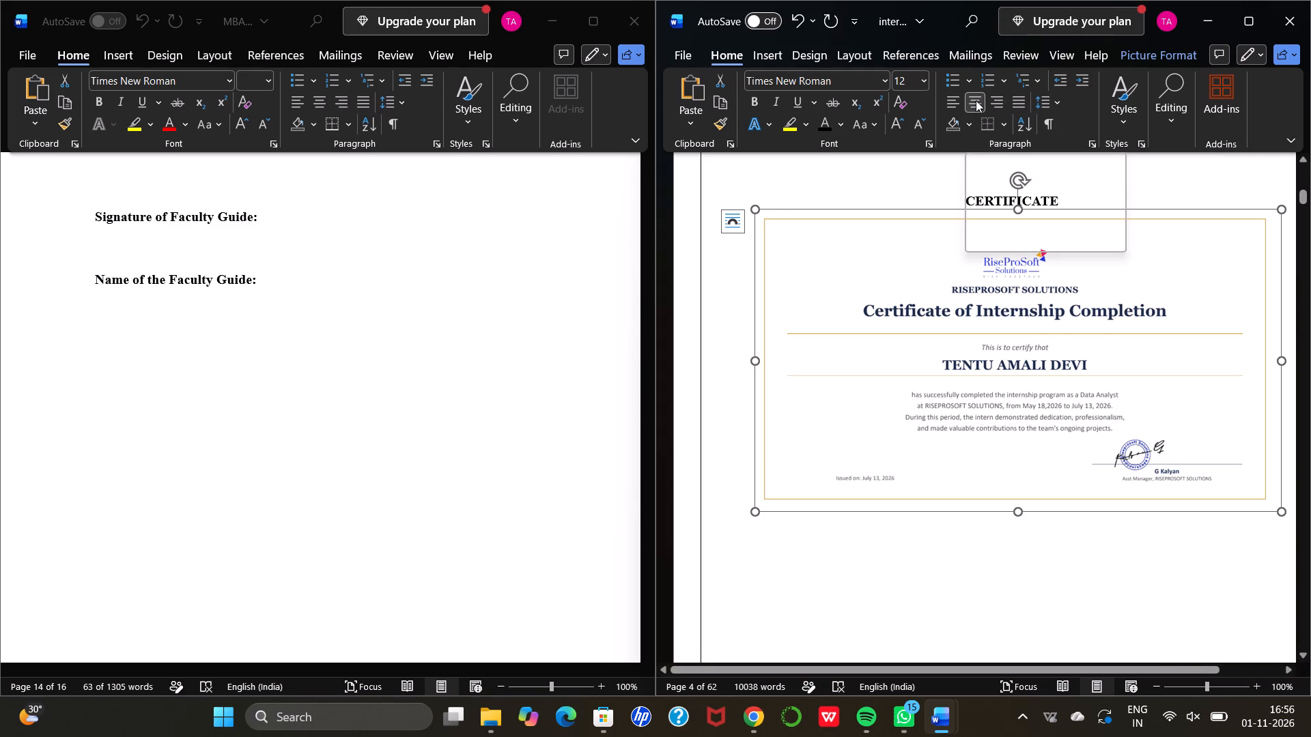
pyautogui.click(976, 100)
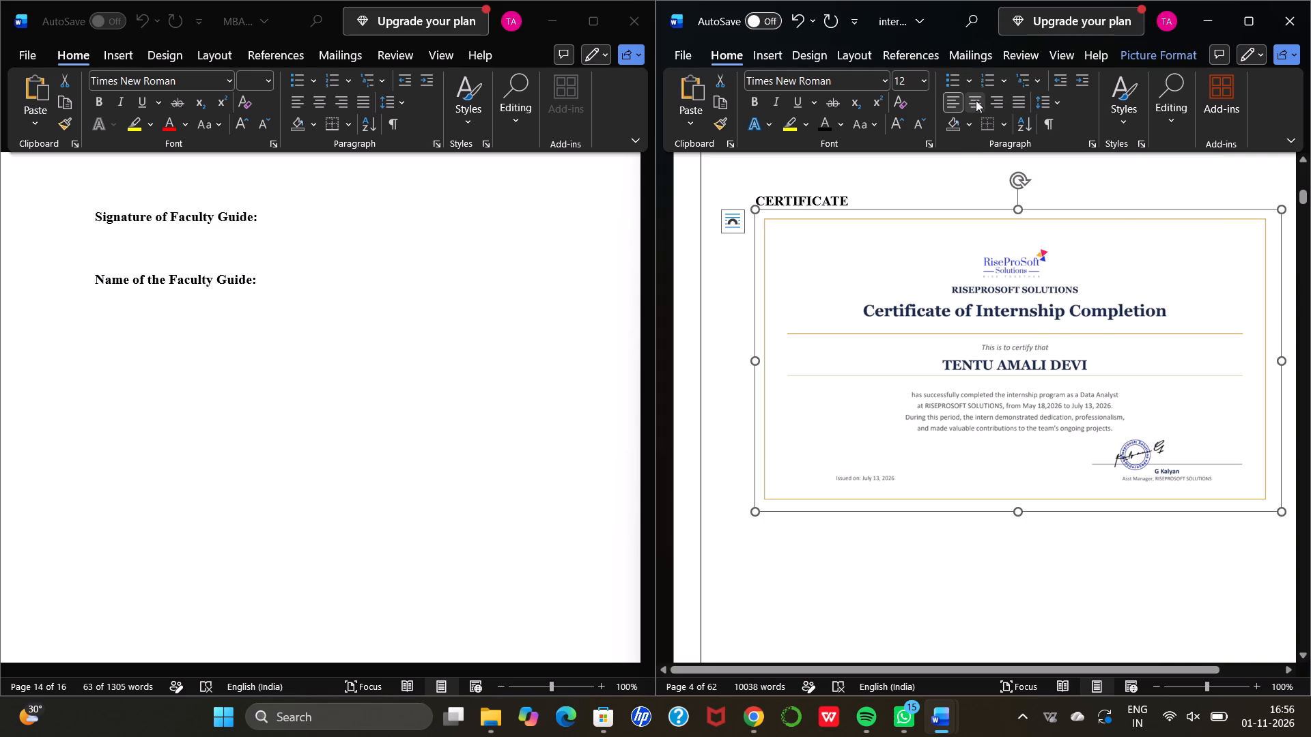
pyautogui.click(976, 100)
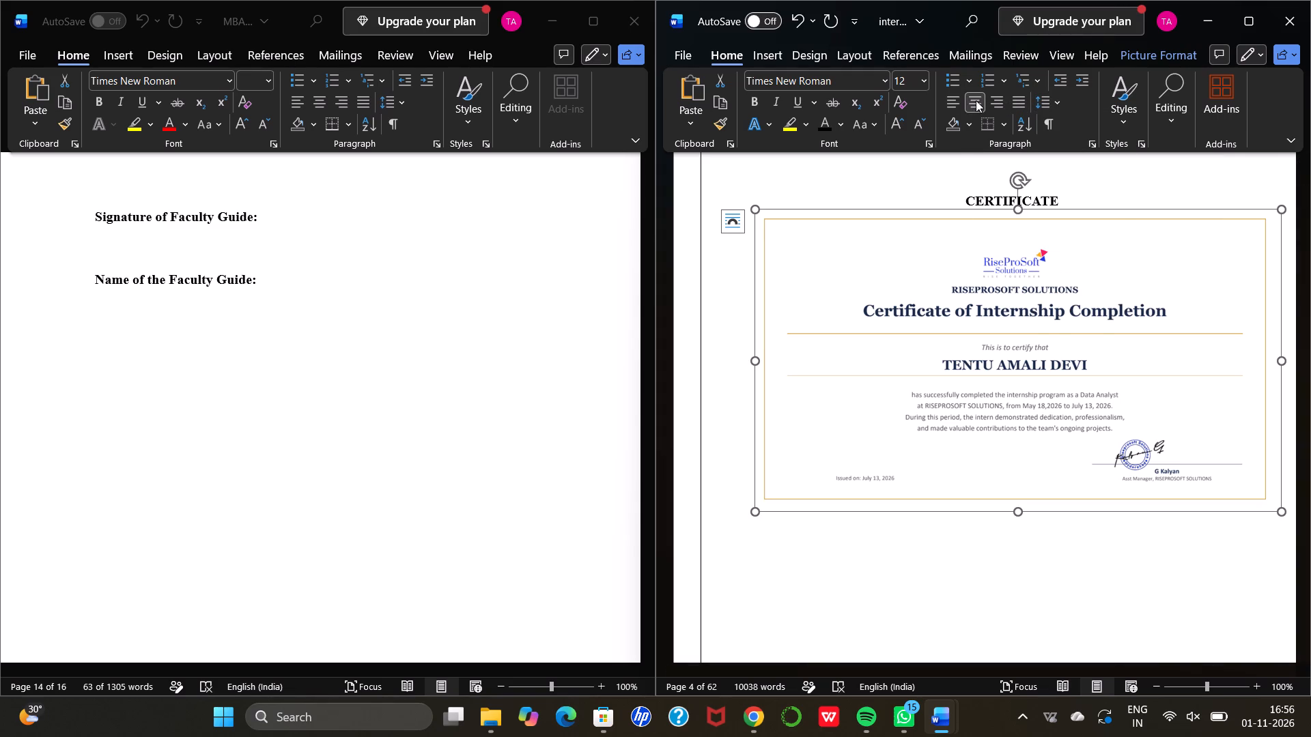
pyautogui.click(897, 302)
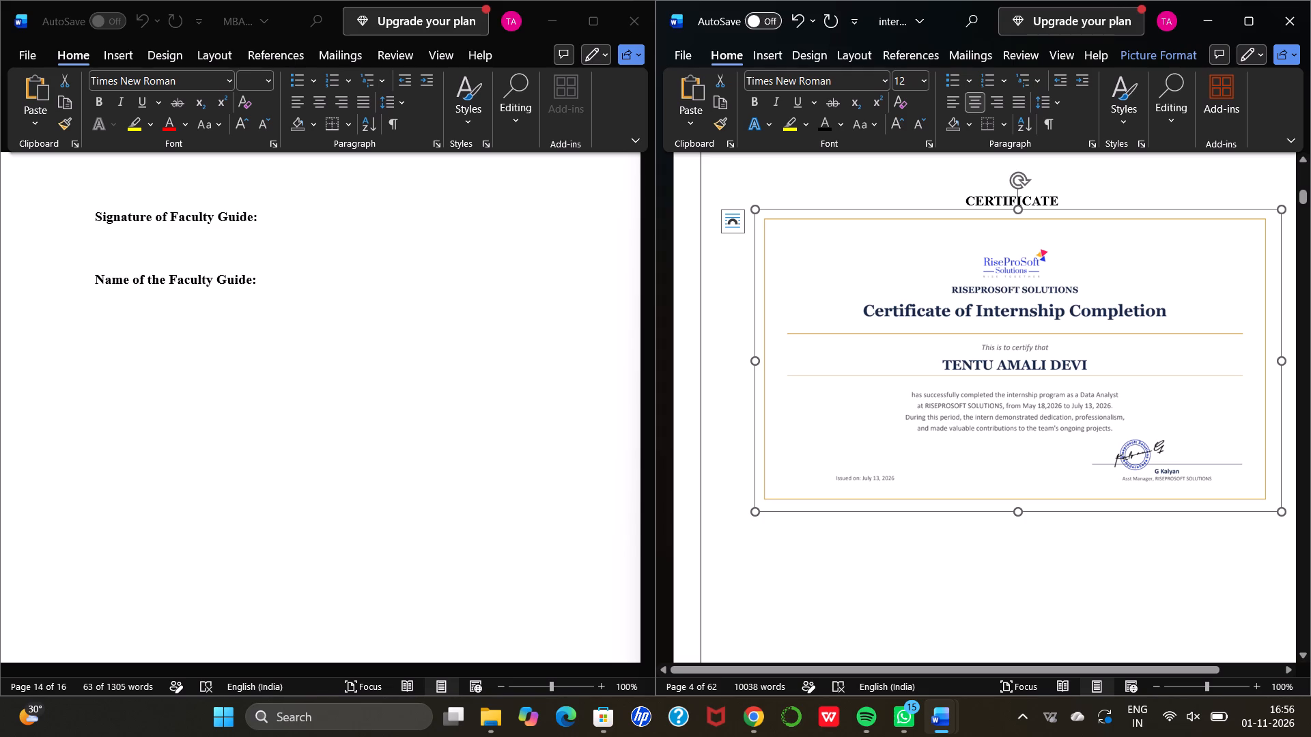
# Examine the report's pages from the Acknowledgement through the Executive Summary to the Table of Contents and its Chapter 1 entry.
pyautogui.scroll(-4, 920, 534)
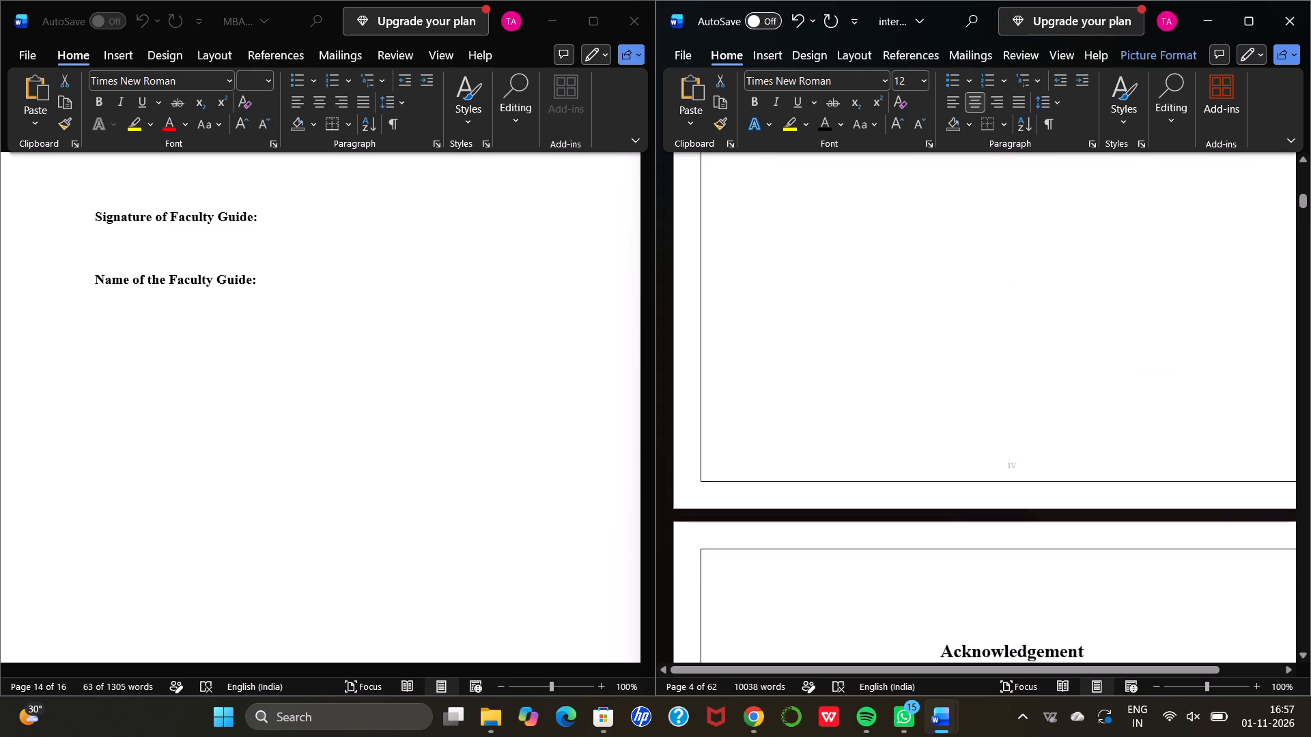
pyautogui.scroll(-5, 920, 534)
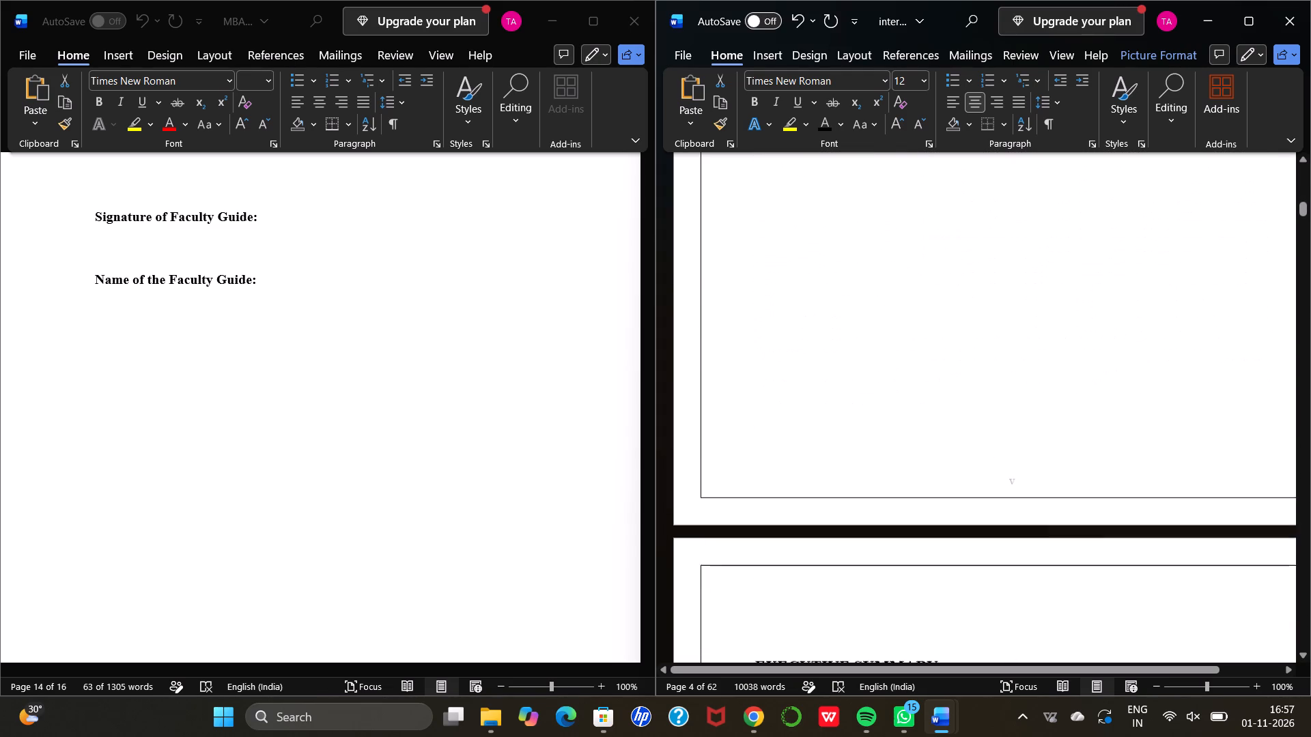
pyautogui.scroll(-2, 920, 534)
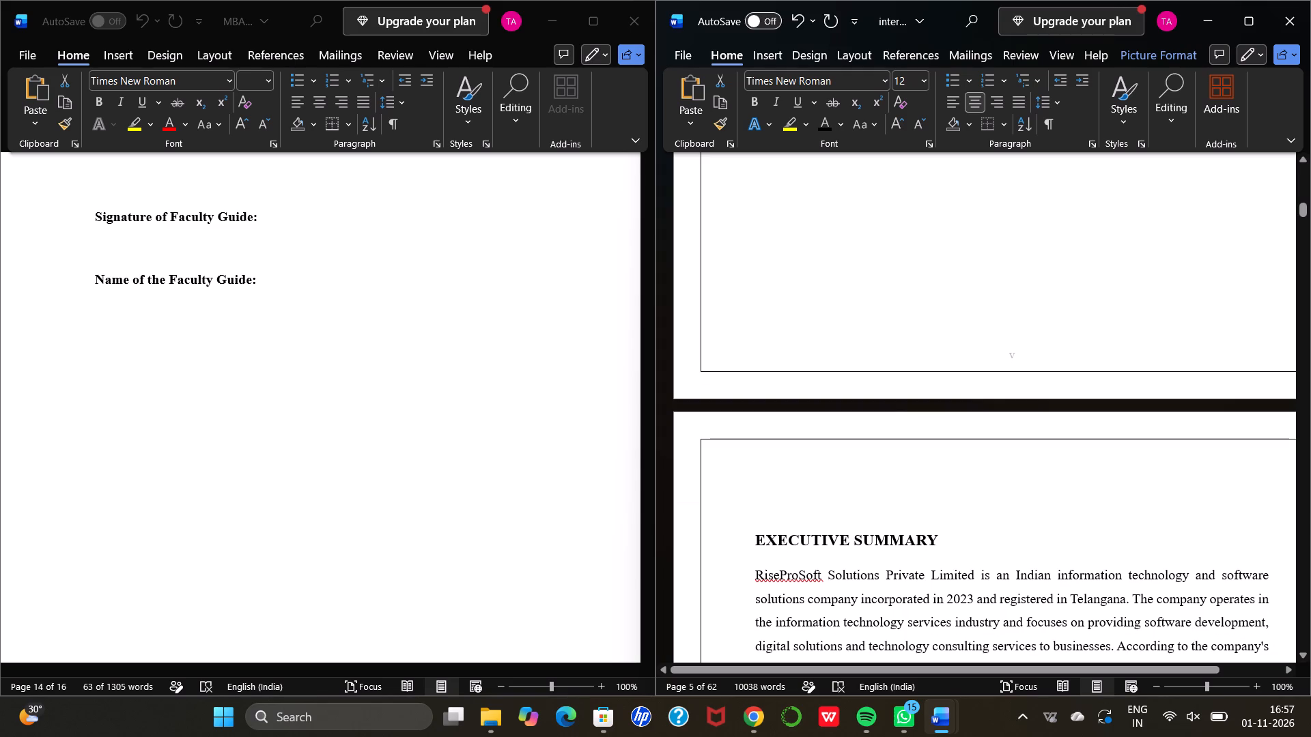
pyautogui.scroll(-2, 920, 534)
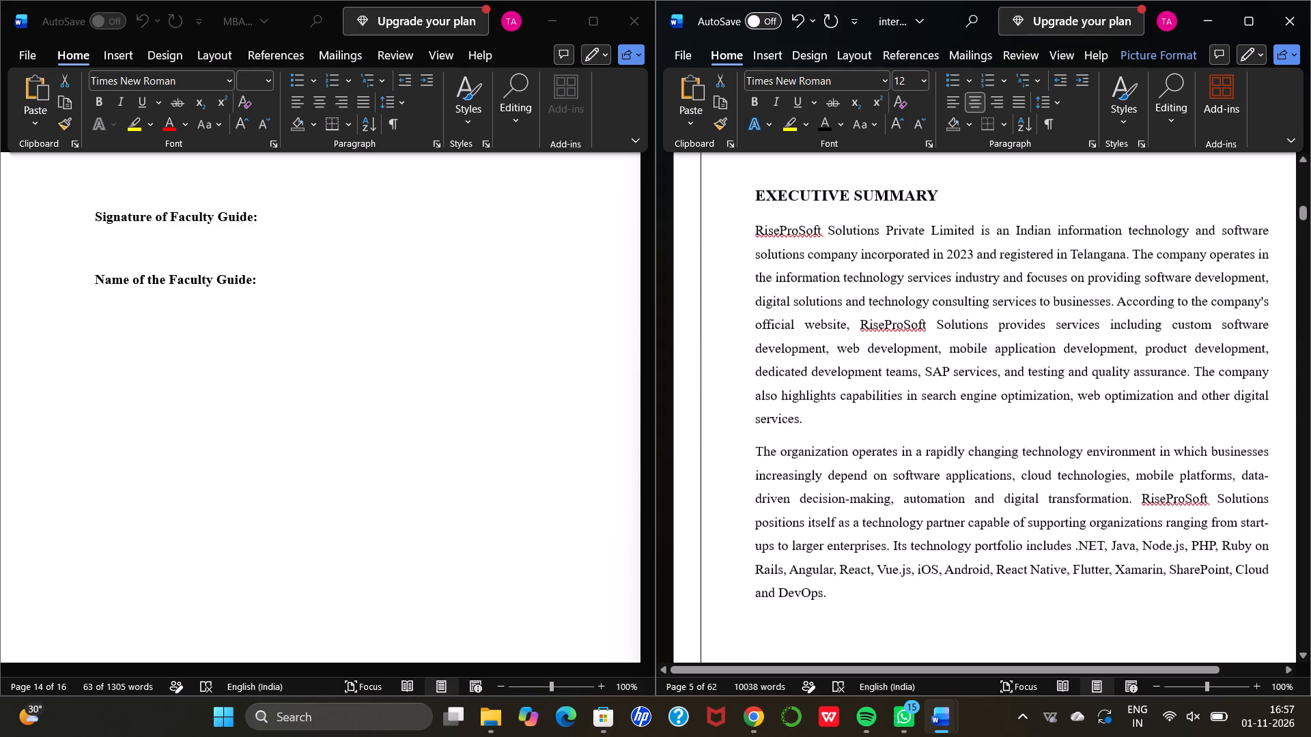
pyautogui.scroll(-4, 920, 534)
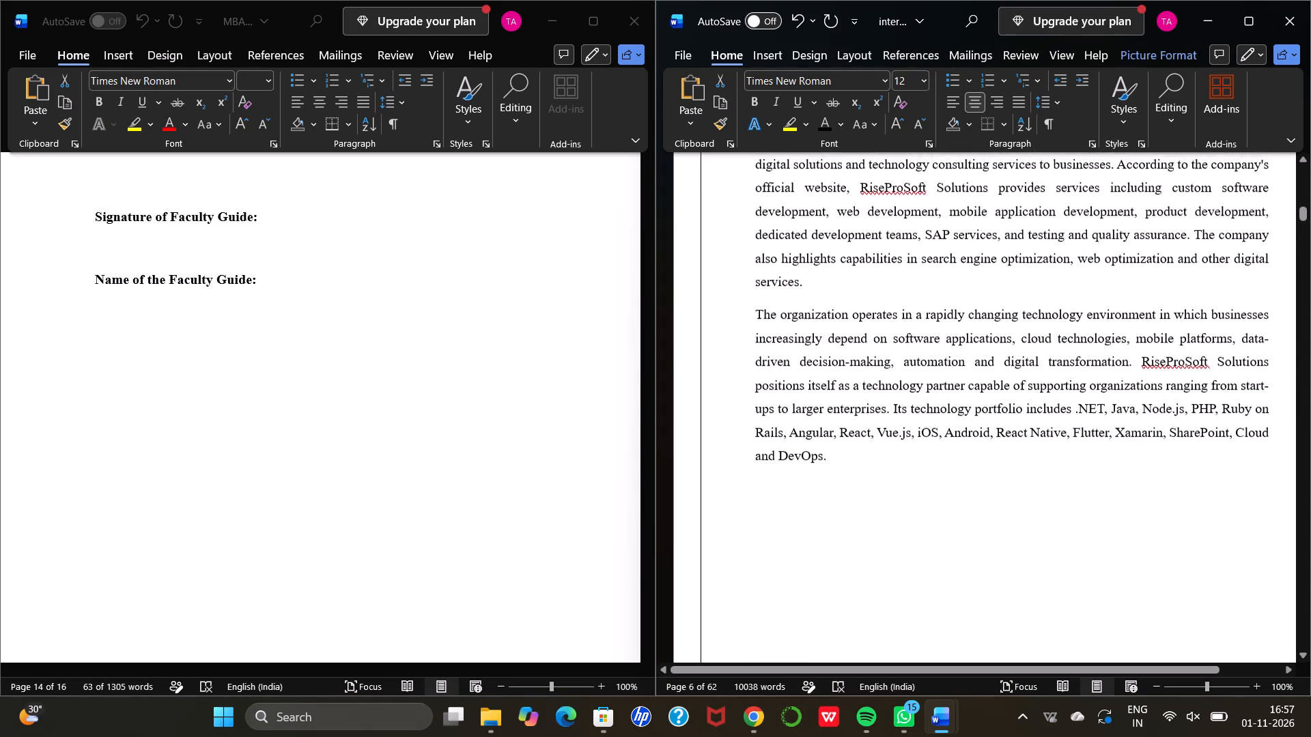
pyautogui.scroll(-5, 920, 534)
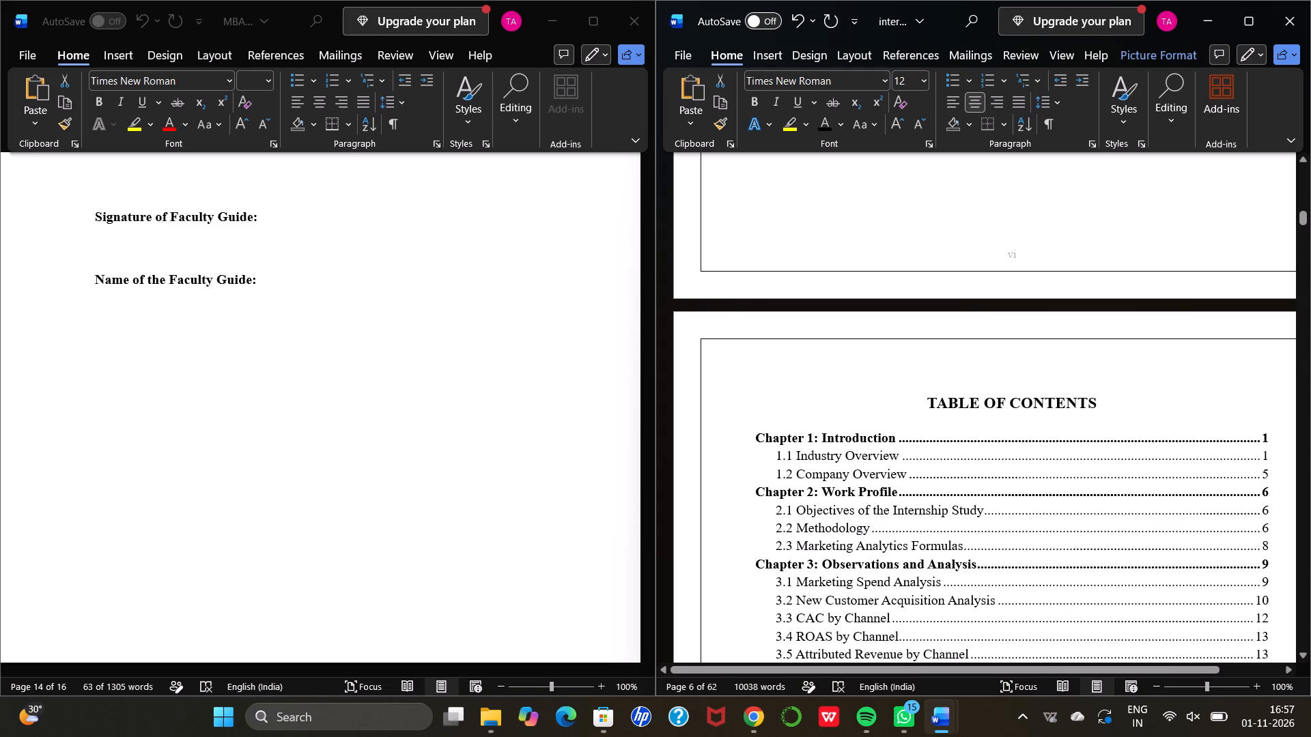
pyautogui.scroll(-1, 920, 534)
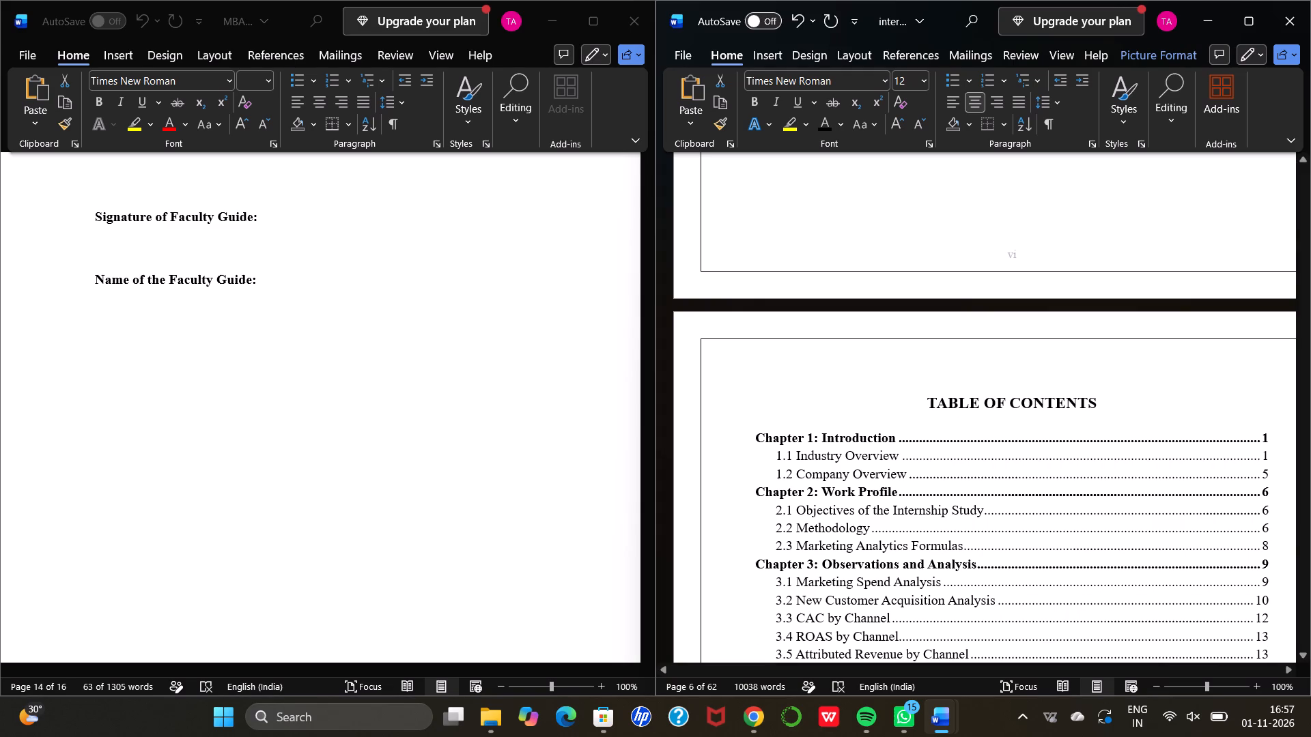
pyautogui.scroll(-3, 920, 534)
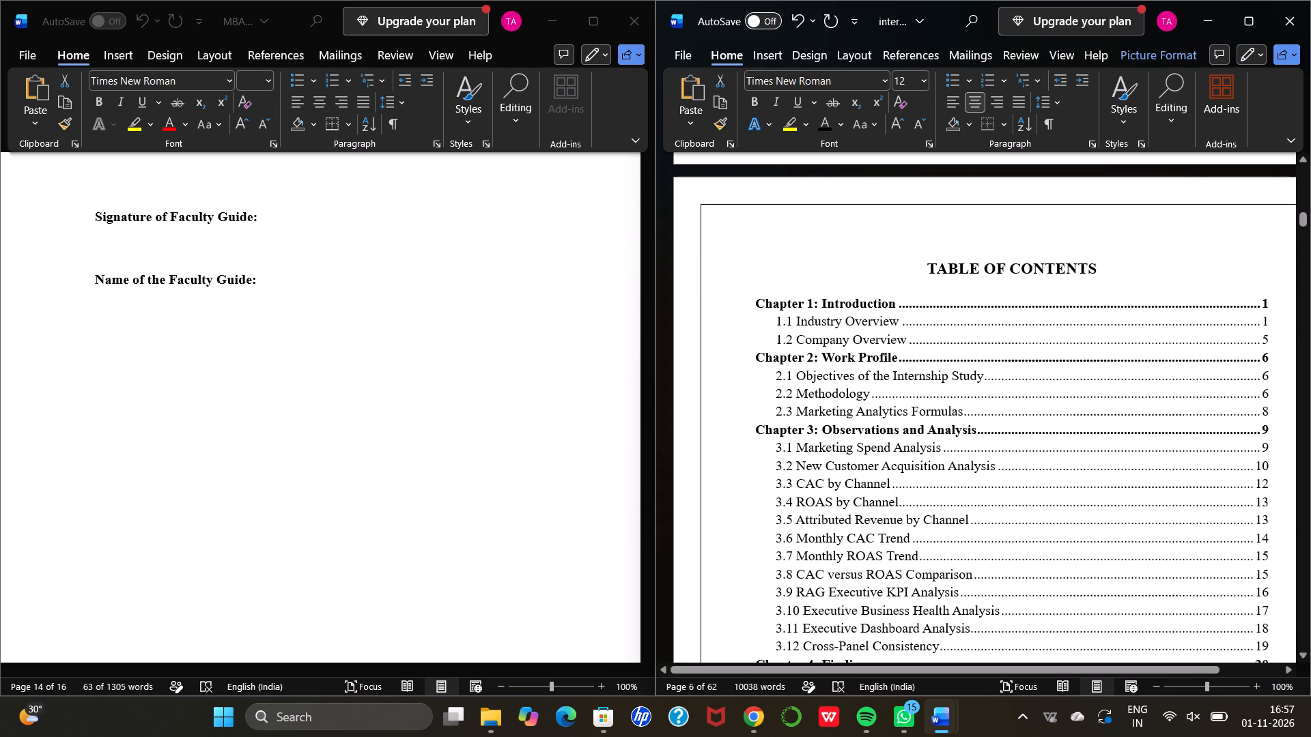
pyautogui.click(1273, 304)
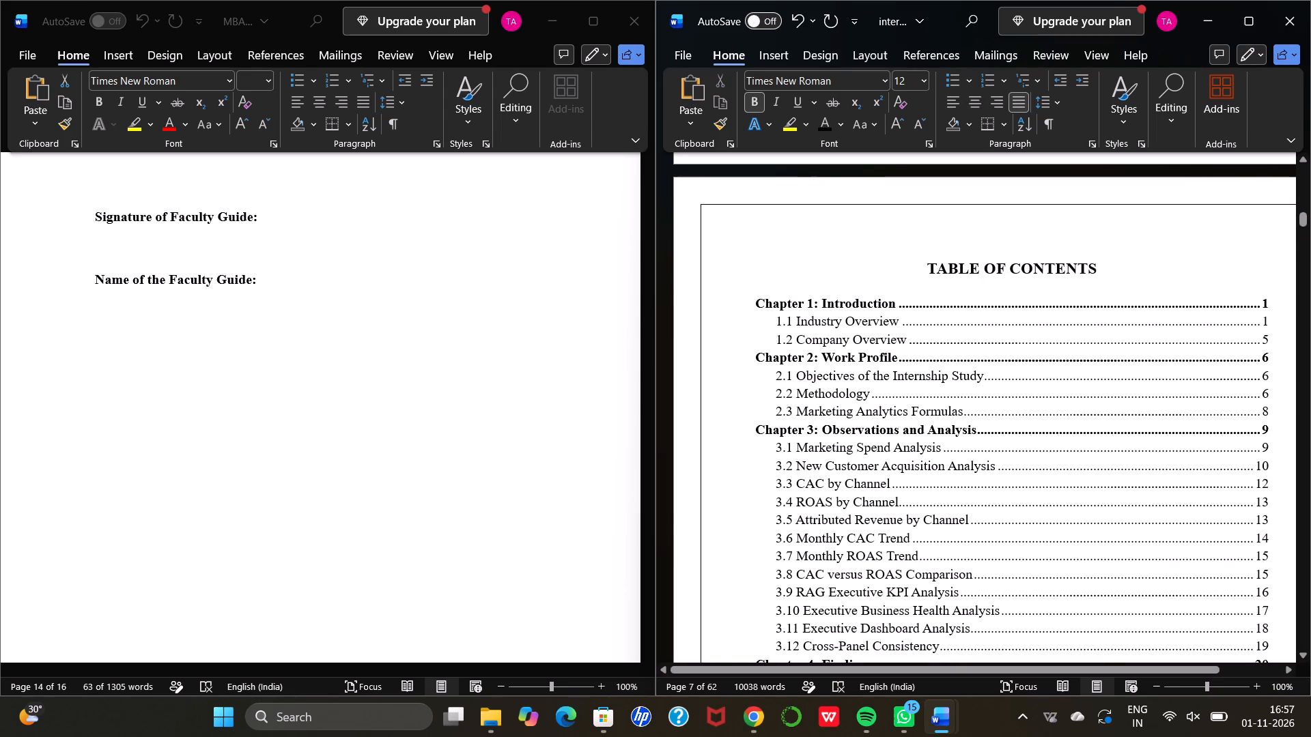
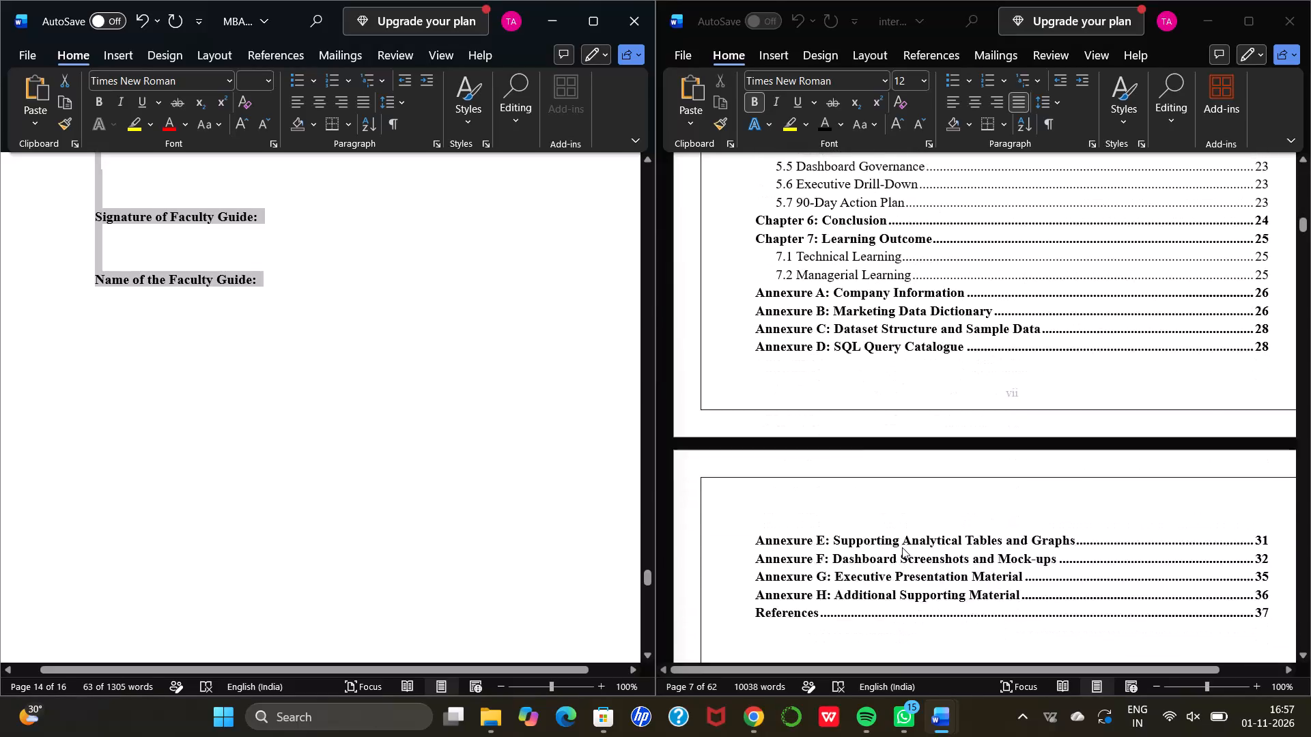
# Delete the LIST OF TABLES heading and all its entries from the page after the Table of Contents.
pyautogui.scroll(-5, 902, 547)
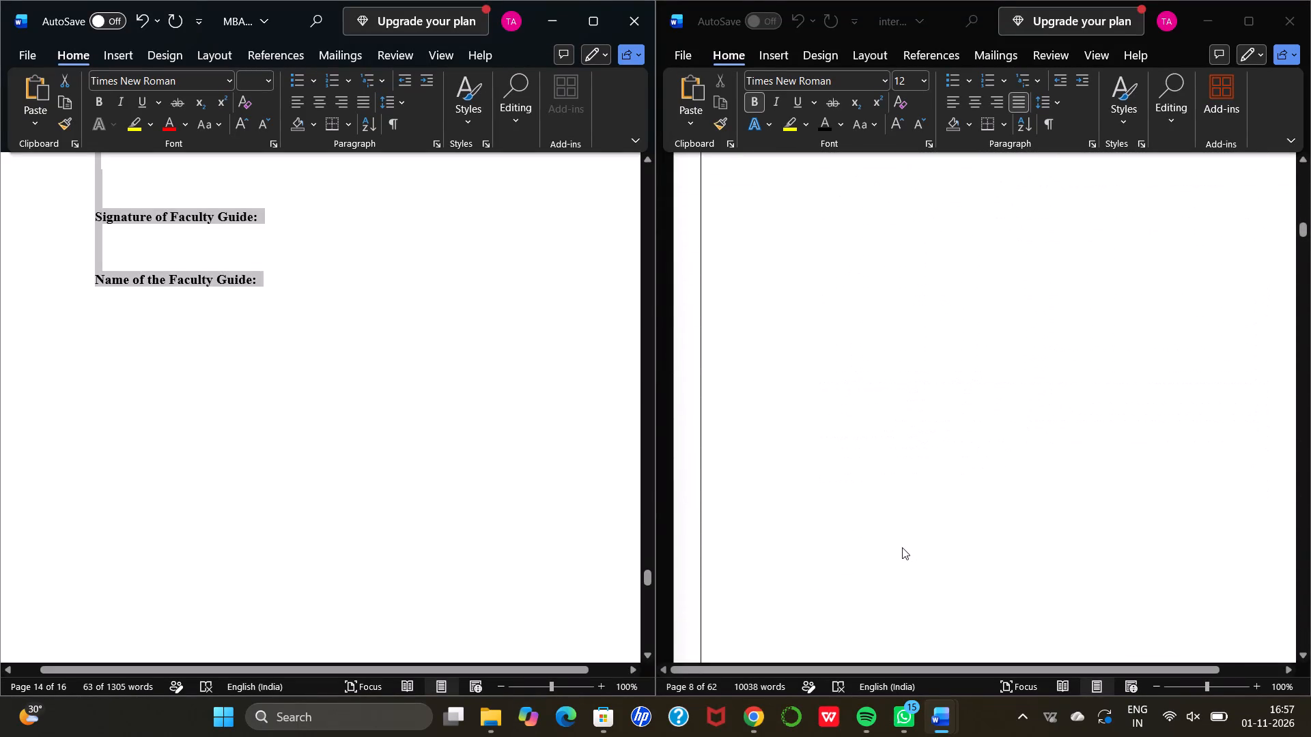
pyautogui.scroll(-5, 902, 547)
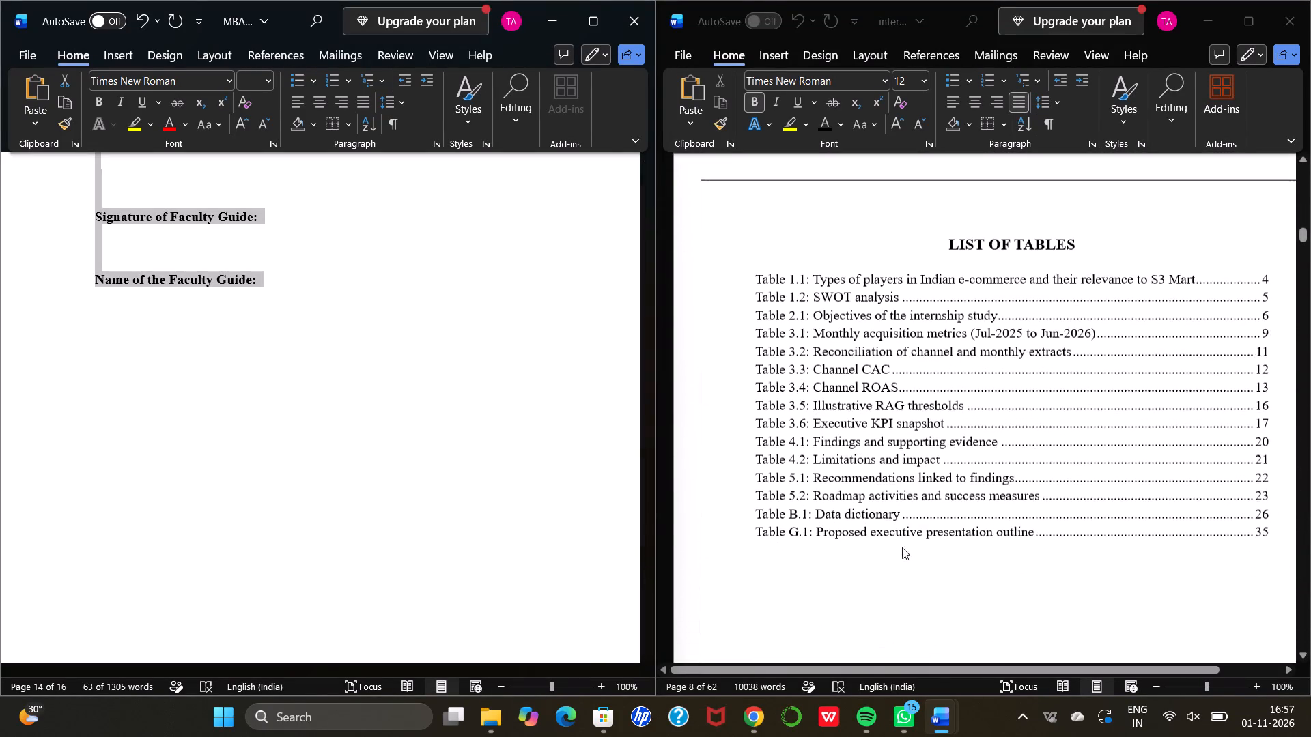
pyautogui.click(947, 213)
pyautogui.moveTo(947, 213); pyautogui.dragTo(979, 237)
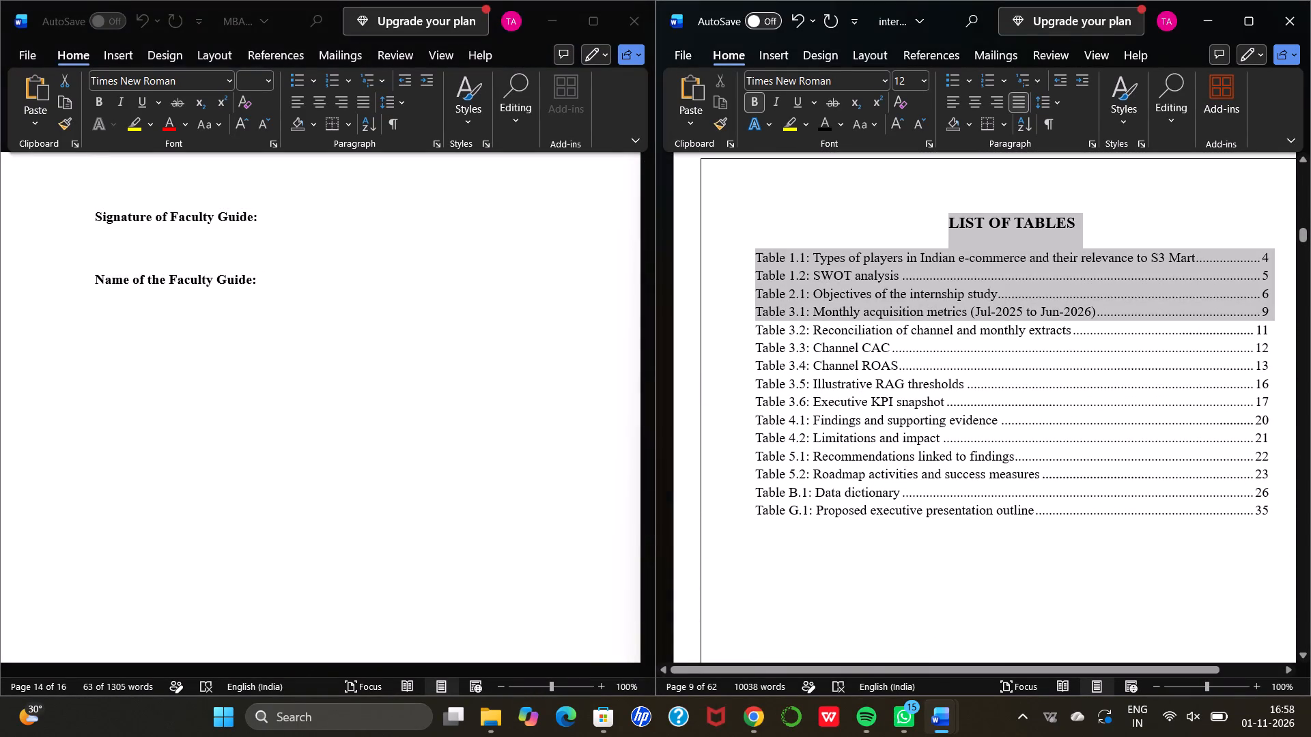
pyautogui.moveTo(979, 237); pyautogui.dragTo(1021, 260)
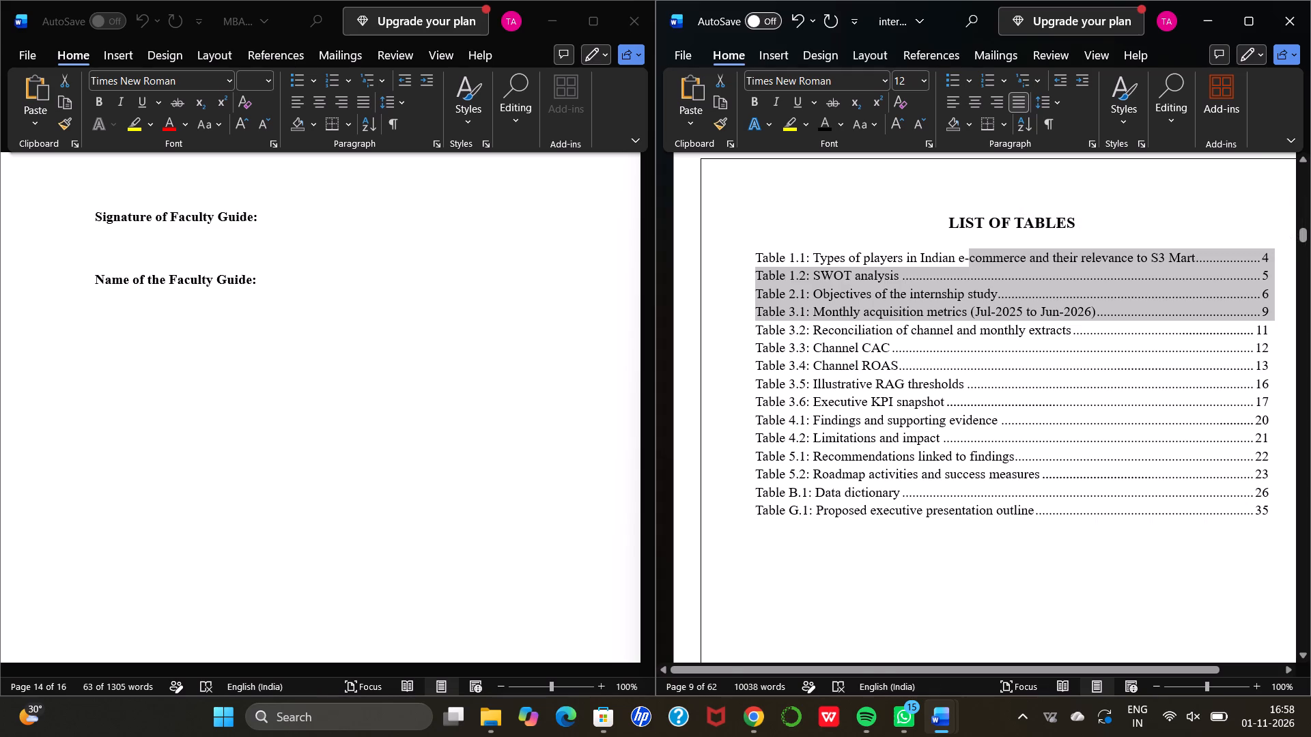
pyautogui.click(948, 222)
pyautogui.moveTo(948, 222); pyautogui.dragTo(1215, 523)
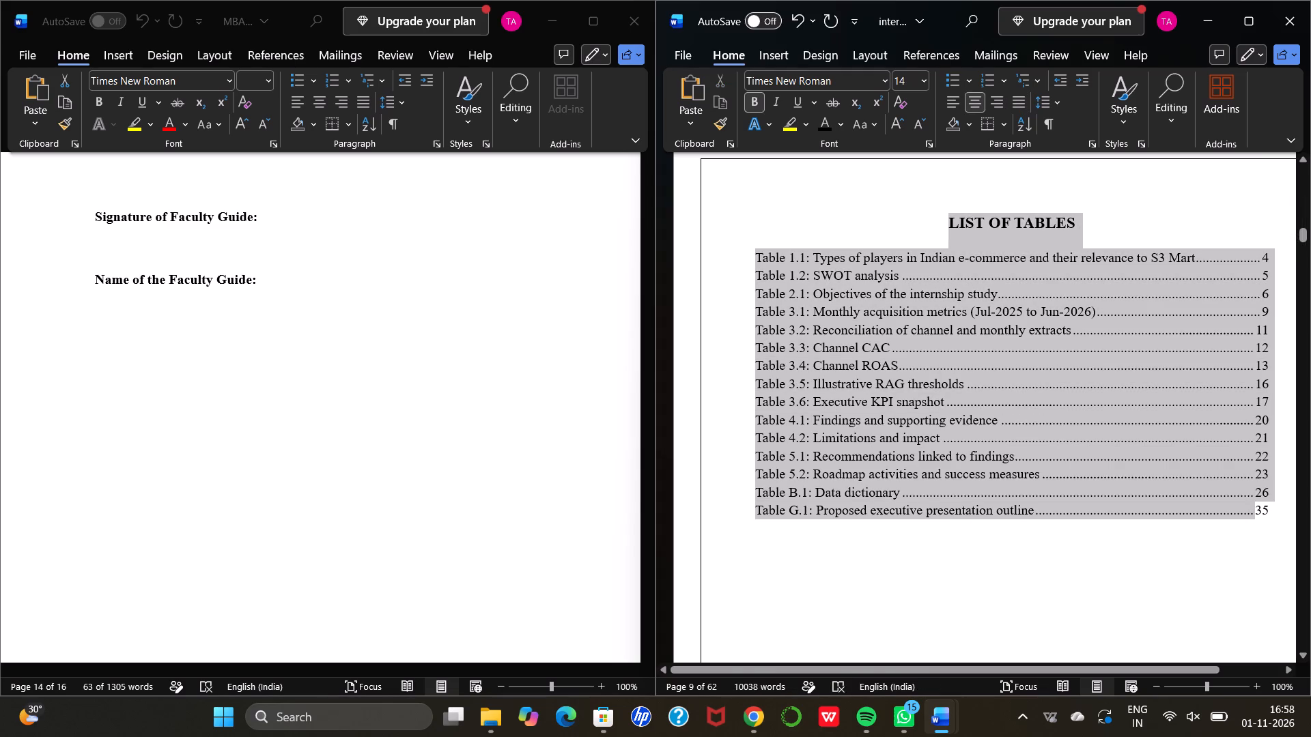
pyautogui.moveTo(1215, 523); pyautogui.dragTo(1304, 521)
pyautogui.press('BackSpace')
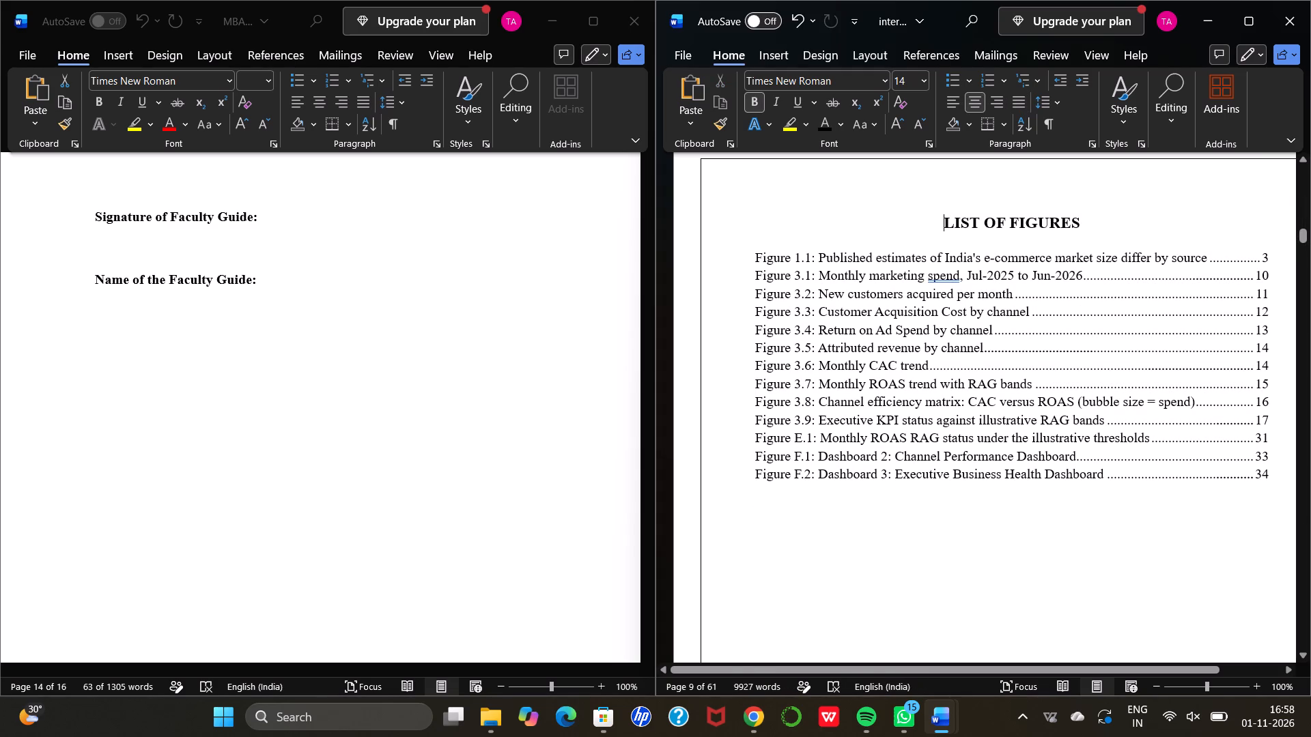
# Delete the LIST OF FIGURES heading and all its entries.
pyautogui.moveTo(941, 220); pyautogui.dragTo(1262, 483)
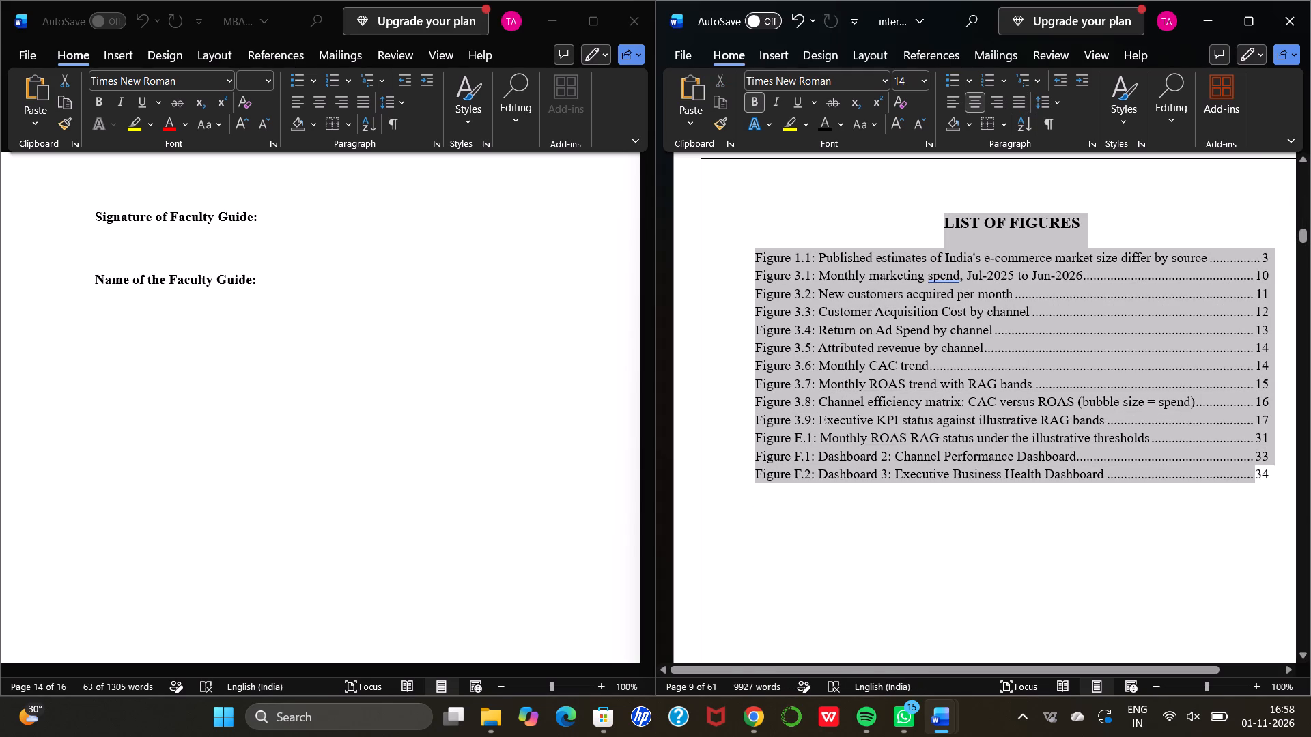
pyautogui.moveTo(1262, 483); pyautogui.dragTo(1269, 483)
pyautogui.press('BackSpace')
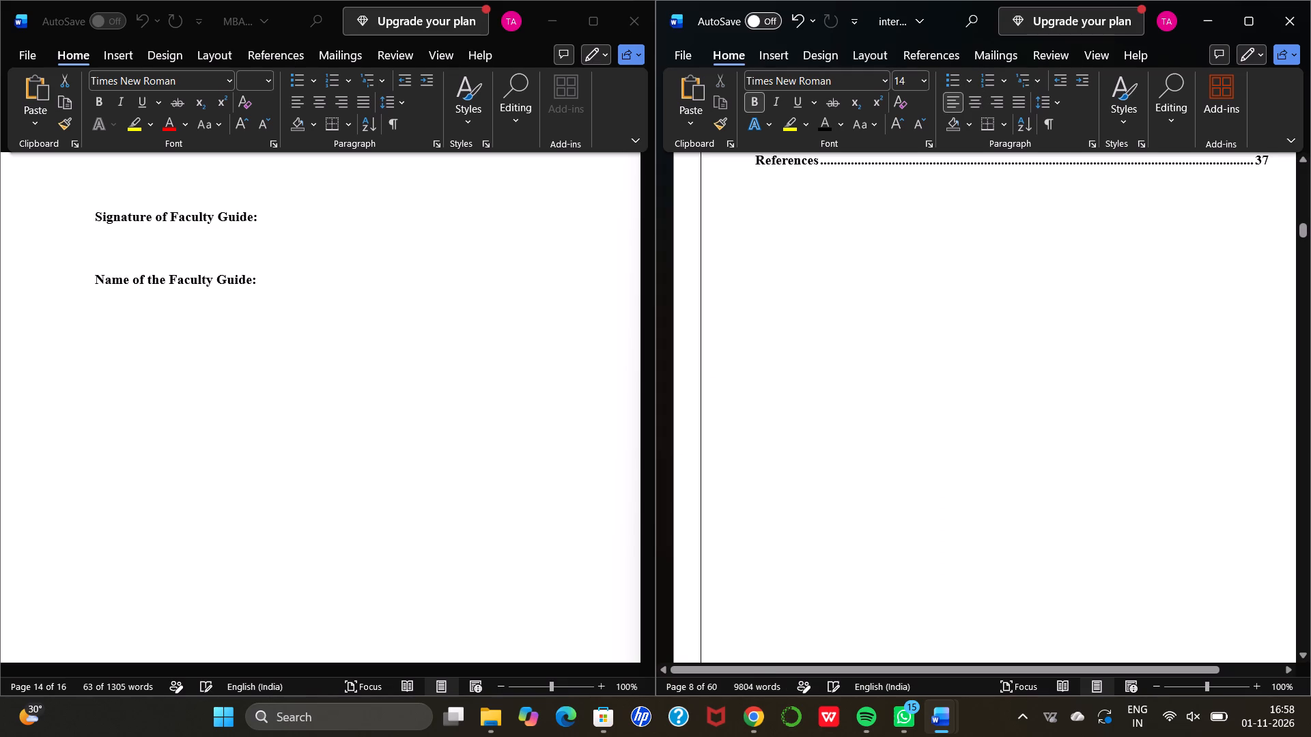
# Examine the Table of Contents for its heading, chapter entries and annexure entries.
pyautogui.scroll(3, 1206, 515)
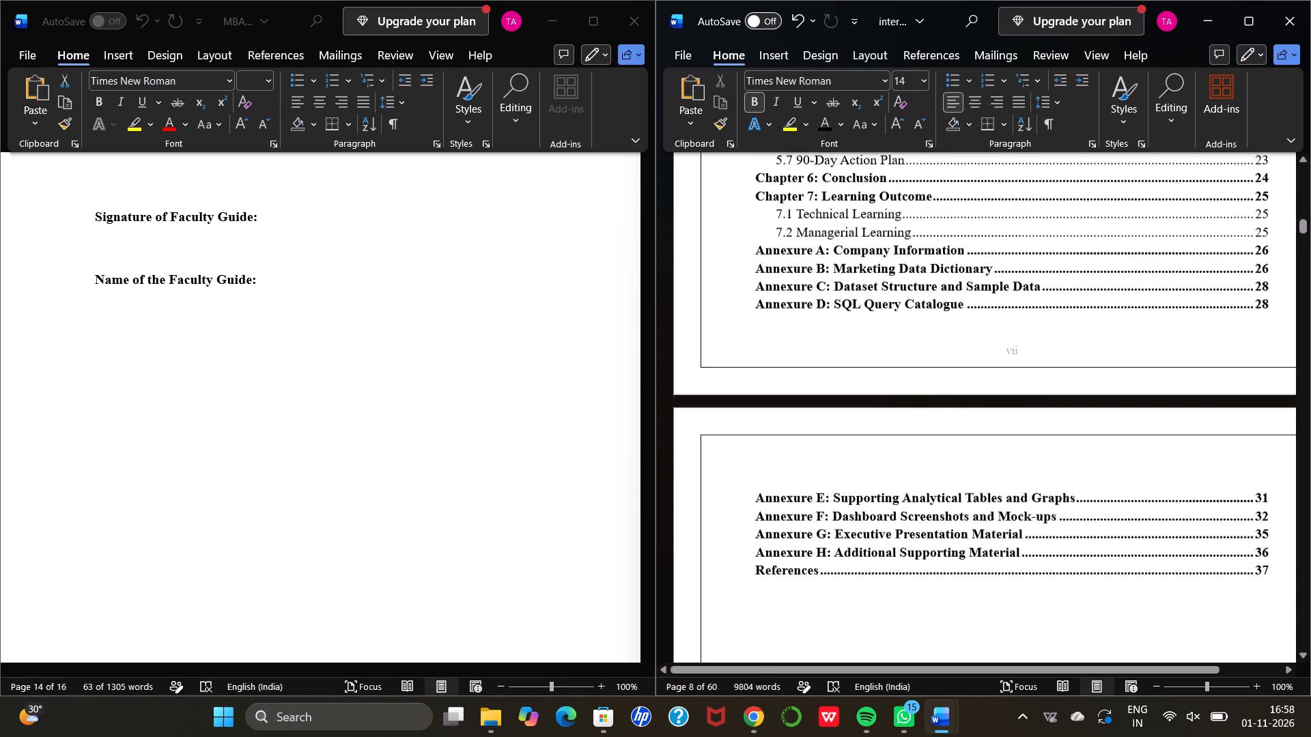
pyautogui.scroll(2, 1206, 515)
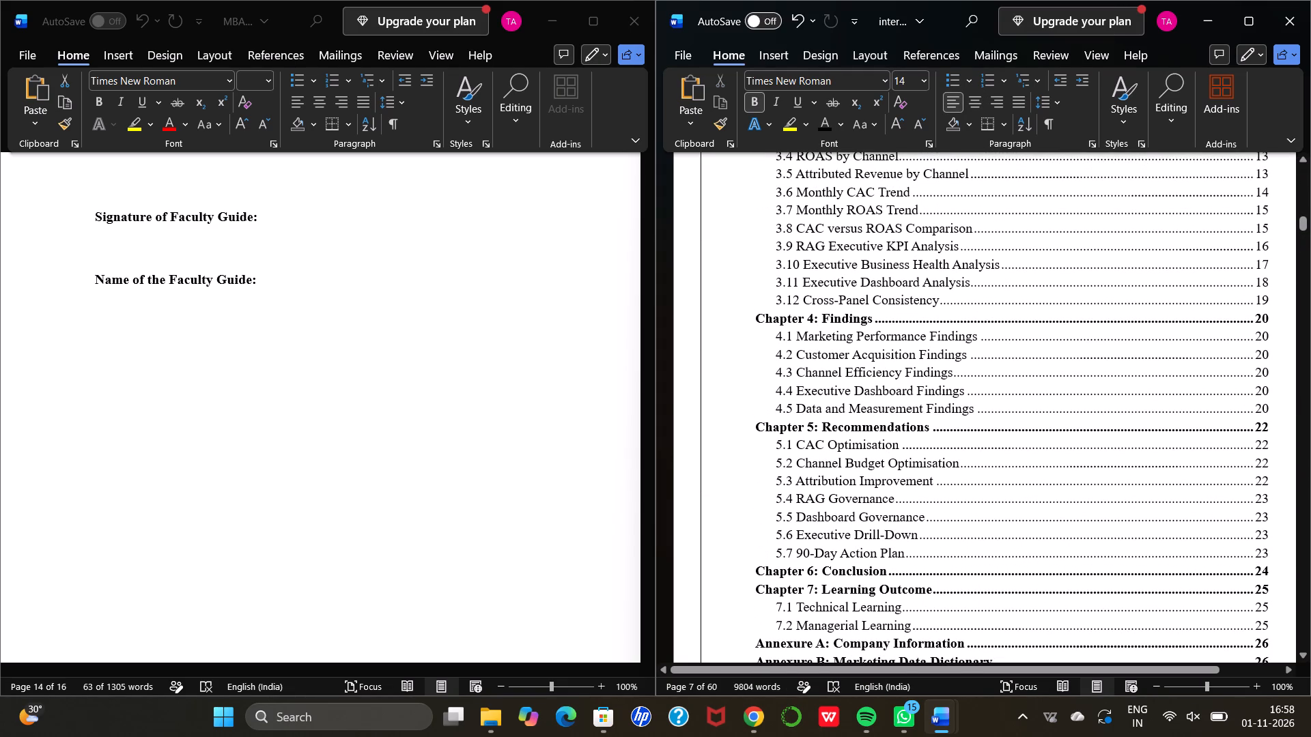
pyautogui.scroll(1, 1206, 515)
pyautogui.scroll(-1, 1206, 515)
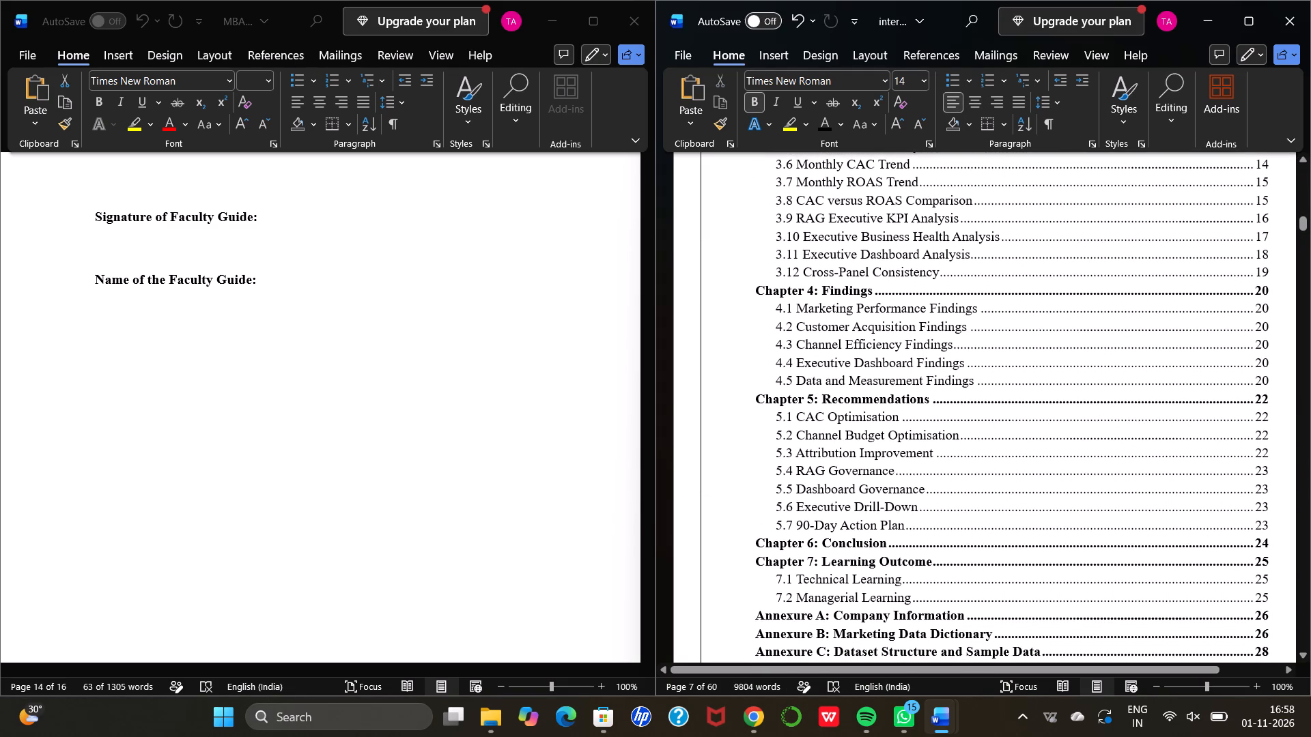
pyautogui.scroll(1, 1056, 287)
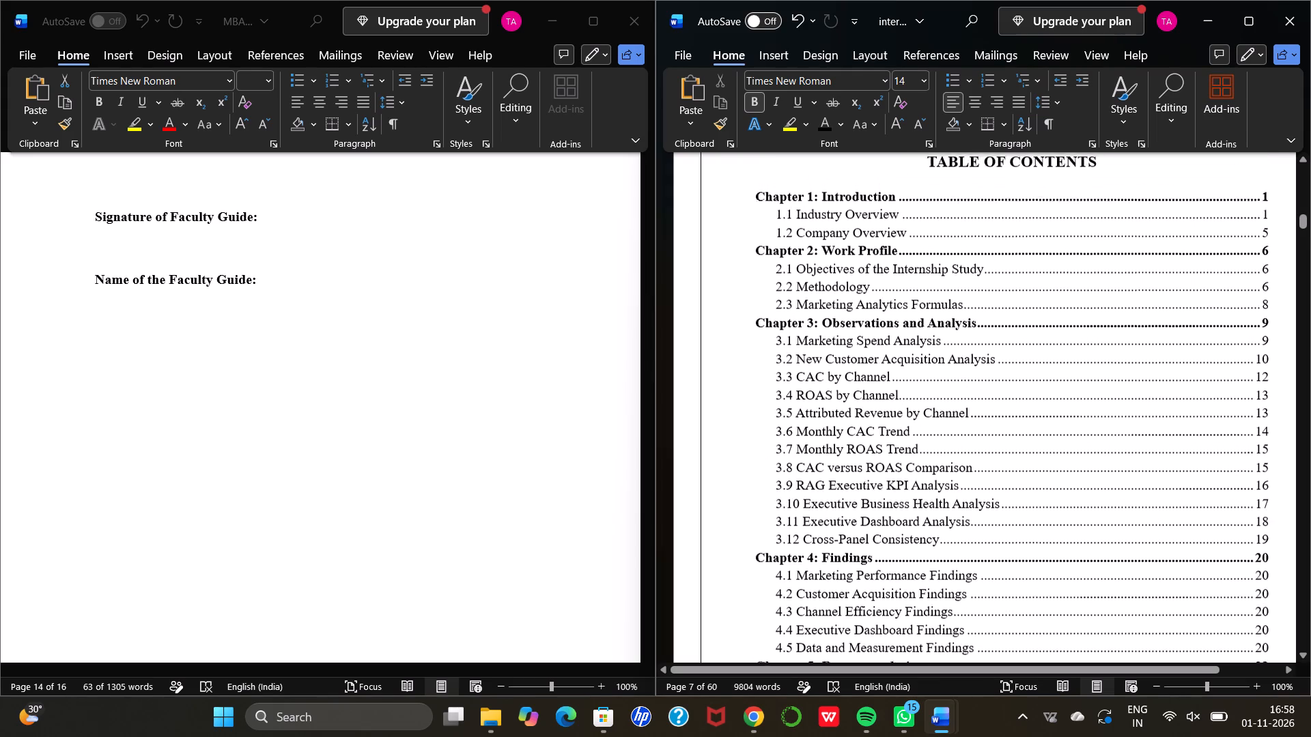
pyautogui.scroll(1, 1056, 287)
pyautogui.moveTo(922, 229); pyautogui.dragTo(1097, 233)
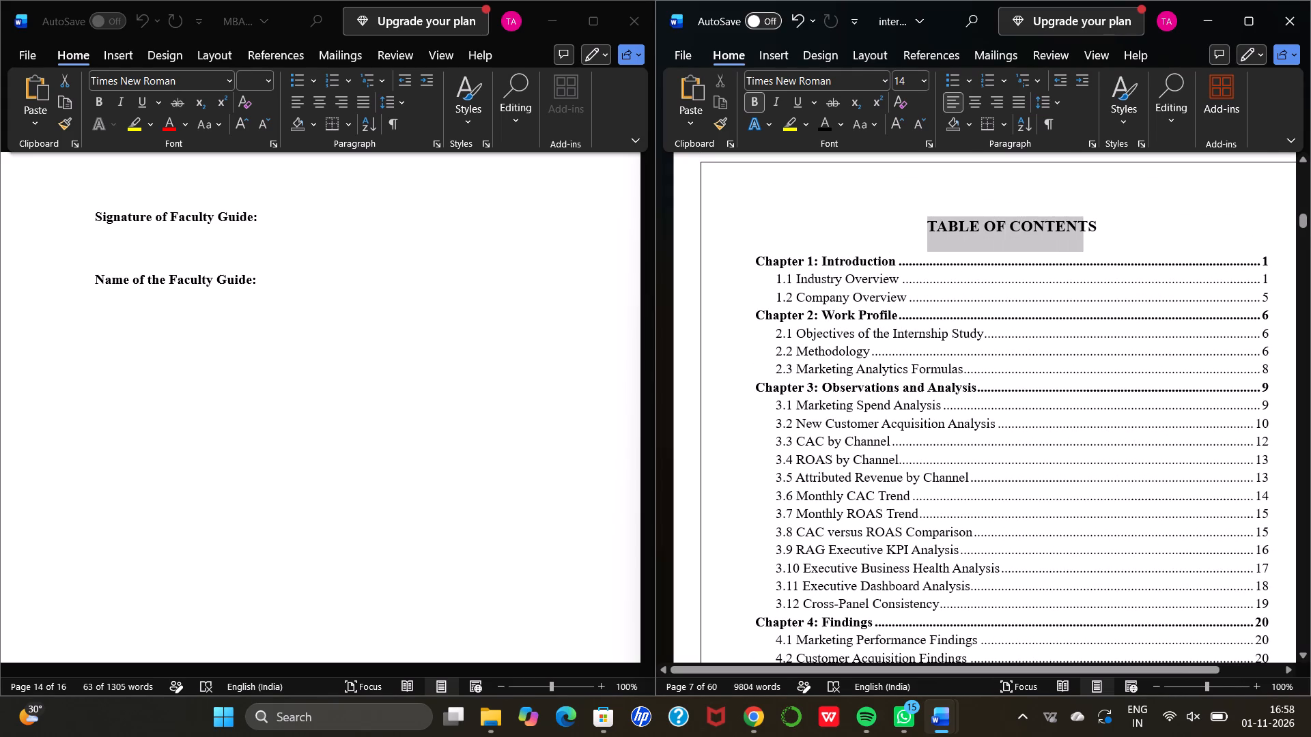
pyautogui.moveTo(1097, 233); pyautogui.dragTo(1156, 232)
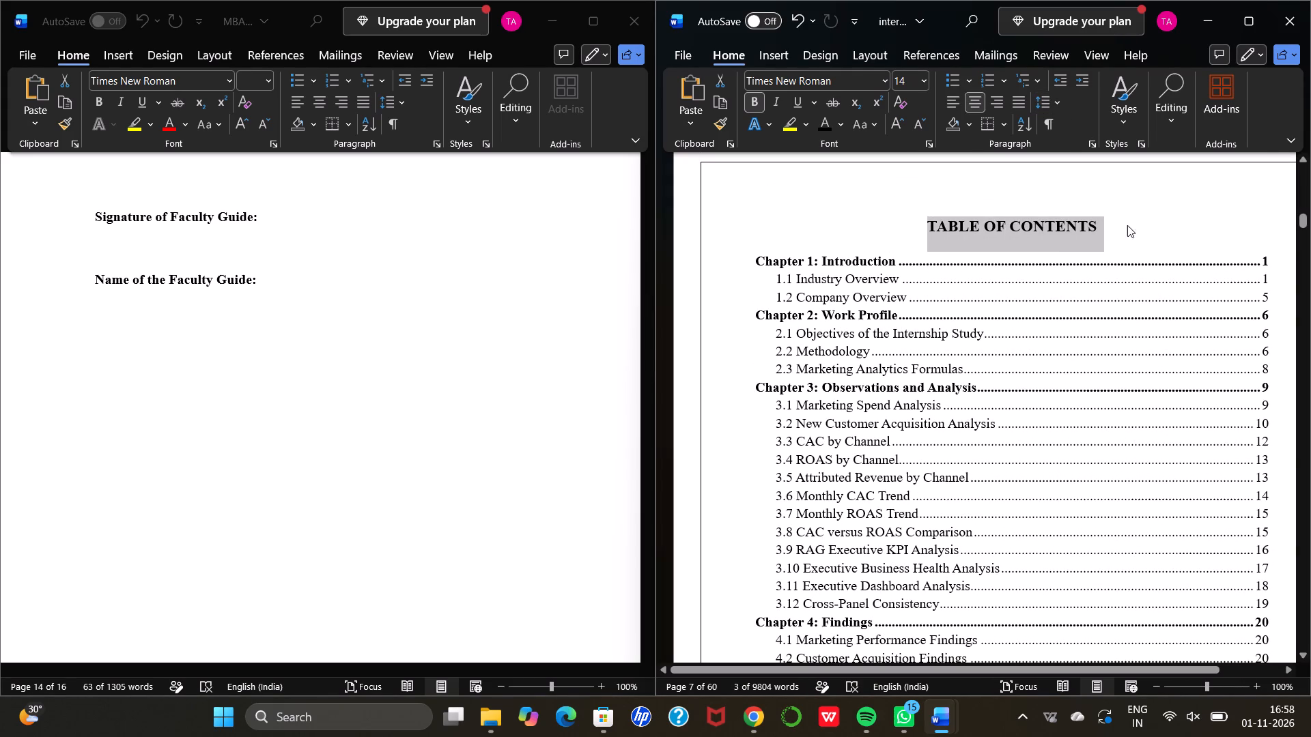
pyautogui.click(1133, 225)
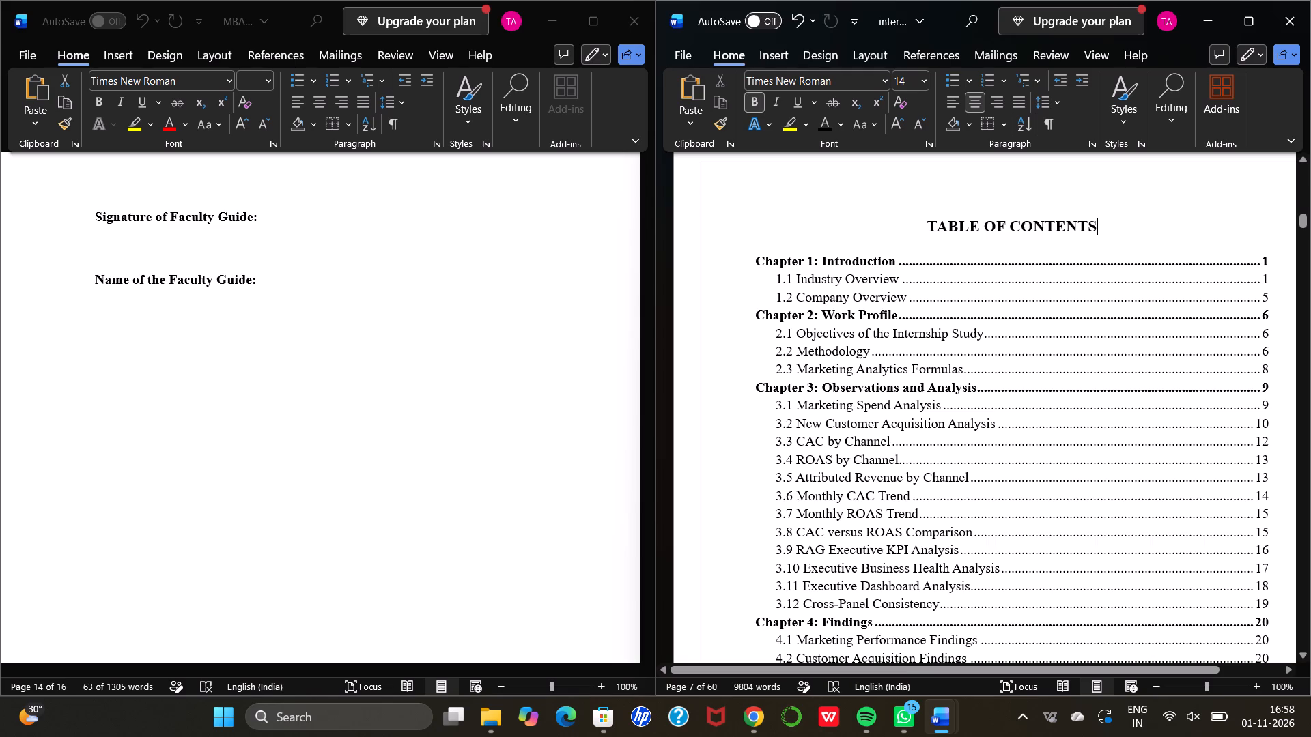
pyautogui.moveTo(752, 259); pyautogui.dragTo(868, 295)
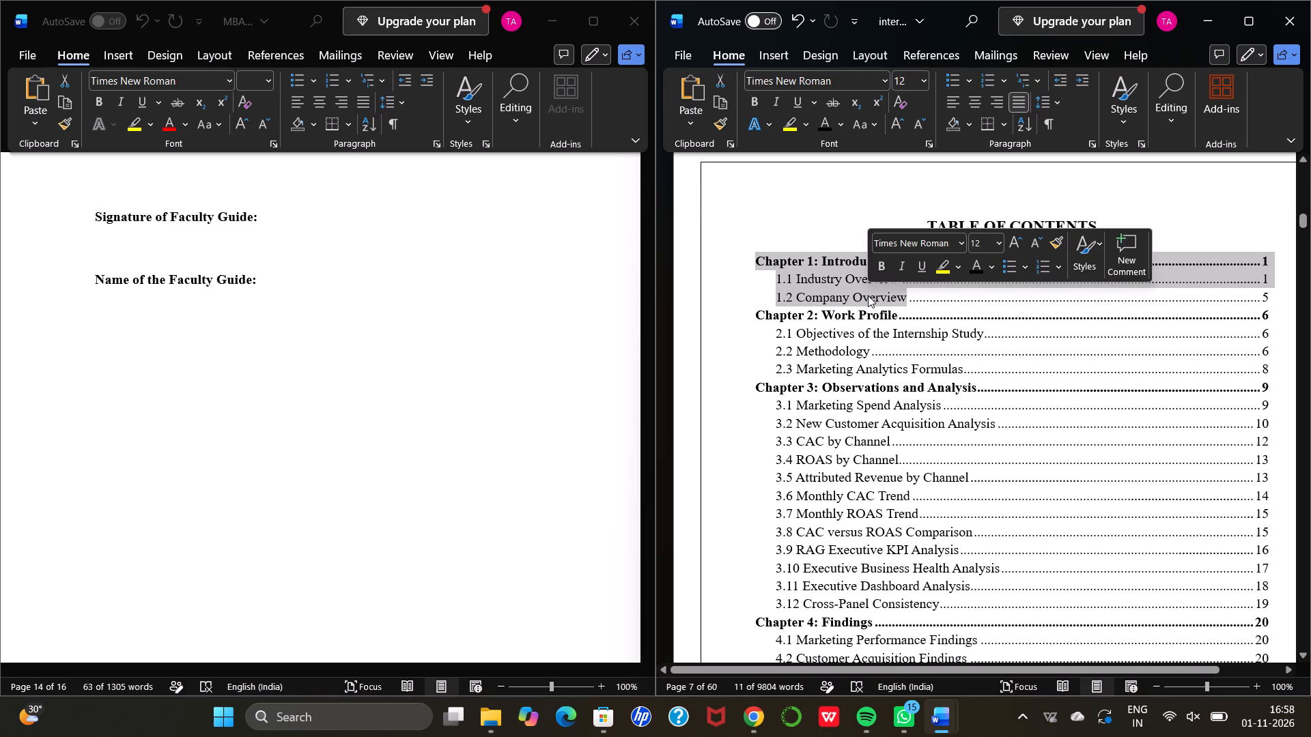
pyautogui.click(818, 217)
# Centre the CHAPTER-1 INTRODUCTION title lines on the Chapter 1 divider page.
pyautogui.scroll(-1, 818, 217)
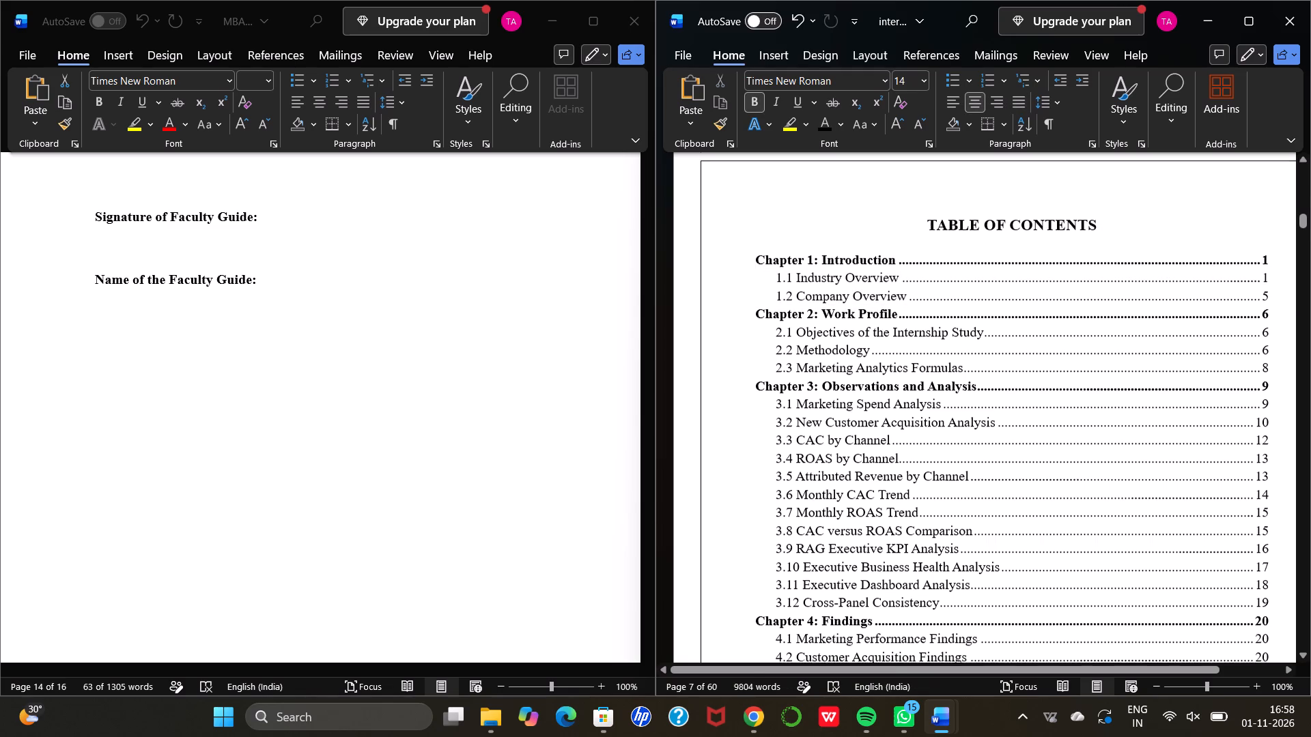
pyautogui.scroll(-9, 818, 217)
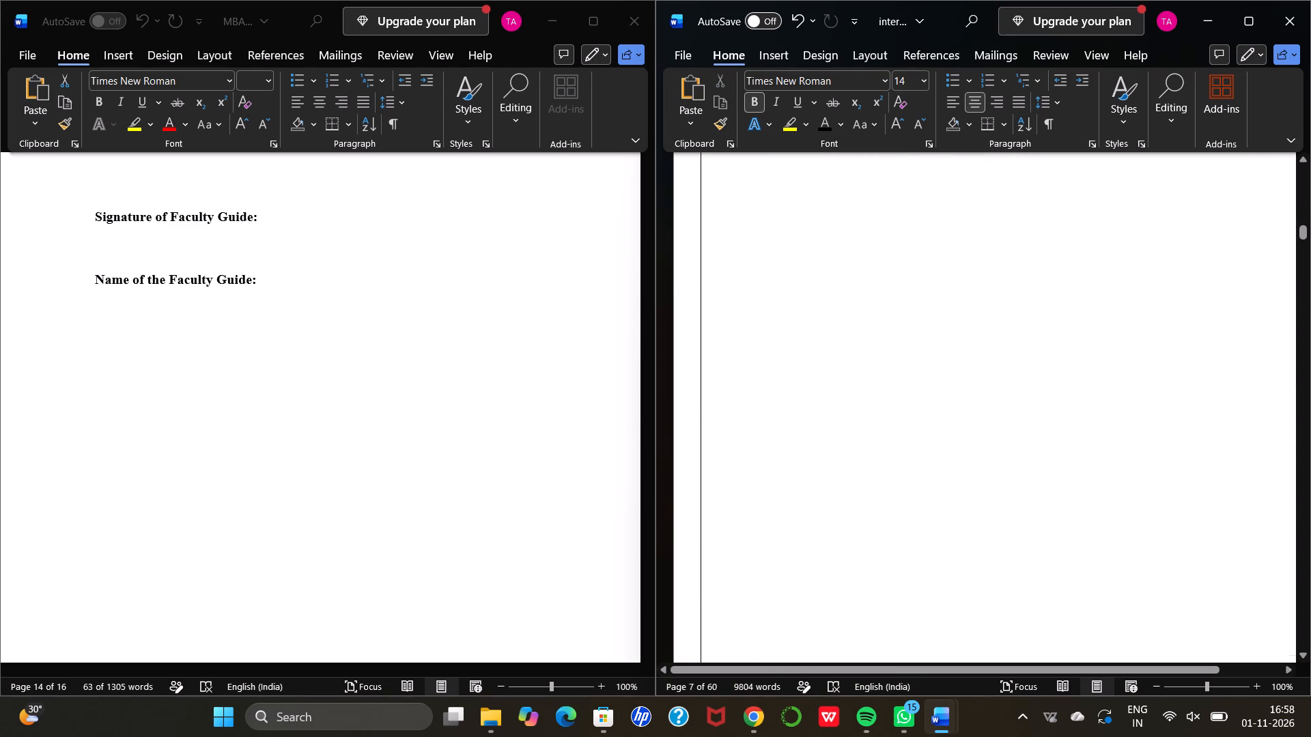
pyautogui.scroll(-5, 818, 217)
pyautogui.scroll(1, 818, 217)
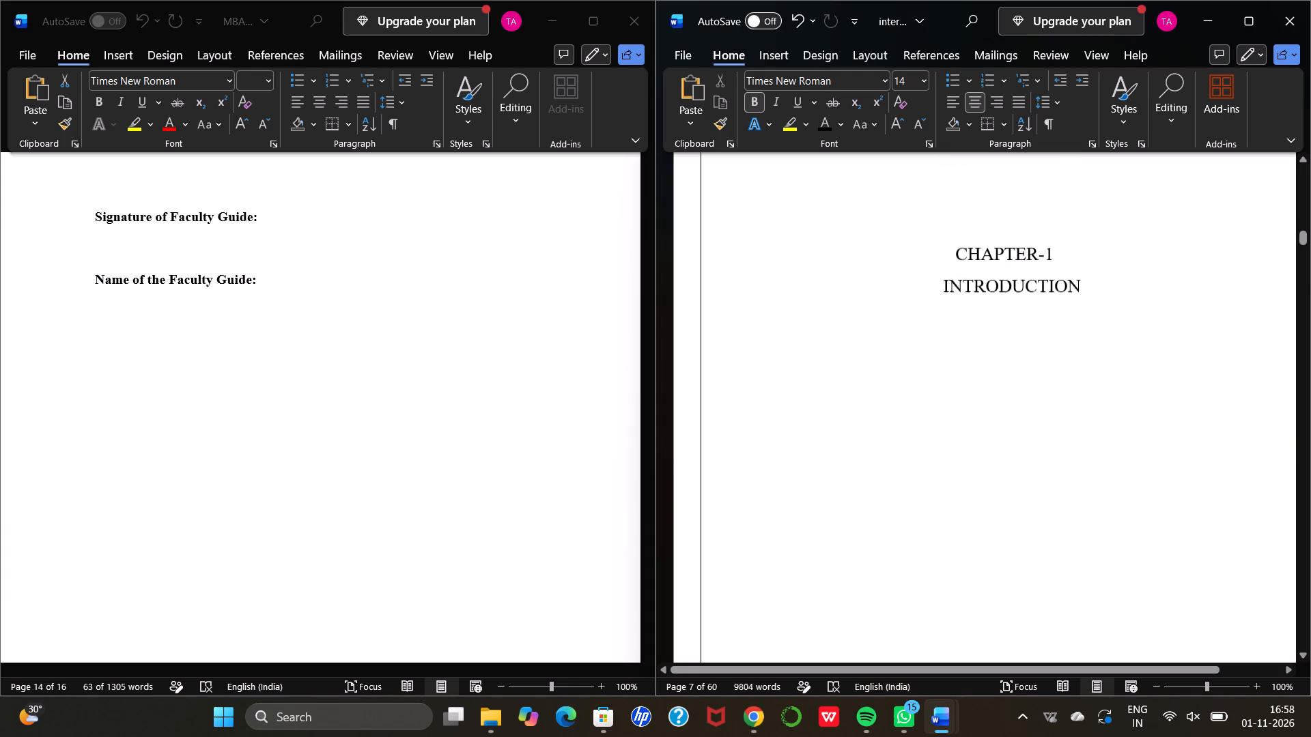
pyautogui.scroll(1, 818, 217)
pyautogui.moveTo(945, 338); pyautogui.dragTo(1057, 371)
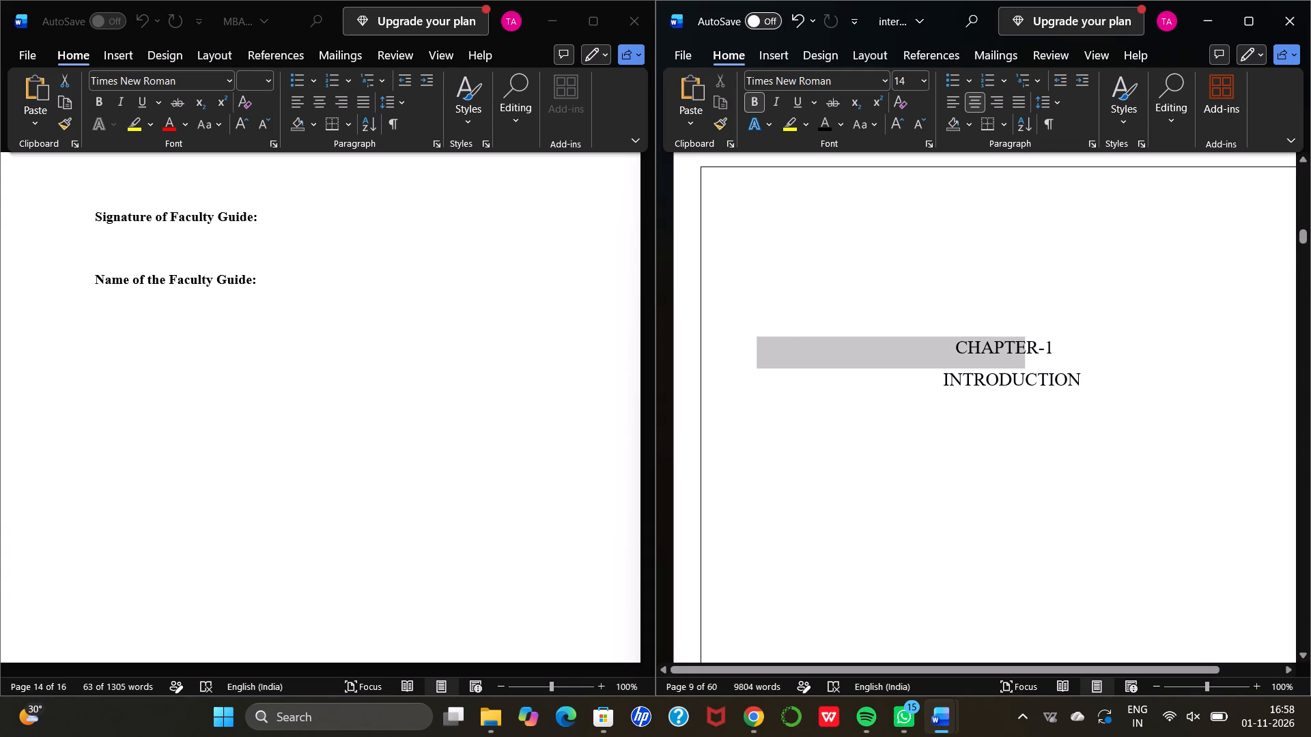
pyautogui.moveTo(1057, 371); pyautogui.dragTo(1105, 386)
pyautogui.click(971, 96)
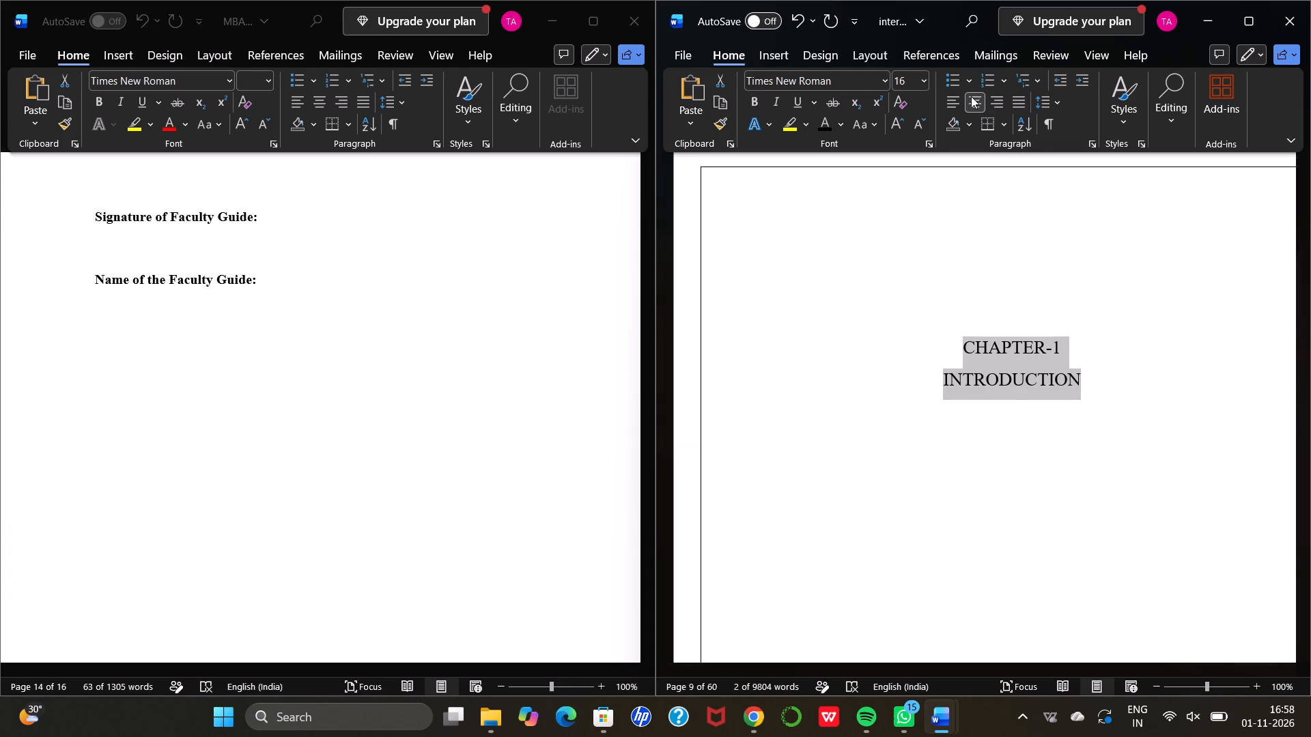
pyautogui.click(972, 101)
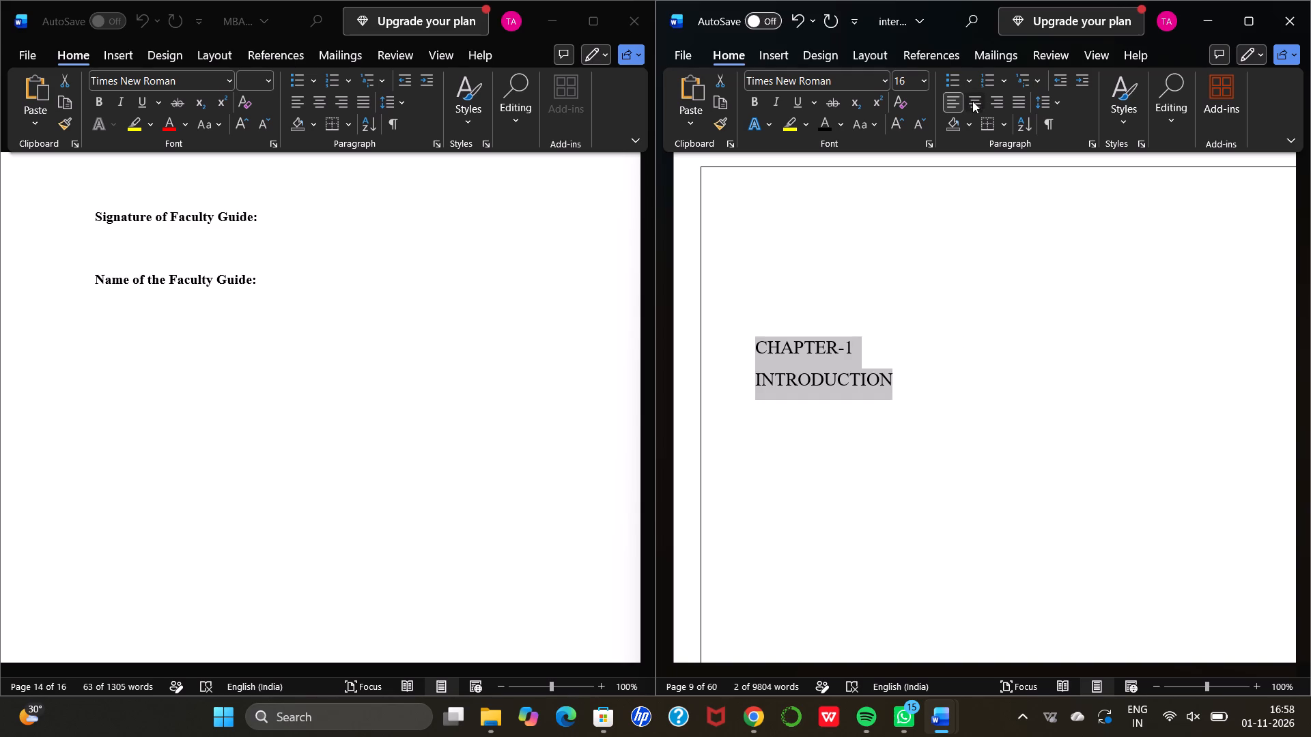
pyautogui.click(972, 101)
pyautogui.click(1016, 246)
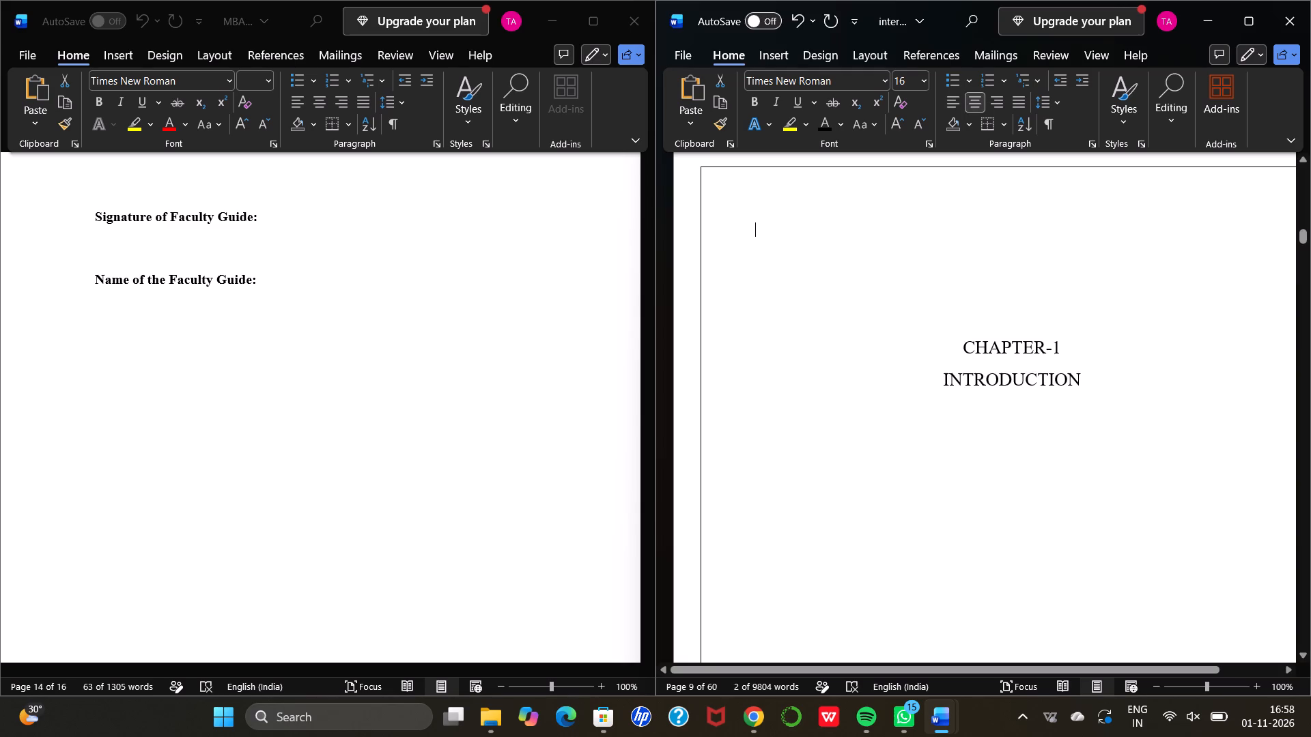
# Make the CHAPTER-1 INTRODUCTION title lines bold.
pyautogui.moveTo(963, 345); pyautogui.dragTo(1079, 381)
pyautogui.click(1032, 354)
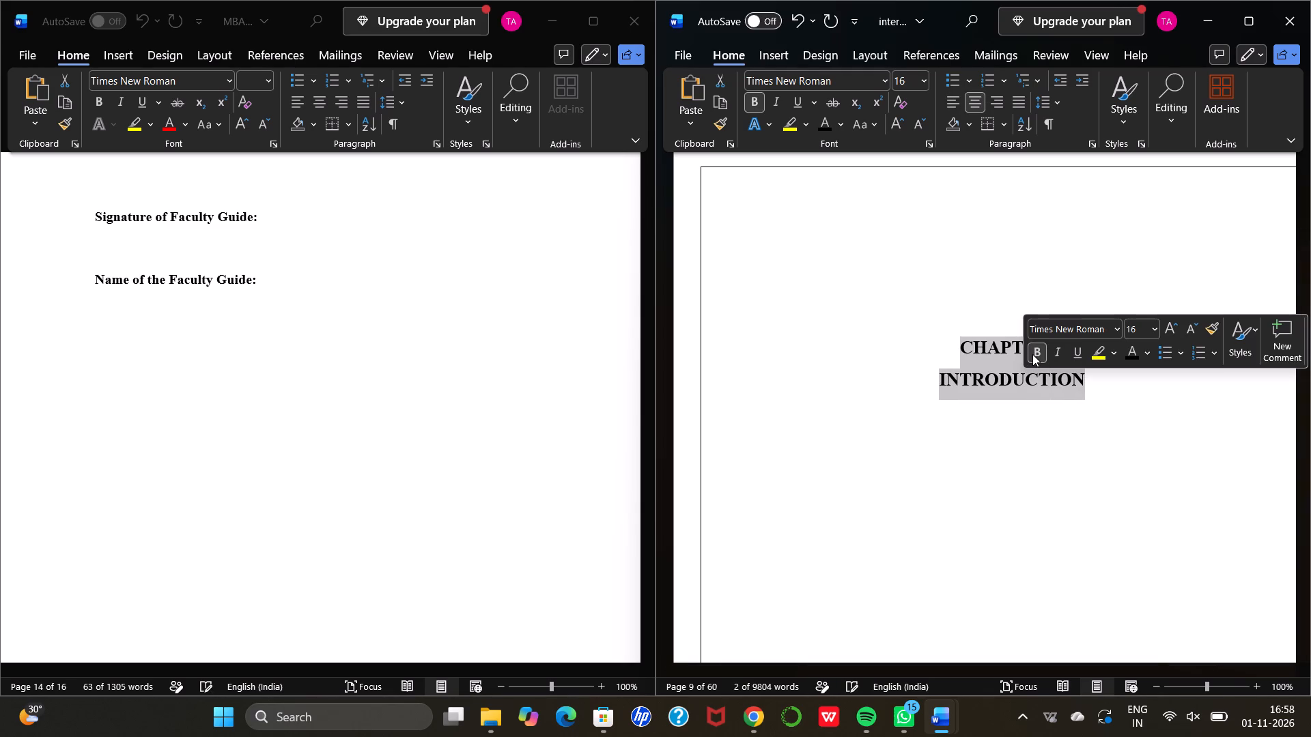
pyautogui.click(1015, 439)
# Insert three blank lines above CHAPTER-1 to lower the title on its divider page.
pyautogui.scroll(1, 1015, 439)
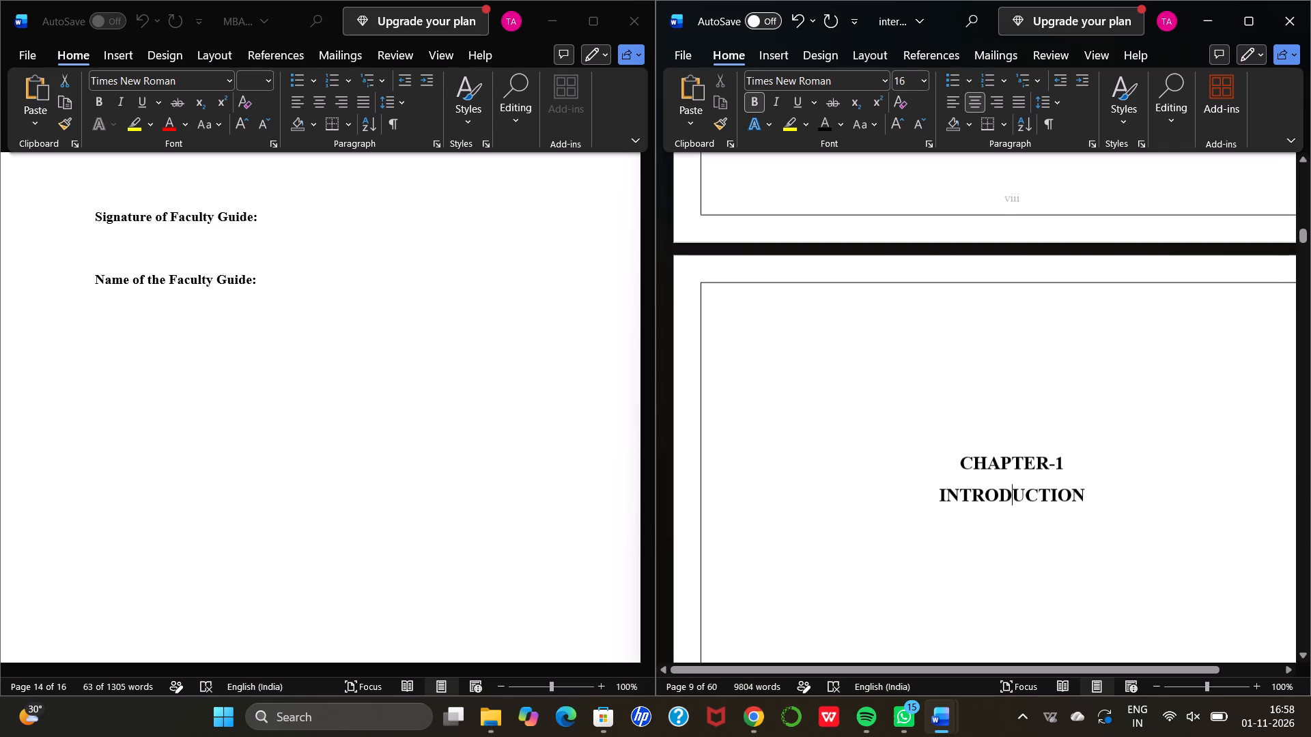
pyautogui.click(958, 453)
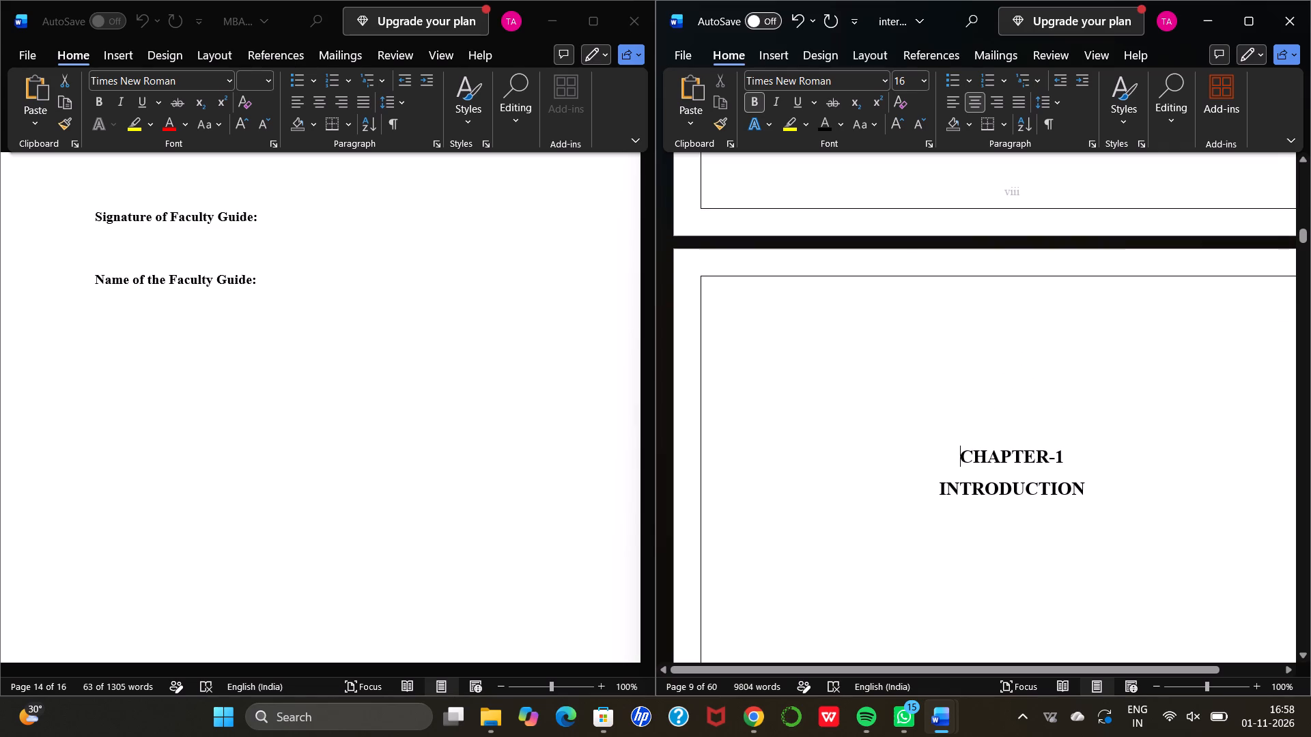
pyautogui.press('Return')
pyautogui.press('Return')
pyautogui.press('Return')
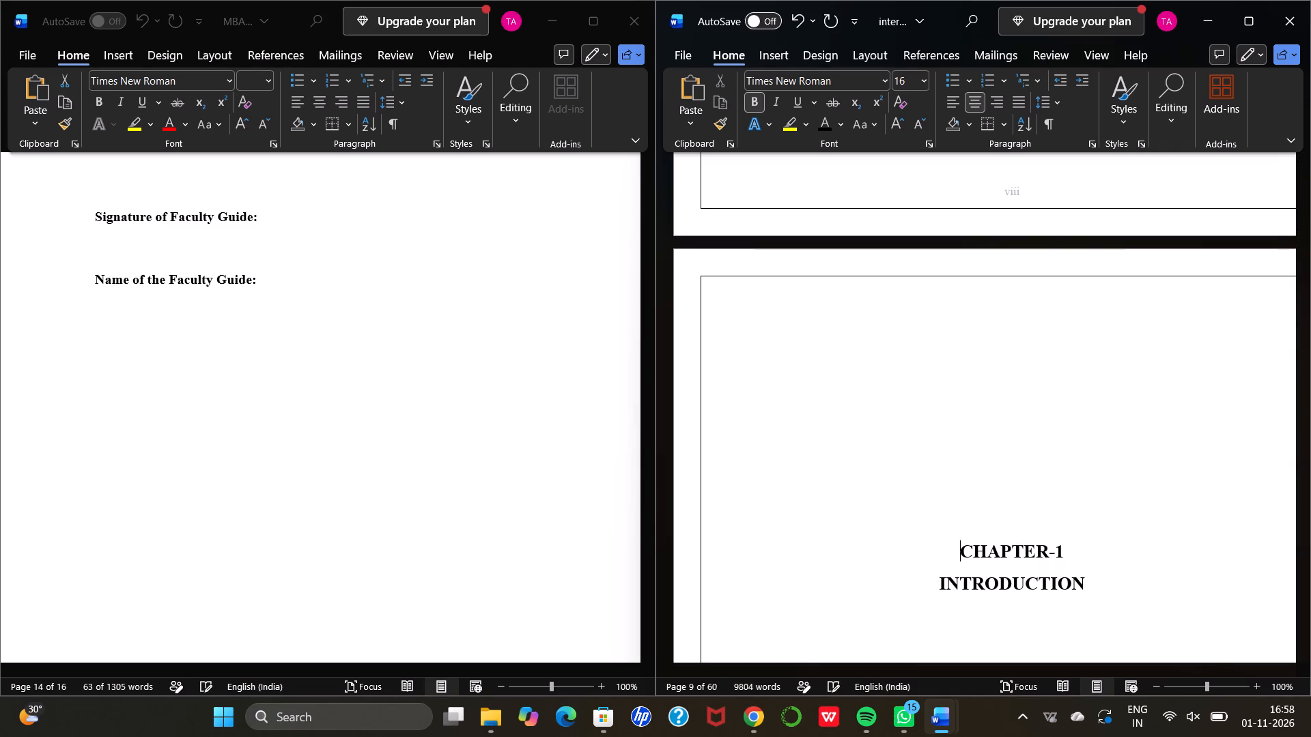
pyautogui.scroll(-2, 958, 453)
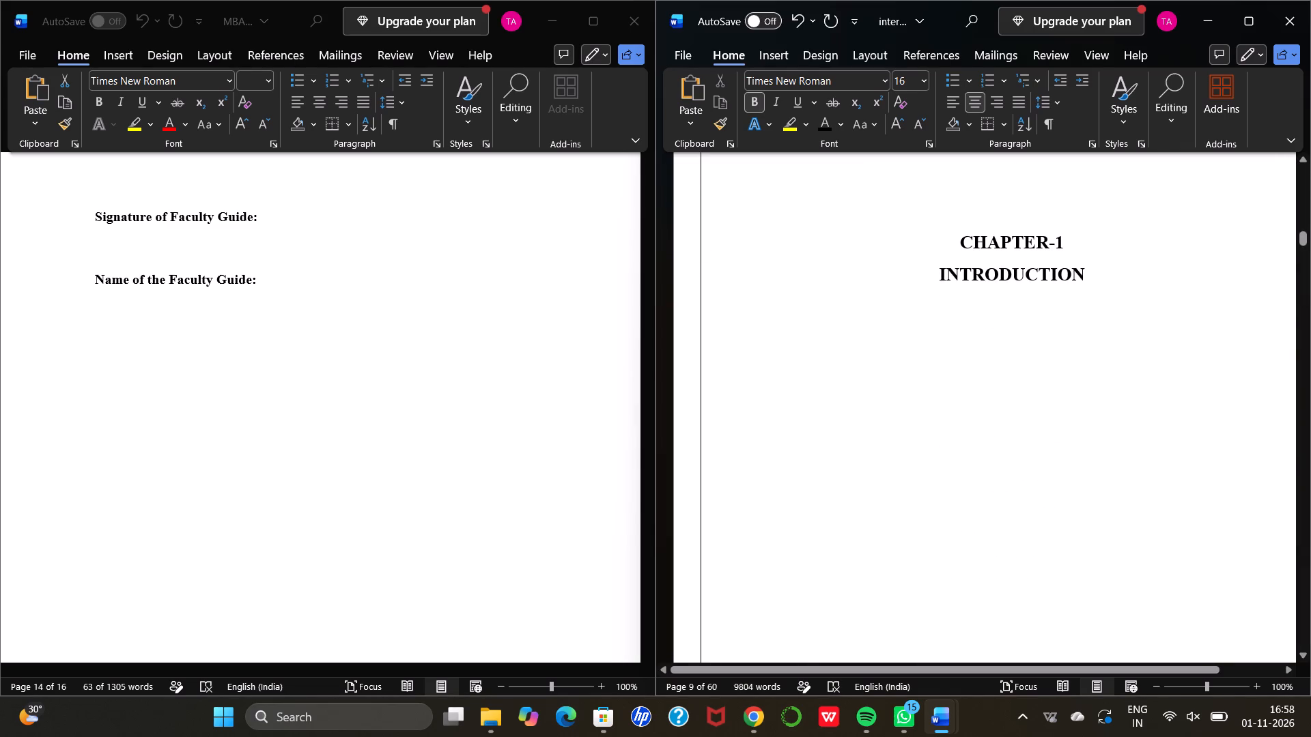
# Close the MBA Internship Guidelines document without saving and maximise the internship report window.
pyautogui.click(631, 16)
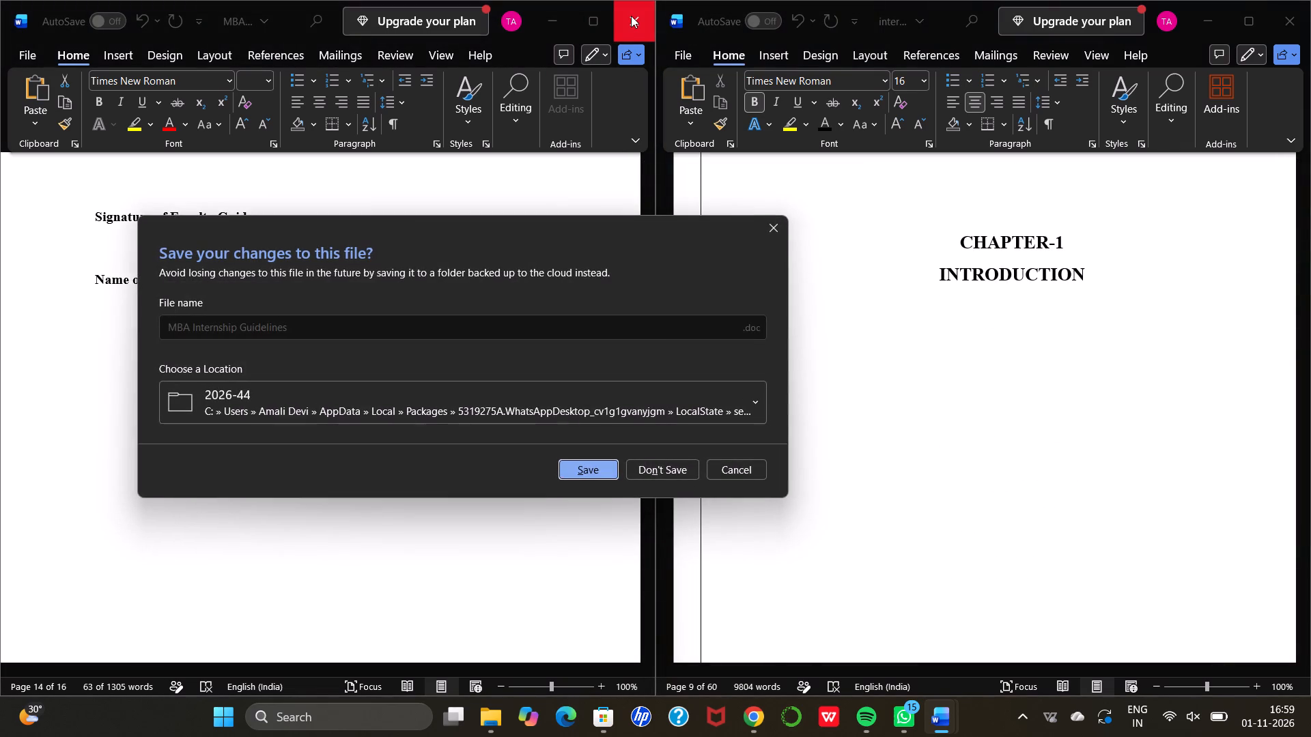
pyautogui.click(660, 465)
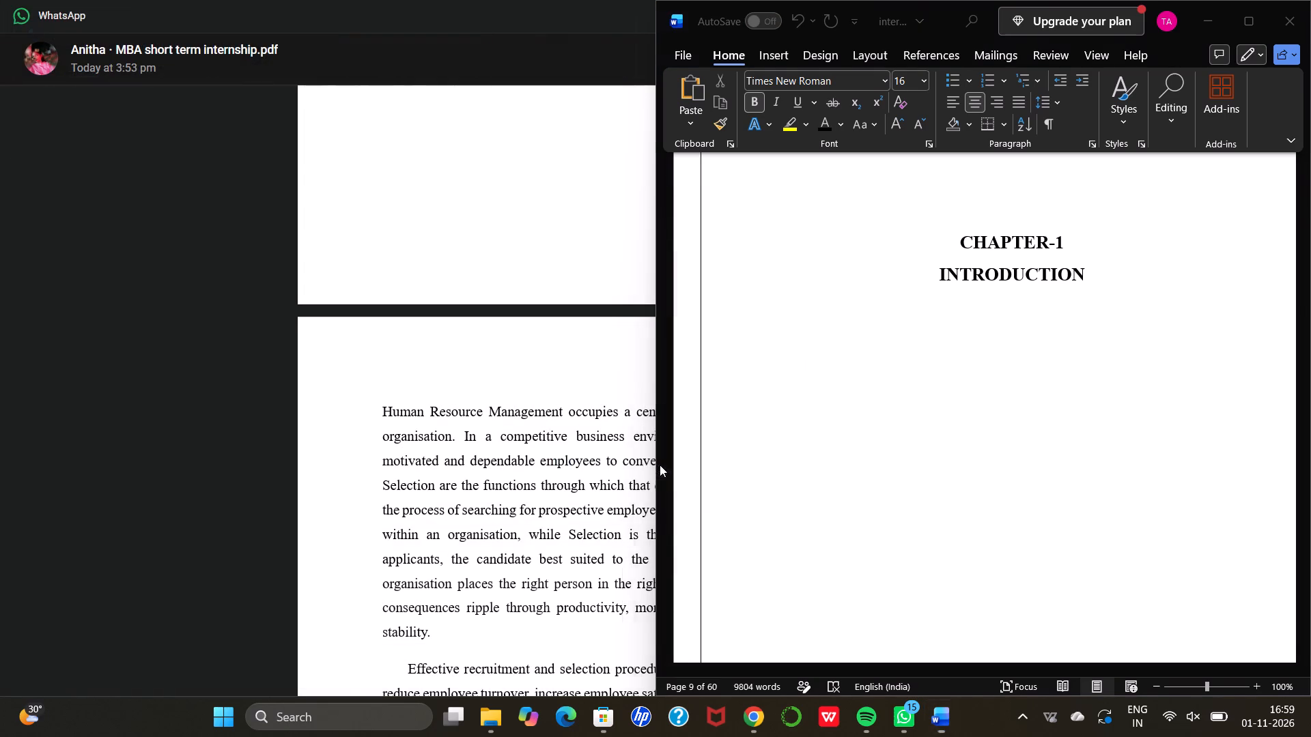
pyautogui.click(1250, 26)
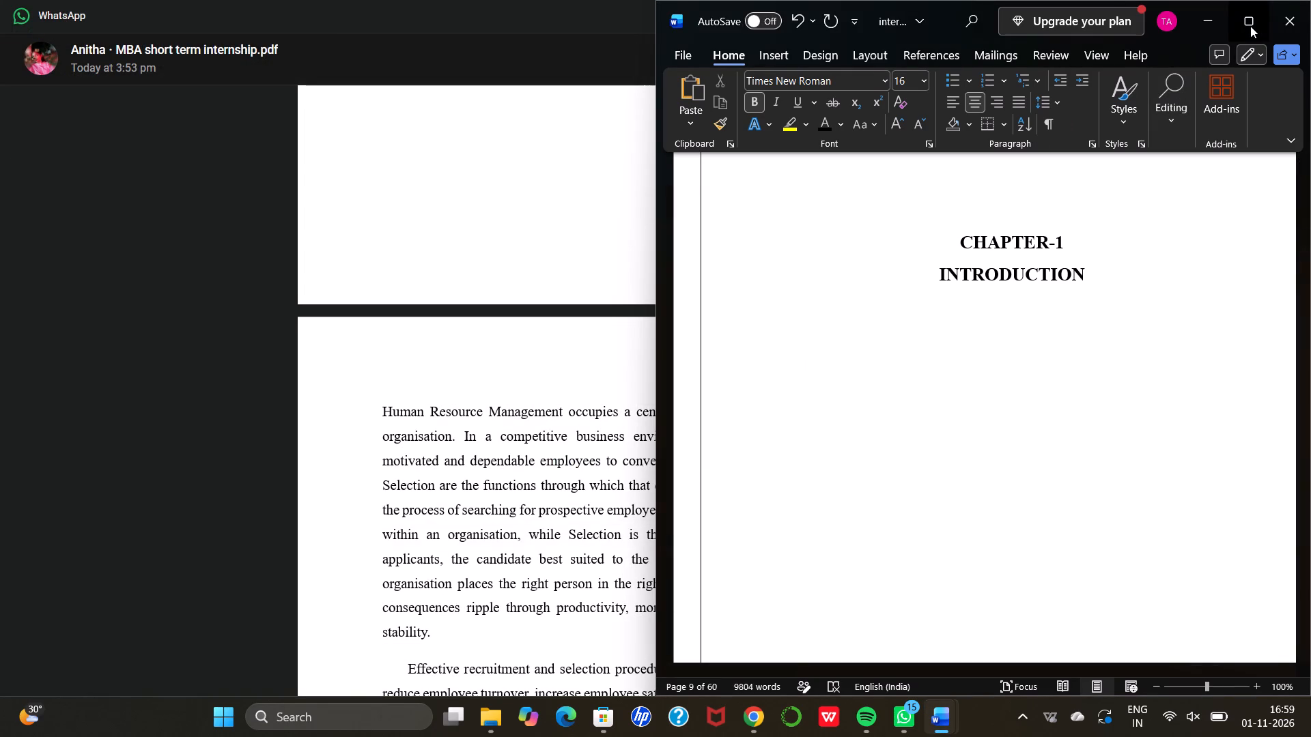
# Insert three more blank lines above CHAPTER-1 to move the title towards the middle of the page.
pyautogui.scroll(1, 836, 348)
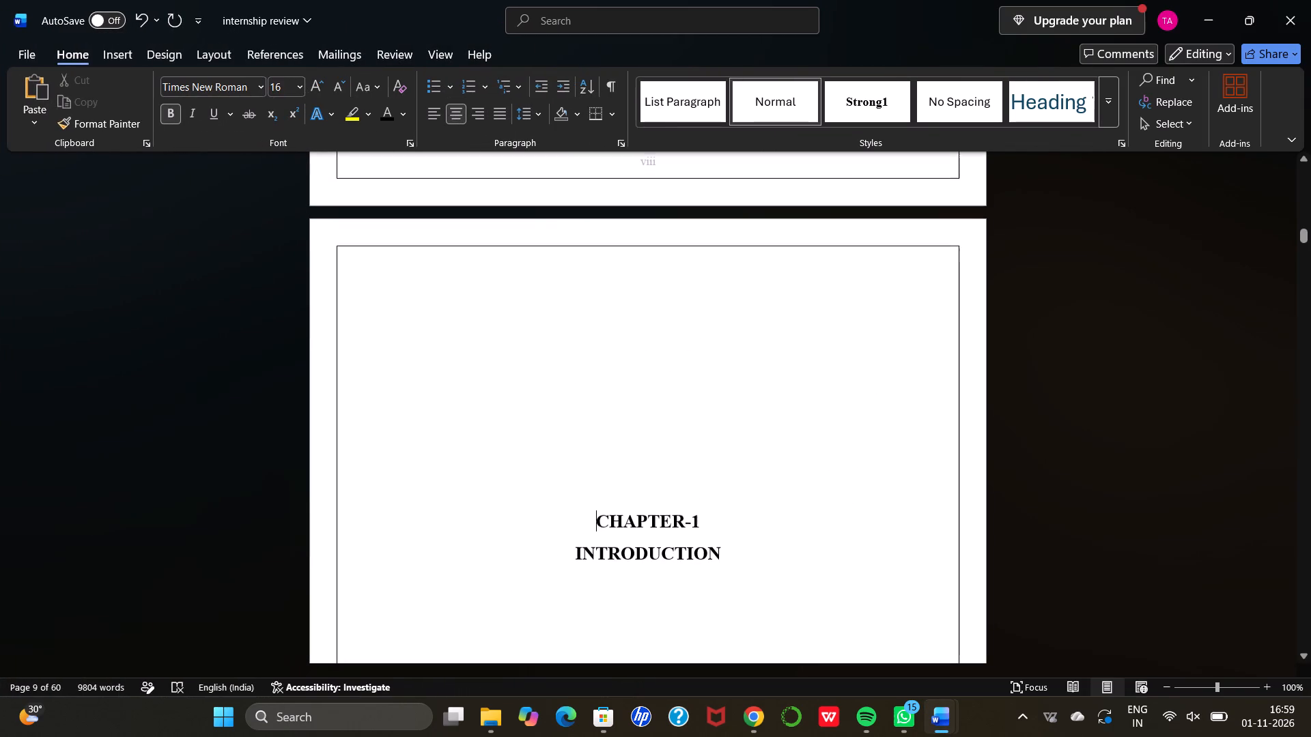
pyautogui.scroll(-1, 836, 348)
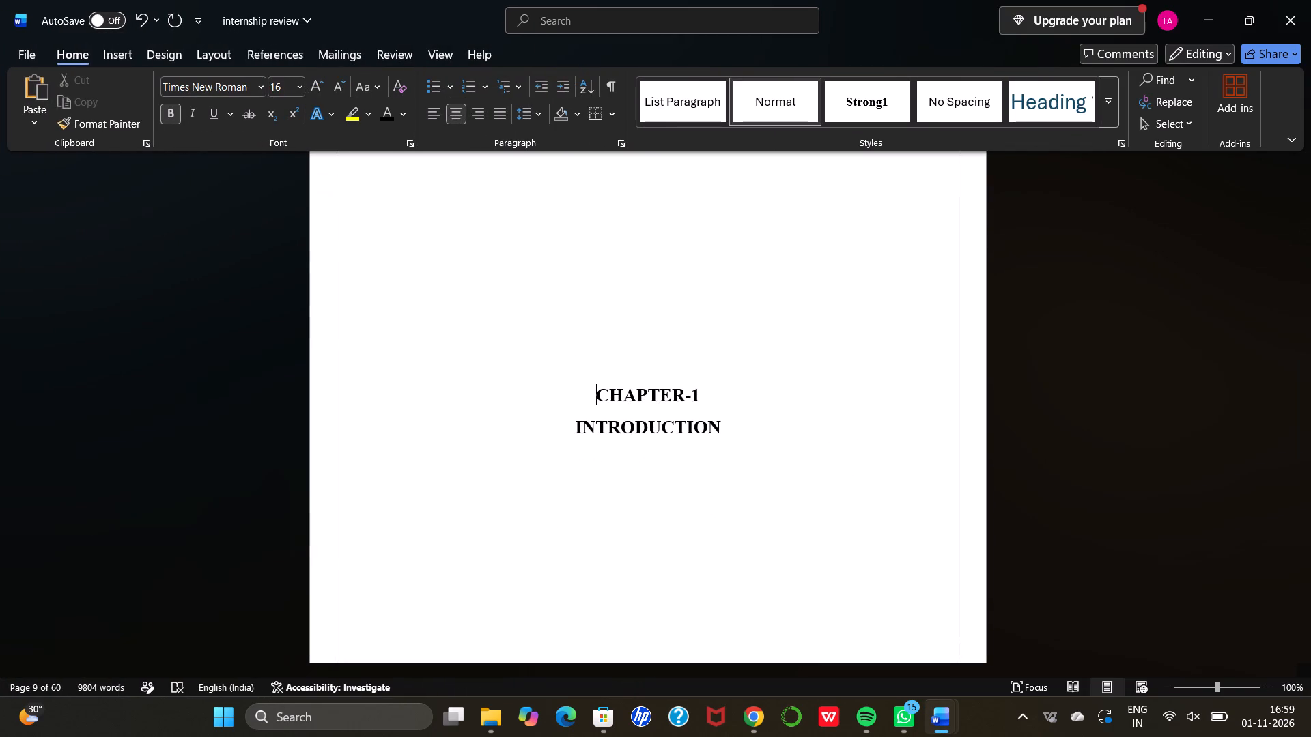
pyautogui.press('Return')
pyautogui.scroll(1, 836, 348)
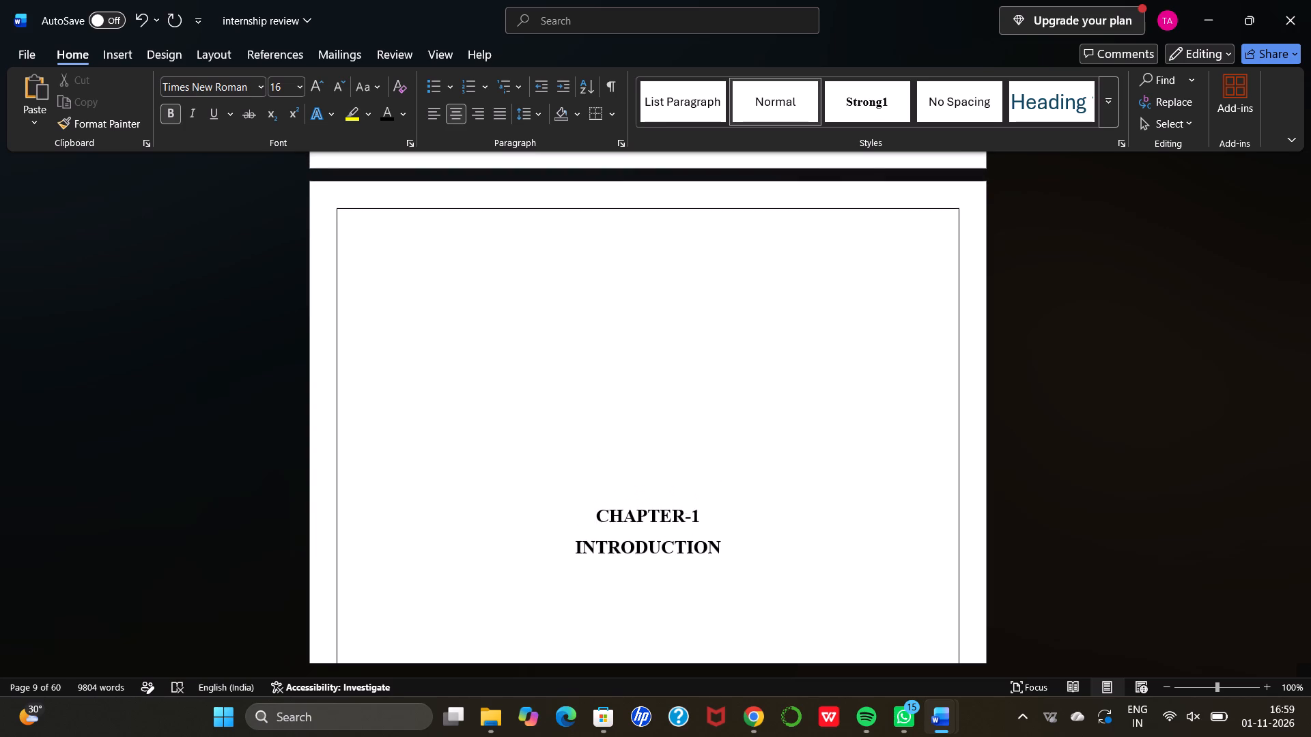
pyautogui.scroll(-4, 836, 348)
pyautogui.press('Return')
pyautogui.press('Return')
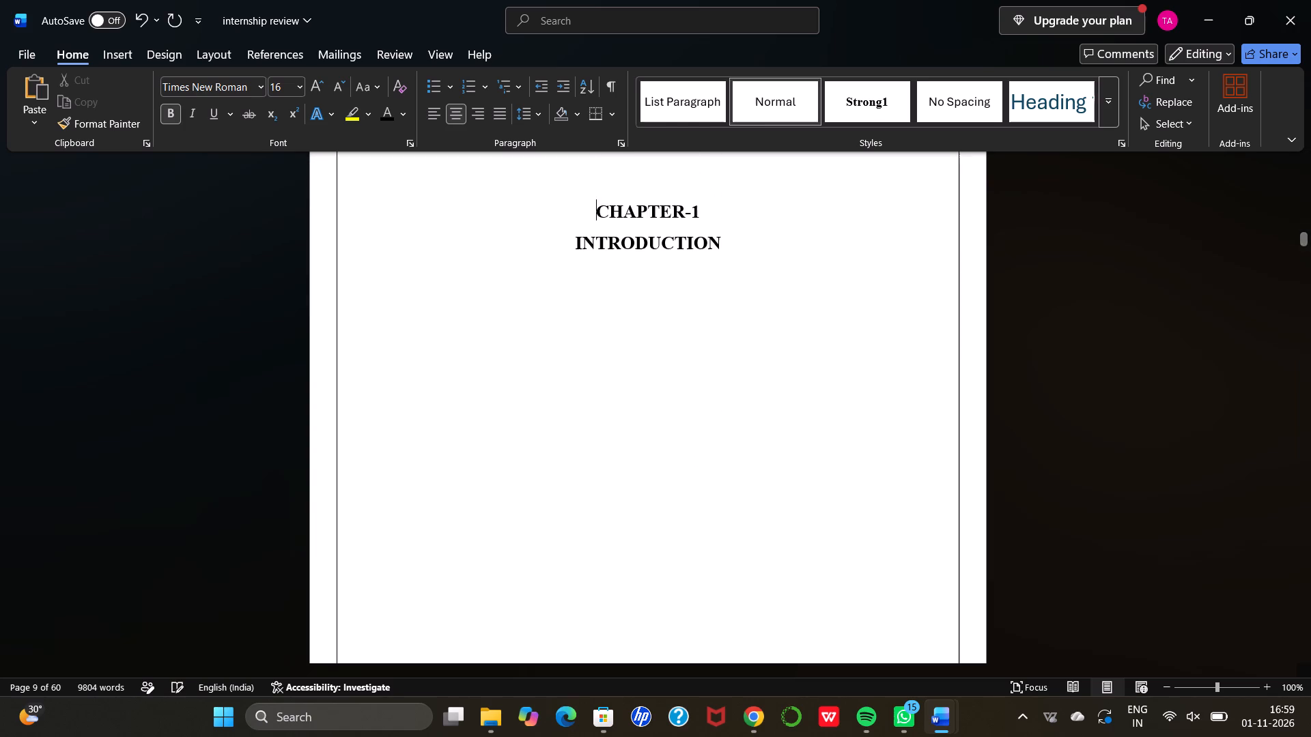
# Insert one more blank line above CHAPTER-1 to lower the title on its divider page.
pyautogui.scroll(-1, 836, 348)
pyautogui.scroll(1, 836, 348)
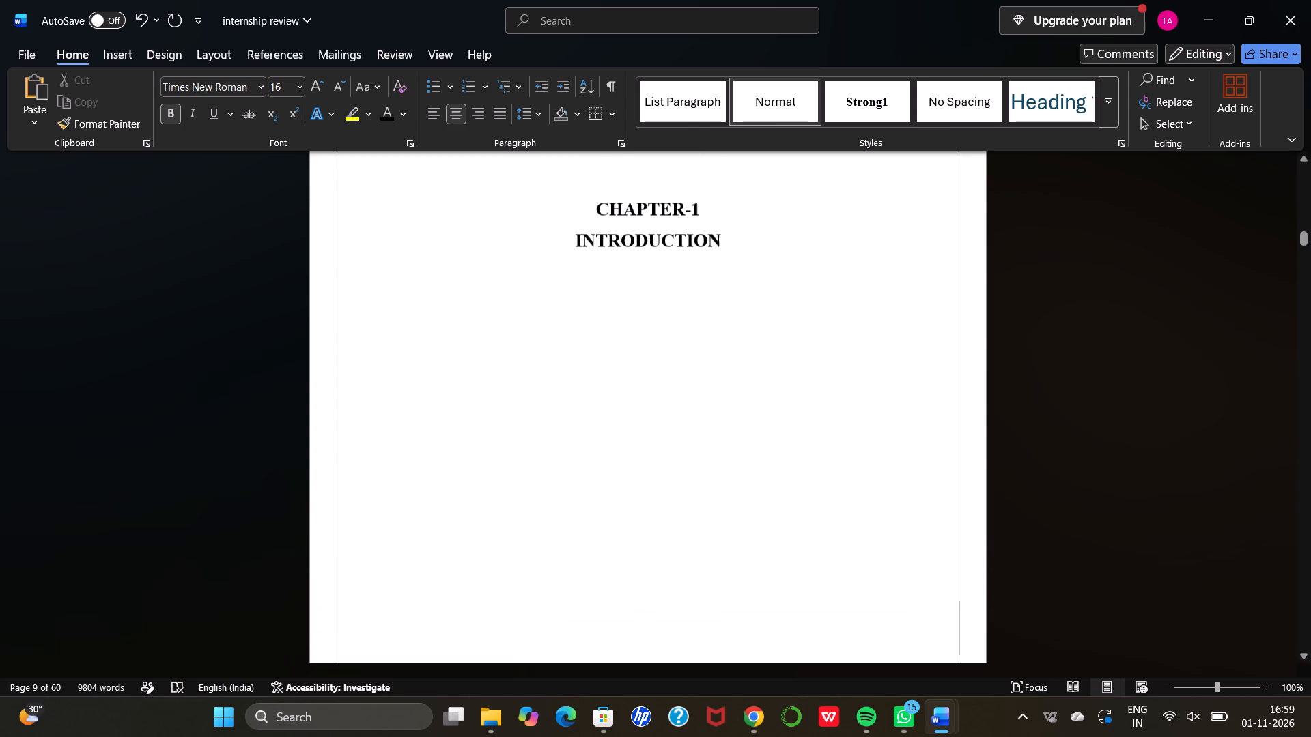
pyautogui.scroll(3, 836, 348)
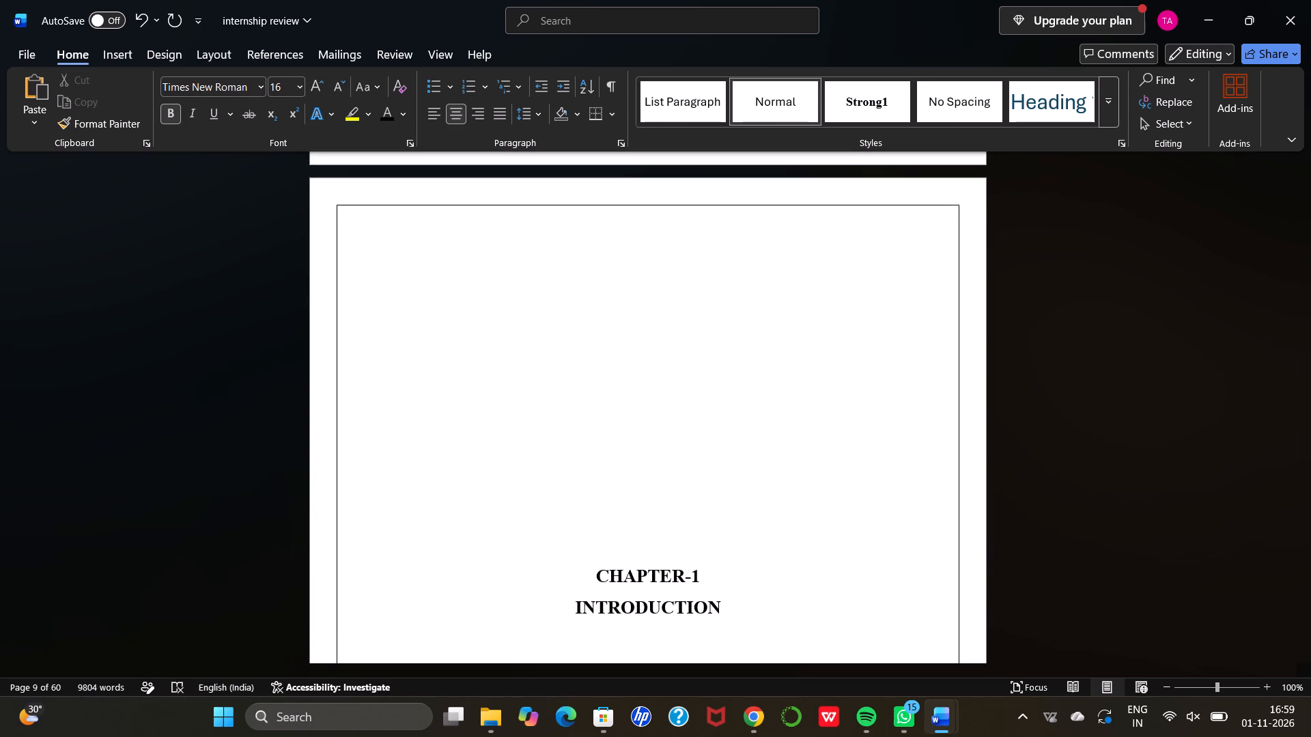
pyautogui.scroll(1, 836, 348)
pyautogui.press('Return')
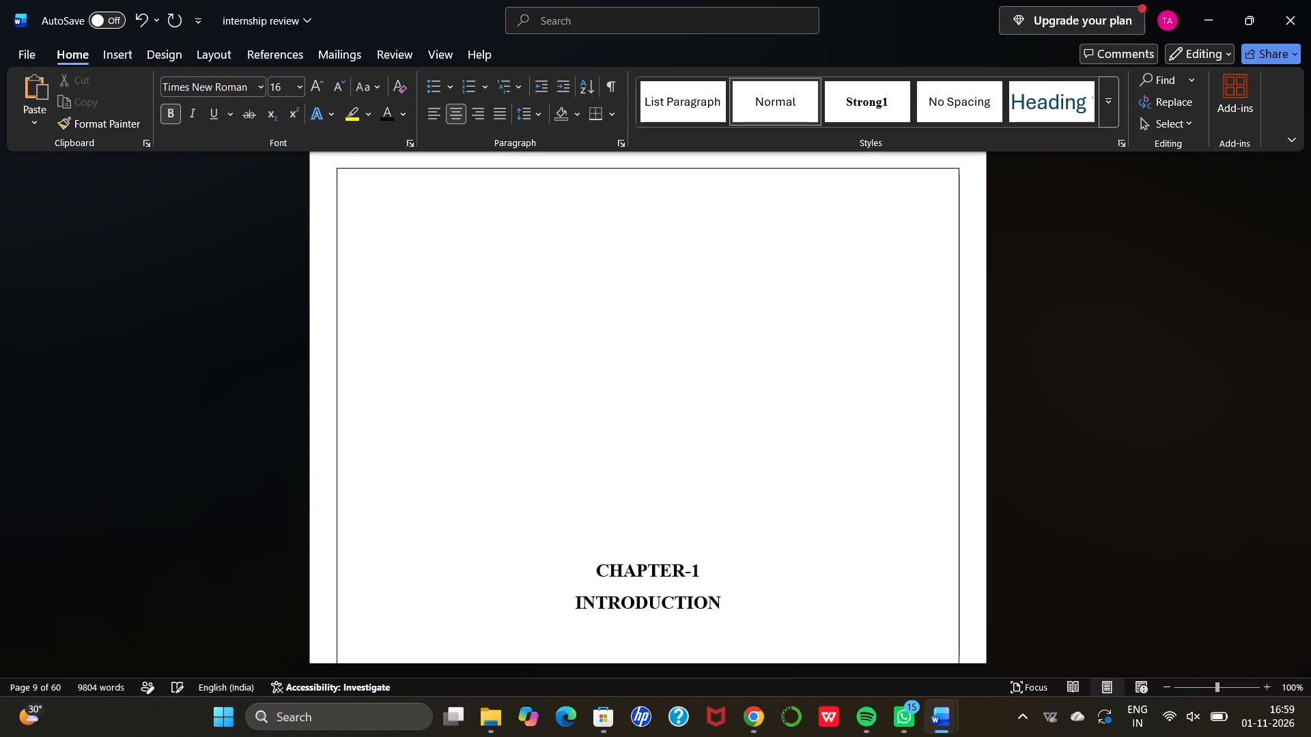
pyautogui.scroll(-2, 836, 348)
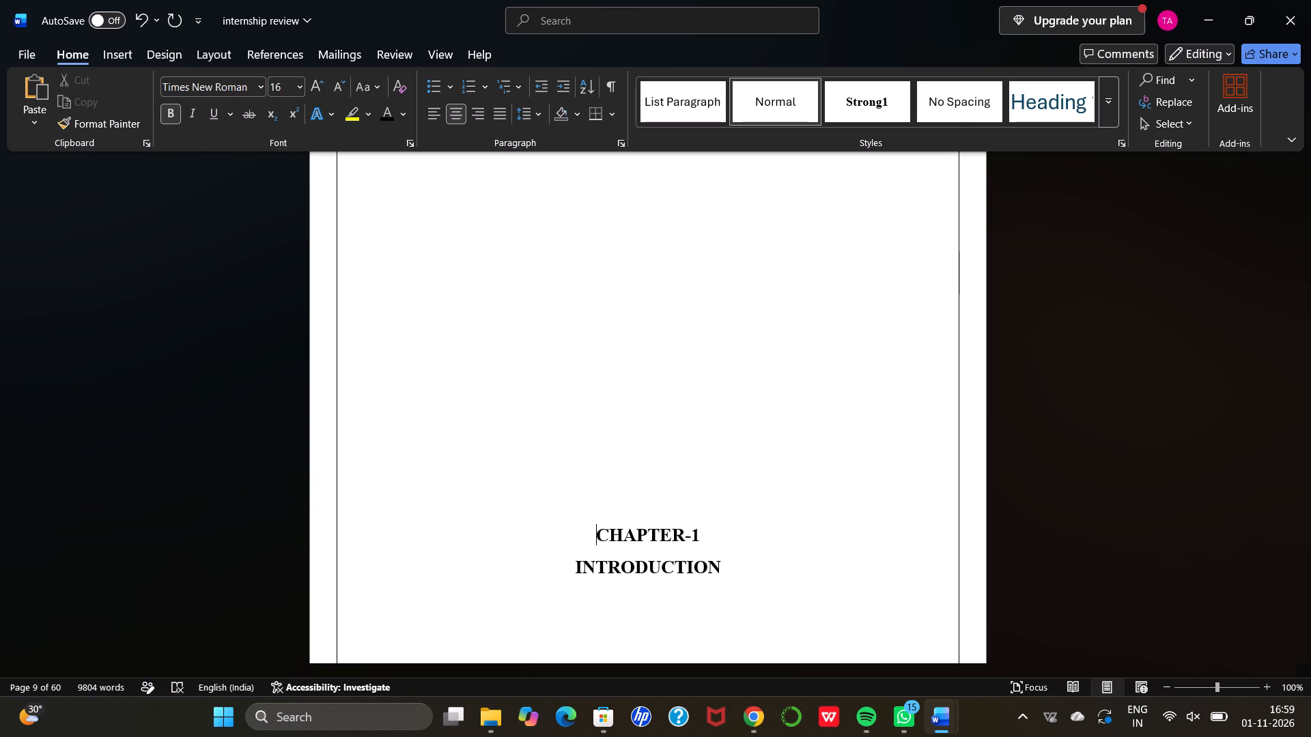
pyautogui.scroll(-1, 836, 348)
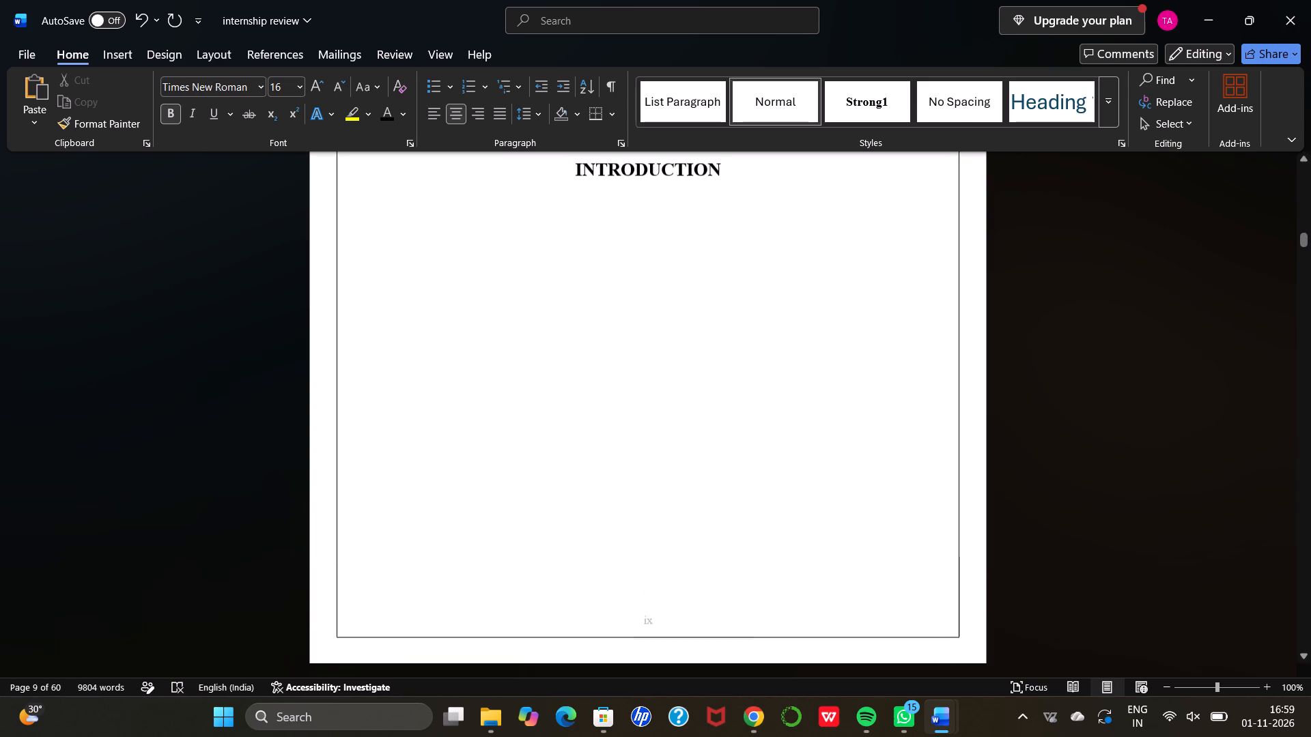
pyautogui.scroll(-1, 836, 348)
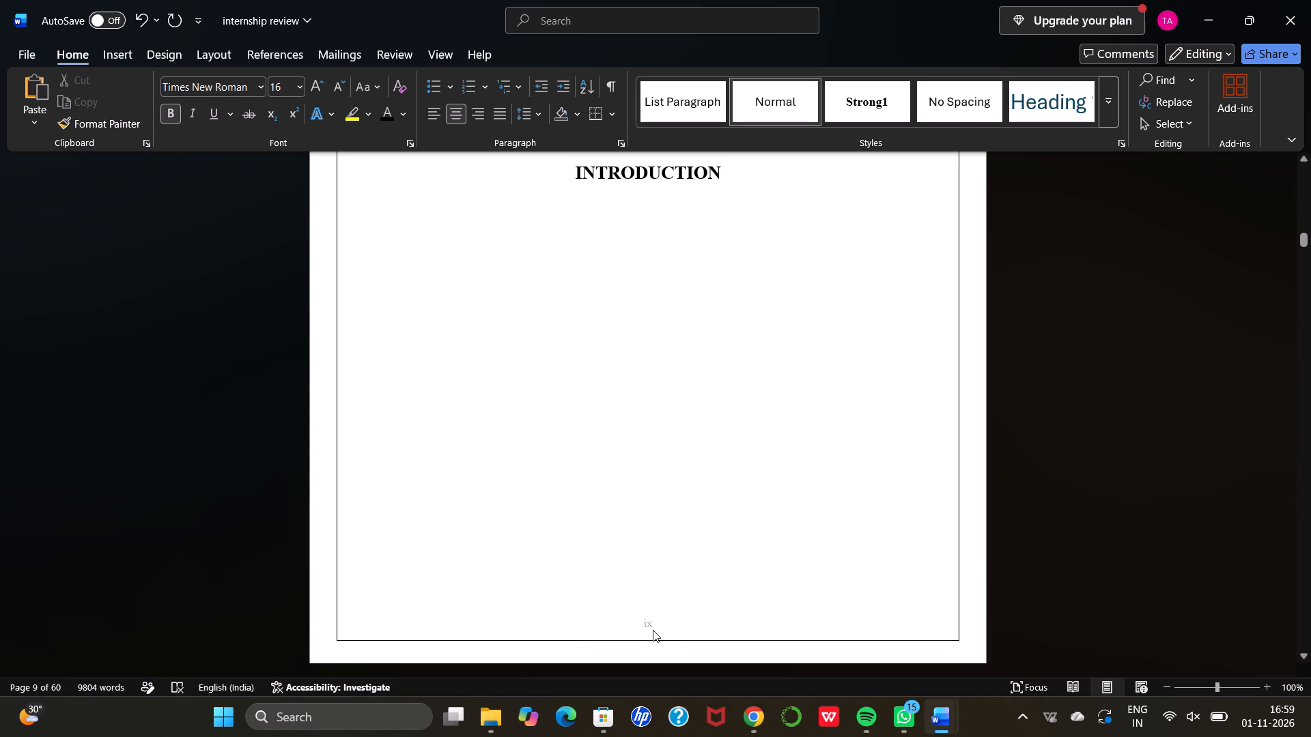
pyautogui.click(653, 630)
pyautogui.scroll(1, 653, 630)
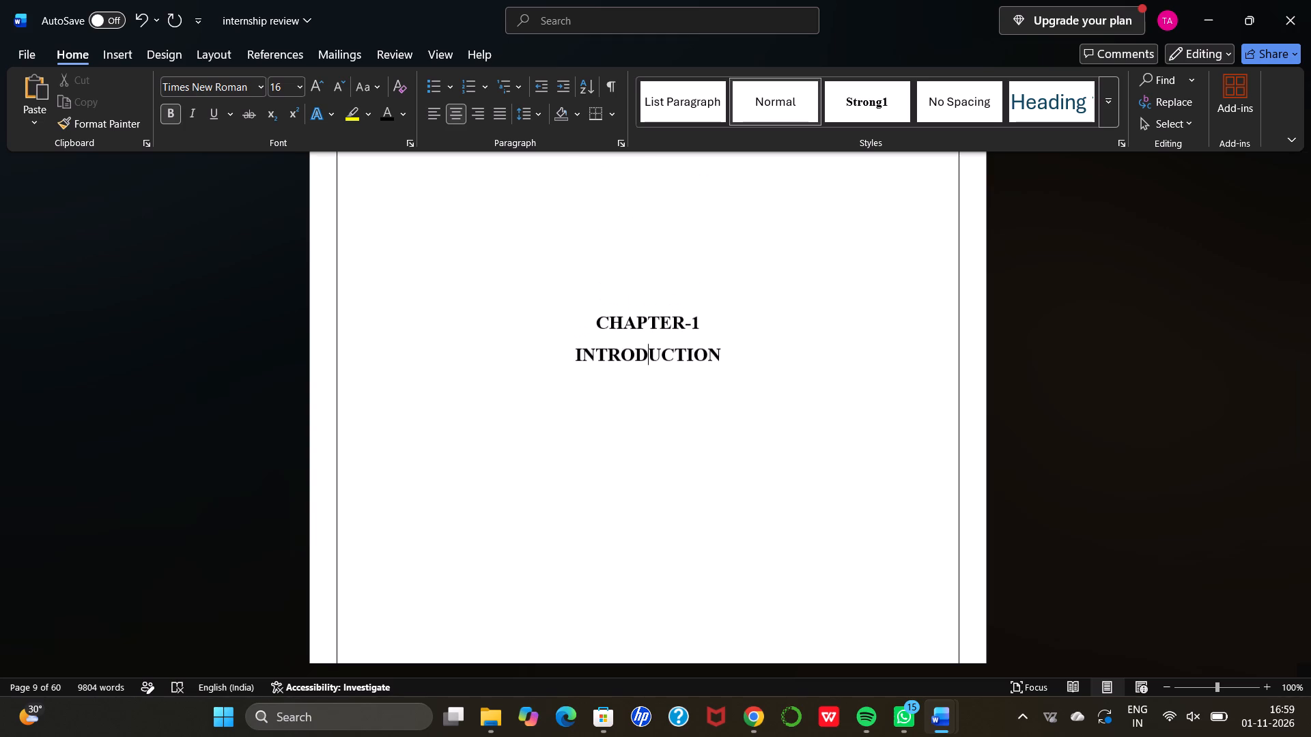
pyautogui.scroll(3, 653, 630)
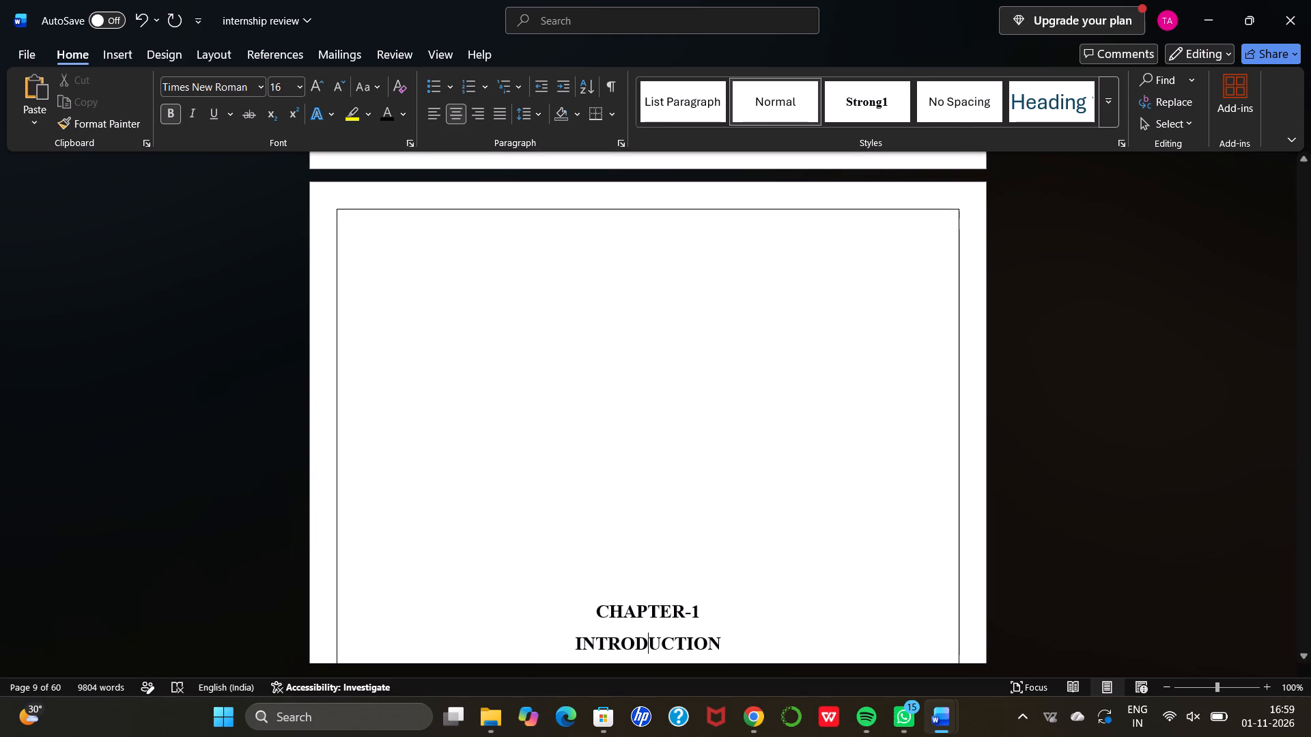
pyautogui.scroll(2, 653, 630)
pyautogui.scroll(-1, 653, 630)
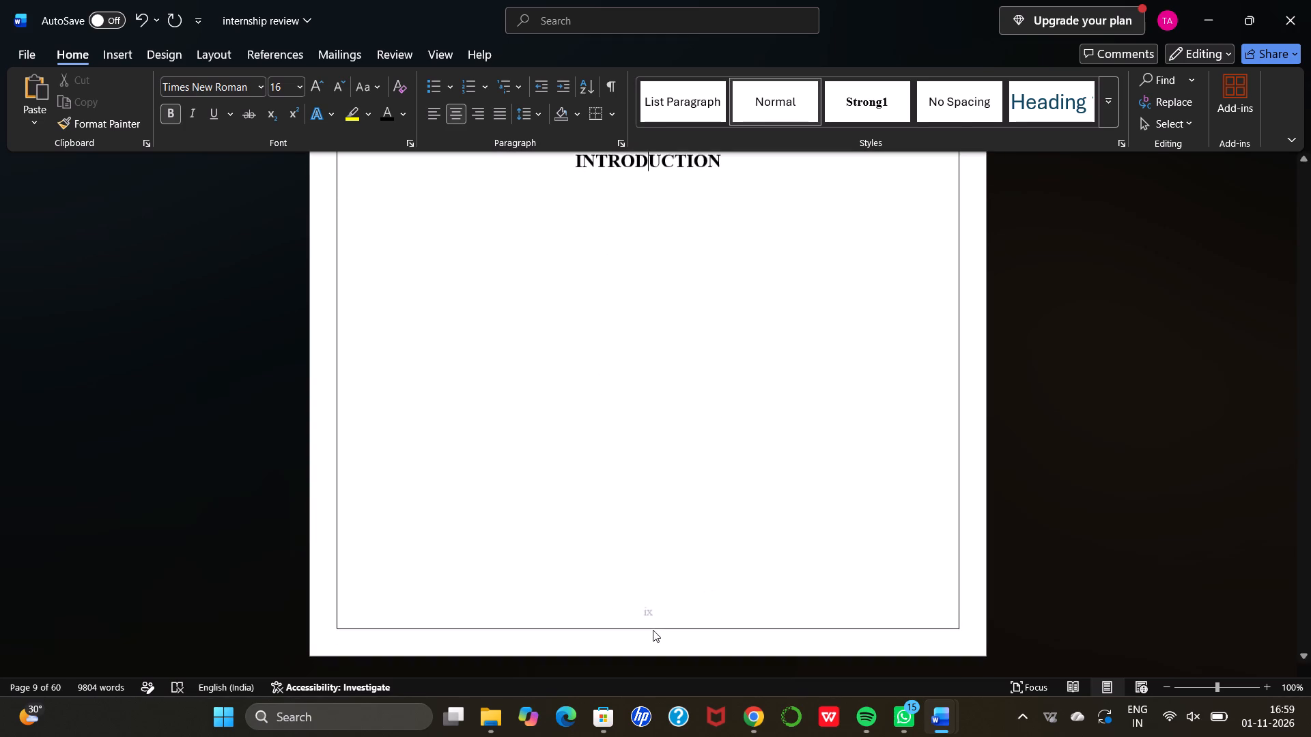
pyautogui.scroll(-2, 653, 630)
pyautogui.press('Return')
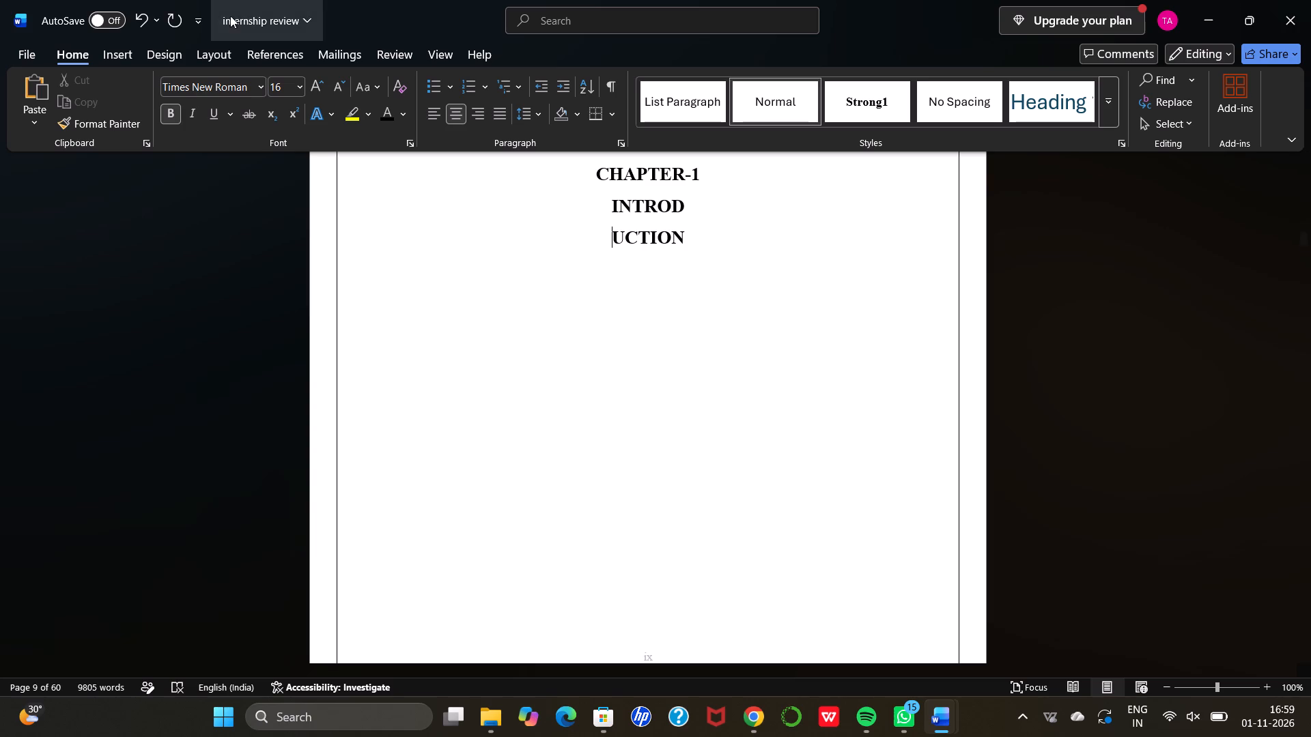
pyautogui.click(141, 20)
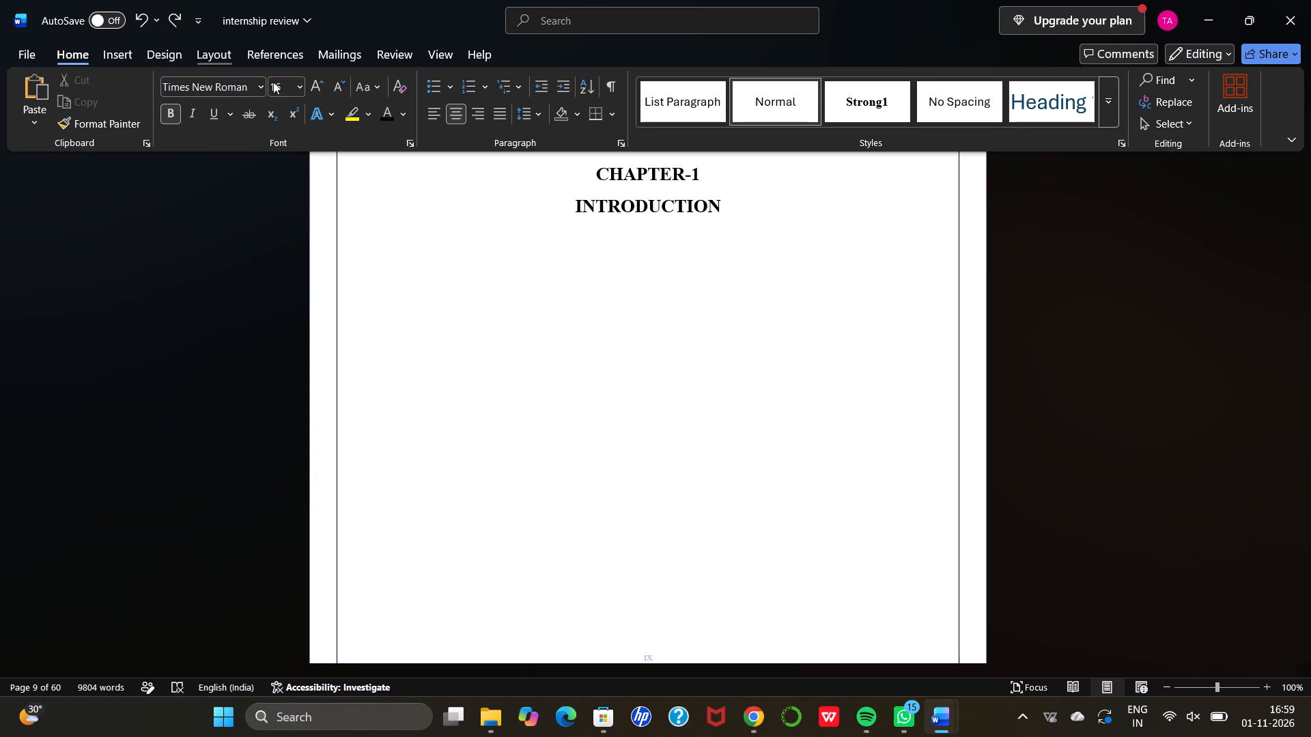
# Insert another blank line directly above CHAPTER-1 to bring the title nearer the middle of its divider page.
pyautogui.click(594, 171)
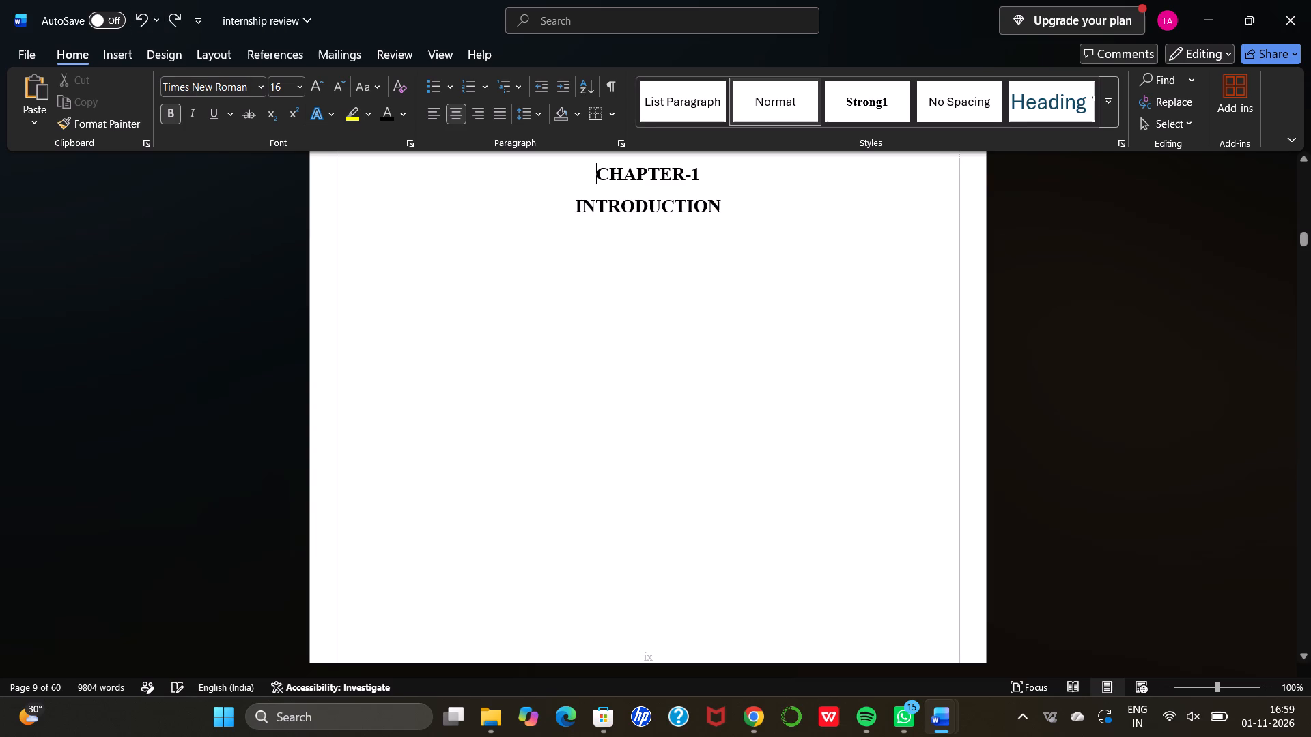
pyautogui.press('Return')
pyautogui.scroll(1, 594, 171)
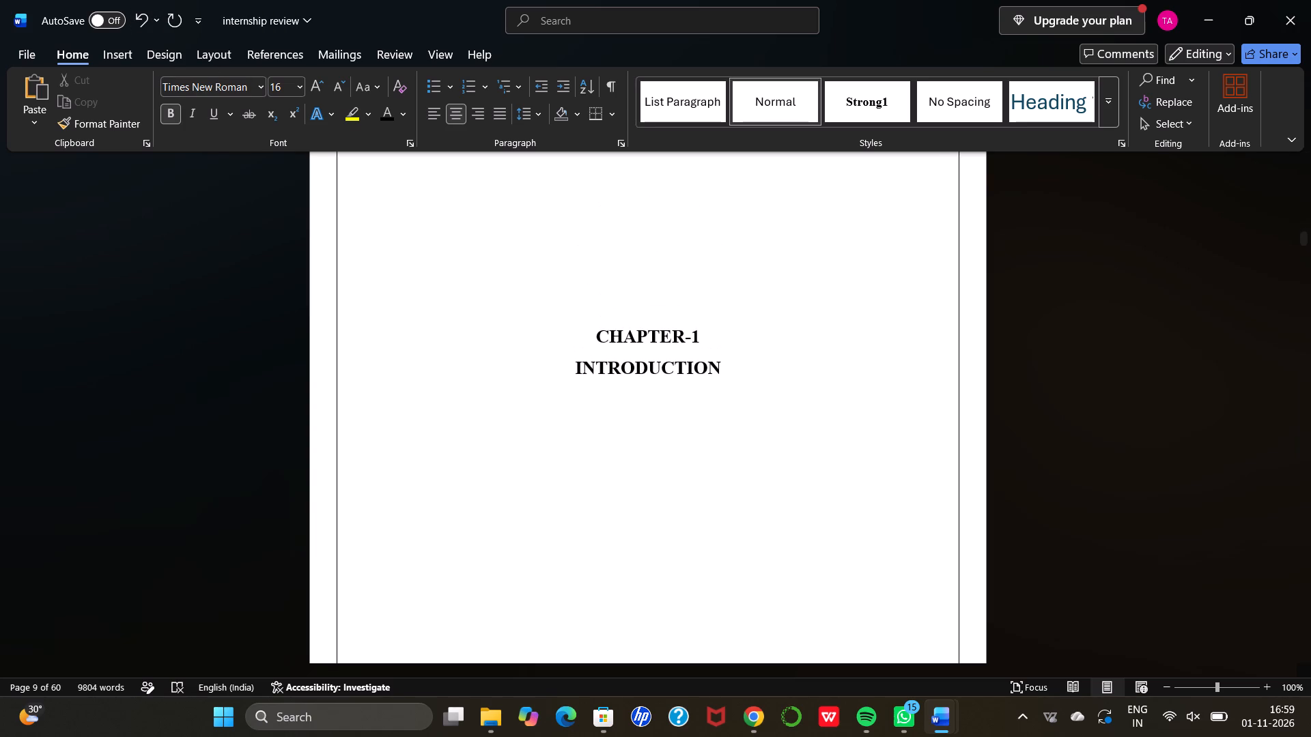
# Examine the Chapter 1 body pages from the Introduction through Industry Overview and Table 1.1 to the start of Company Overview.
pyautogui.scroll(-5, 594, 171)
pyautogui.scroll(1, 594, 171)
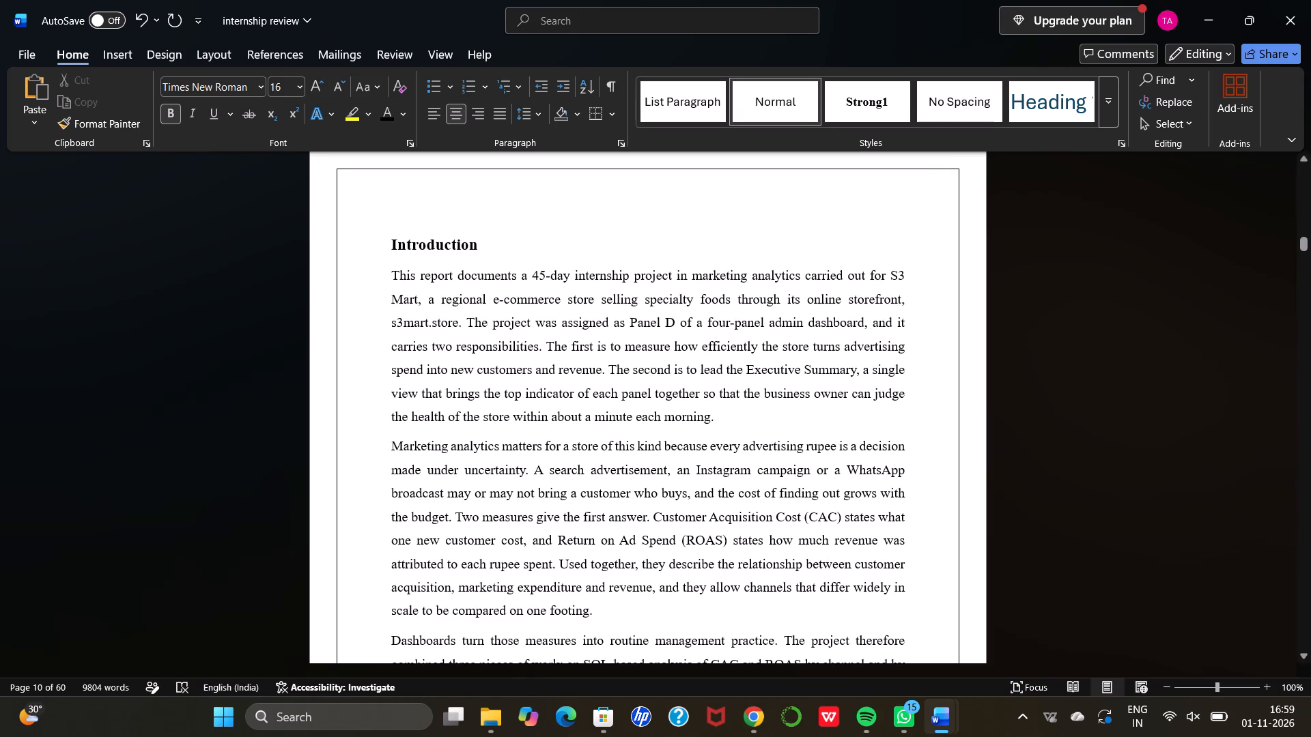
pyautogui.click(704, 246)
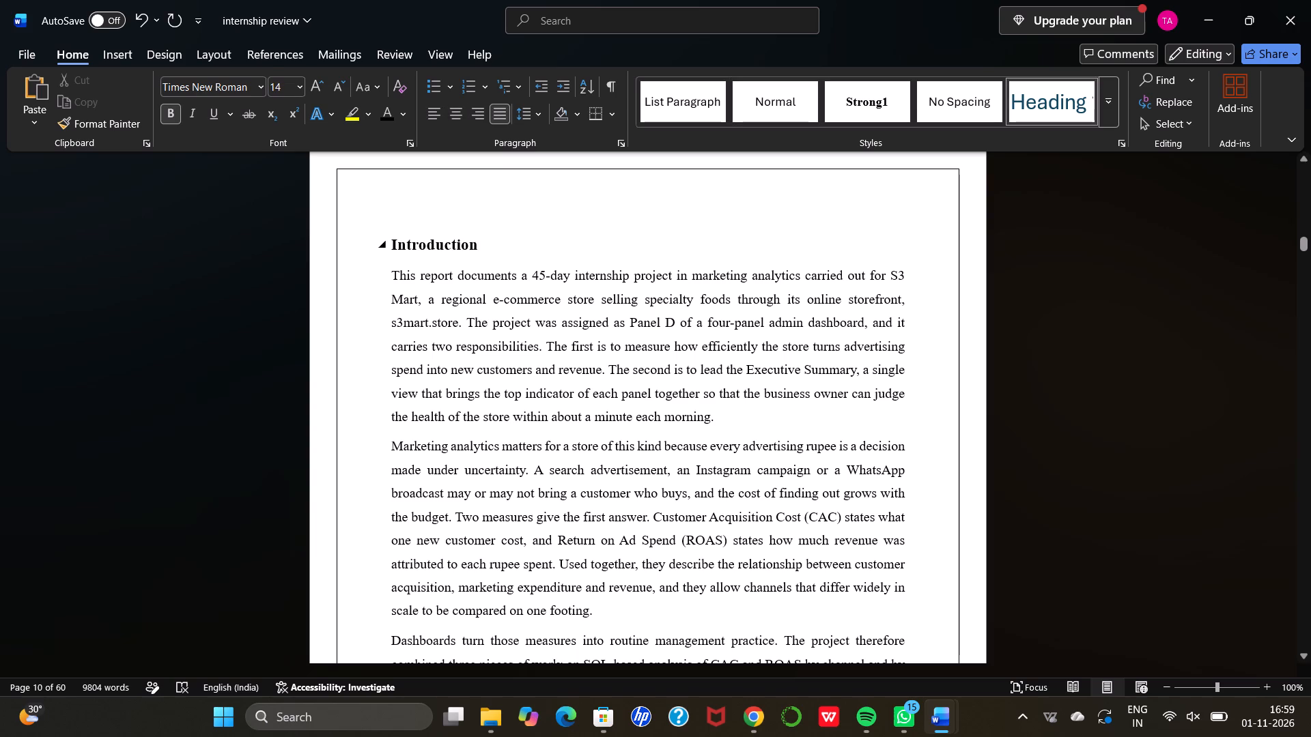
pyautogui.moveTo(704, 259); pyautogui.dragTo(722, 311)
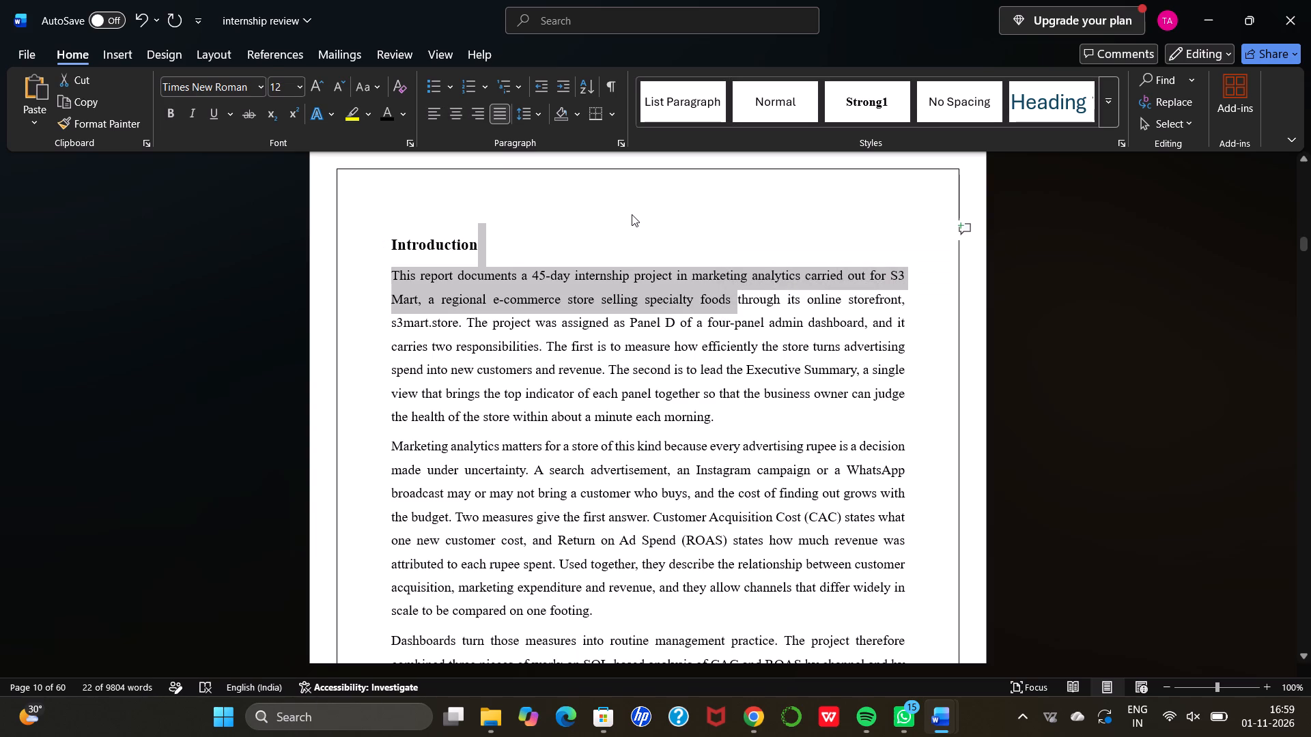
pyautogui.click(632, 214)
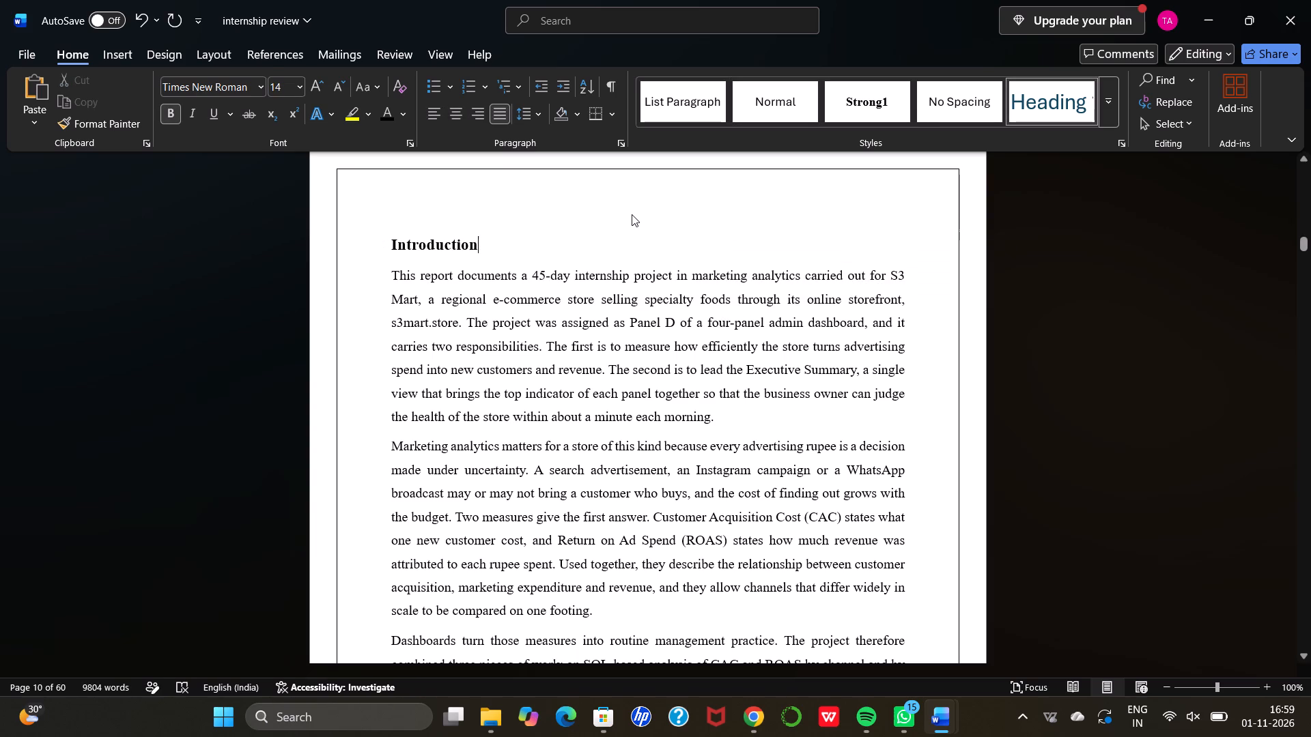
pyautogui.moveTo(632, 214); pyautogui.dragTo(682, 326)
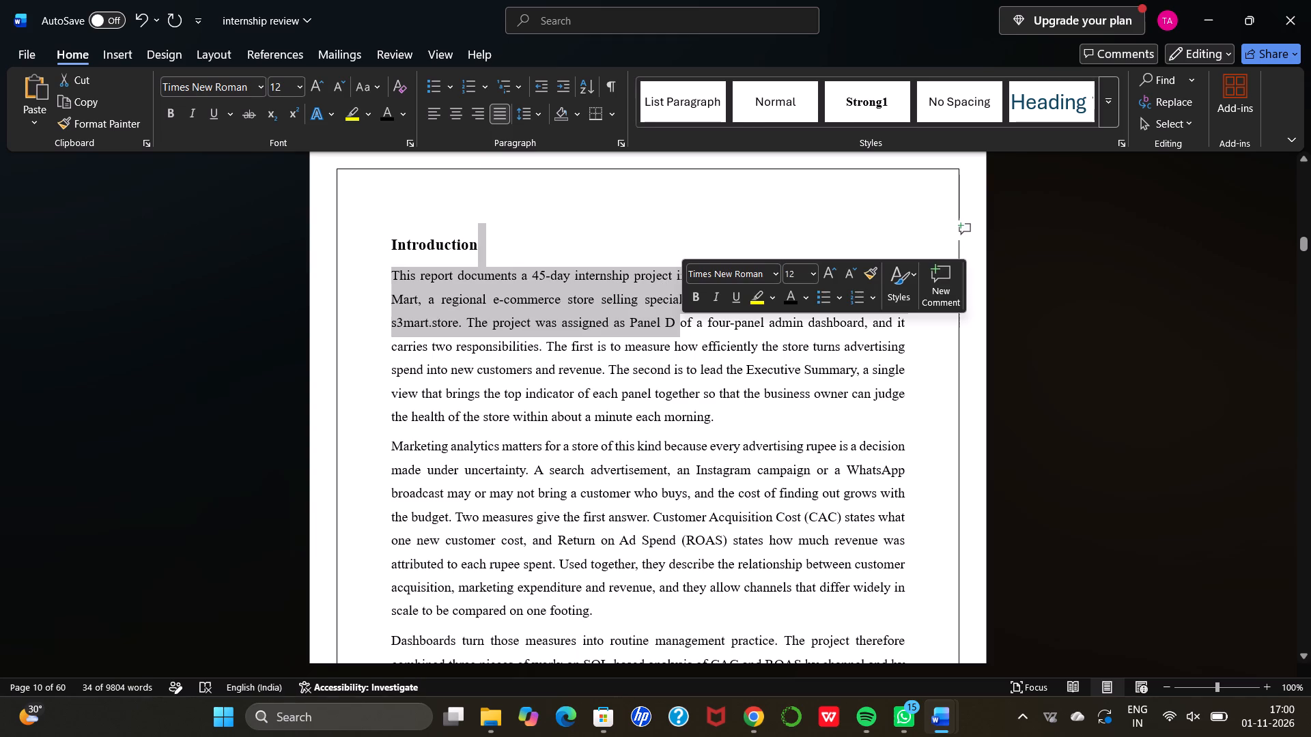
pyautogui.click(607, 233)
pyautogui.scroll(-1, 607, 233)
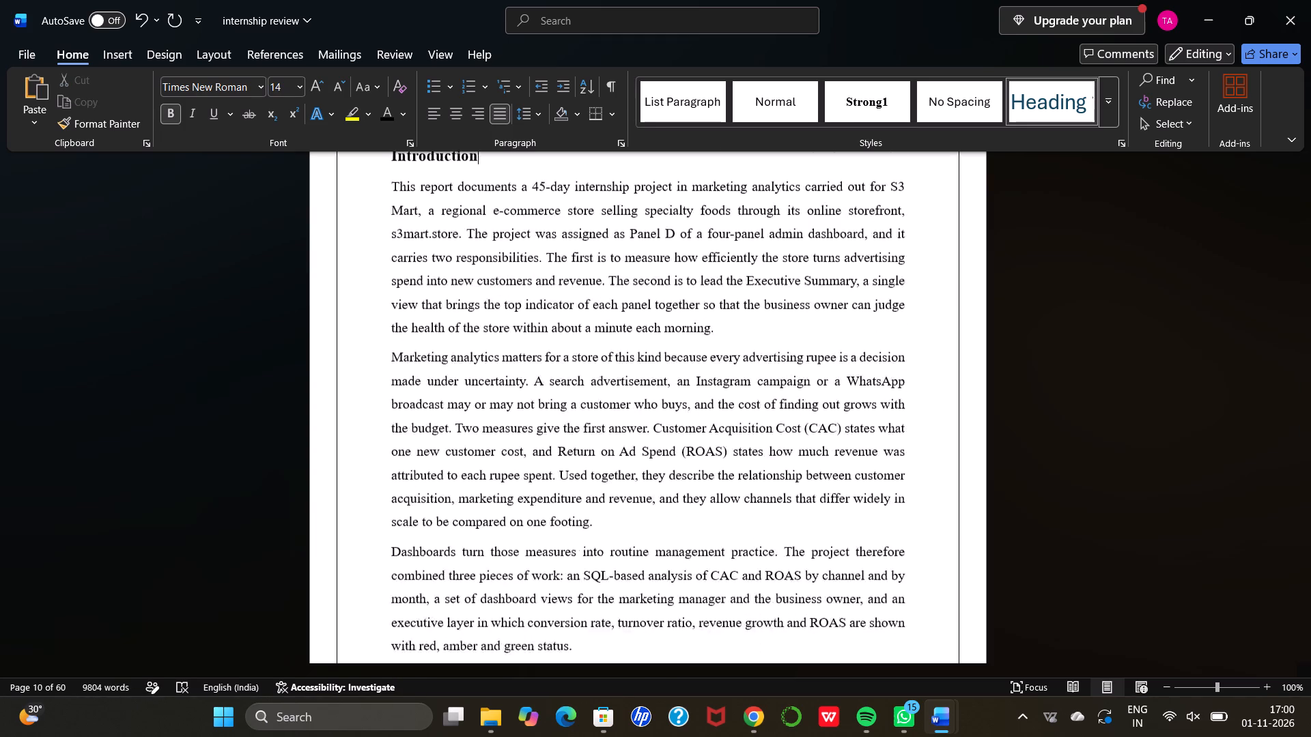
pyautogui.scroll(-3, 607, 233)
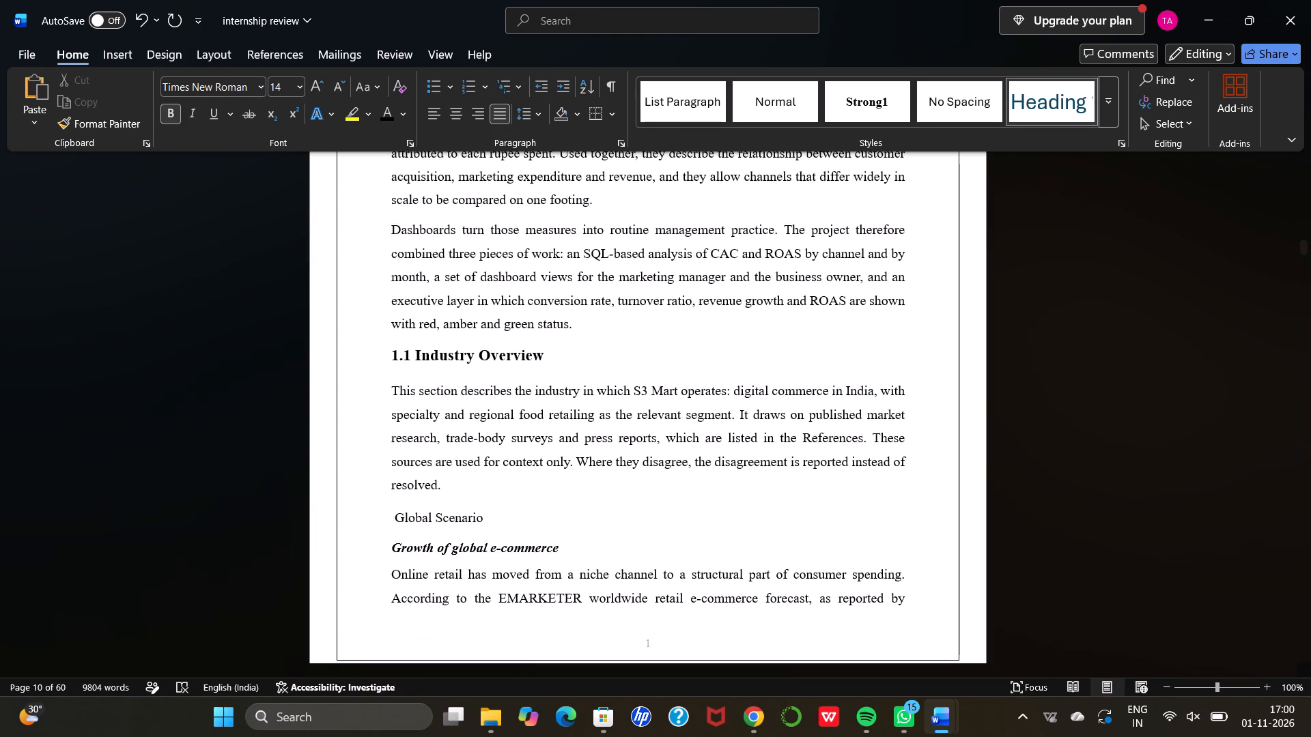
pyautogui.scroll(-1, 607, 233)
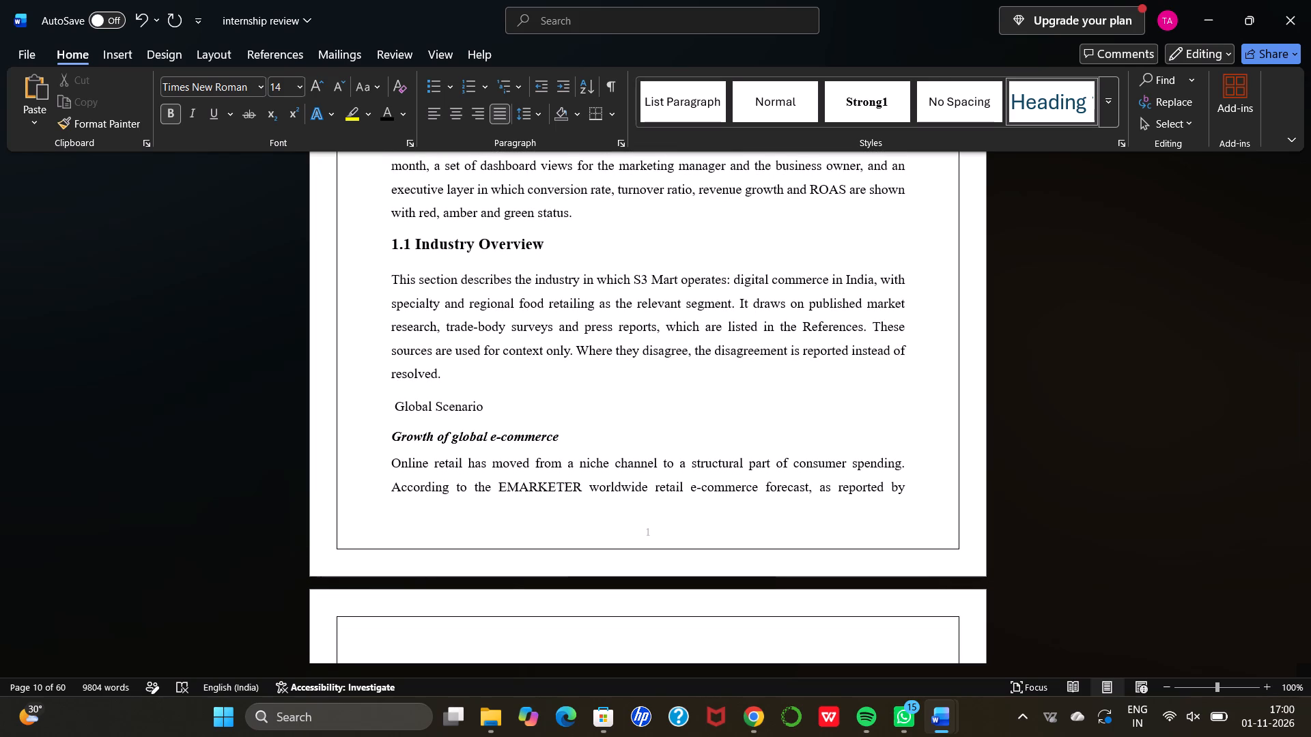
pyautogui.scroll(-5, 607, 233)
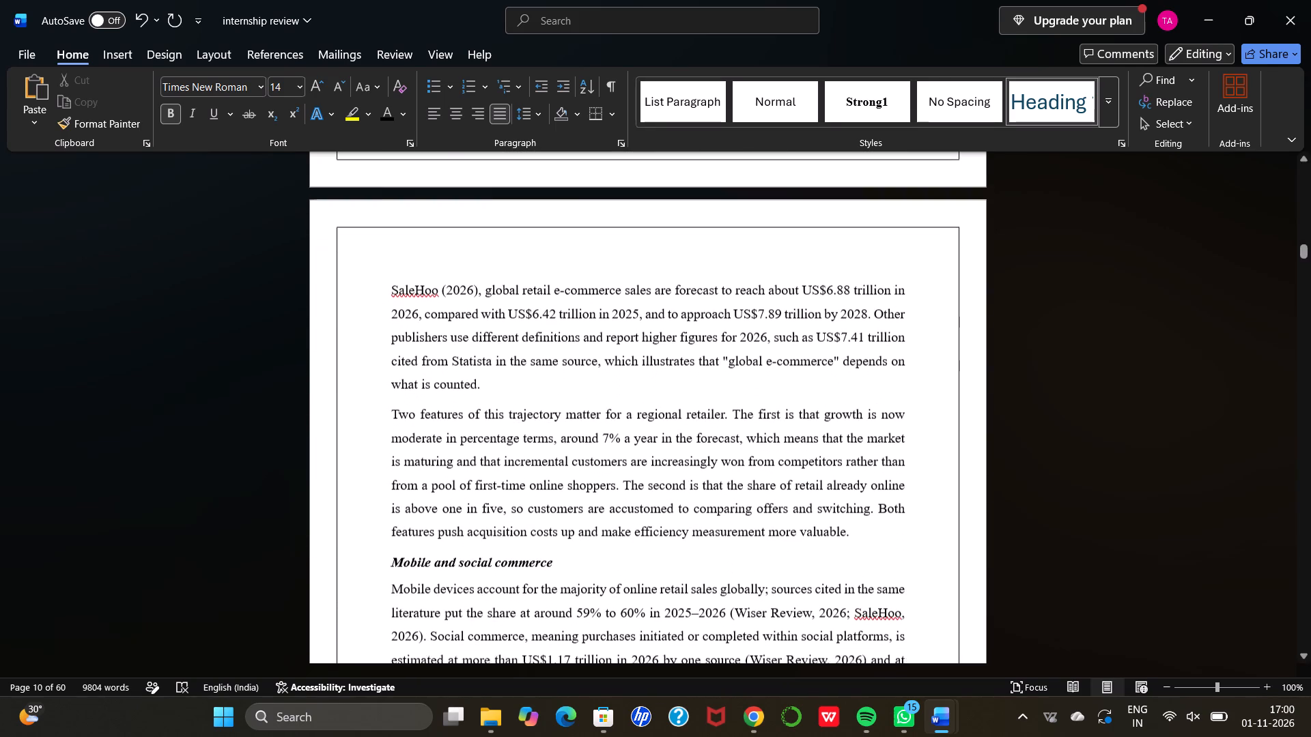
pyautogui.scroll(-1, 607, 233)
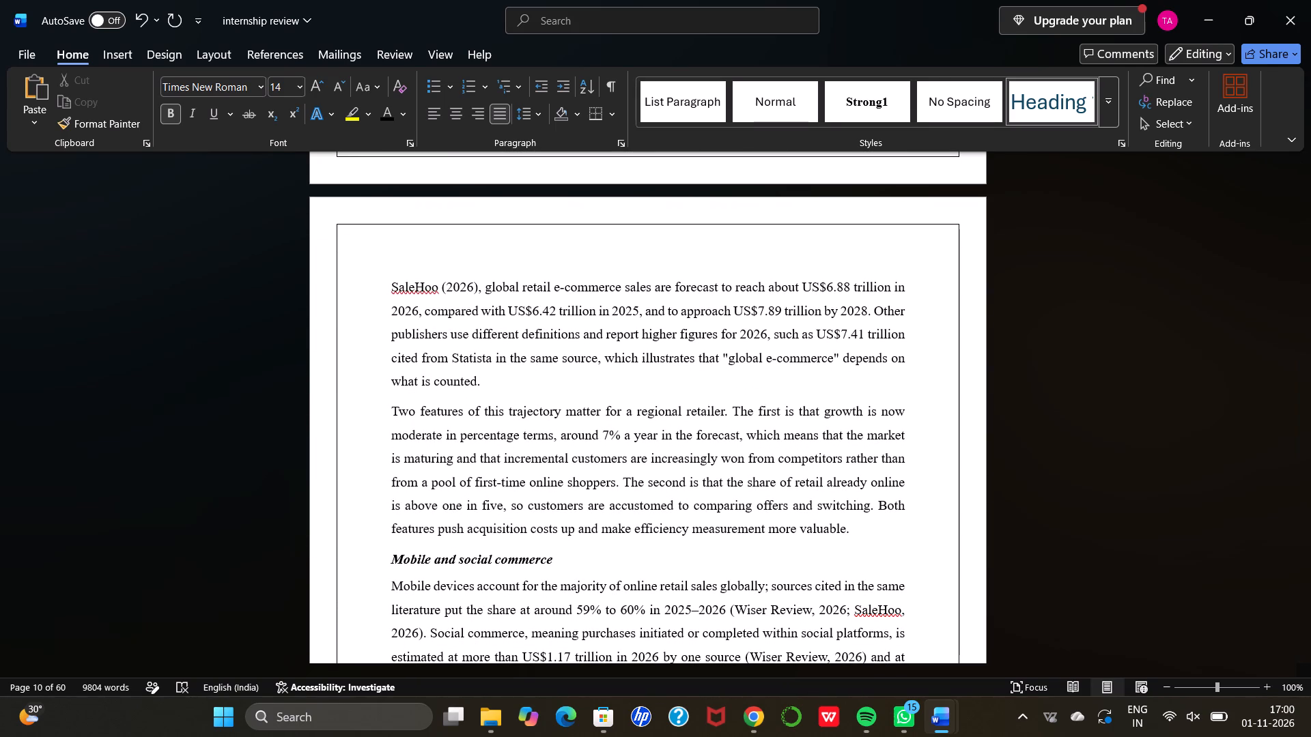
pyautogui.scroll(-4, 607, 233)
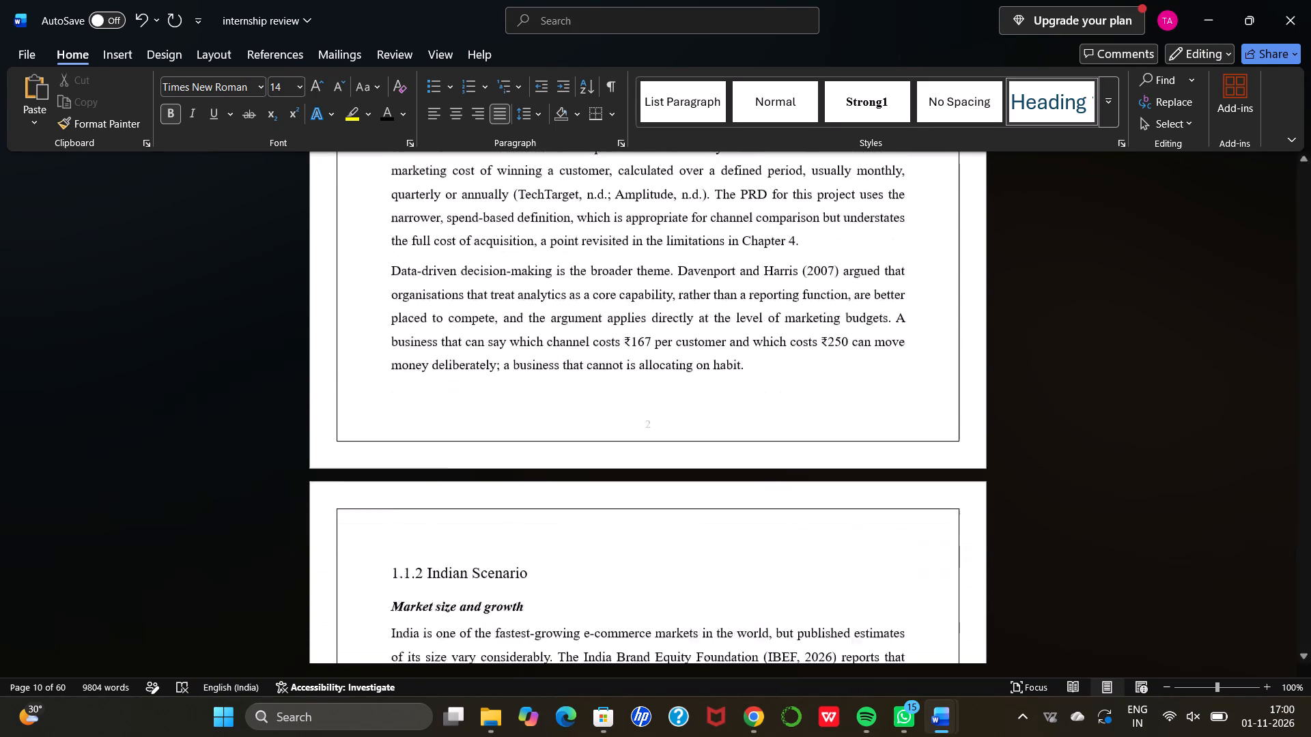
pyautogui.scroll(-5, 607, 233)
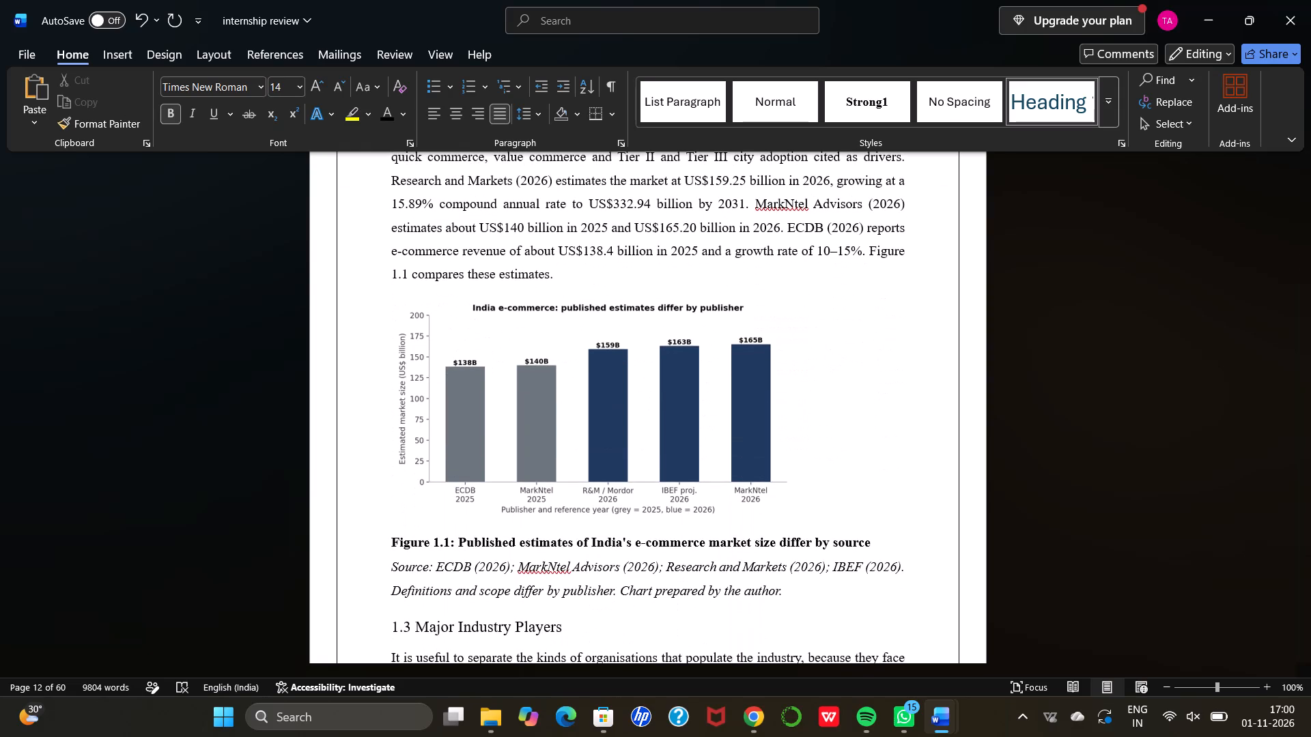
pyautogui.scroll(-5, 607, 233)
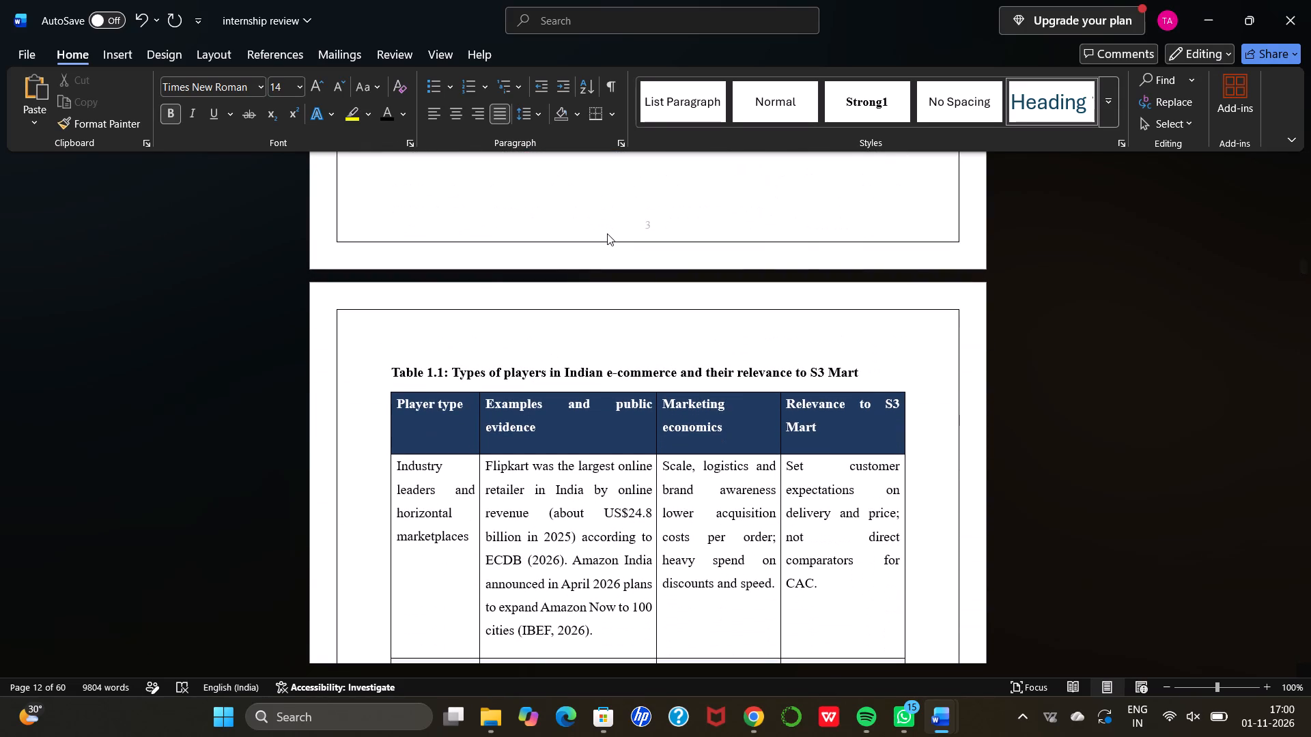
pyautogui.scroll(-3, 607, 233)
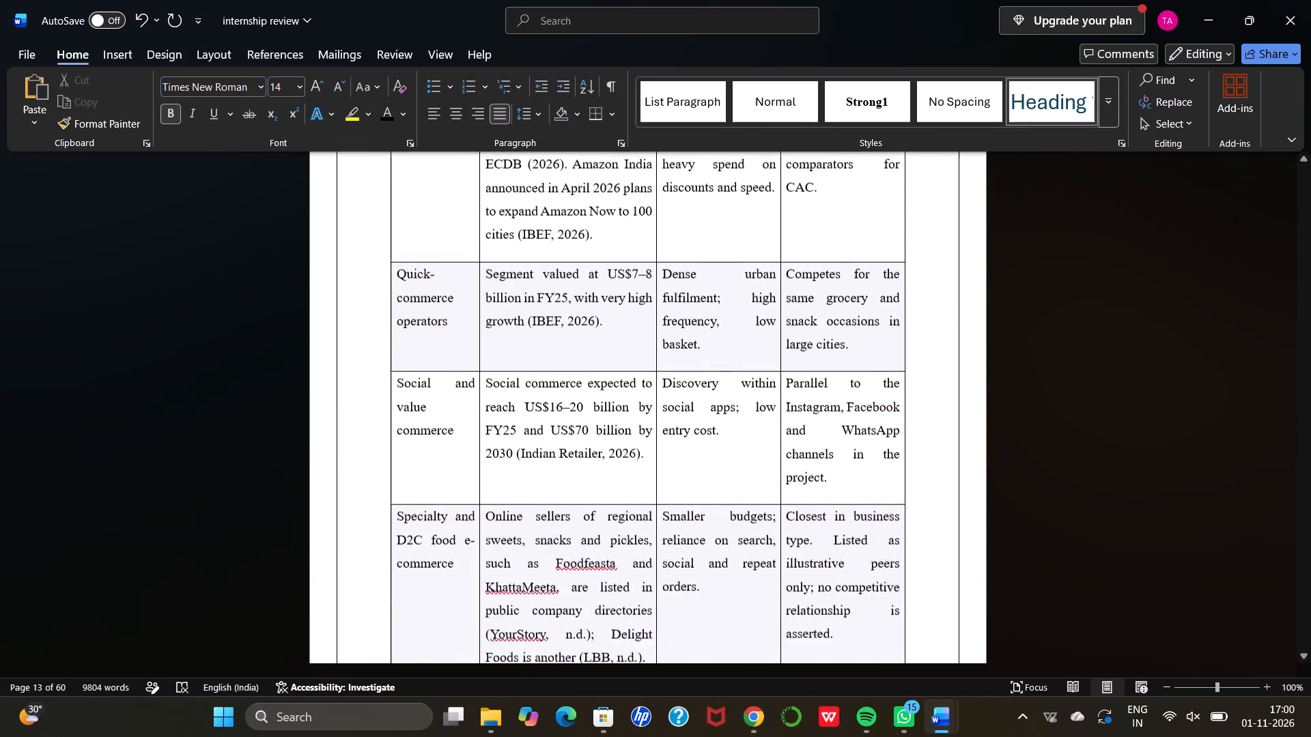
pyautogui.scroll(-6, 607, 233)
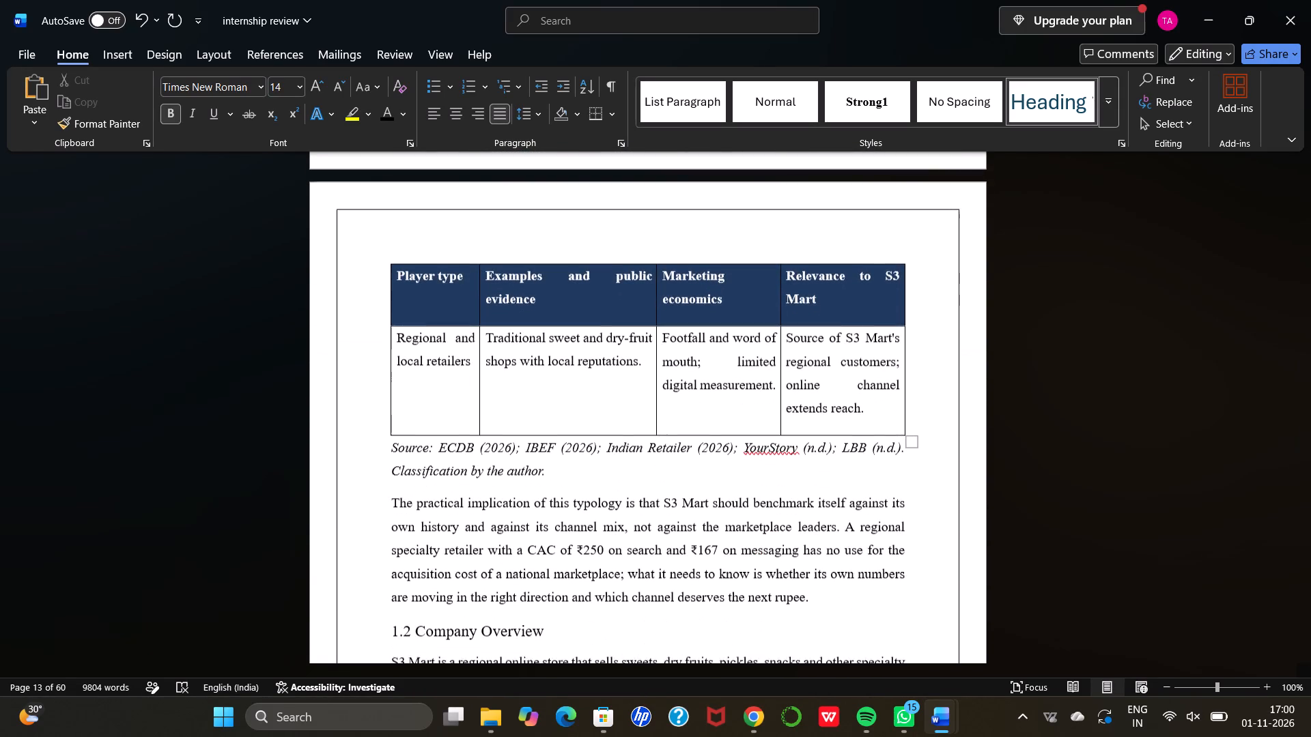
pyautogui.scroll(-1, 607, 233)
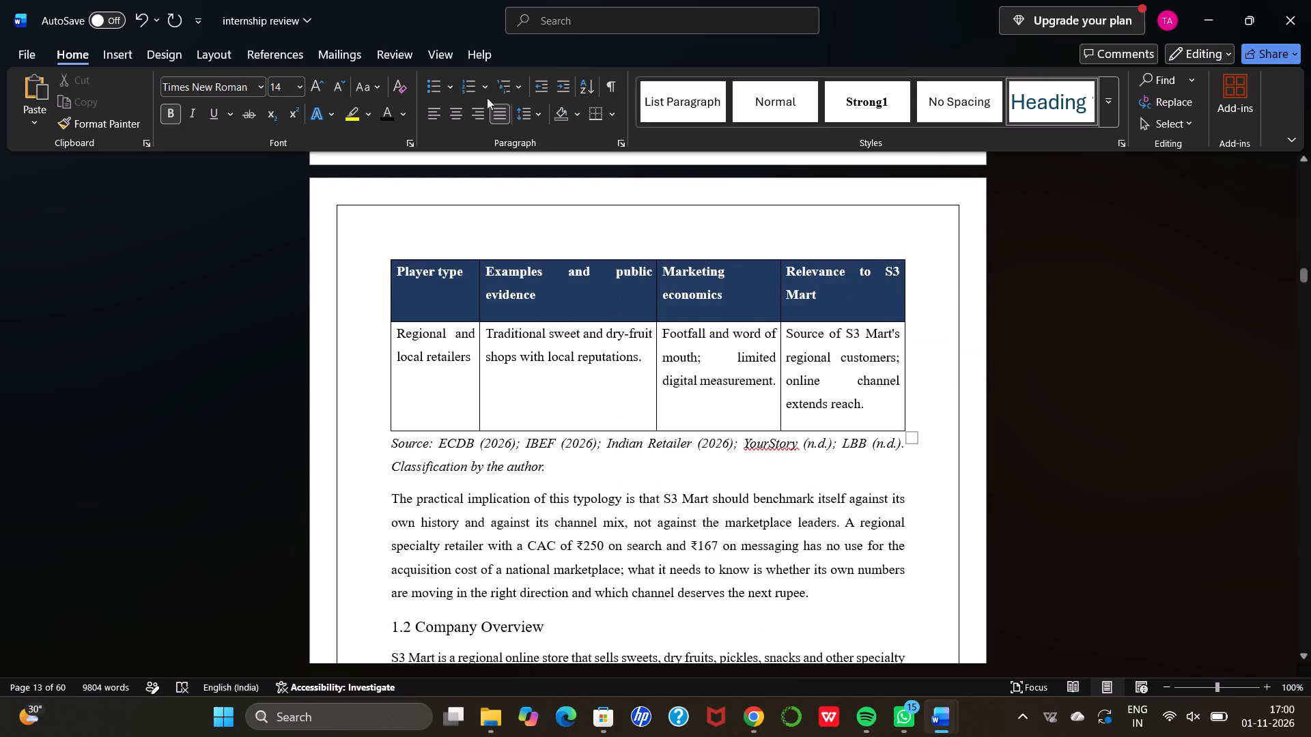
# Turn on AutoSave for the report by uploading it to OneDrive - Personal.
pyautogui.click(108, 18)
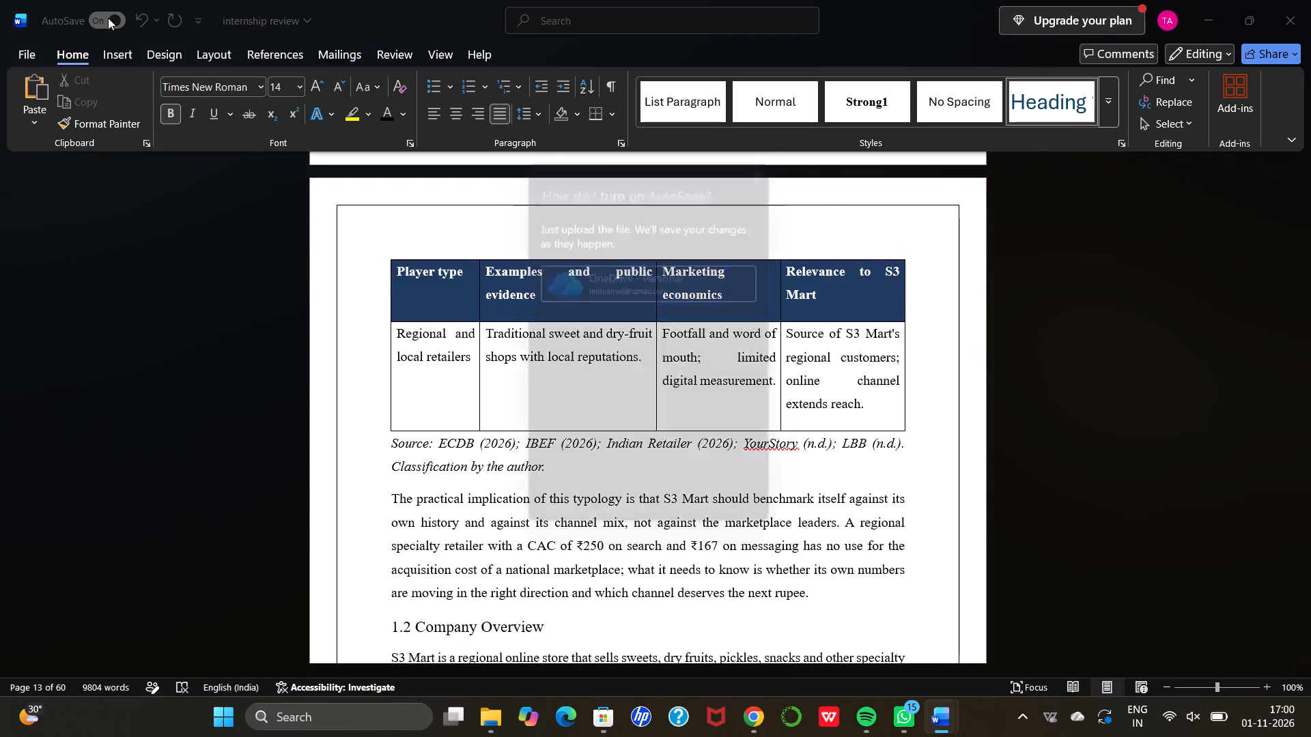
pyautogui.click(581, 268)
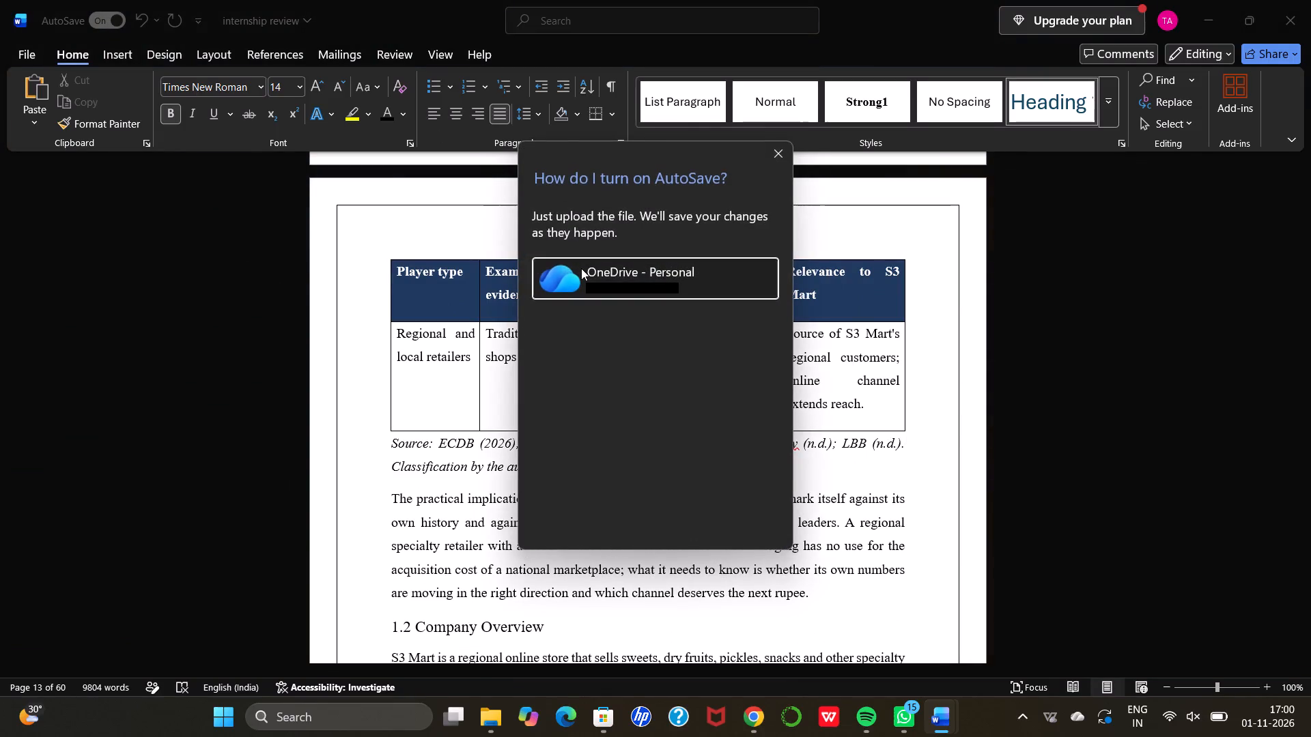
pyautogui.click(643, 275)
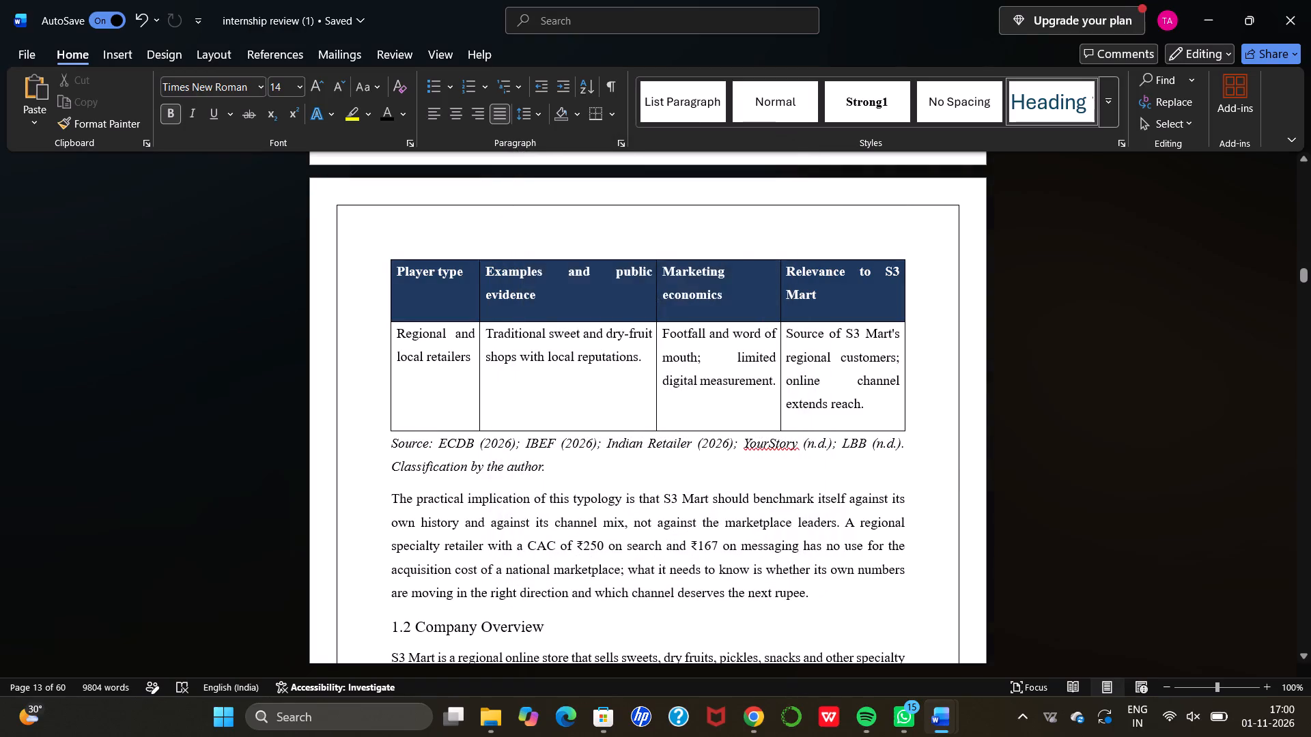
# Examine the Company Overview section and the Table 1.2 SWOT analysis page, including the table's caption.
pyautogui.scroll(-5, 679, 314)
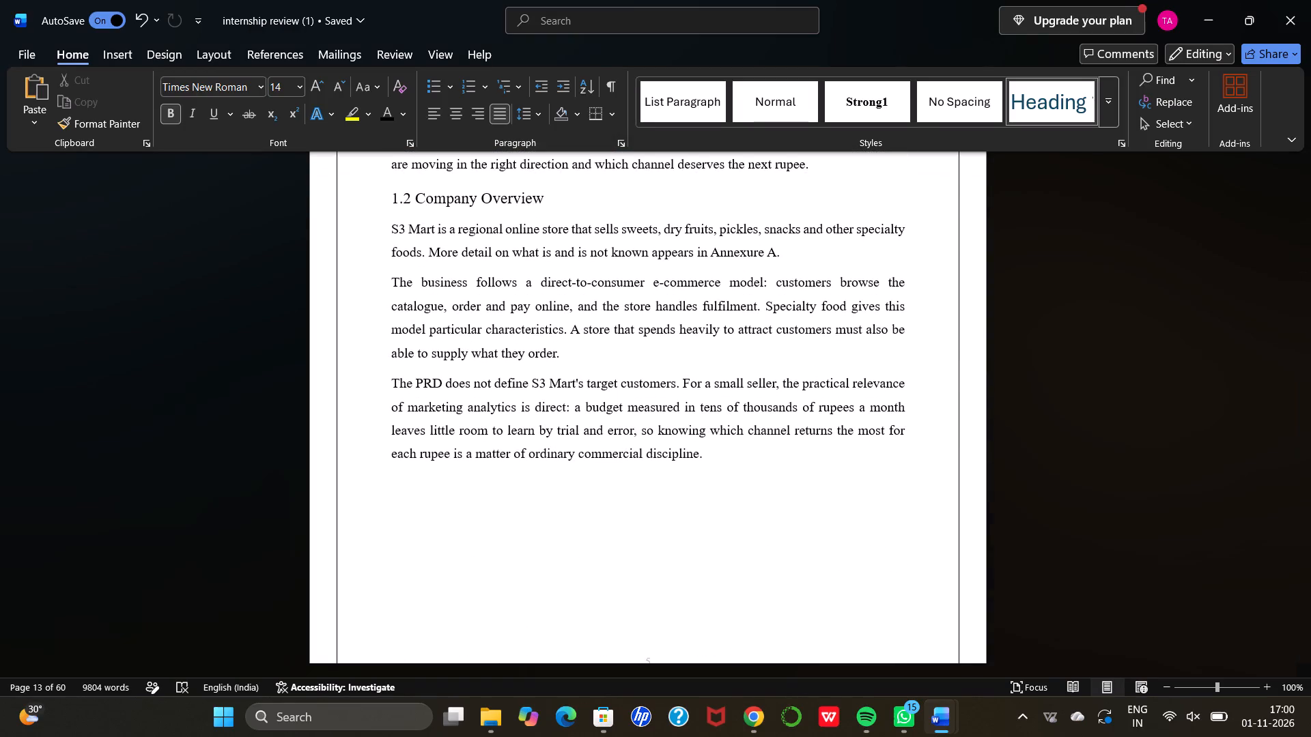
pyautogui.scroll(-1, 679, 314)
pyautogui.scroll(-2, 660, 368)
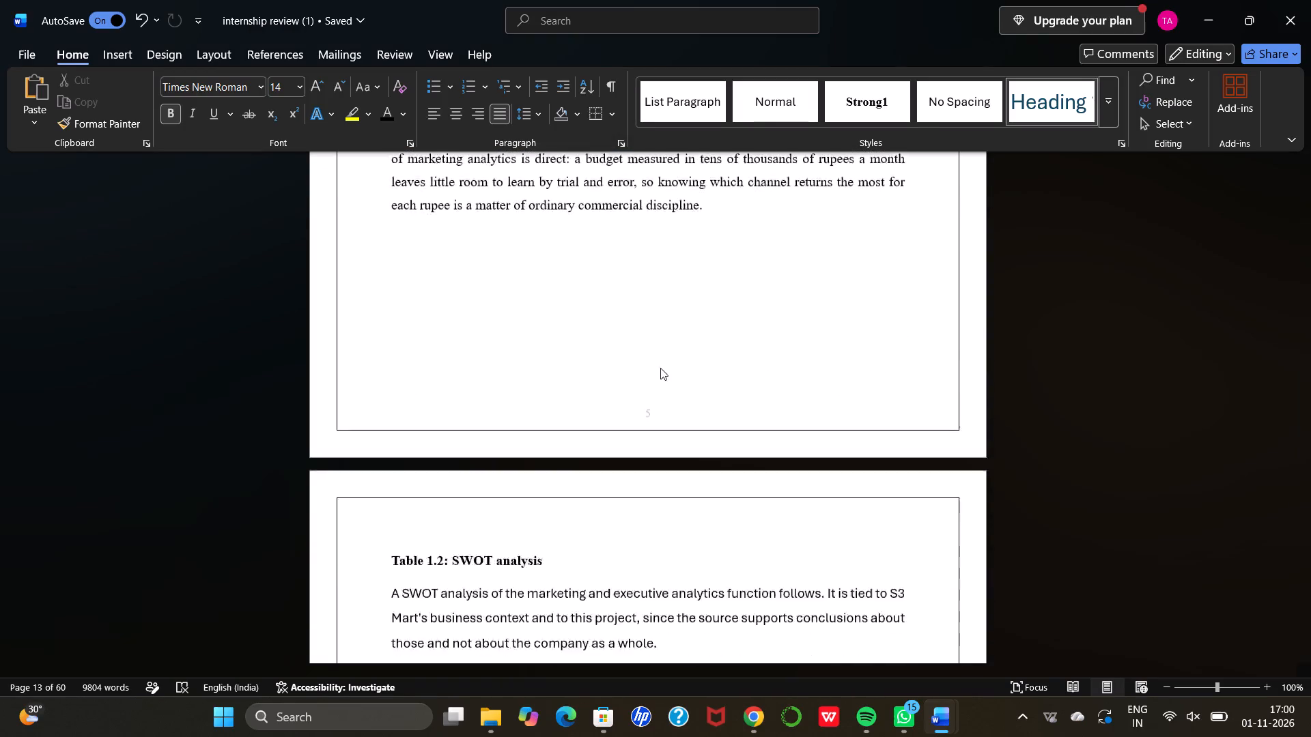
pyautogui.scroll(-4, 660, 368)
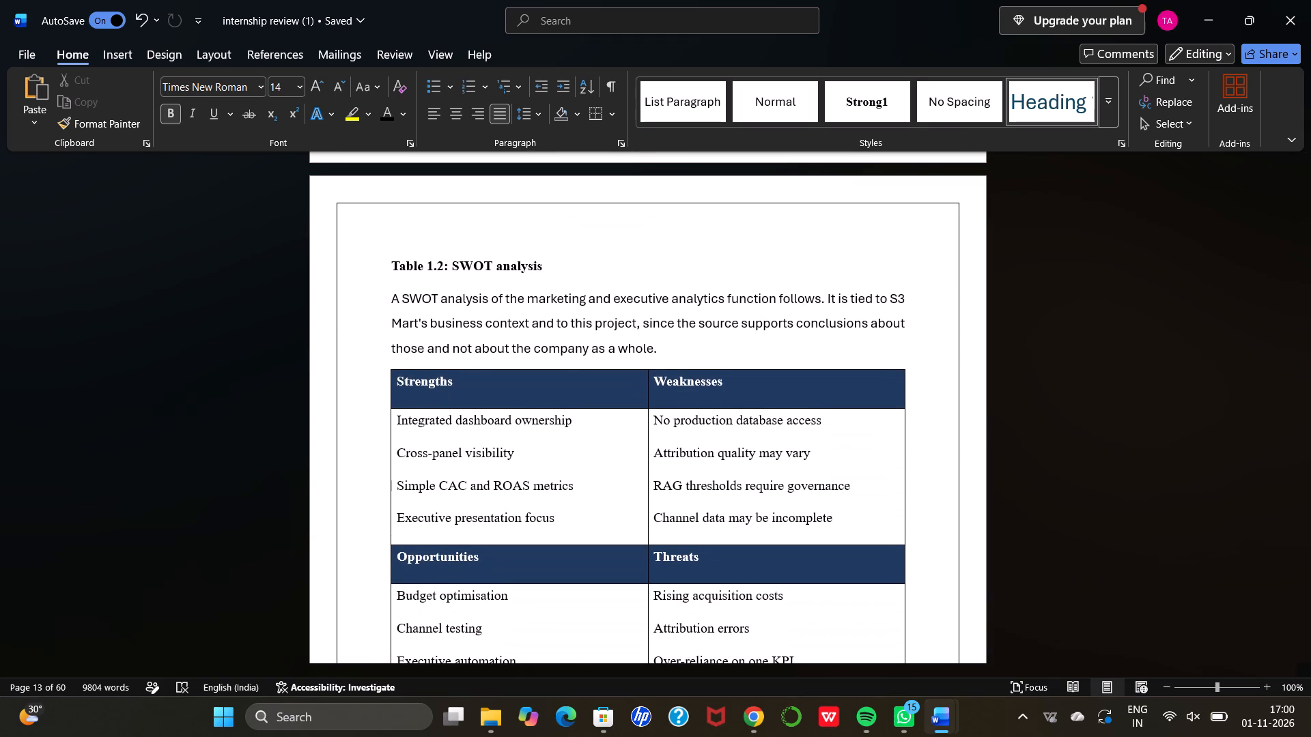
pyautogui.scroll(-2, 660, 368)
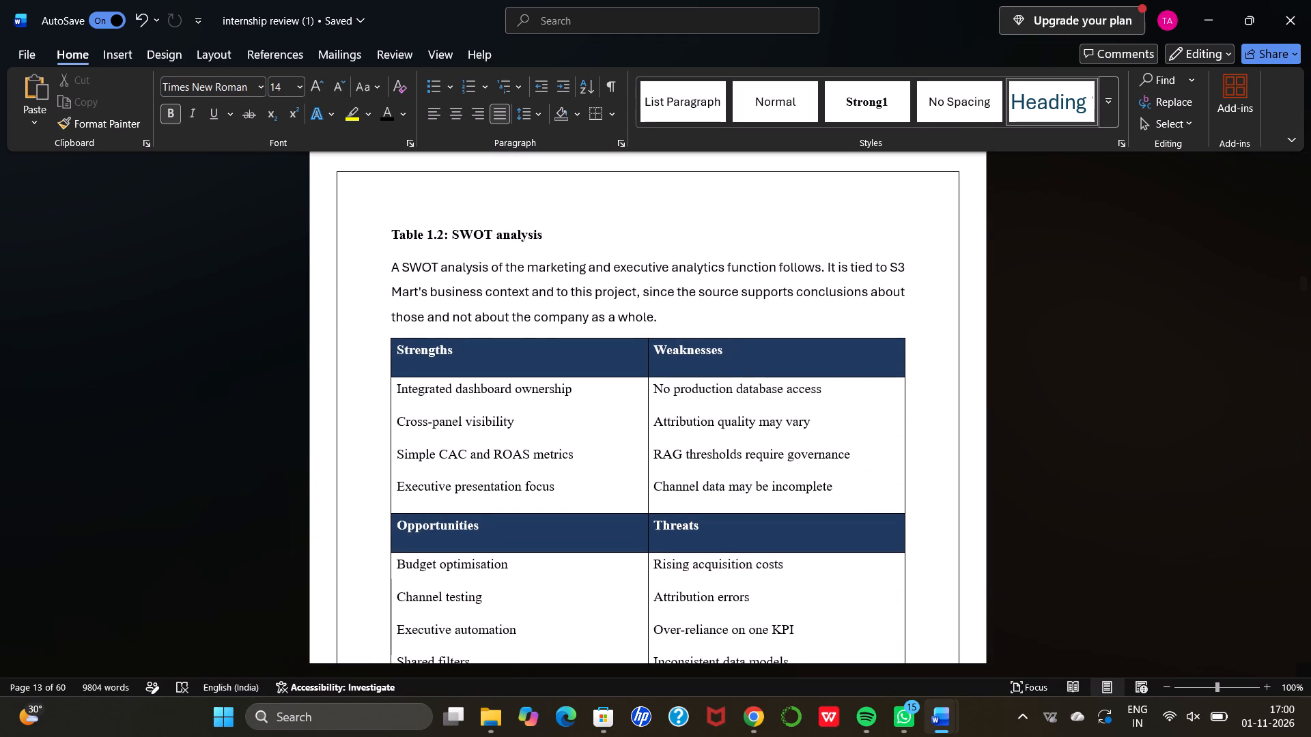
pyautogui.click(447, 236)
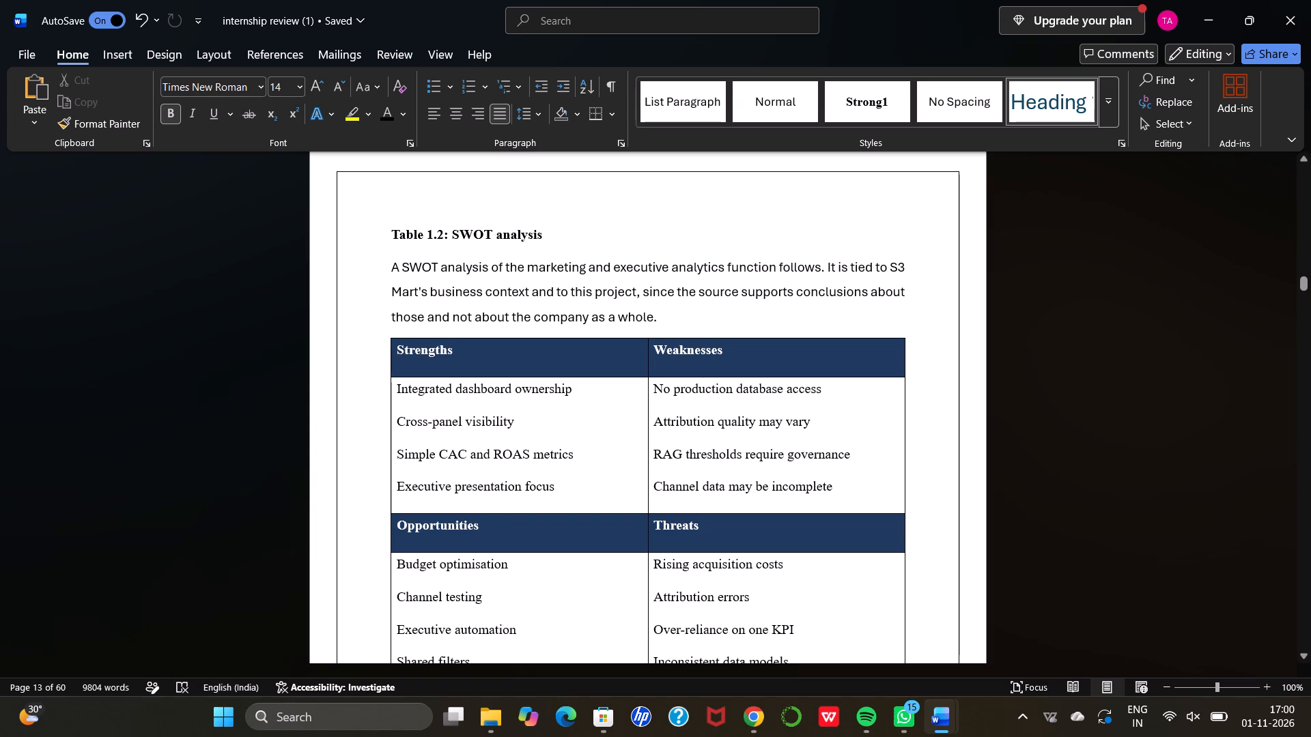
pyautogui.click(573, 229)
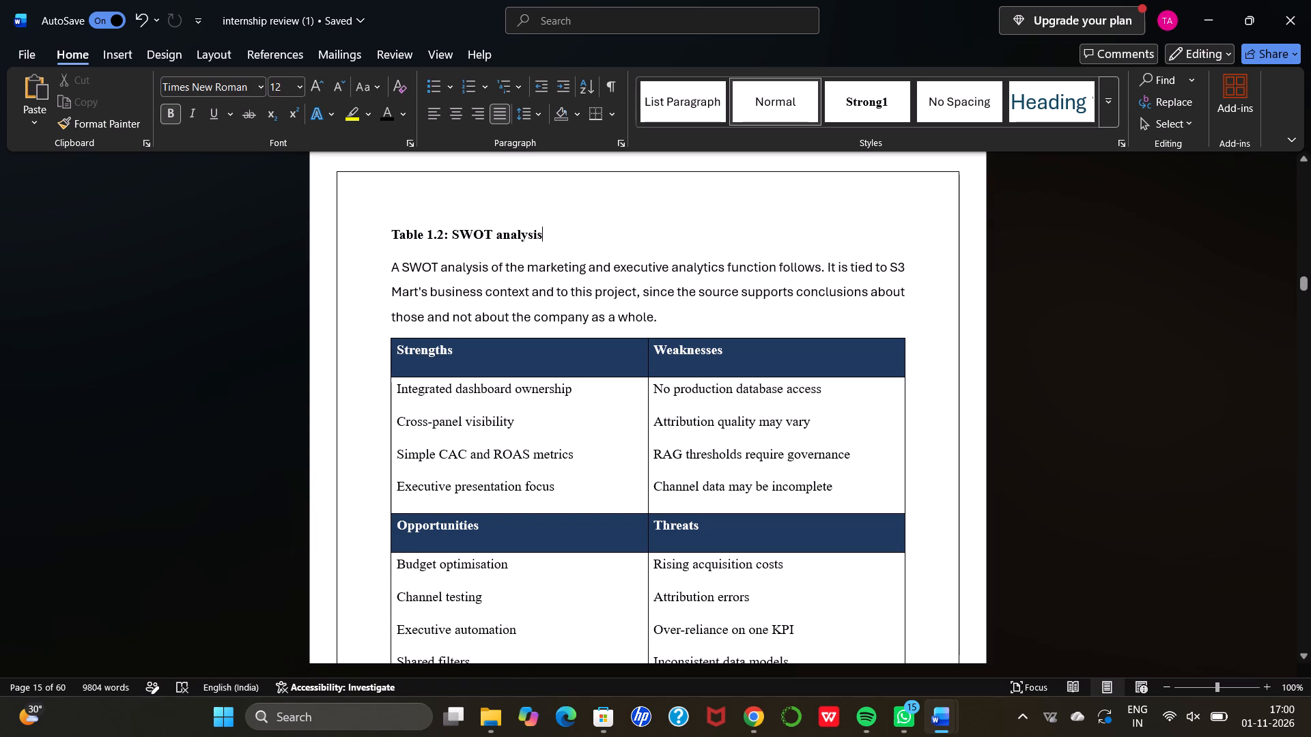
# Change the number in the Table 1.1 caption about types of players in Indian e-commerce to "Table 1.".
pyautogui.scroll(9, 573, 229)
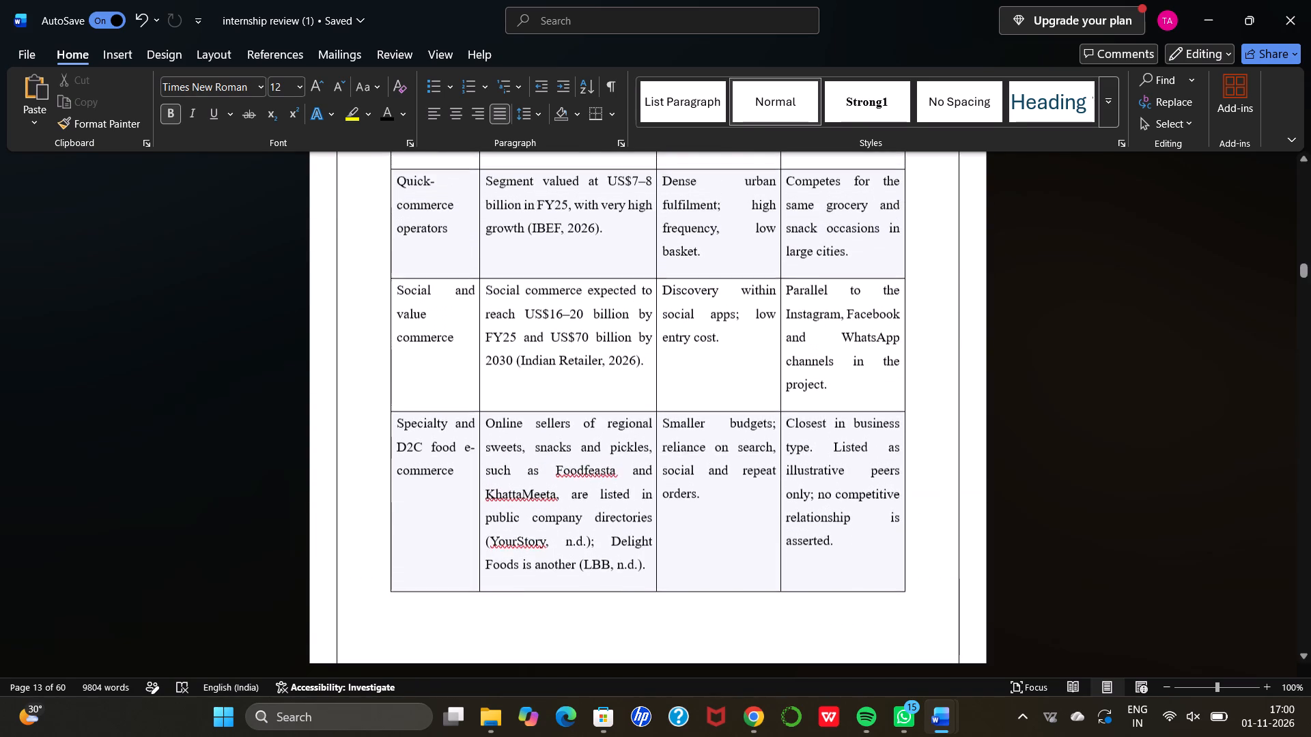
pyautogui.hscroll(2, 573, 229)
pyautogui.scroll(2, 573, 229)
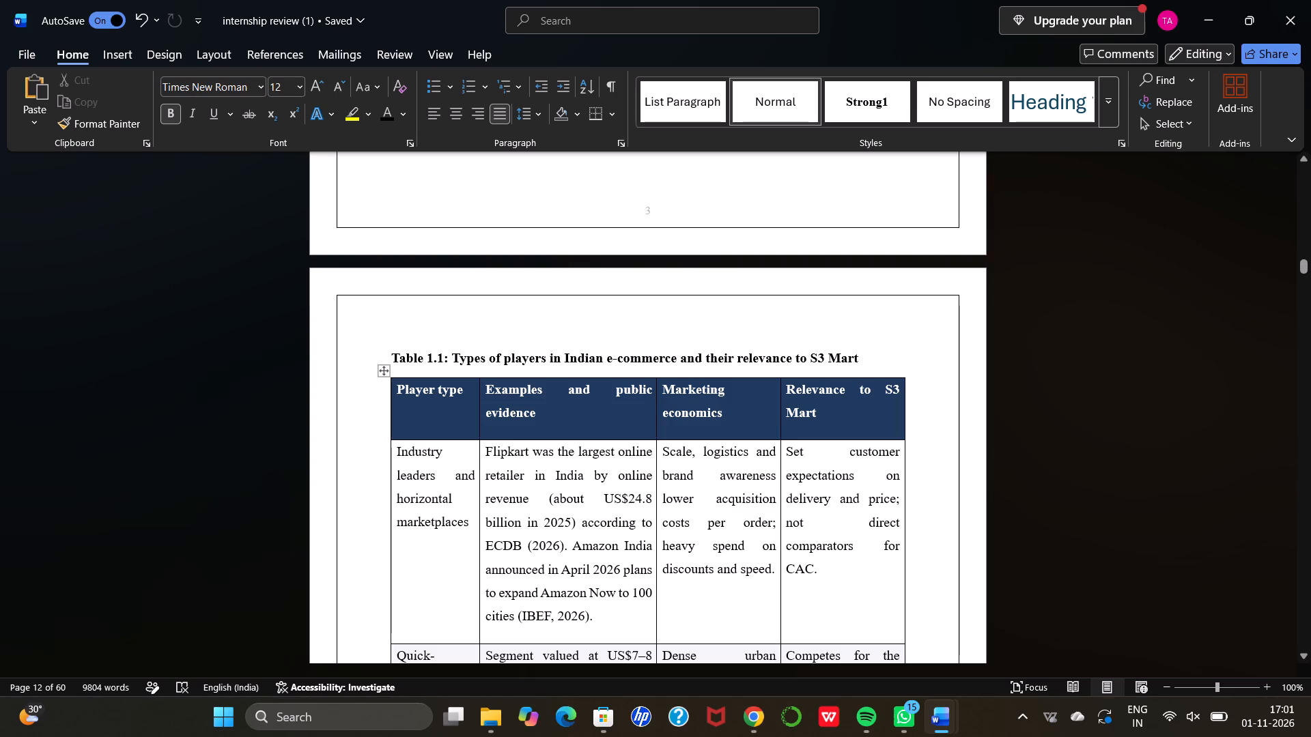
pyautogui.click(450, 361)
pyautogui.press('BackSpace')
pyautogui.press('BackSpace')
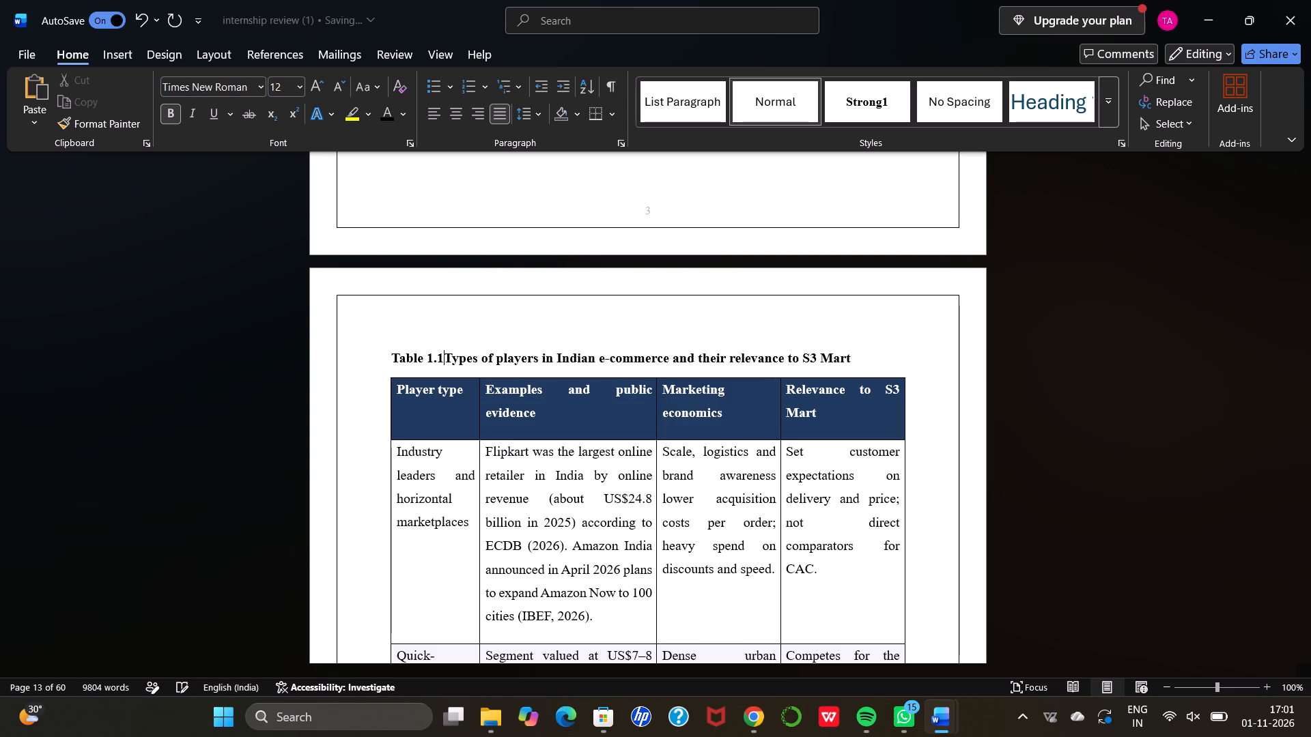
pyautogui.press('BackSpace')
pyautogui.press('BackSpace')
pyautogui.press('.')
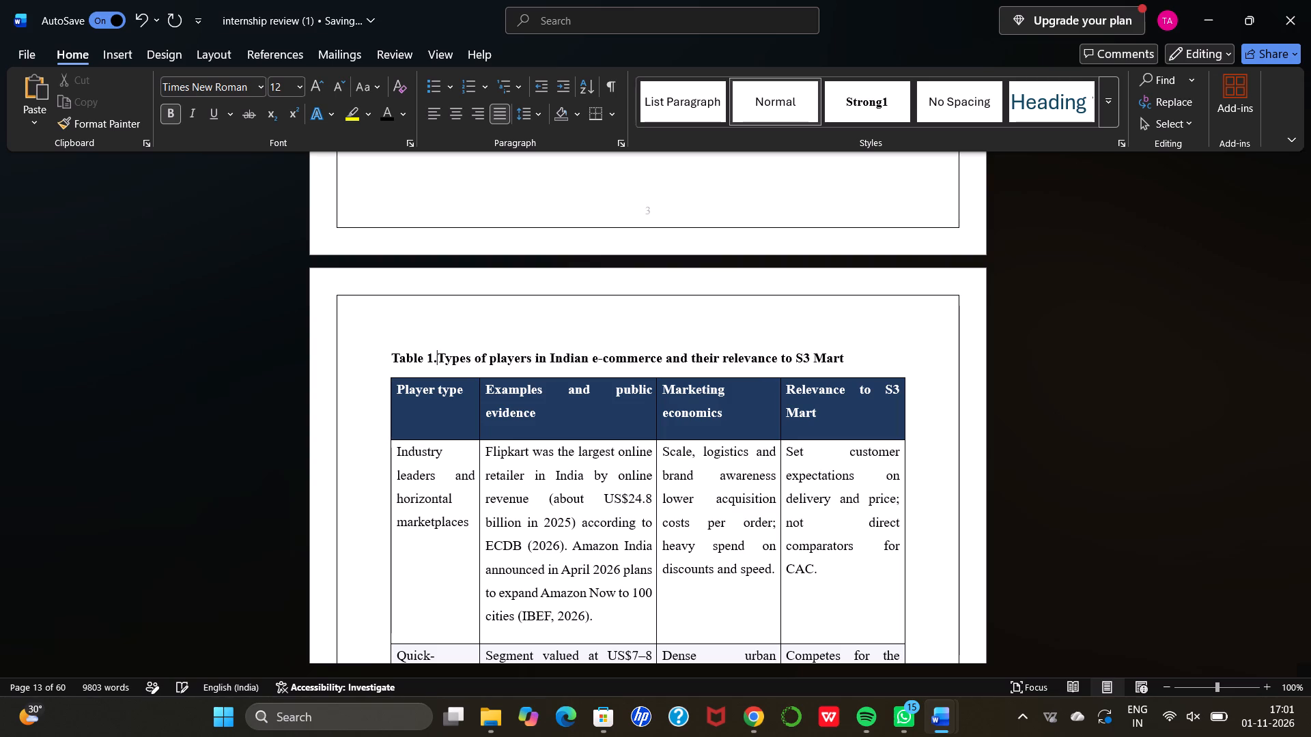
# Change the number in the SWOT analysis table caption to "Table 2.", removing the colon.
pyautogui.scroll(-4, 450, 361)
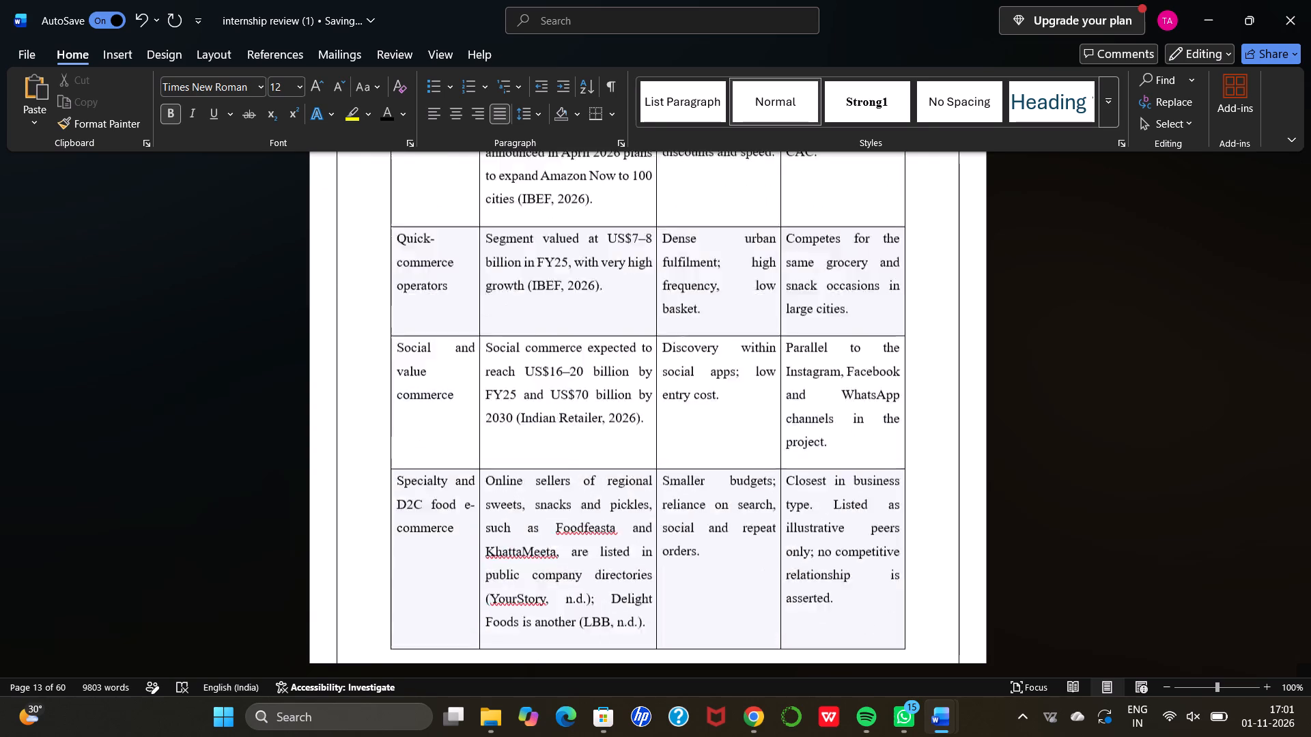
pyautogui.scroll(-3, 450, 361)
pyautogui.scroll(1, 450, 361)
pyautogui.scroll(-1, 450, 361)
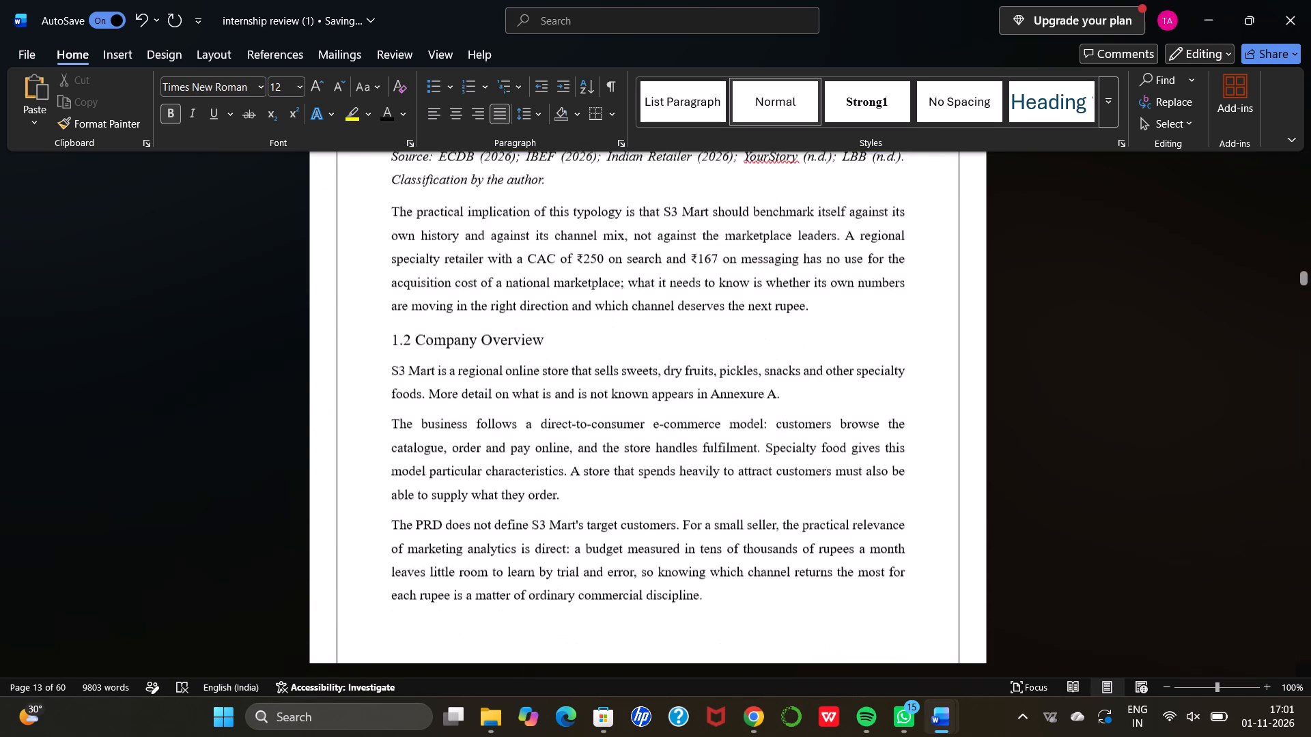
pyautogui.scroll(-3, 450, 361)
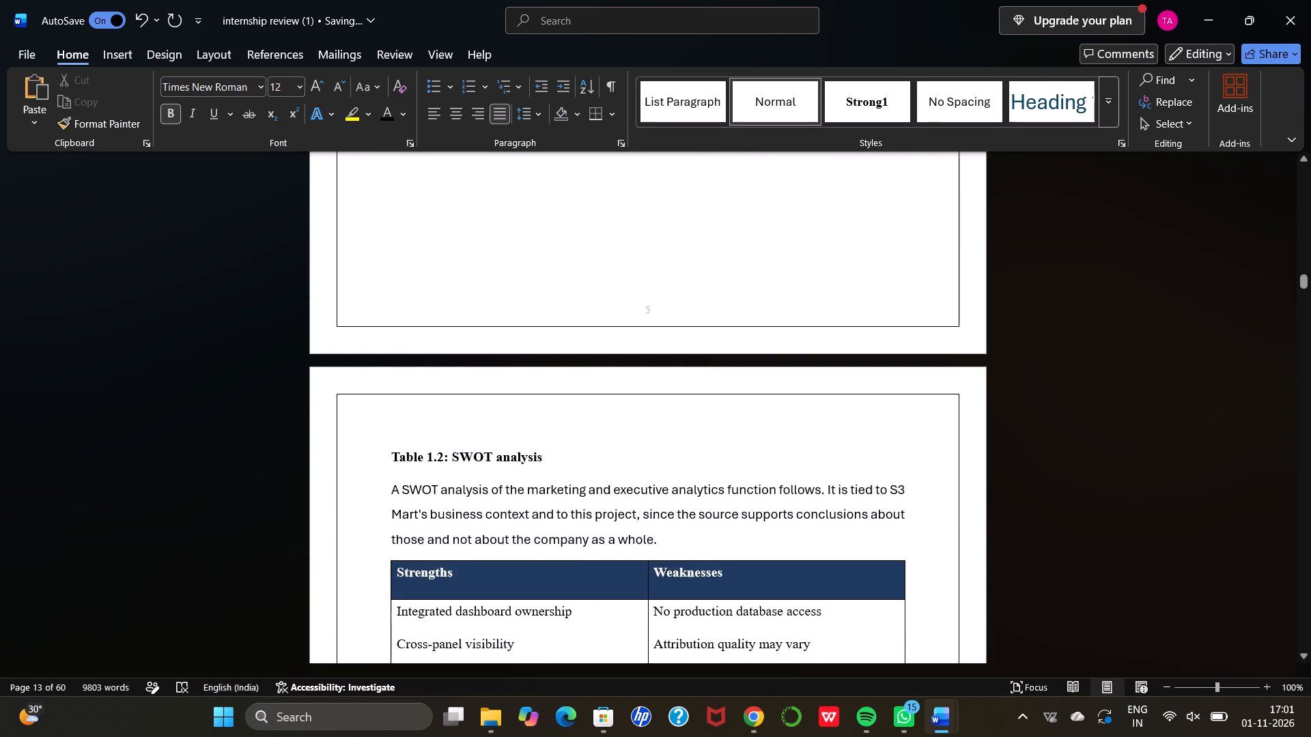
pyautogui.click(449, 457)
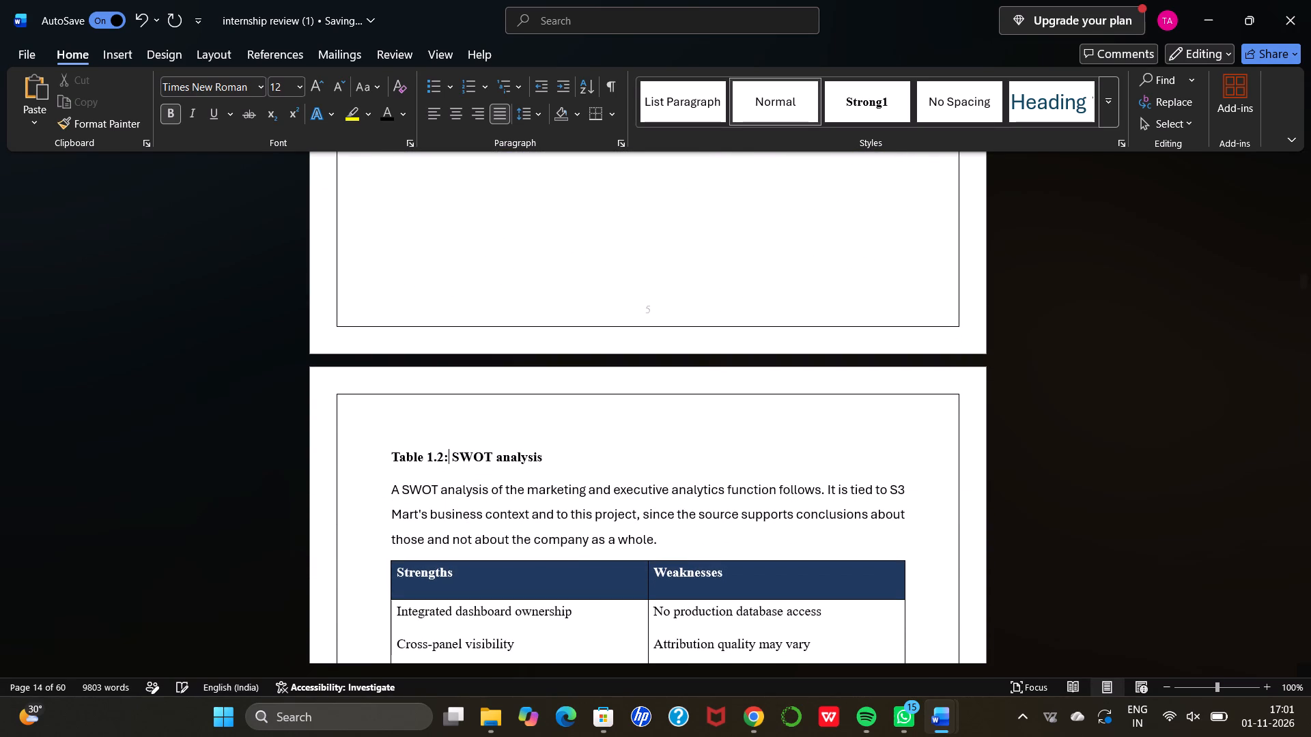
pyautogui.press('BackSpace')
pyautogui.press('Left')
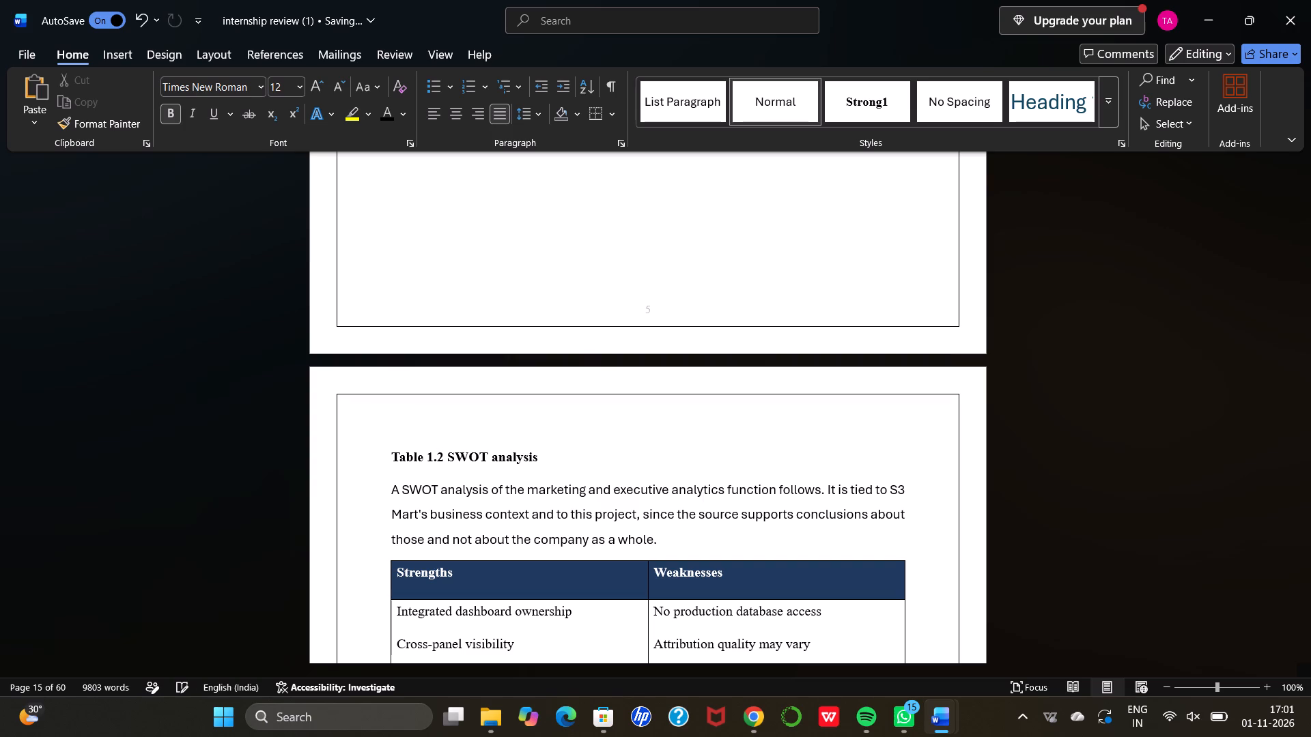
pyautogui.press('BackSpace')
pyautogui.press('BackSpace')
pyautogui.press('Right')
pyautogui.press('.')
# Insert a blank line between the SWOT table and the paragraph starting "Read together, the quadrants".
pyautogui.scroll(-1, 449, 457)
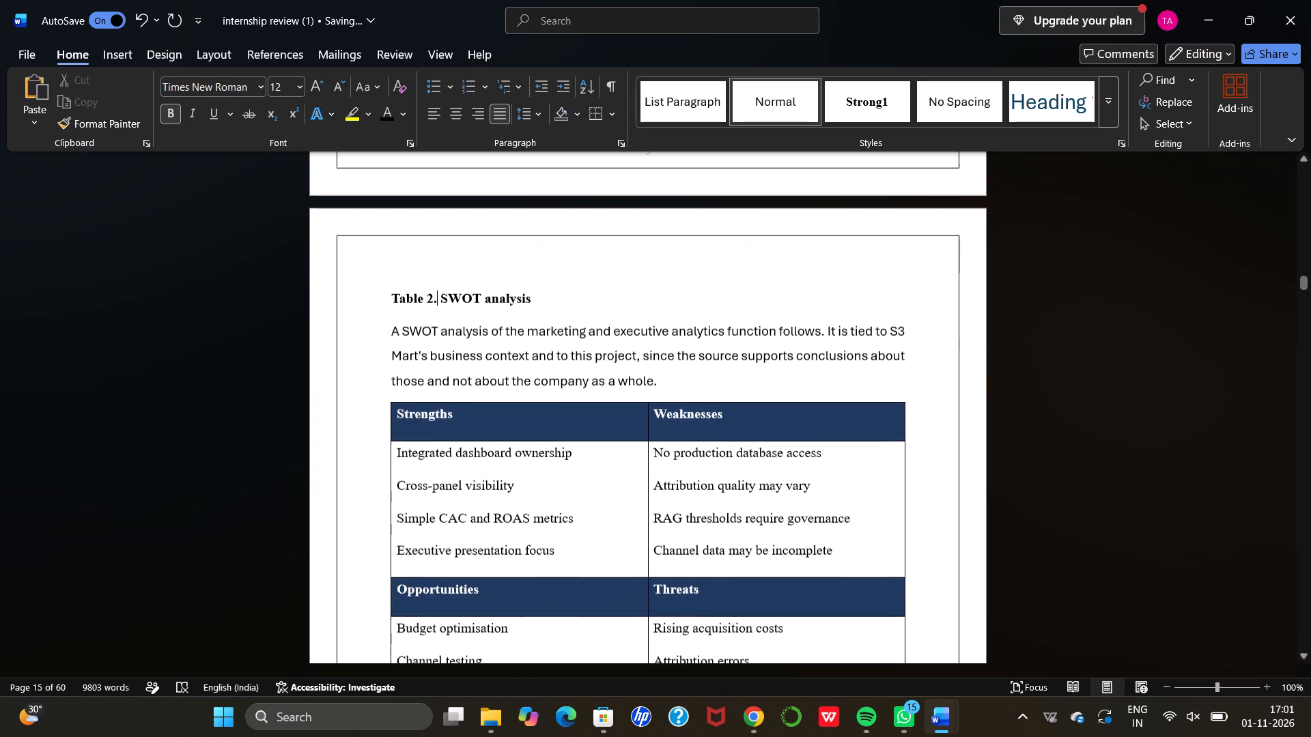
pyautogui.scroll(-2, 449, 457)
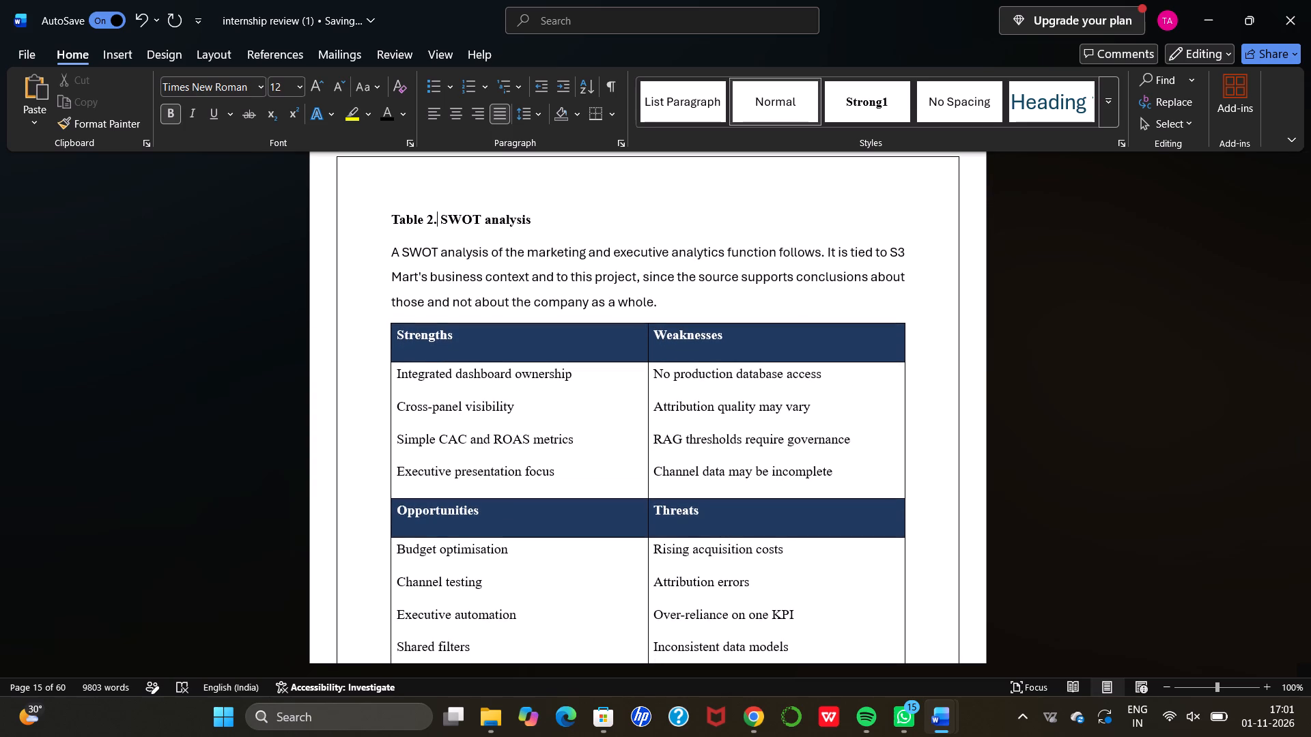
pyautogui.scroll(-1, 449, 457)
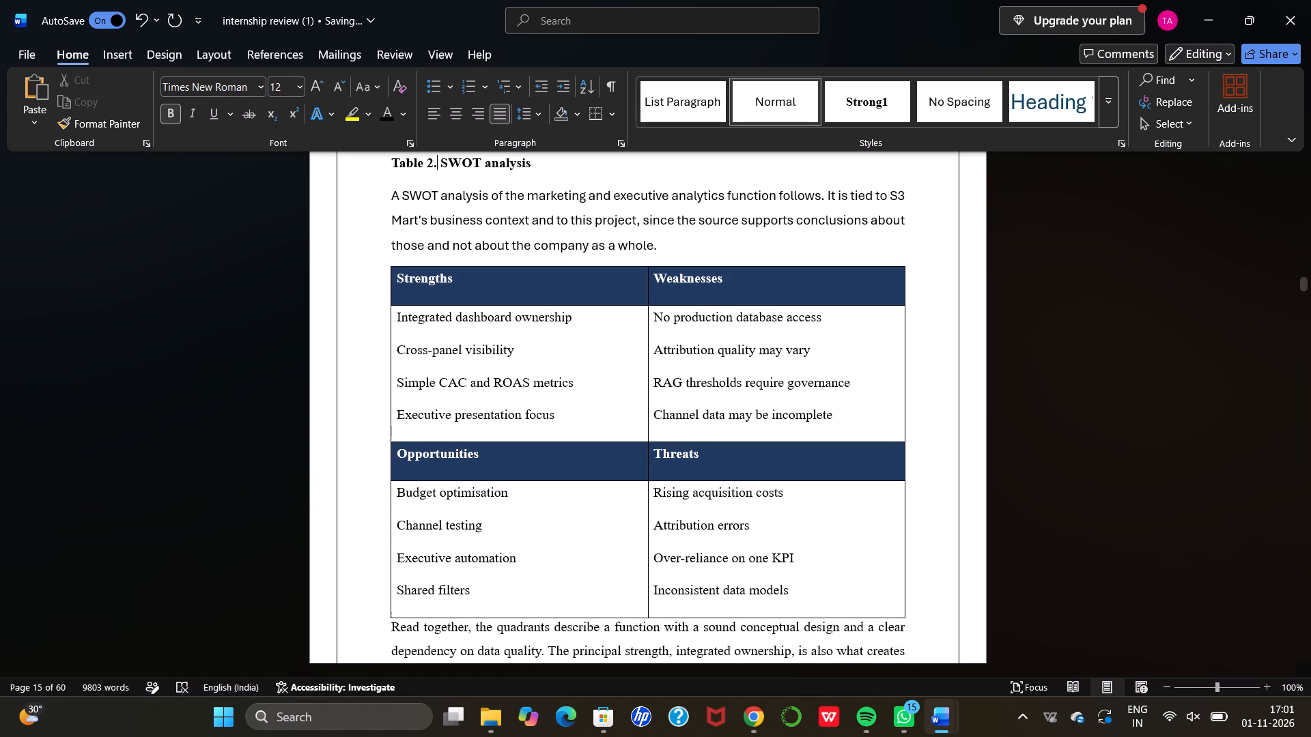
pyautogui.scroll(-4, 449, 457)
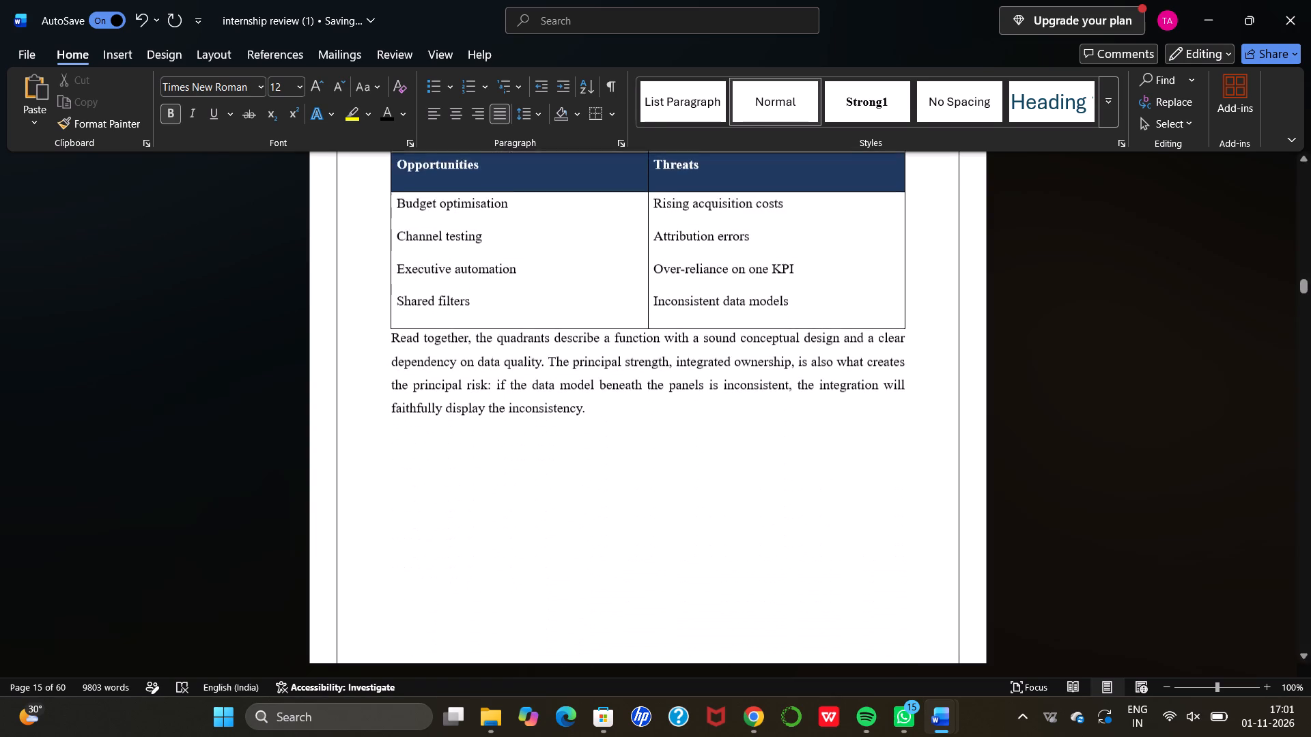
pyautogui.scroll(-1, 449, 457)
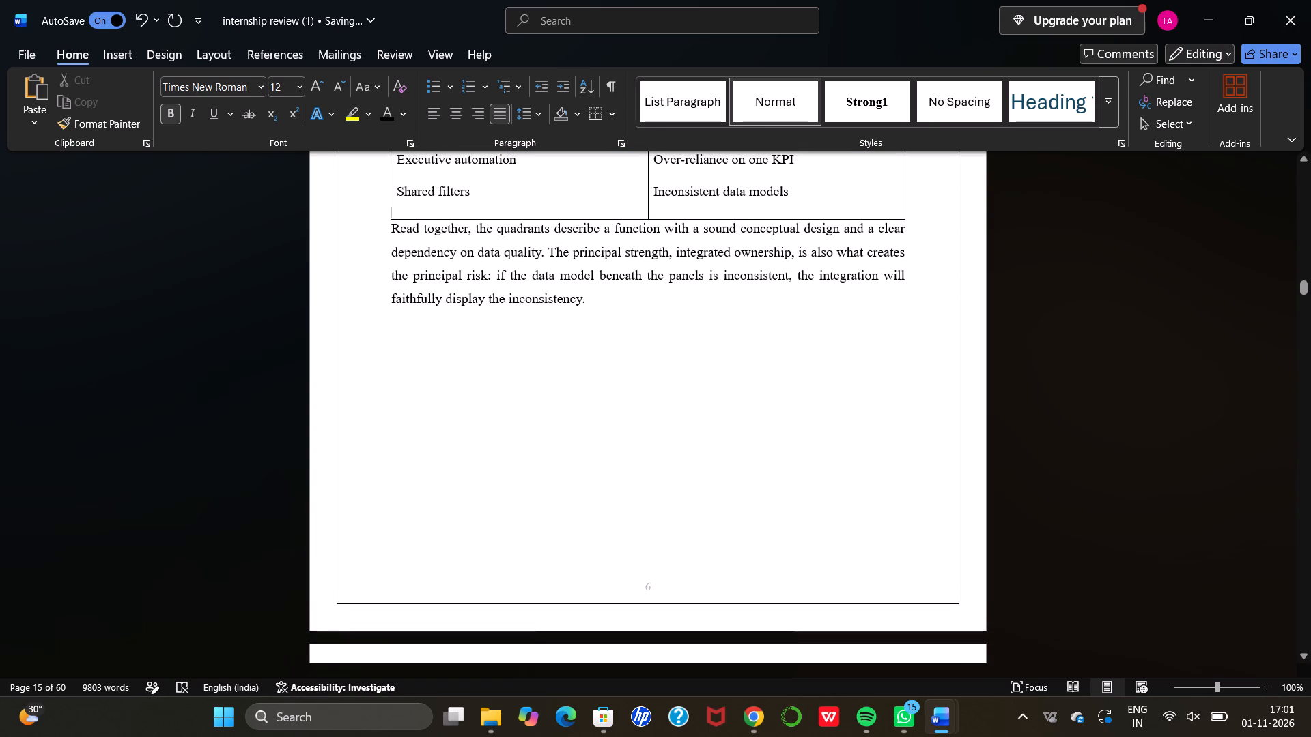
pyautogui.scroll(1, 449, 457)
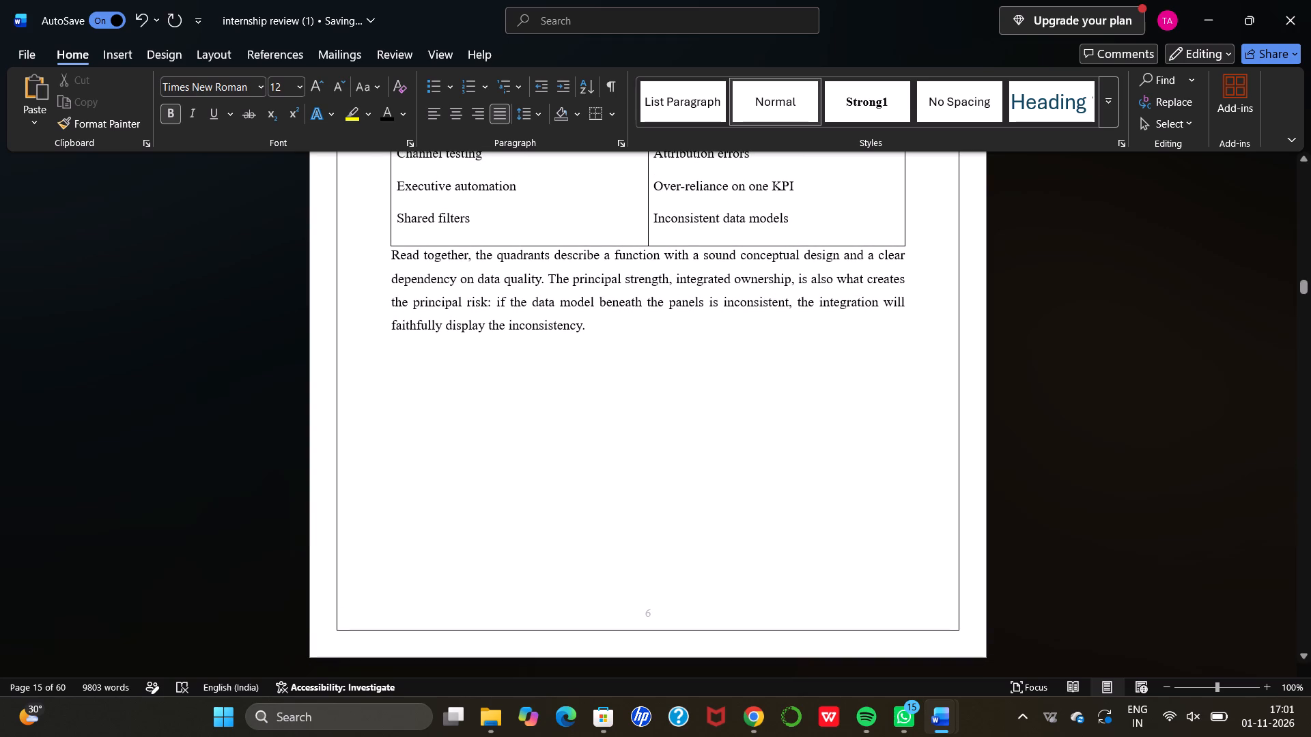
pyautogui.click(389, 255)
pyautogui.press('Return')
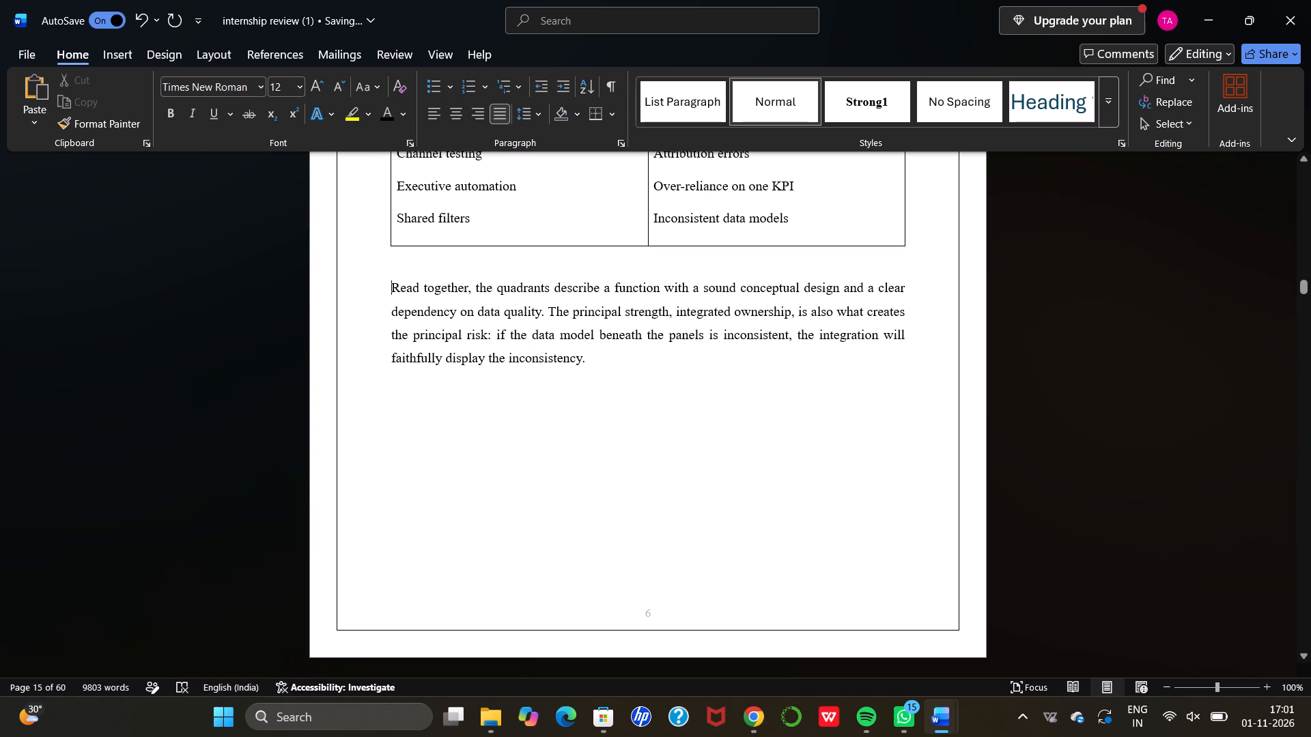
# Make the CHAPTER-2 and WORK PROFILE title lines bold and centred on their divider page.
pyautogui.scroll(1, 710, 397)
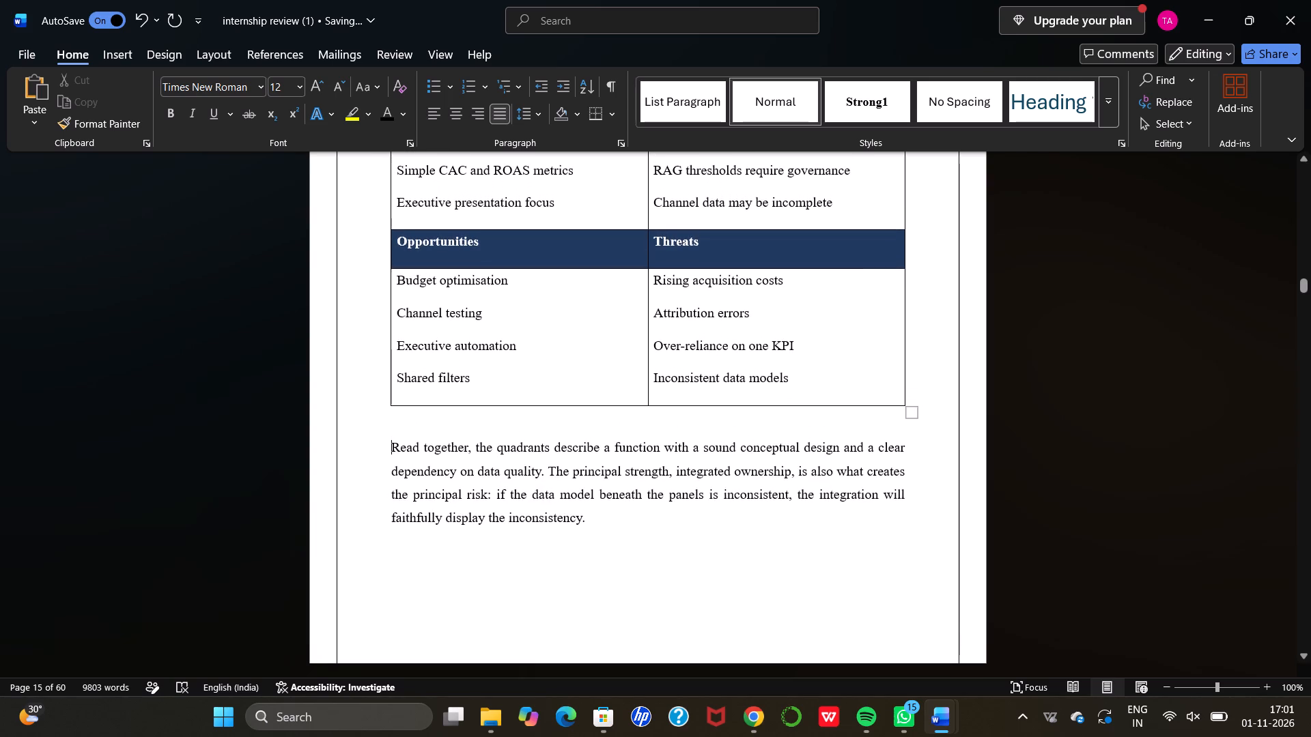
pyautogui.scroll(-5, 710, 397)
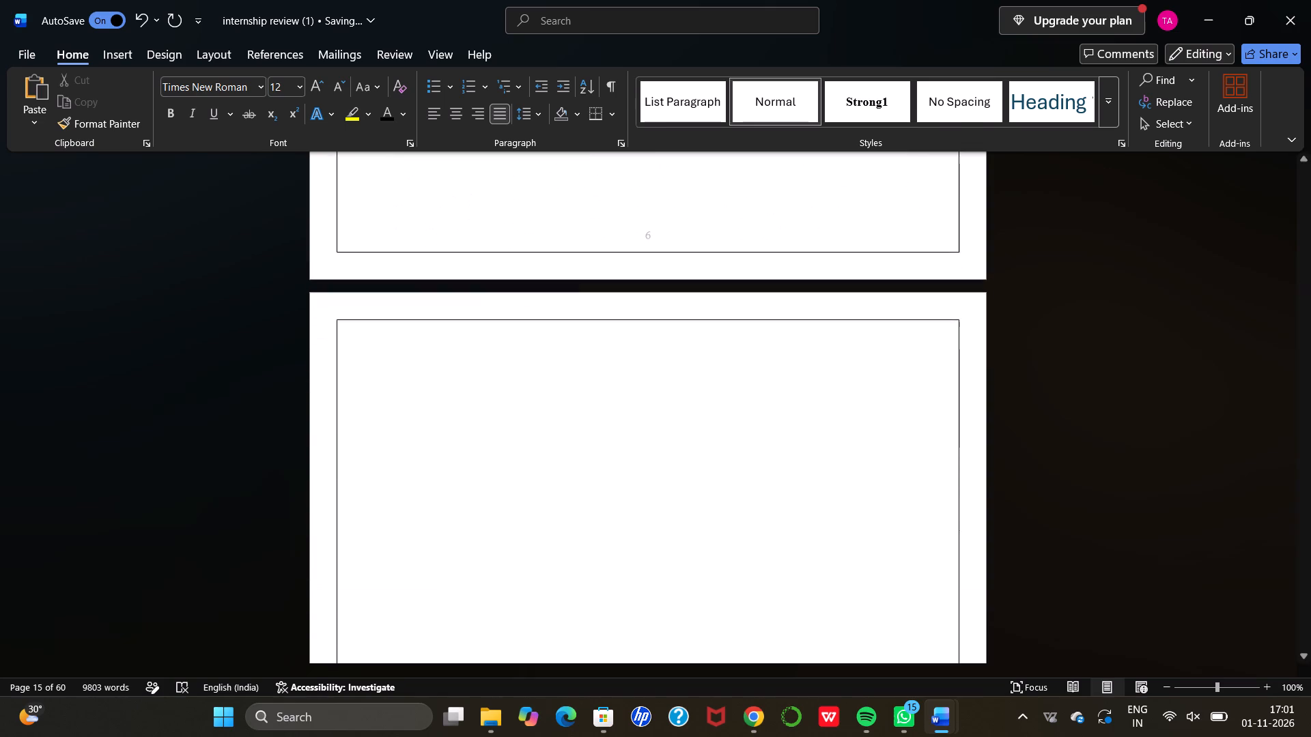
pyautogui.scroll(-2, 710, 397)
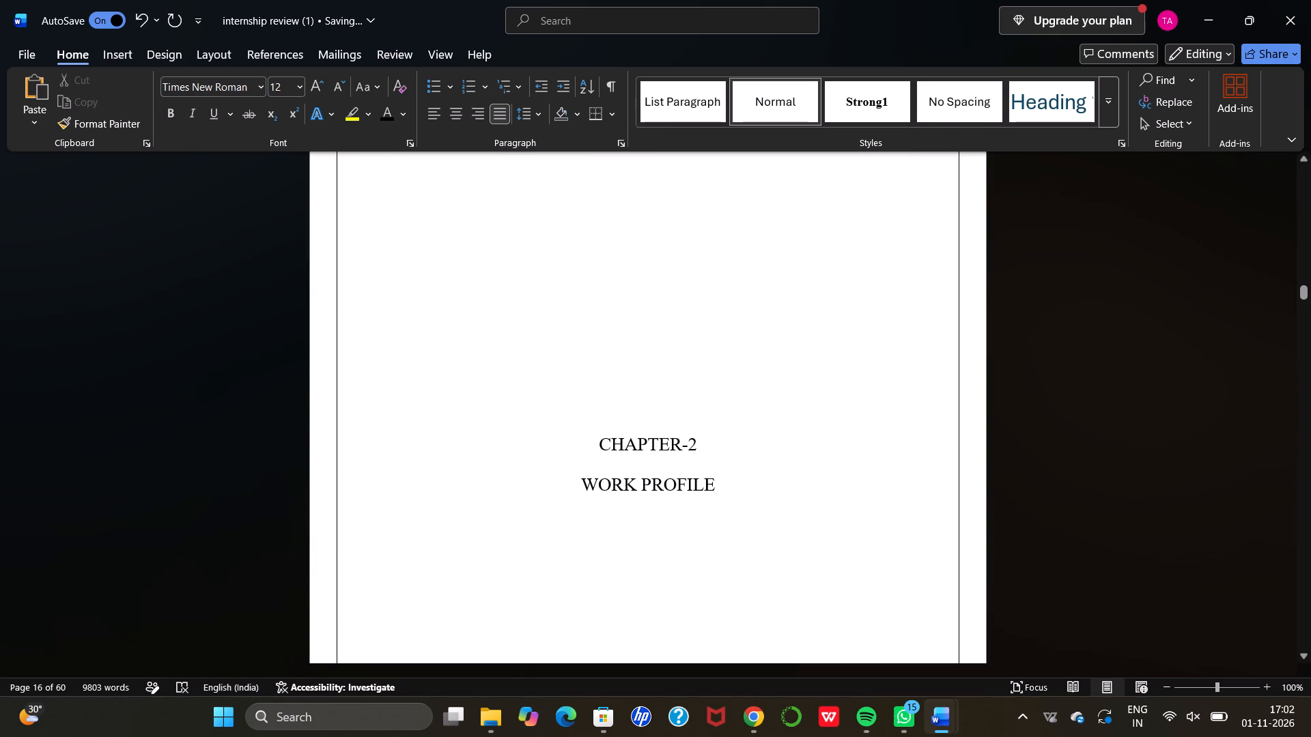
pyautogui.moveTo(595, 440); pyautogui.dragTo(771, 519)
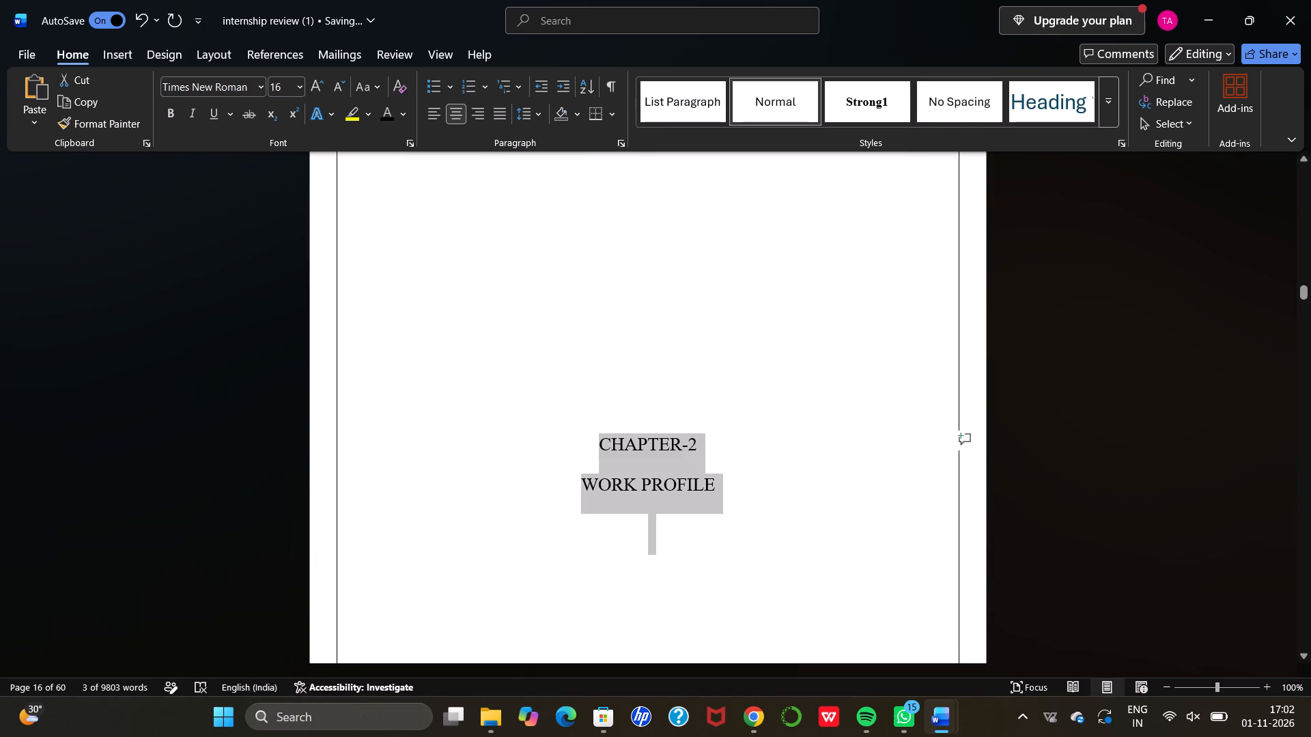
pyautogui.click(455, 121)
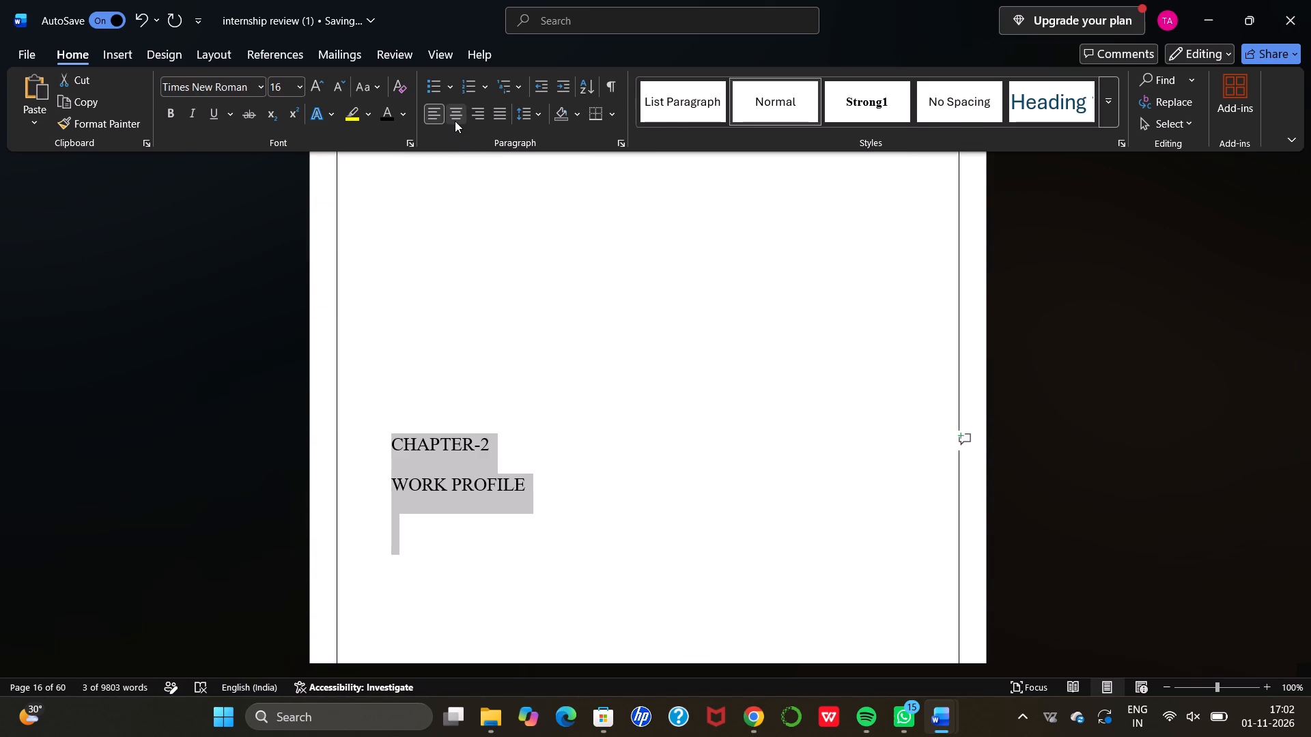
pyautogui.click(455, 109)
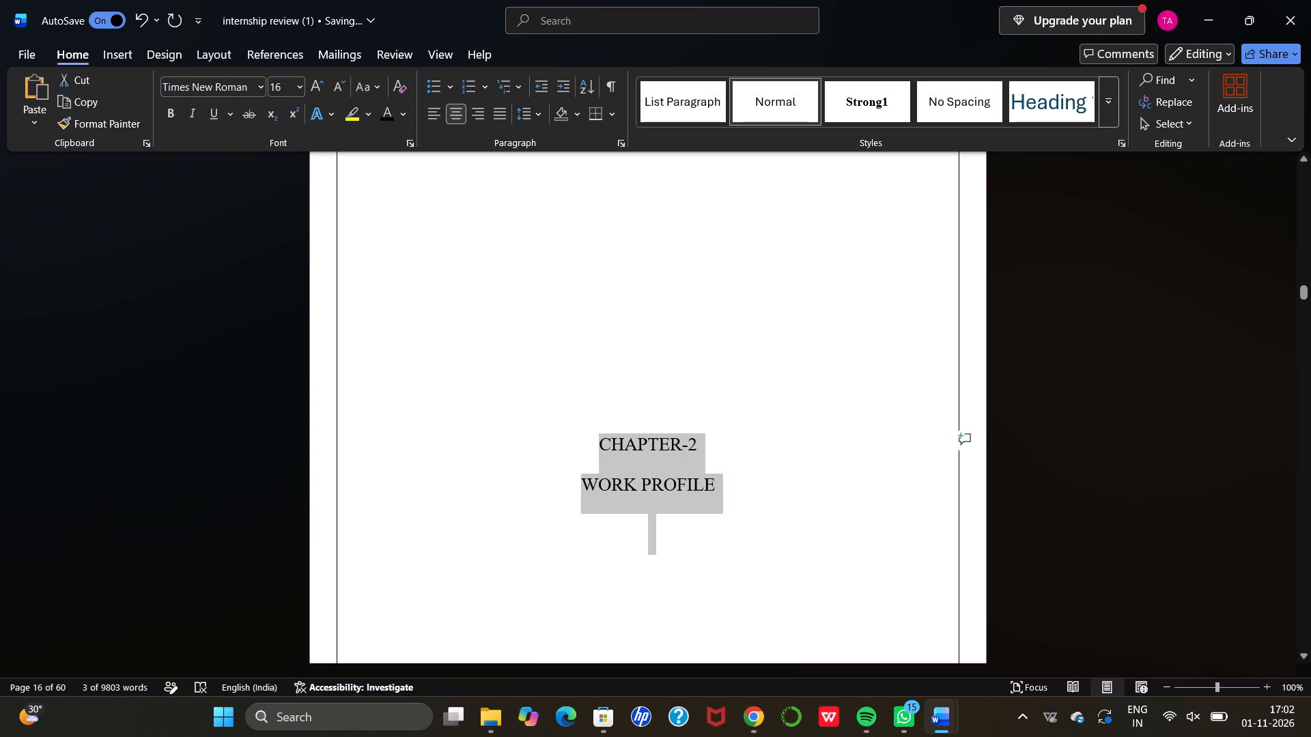
pyautogui.hscroll(1, 600, 381)
pyautogui.scroll(-1, 600, 381)
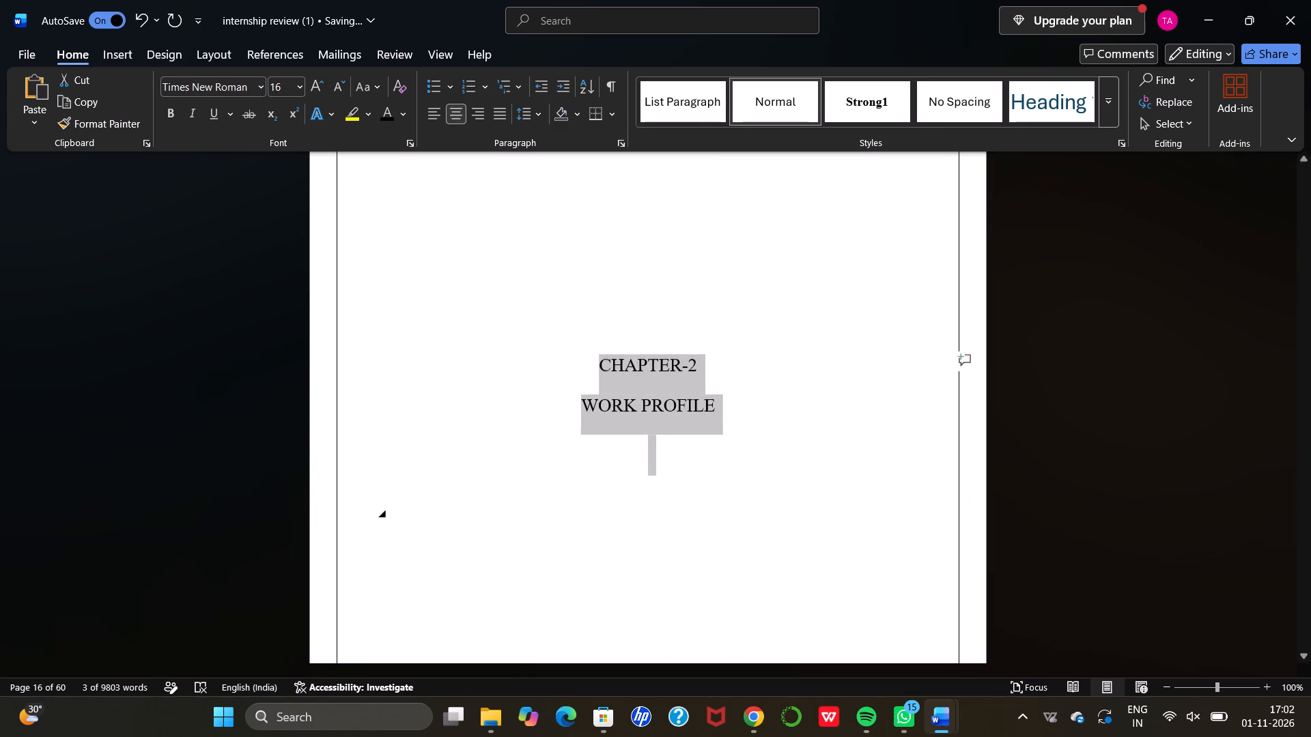
pyautogui.scroll(-1, 600, 381)
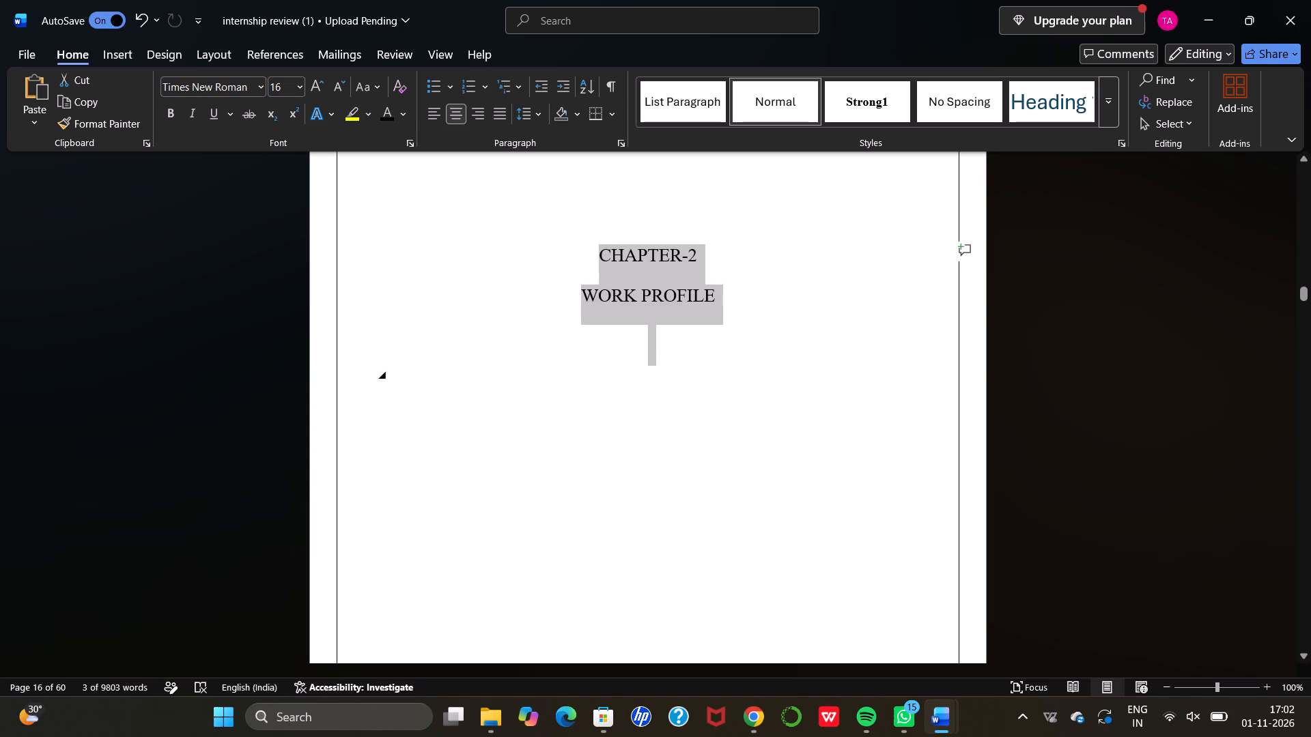
pyautogui.click(175, 112)
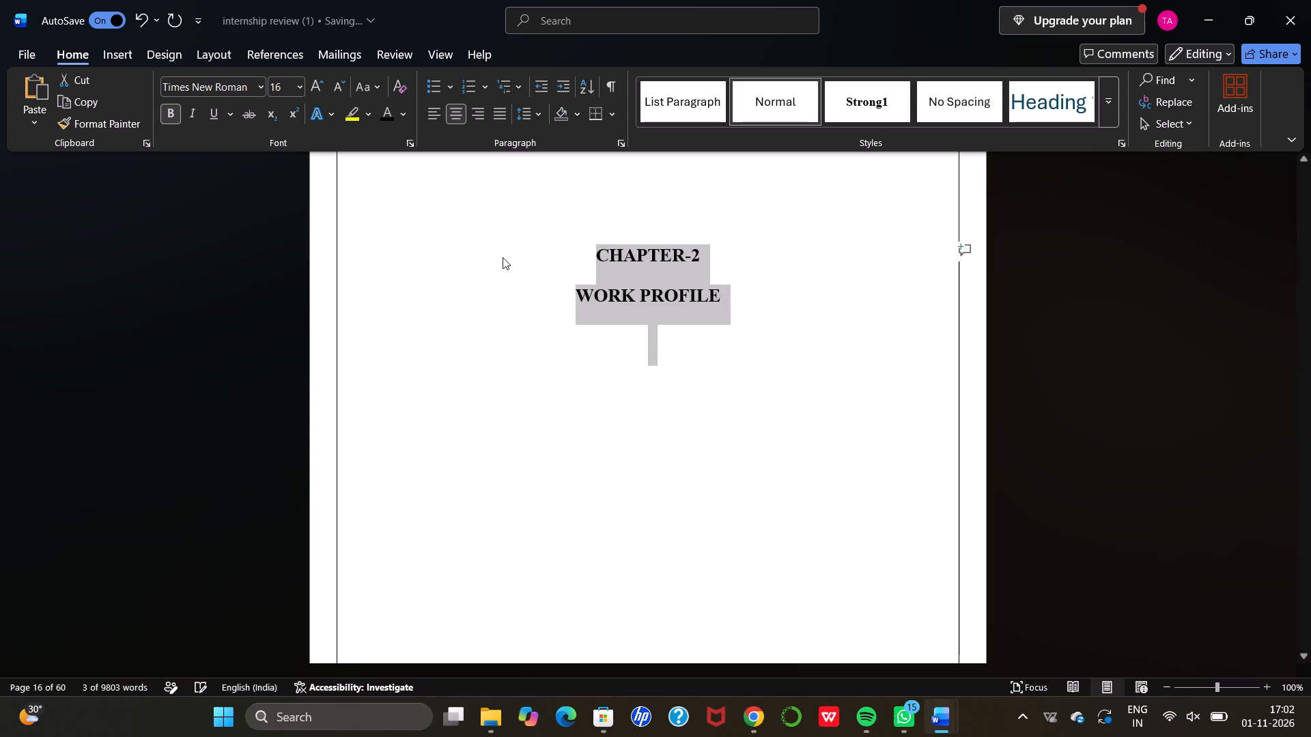
# Make the heading "2.1 Objectives of the Internship Study" bold.
pyautogui.click(634, 413)
pyautogui.scroll(-5, 634, 413)
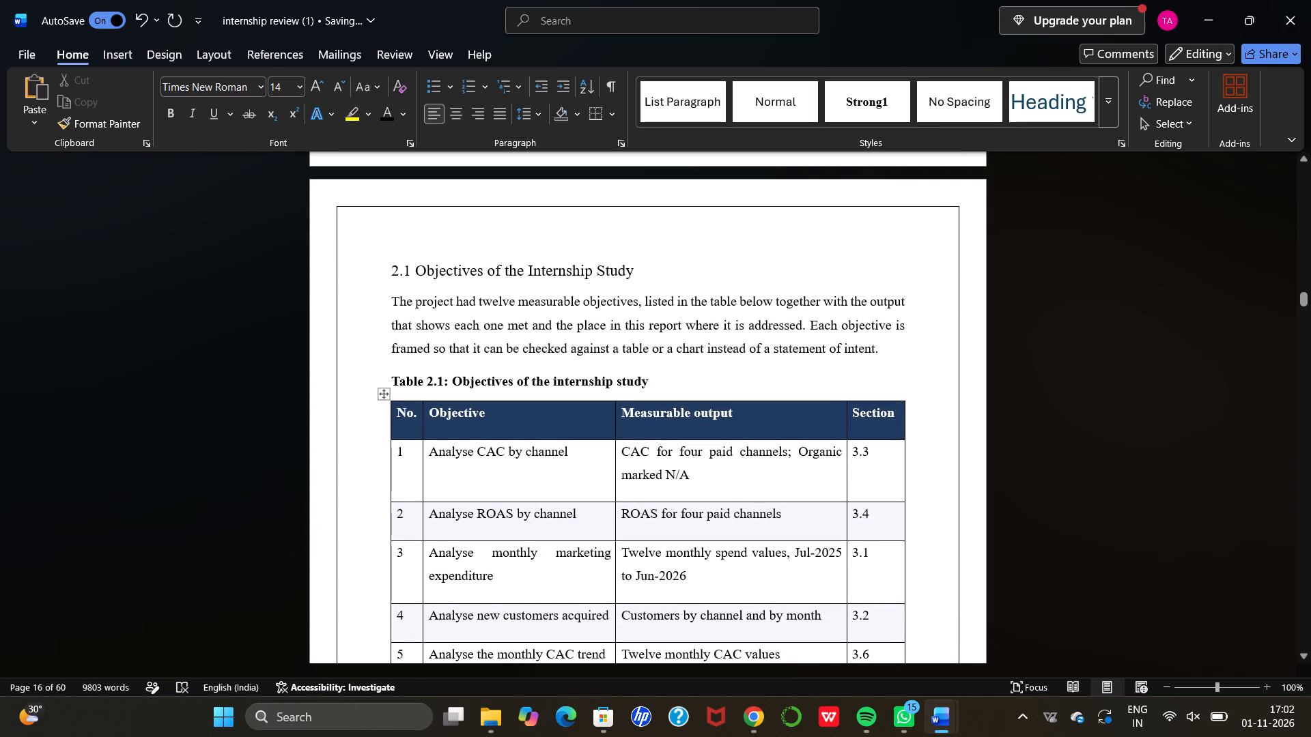
pyautogui.moveTo(645, 270); pyautogui.dragTo(568, 268)
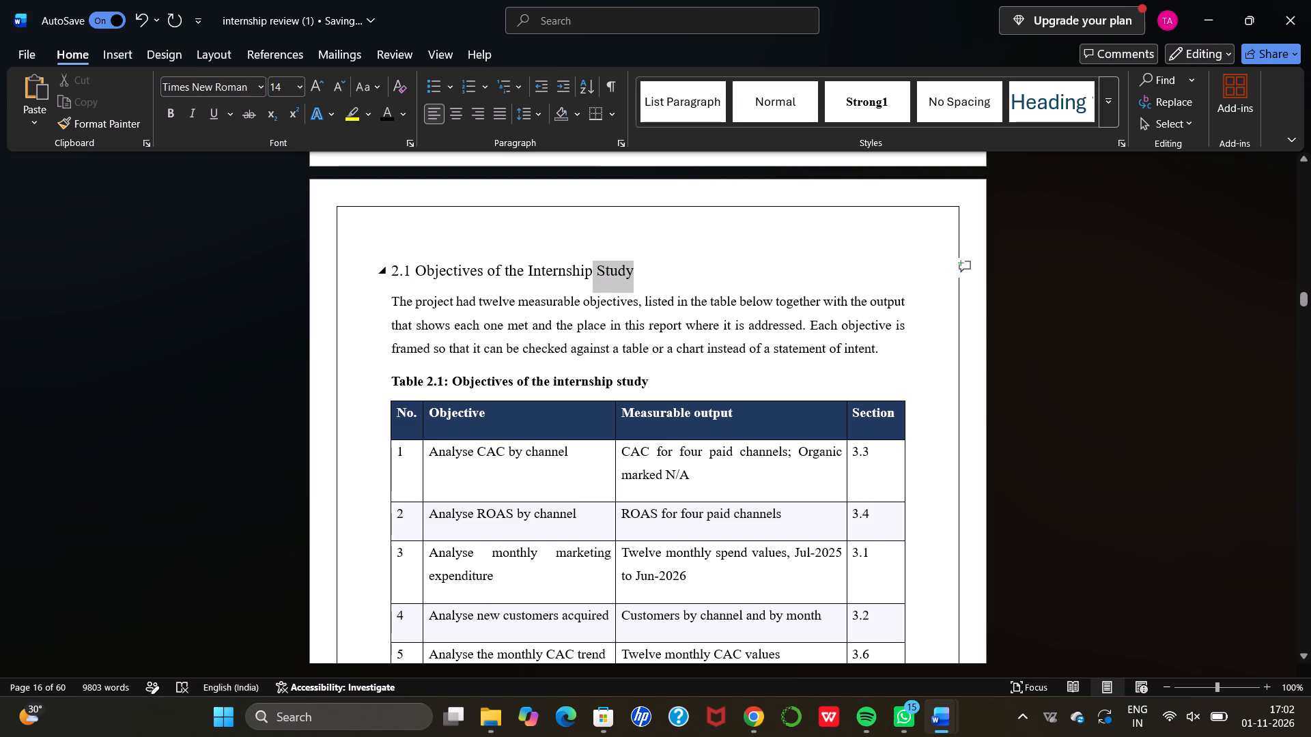
pyautogui.moveTo(568, 268); pyautogui.dragTo(391, 272)
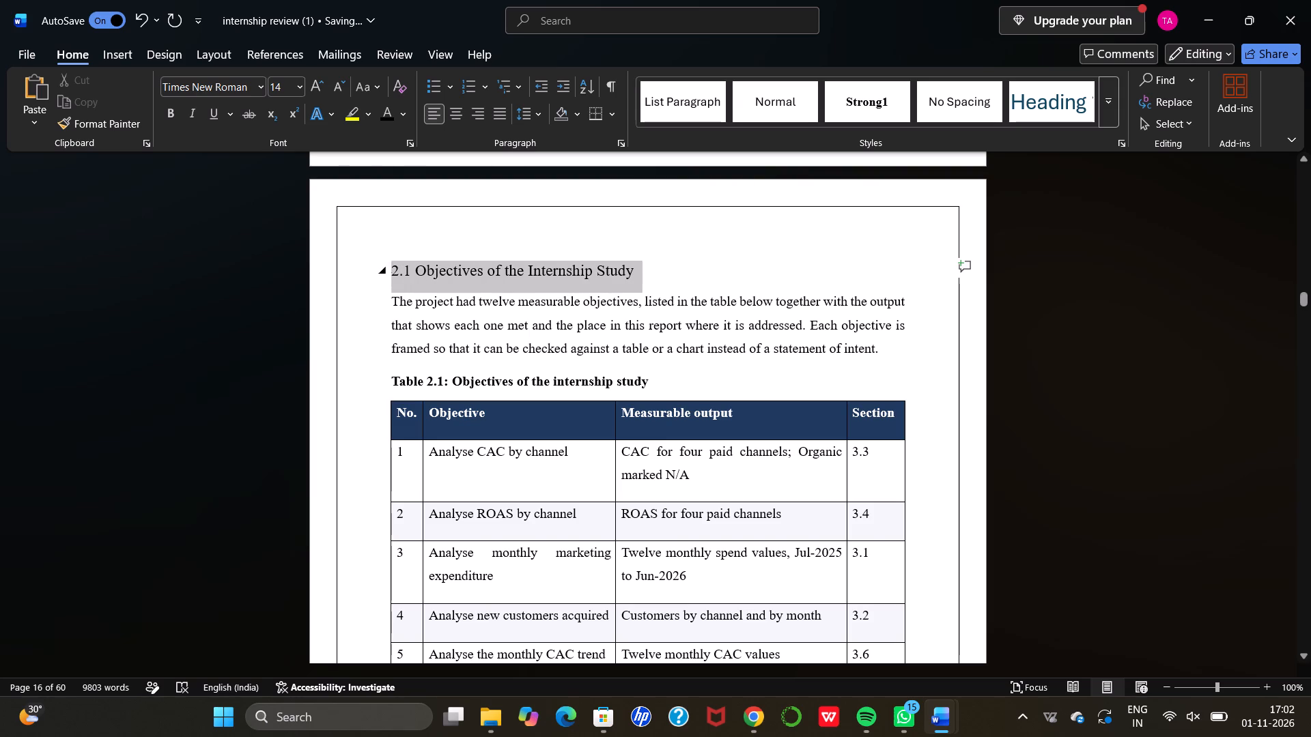
pyautogui.click(407, 240)
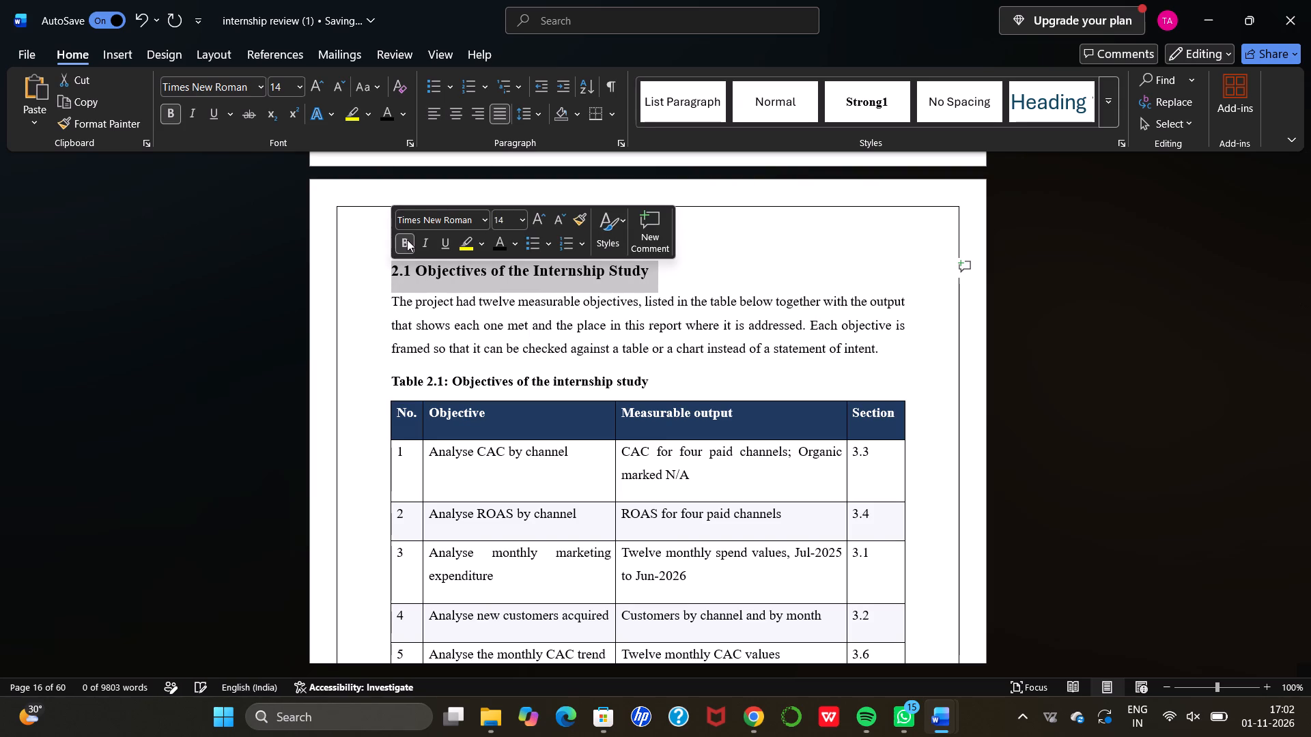
pyautogui.click(697, 241)
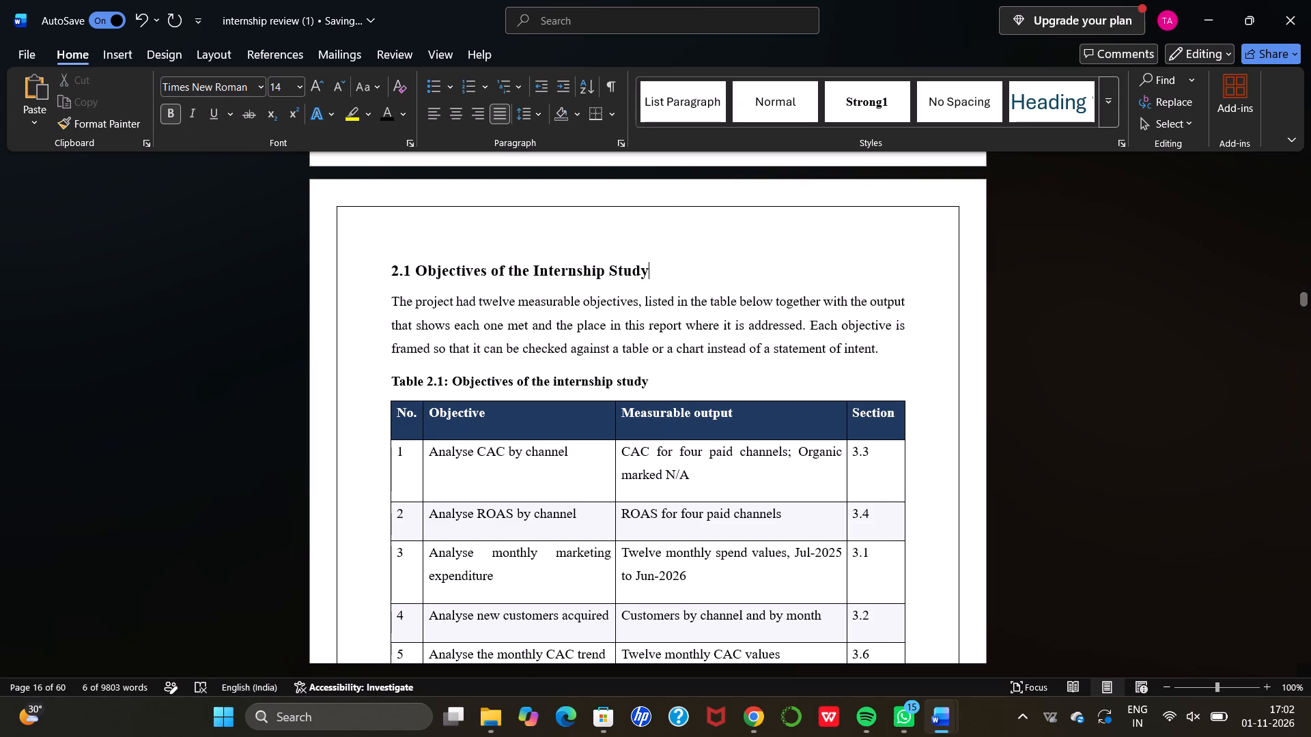
# Change the number in the caption of the internship study objectives table to "3.", removing the colon.
pyautogui.scroll(1, 697, 241)
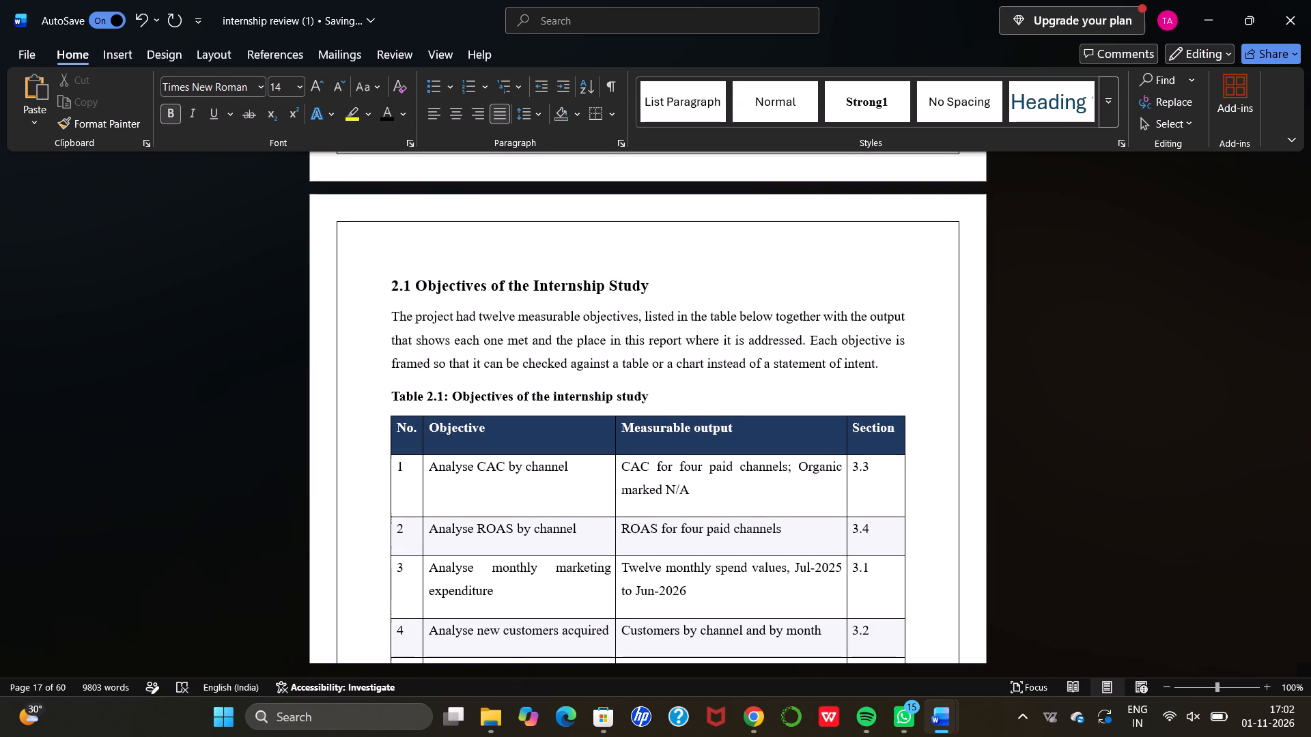
pyautogui.click(447, 401)
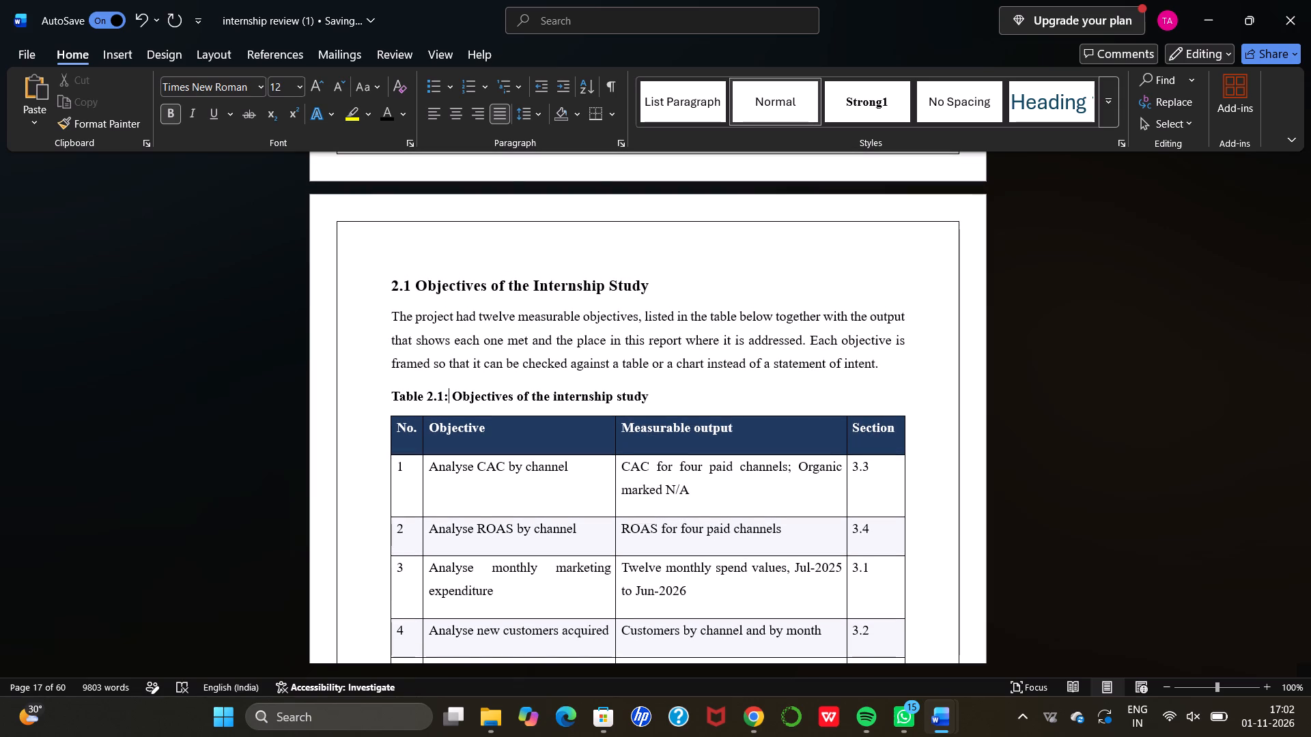
pyautogui.press('BackSpace')
pyautogui.press('BackSpace')
pyautogui.press('BackSpace')
pyautogui.press('BackSpace')
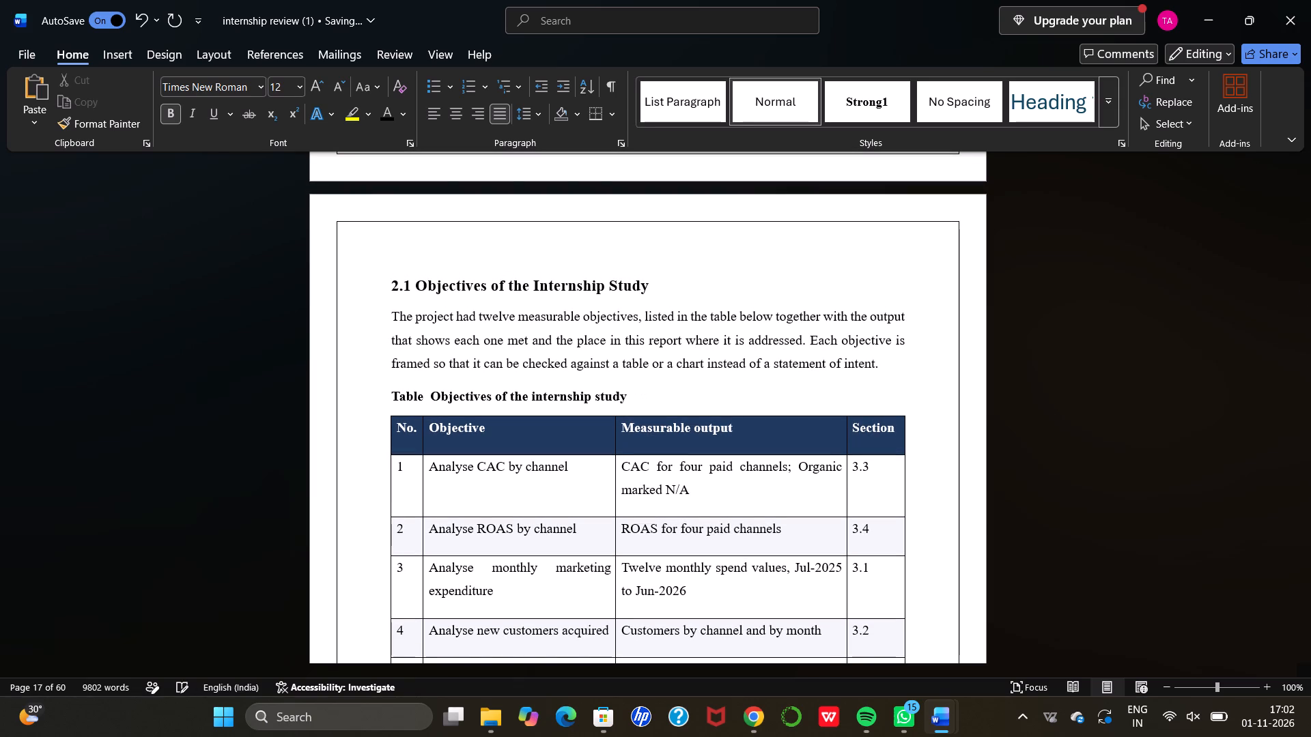
pyautogui.press('3')
pyautogui.press('.')
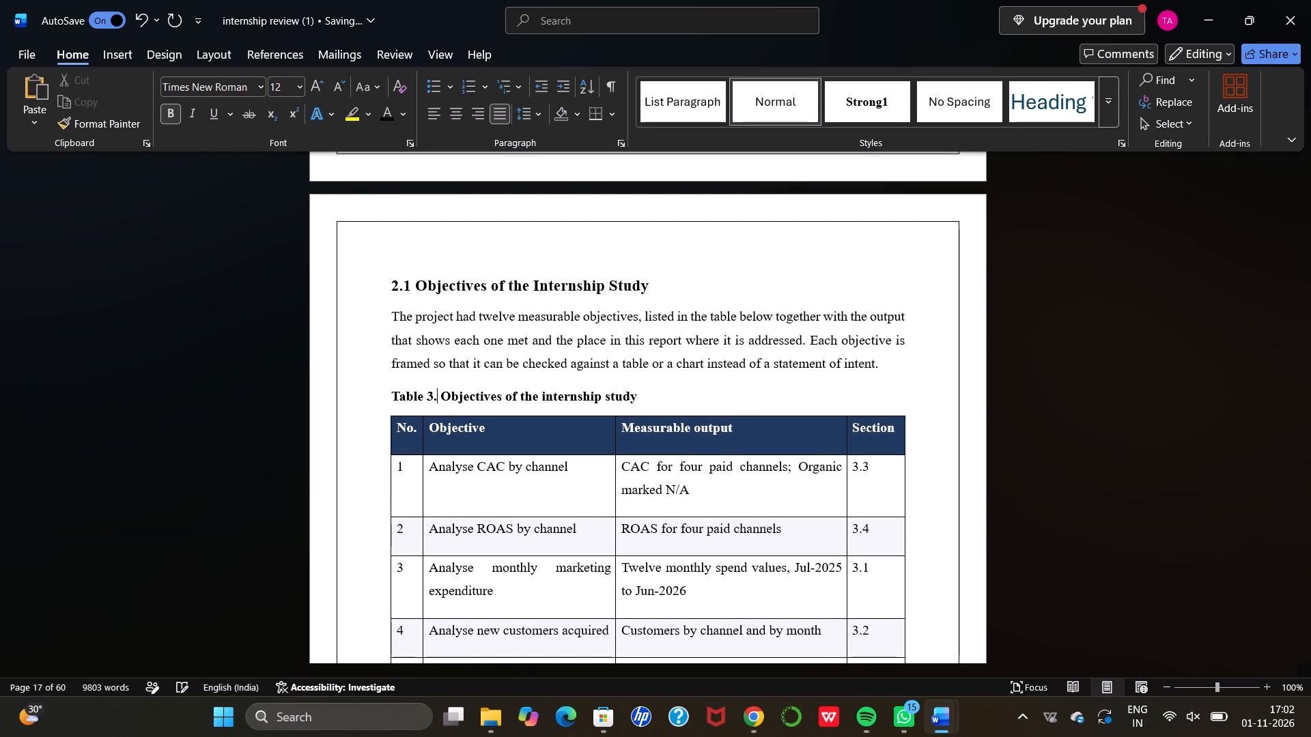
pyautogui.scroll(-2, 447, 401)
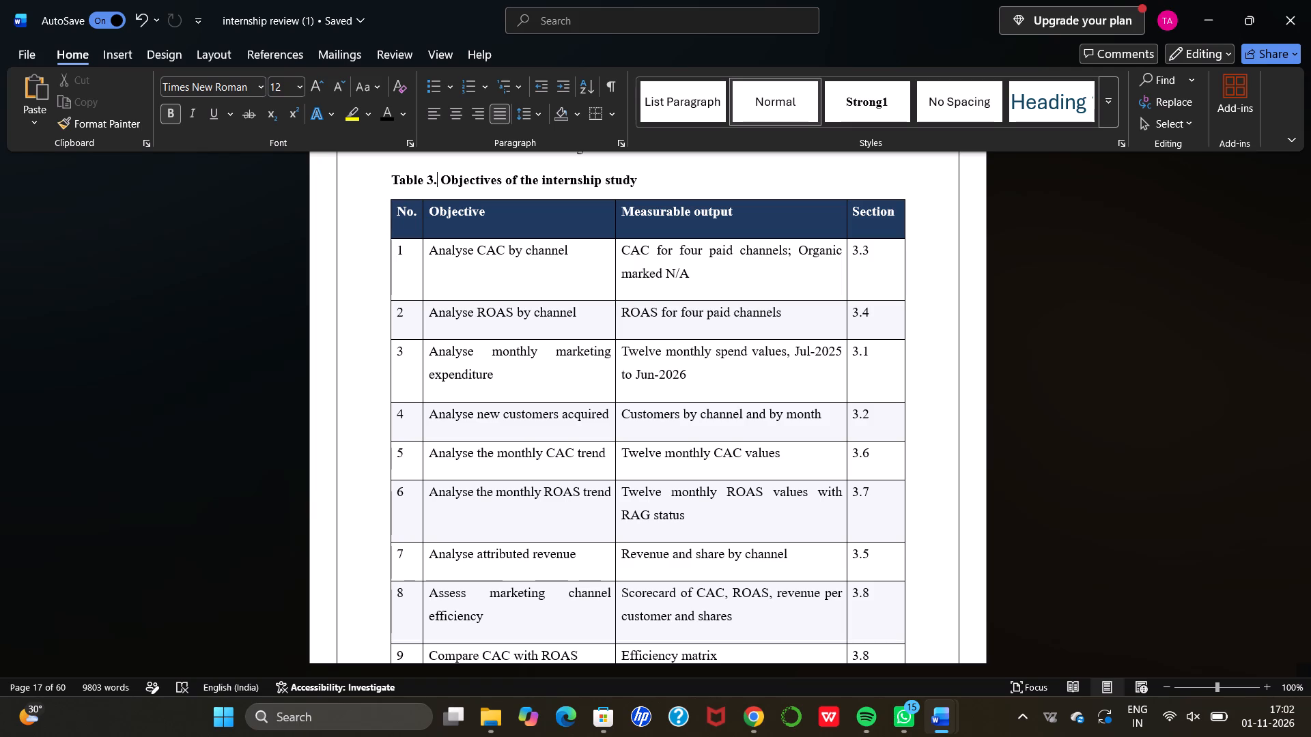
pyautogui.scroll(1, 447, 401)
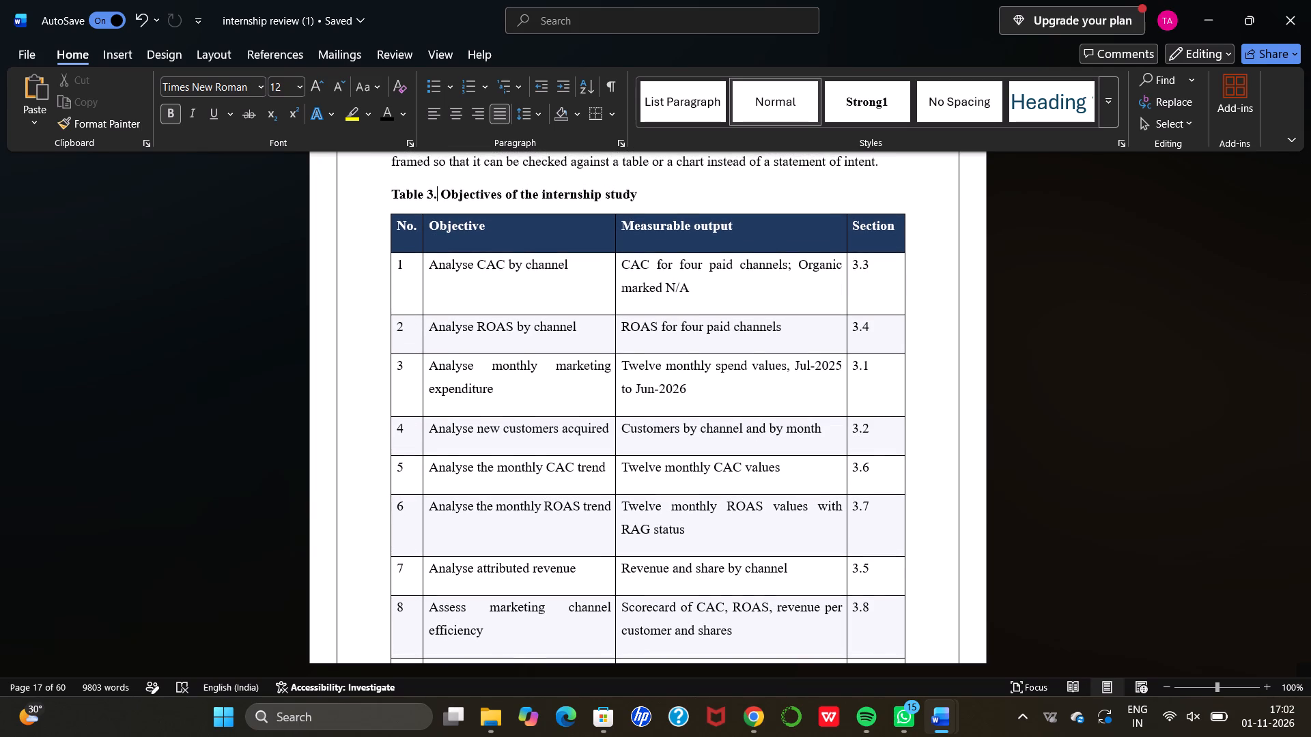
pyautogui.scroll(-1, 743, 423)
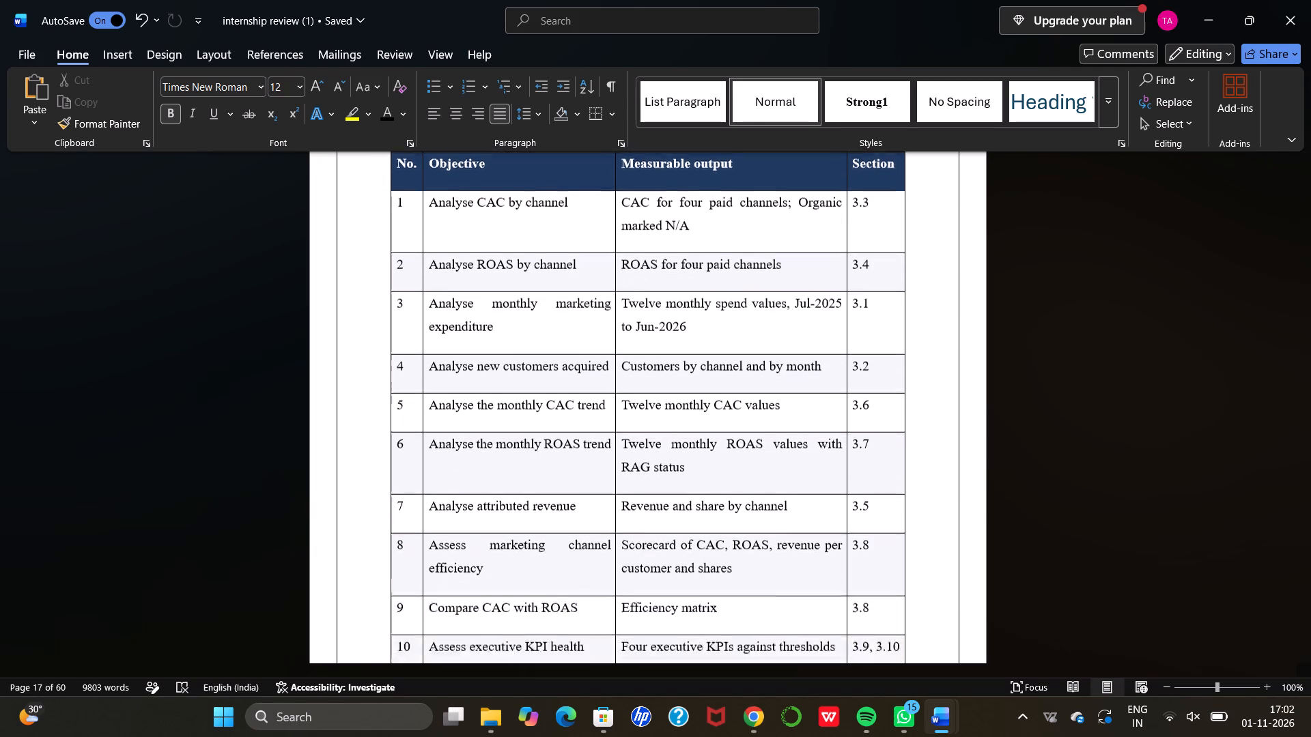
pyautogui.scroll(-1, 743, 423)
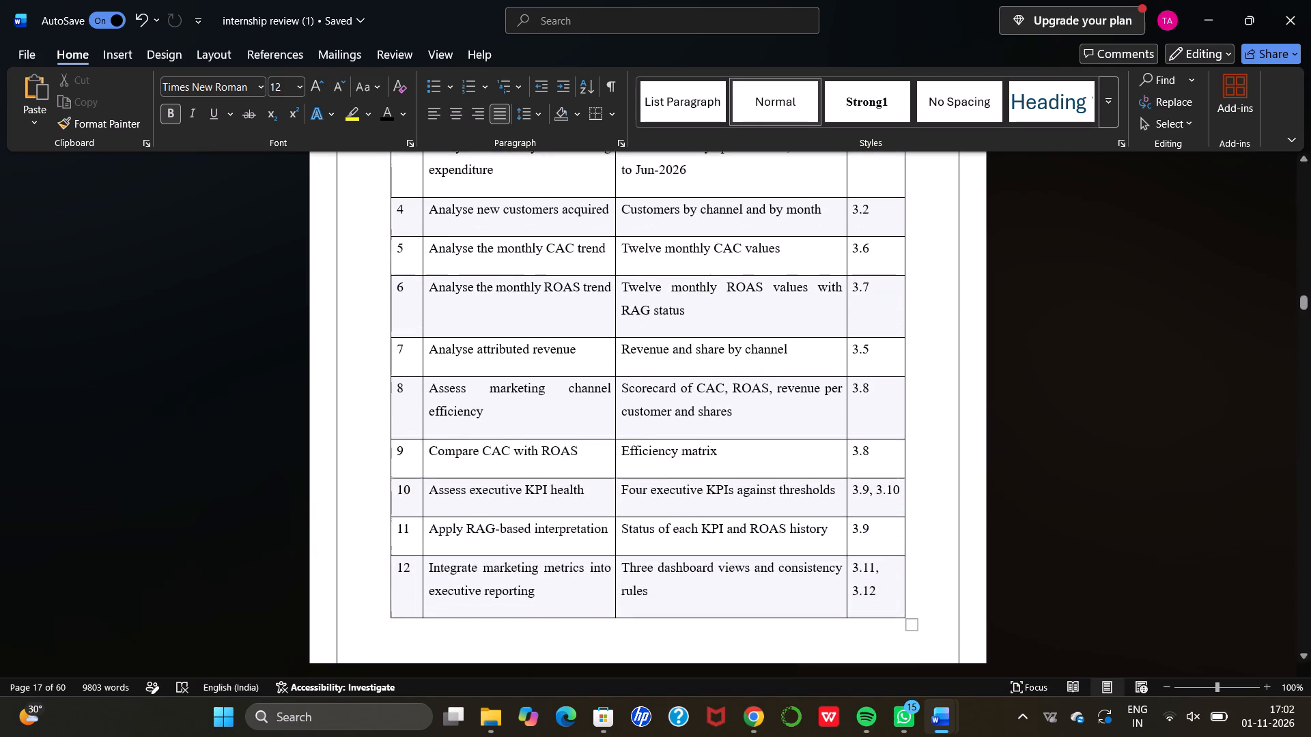
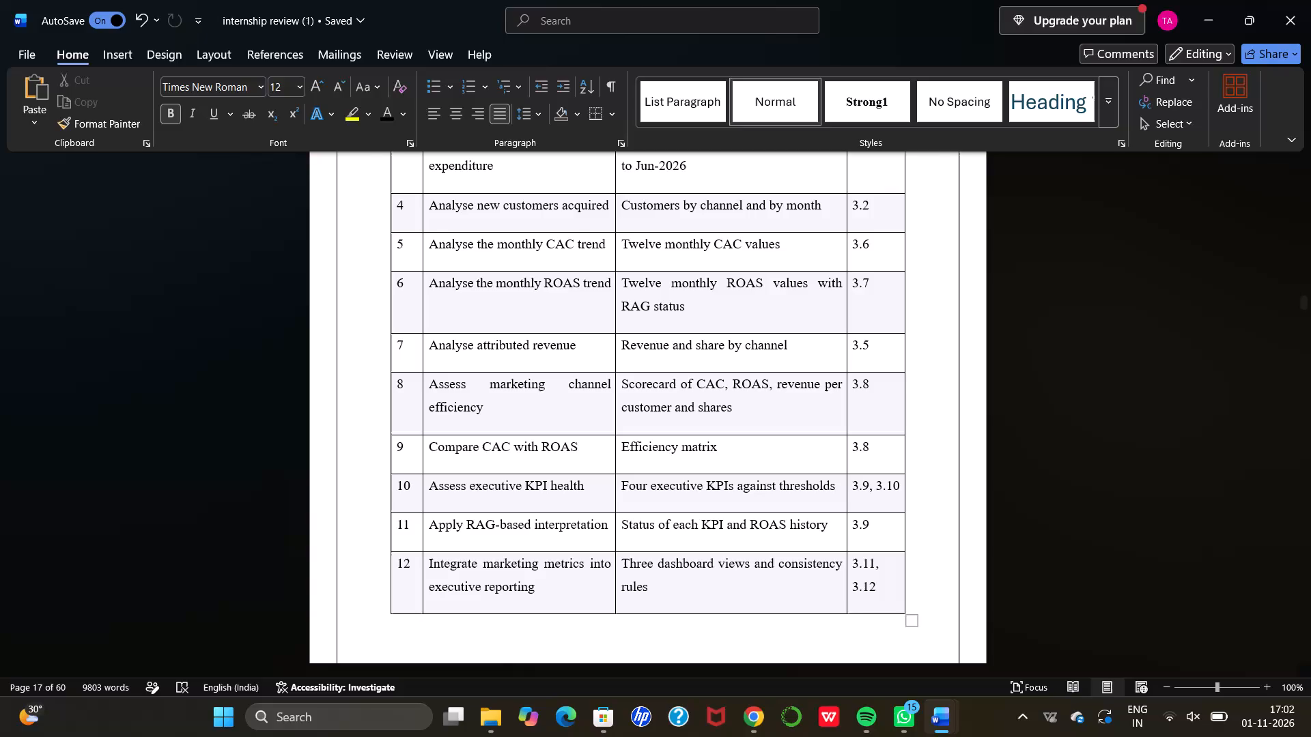
# Delete the Section column, including its header, from the internship study objectives table (Table 3).
pyautogui.scroll(1, 743, 423)
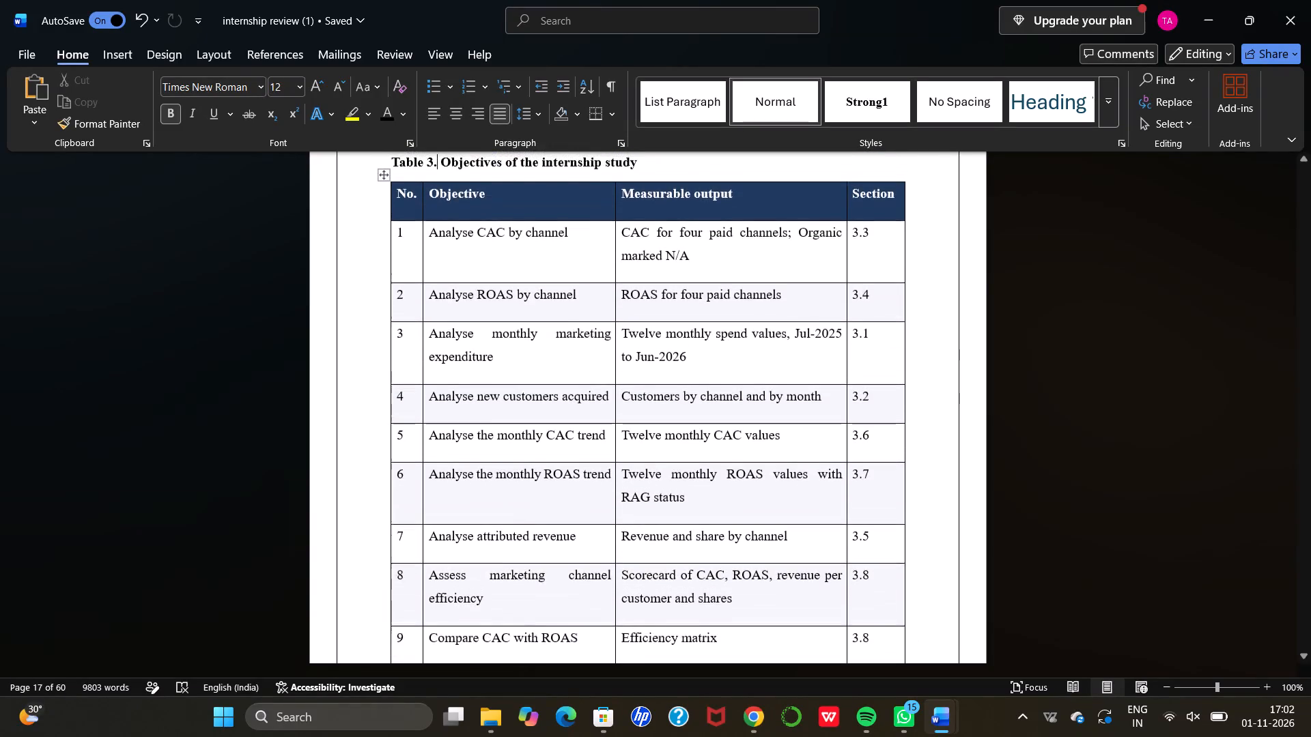
pyautogui.scroll(1, 743, 423)
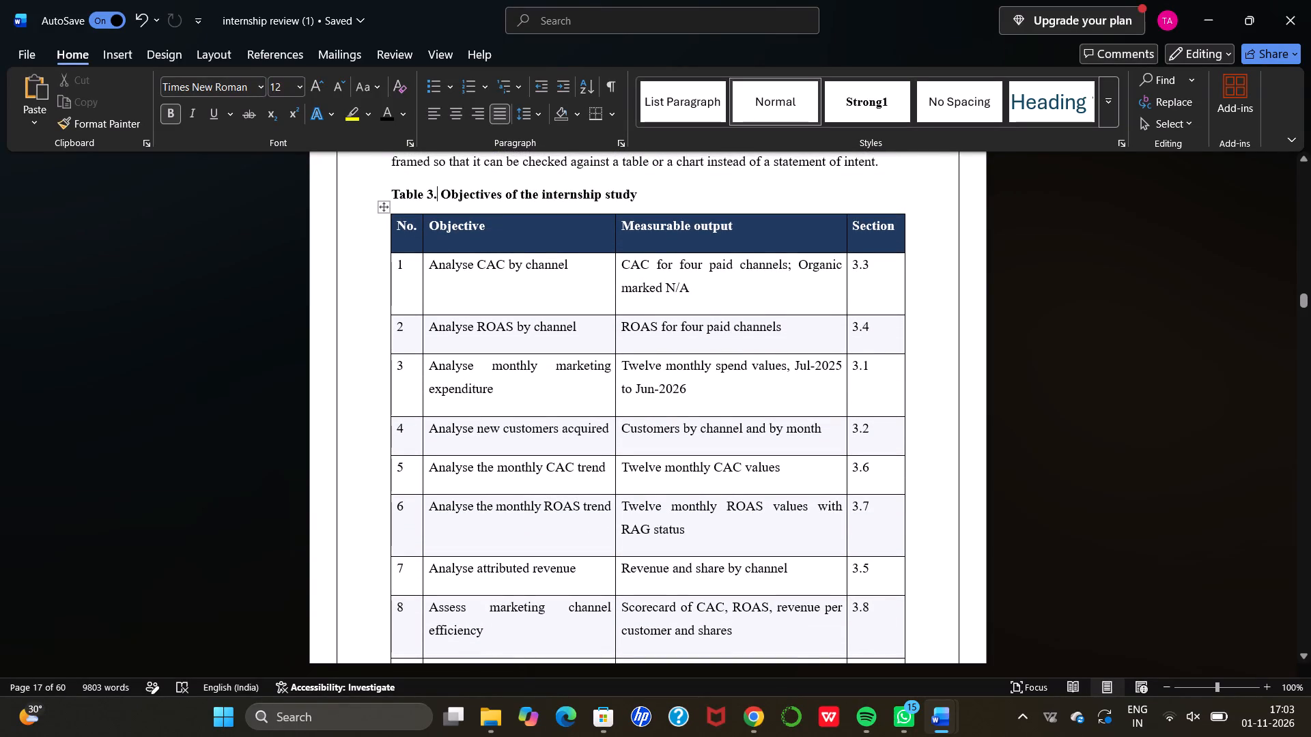
pyautogui.click(886, 242)
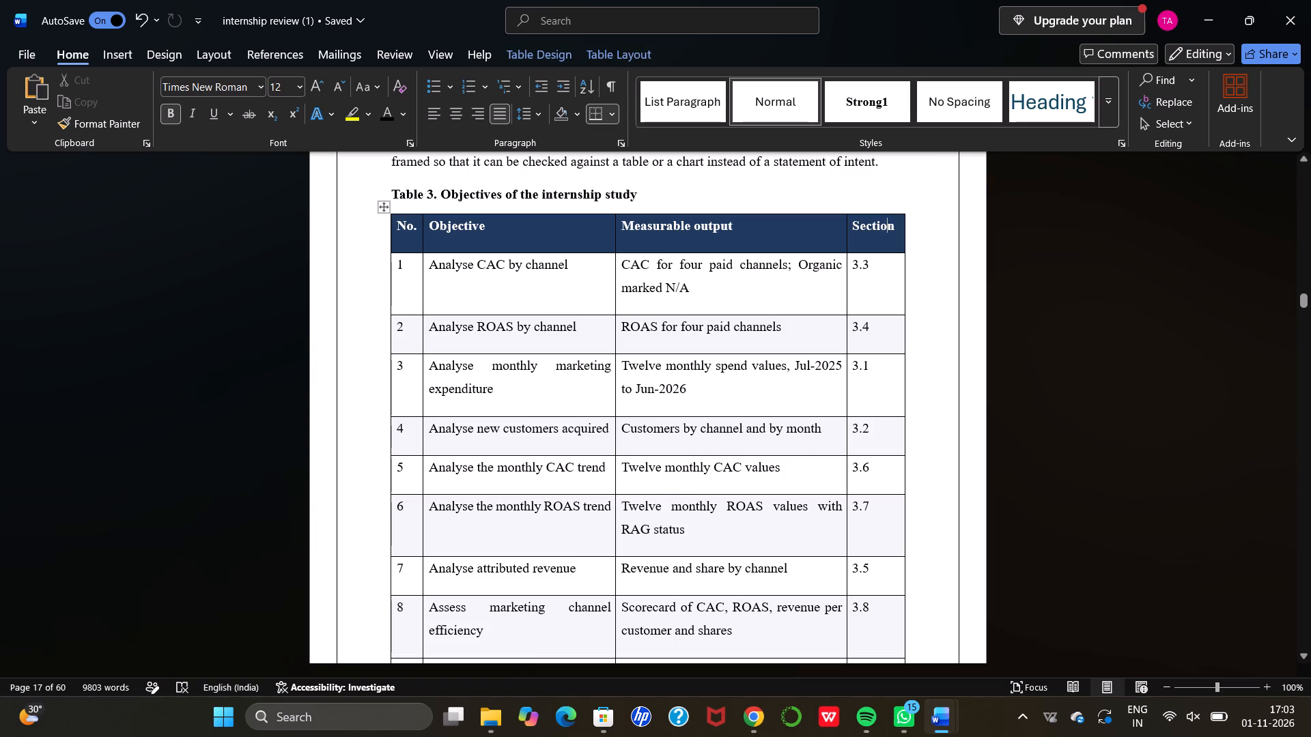
pyautogui.click(382, 203)
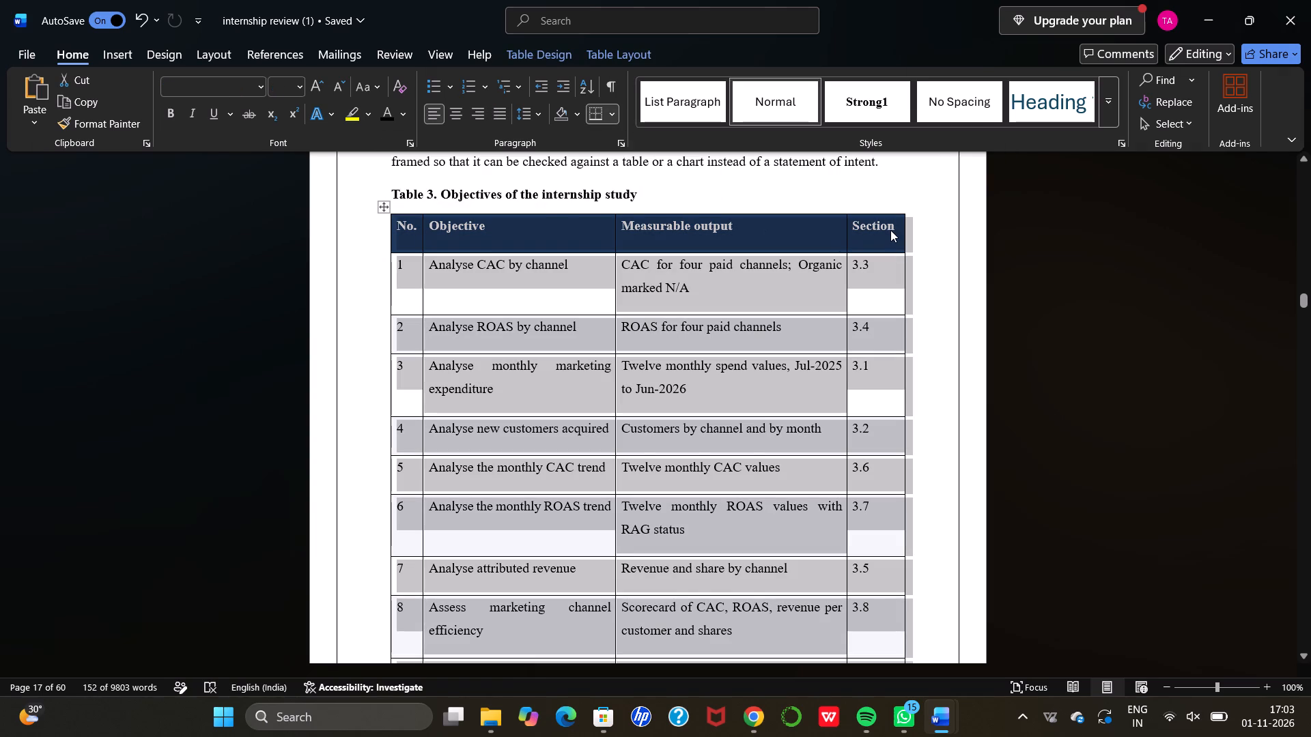
pyautogui.click(890, 230)
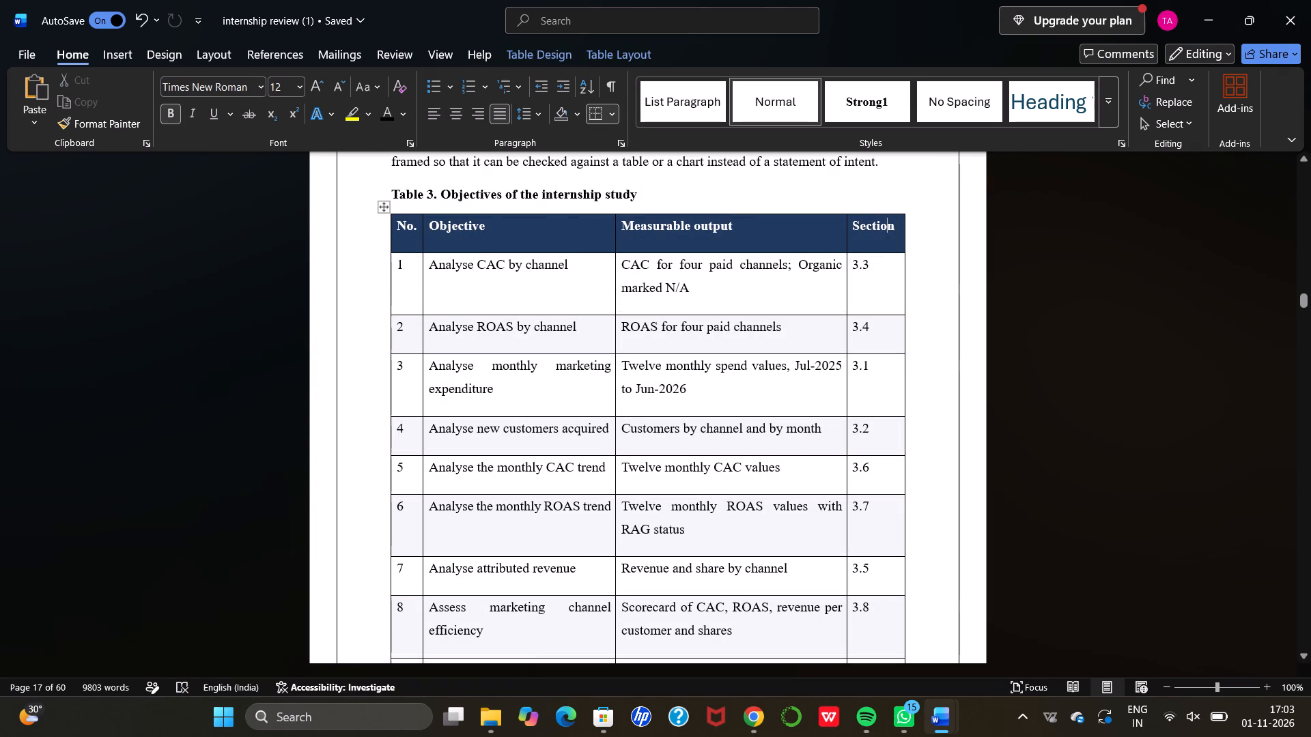
pyautogui.moveTo(915, 222); pyautogui.dragTo(889, 319)
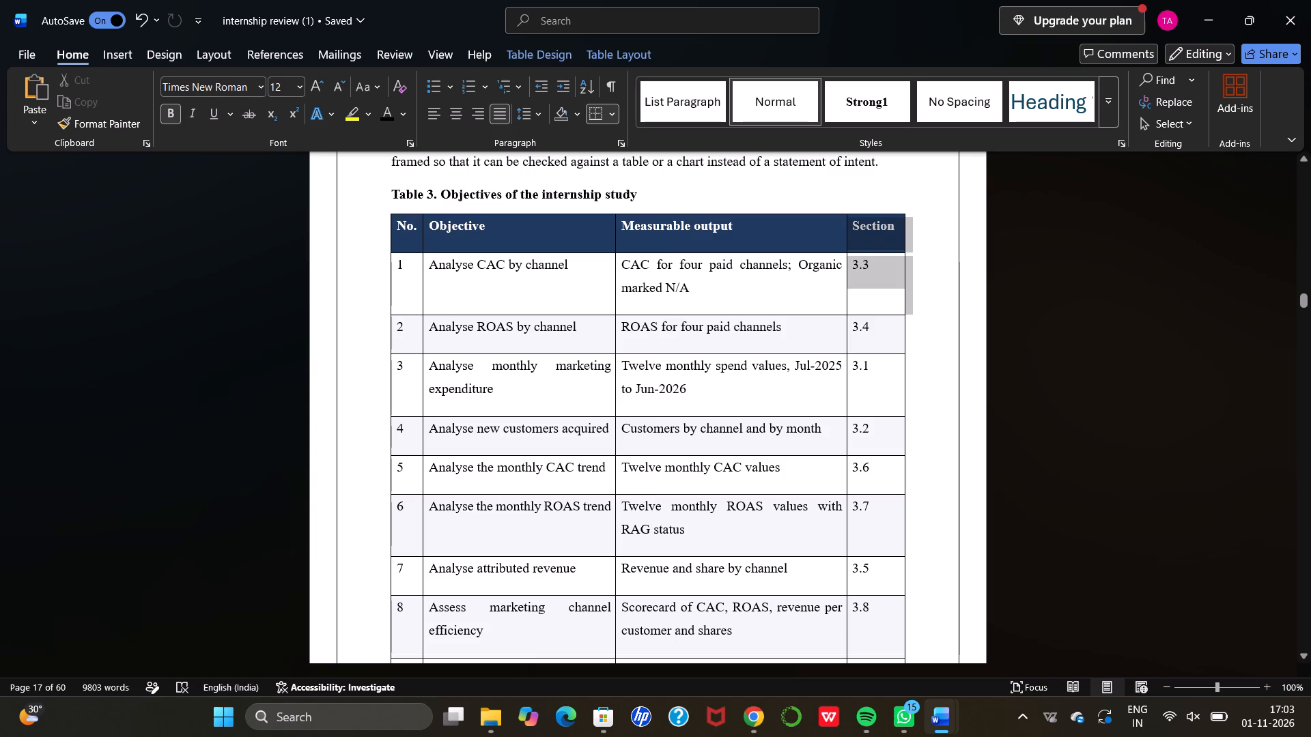
pyautogui.moveTo(889, 319); pyautogui.dragTo(892, 606)
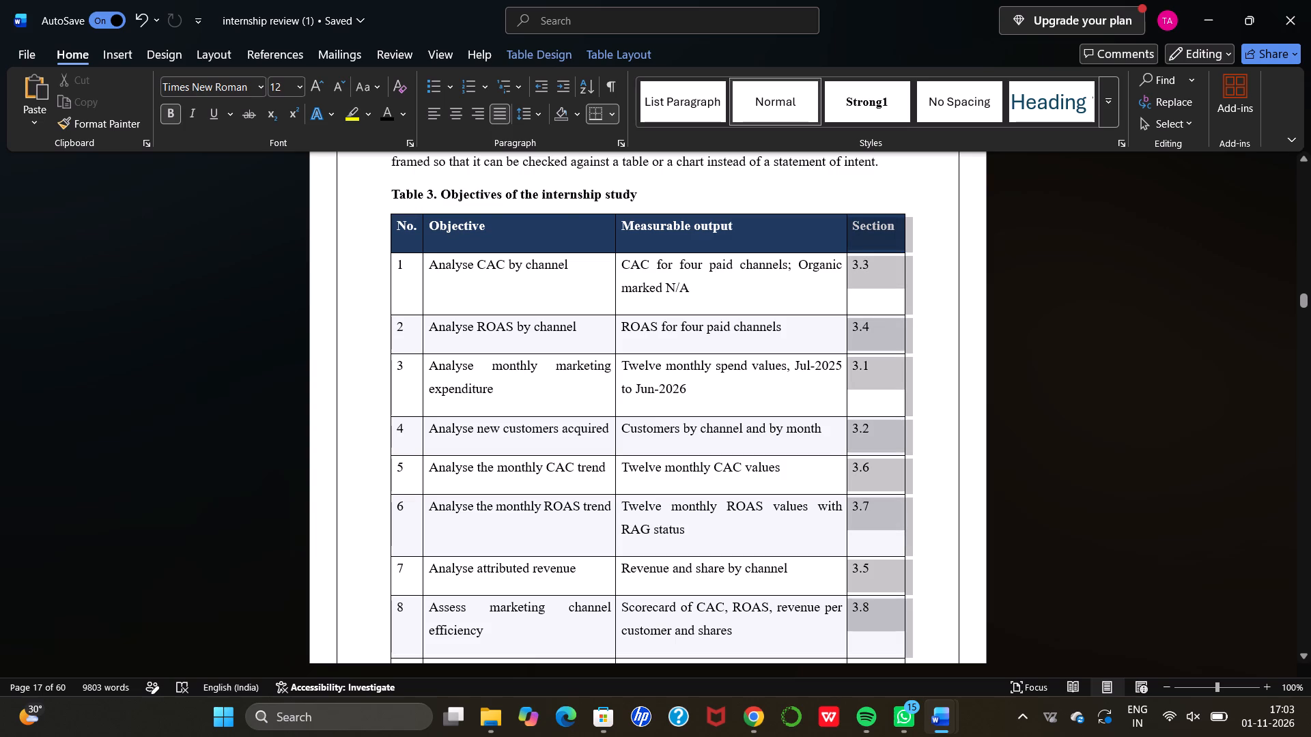
pyautogui.moveTo(892, 606); pyautogui.dragTo(893, 668)
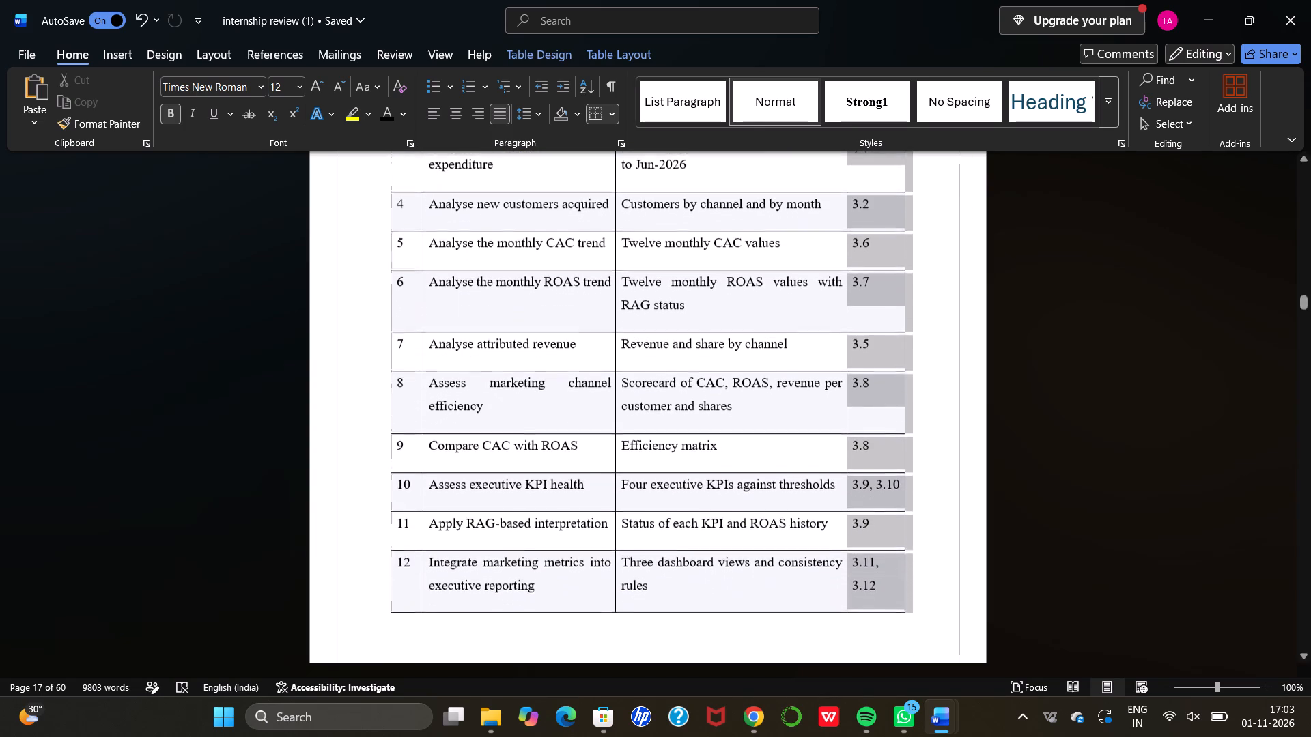
pyautogui.moveTo(893, 668); pyautogui.dragTo(882, 543)
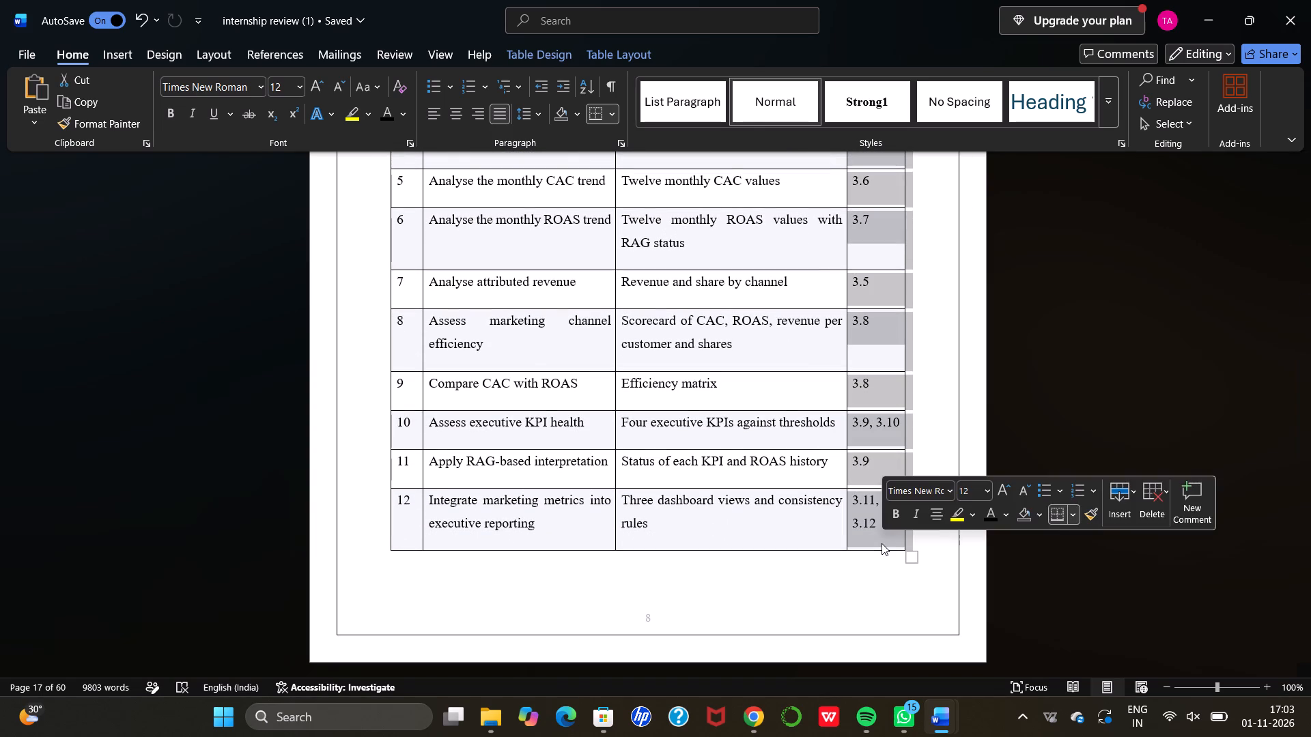
pyautogui.click(87, 86)
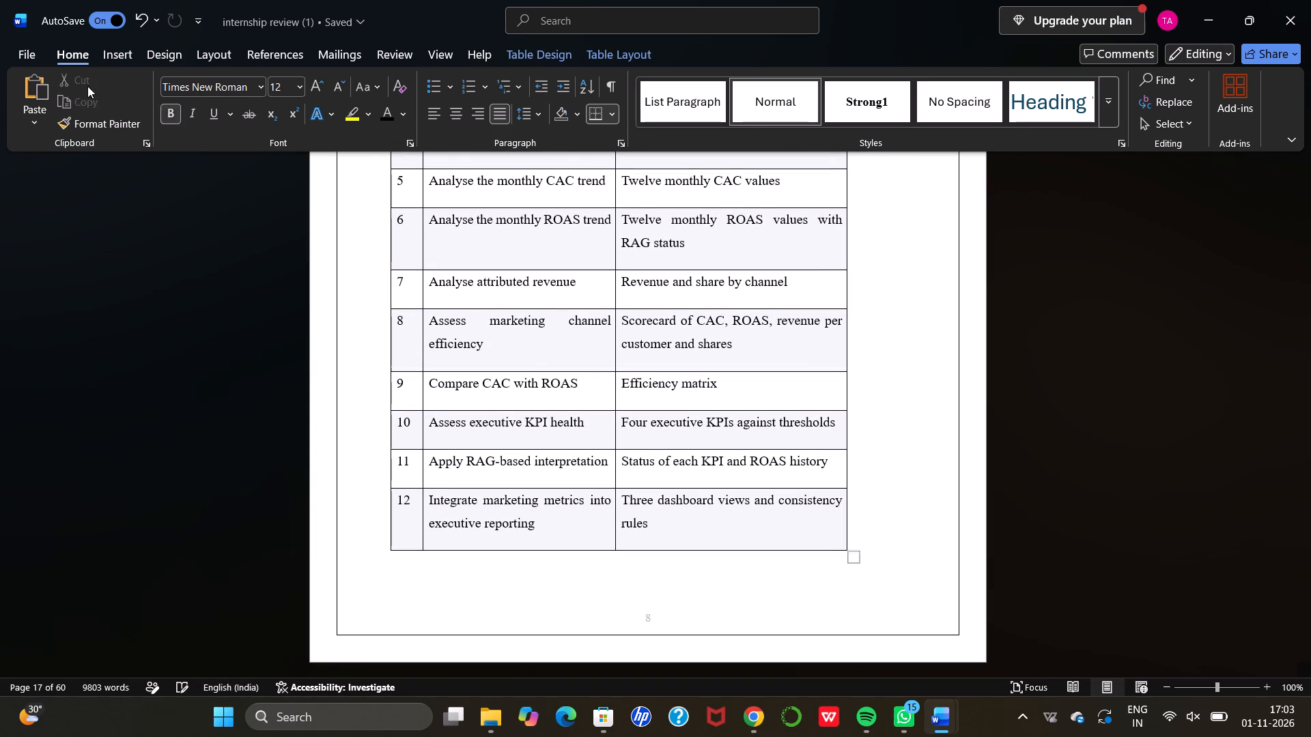
pyautogui.click(892, 379)
# Review the layout of the objectives table and the methodology headings and text that follow it.
pyautogui.scroll(1, 892, 379)
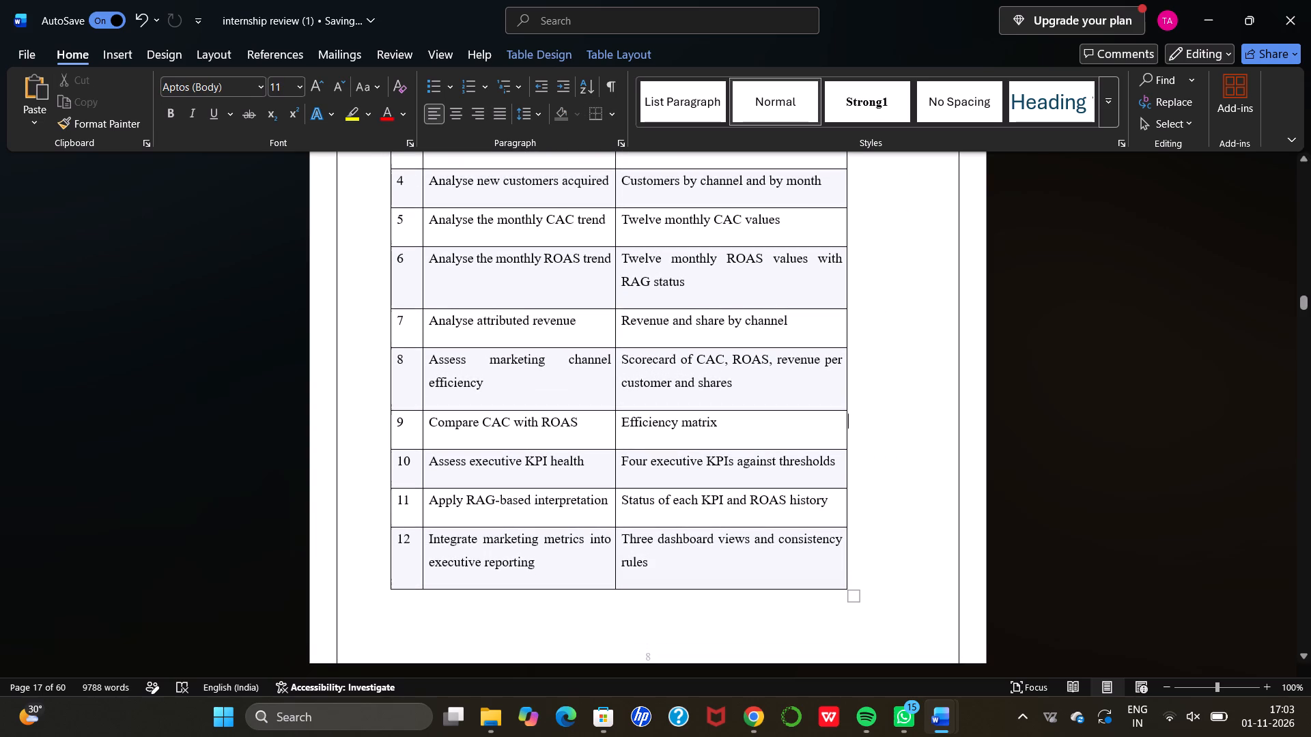
pyautogui.scroll(1, 892, 379)
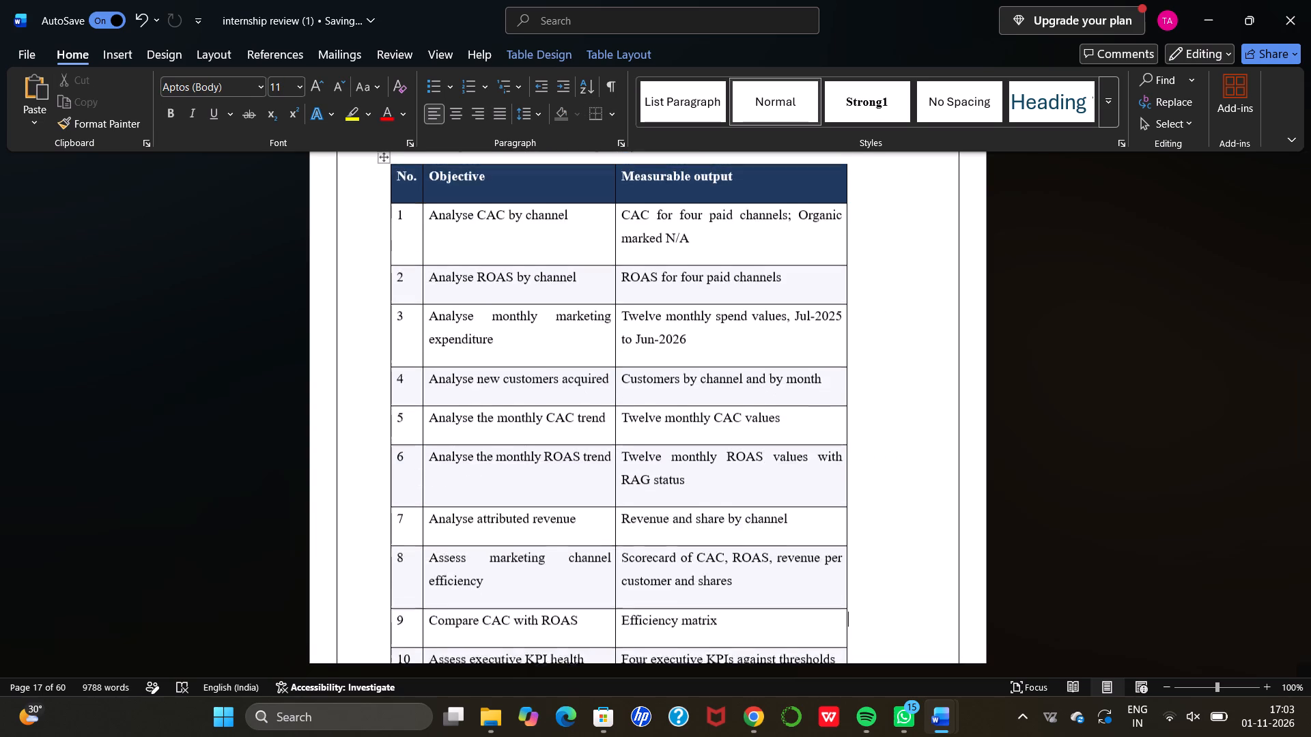
pyautogui.scroll(1, 892, 379)
pyautogui.click(892, 379)
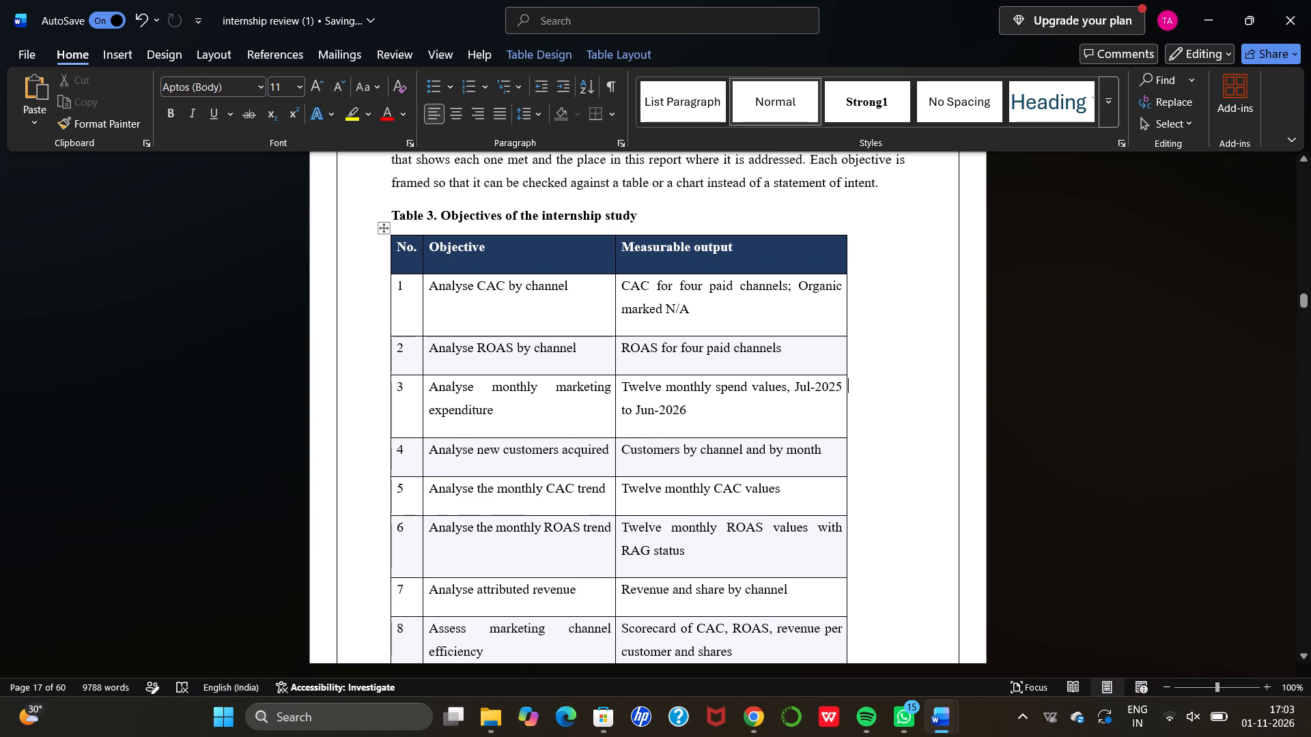
pyautogui.scroll(1, 739, 373)
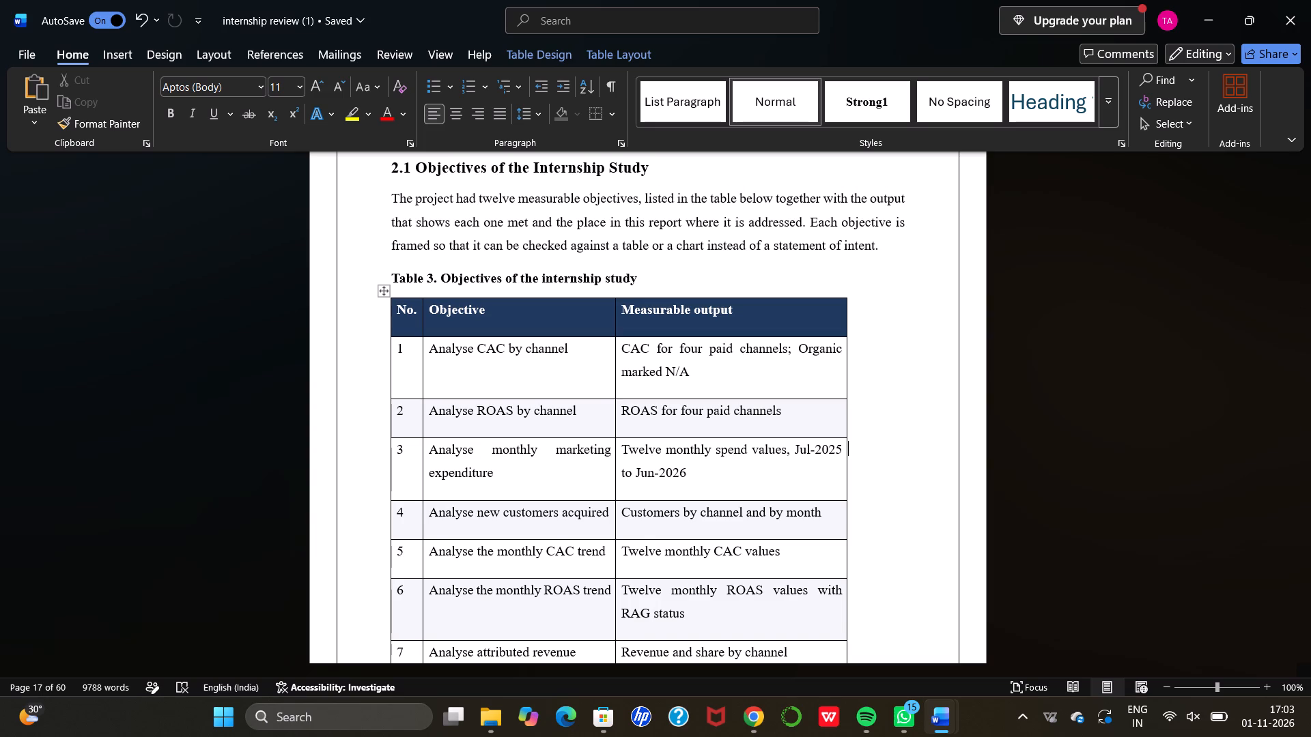
pyautogui.scroll(-2, 739, 373)
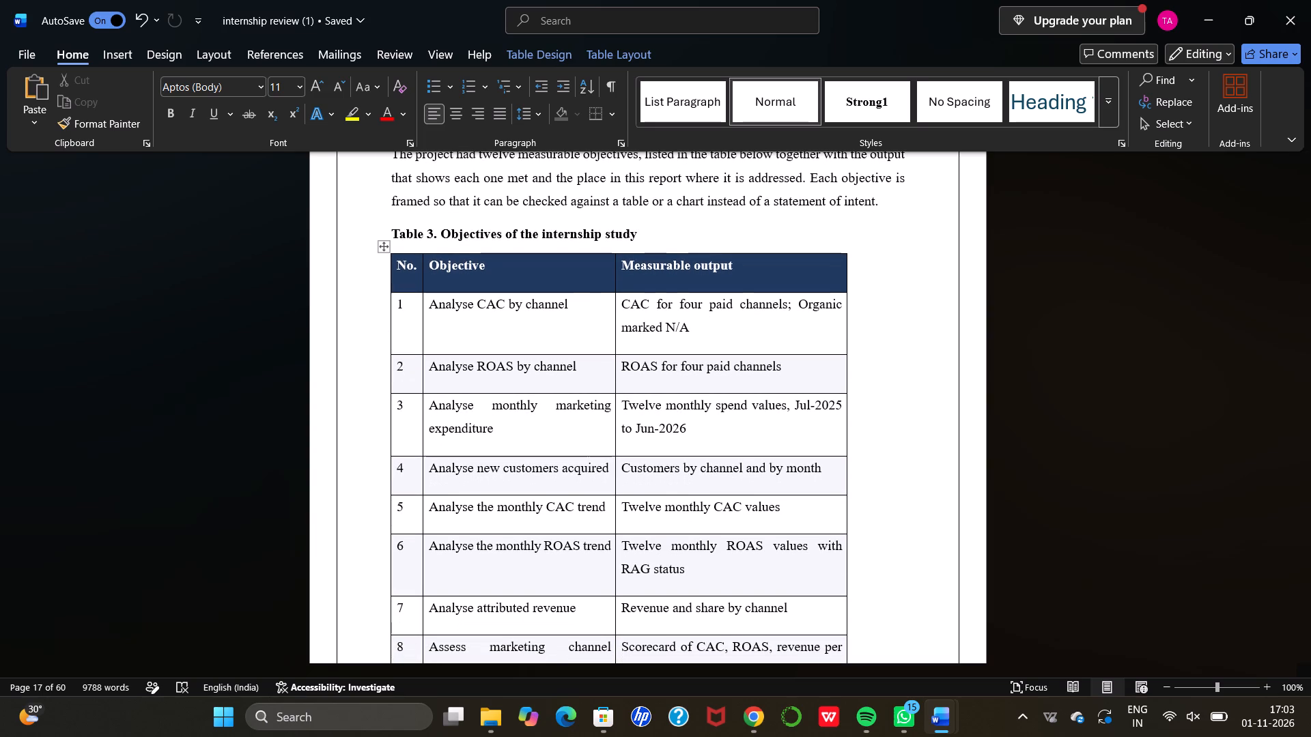
pyautogui.scroll(-1, 739, 373)
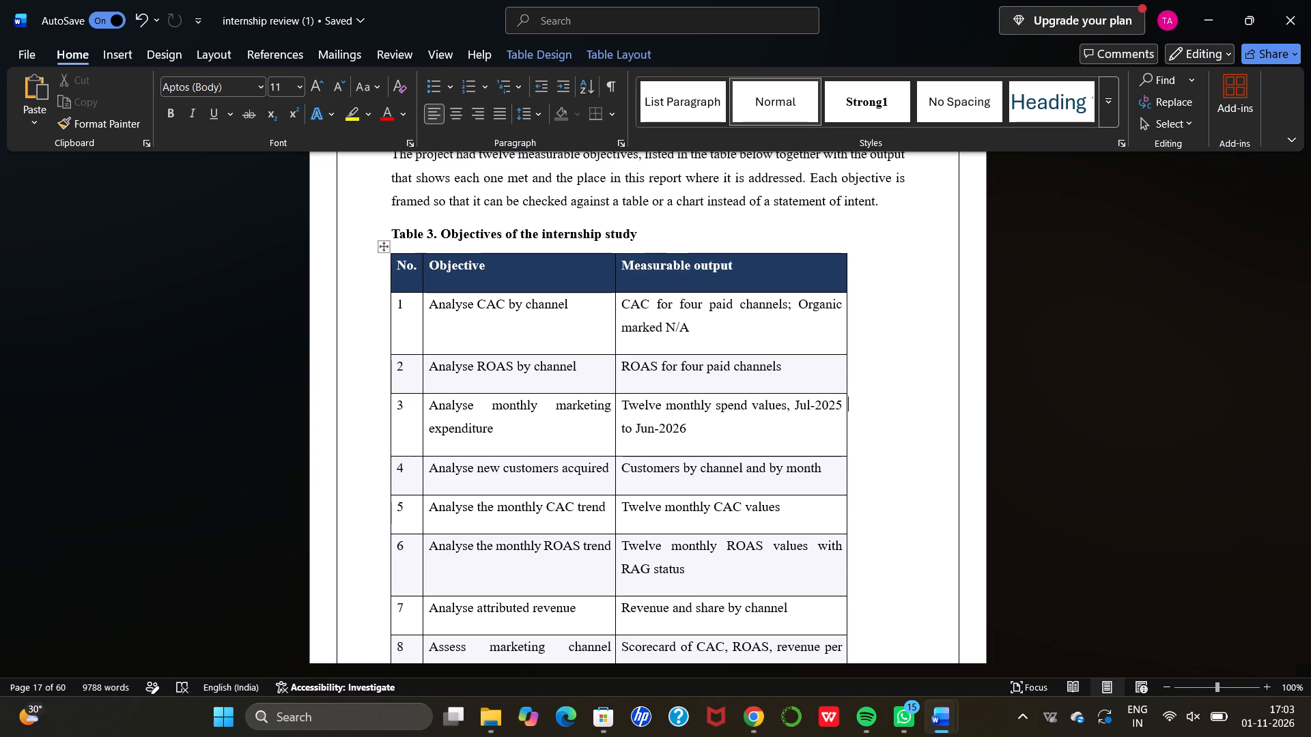
pyautogui.scroll(1, 739, 373)
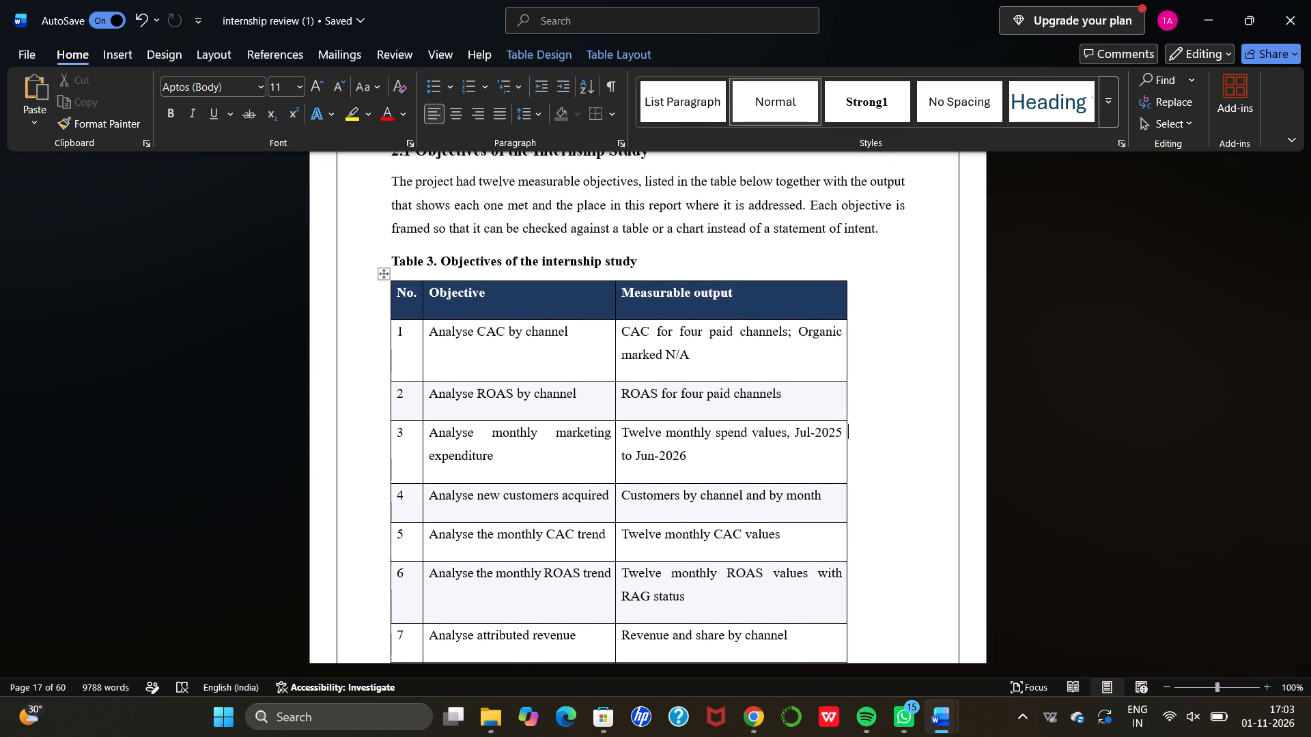
pyautogui.scroll(2, 739, 373)
pyautogui.scroll(-1, 739, 373)
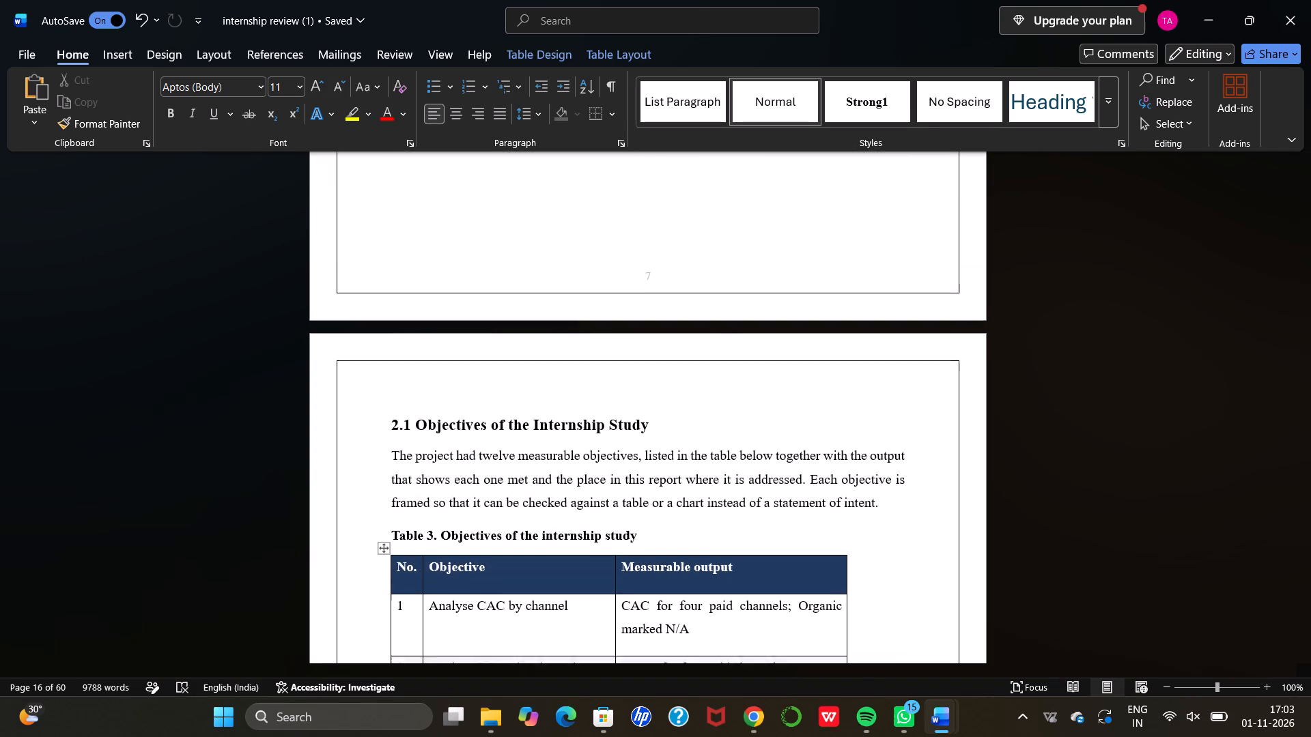
pyautogui.scroll(-2, 739, 373)
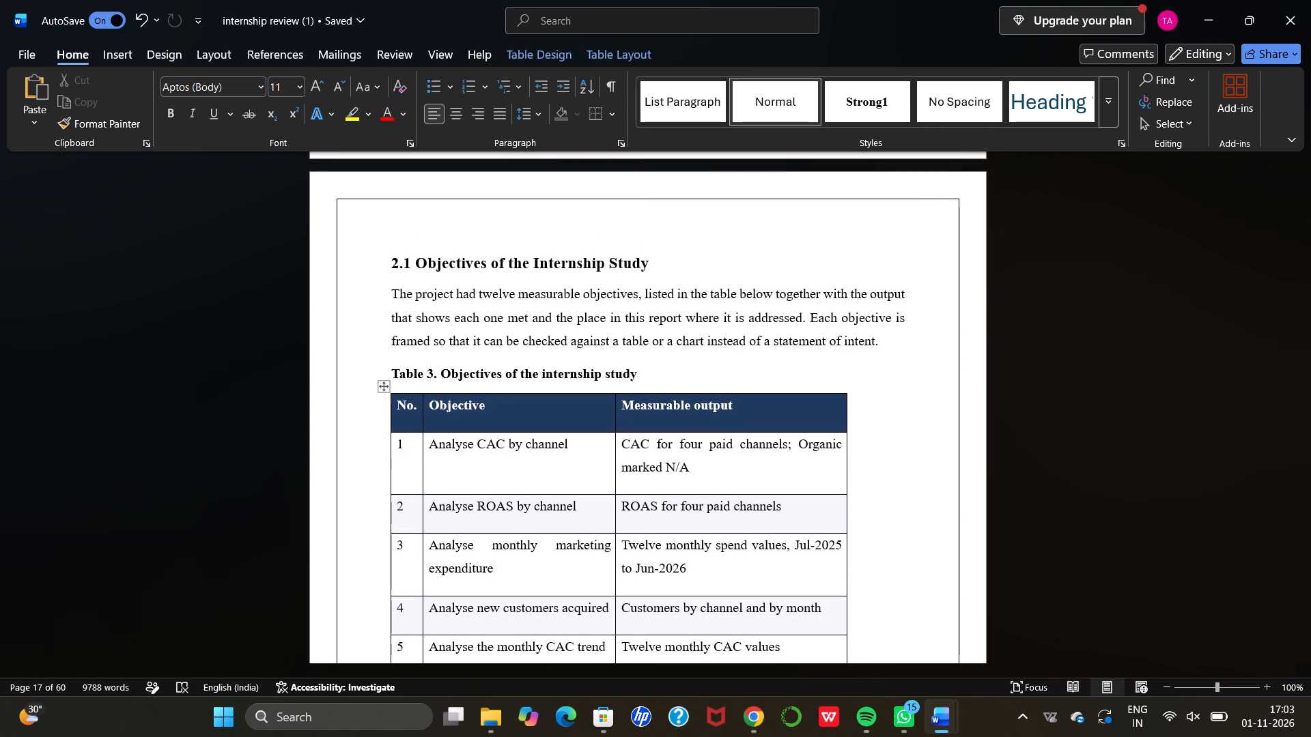
pyautogui.scroll(-5, 739, 373)
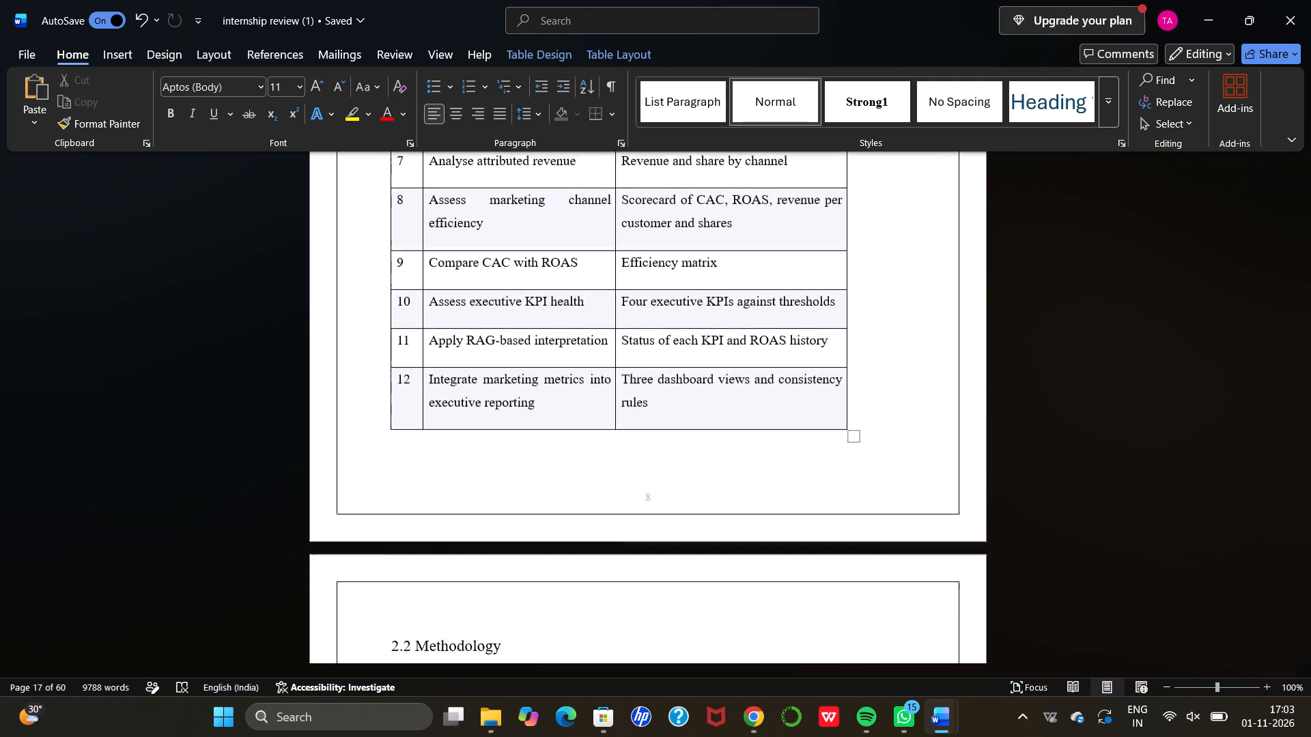
pyautogui.scroll(-2, 739, 373)
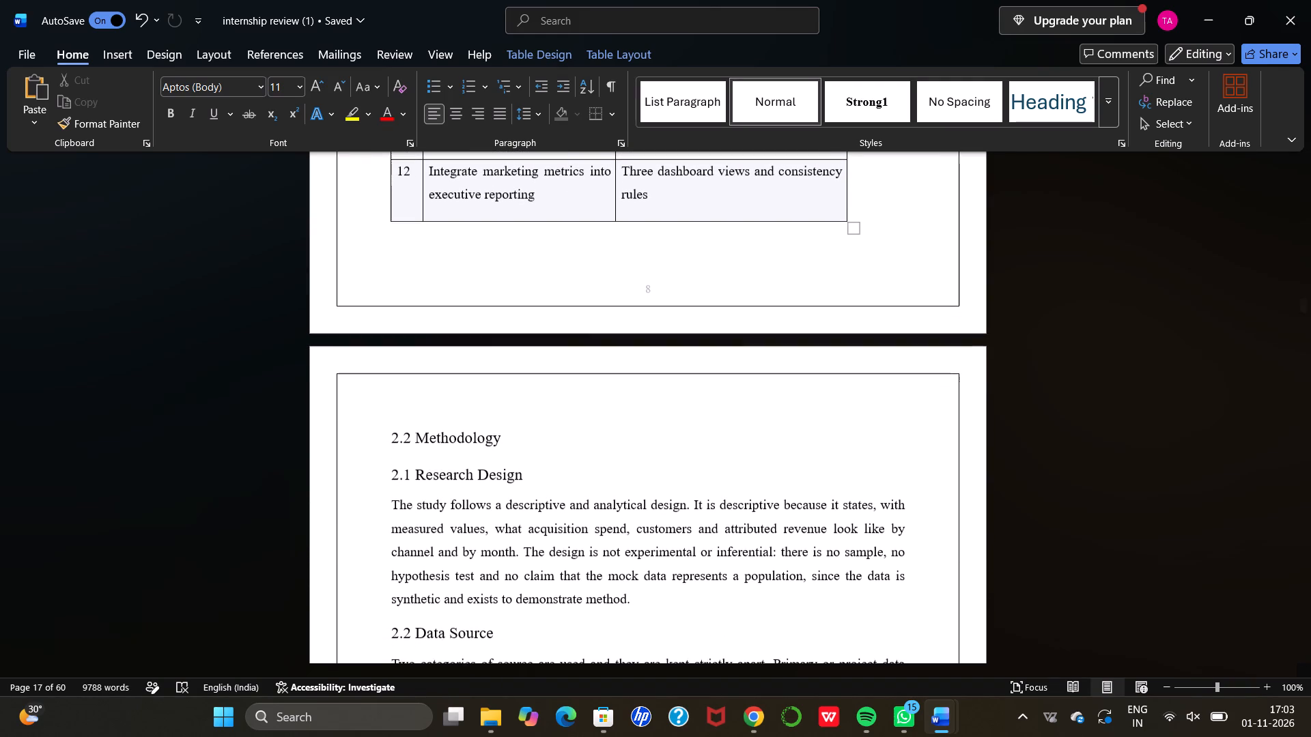
pyautogui.scroll(-2, 739, 373)
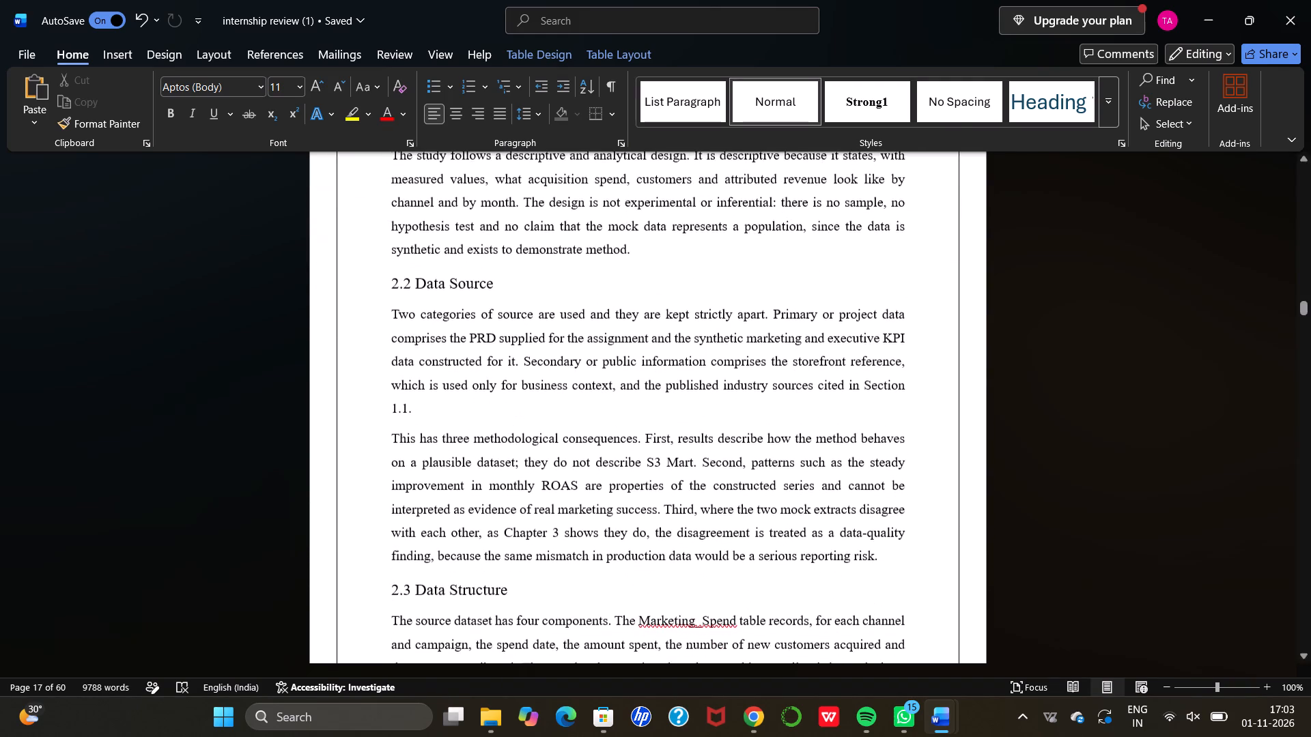
# Make the heading "2.2 Methodology" bold.
pyautogui.scroll(2, 739, 373)
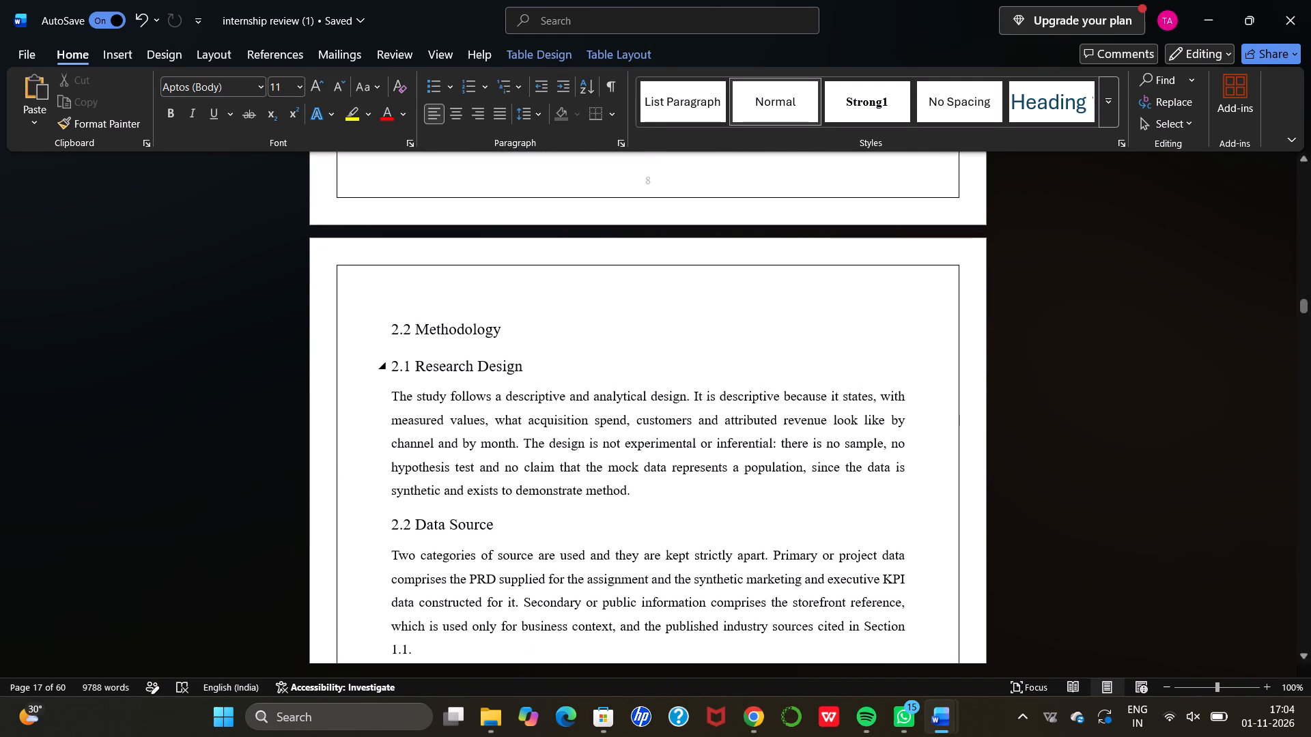
pyautogui.moveTo(511, 330); pyautogui.dragTo(459, 328)
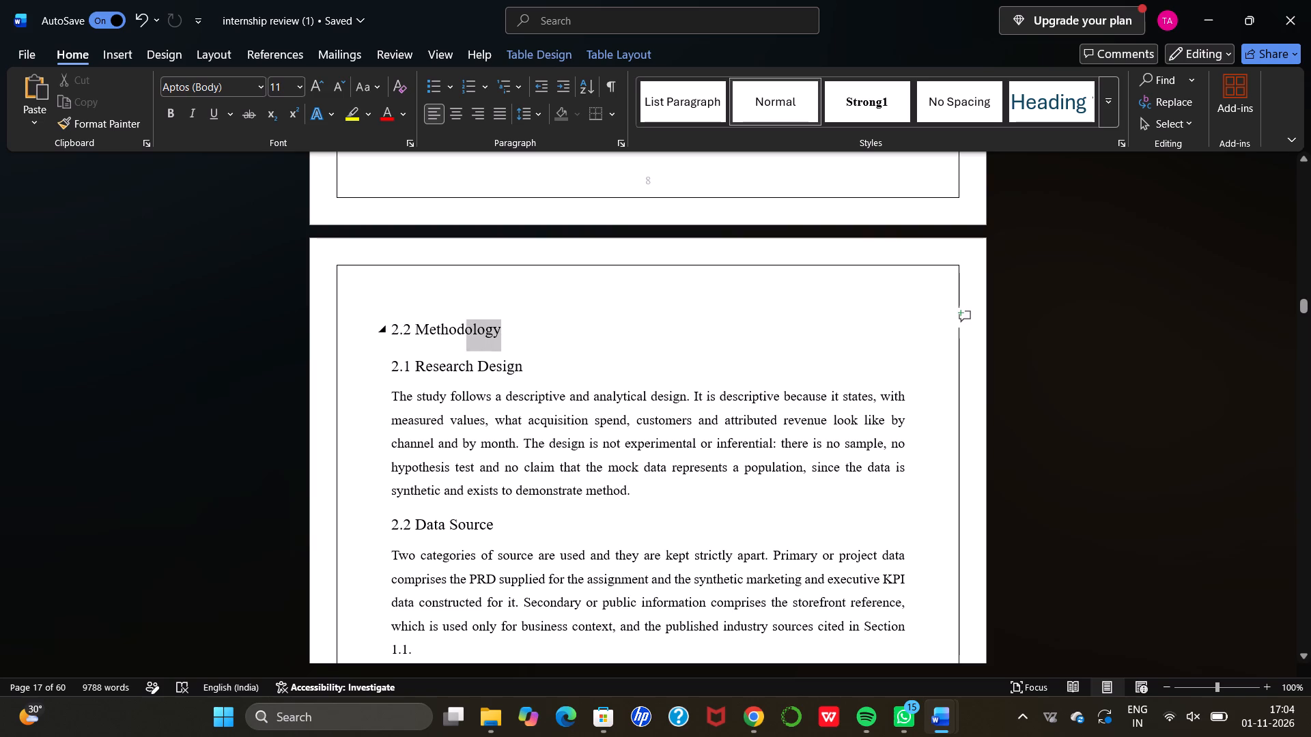
pyautogui.moveTo(459, 328); pyautogui.dragTo(390, 326)
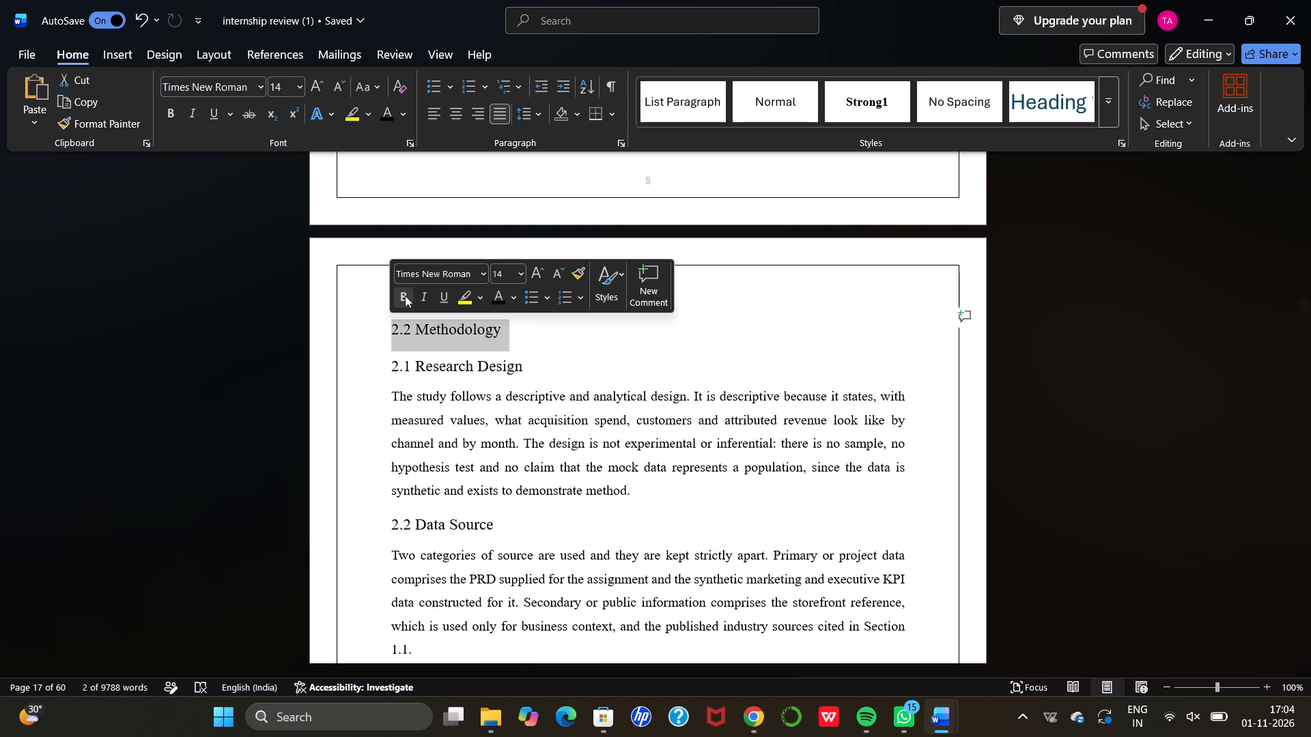
pyautogui.click(405, 295)
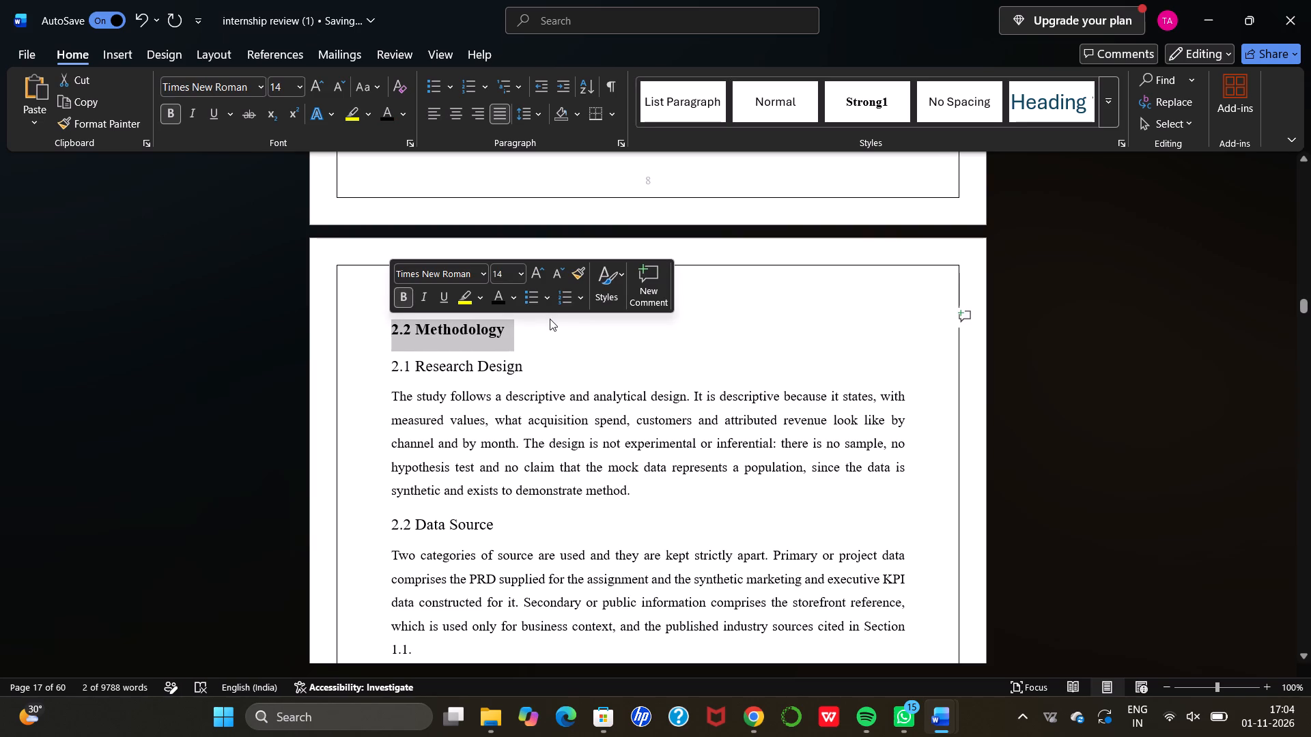
pyautogui.click(550, 319)
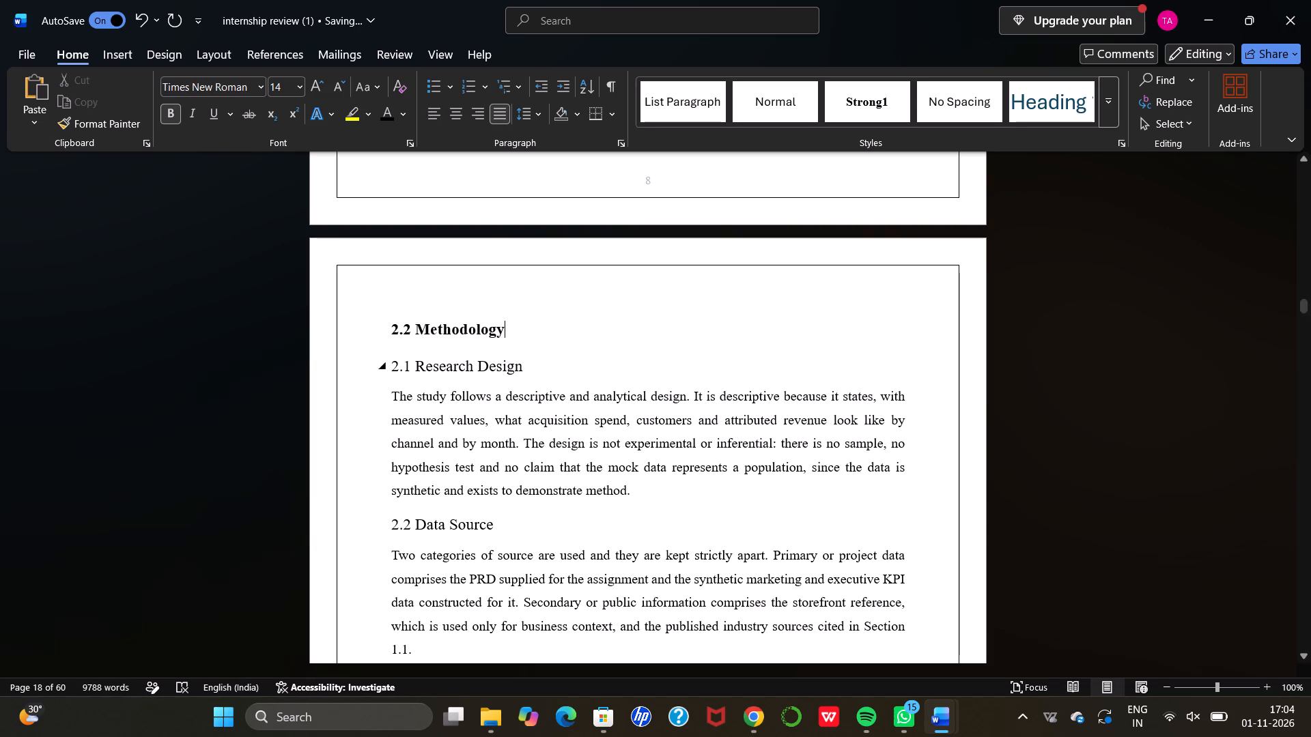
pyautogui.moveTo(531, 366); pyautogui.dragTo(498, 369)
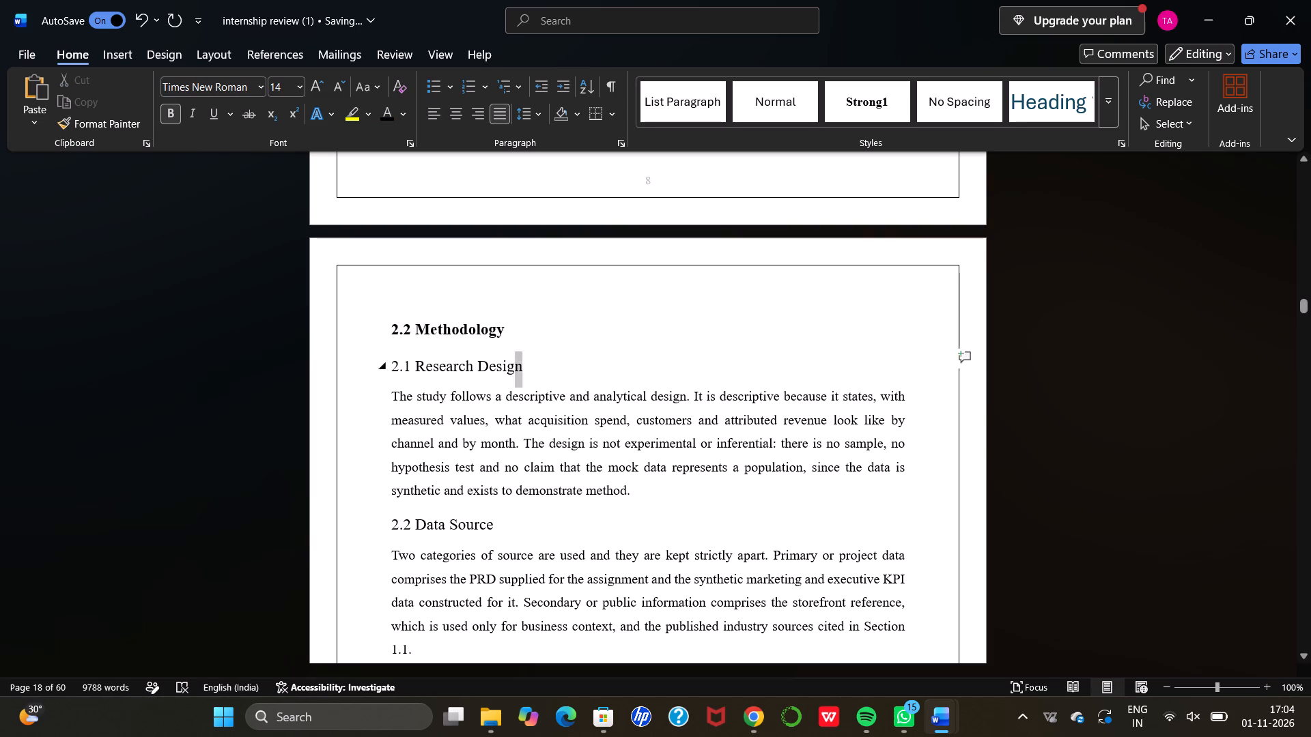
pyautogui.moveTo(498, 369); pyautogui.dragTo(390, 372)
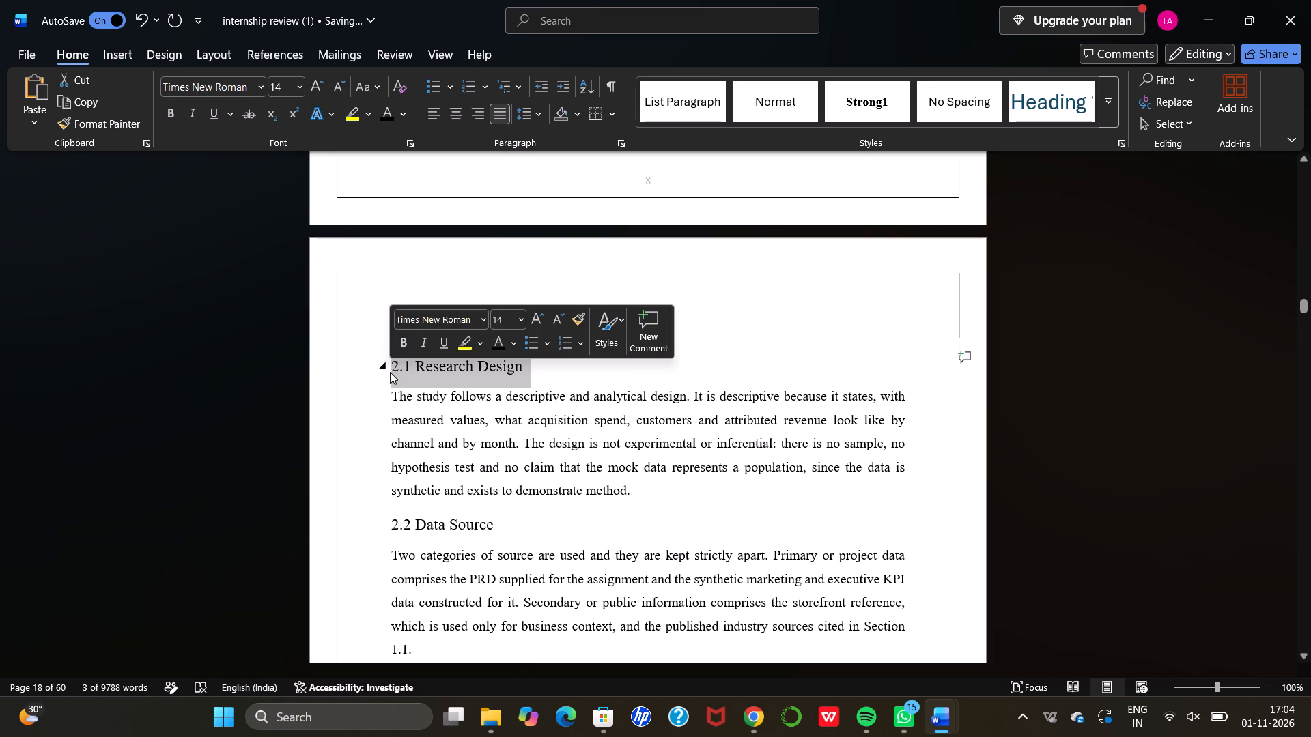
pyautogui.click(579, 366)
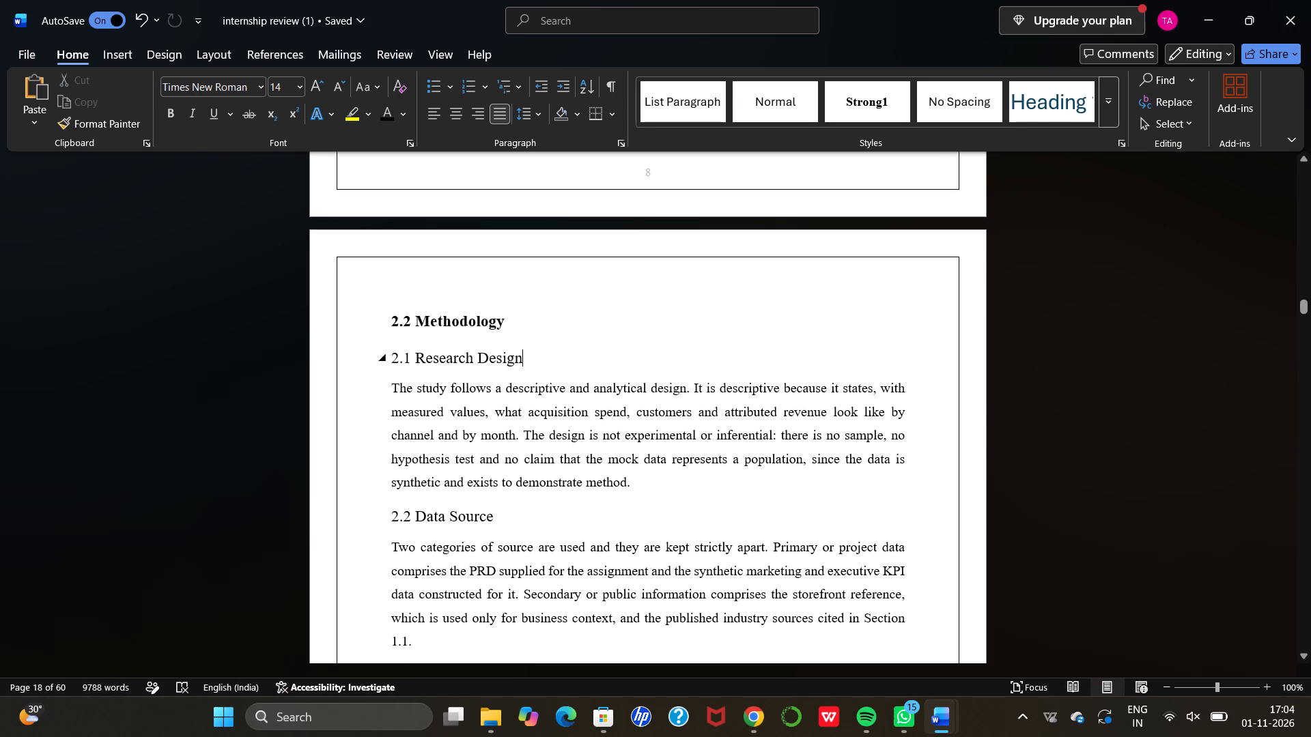
# Compare the heading of the objectives section with the numbering of the Methodology heading and its subheadings.
pyautogui.scroll(5, 560, 330)
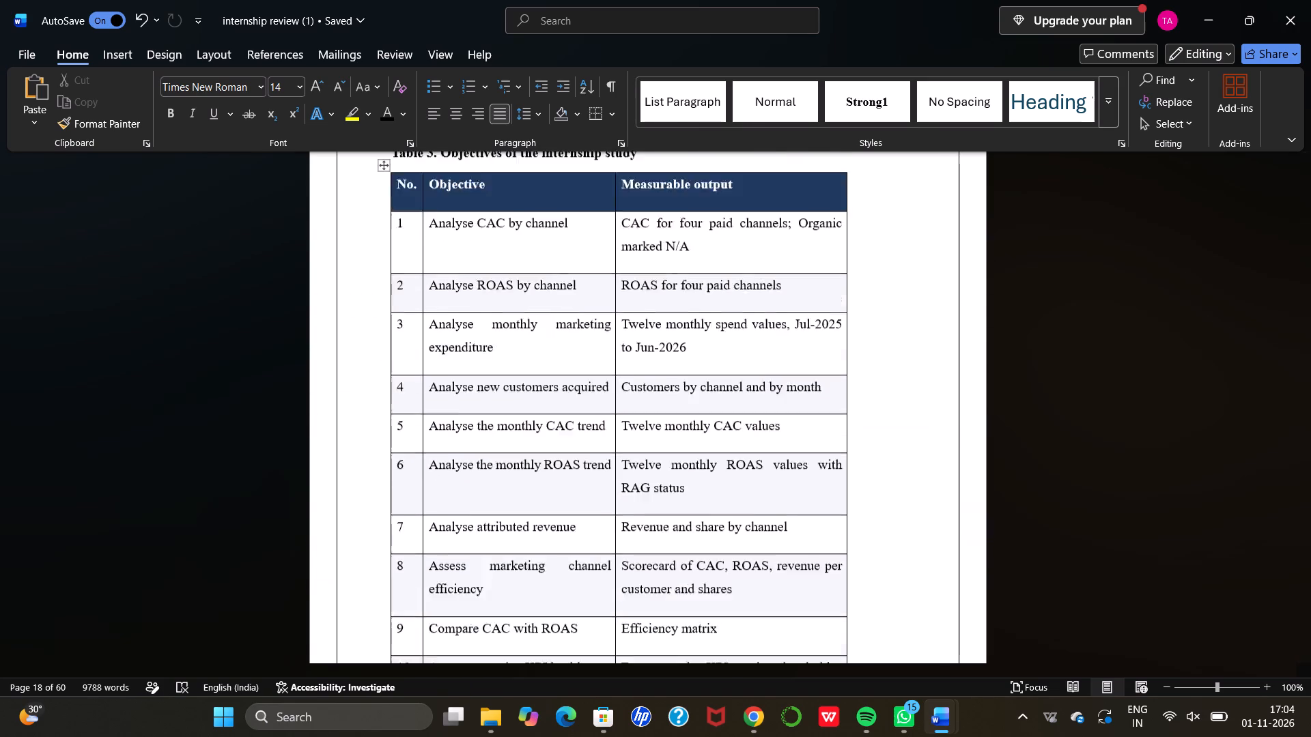
pyautogui.scroll(3, 560, 330)
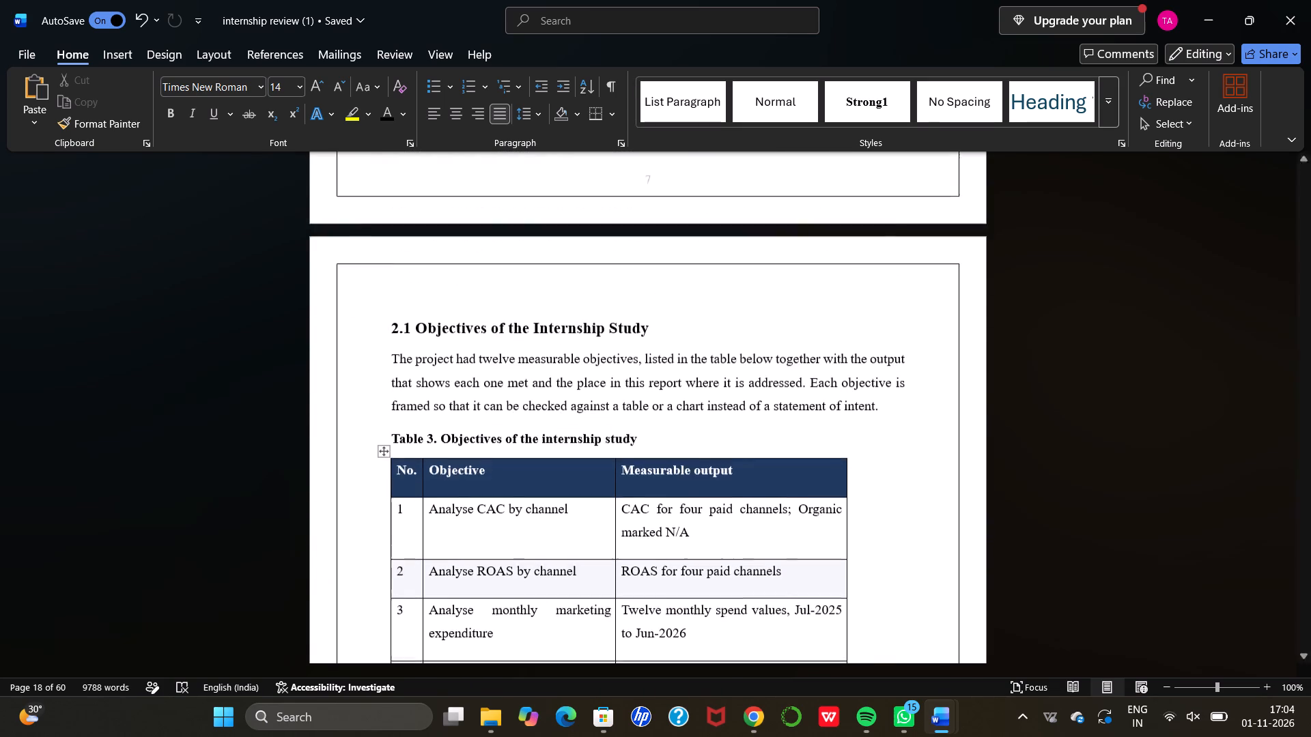
pyautogui.scroll(2, 560, 330)
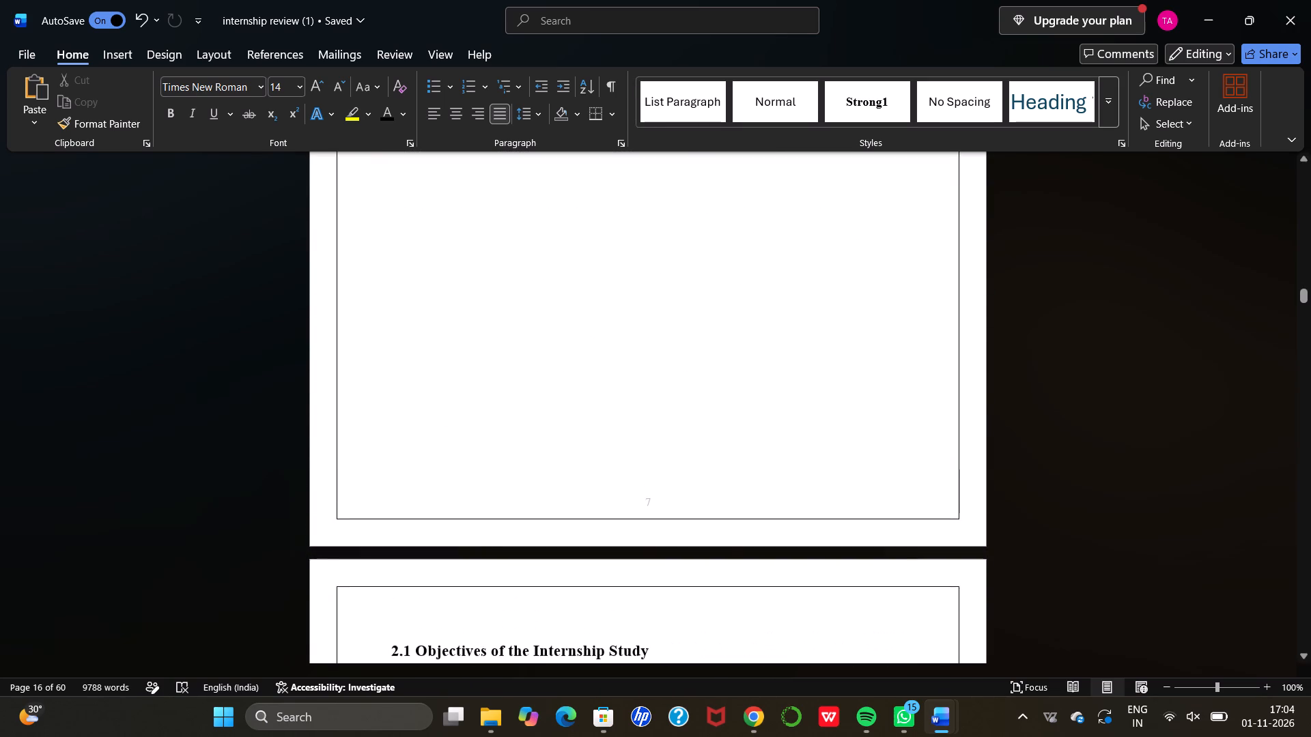
pyautogui.scroll(-9, 560, 330)
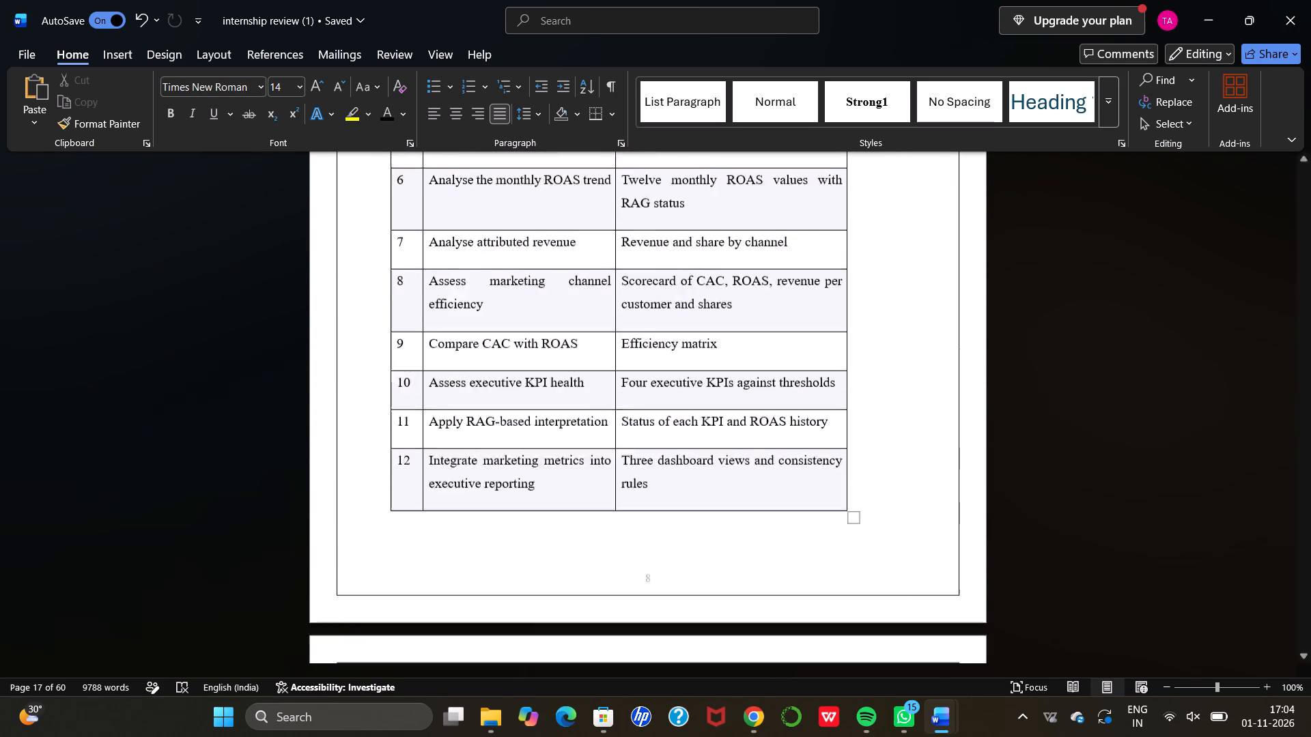
pyautogui.scroll(-2, 560, 330)
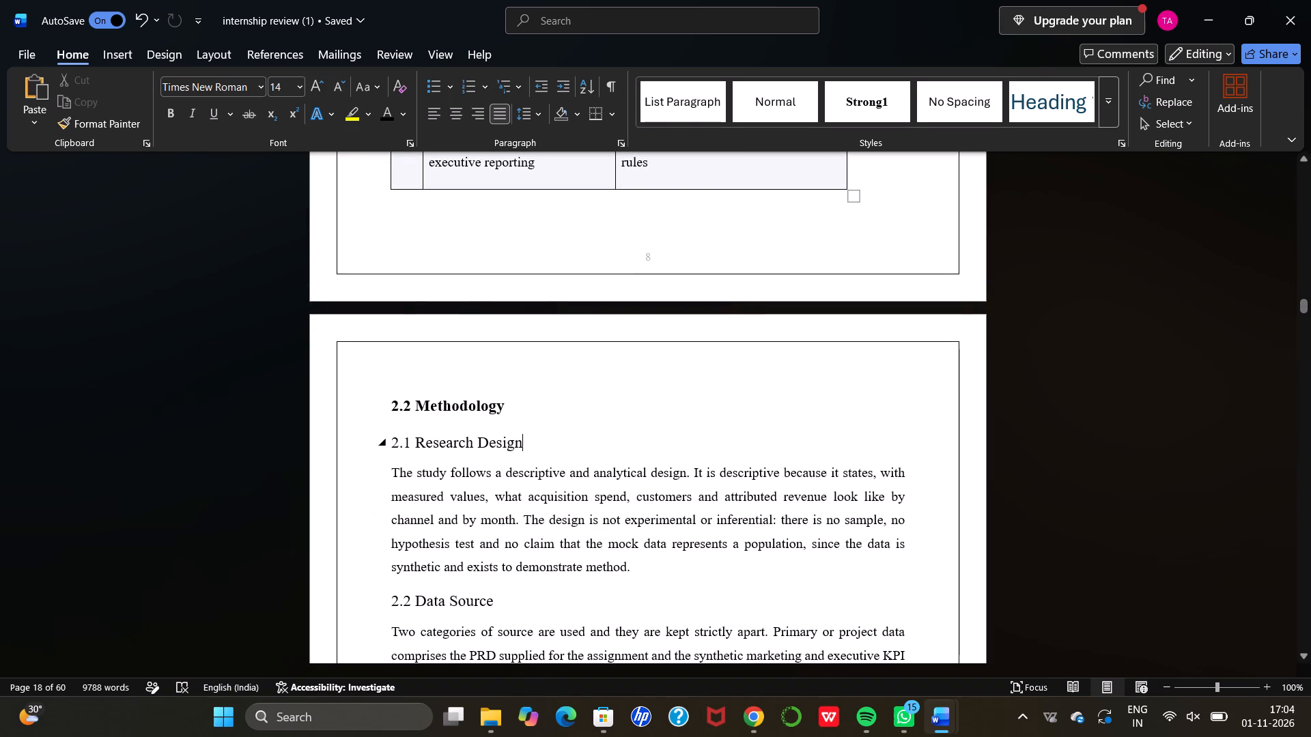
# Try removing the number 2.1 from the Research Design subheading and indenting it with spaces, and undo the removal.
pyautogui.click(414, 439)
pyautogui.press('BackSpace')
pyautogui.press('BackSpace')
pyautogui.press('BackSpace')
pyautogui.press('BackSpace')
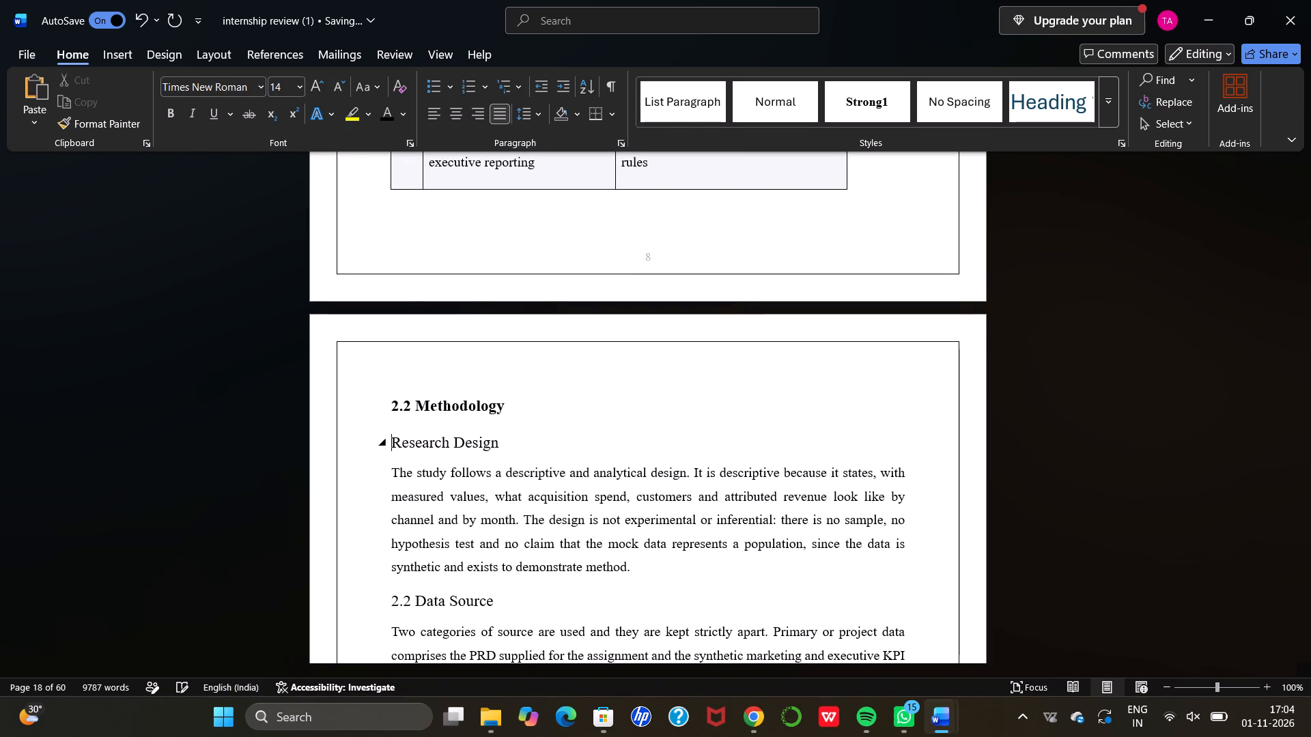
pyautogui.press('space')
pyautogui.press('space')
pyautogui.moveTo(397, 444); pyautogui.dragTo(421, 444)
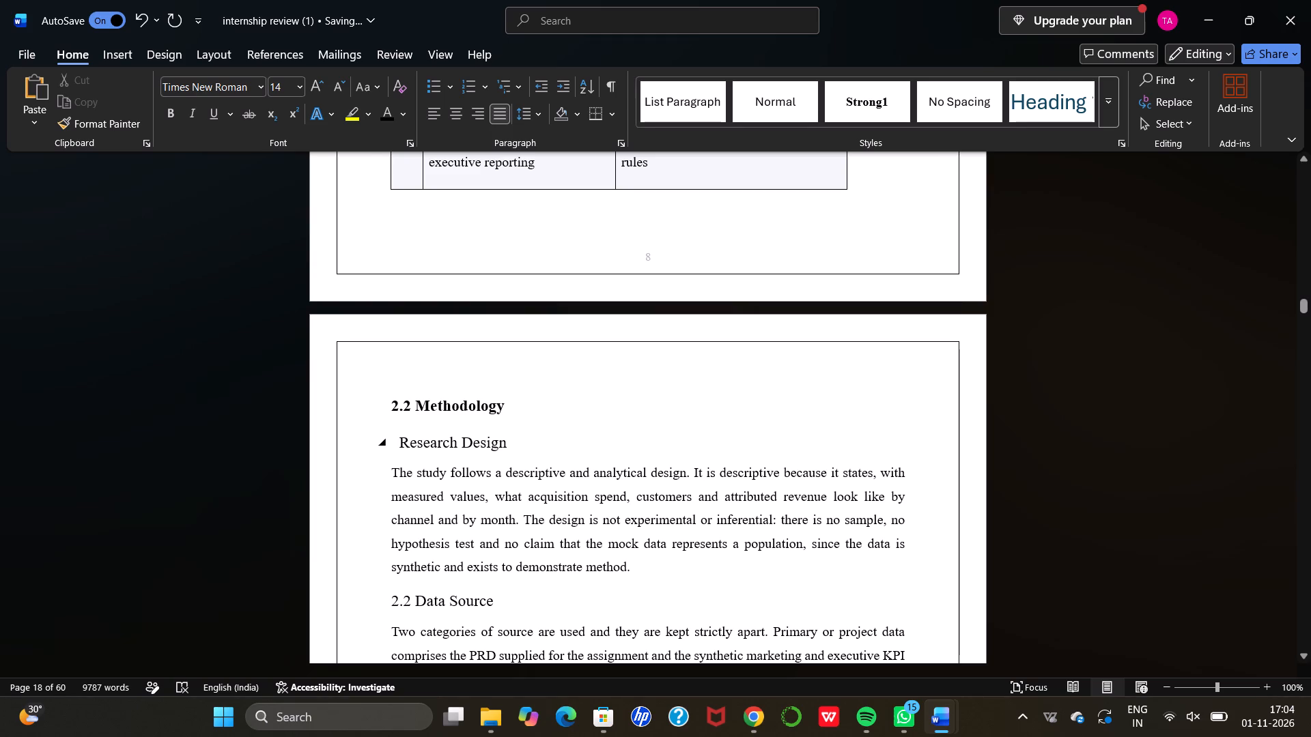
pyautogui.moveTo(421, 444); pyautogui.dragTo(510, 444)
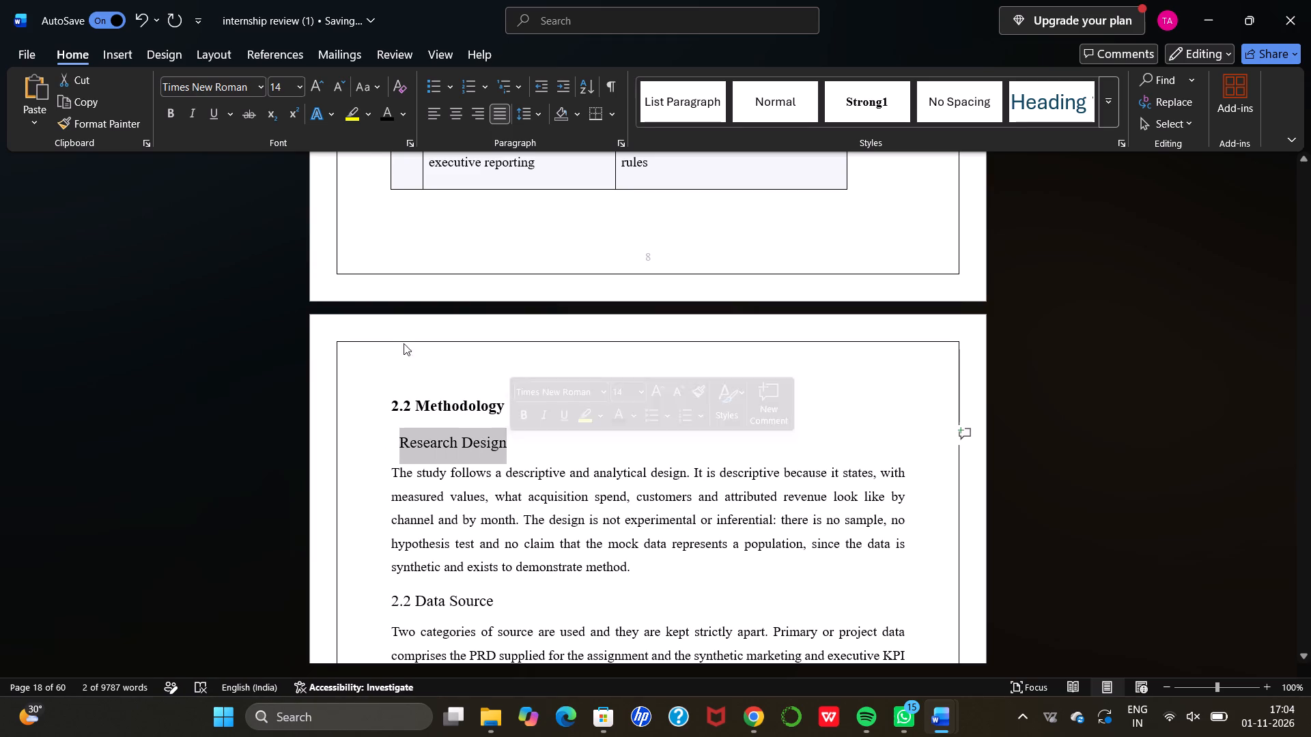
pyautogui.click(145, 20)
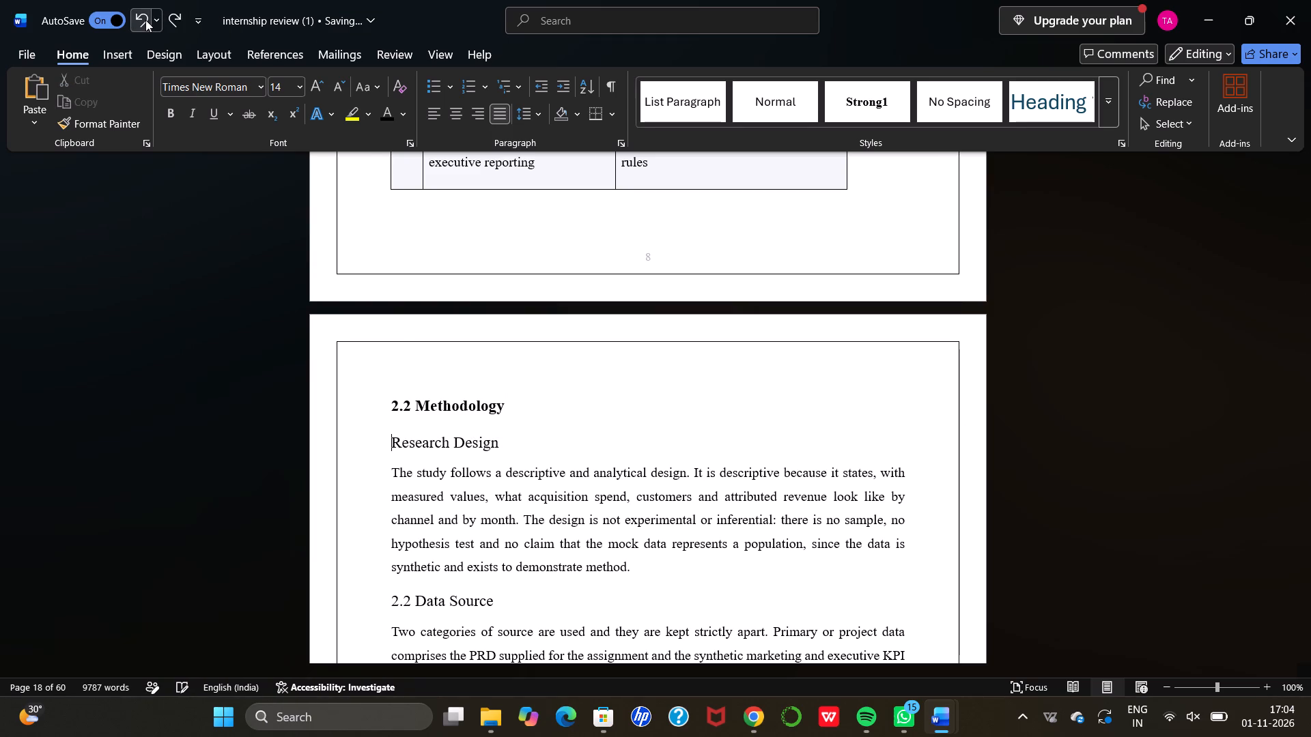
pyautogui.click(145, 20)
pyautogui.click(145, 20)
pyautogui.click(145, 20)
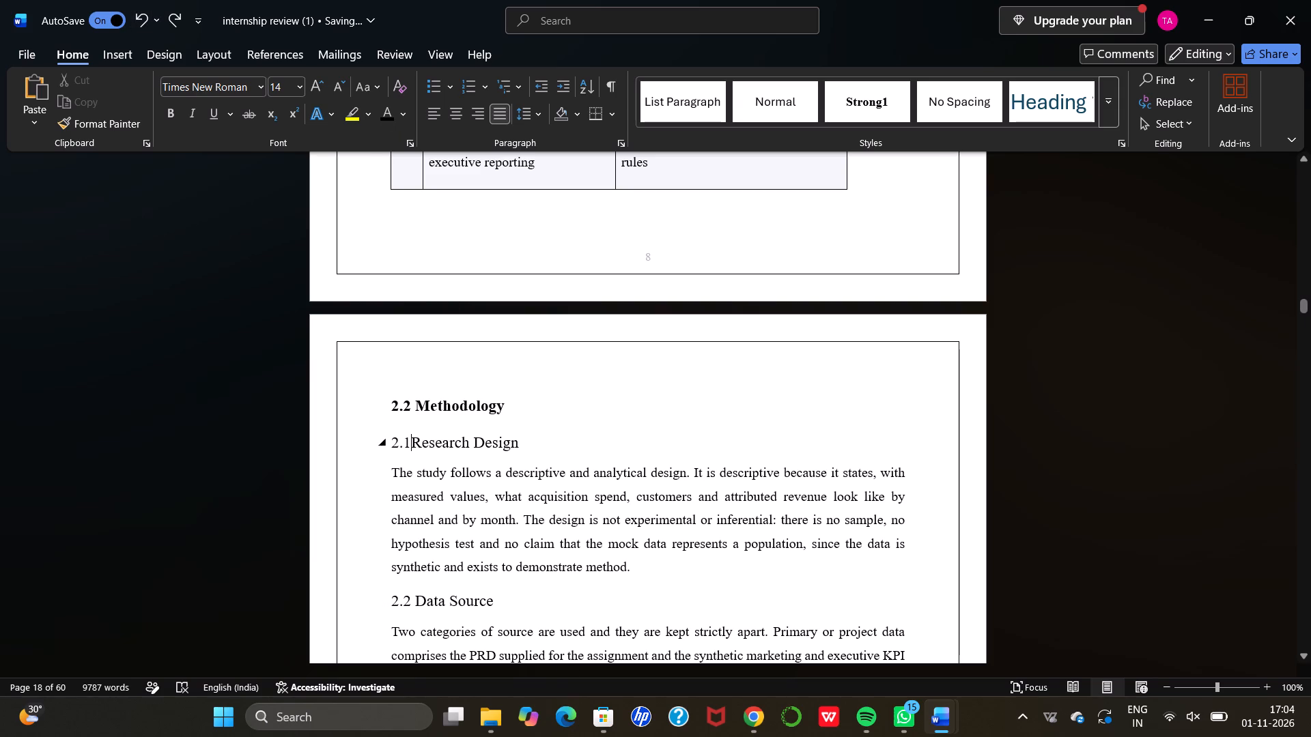
# Underline the Research Design and Data Source subheadings under 2.2 Methodology.
pyautogui.moveTo(530, 439); pyautogui.dragTo(395, 437)
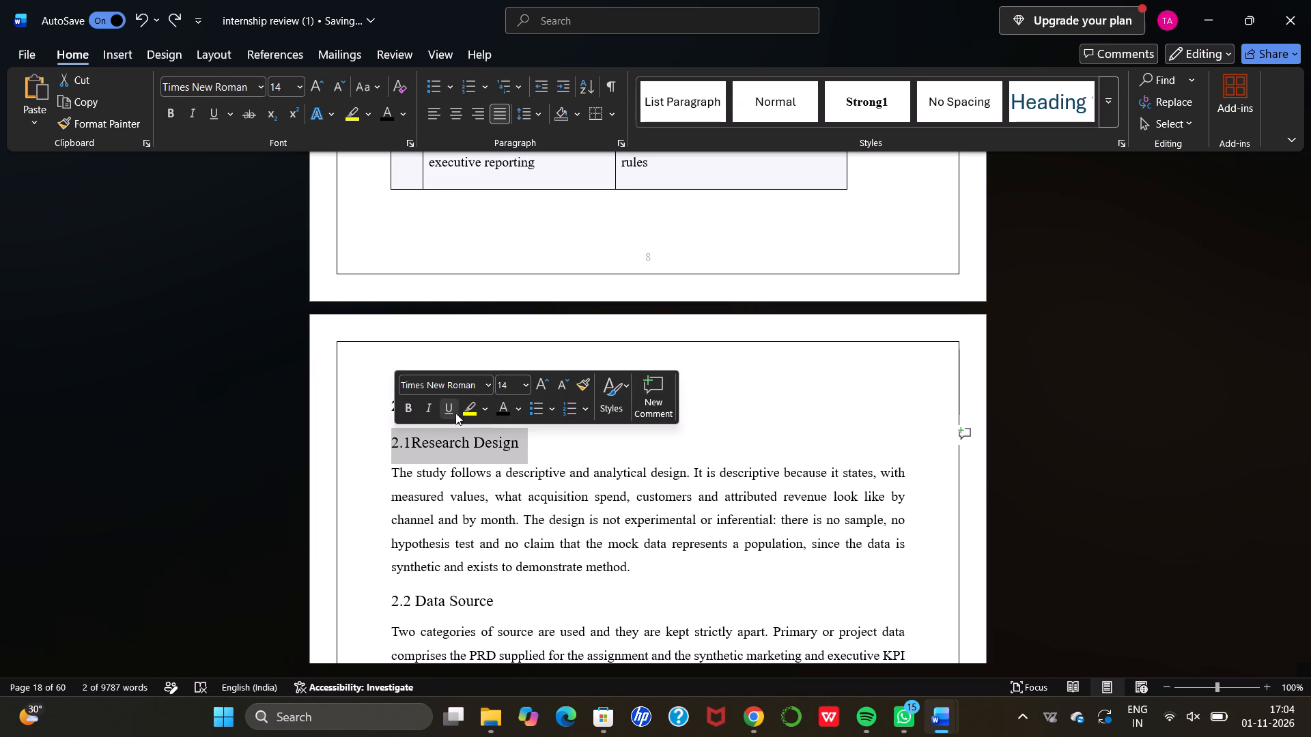
pyautogui.doubleClick(452, 411)
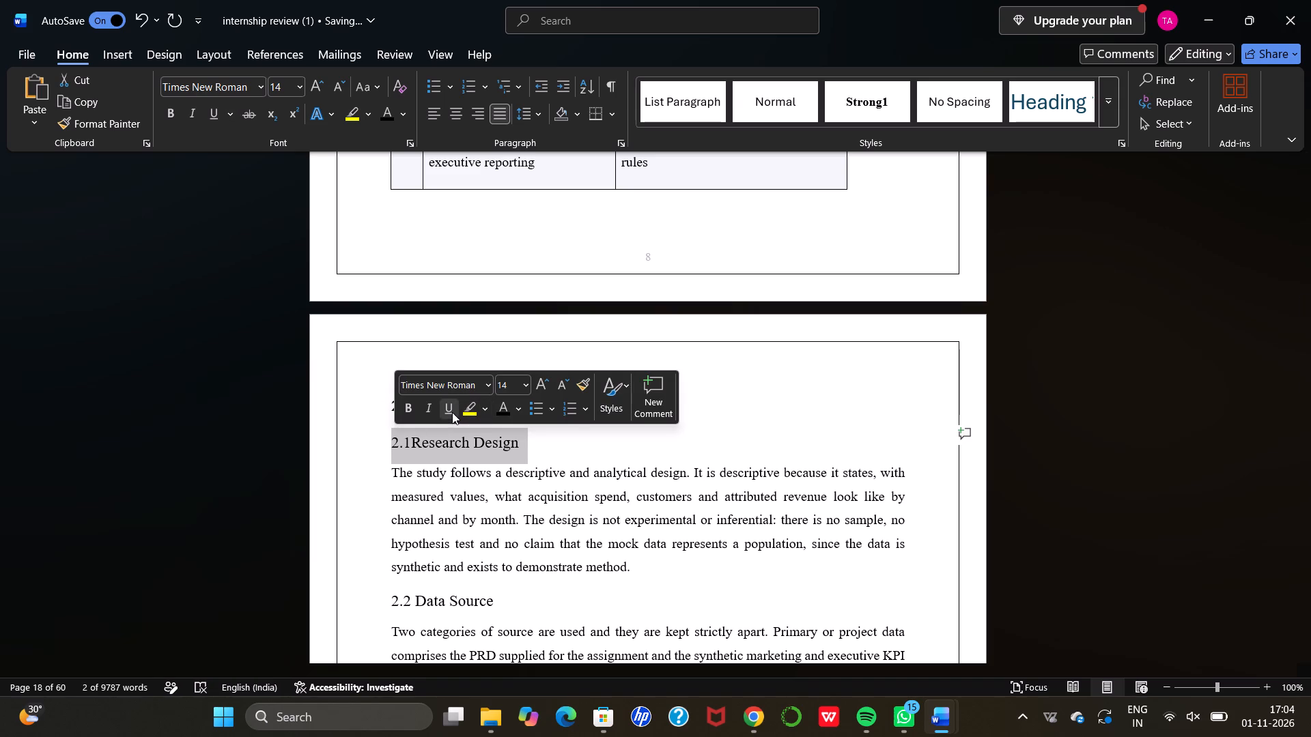
pyautogui.click(452, 412)
pyautogui.click(566, 444)
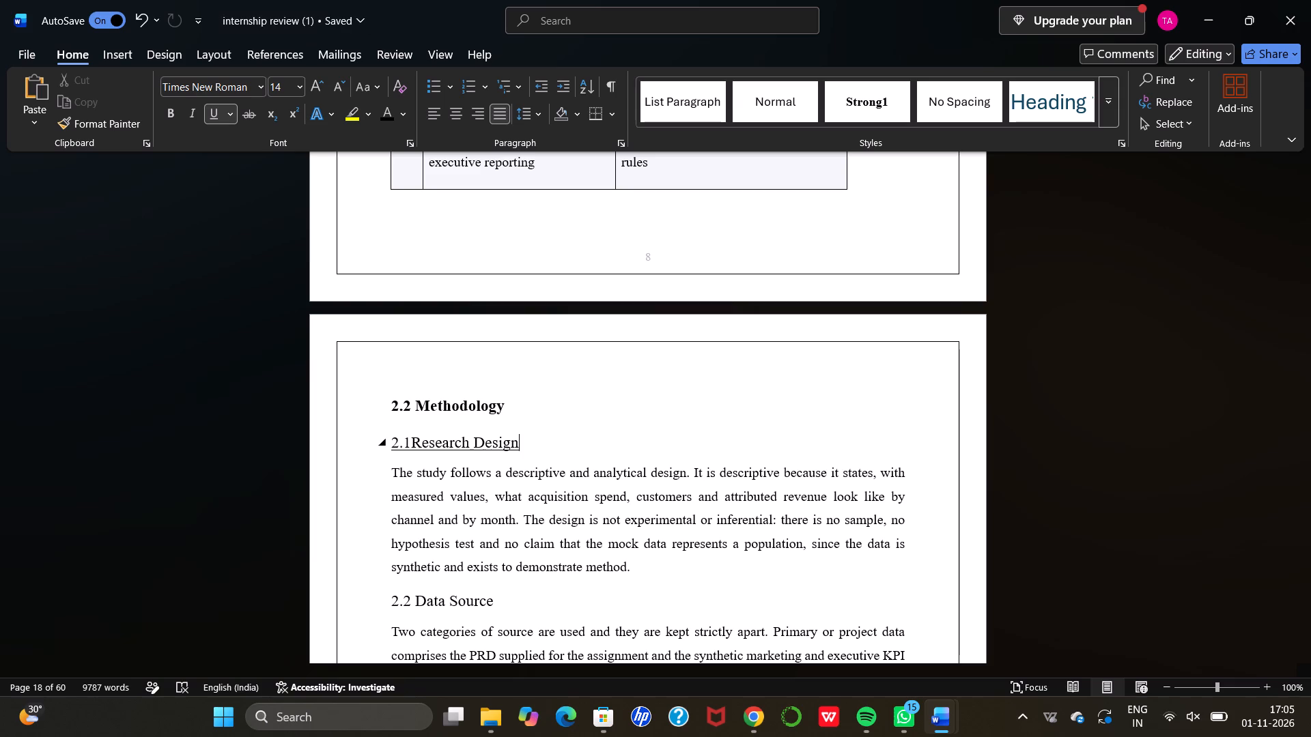
pyautogui.scroll(-1, 566, 444)
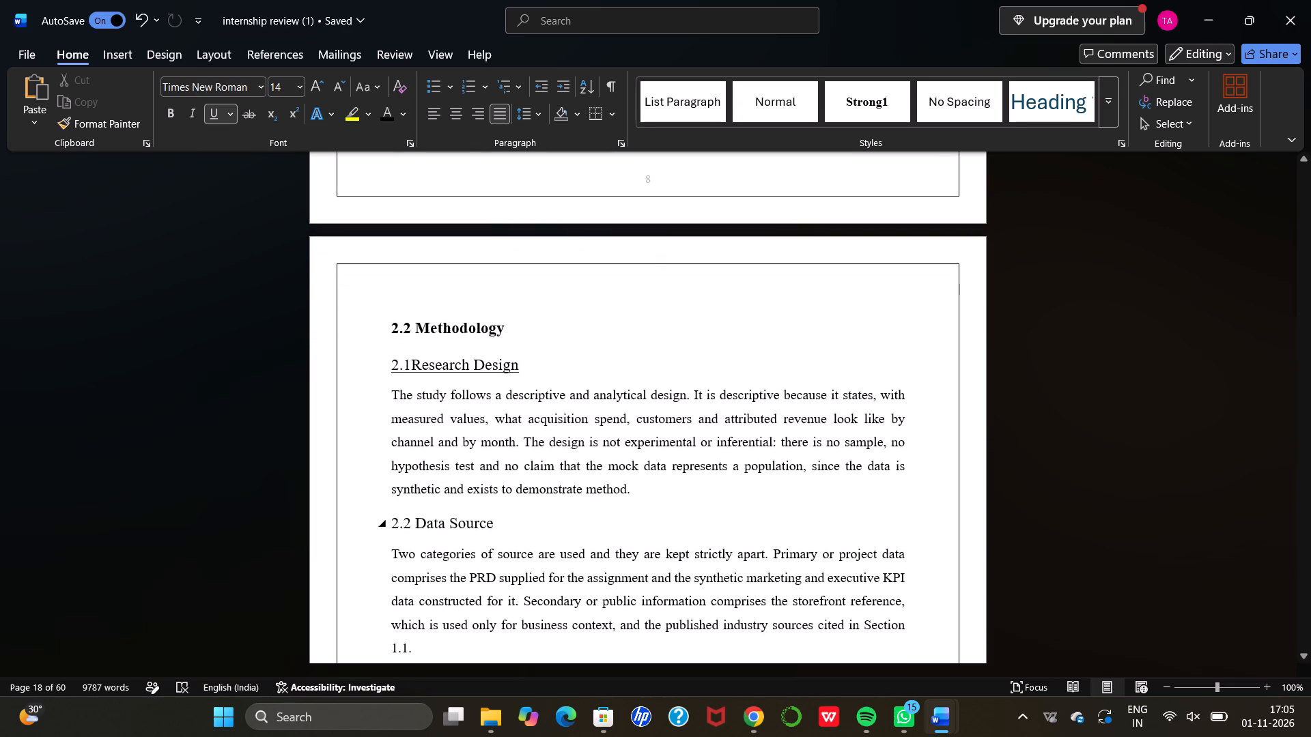
pyautogui.moveTo(503, 524); pyautogui.dragTo(388, 523)
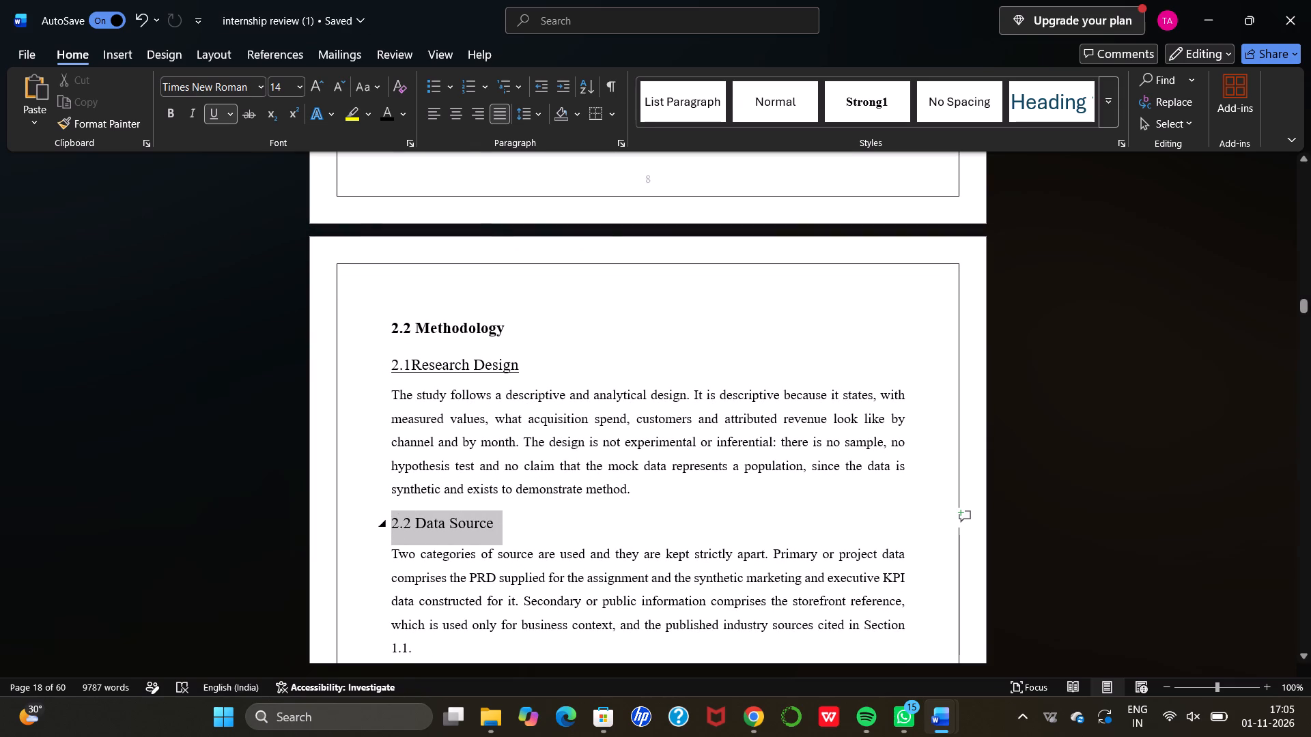
pyautogui.moveTo(388, 523); pyautogui.dragTo(387, 523)
pyautogui.click(434, 495)
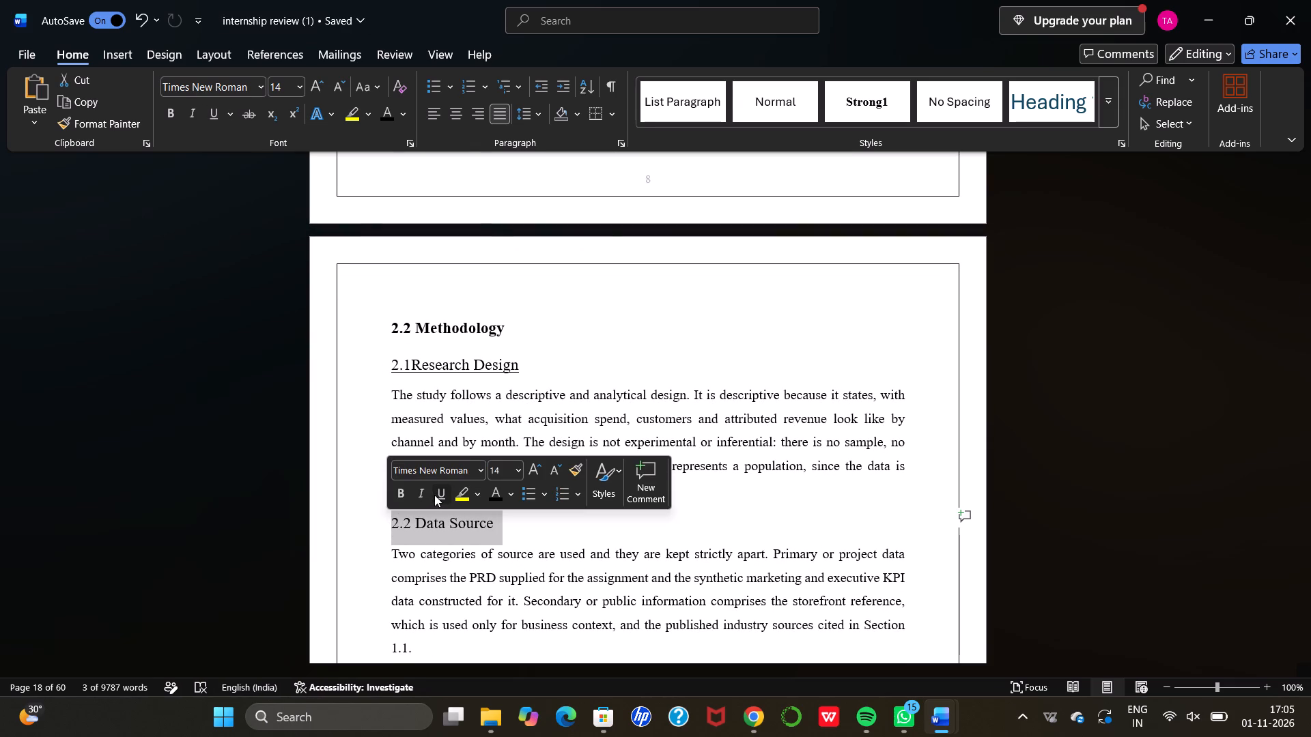
pyautogui.click(569, 536)
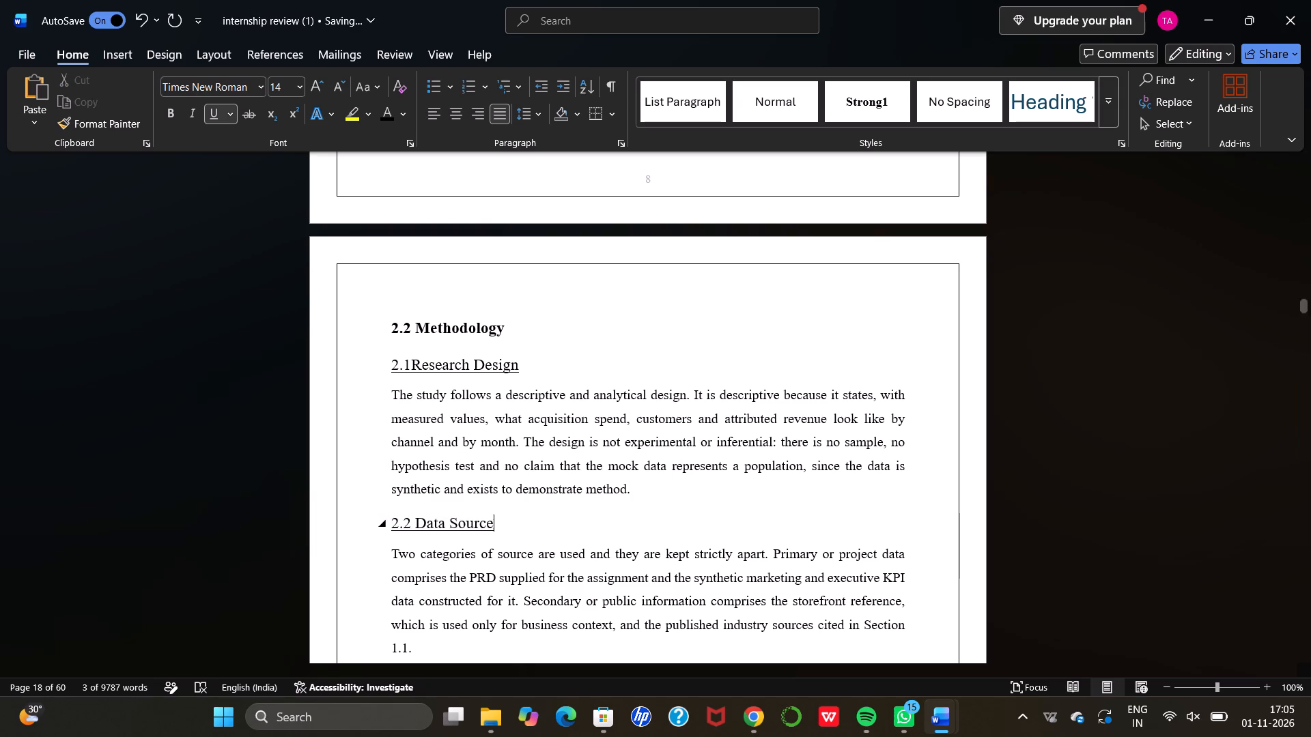
# Remove the section number 1.1 from the end of the first Data Source paragraph, ending the sentence with "Section.".
pyautogui.scroll(-3, 569, 536)
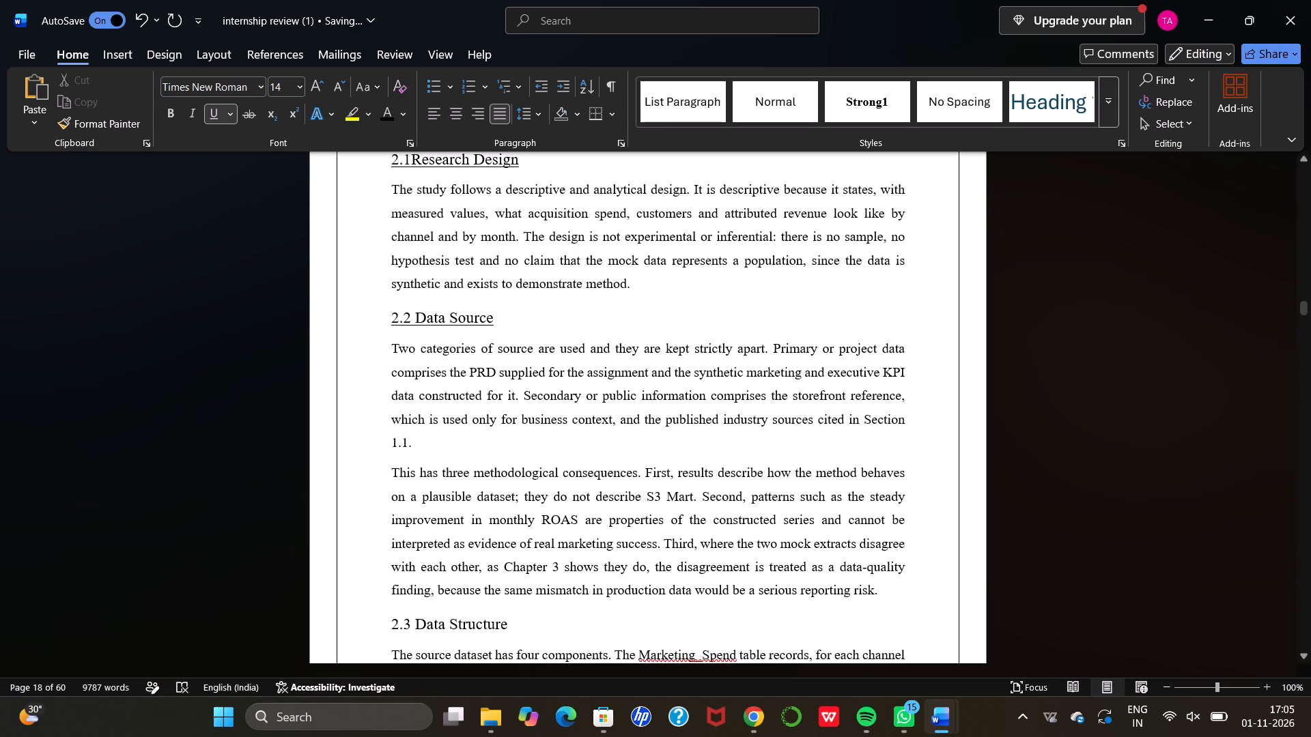
pyautogui.click(419, 450)
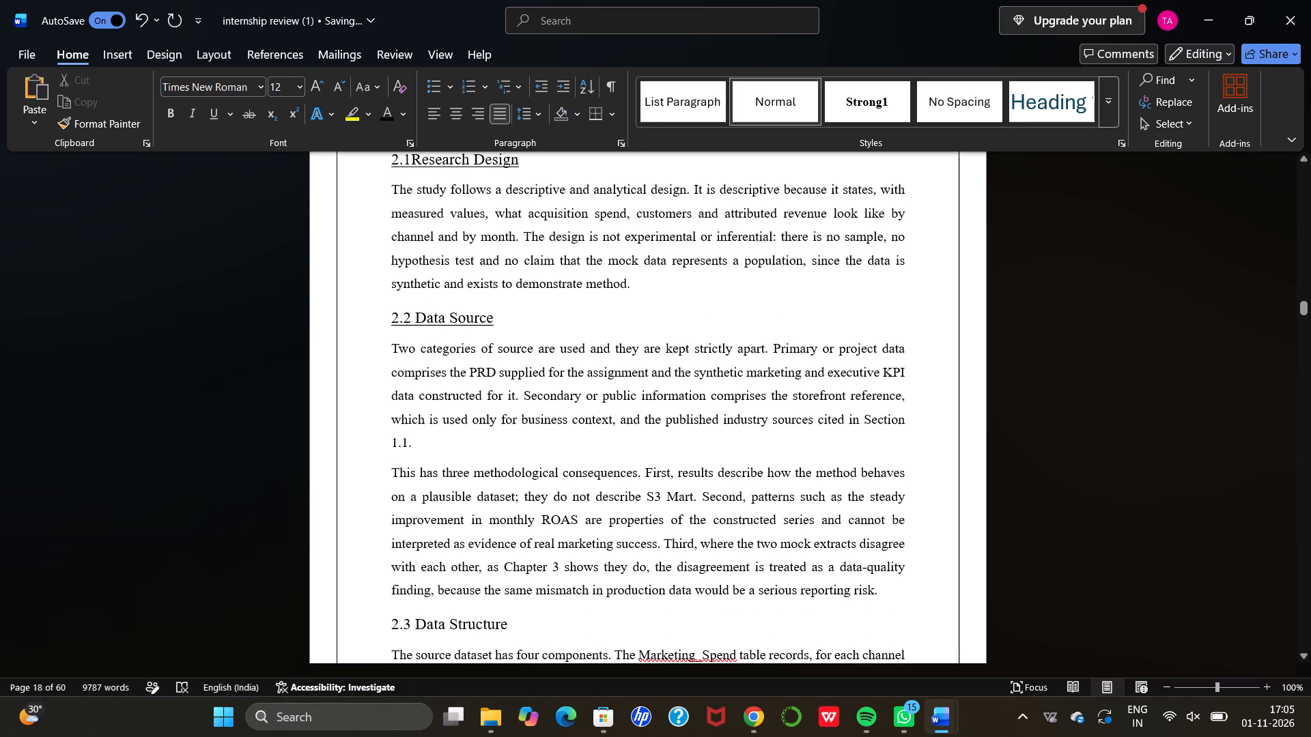
pyautogui.press('BackSpace')
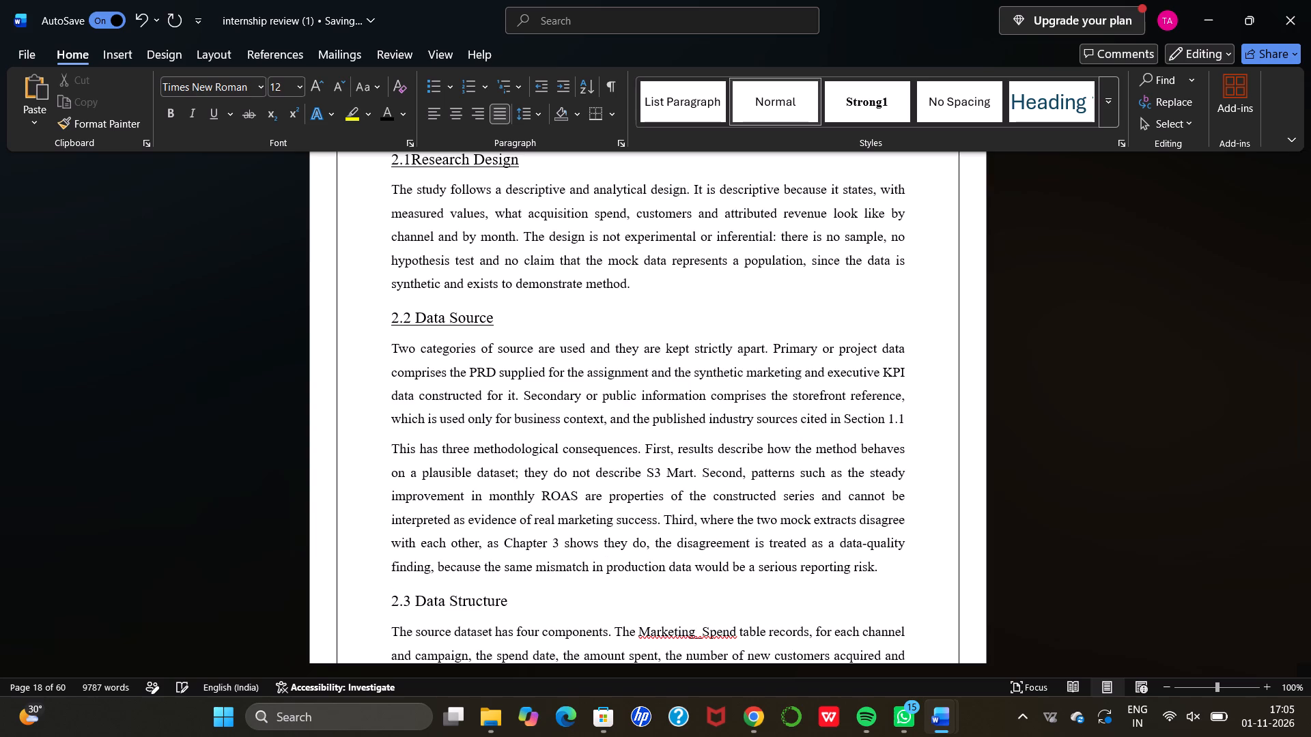
pyautogui.press('BackSpace')
pyautogui.press('BackSpace')
pyautogui.press('BackSpace')
pyautogui.press('BackSpace')
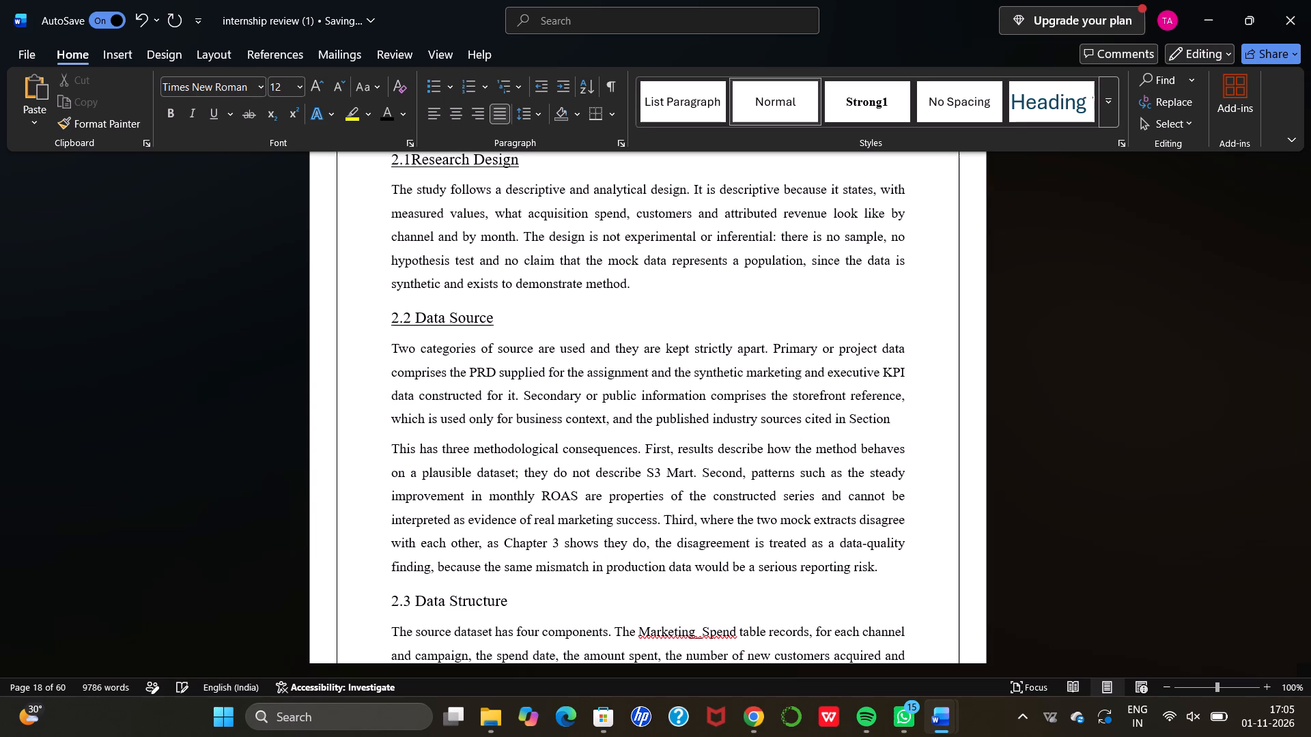
pyautogui.press('.')
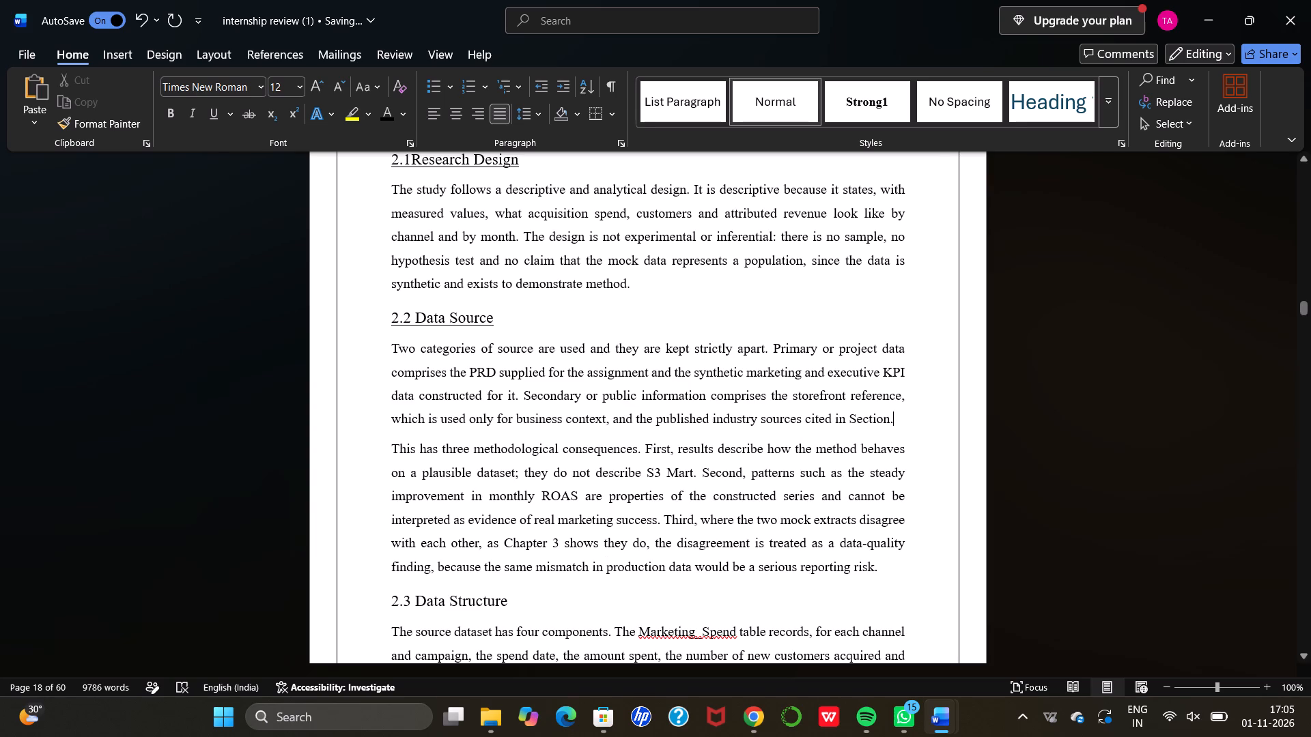
# Underline the subheading "2.3 Data Structure".
pyautogui.moveTo(513, 602); pyautogui.dragTo(382, 596)
pyautogui.click(435, 572)
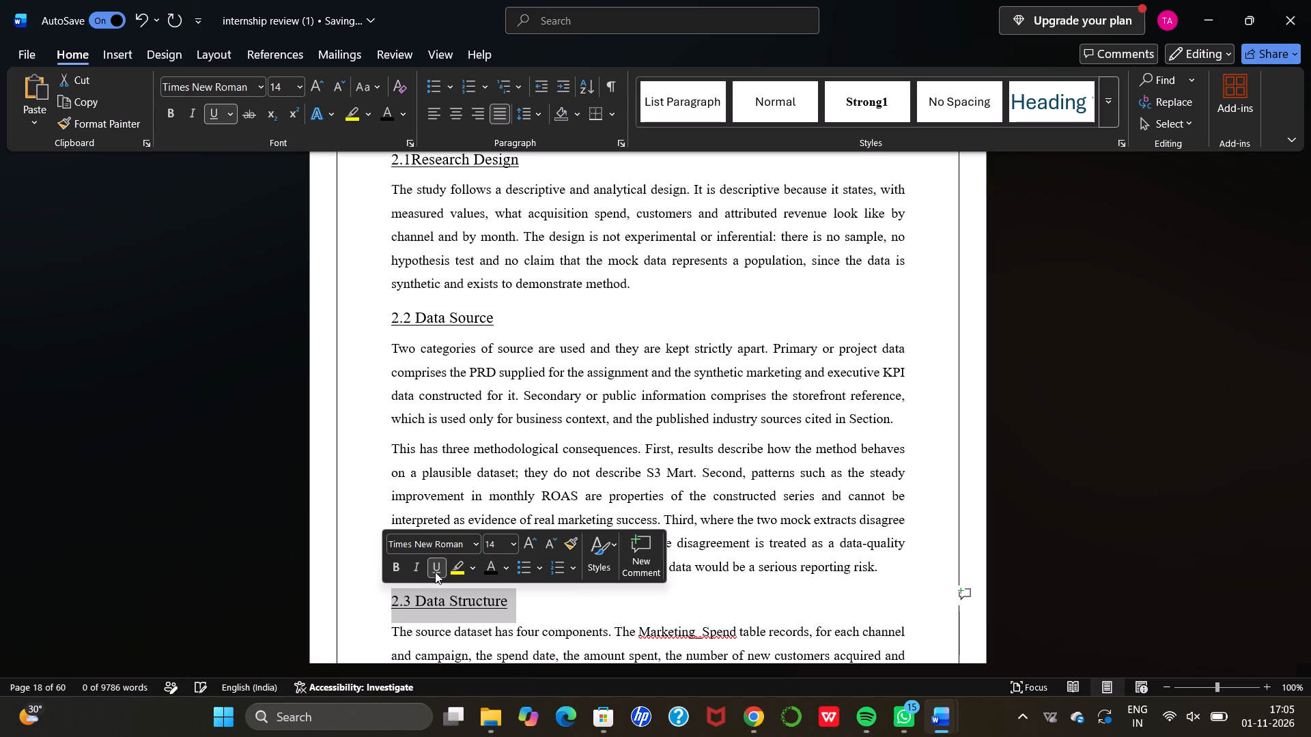
# Replace the underscores with spaces in both mentions of Marketing_Spend and in Search_Generic in the Data Structure section.
pyautogui.scroll(-4, 435, 572)
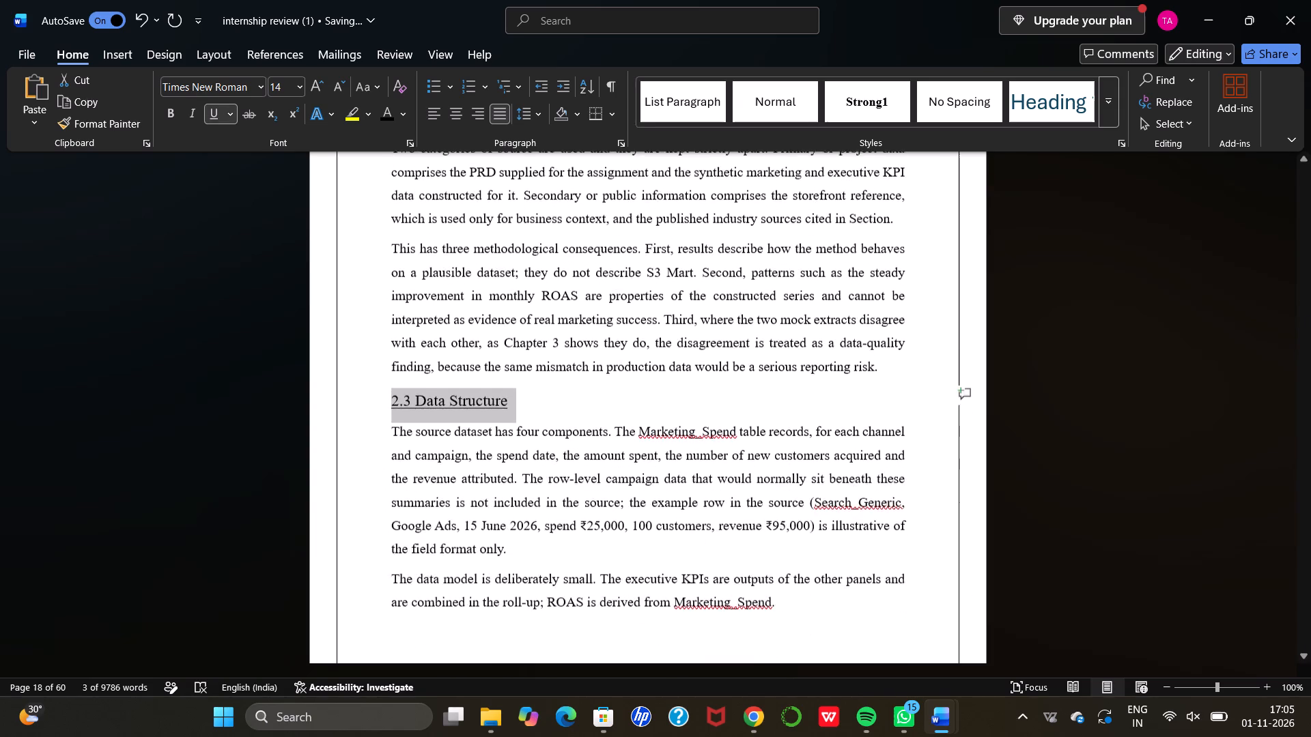
pyautogui.scroll(-1, 460, 524)
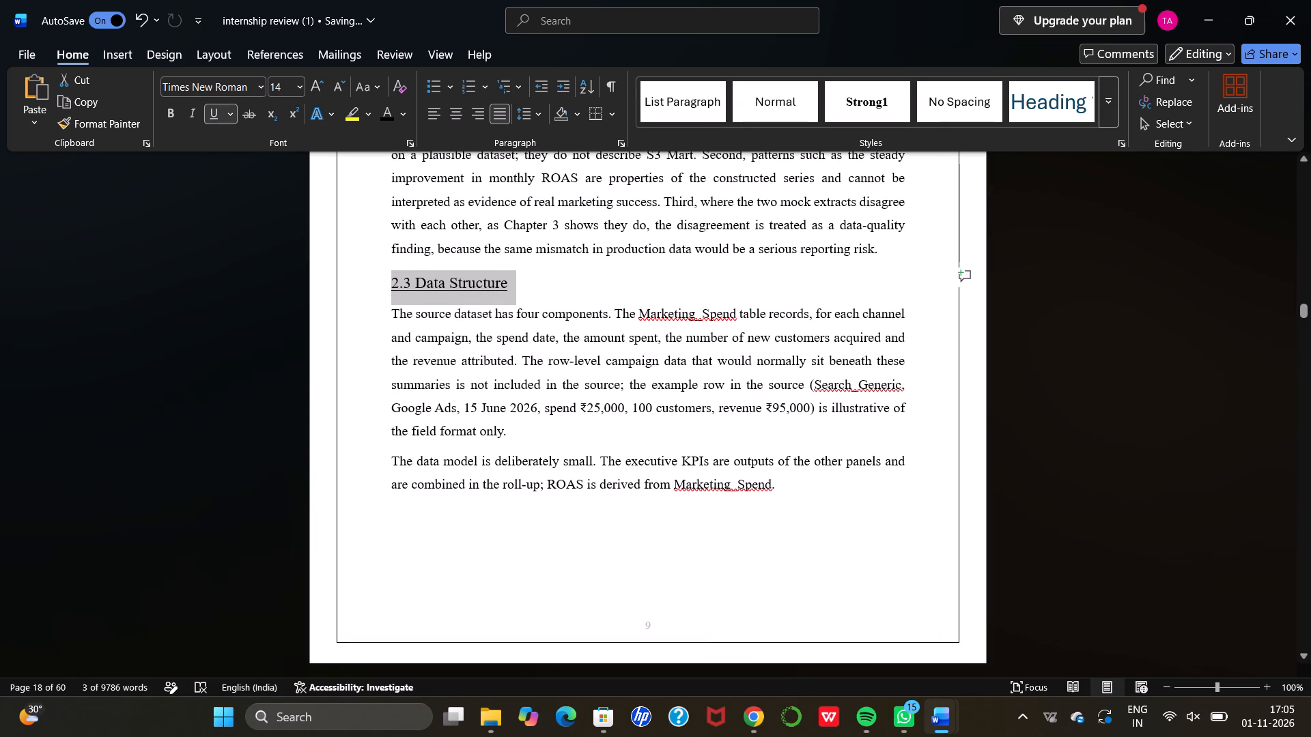
pyautogui.click(780, 492)
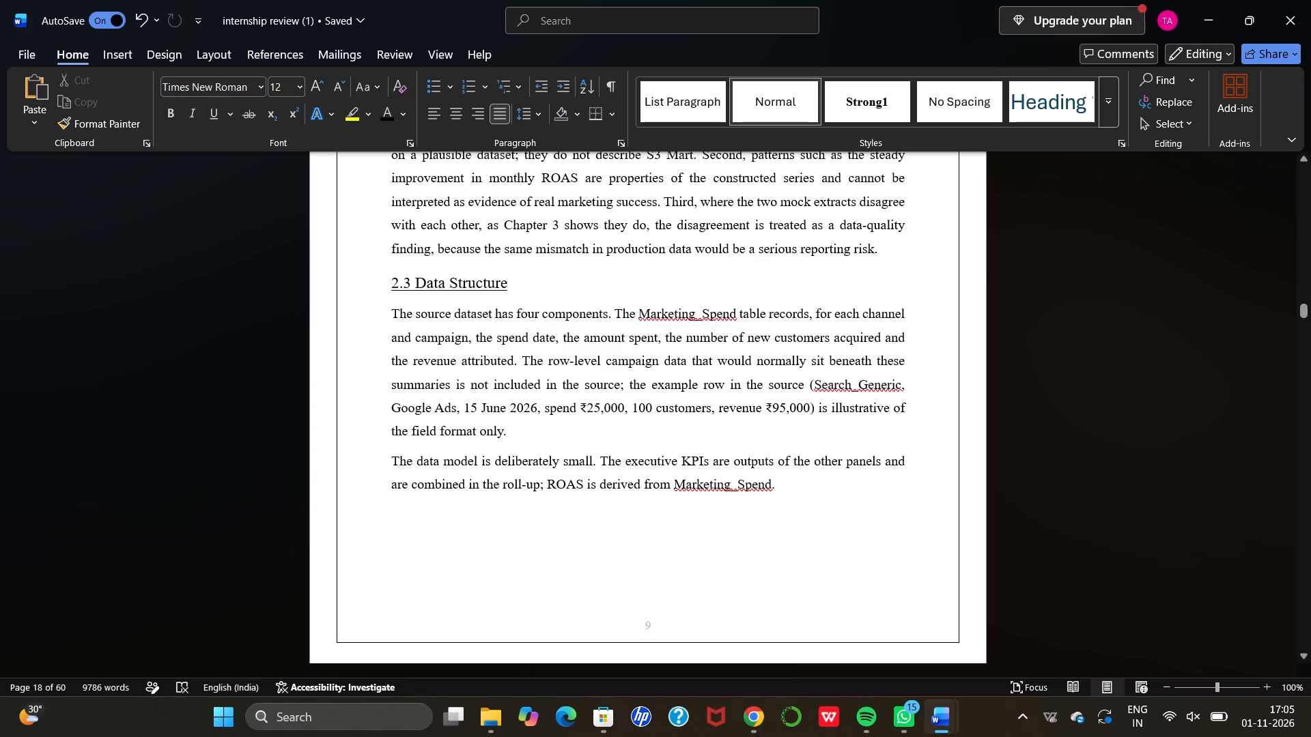
pyautogui.click(737, 490)
pyautogui.press('space')
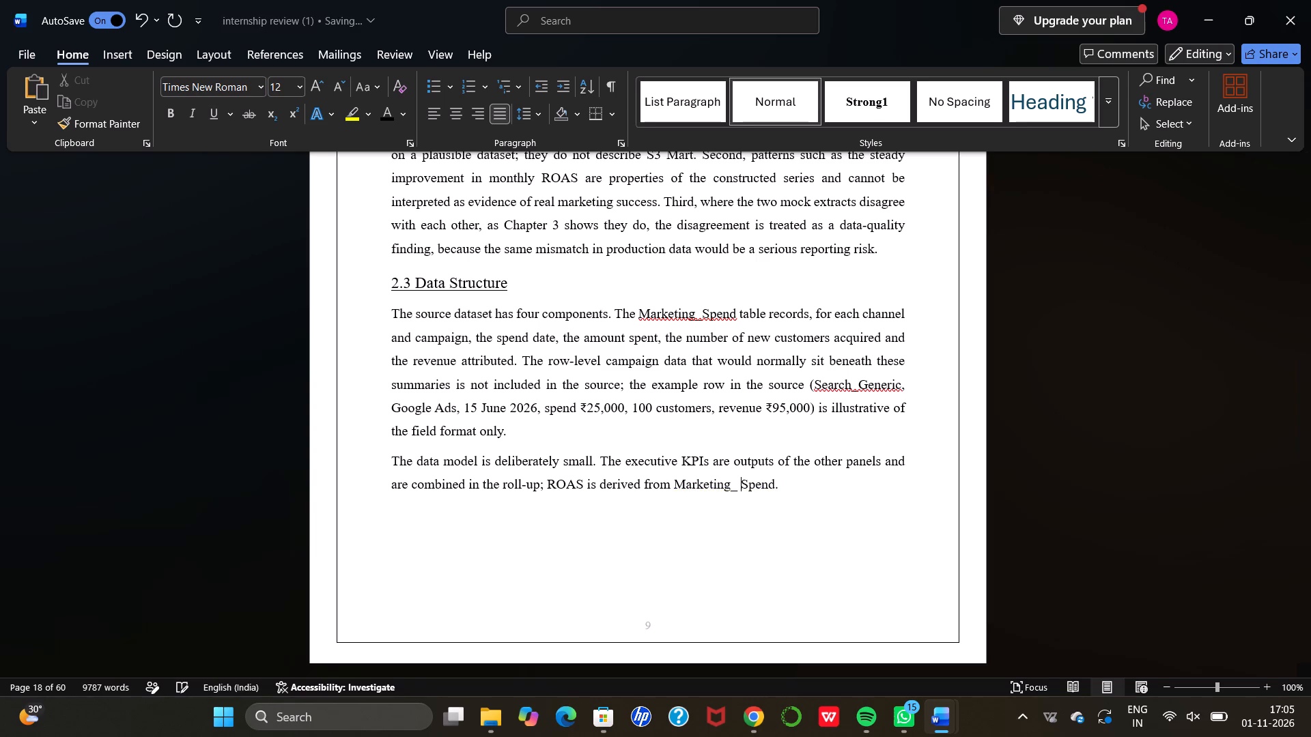
pyautogui.press('BackSpace')
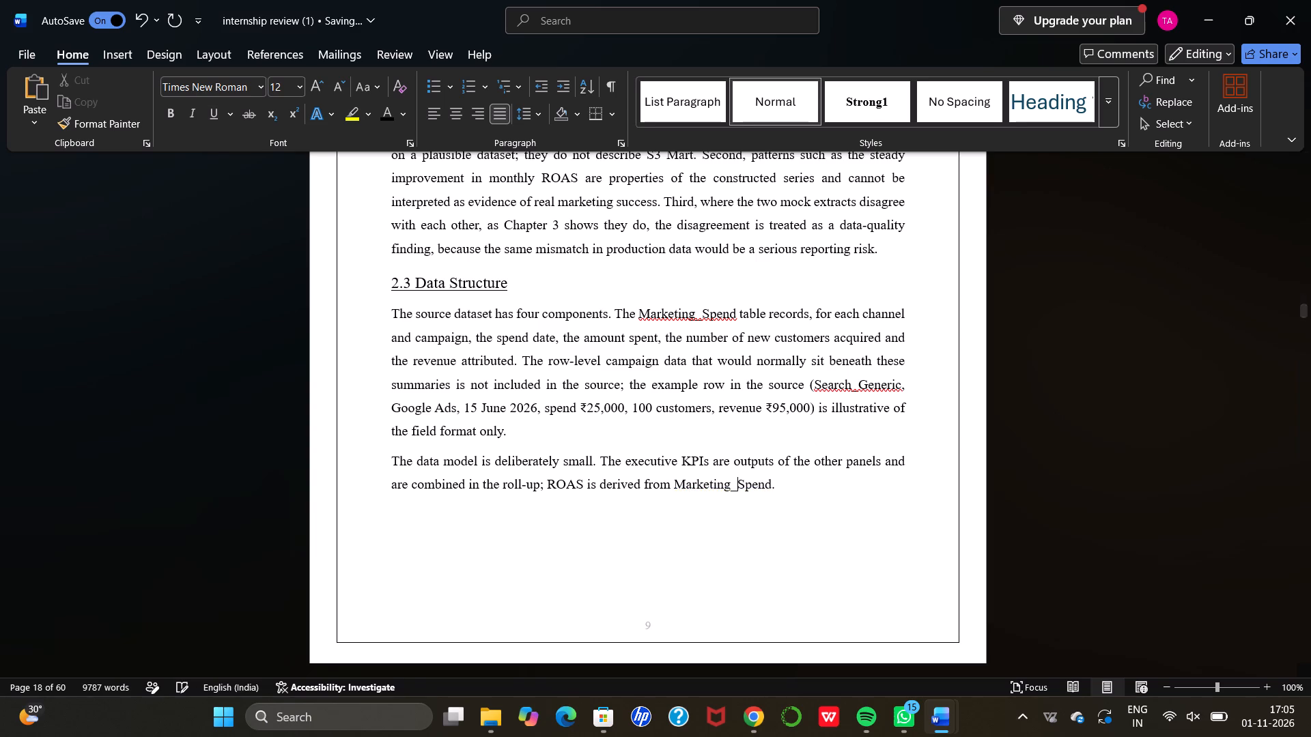
pyautogui.press('BackSpace')
pyautogui.press('space')
pyautogui.click(862, 390)
pyautogui.press('BackSpace')
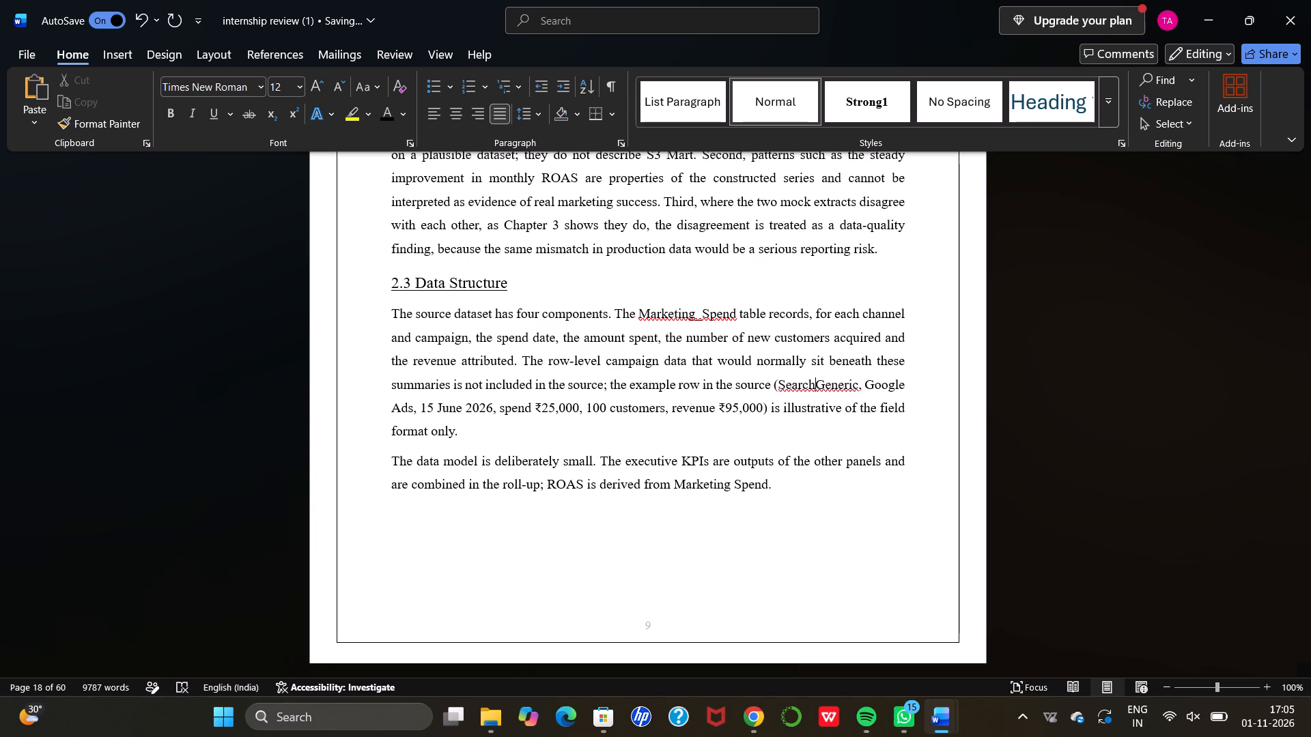
pyautogui.press('space')
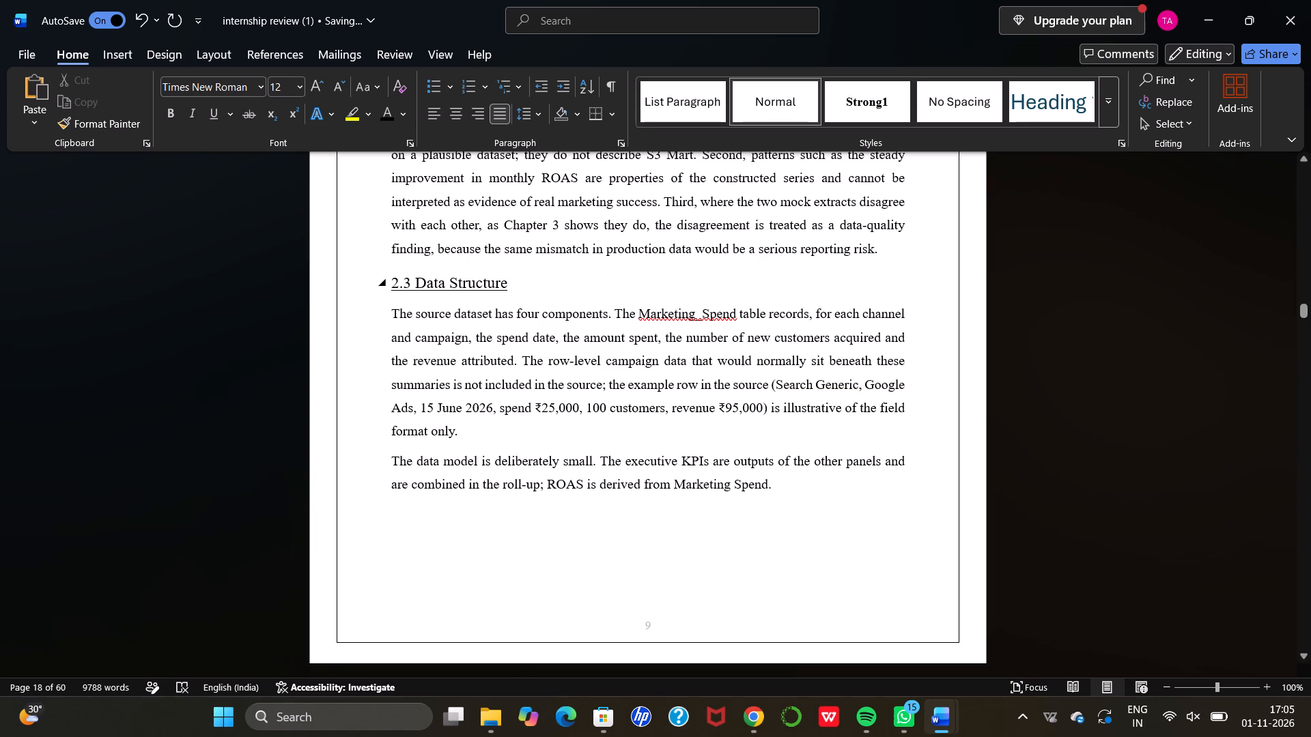
pyautogui.click(703, 317)
pyautogui.press('BackSpace')
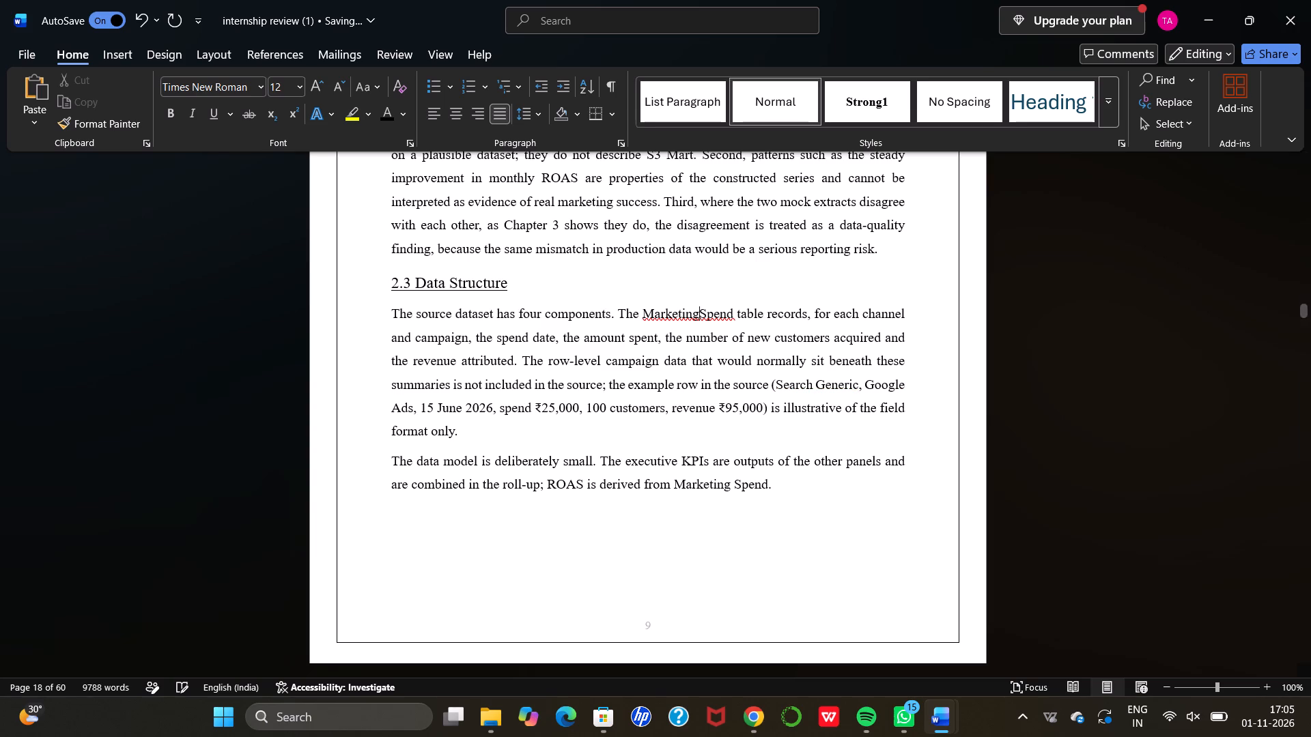
pyautogui.press('space')
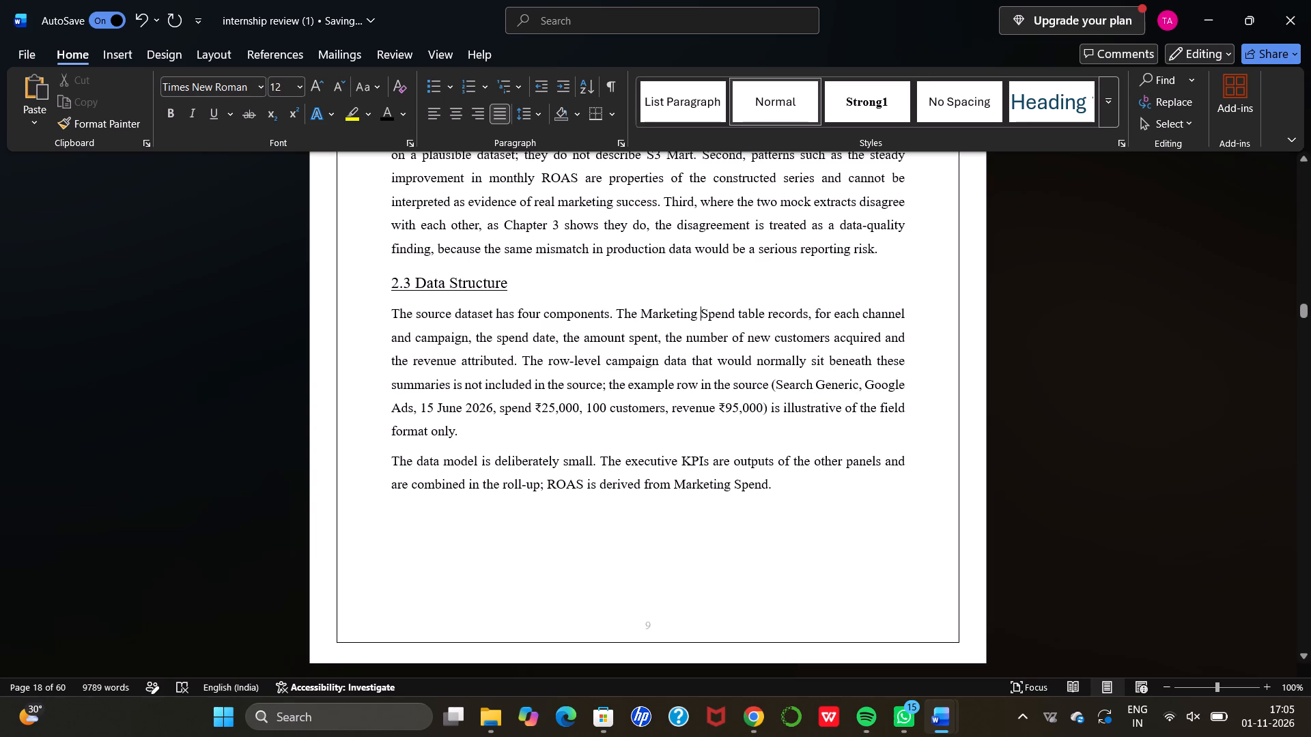
# Switch to the Microsoft Store and search for "gramarly".
pyautogui.click(600, 721)
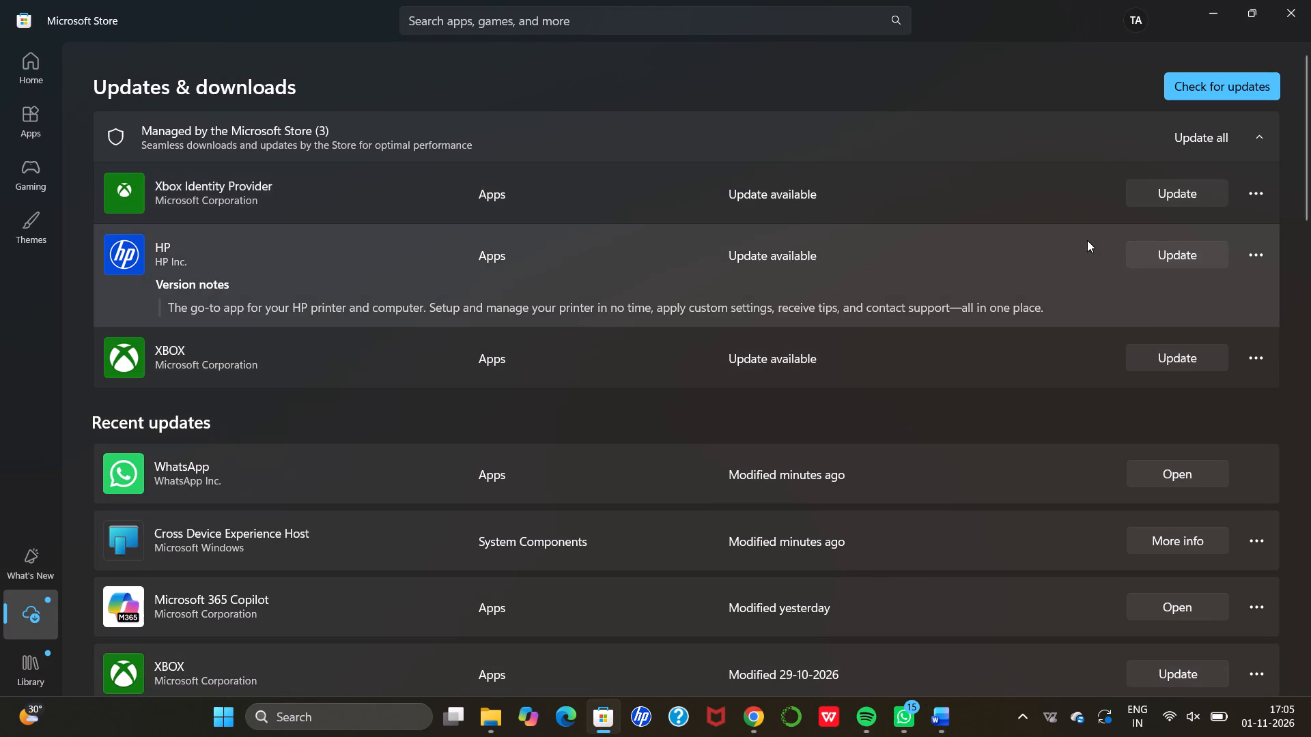
pyautogui.scroll(1, 1087, 240)
pyautogui.scroll(-1, 1087, 240)
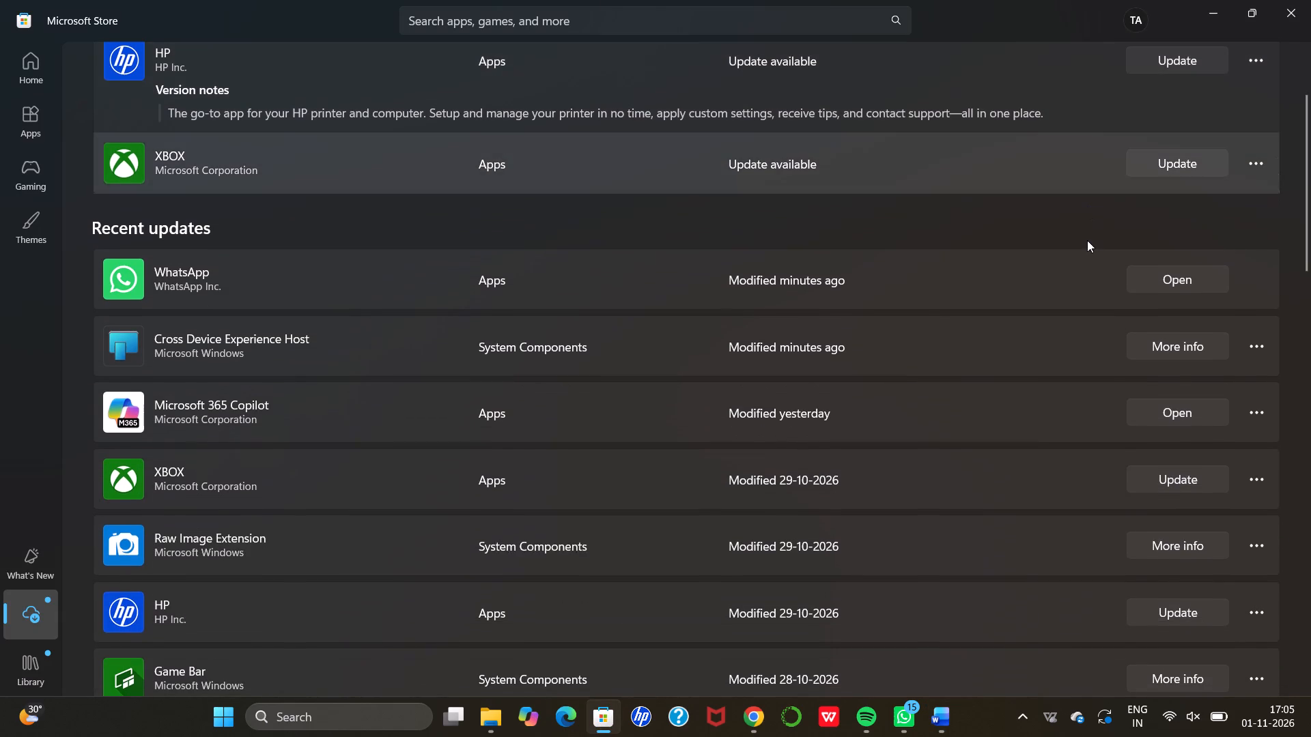
pyautogui.scroll(-4, 1087, 240)
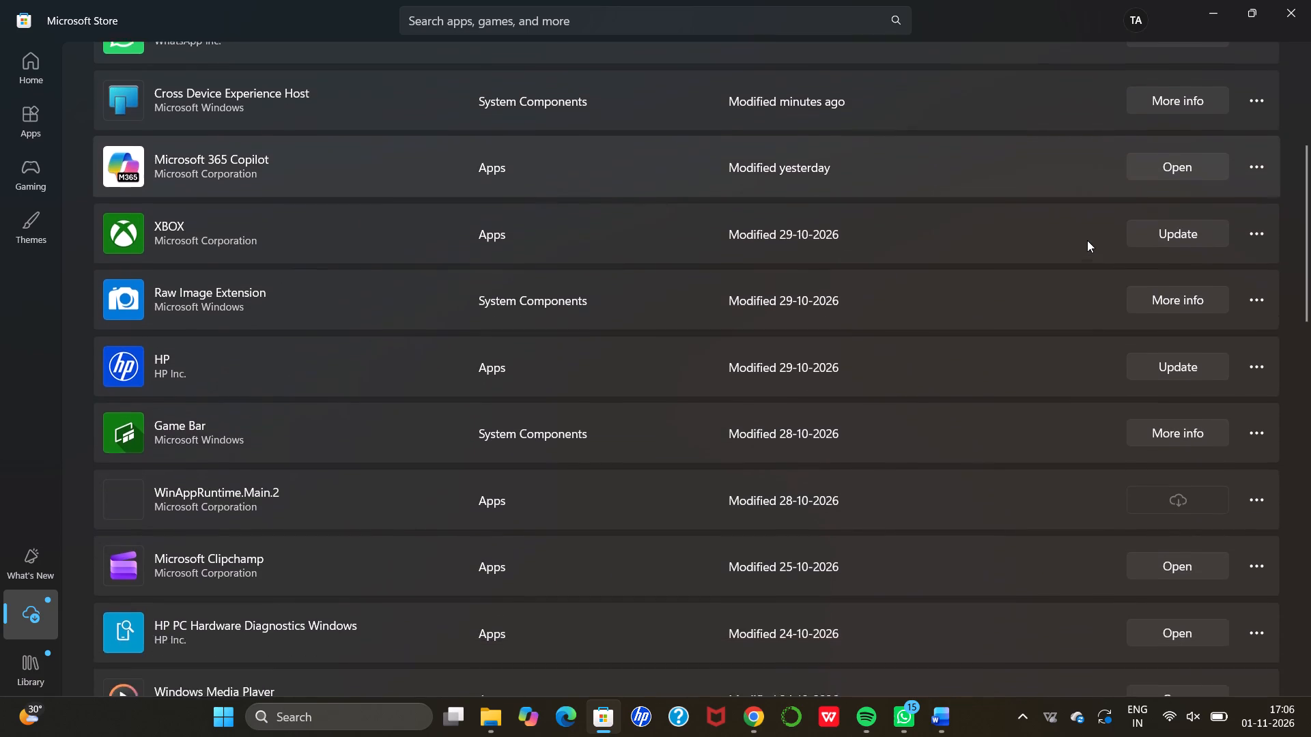
pyautogui.scroll(8, 1087, 240)
pyautogui.click(20, 123)
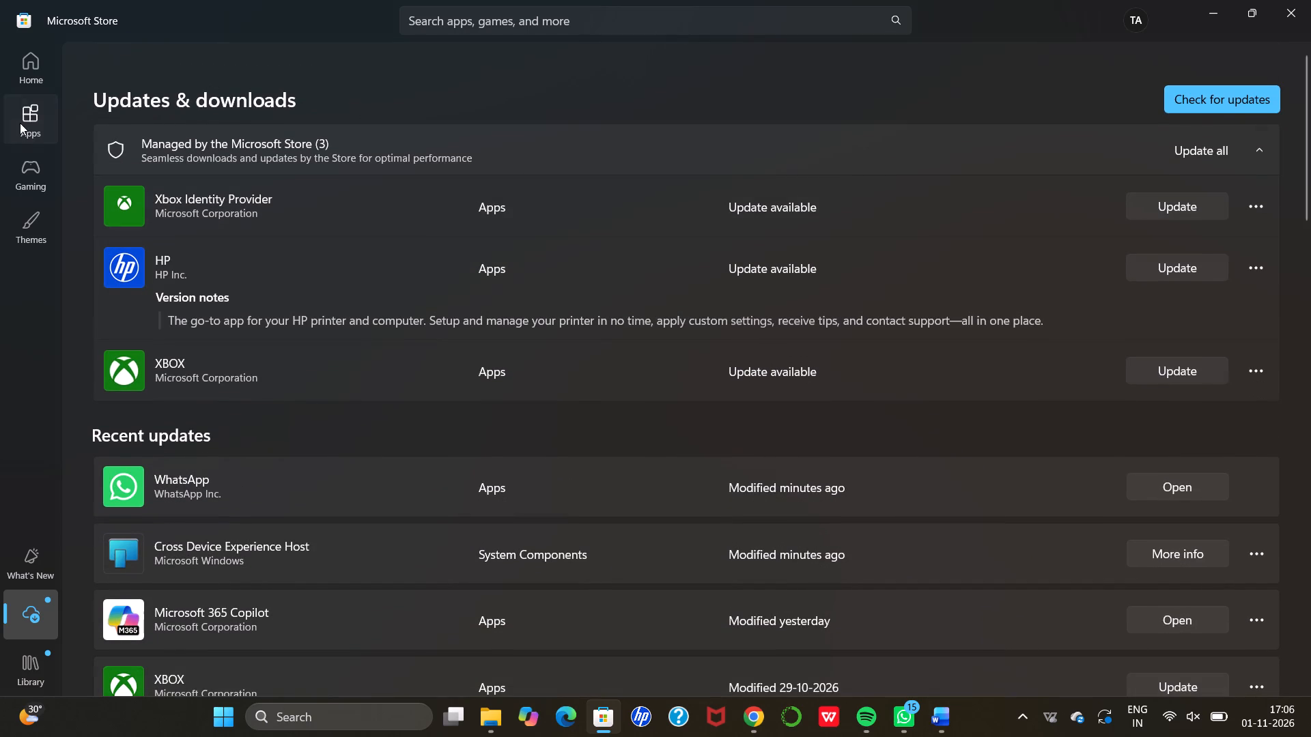
pyautogui.click(619, 19)
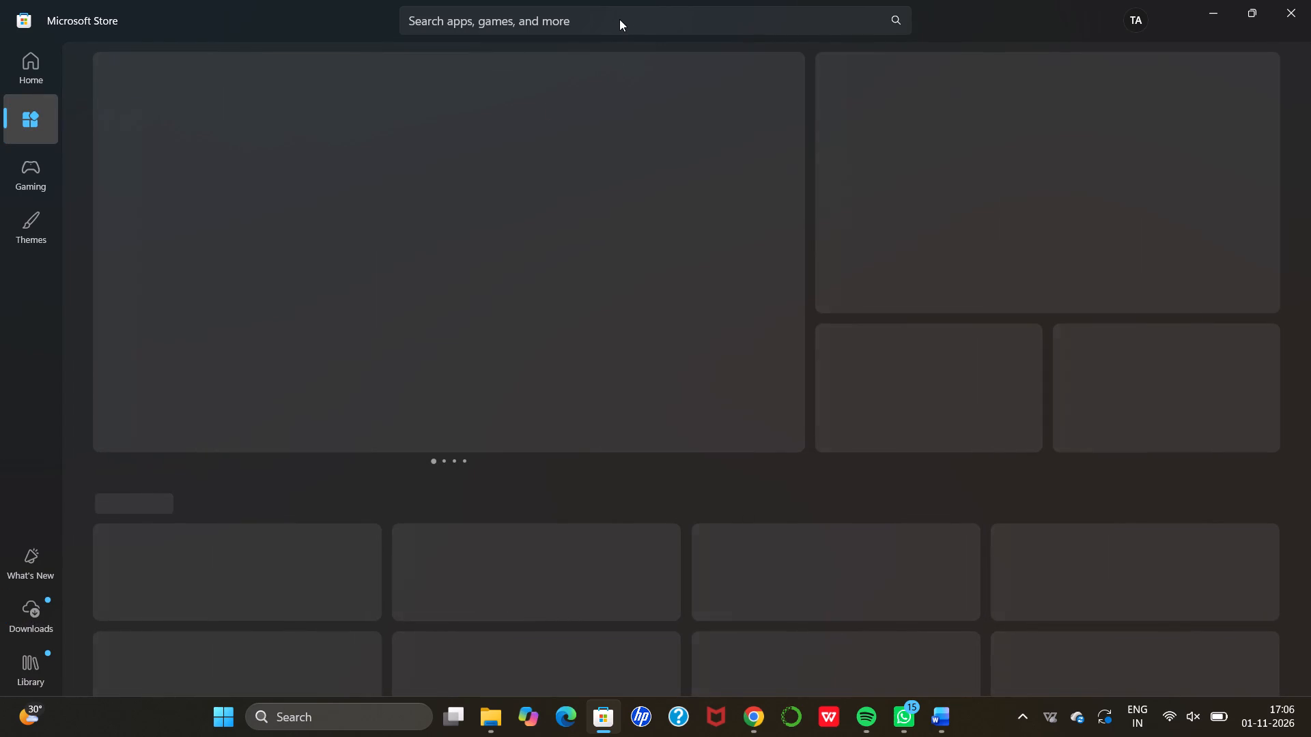
pyautogui.click(576, 19)
pyautogui.press('g')
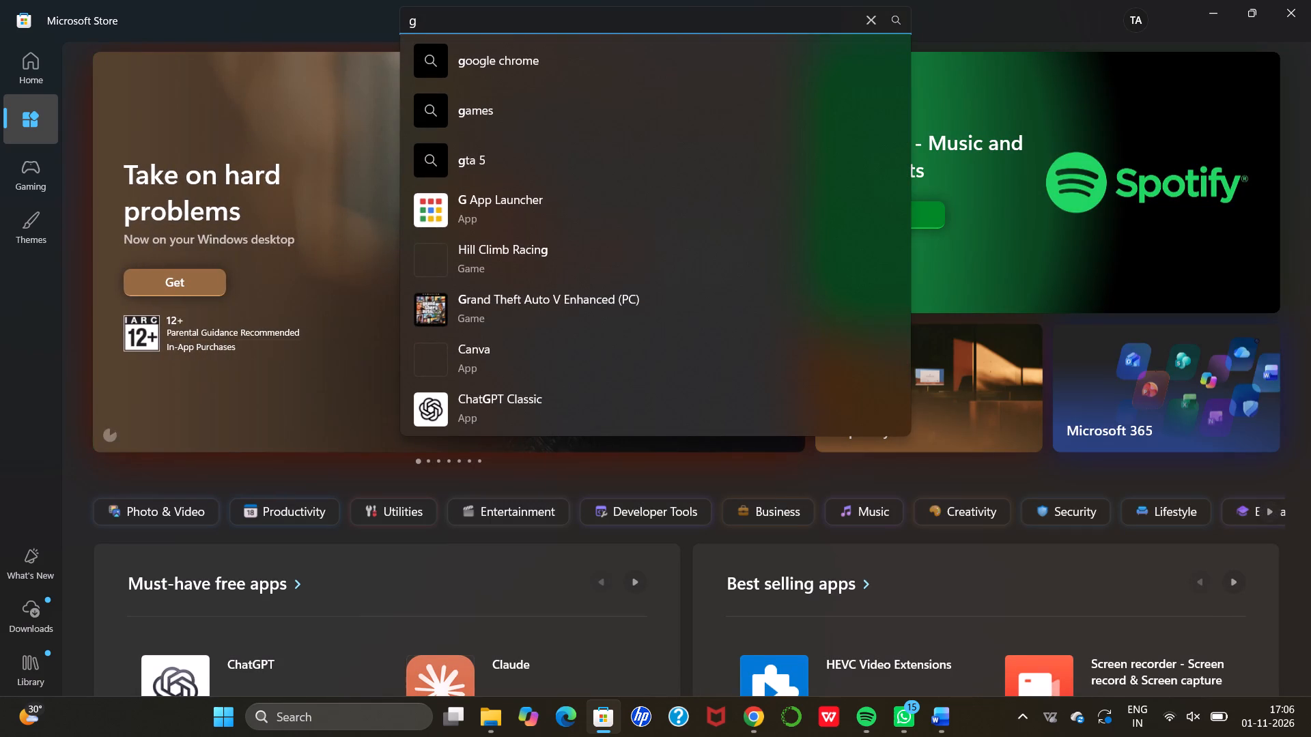
pyautogui.press('r')
pyautogui.write('ama')
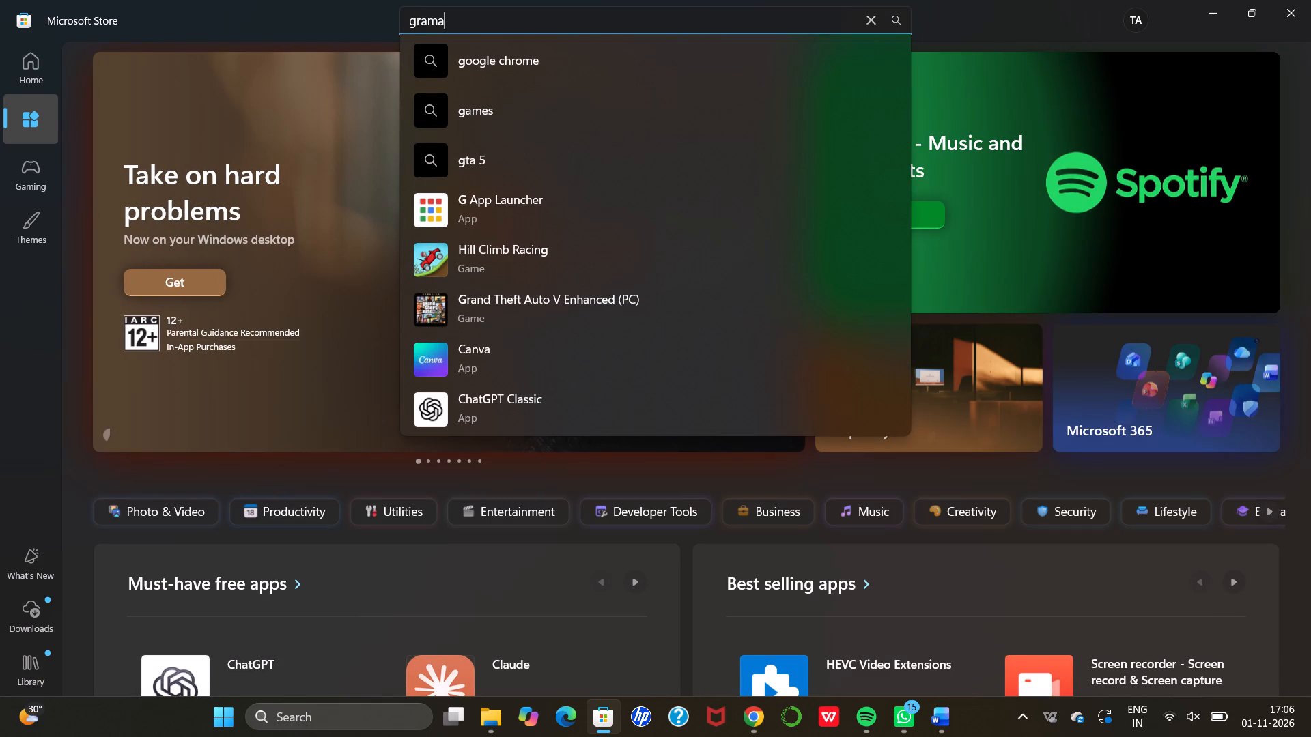
pyautogui.write('rly')
pyautogui.press('Return')
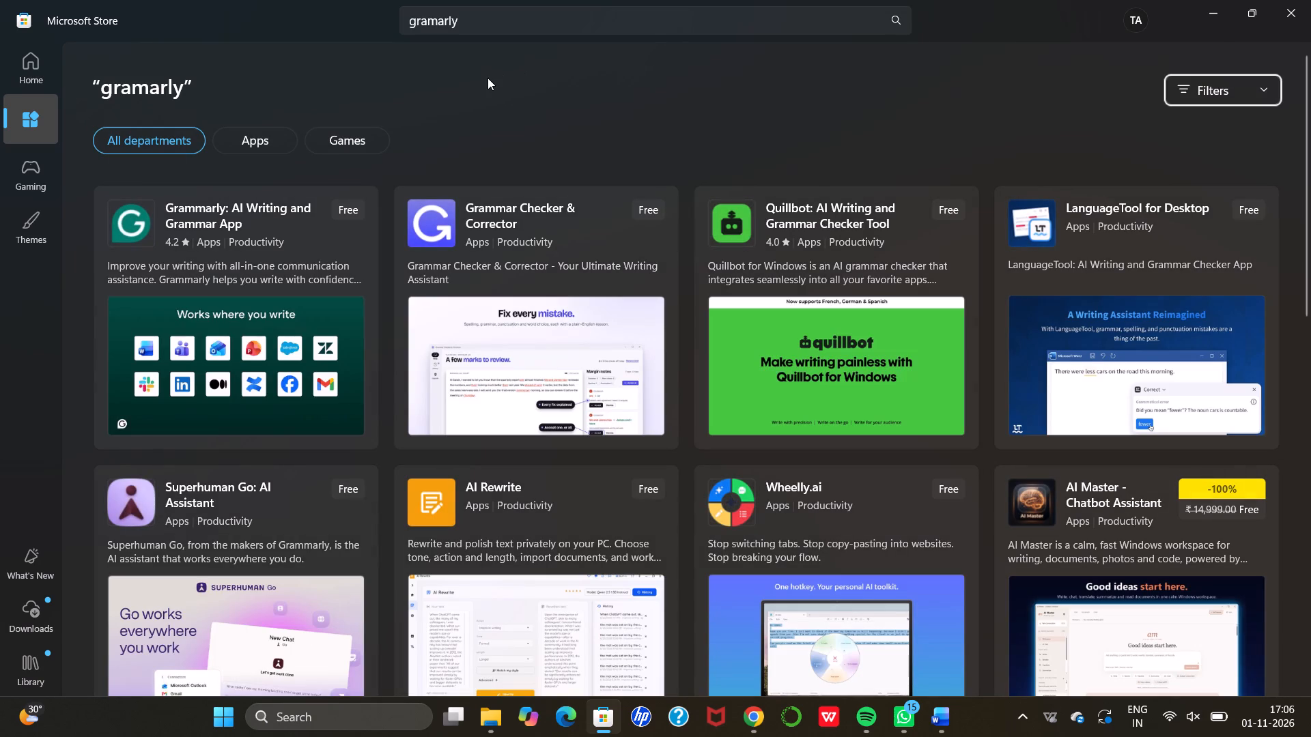
# Open the store page of "Grammarly: AI Writing and Grammar App", look through it and start its installation.
pyautogui.click(213, 213)
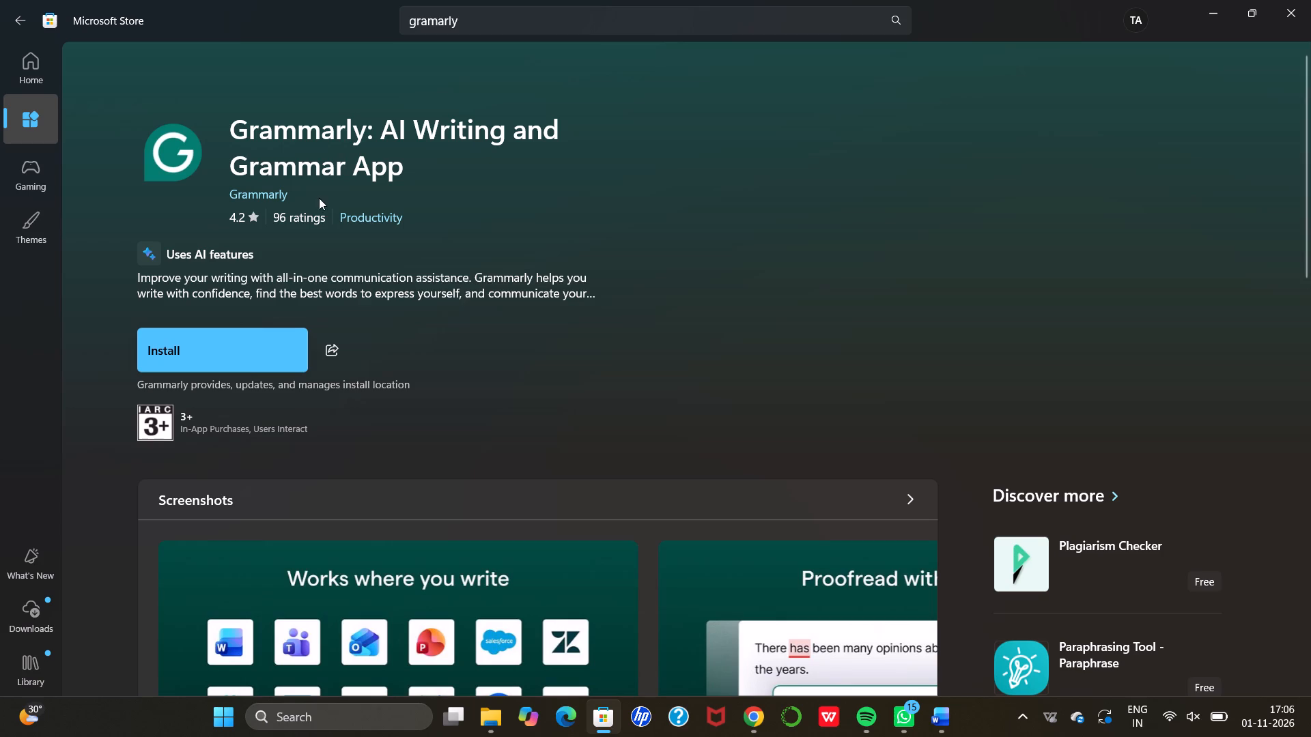
pyautogui.scroll(-2, 496, 358)
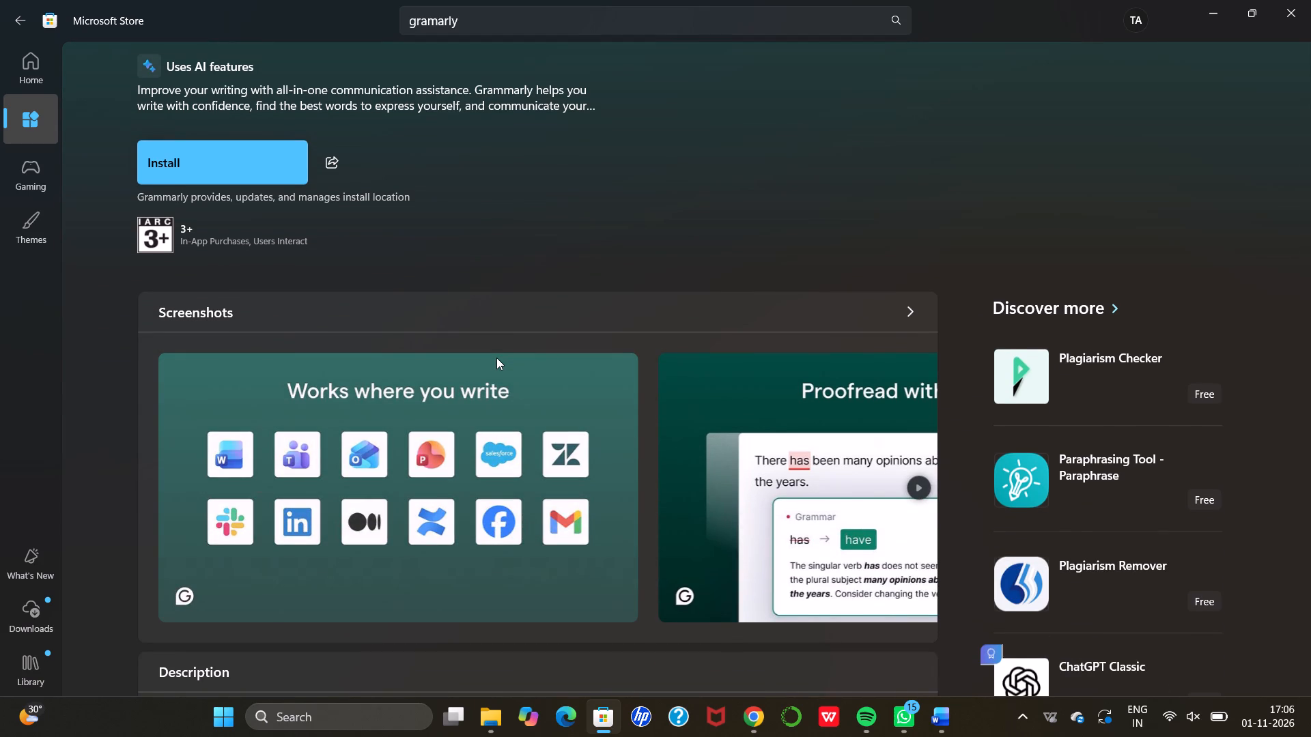
pyautogui.scroll(-2, 496, 358)
pyautogui.scroll(2, 496, 358)
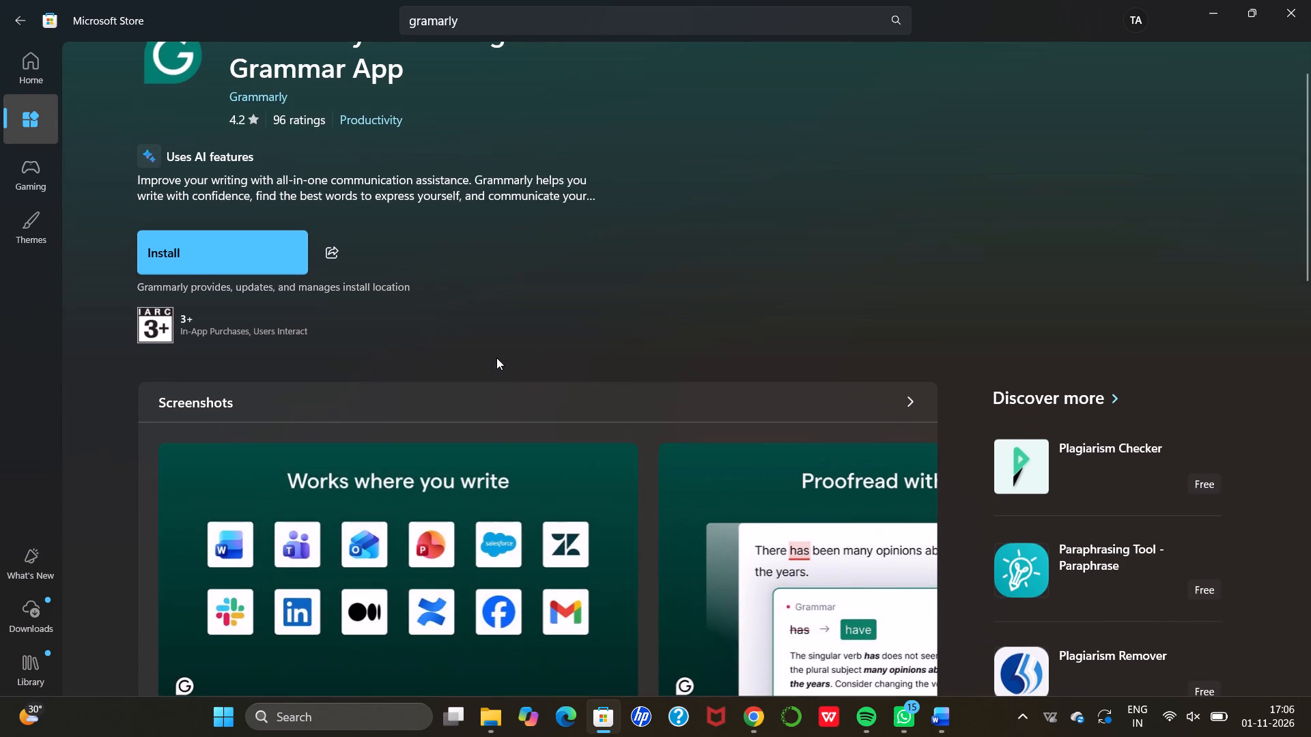
pyautogui.scroll(2, 496, 358)
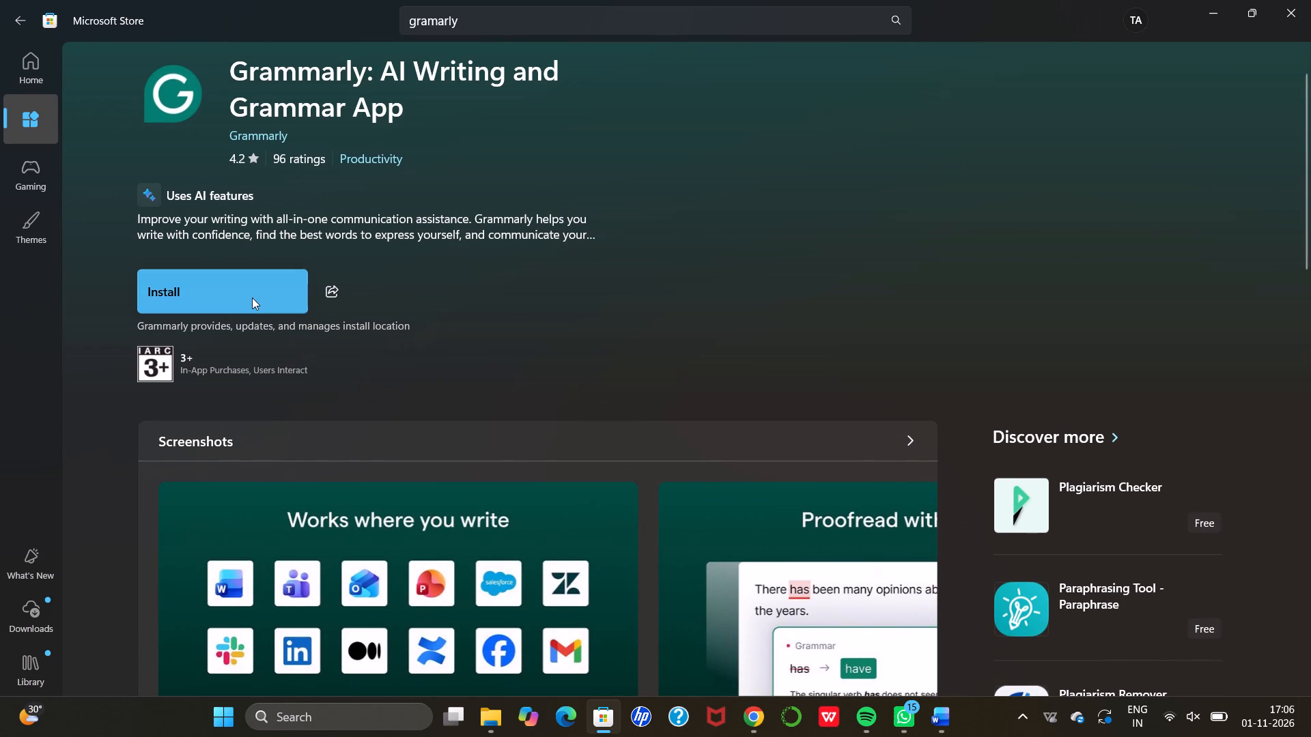
pyautogui.click(252, 298)
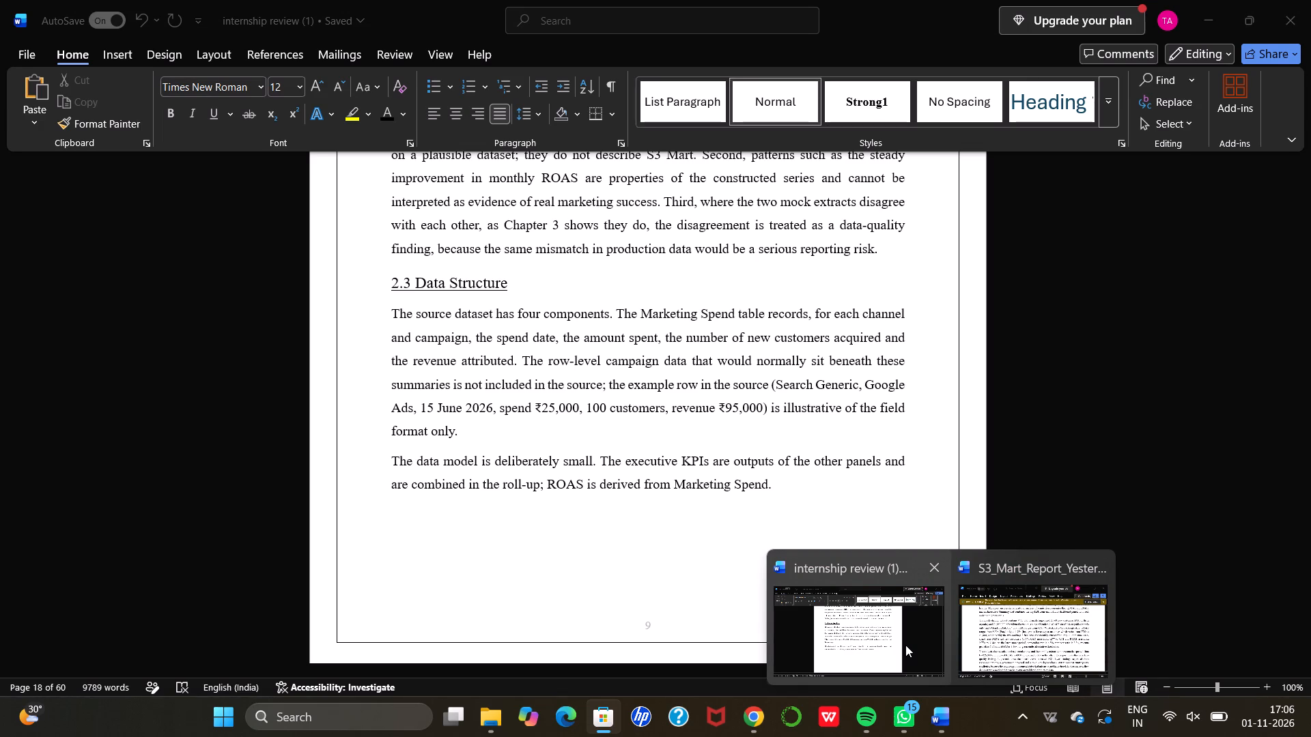
# Switch back to the internship review document in Word and underline the subheading "2.4 Marketing Channels".
pyautogui.click(905, 645)
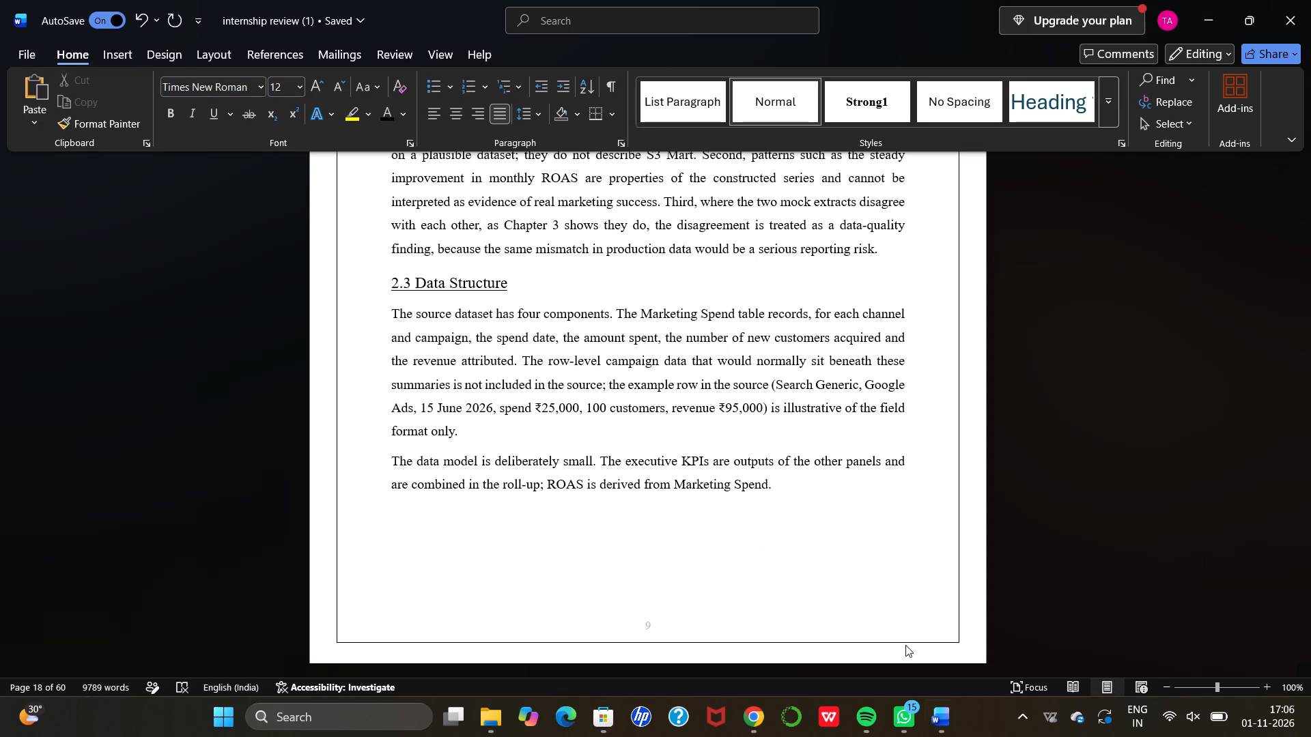
pyautogui.scroll(1, 832, 545)
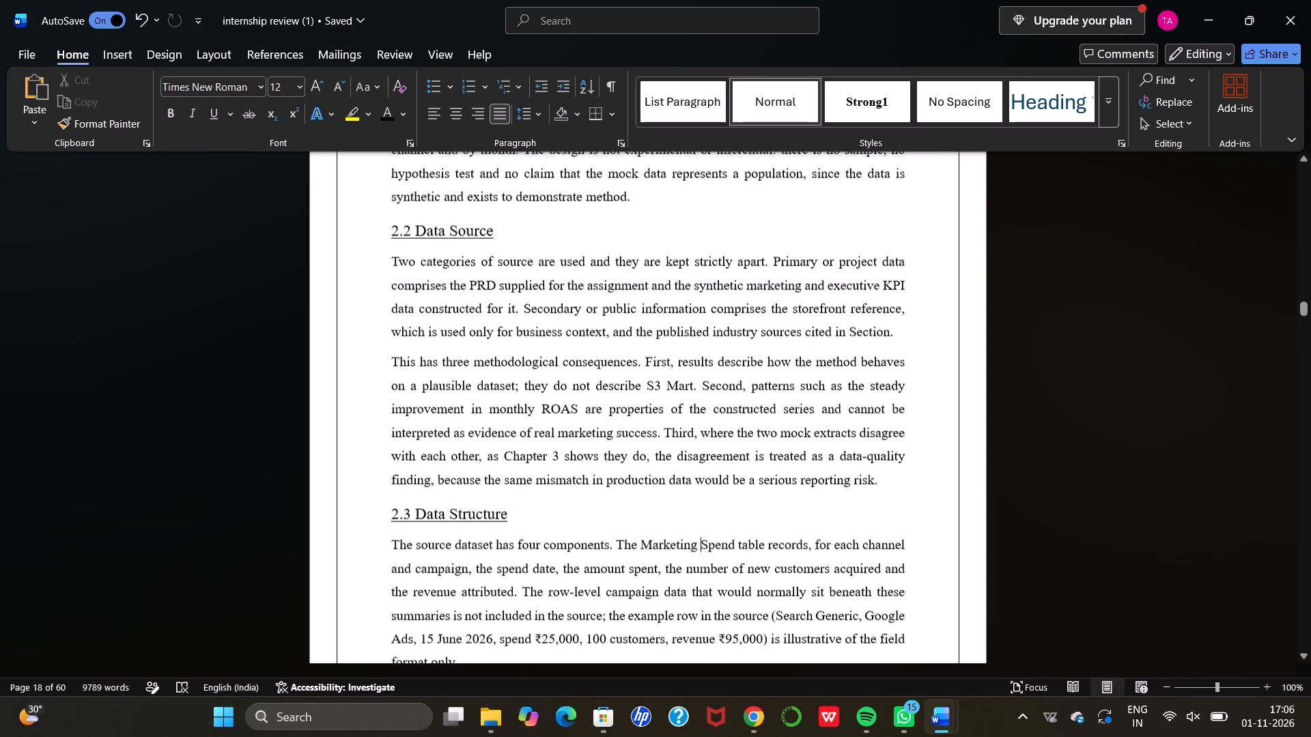
pyautogui.scroll(2, 832, 545)
pyautogui.scroll(-1, 832, 545)
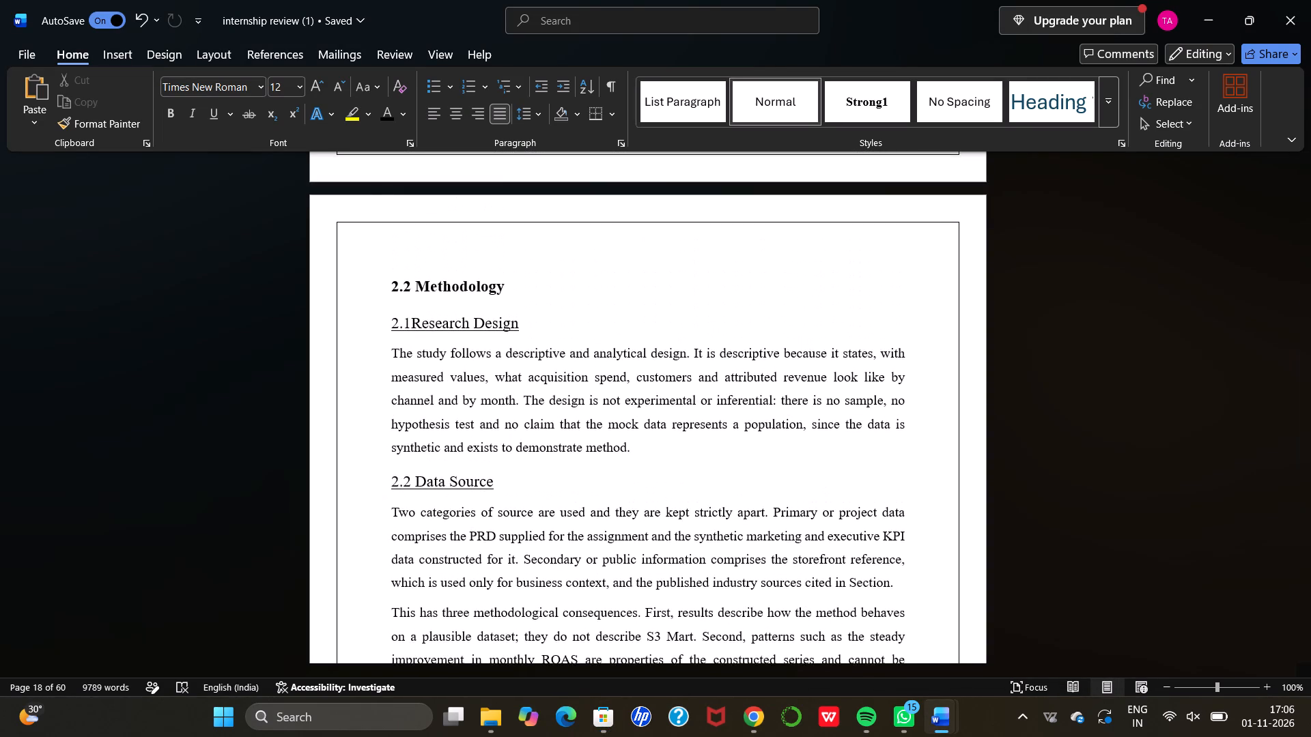
pyautogui.scroll(-4, 832, 545)
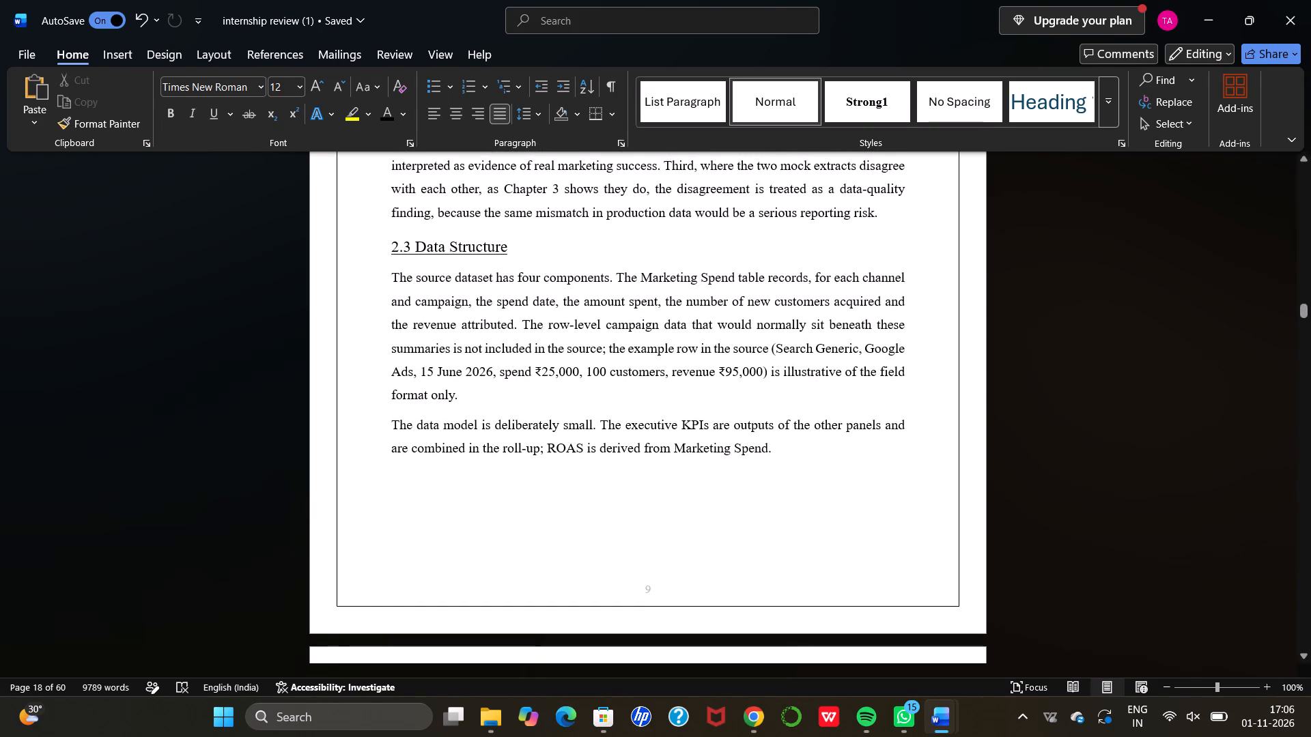
pyautogui.scroll(-2, 832, 545)
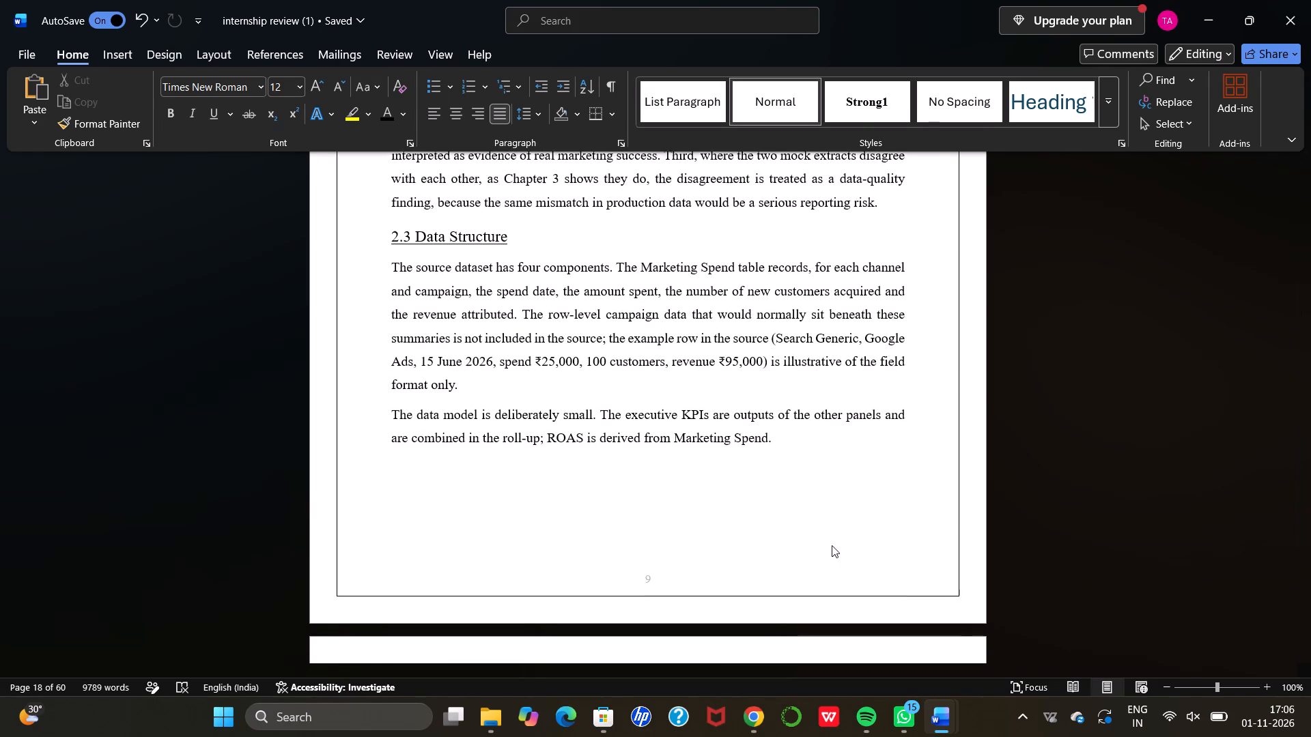
pyautogui.scroll(-2, 832, 545)
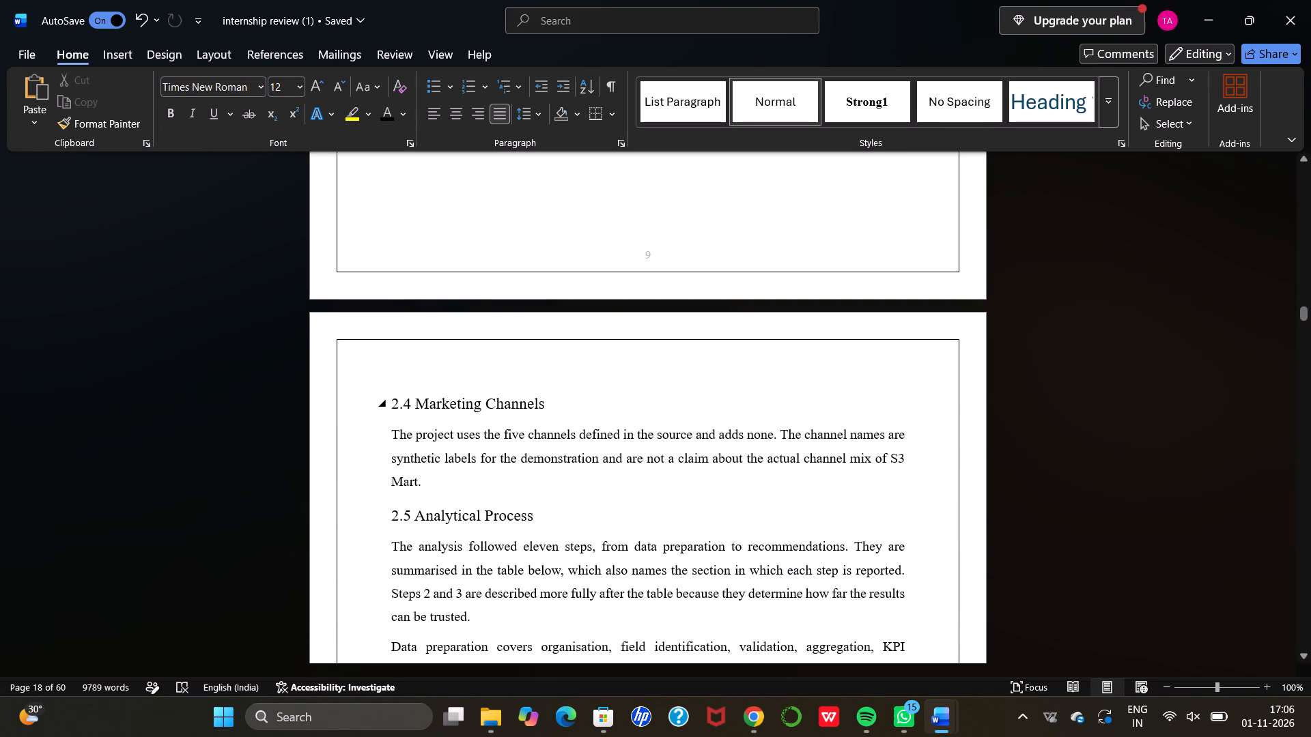
pyautogui.moveTo(549, 406); pyautogui.dragTo(399, 408)
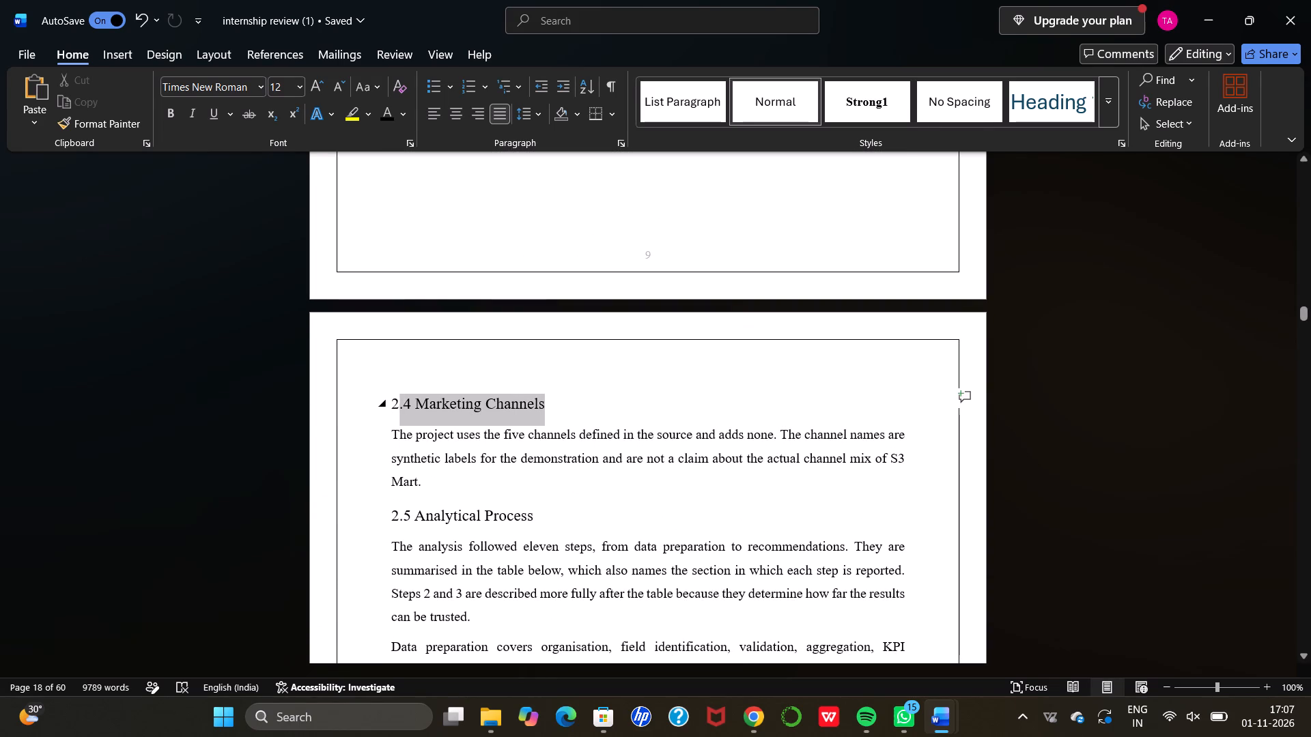
pyautogui.moveTo(399, 408); pyautogui.dragTo(391, 407)
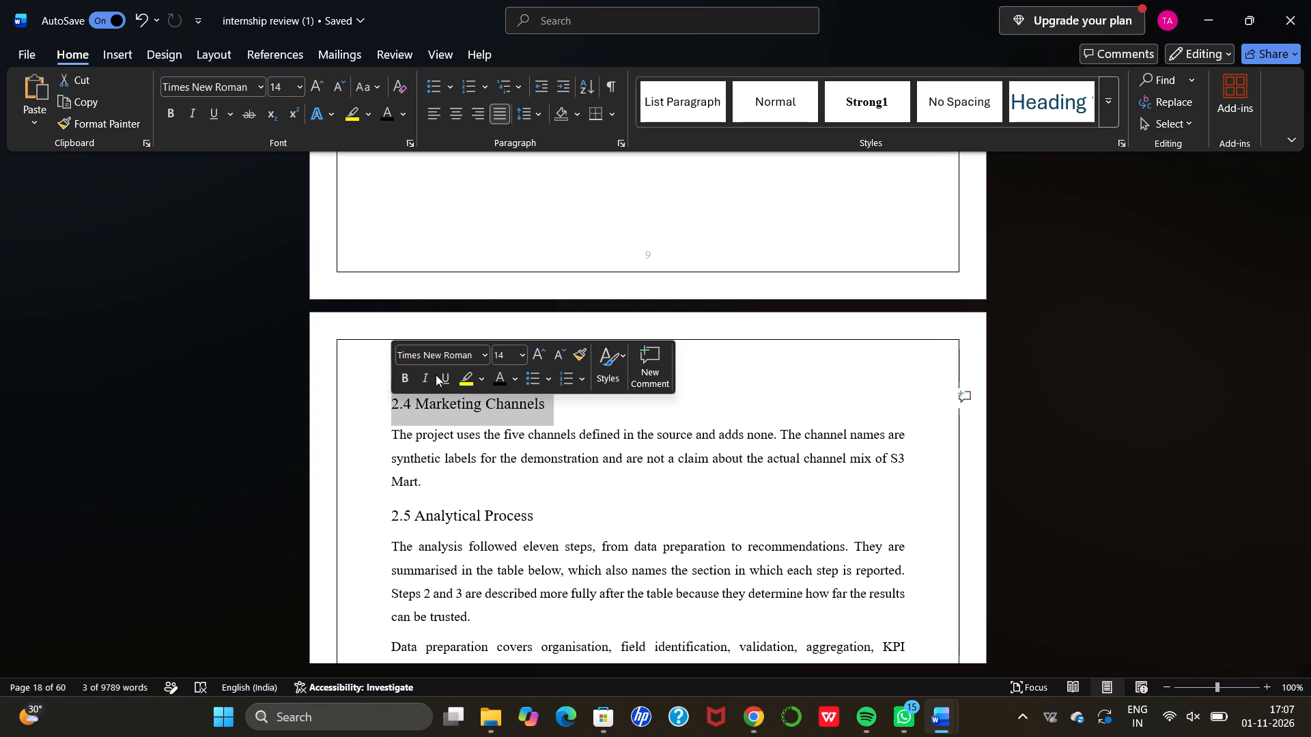
pyautogui.click(440, 375)
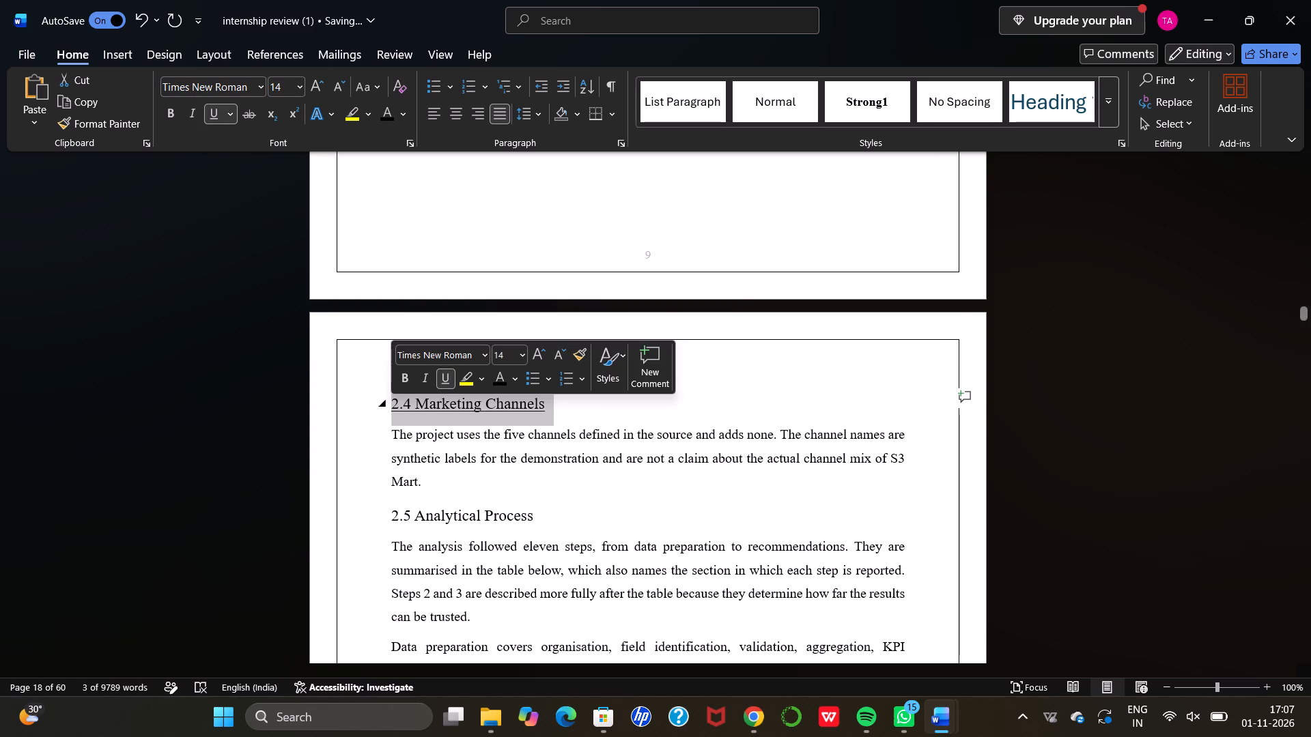
pyautogui.click(587, 426)
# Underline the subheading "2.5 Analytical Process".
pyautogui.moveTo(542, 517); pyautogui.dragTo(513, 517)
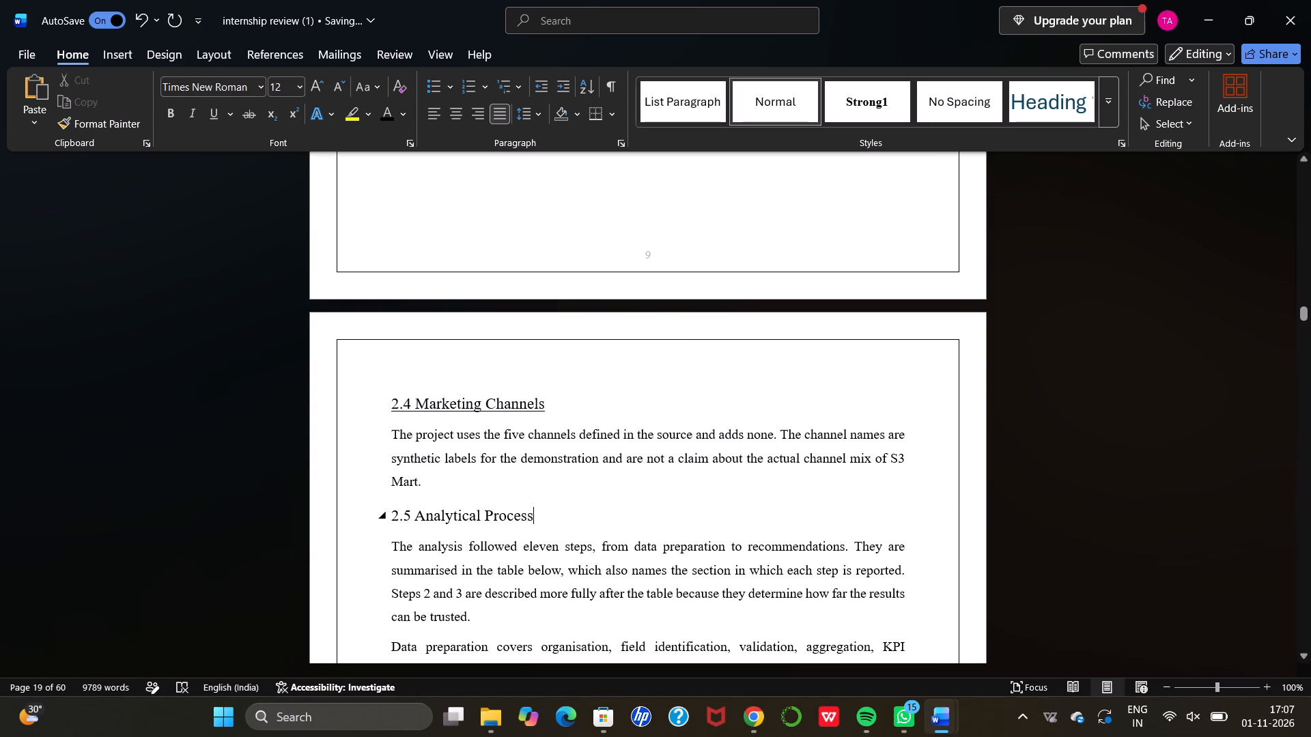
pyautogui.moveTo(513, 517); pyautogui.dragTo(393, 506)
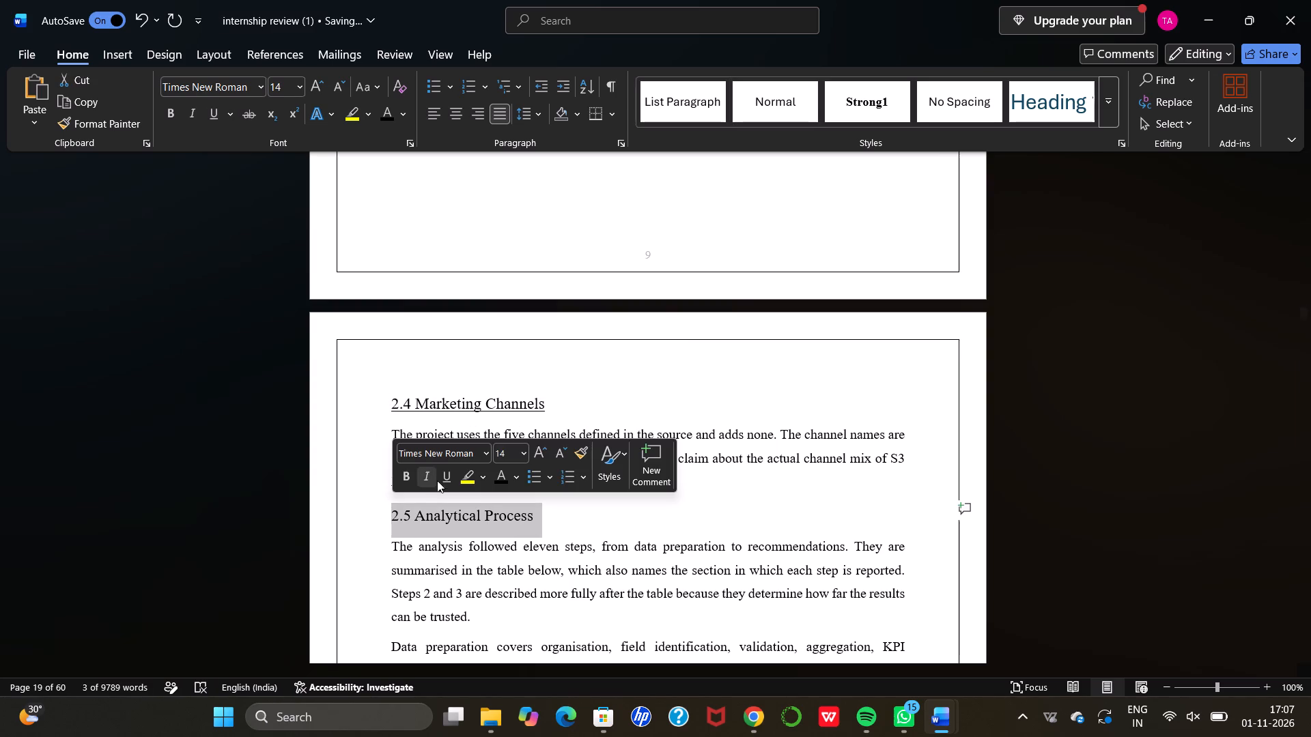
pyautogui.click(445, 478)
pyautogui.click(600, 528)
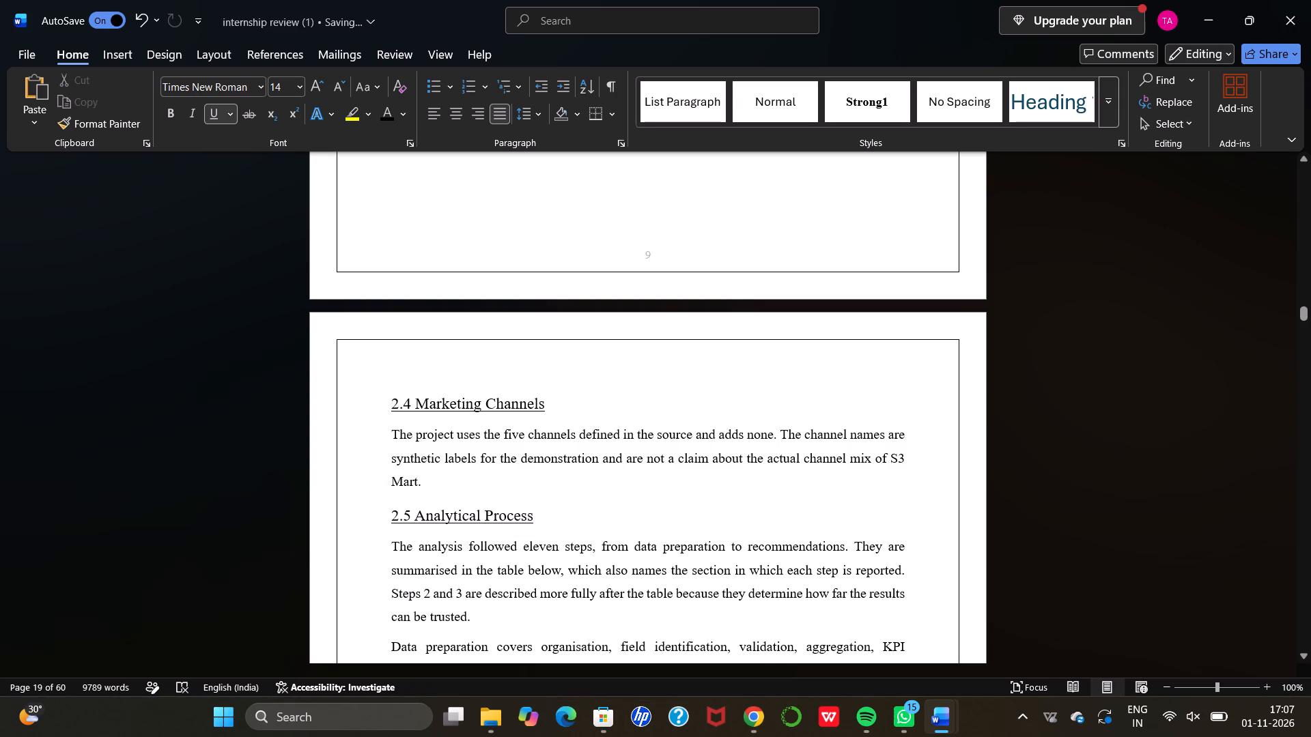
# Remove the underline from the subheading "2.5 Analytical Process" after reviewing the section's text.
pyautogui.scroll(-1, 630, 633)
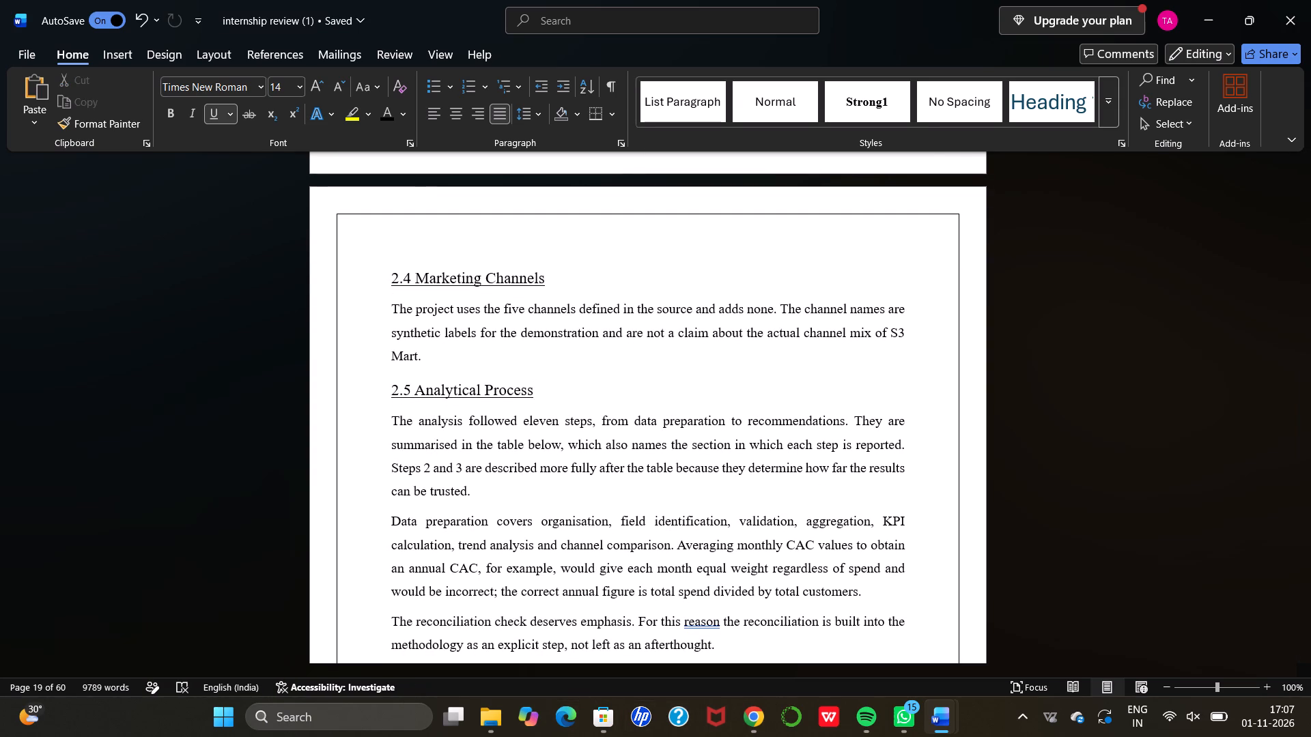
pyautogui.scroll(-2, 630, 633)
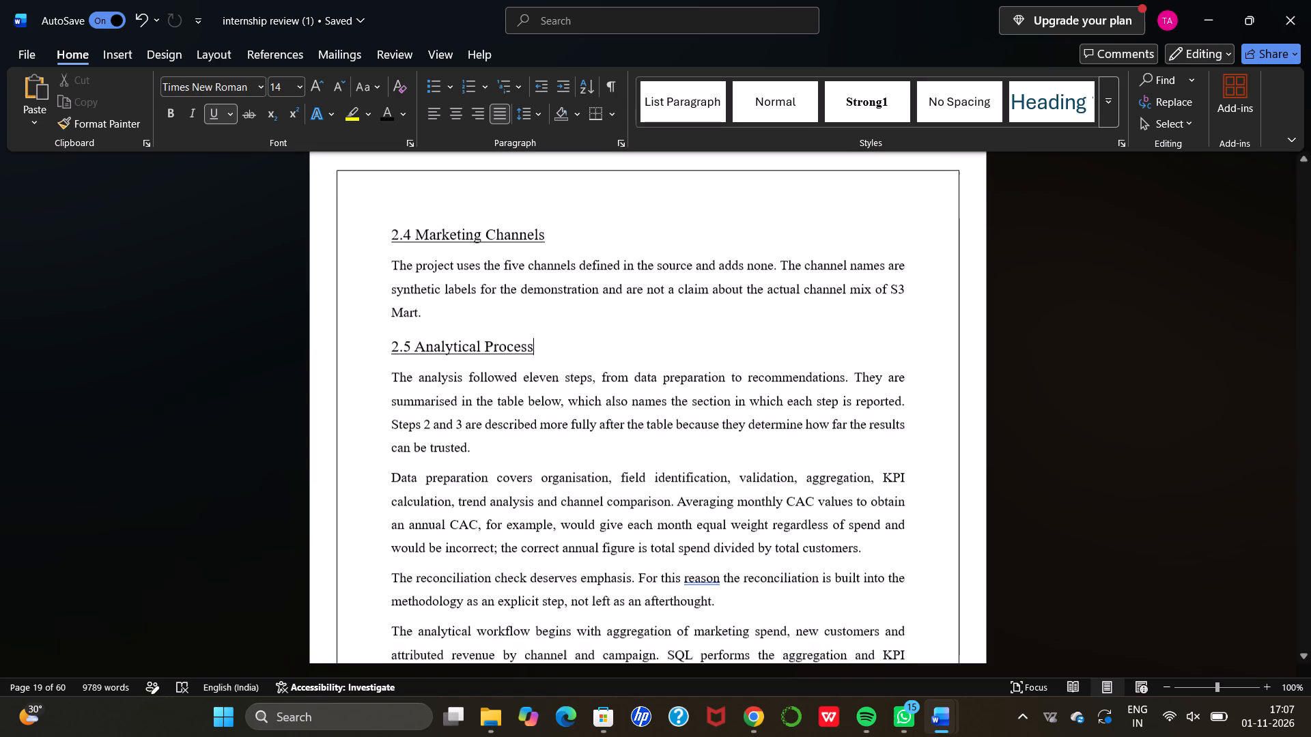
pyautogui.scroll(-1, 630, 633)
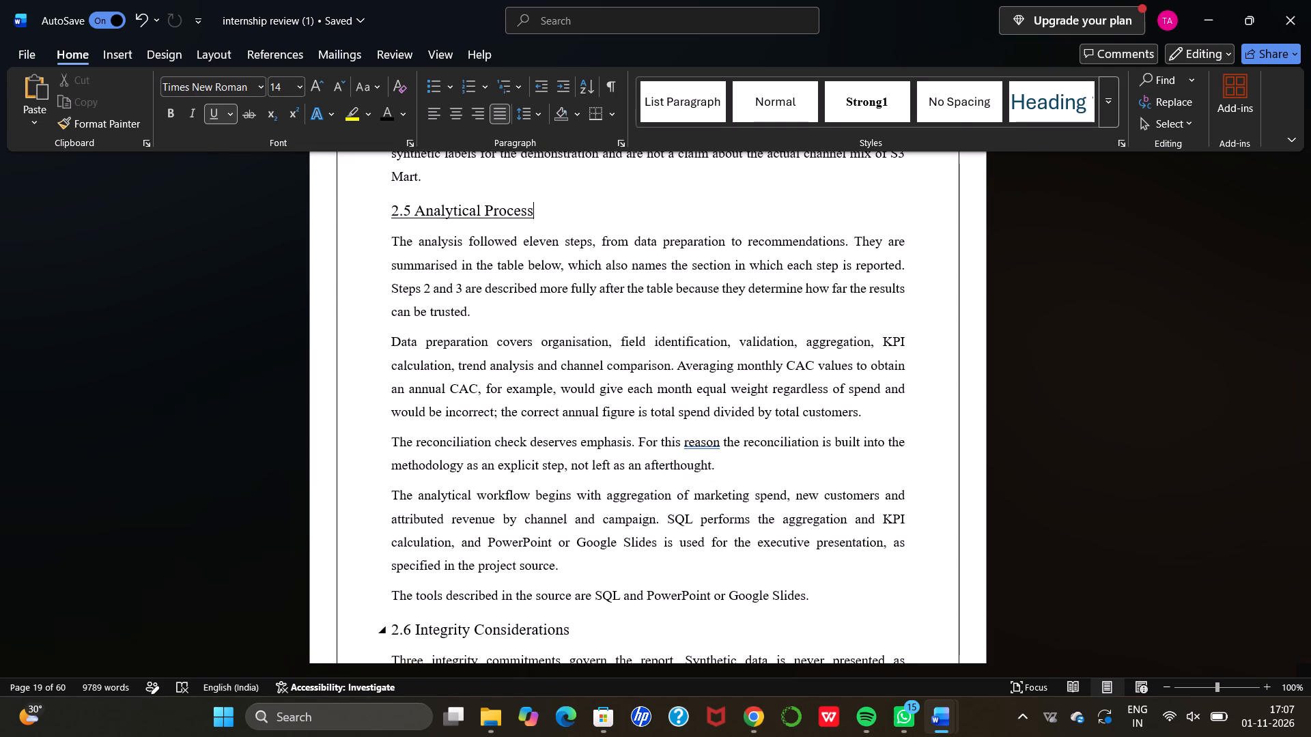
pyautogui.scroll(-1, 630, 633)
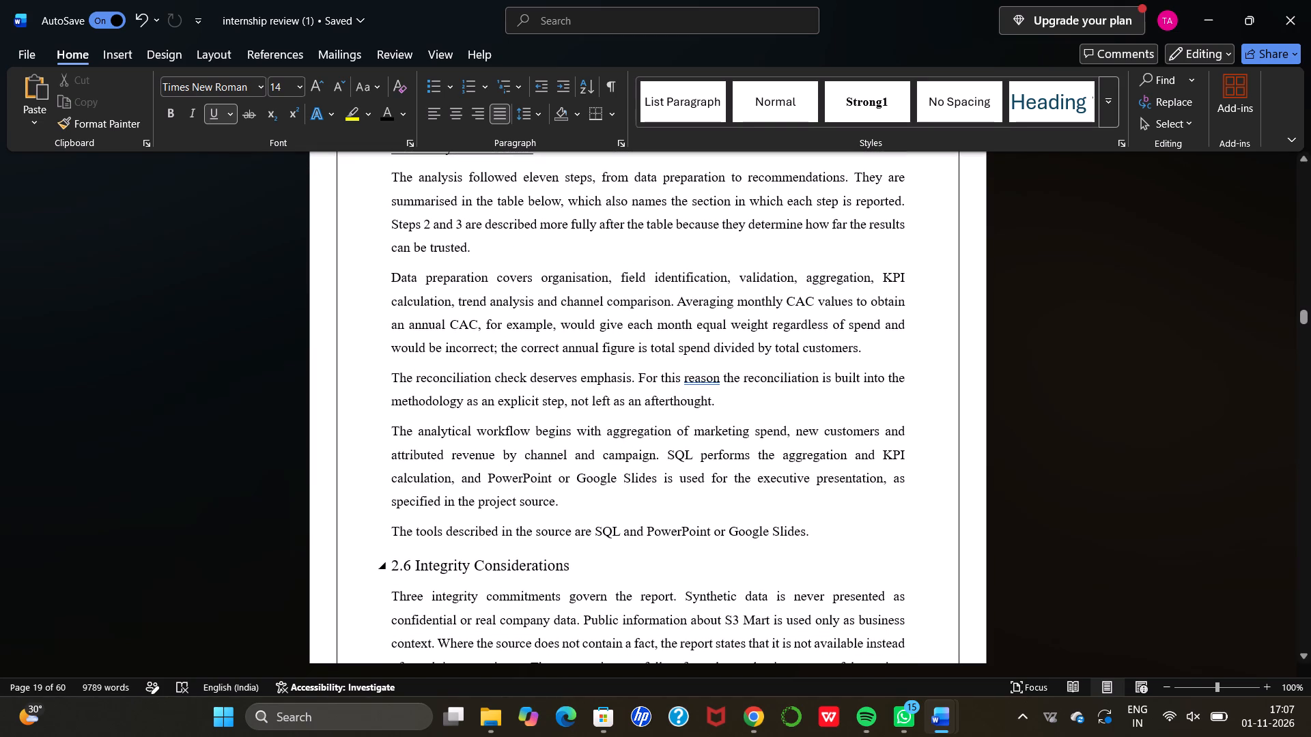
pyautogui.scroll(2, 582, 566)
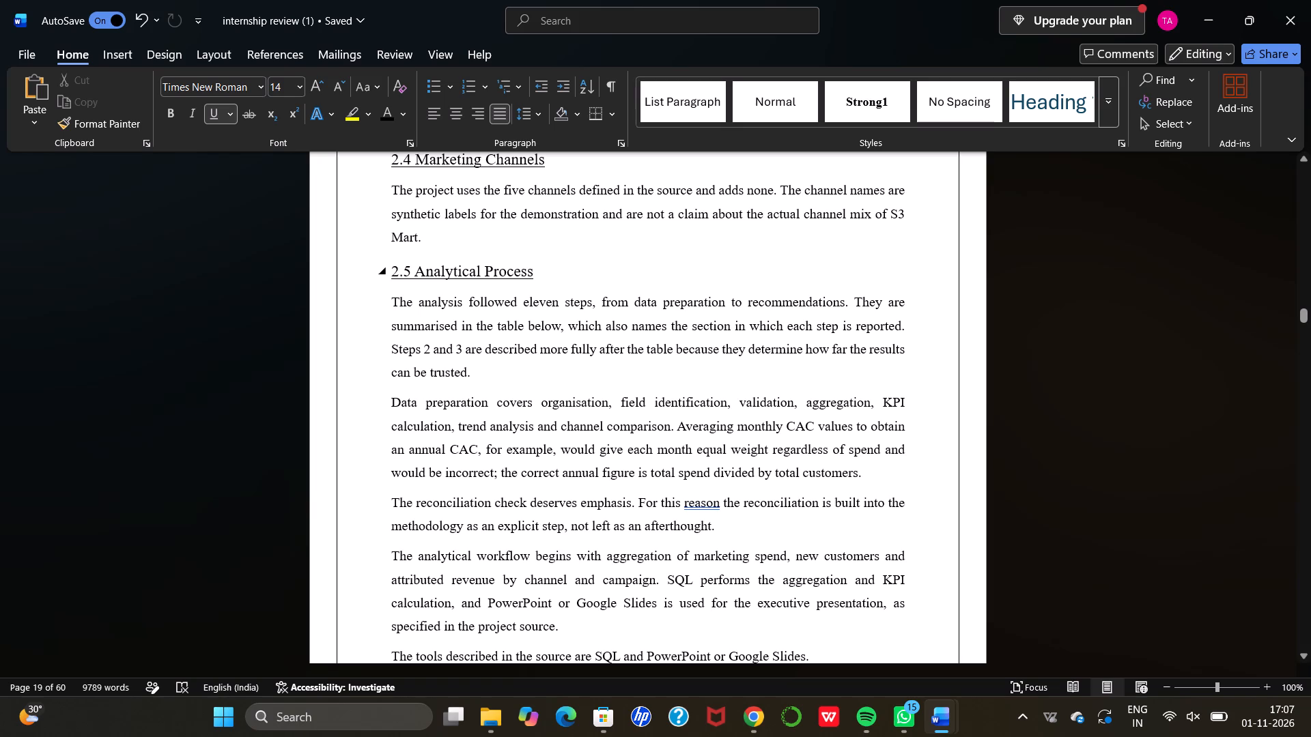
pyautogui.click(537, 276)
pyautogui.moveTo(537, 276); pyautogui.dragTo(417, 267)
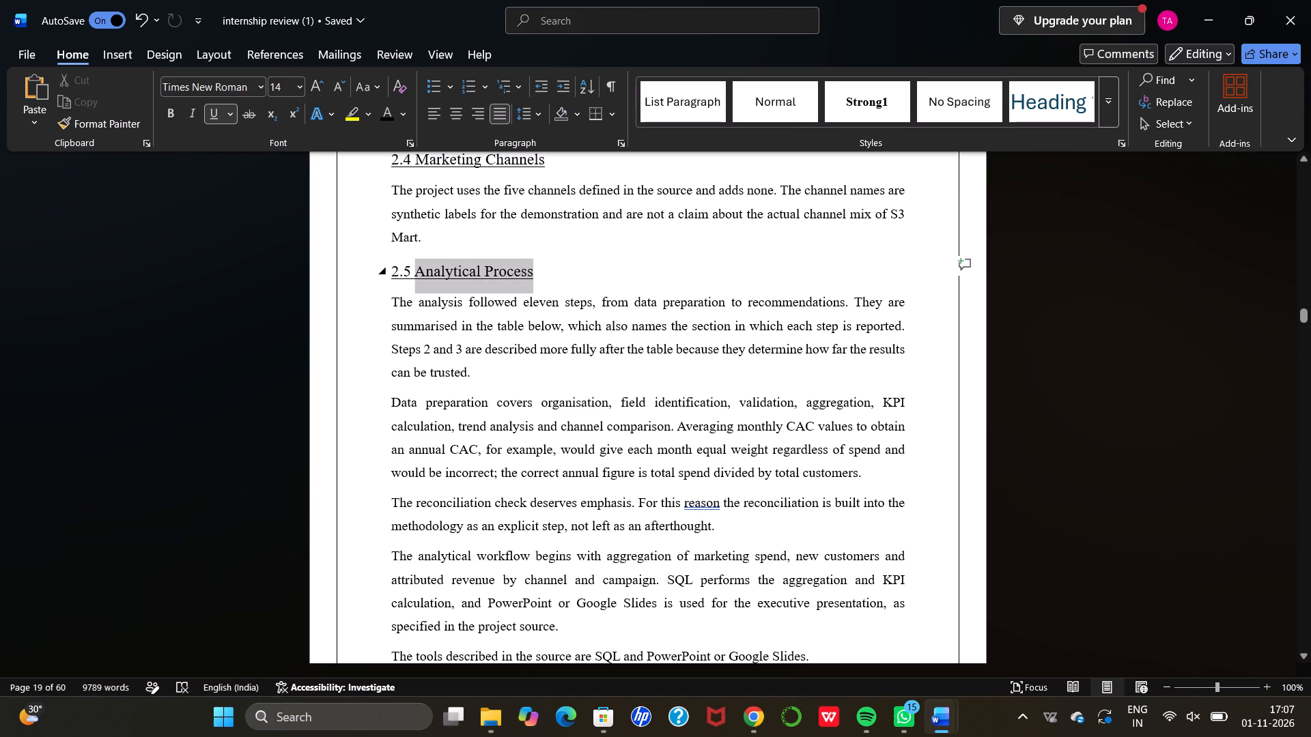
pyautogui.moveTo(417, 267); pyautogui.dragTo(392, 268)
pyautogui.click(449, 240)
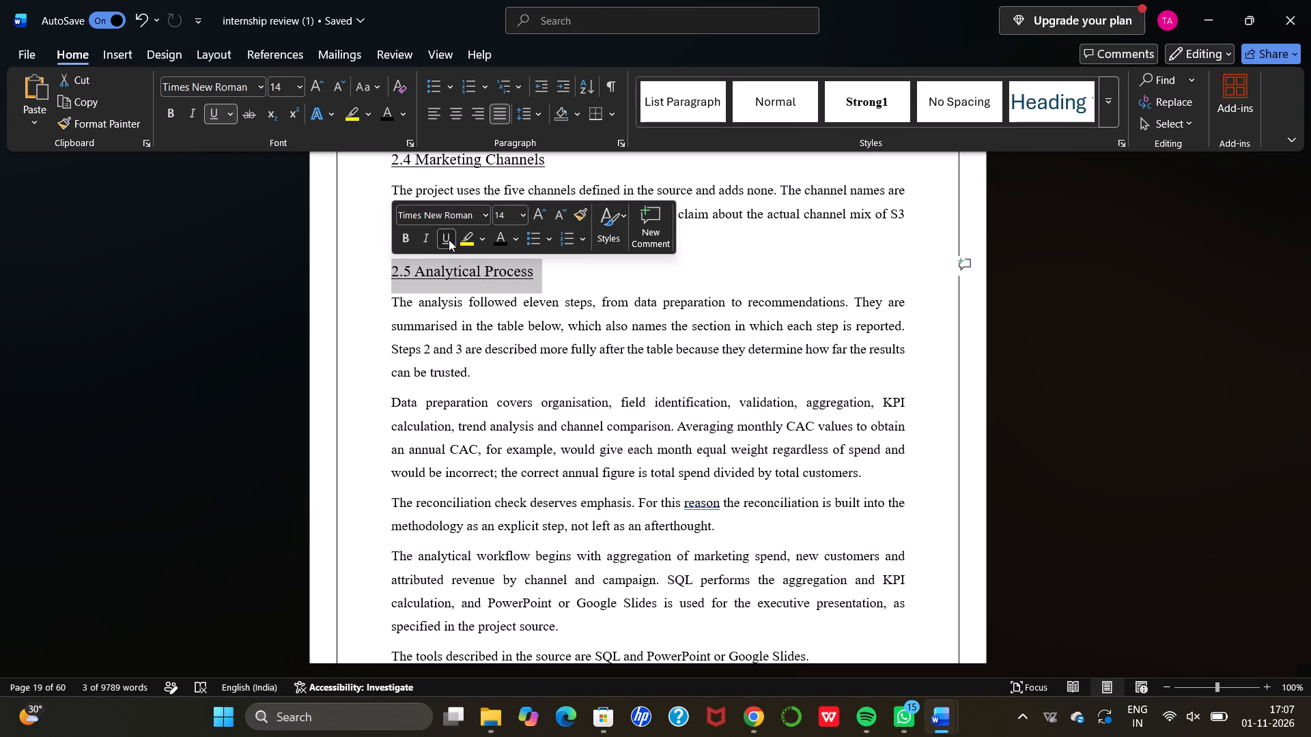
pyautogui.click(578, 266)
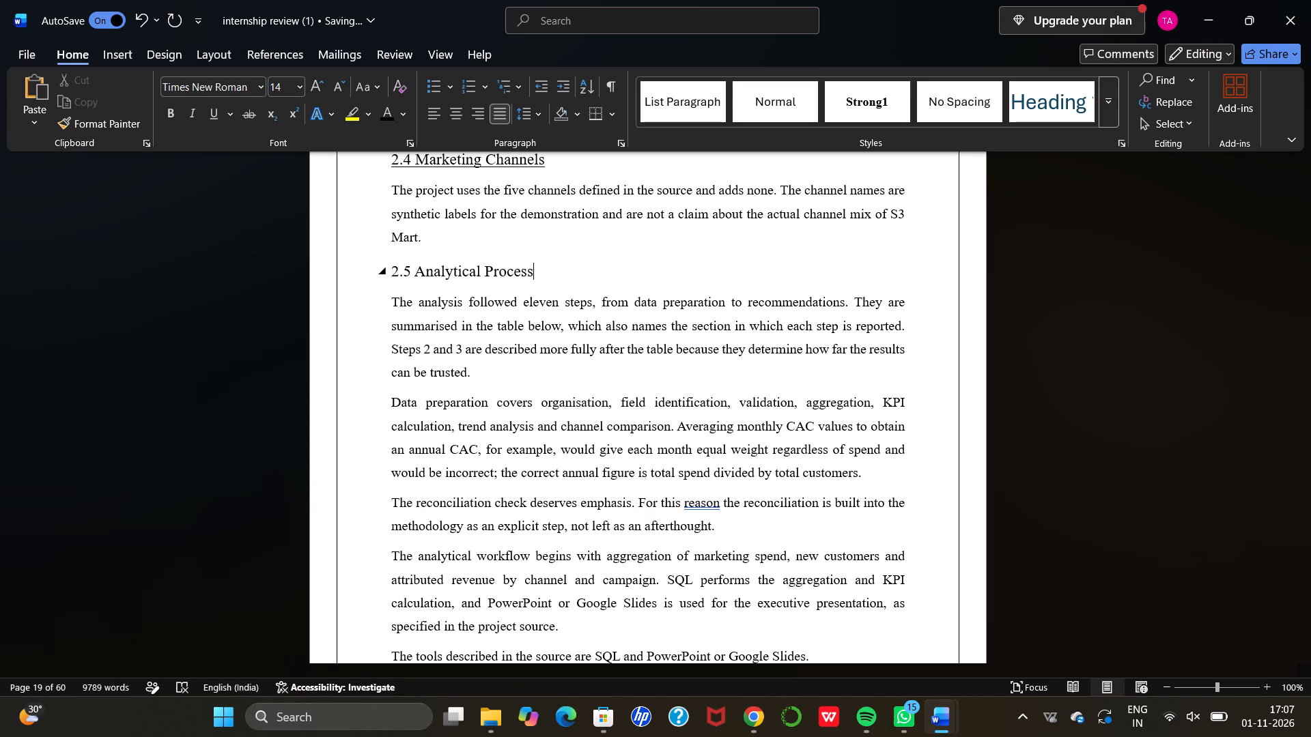
# Remove the underline from the subheading "2.4 Marketing Channels".
pyautogui.scroll(1, 578, 266)
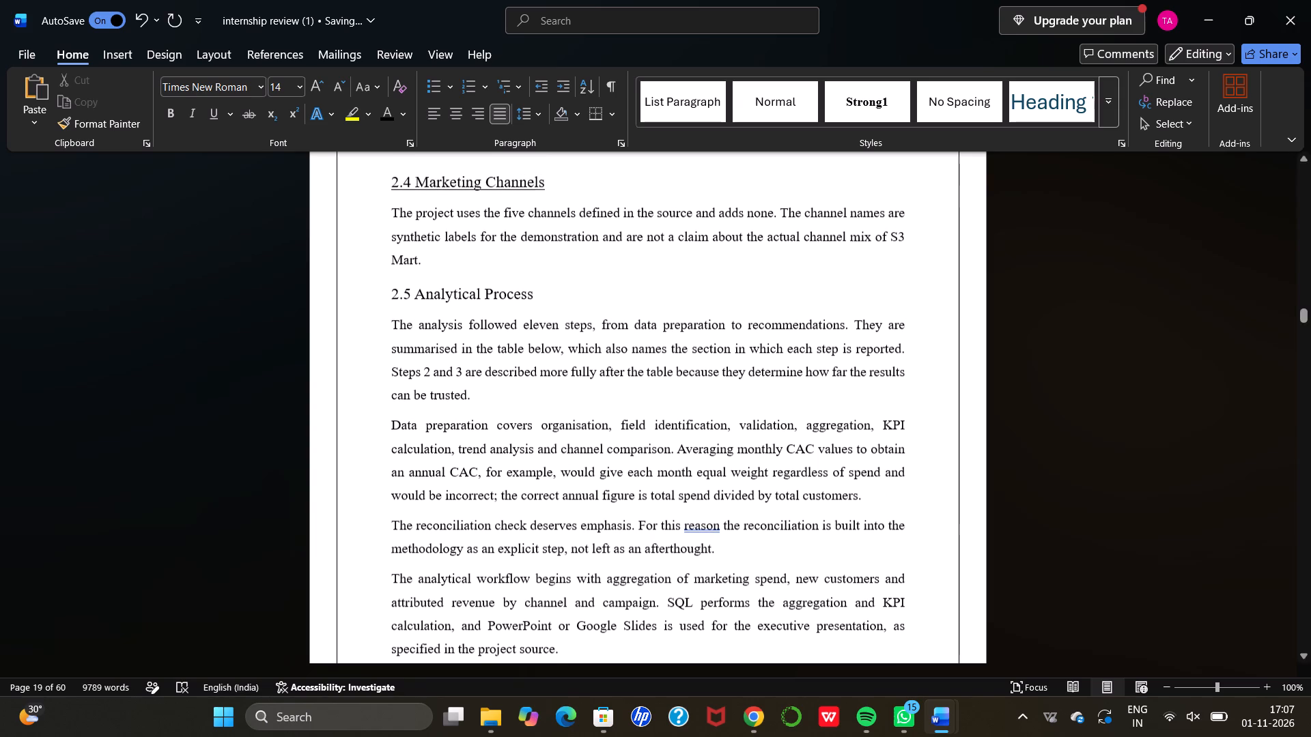
pyautogui.moveTo(556, 192); pyautogui.dragTo(400, 188)
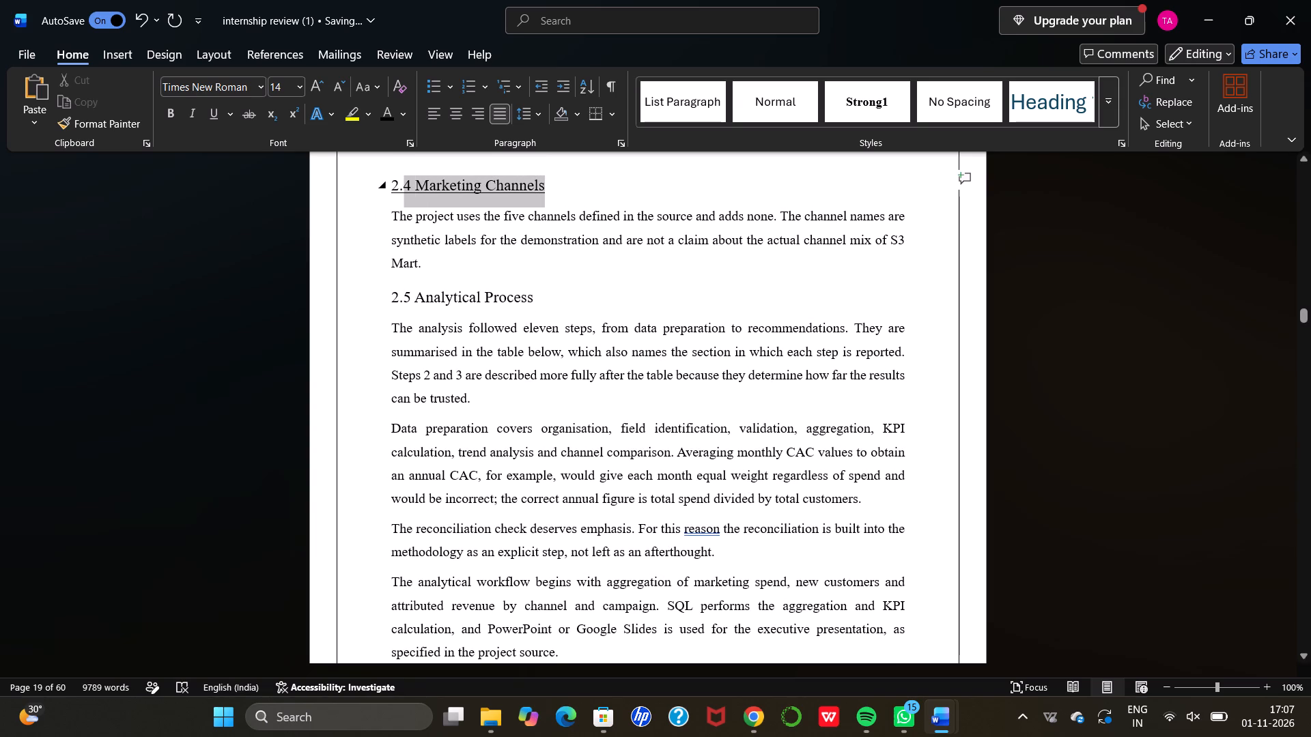
pyautogui.moveTo(400, 188); pyautogui.dragTo(392, 184)
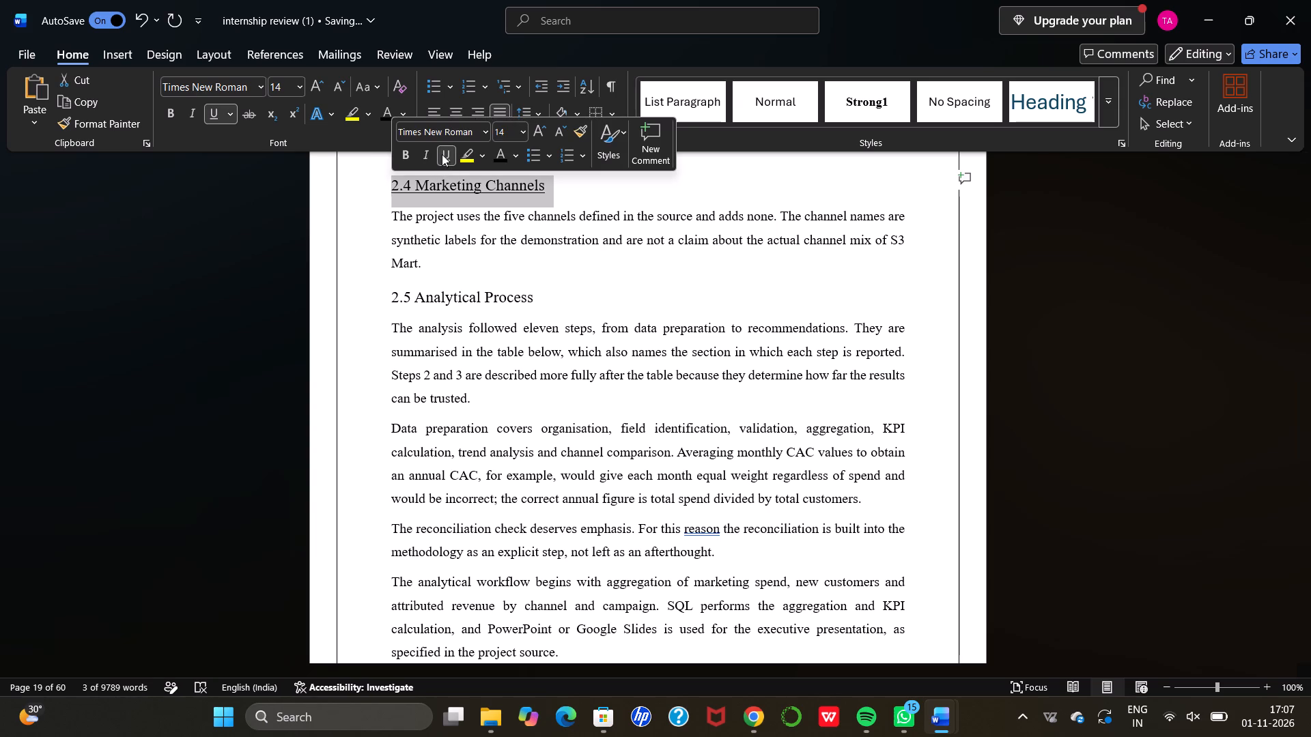
pyautogui.click(442, 154)
# Remove the underline from the subheading "2.3 Data Structure".
pyautogui.scroll(2, 572, 238)
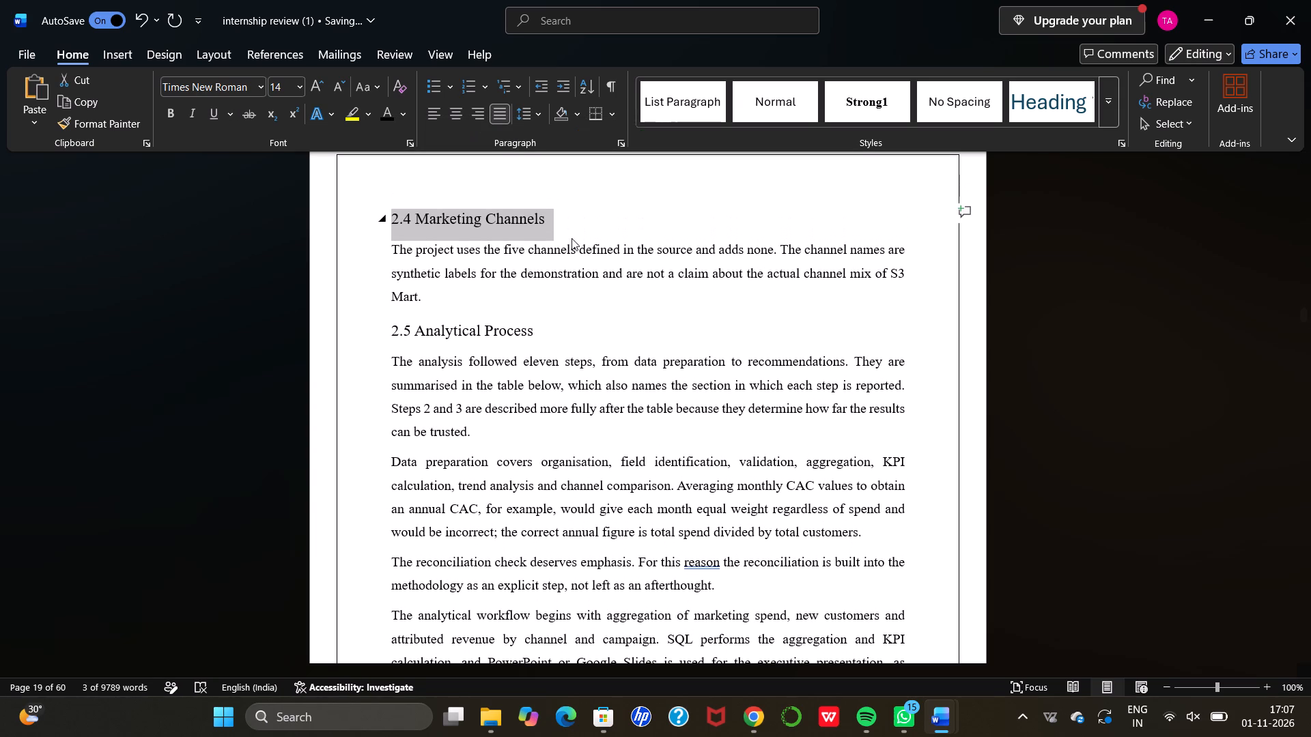
pyautogui.scroll(4, 572, 238)
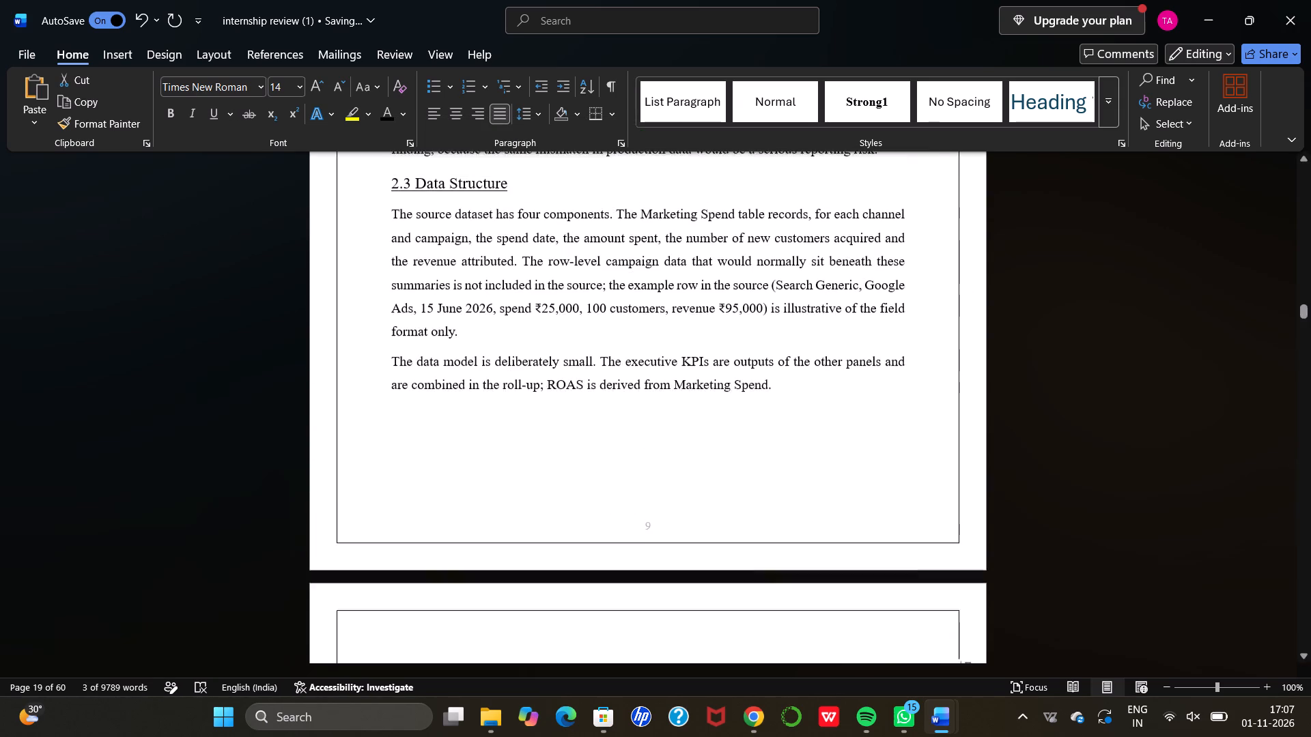
pyautogui.scroll(1, 572, 238)
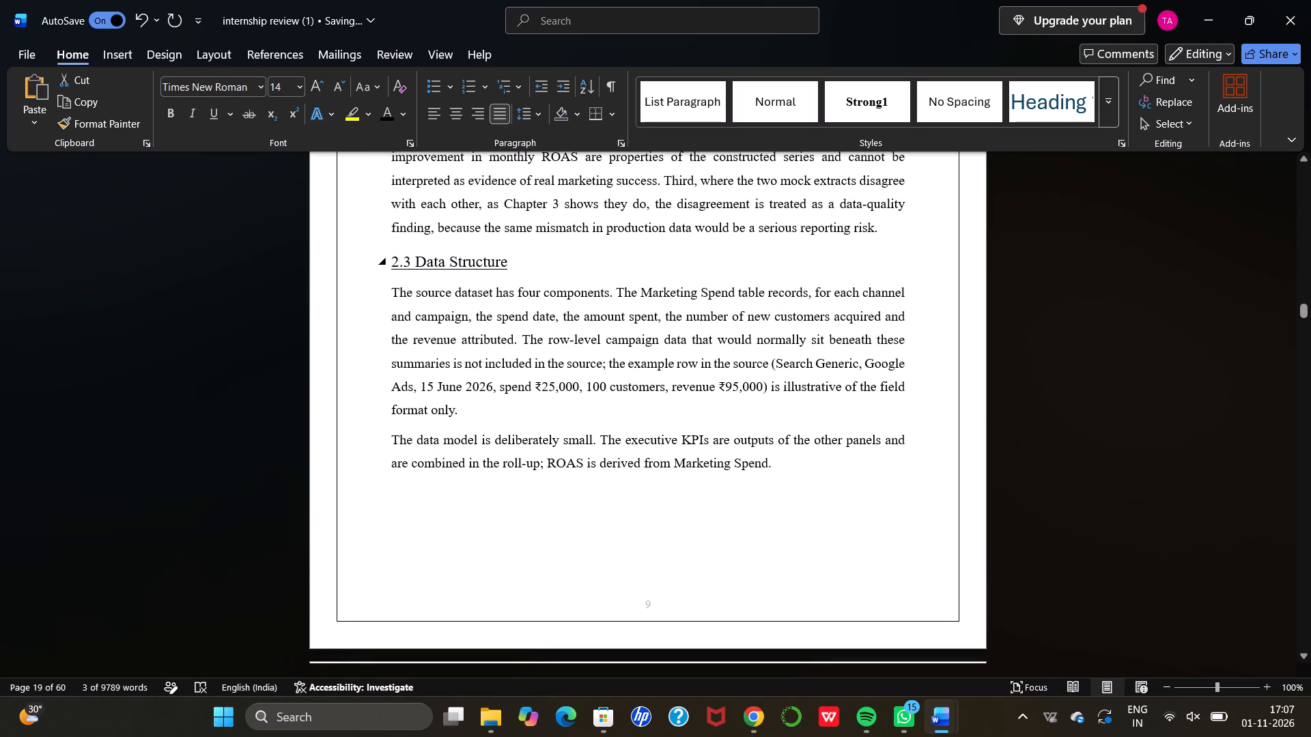
pyautogui.moveTo(511, 265); pyautogui.dragTo(386, 263)
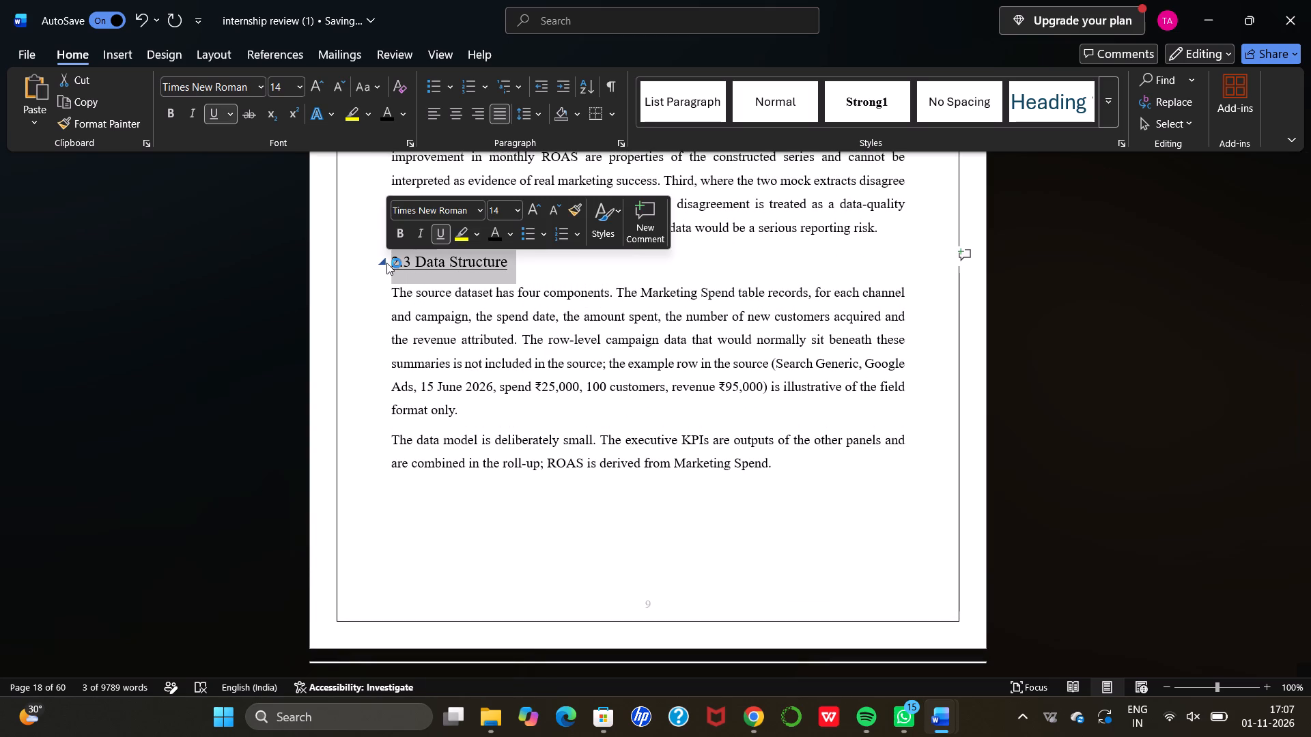
pyautogui.click(440, 236)
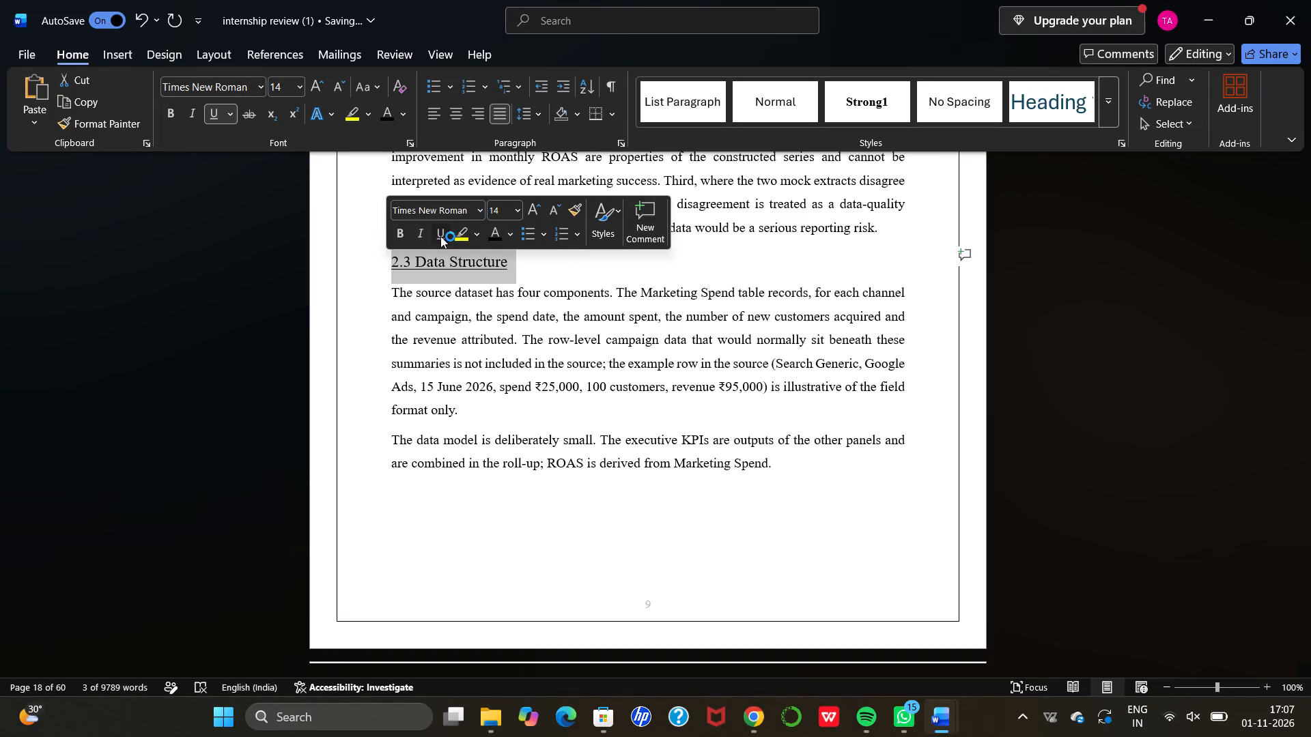
# Remove the underline from the subheading "2.2 Data Source".
pyautogui.scroll(3, 440, 236)
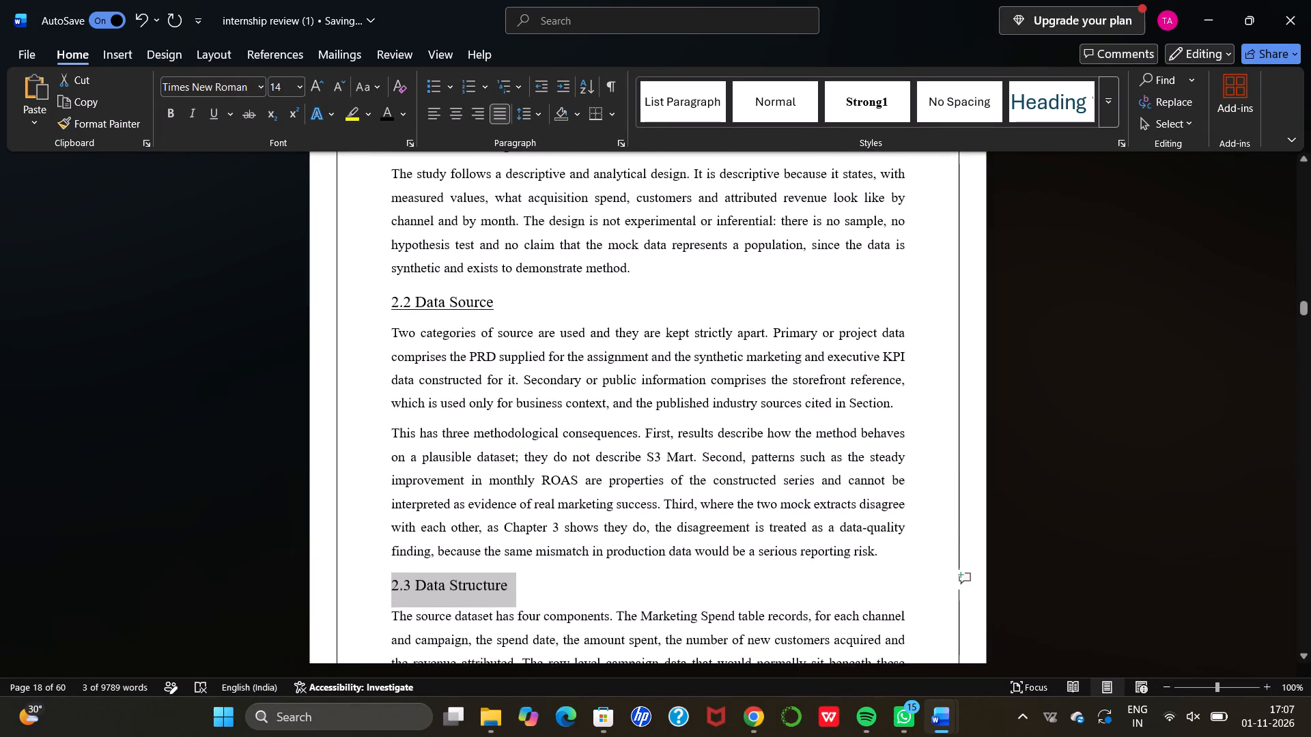
pyautogui.scroll(1, 440, 236)
pyautogui.moveTo(498, 342); pyautogui.dragTo(399, 332)
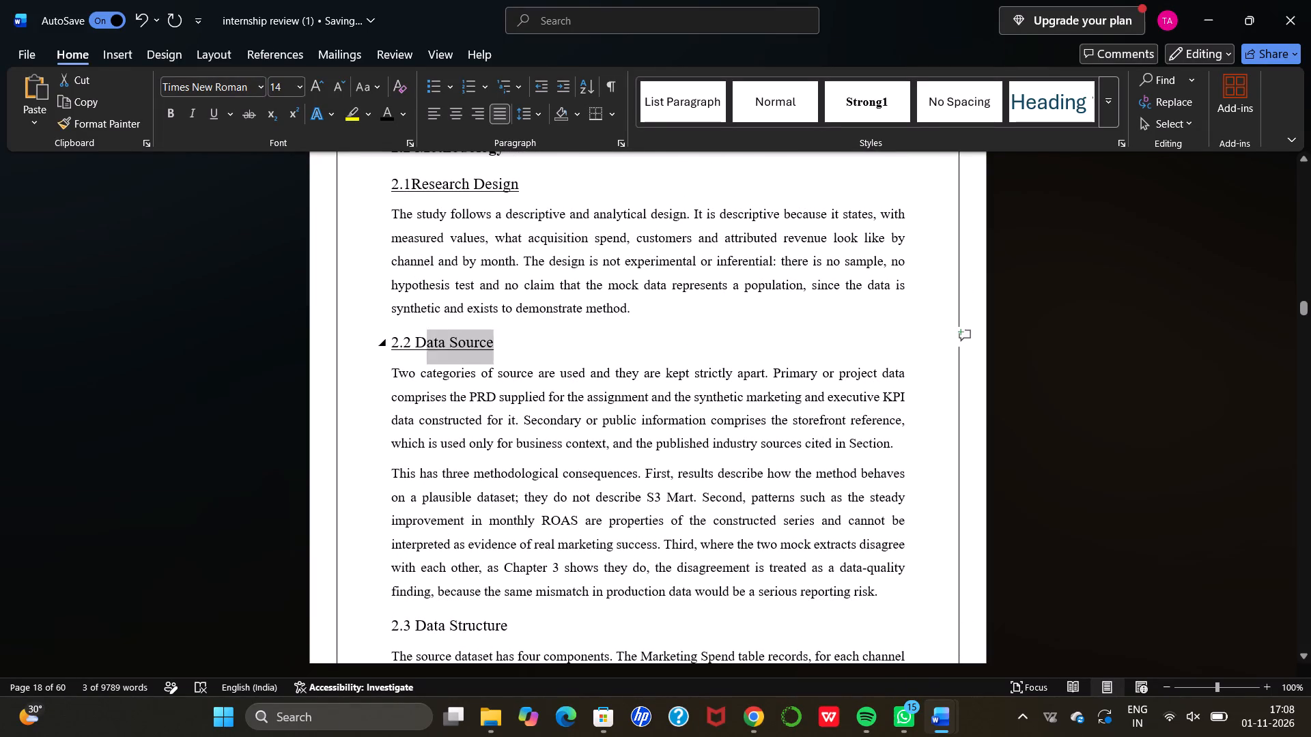
pyautogui.moveTo(399, 332); pyautogui.dragTo(386, 332)
pyautogui.click(447, 303)
# Remove the underline from the subheading "2.1Research Design" under the Methodology heading.
pyautogui.scroll(1, 447, 303)
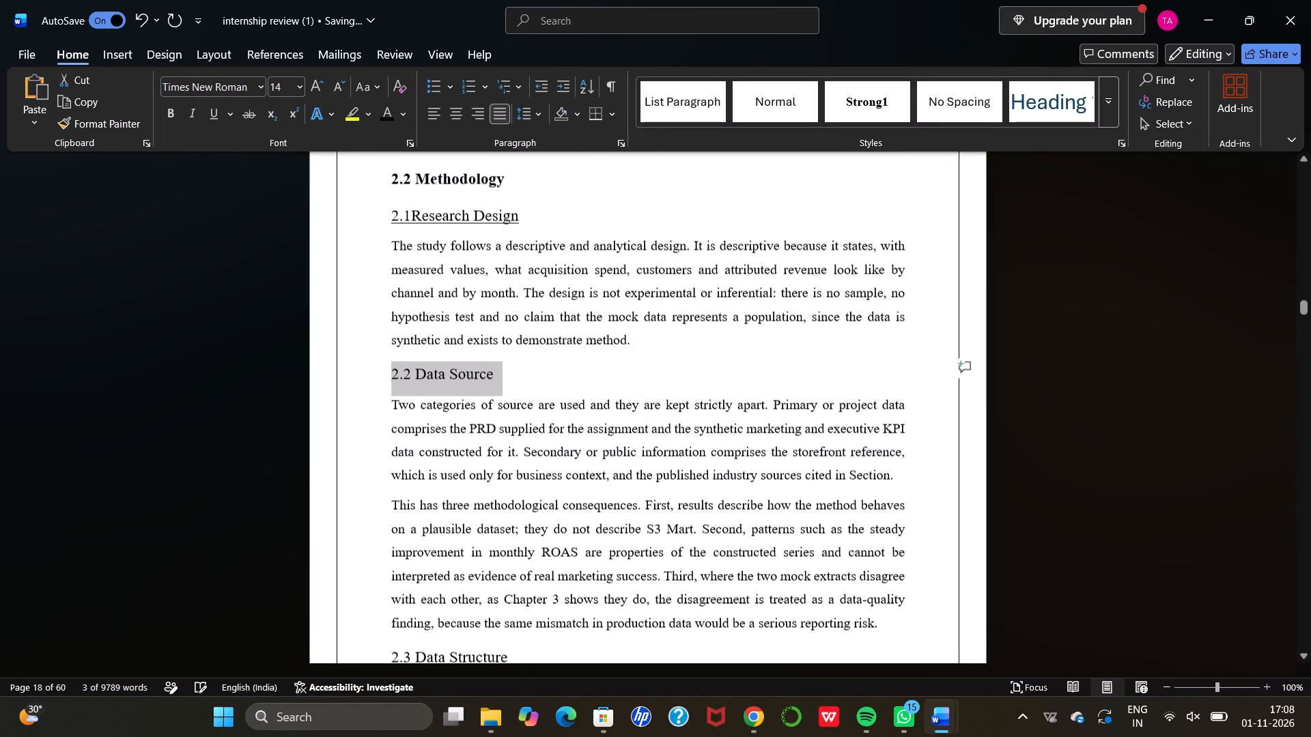
pyautogui.scroll(1, 447, 303)
pyautogui.moveTo(525, 219); pyautogui.dragTo(384, 213)
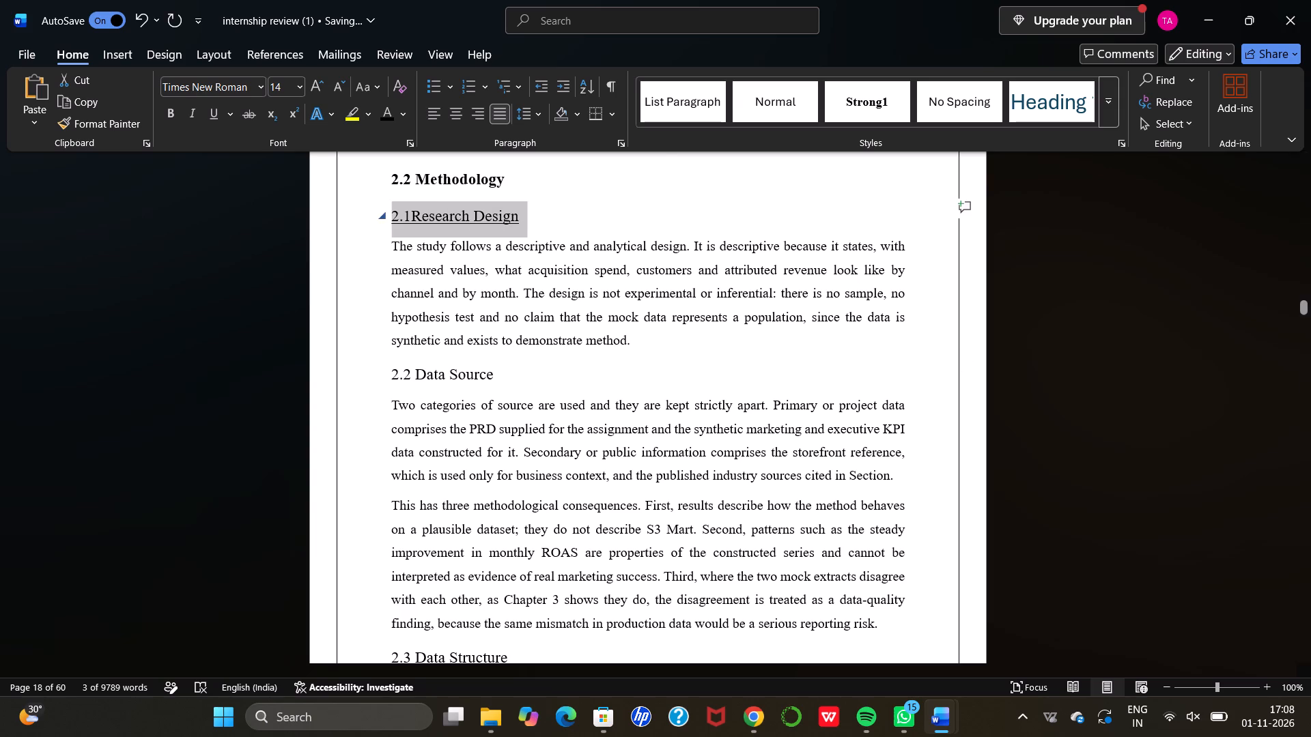
pyautogui.moveTo(384, 213); pyautogui.dragTo(382, 213)
pyautogui.click(432, 190)
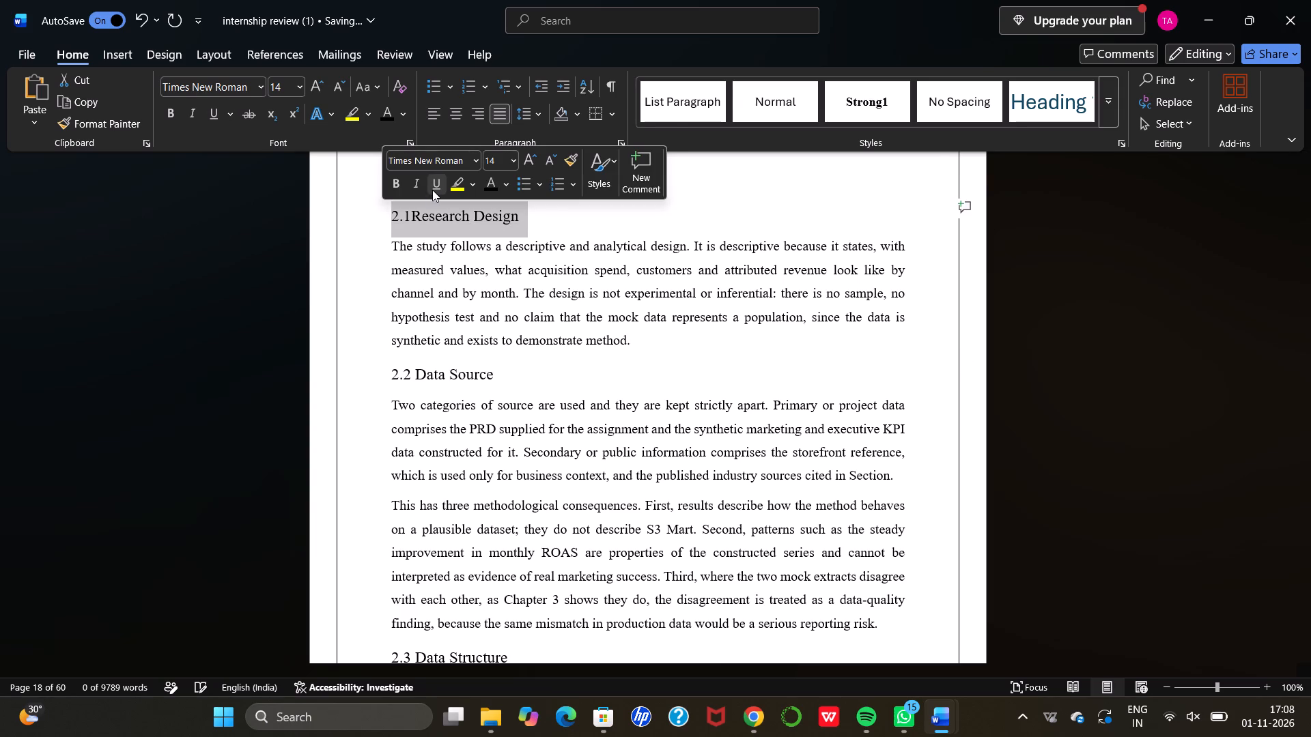
# Review the Chapter 2 subheadings and text from Data Structure through "2.7 Derived Measures" for consistent formatting.
pyautogui.scroll(-4, 432, 190)
pyautogui.scroll(-3, 543, 367)
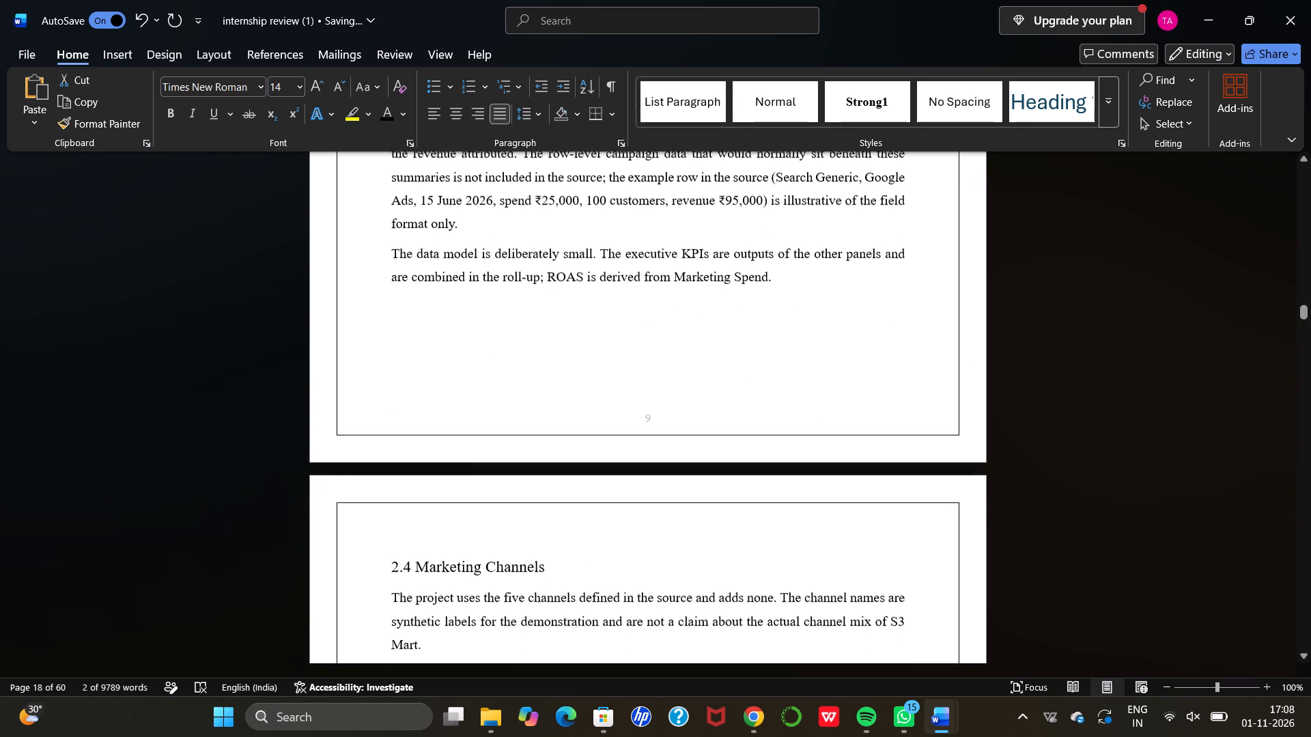
pyautogui.scroll(-4, 543, 367)
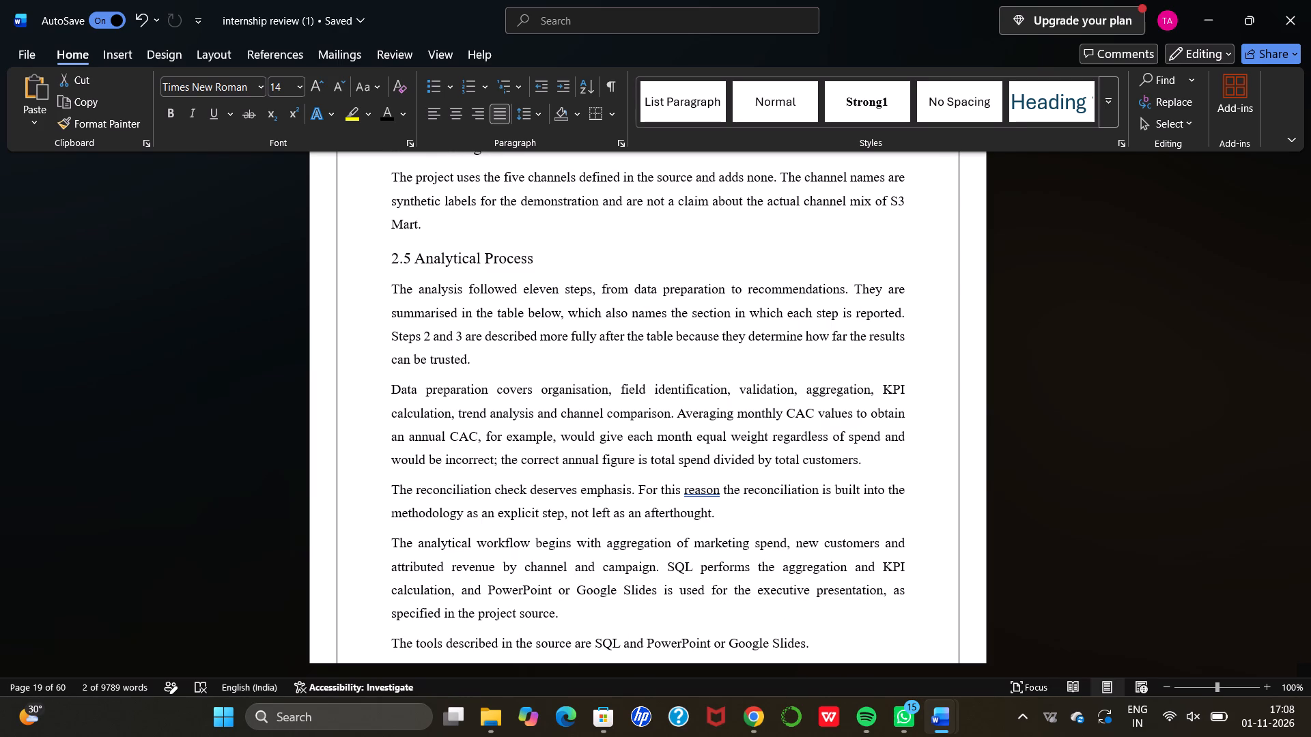
pyautogui.scroll(-1, 543, 367)
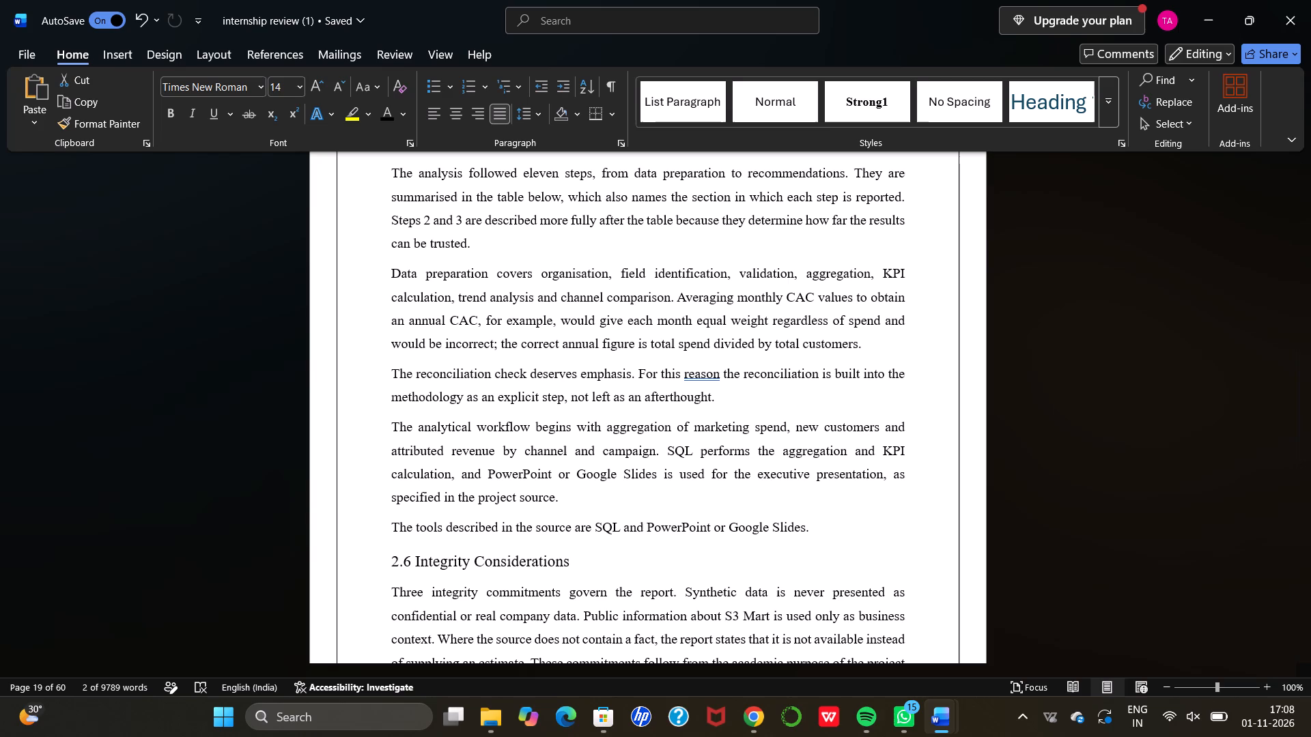
pyautogui.scroll(-1, 543, 367)
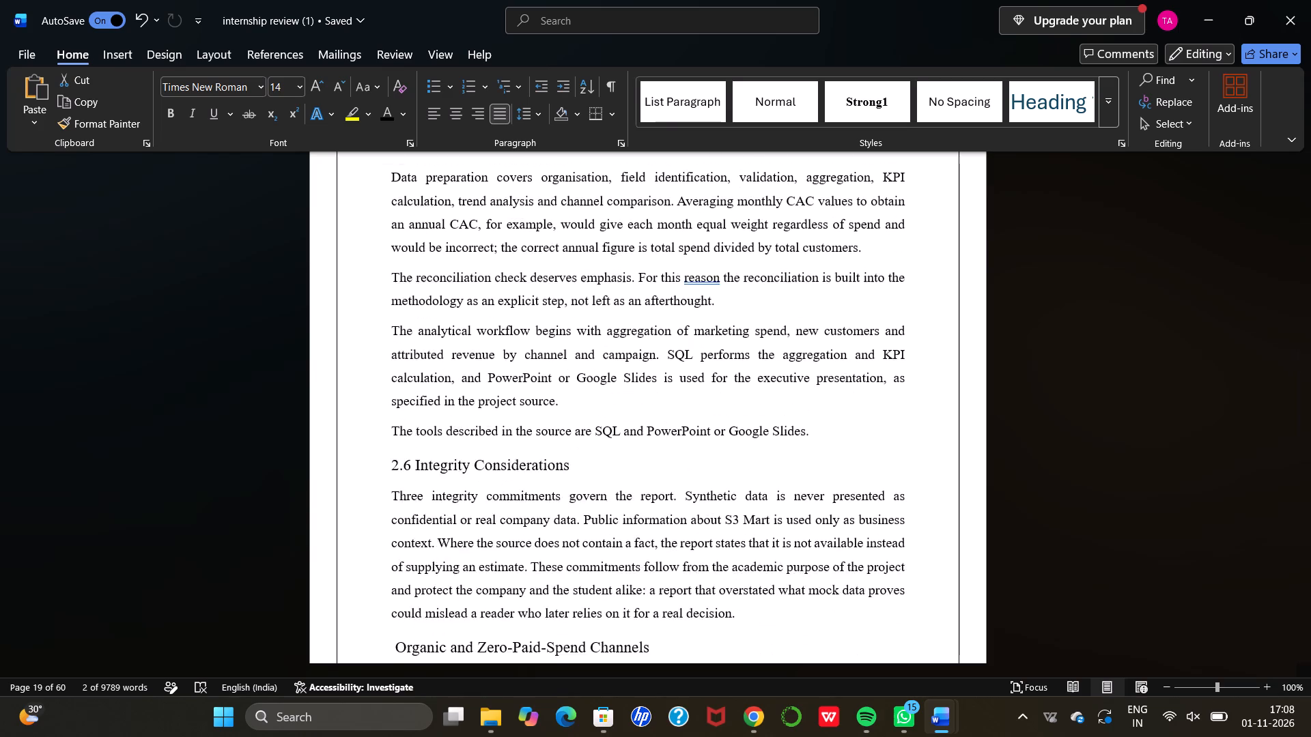
pyautogui.scroll(-2, 543, 367)
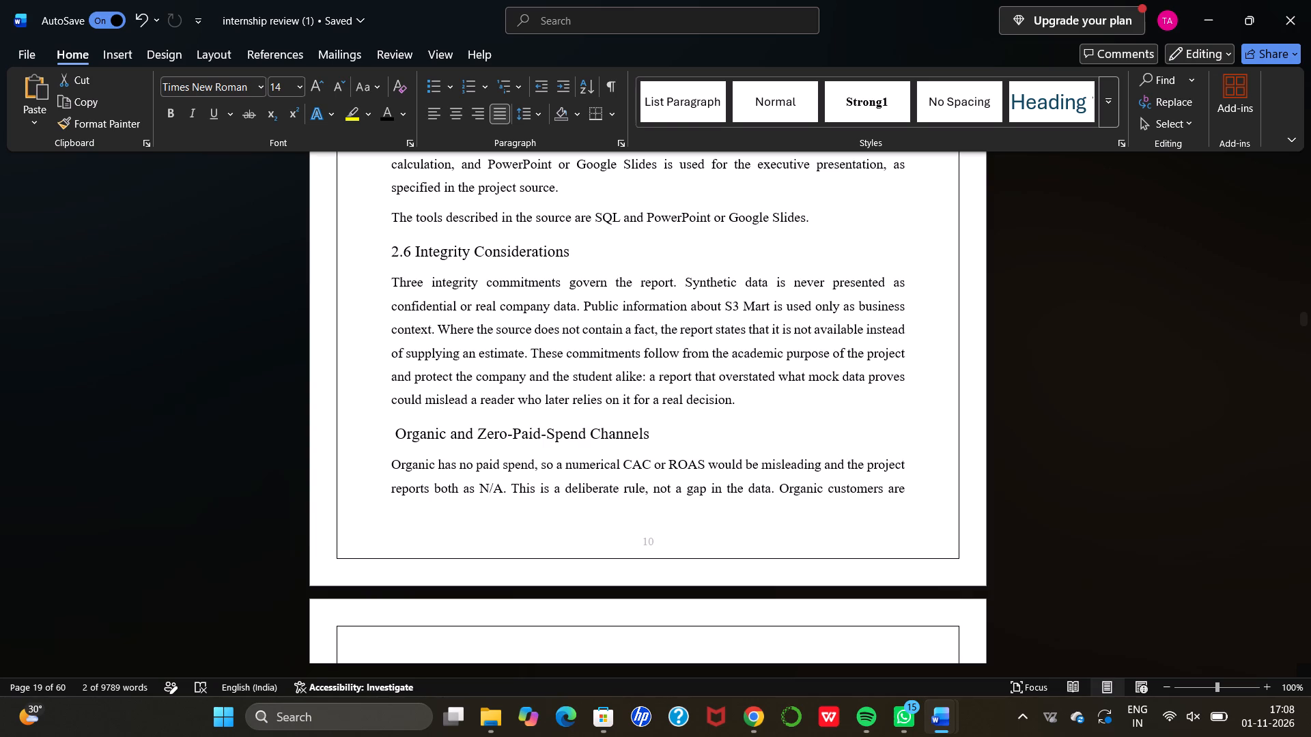
pyautogui.scroll(-2, 543, 367)
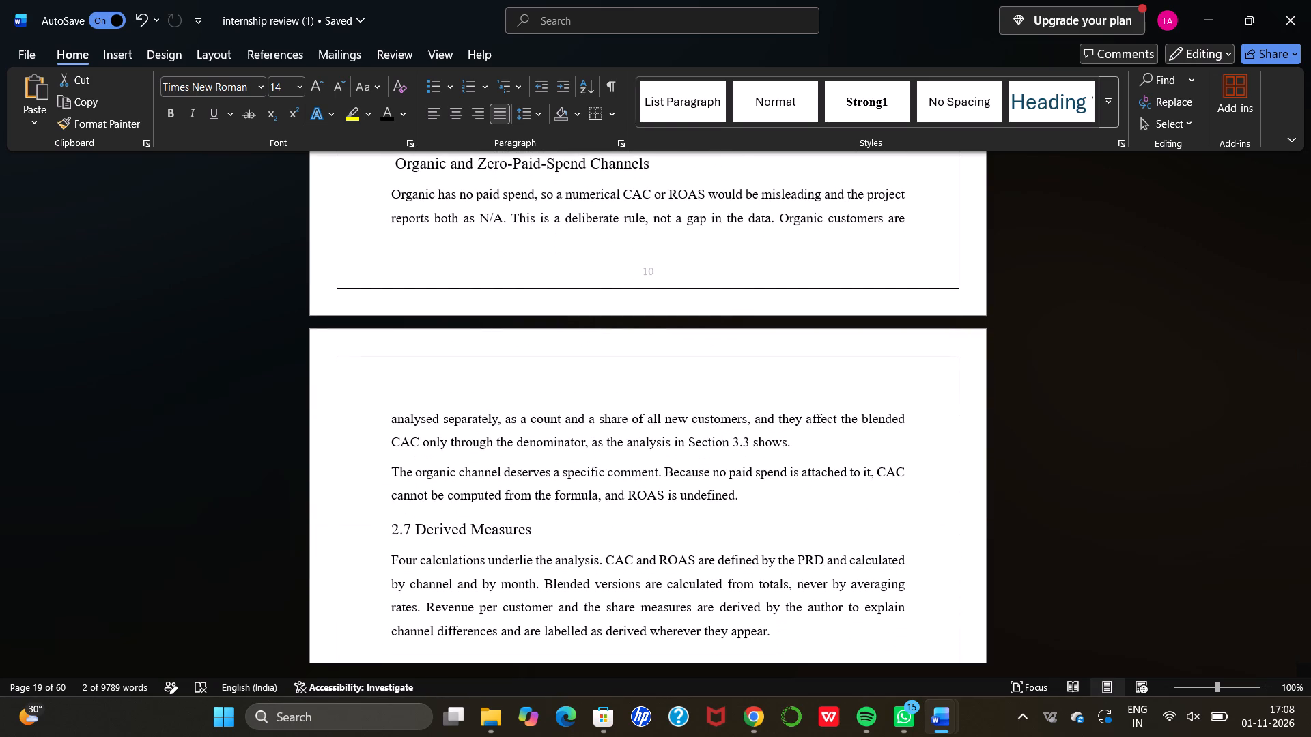
pyautogui.scroll(2, 543, 367)
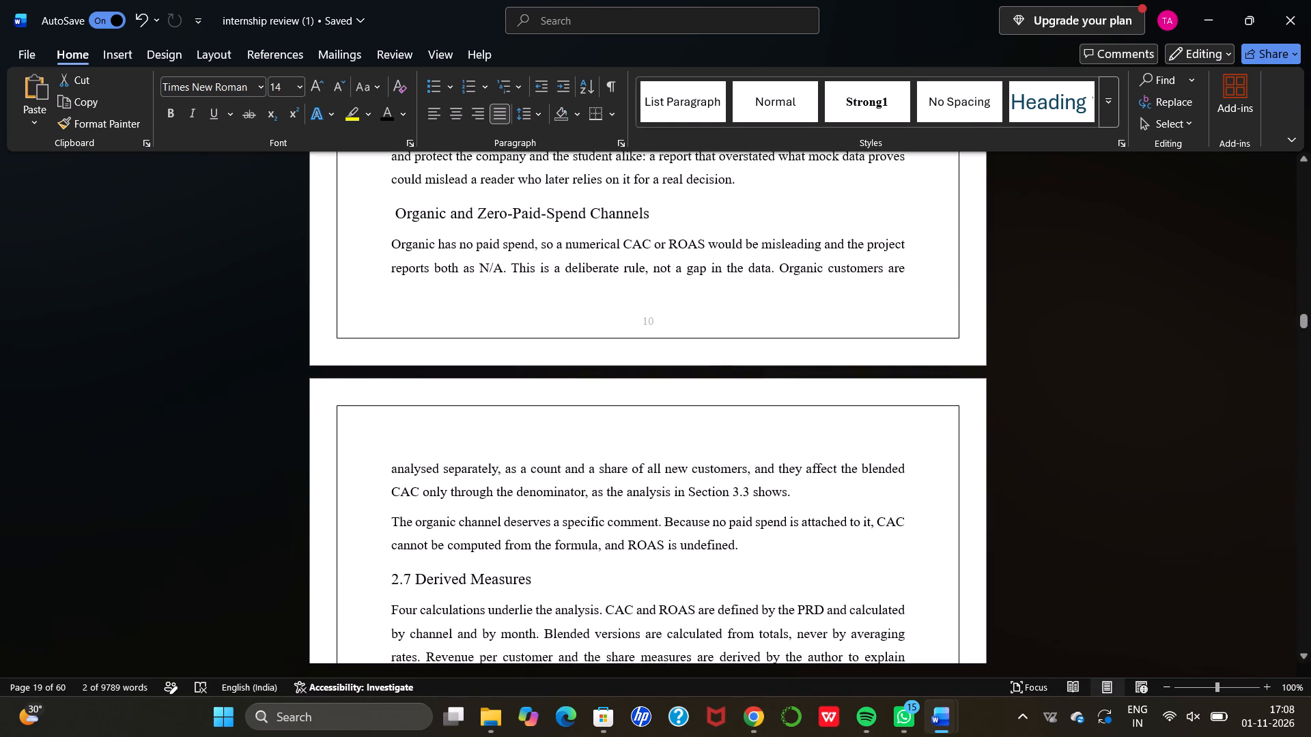
pyautogui.scroll(3, 543, 367)
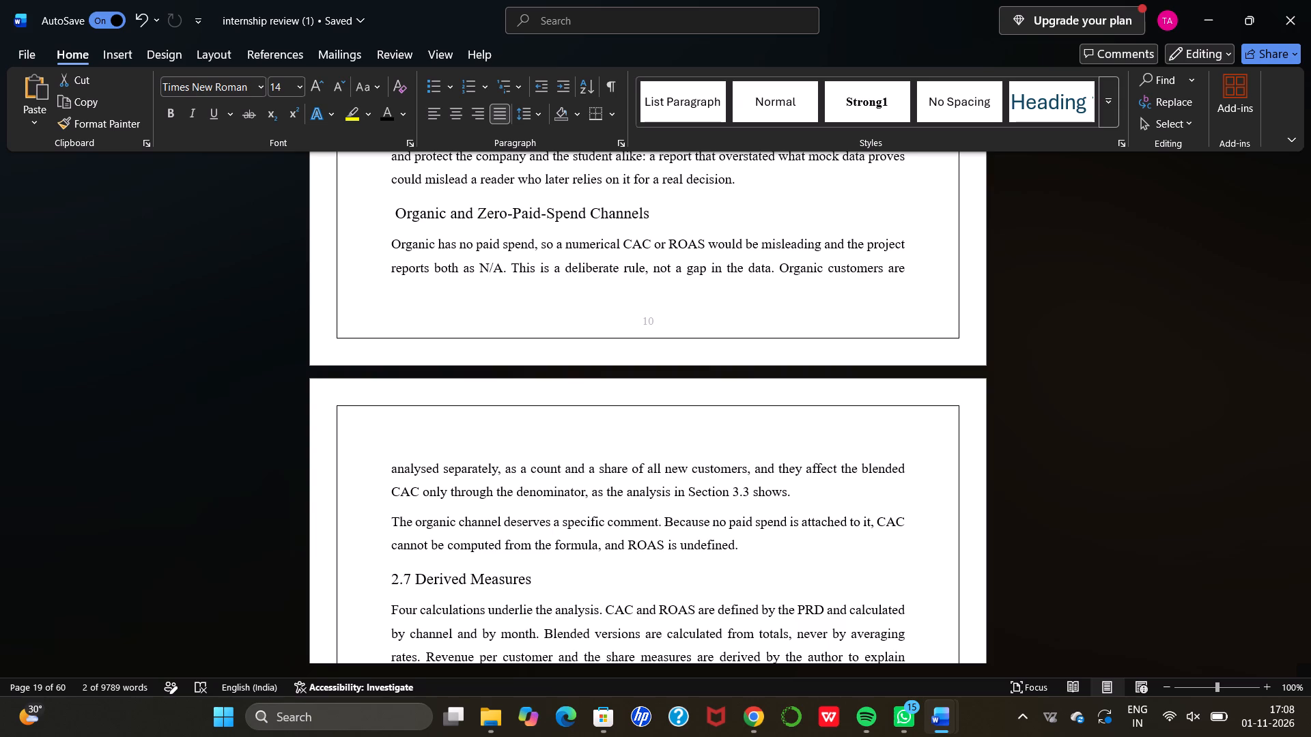
# Centre and bold the two-line title "CHAPTER-3 OBSERVATION AND ANALYSIS" on the chapter's title page.
pyautogui.scroll(-3, 543, 367)
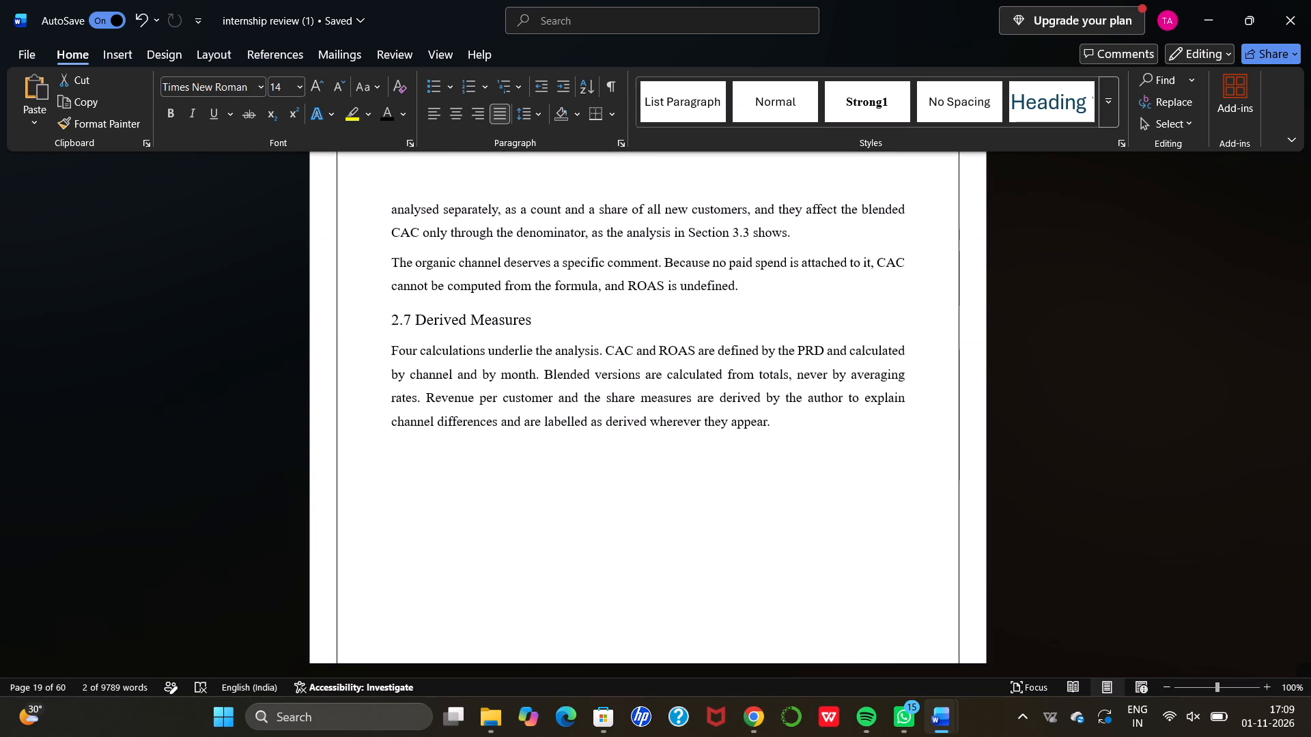
pyautogui.scroll(-6, 543, 367)
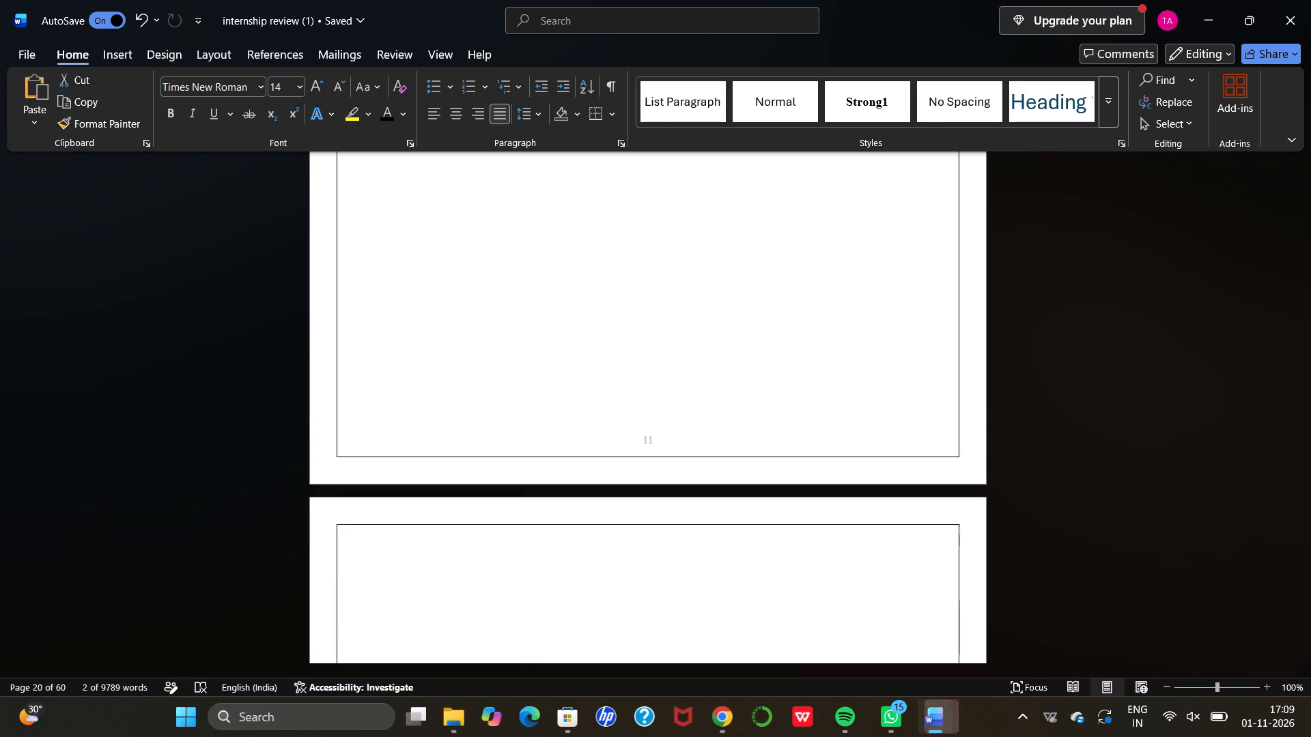
pyautogui.scroll(-5, 543, 367)
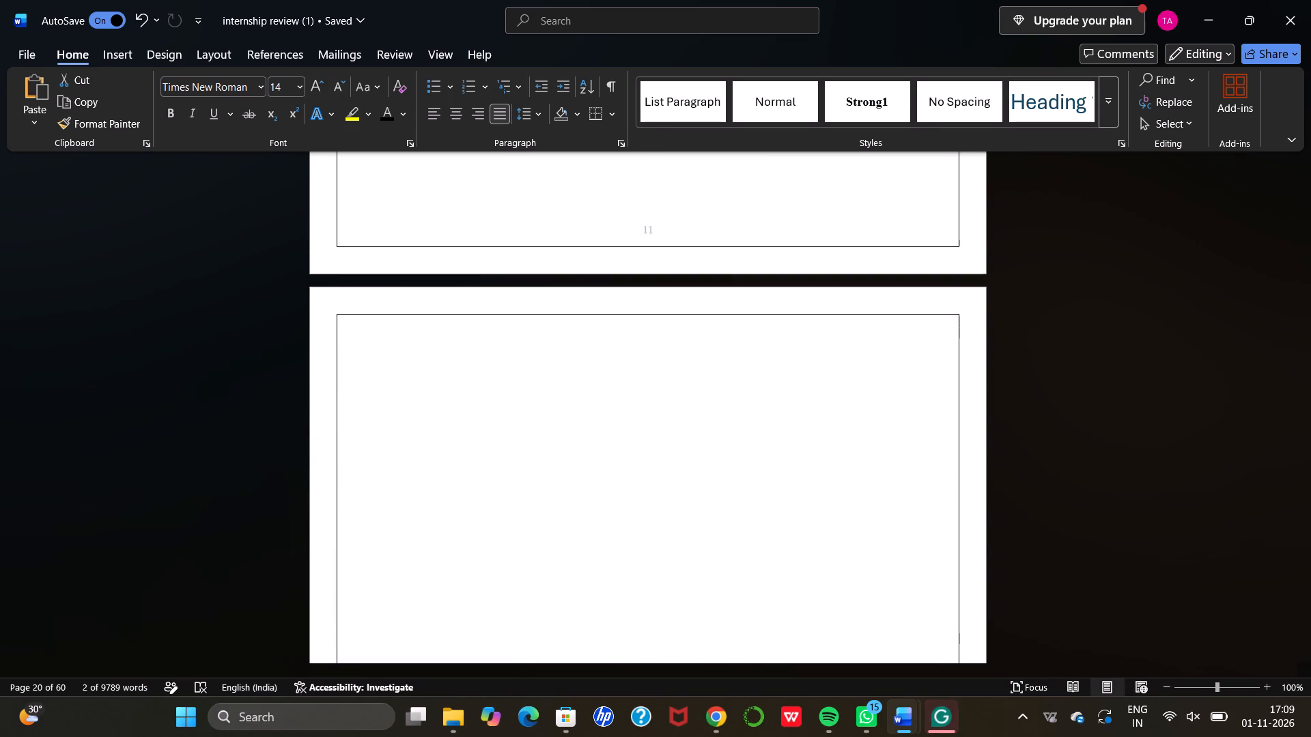
pyautogui.scroll(-1, 543, 367)
pyautogui.moveTo(597, 445); pyautogui.dragTo(790, 498)
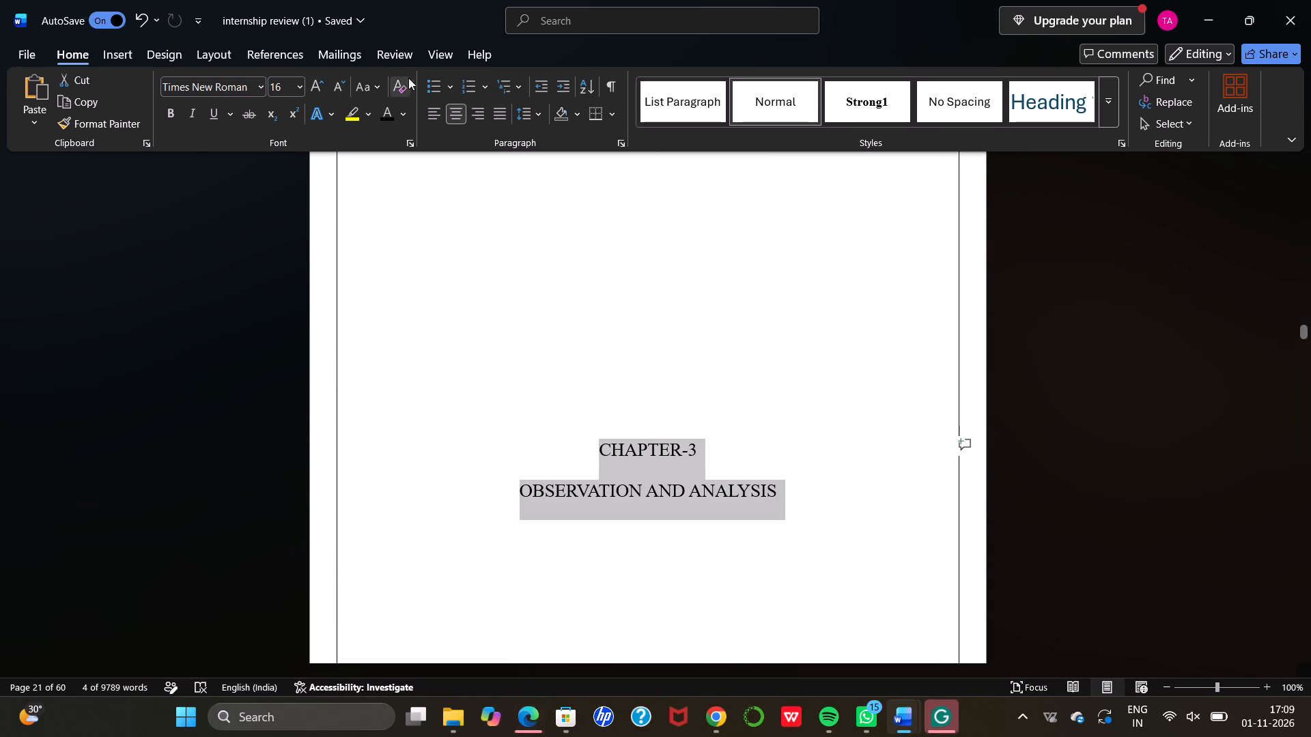
pyautogui.click(459, 107)
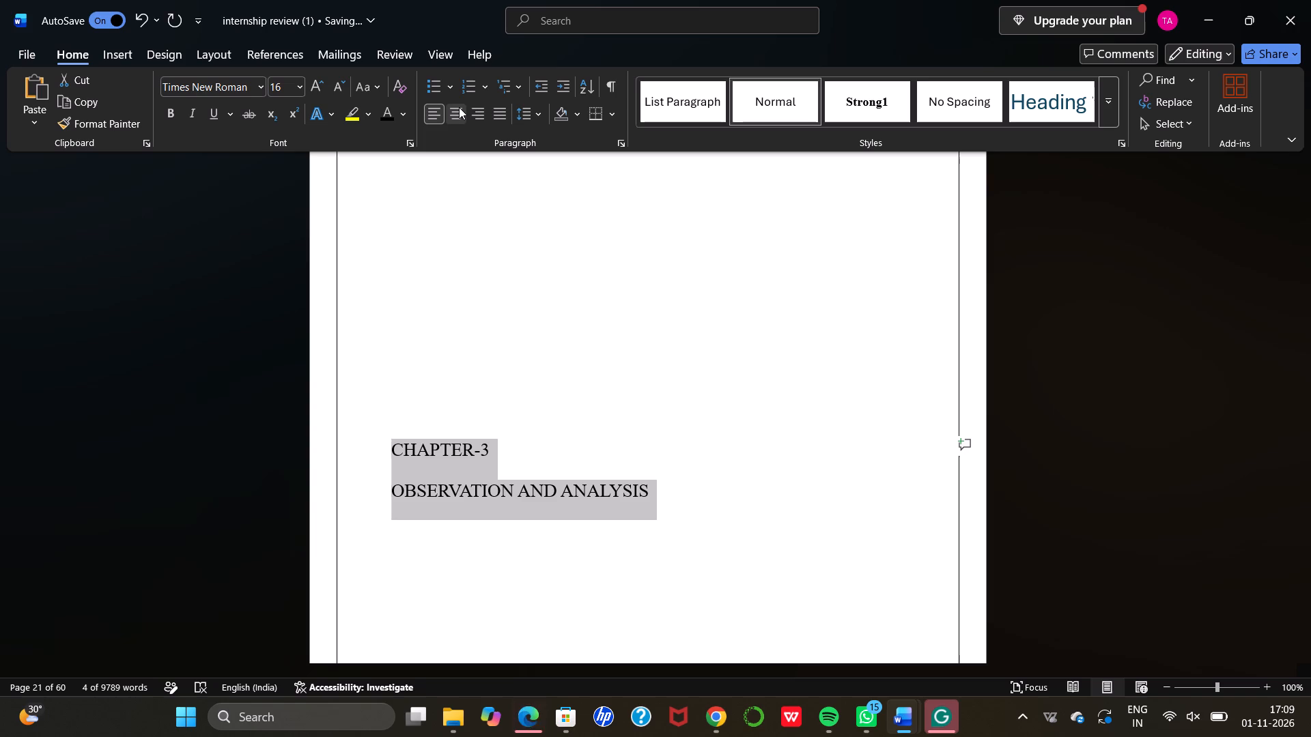
pyautogui.click(457, 111)
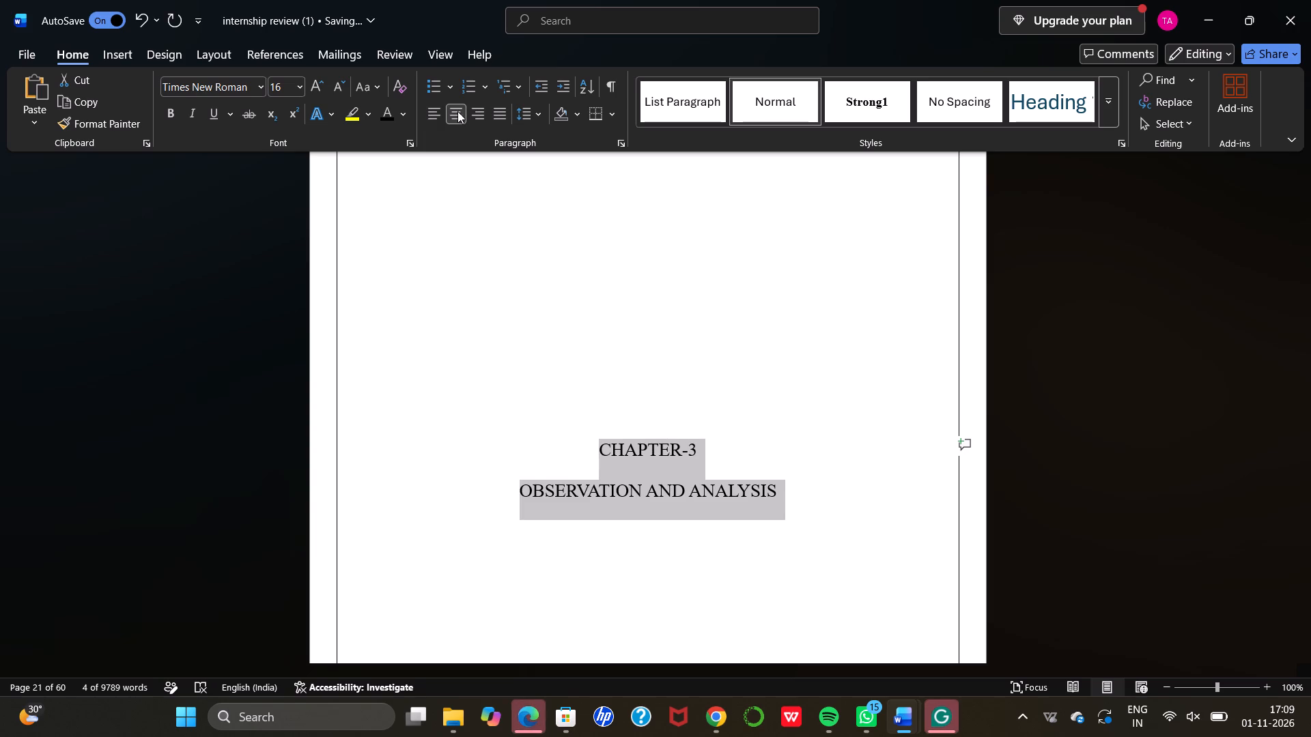
pyautogui.click(171, 109)
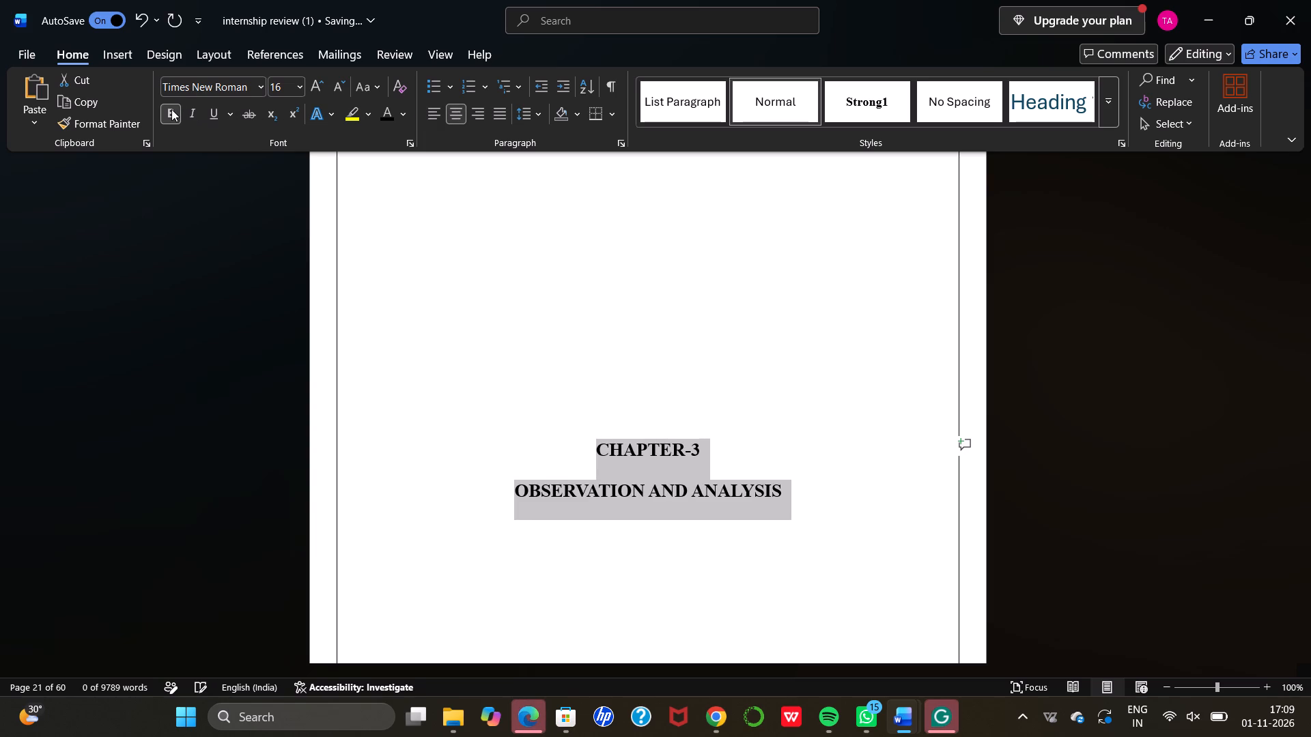
pyautogui.click(673, 323)
# Check the font formatting of the "Observations and Analysis" heading on the page after the Chapter 3 title page.
pyautogui.scroll(2, 673, 323)
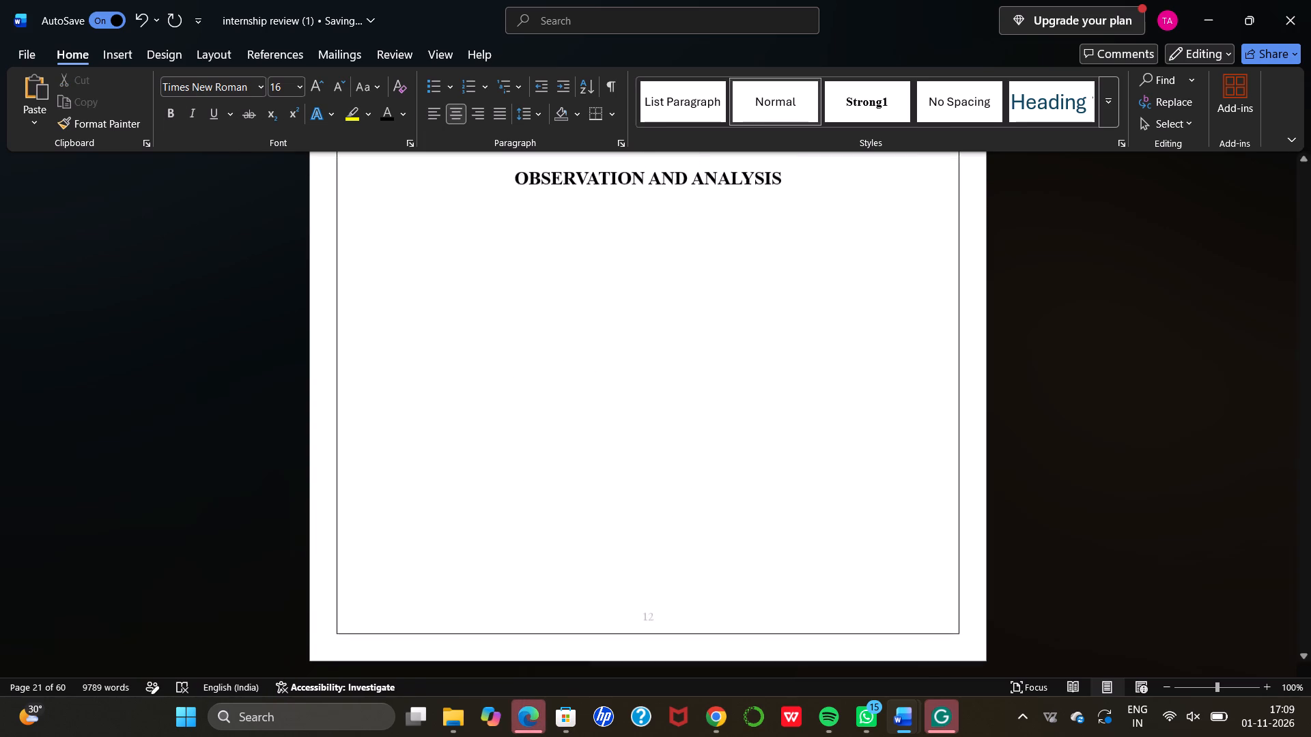
pyautogui.scroll(3, 673, 323)
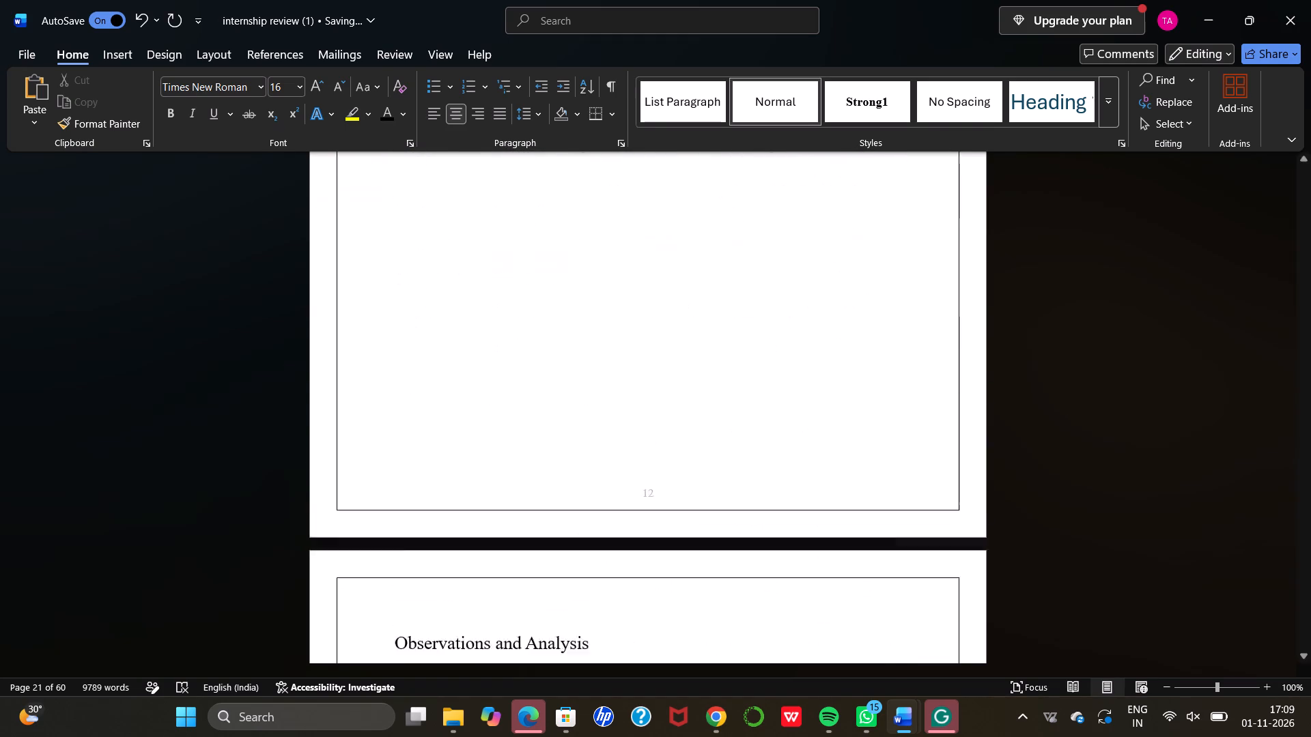
pyautogui.scroll(5, 673, 323)
pyautogui.scroll(-2, 673, 323)
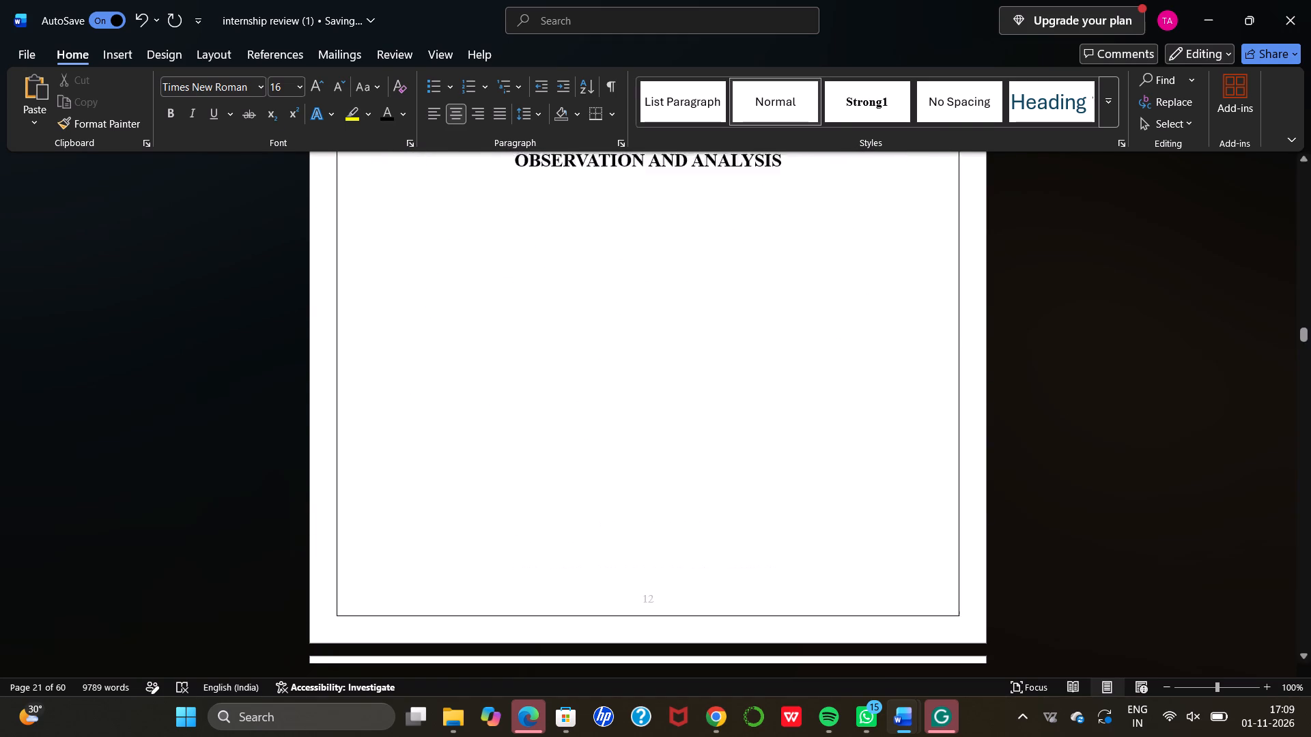
pyautogui.scroll(-4, 673, 323)
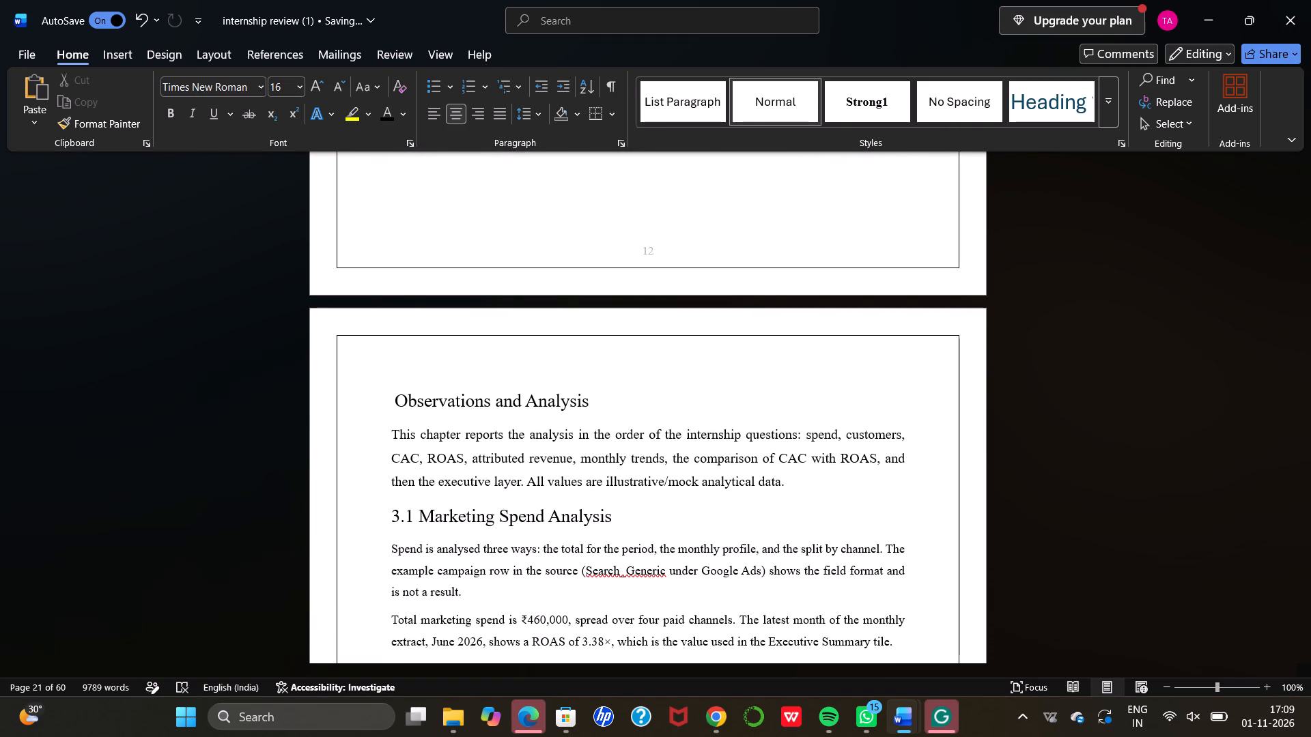
pyautogui.click(673, 323)
pyautogui.scroll(-1, 673, 323)
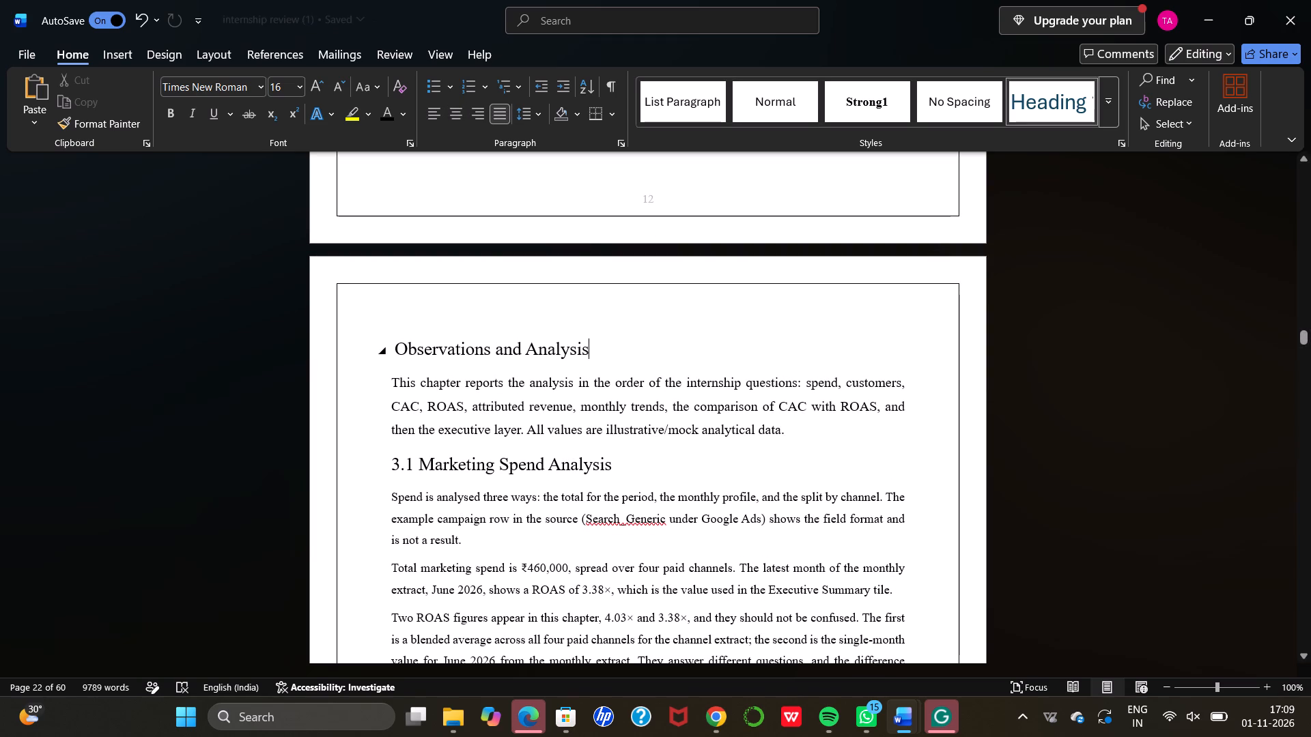
pyautogui.moveTo(591, 353); pyautogui.dragTo(434, 343)
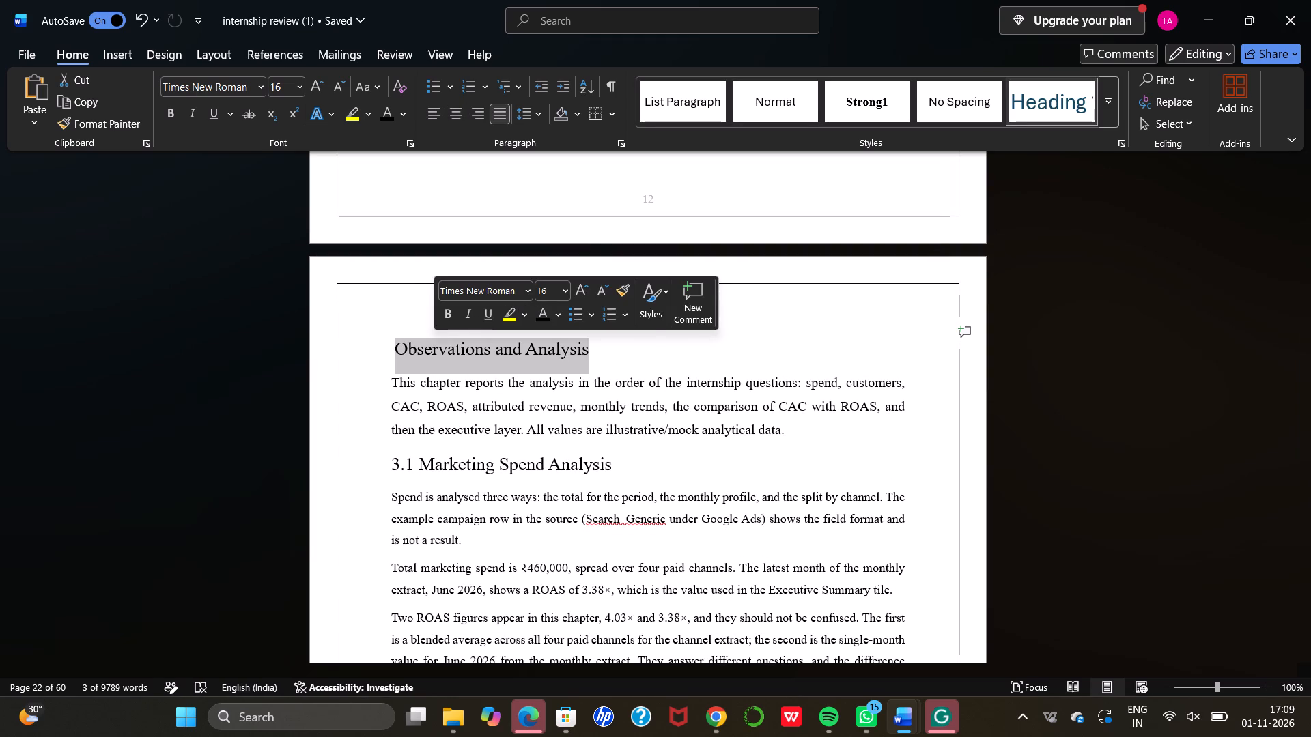
pyautogui.click(618, 351)
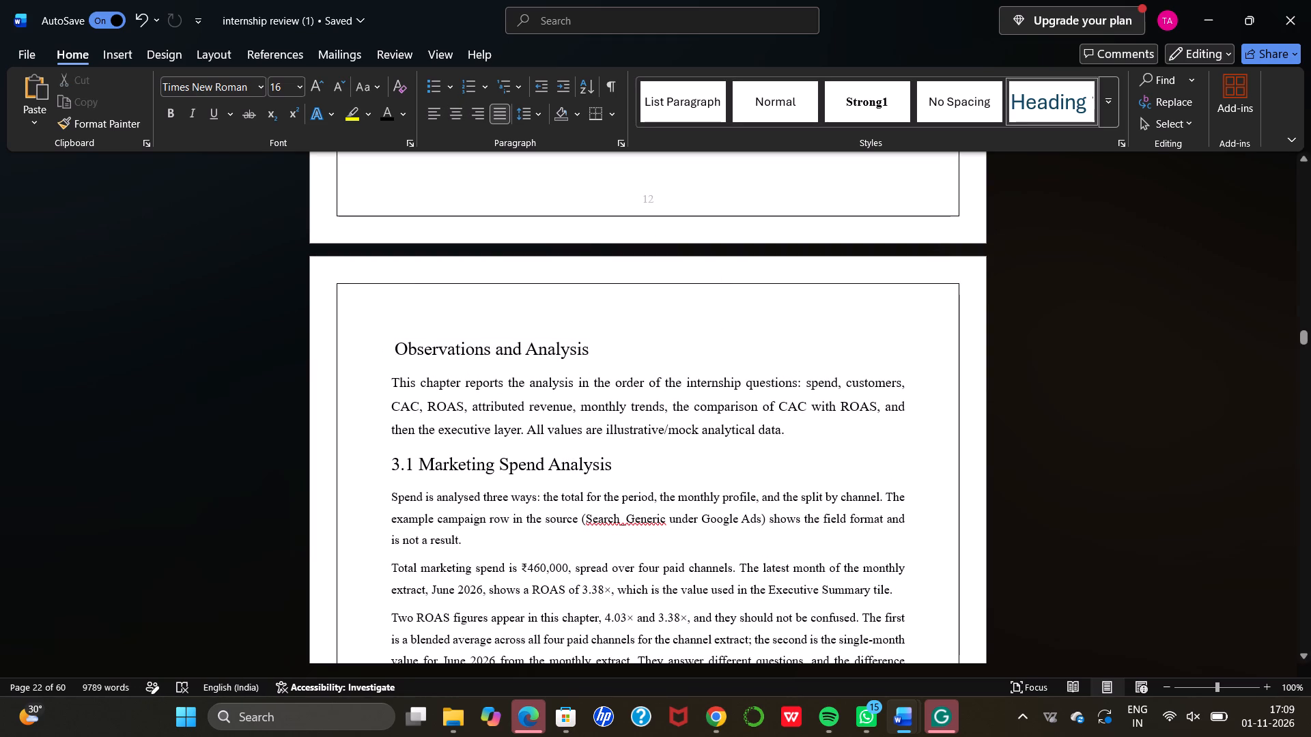
# Set the font size of the subheading "3.1 Marketing Spend Analysis" to 14.
pyautogui.moveTo(622, 471); pyautogui.dragTo(401, 469)
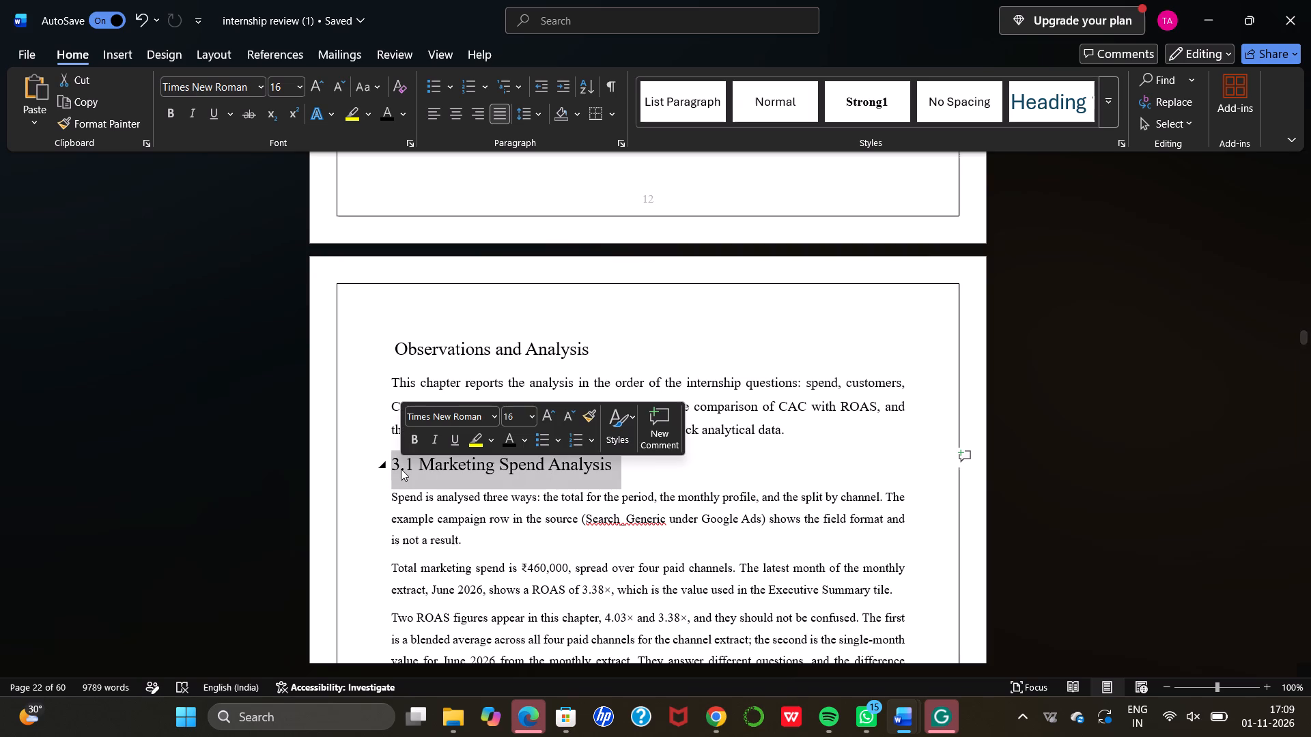
pyautogui.click(530, 418)
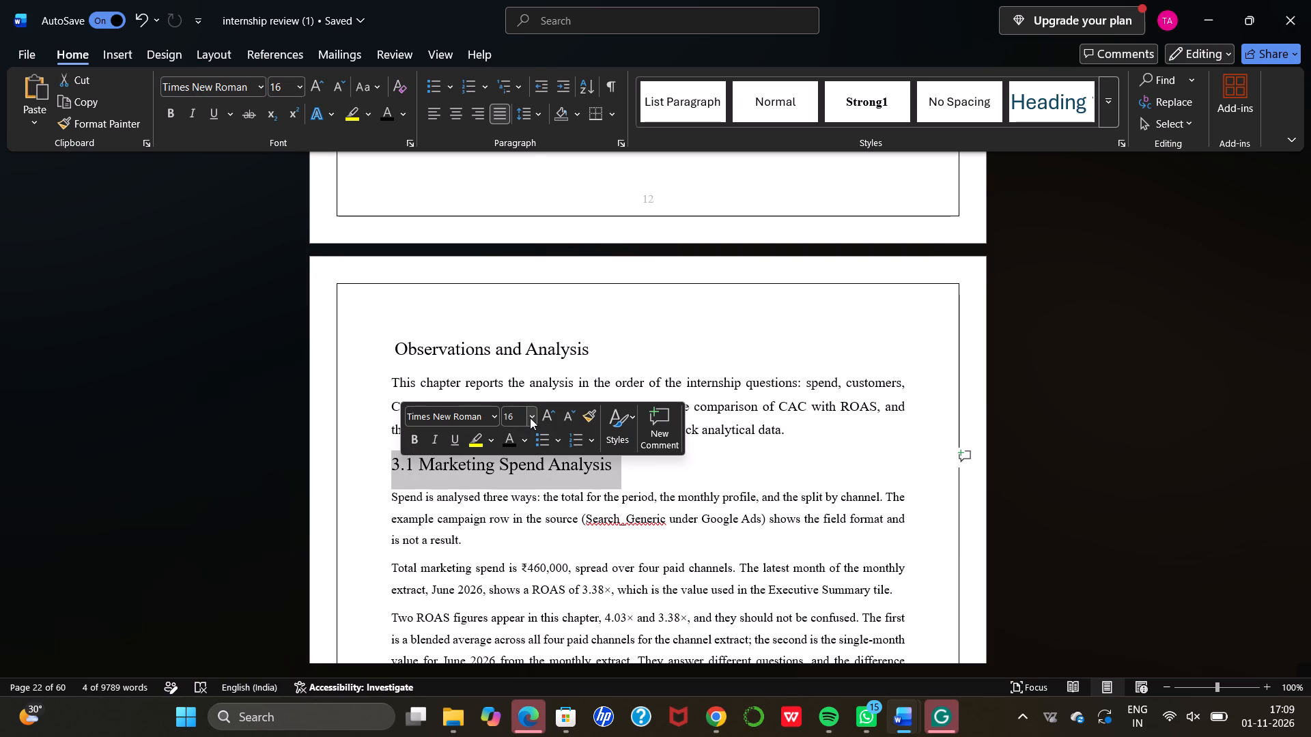
pyautogui.click(526, 190)
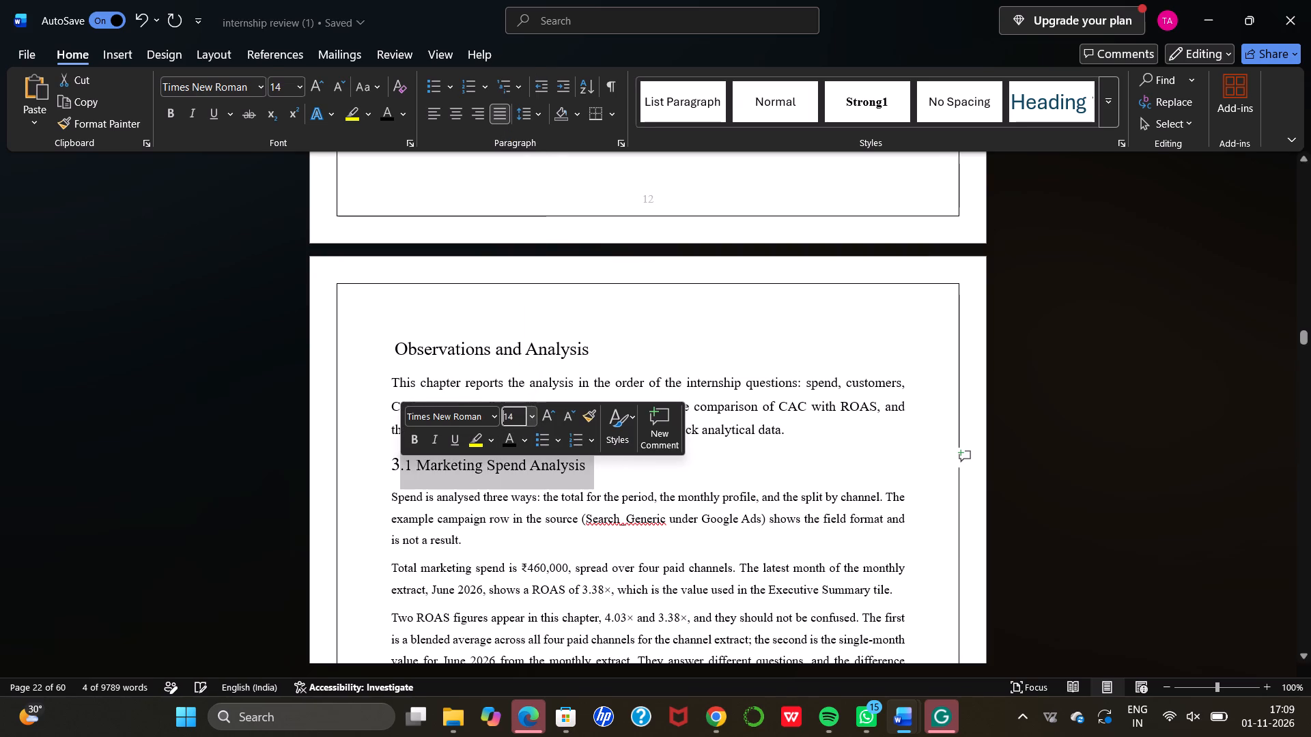
pyautogui.click(733, 457)
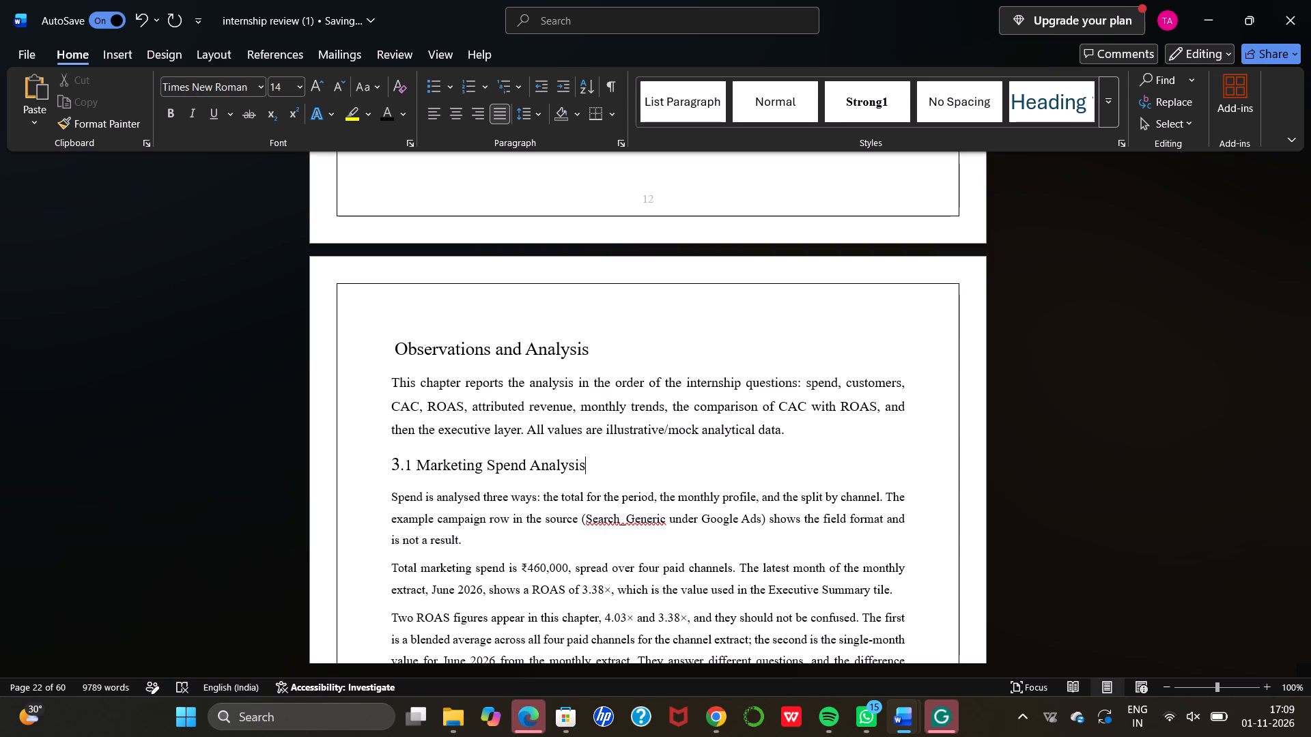
# Move the Grammarly widget up clear of the status bar and open it for the report.
pyautogui.scroll(-1, 610, 337)
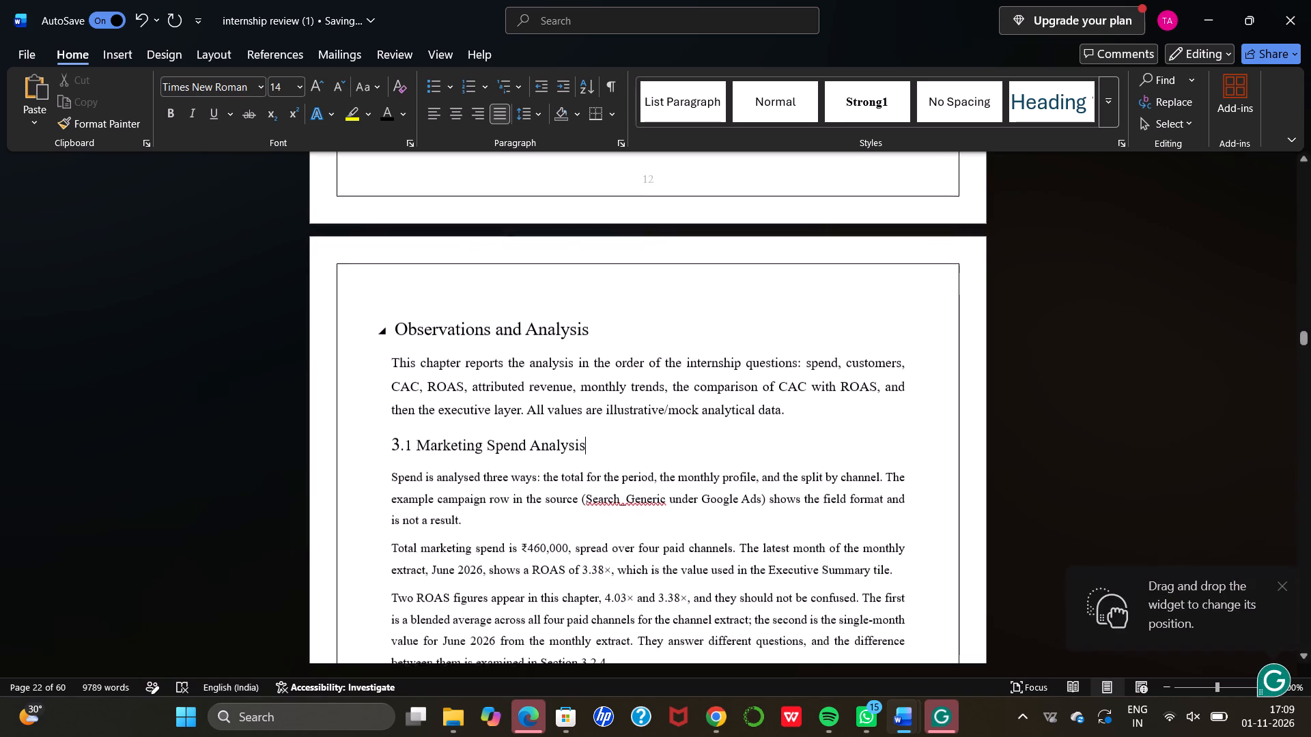
pyautogui.scroll(-2, 610, 337)
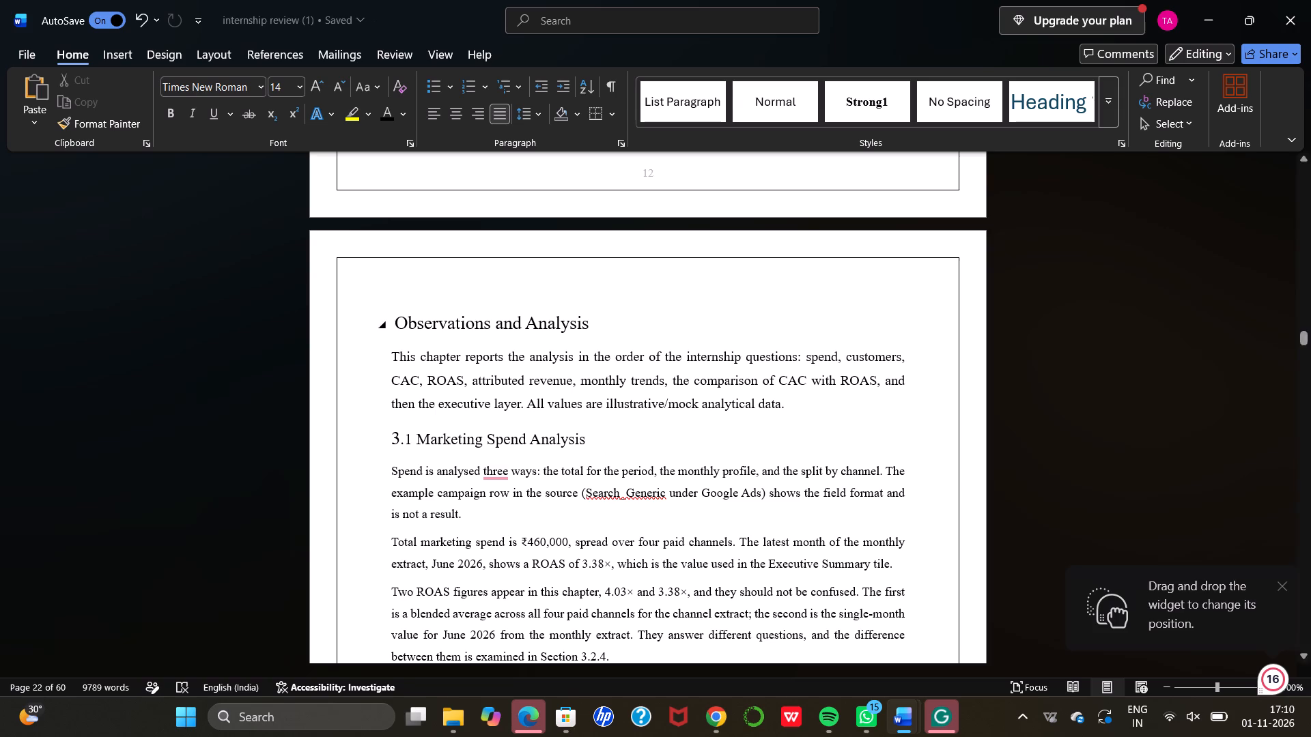
pyautogui.moveTo(1268, 677); pyautogui.dragTo(1266, 669)
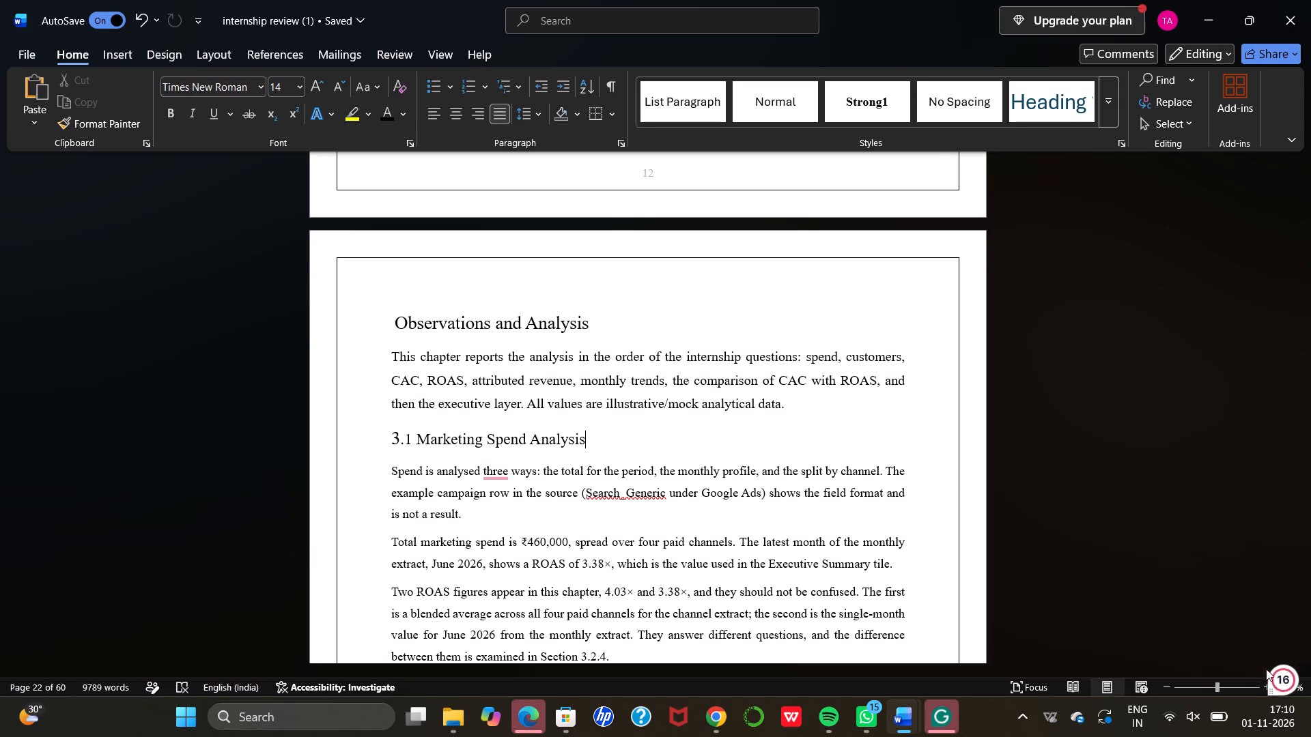
pyautogui.moveTo(1266, 669); pyautogui.dragTo(1239, 598)
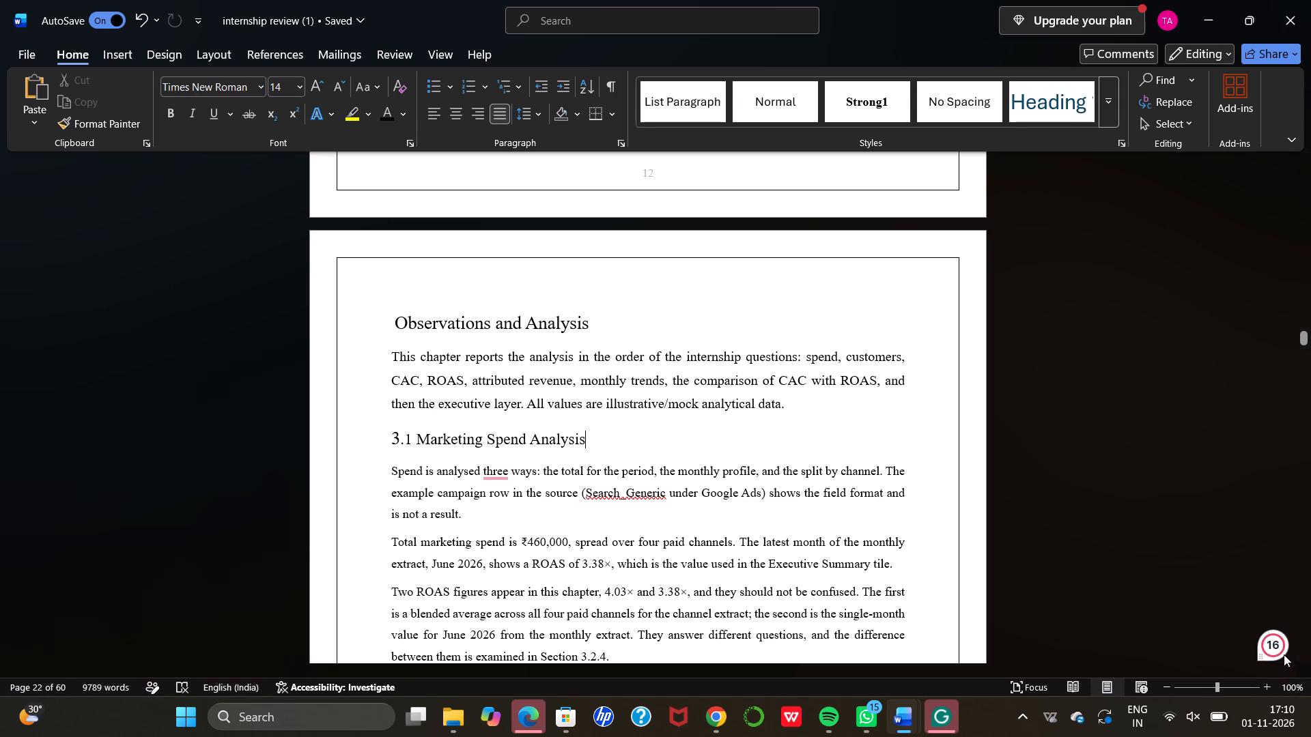
pyautogui.click(1270, 648)
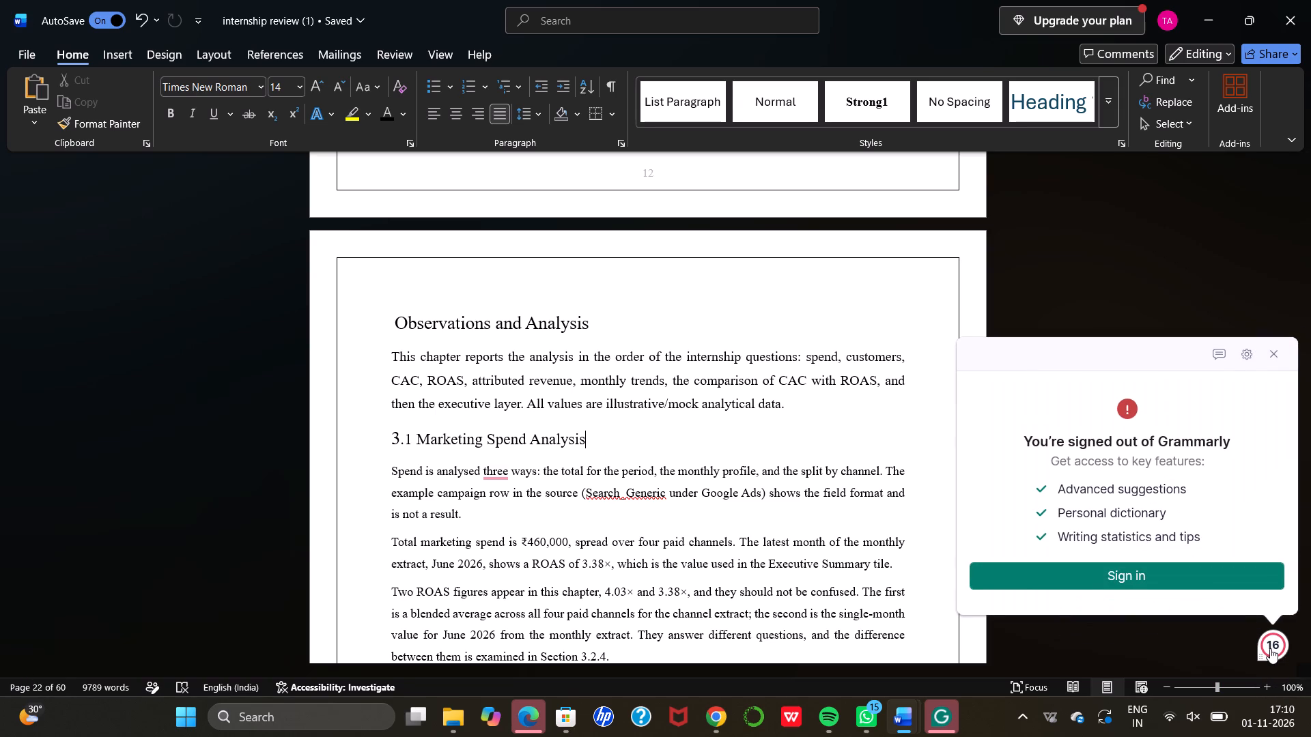
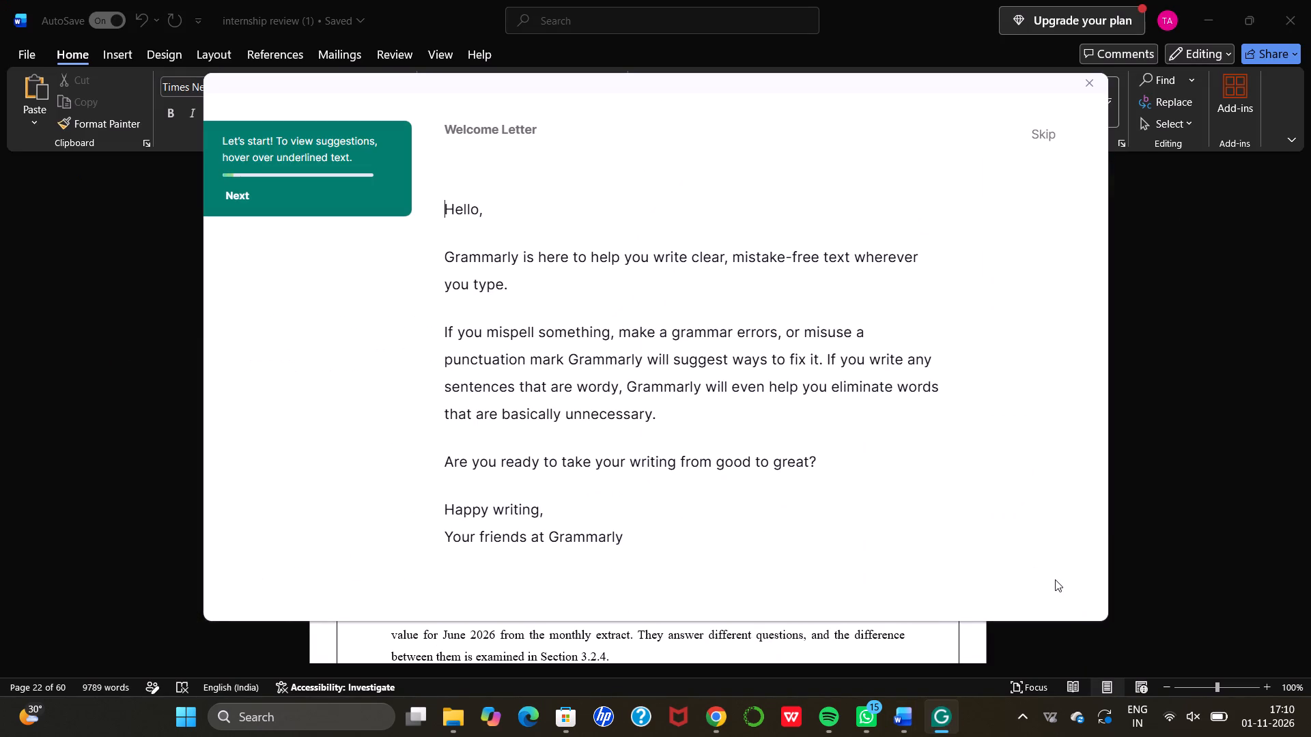
# Skip the Grammarly welcome letter, dismiss the Pro plan offer and close the Grammarly browser page to return to the report.
pyautogui.click(1034, 143)
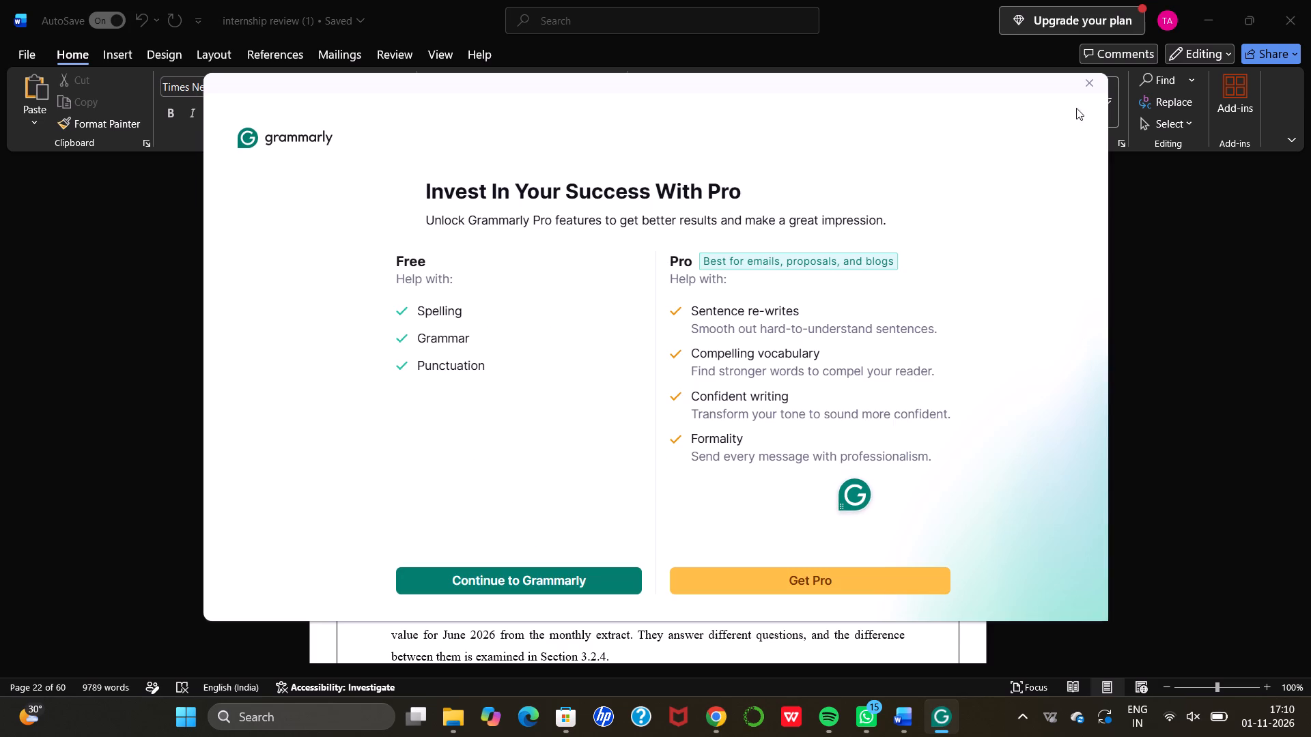
pyautogui.click(1091, 83)
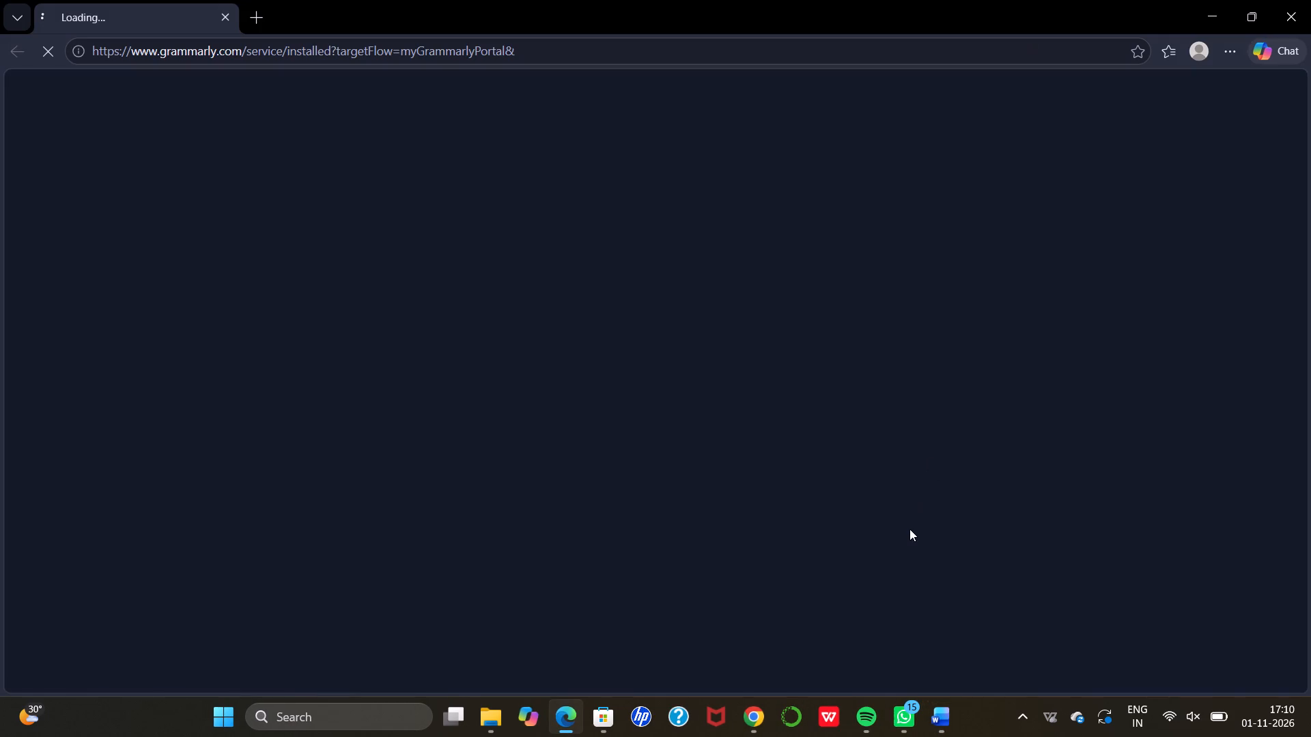
pyautogui.click(1310, 1)
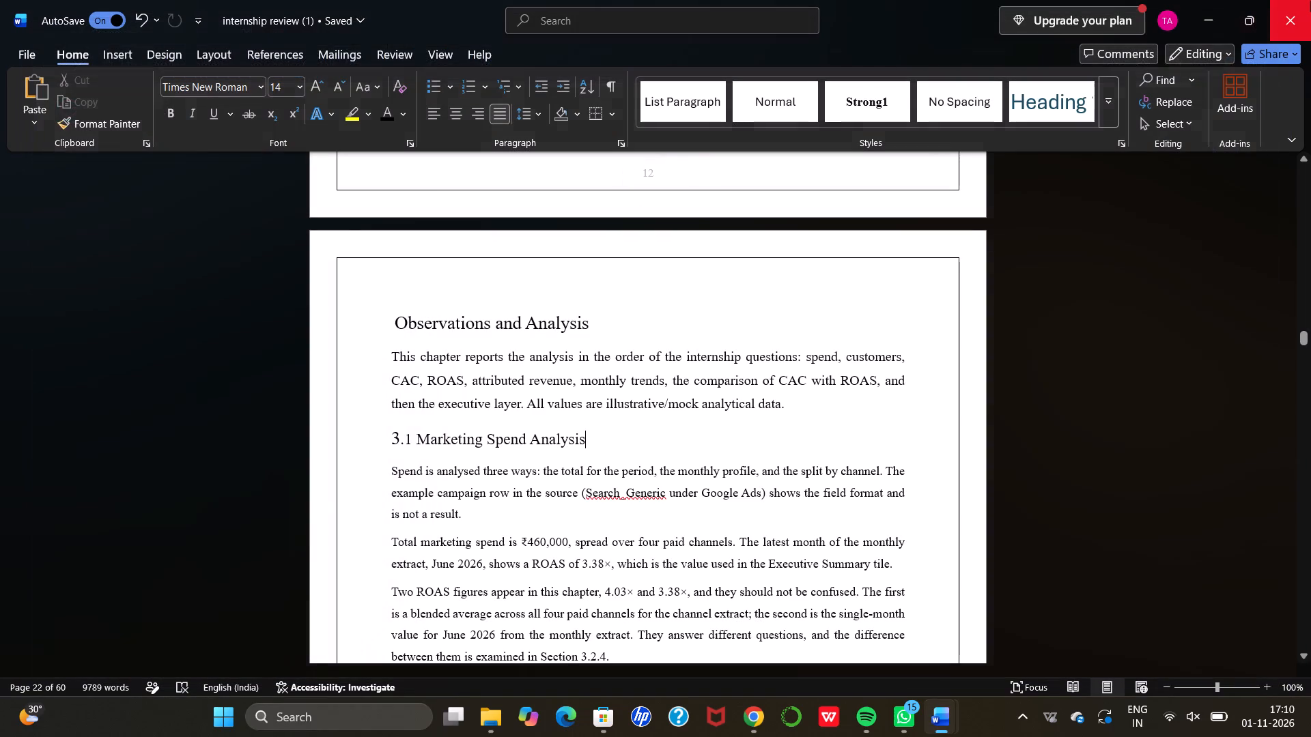
# Find the Grammarly app with the Windows search and launch it.
pyautogui.click(318, 717)
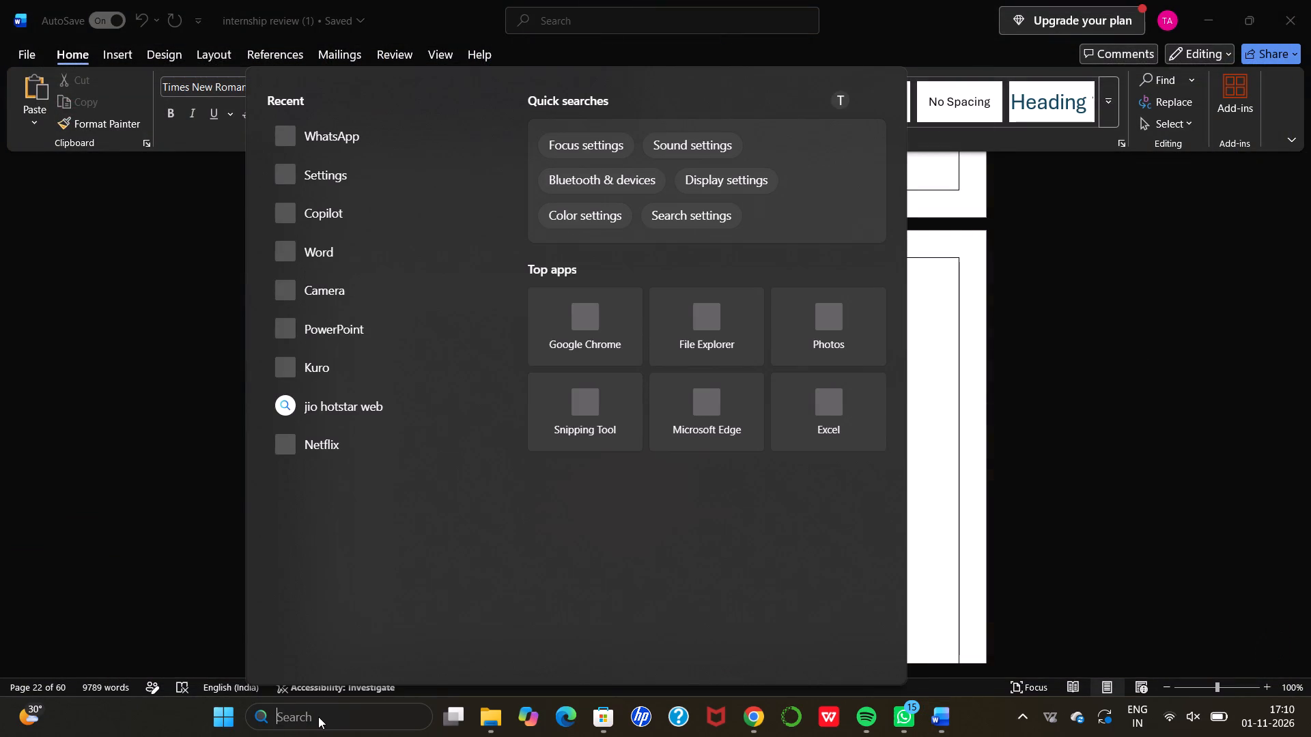
pyautogui.write('gr')
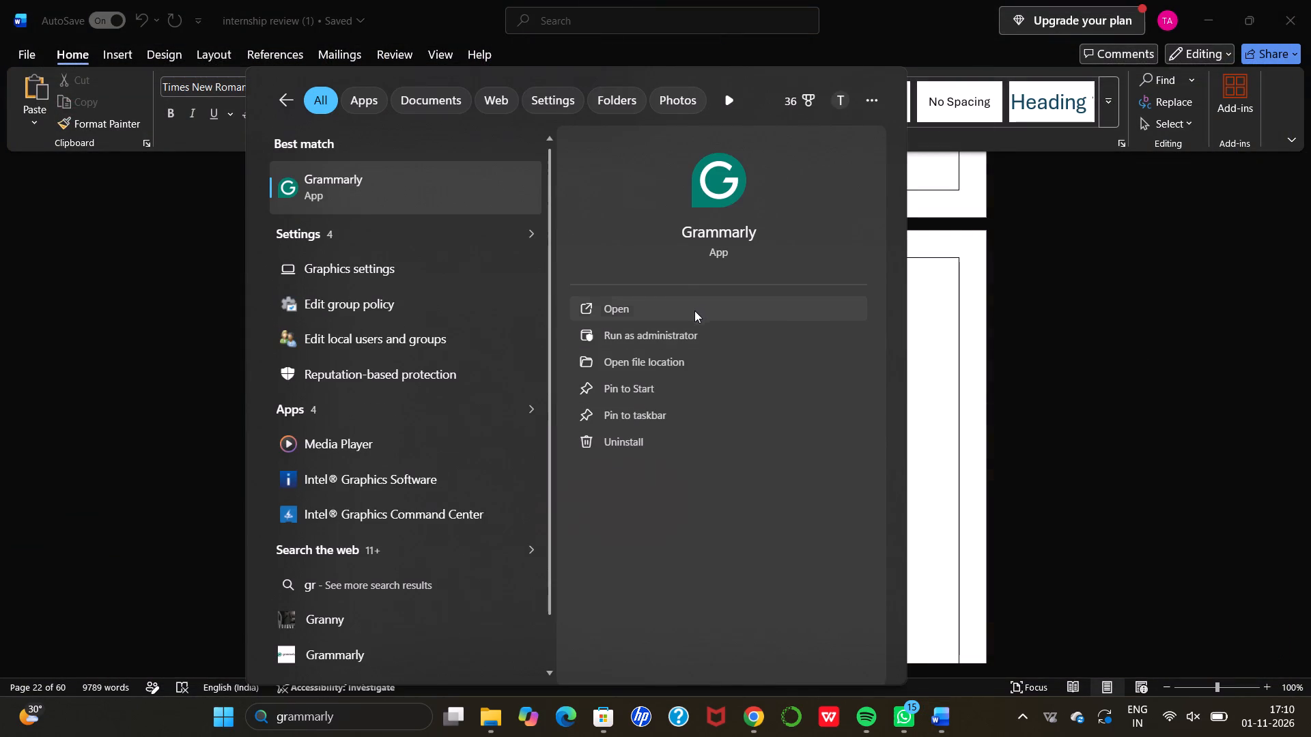
pyautogui.click(703, 304)
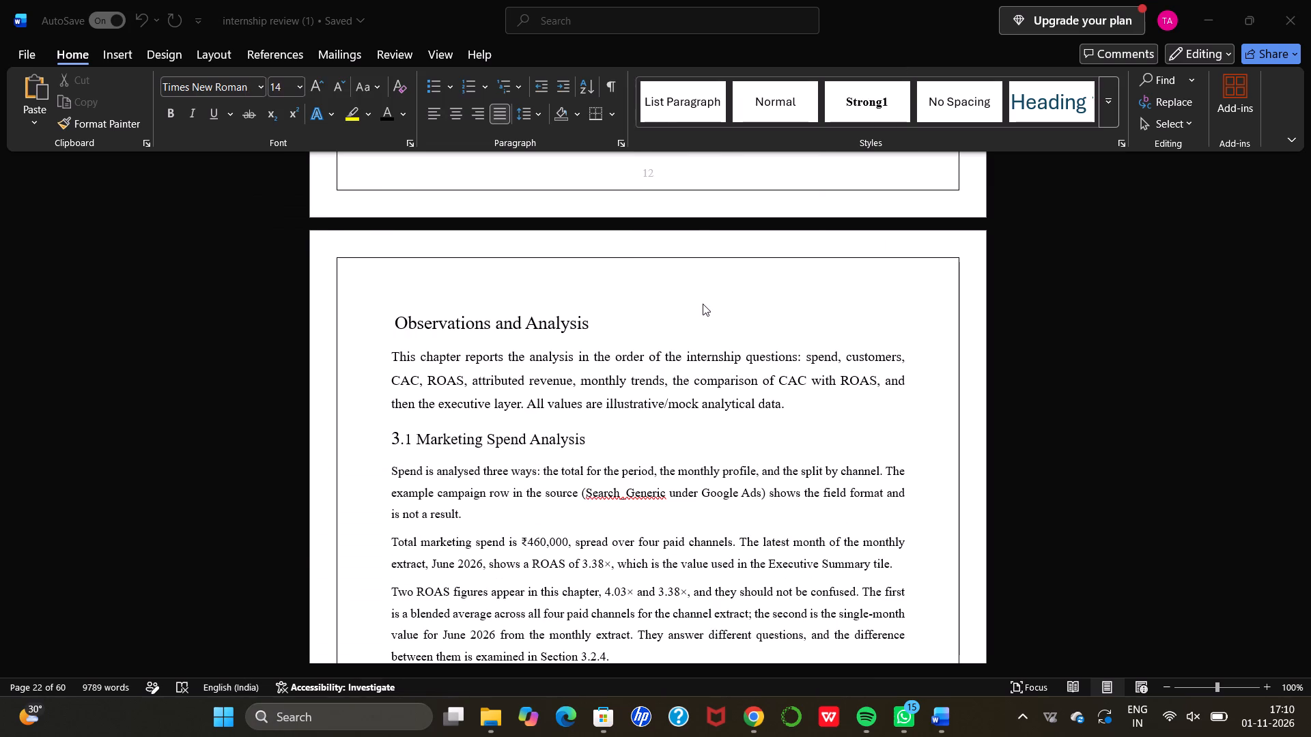
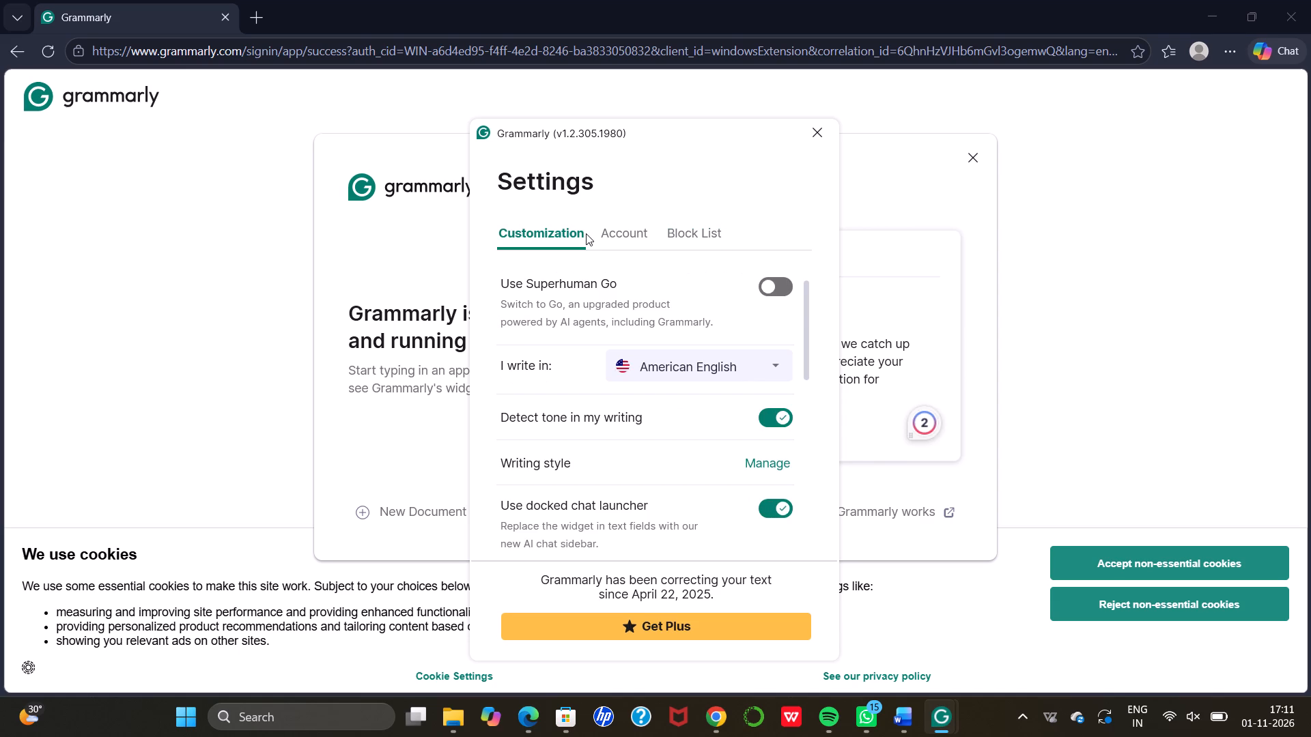
# Close the Grammarly settings and the app's "Grammarly is up and running" window.
pyautogui.click(808, 128)
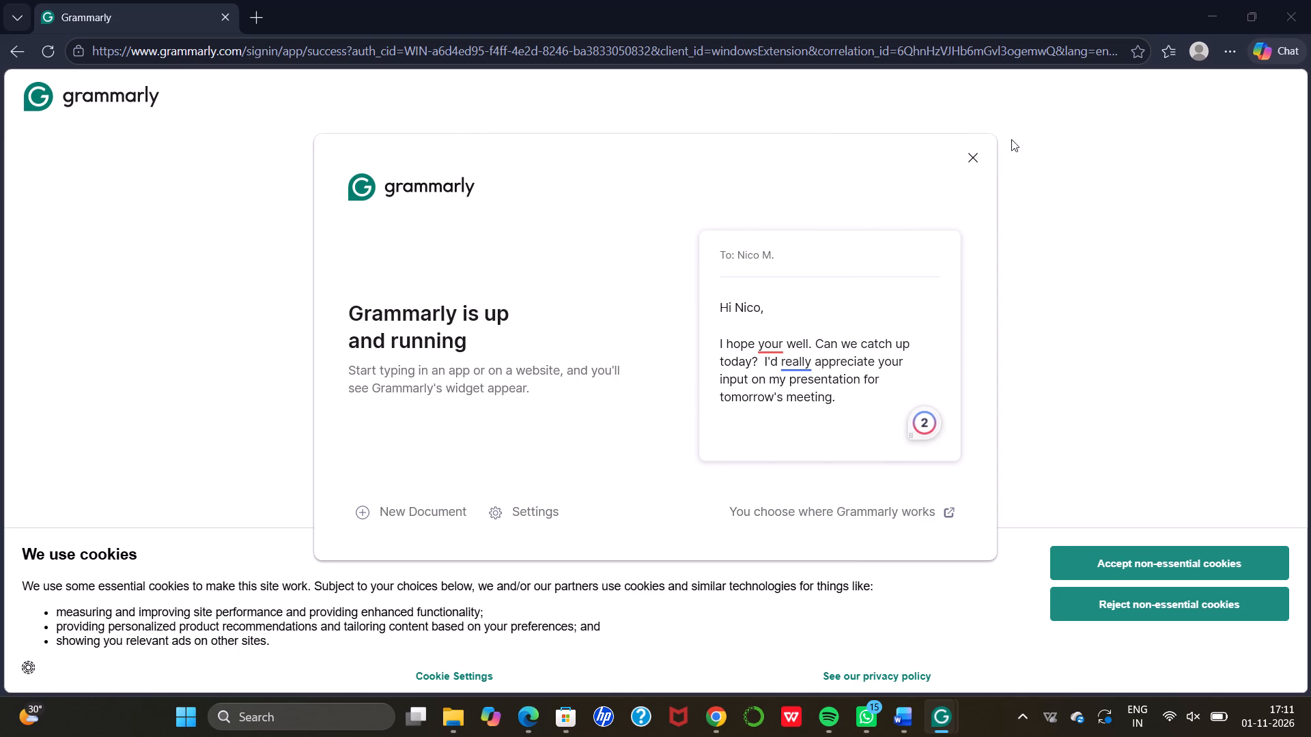
pyautogui.click(980, 158)
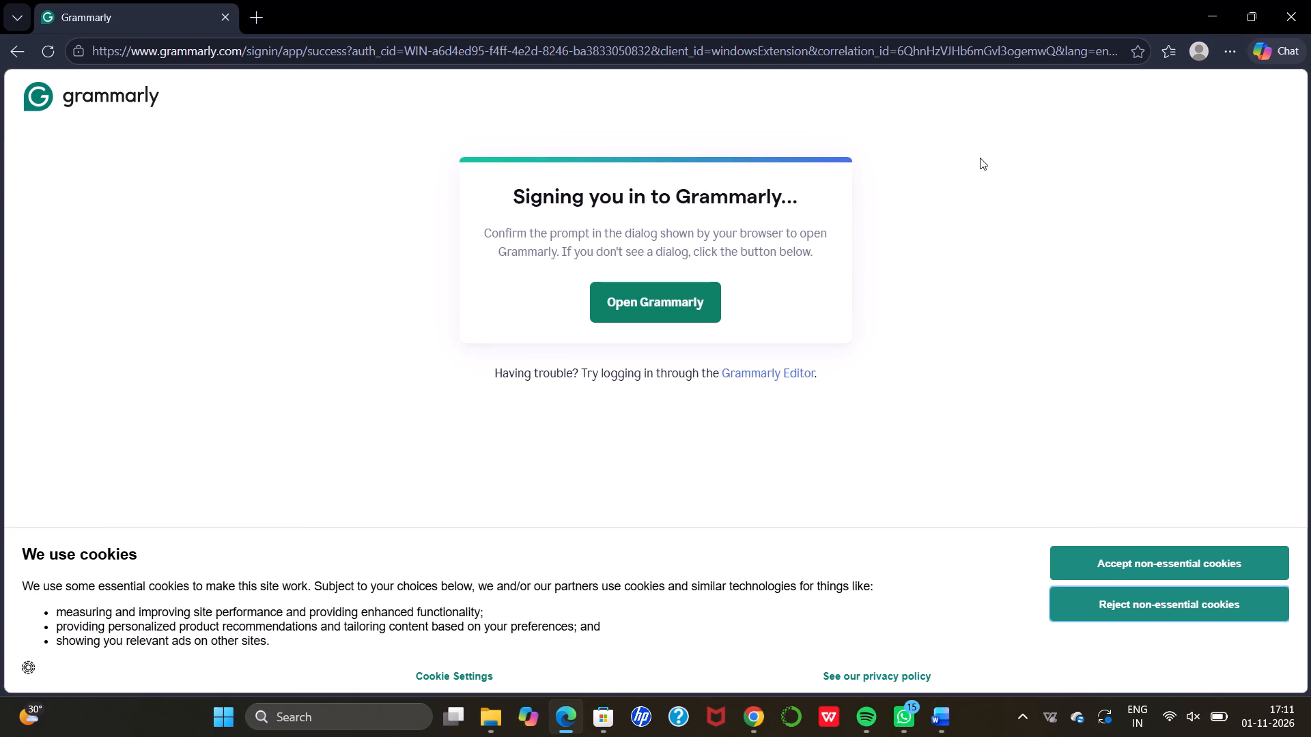
# Open Grammarly from the browser's sign-in page and allow the site to launch the desktop app.
pyautogui.click(687, 308)
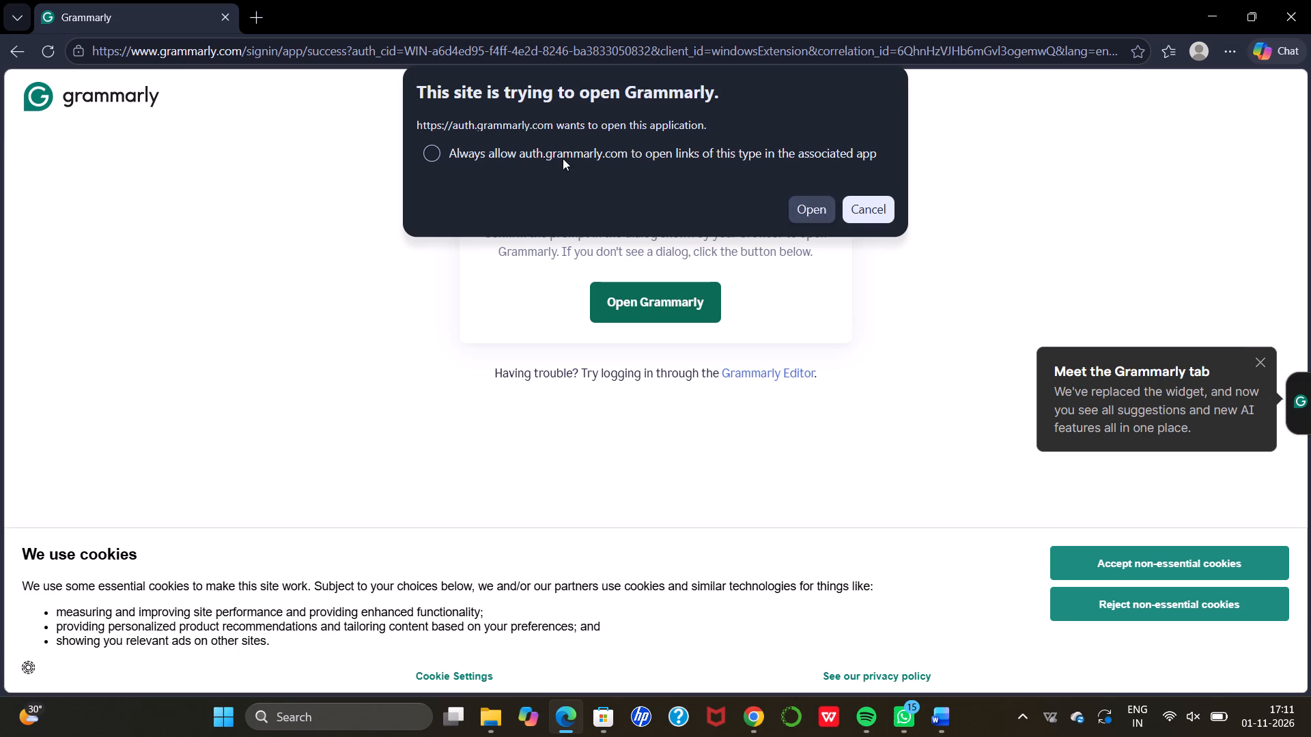
pyautogui.click(819, 212)
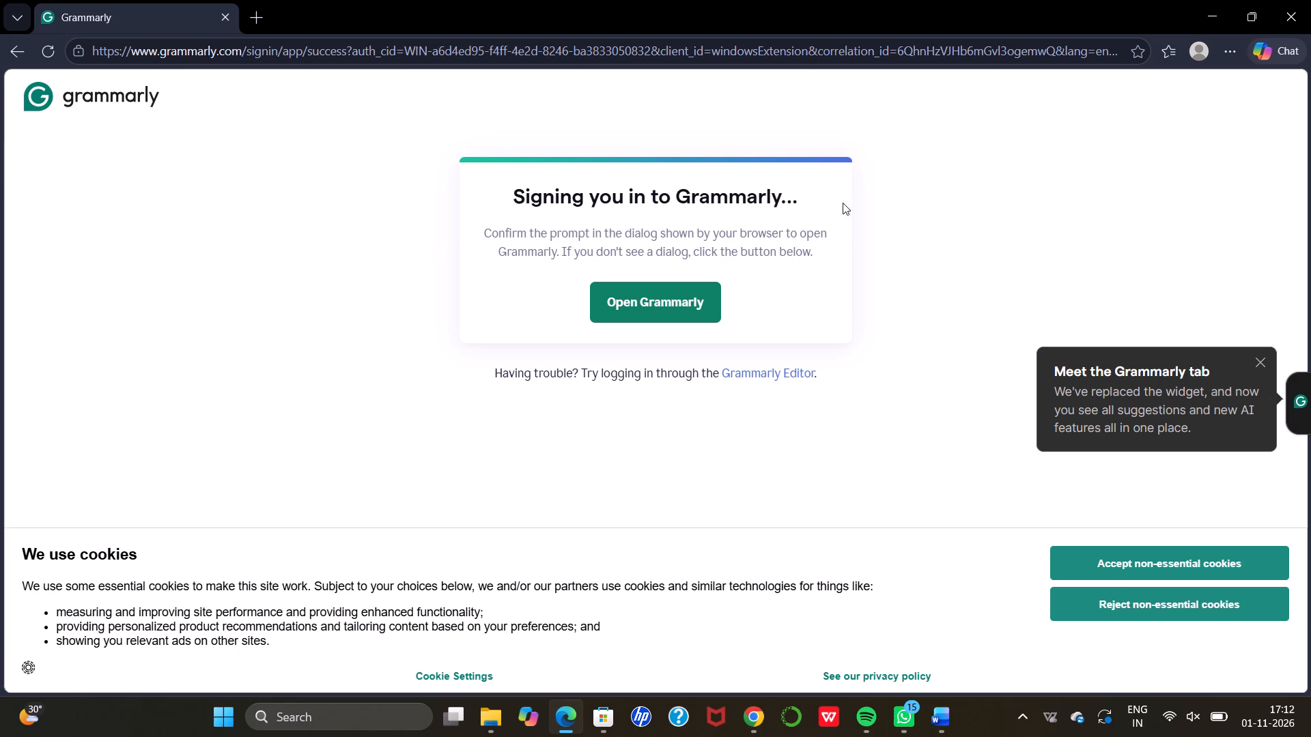
# Dismiss the "Meet the Grammarly tab" tip and close the browser window with the sign-in page.
pyautogui.click(1260, 359)
pyautogui.click(1289, 0)
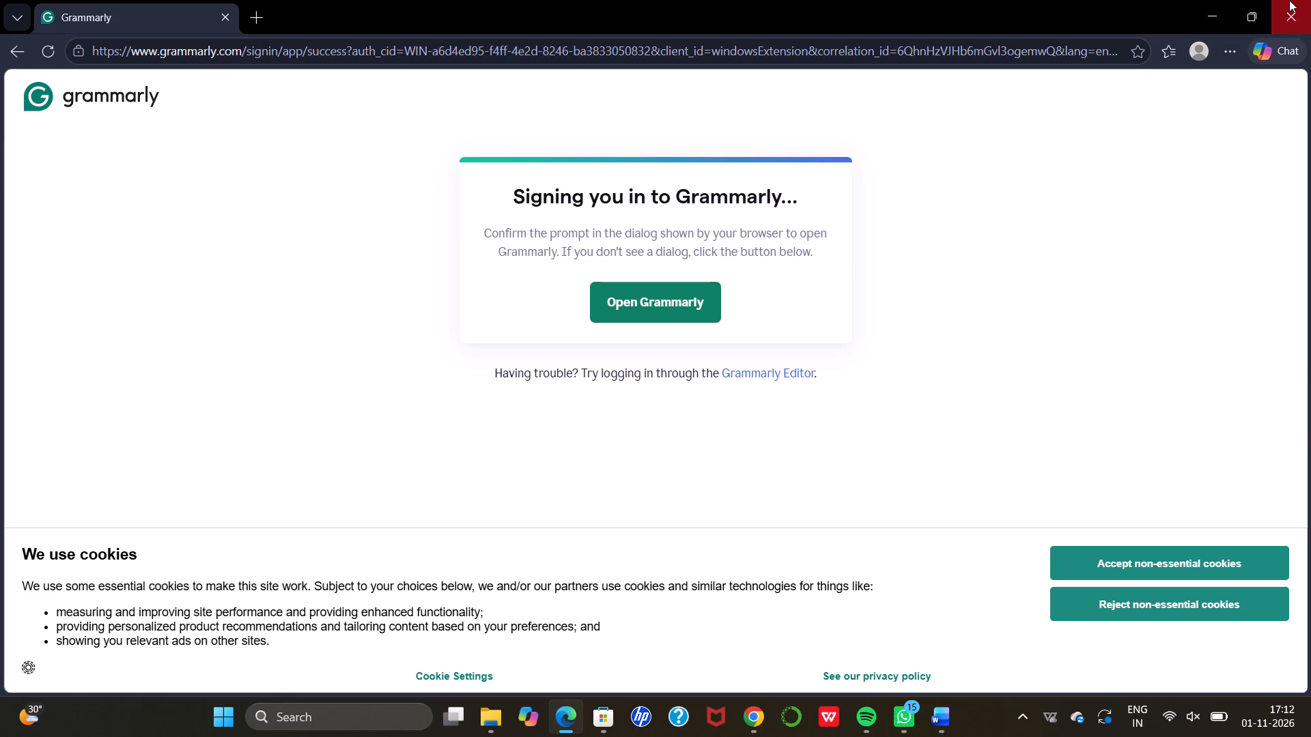
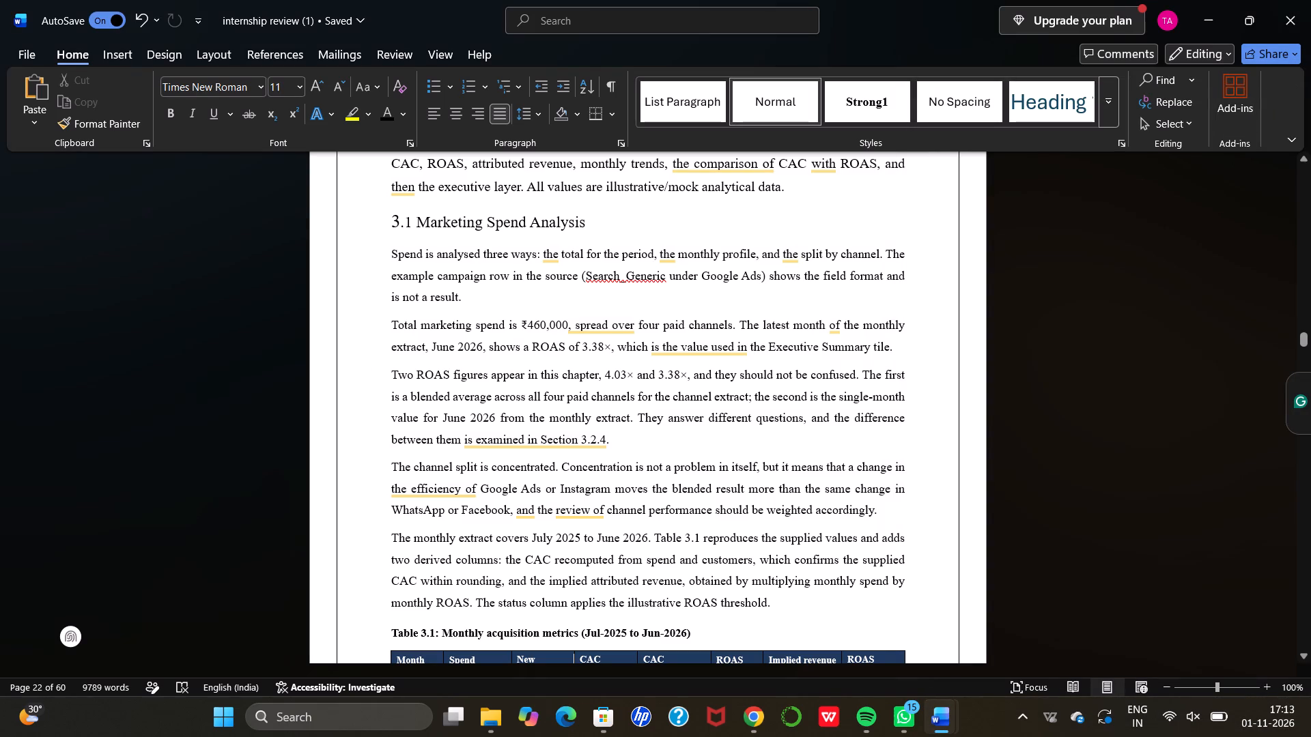
# Dismiss the Grammarly Plus suggestion for the sentence ending "then the executive layer" above the 3.1 Marketing Spend Analysis heading.
pyautogui.click(1043, 399)
pyautogui.moveTo(417, 194); pyautogui.dragTo(393, 188)
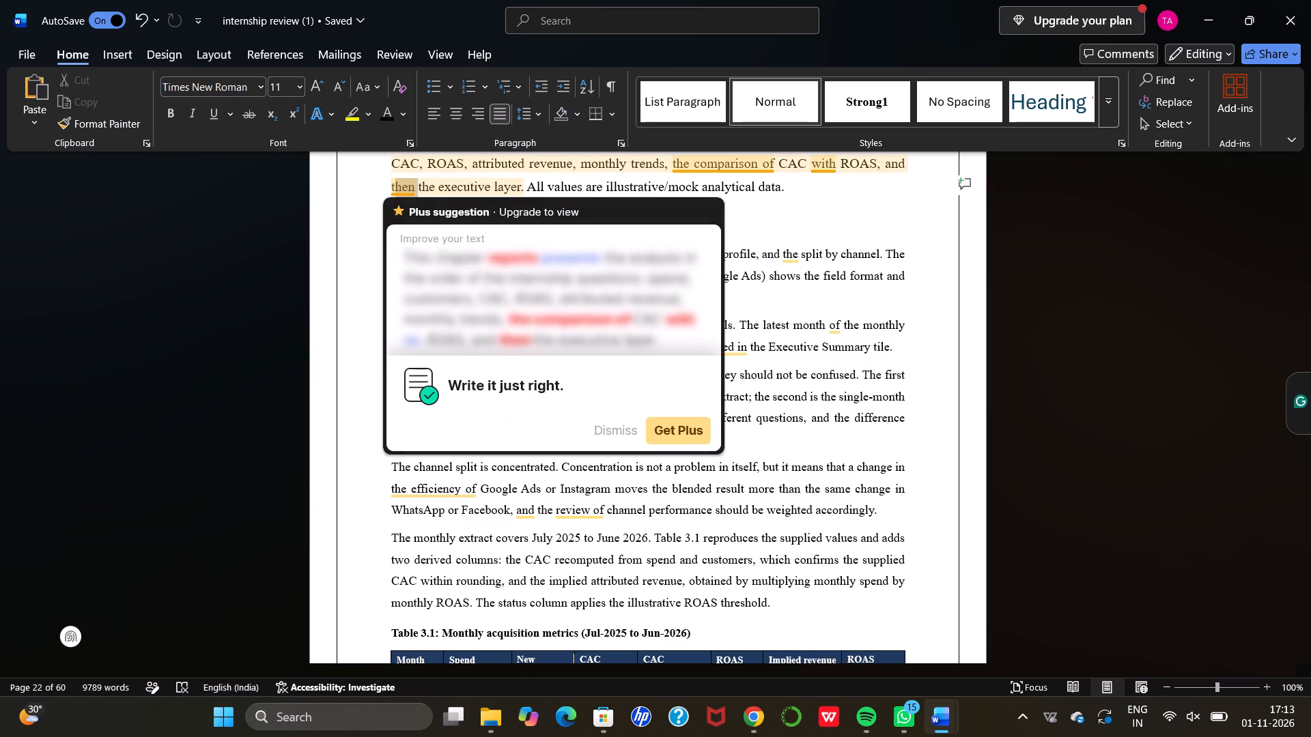
pyautogui.moveTo(393, 188); pyautogui.dragTo(384, 203)
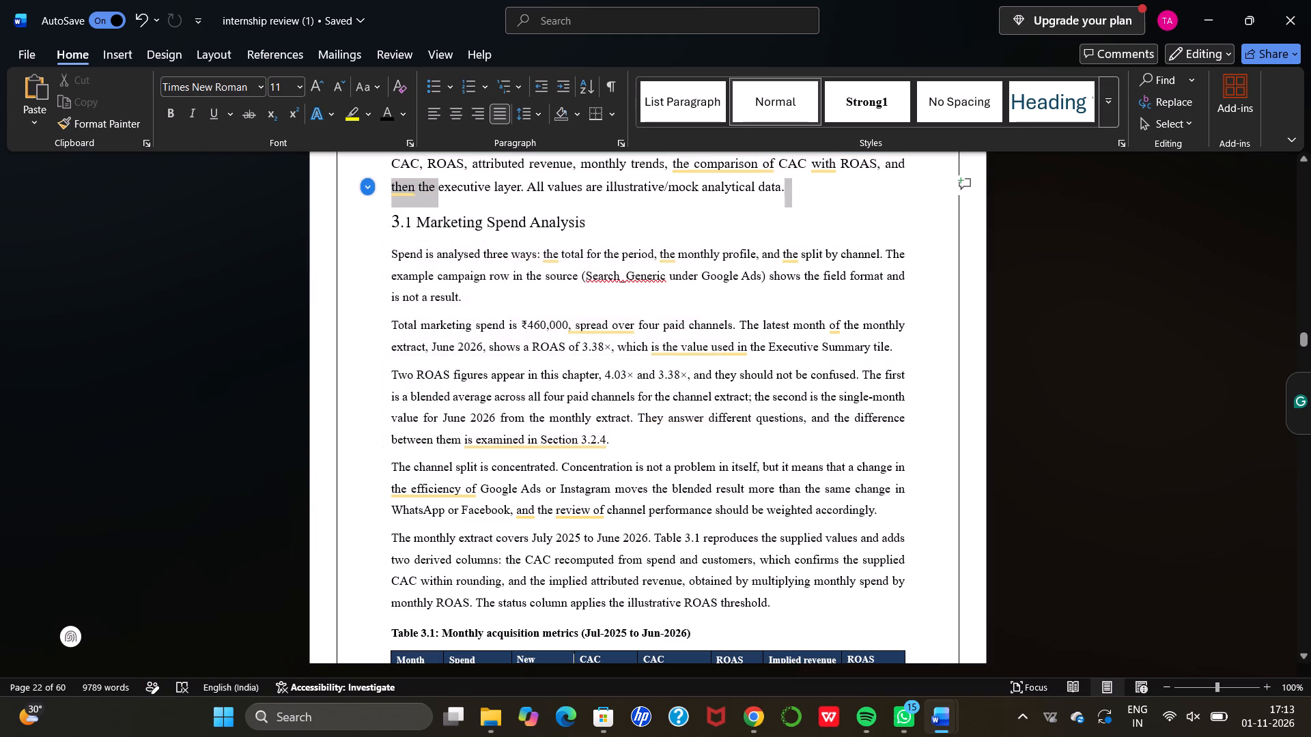
pyautogui.moveTo(384, 203); pyautogui.dragTo(397, 193)
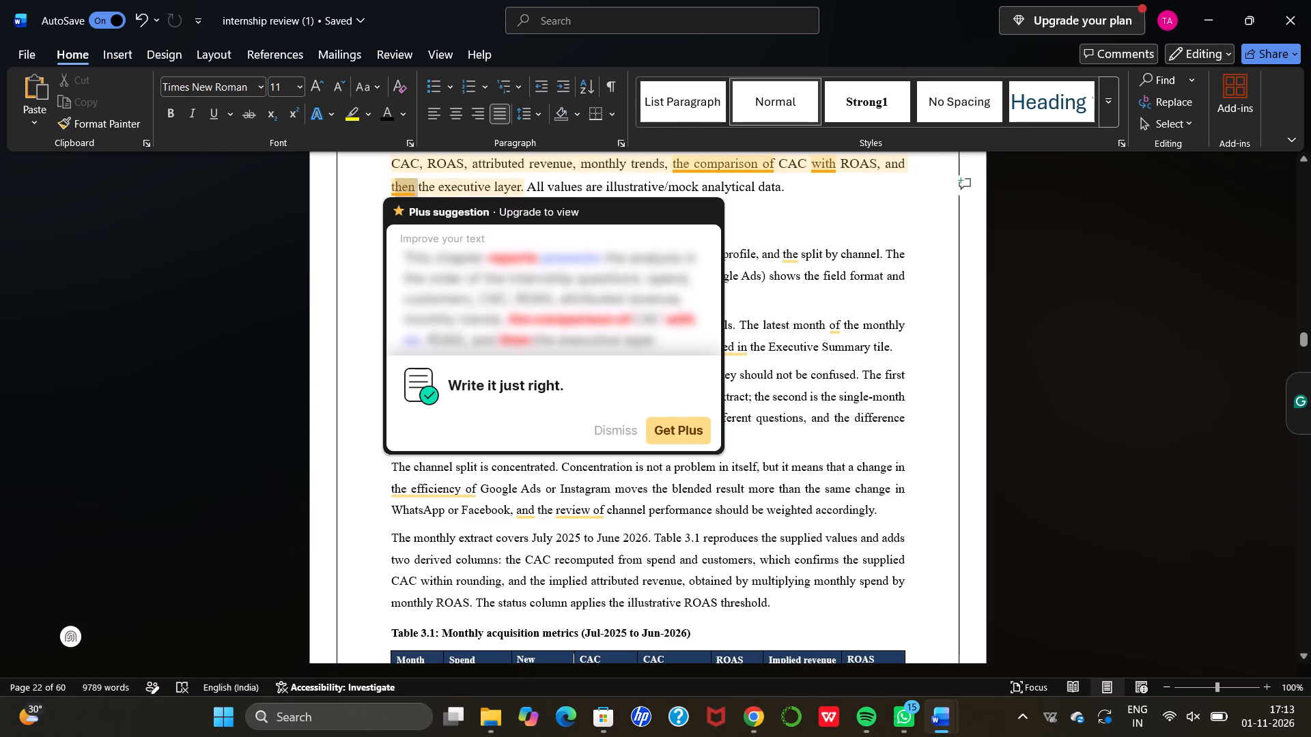
pyautogui.moveTo(397, 193); pyautogui.dragTo(397, 193)
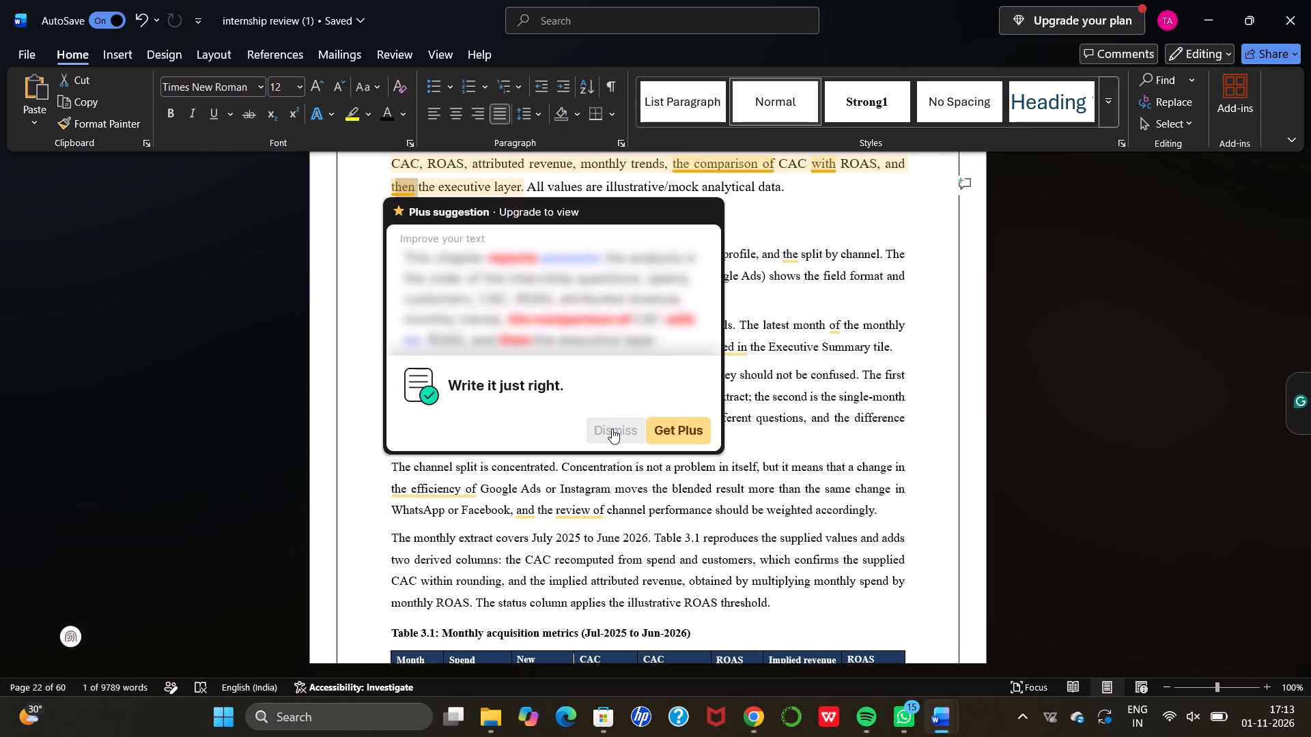
pyautogui.click(612, 429)
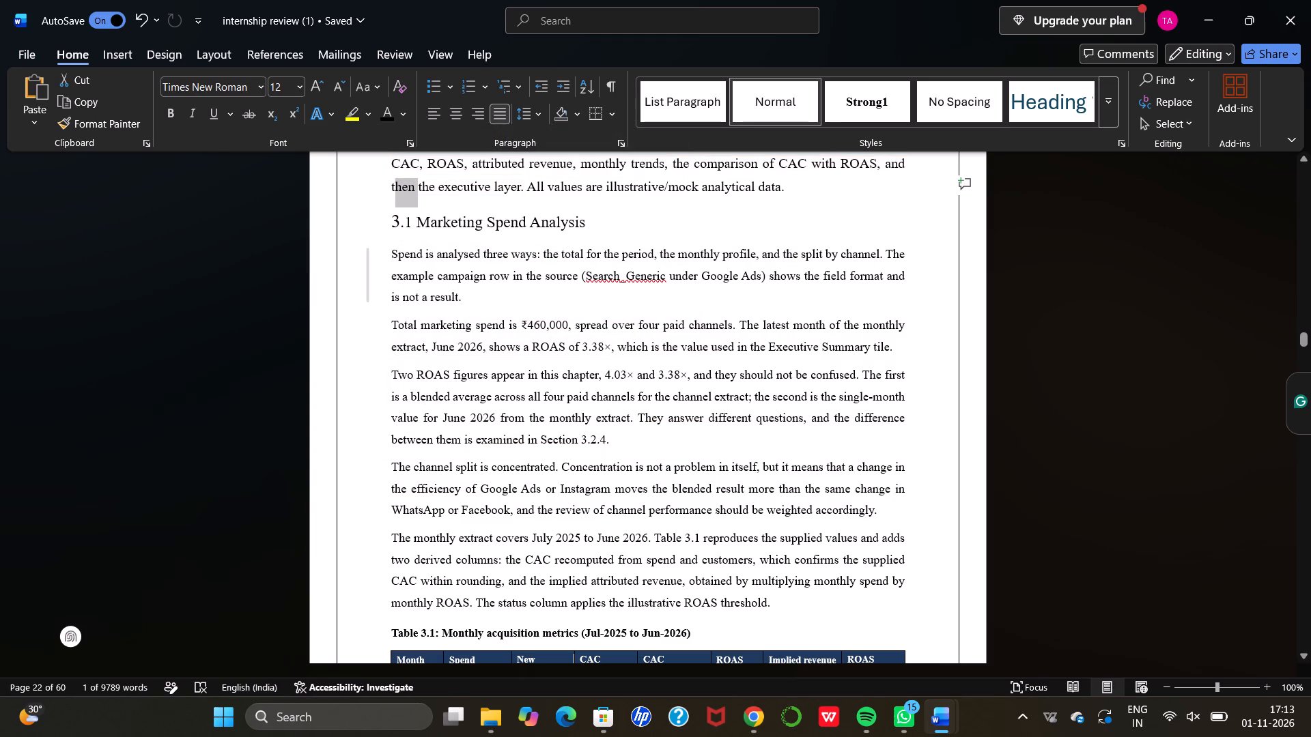
pyautogui.click(877, 234)
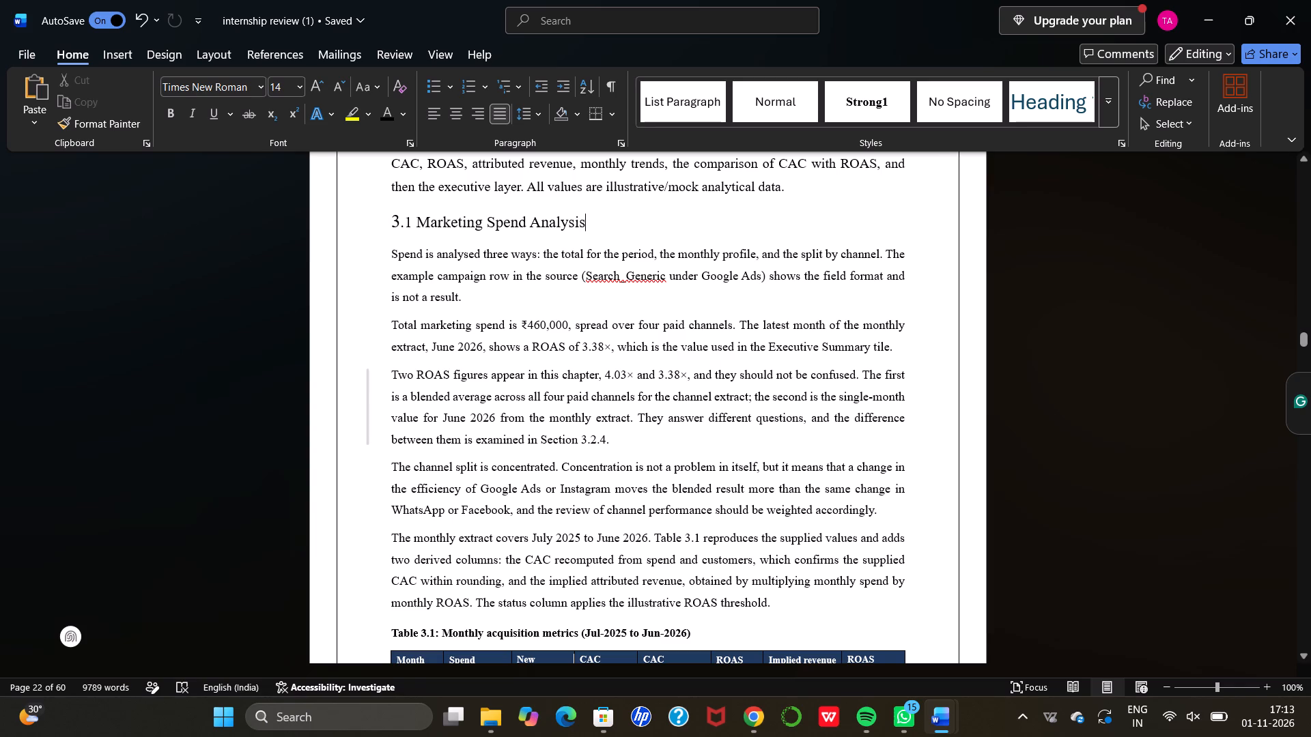
# Place the cursor after "Section 3.2.4." in the paragraph on the two ROAS figures and review Table 3.1 and Figure 3.1.
pyautogui.doubleClick(611, 441)
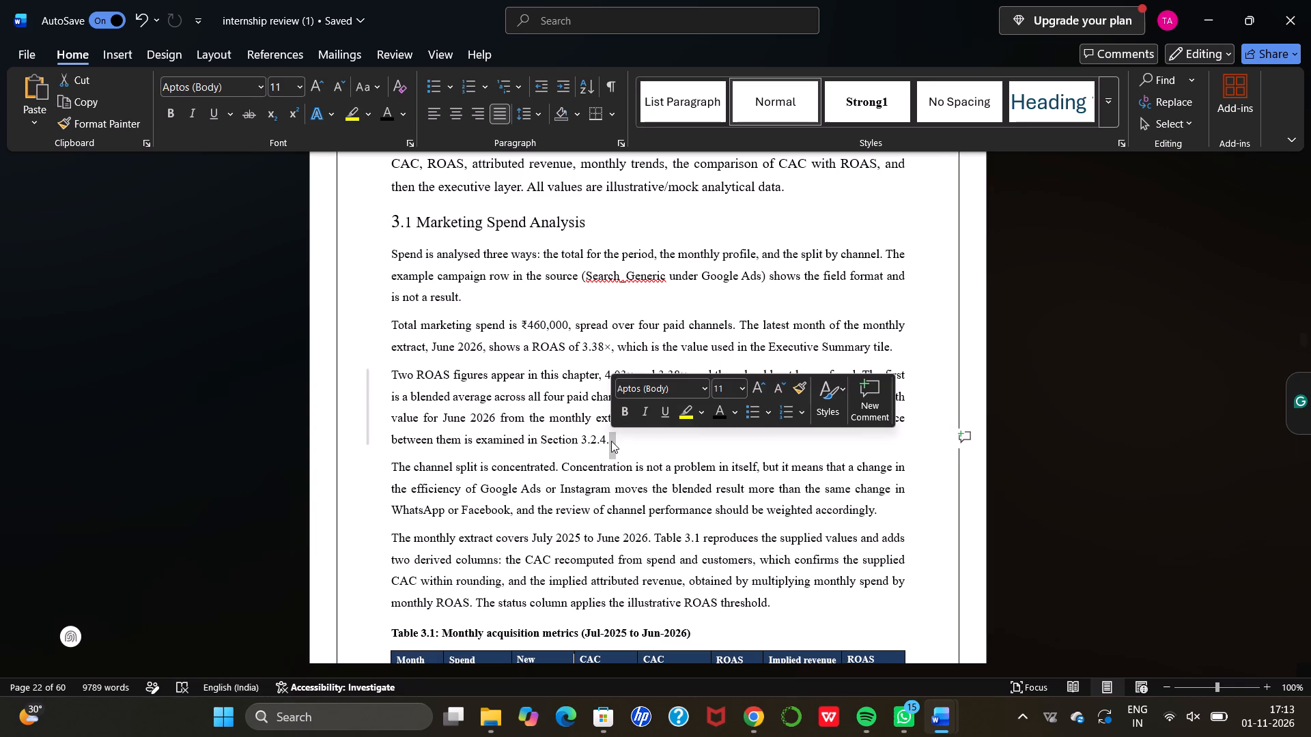
pyautogui.click(611, 441)
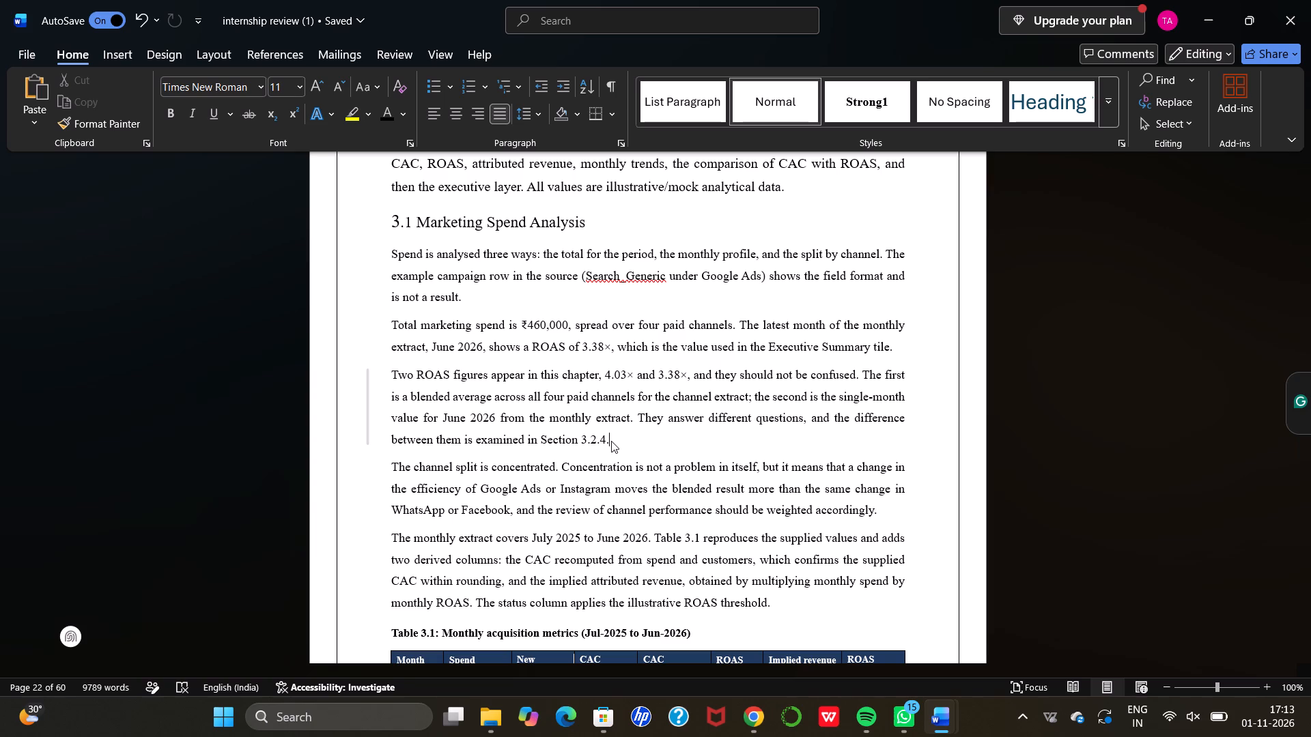
pyautogui.scroll(-2, 611, 441)
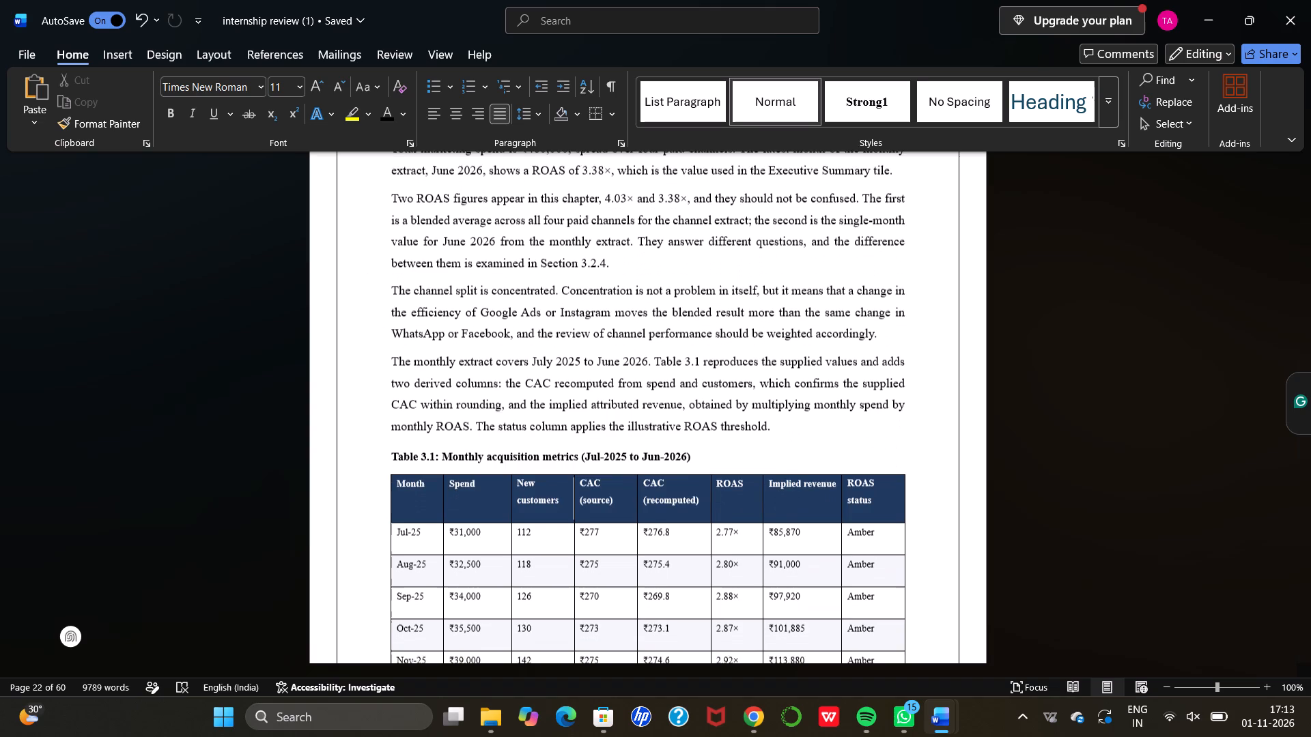
pyautogui.scroll(-3, 611, 441)
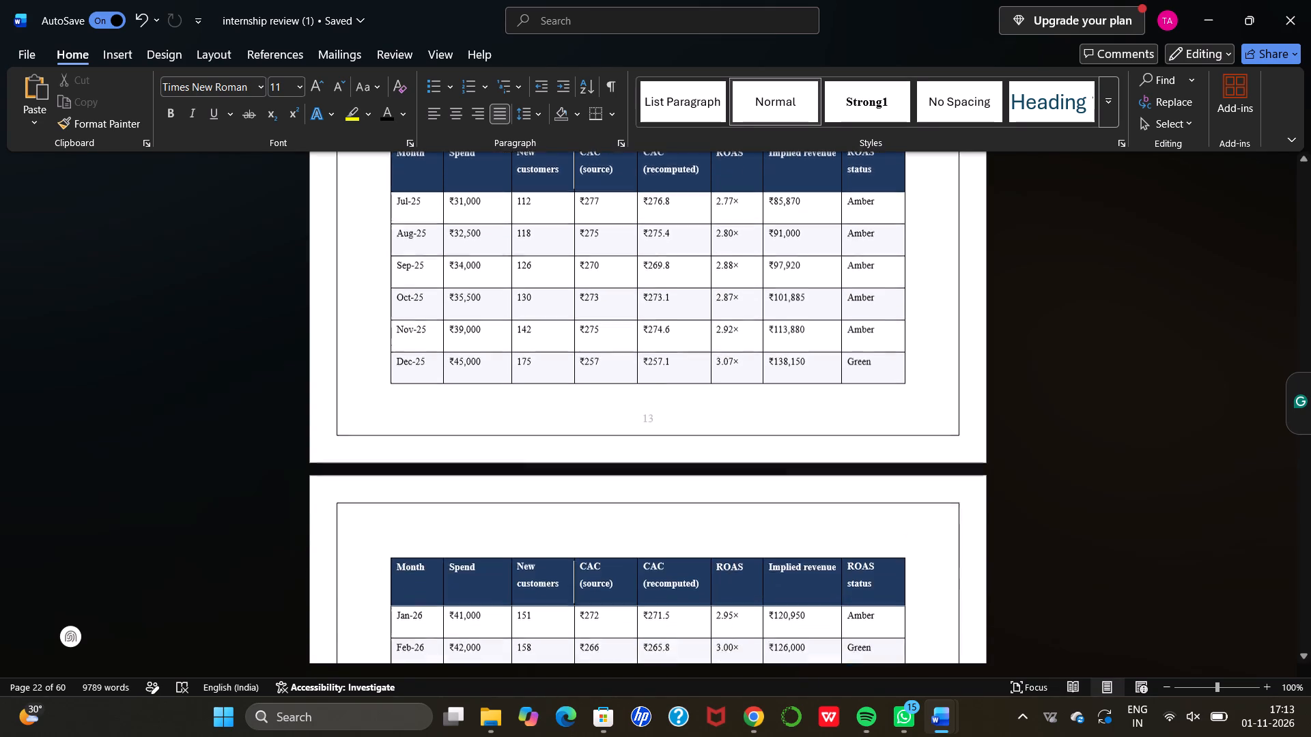
pyautogui.scroll(-2, 611, 441)
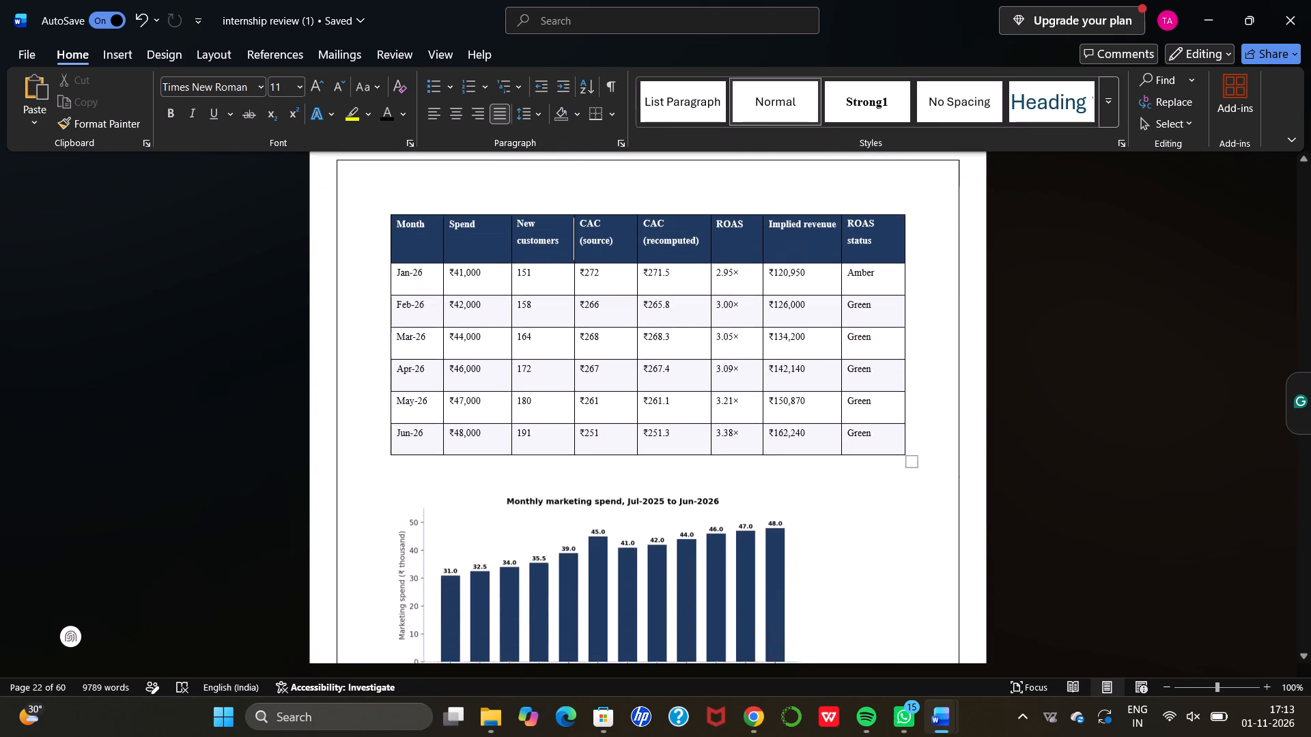
pyautogui.scroll(-3, 611, 441)
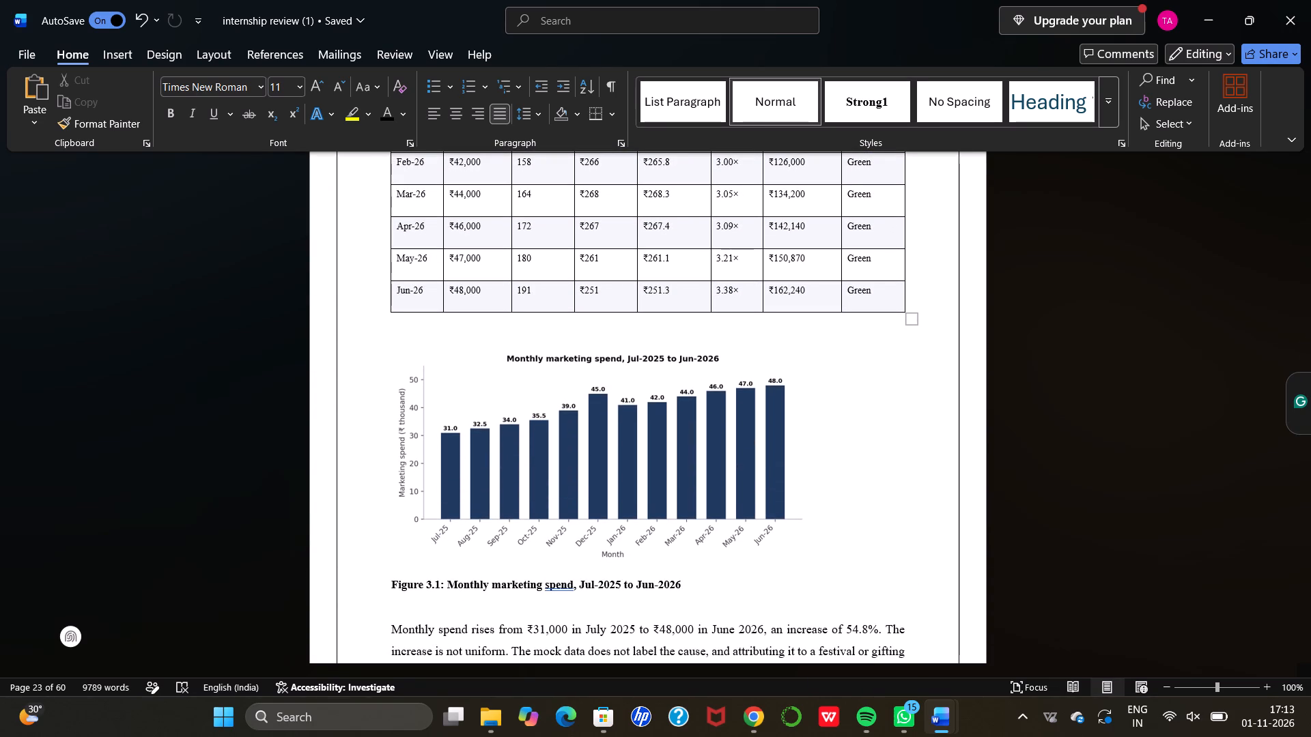
pyautogui.scroll(-2, 611, 441)
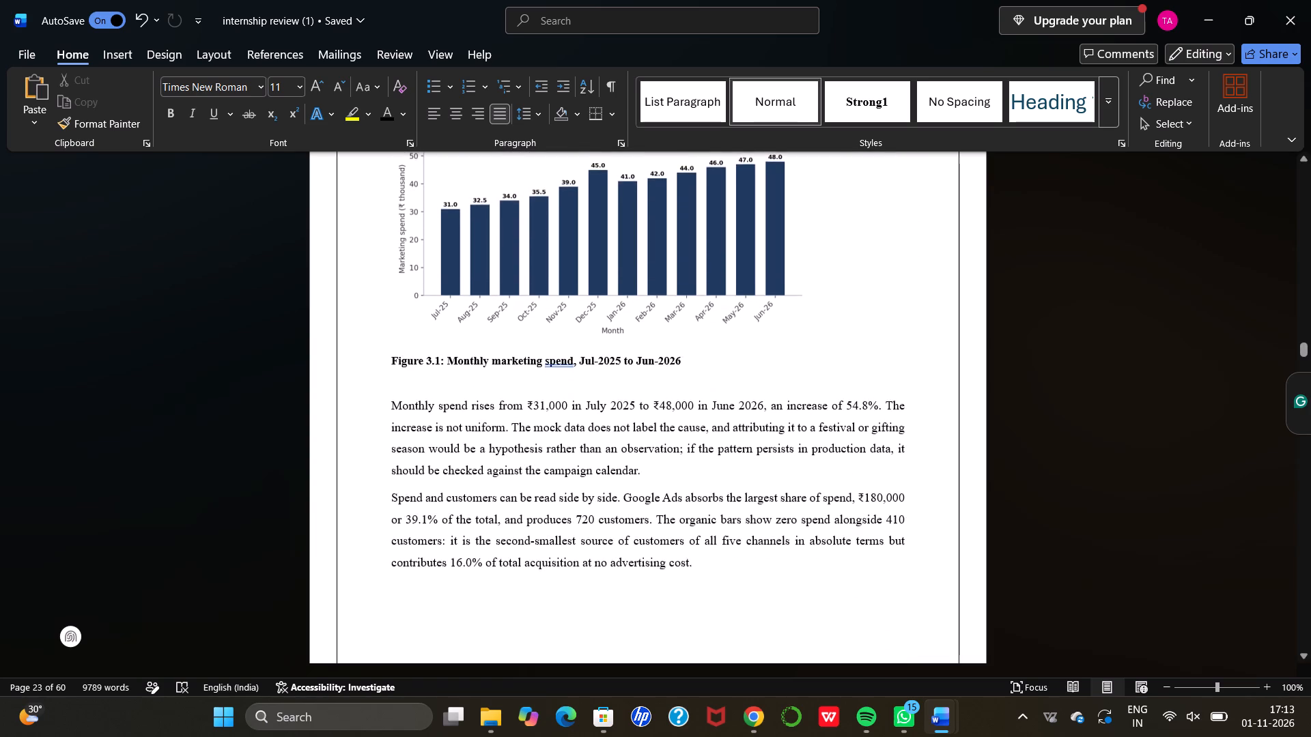
pyautogui.scroll(5, 611, 441)
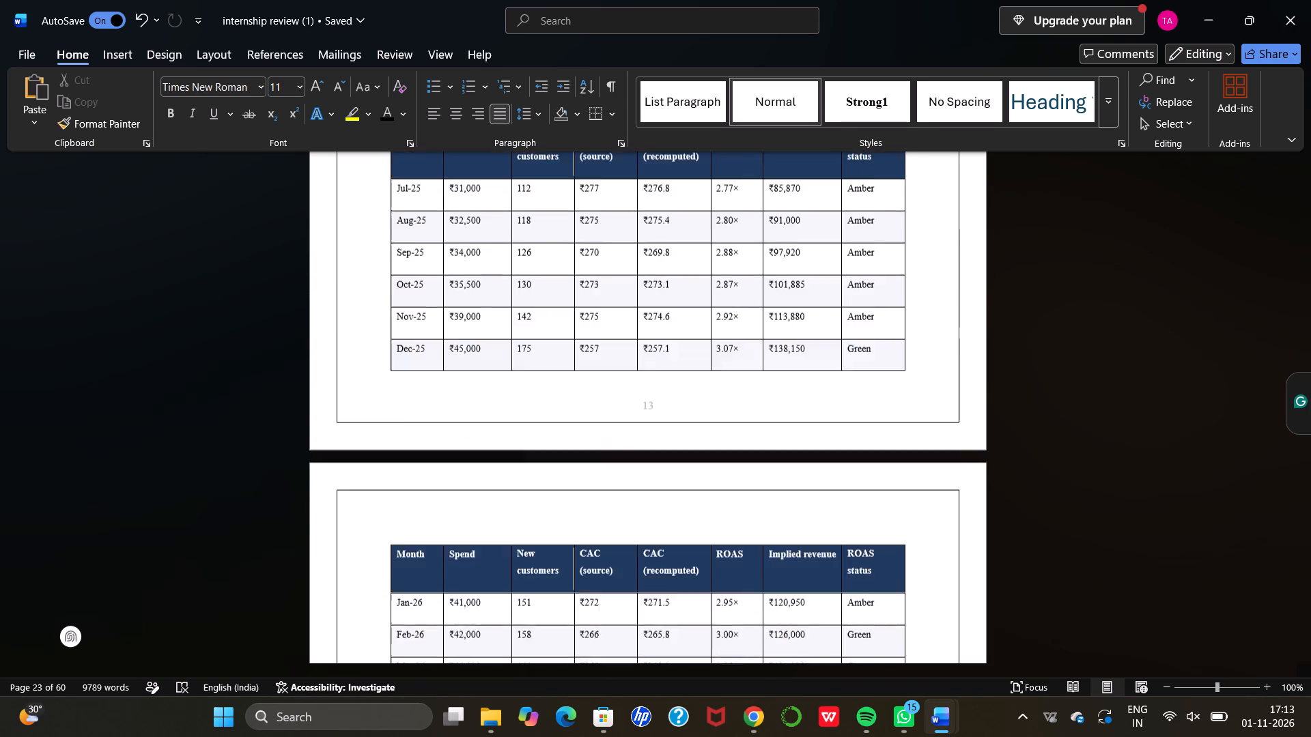
pyautogui.scroll(3, 611, 441)
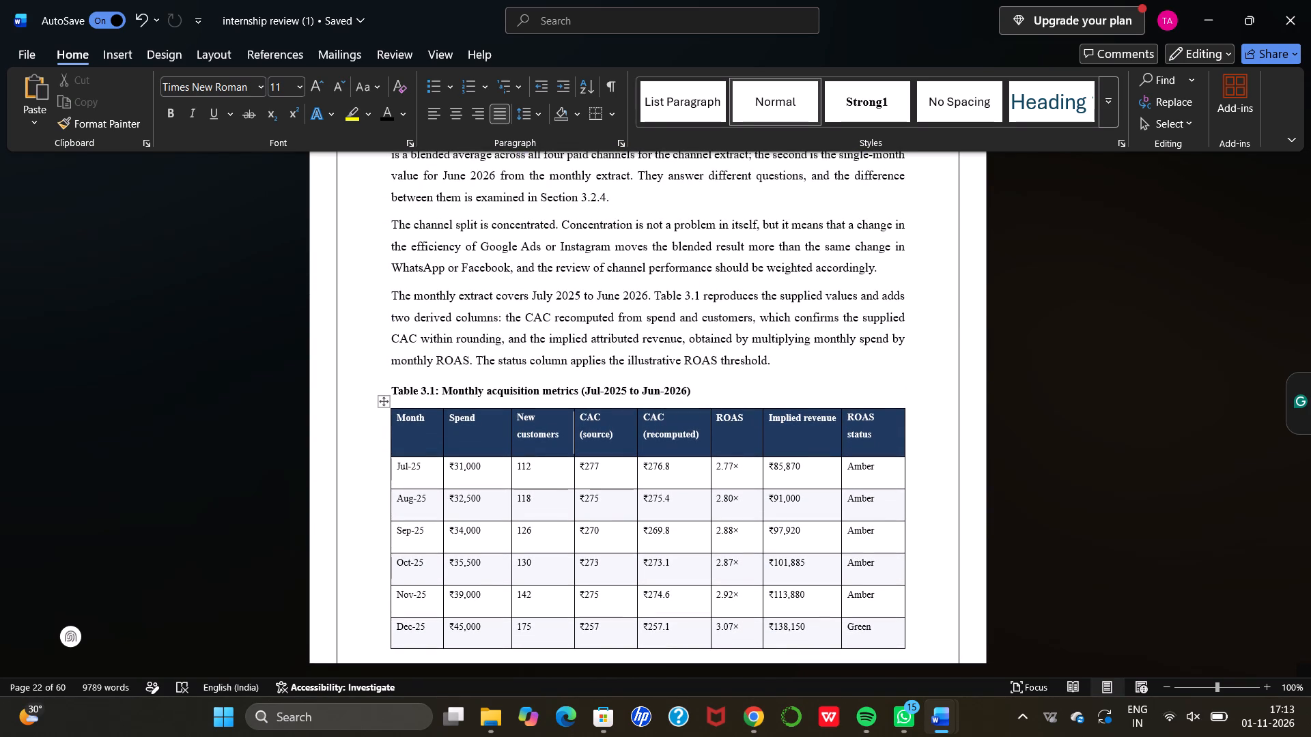
pyautogui.scroll(1, 611, 441)
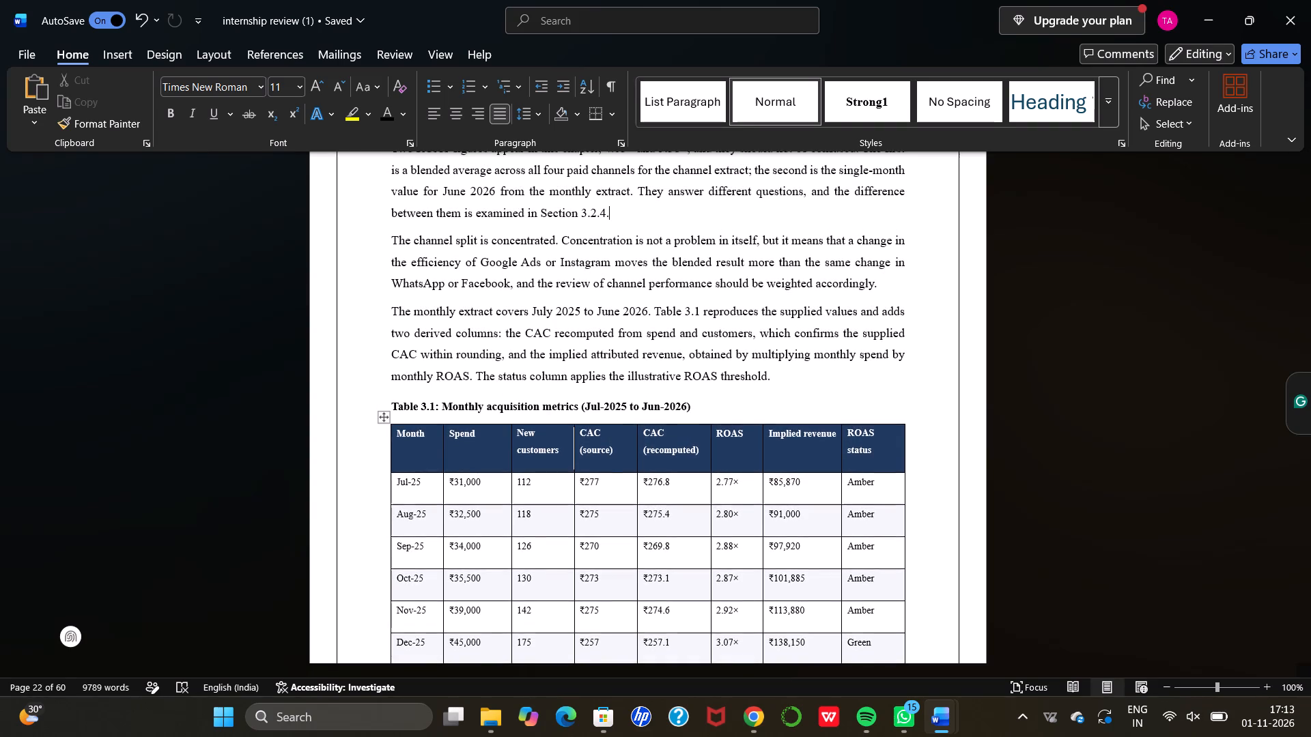
# Delete "in Section 3.2.4." from the end of the paragraph on the two ROAS figures in Section 3.1.
pyautogui.scroll(1, 611, 441)
pyautogui.press('BackSpace')
pyautogui.press('BackSpace')
pyautogui.press('BackSpace')
pyautogui.press('BackSpace')
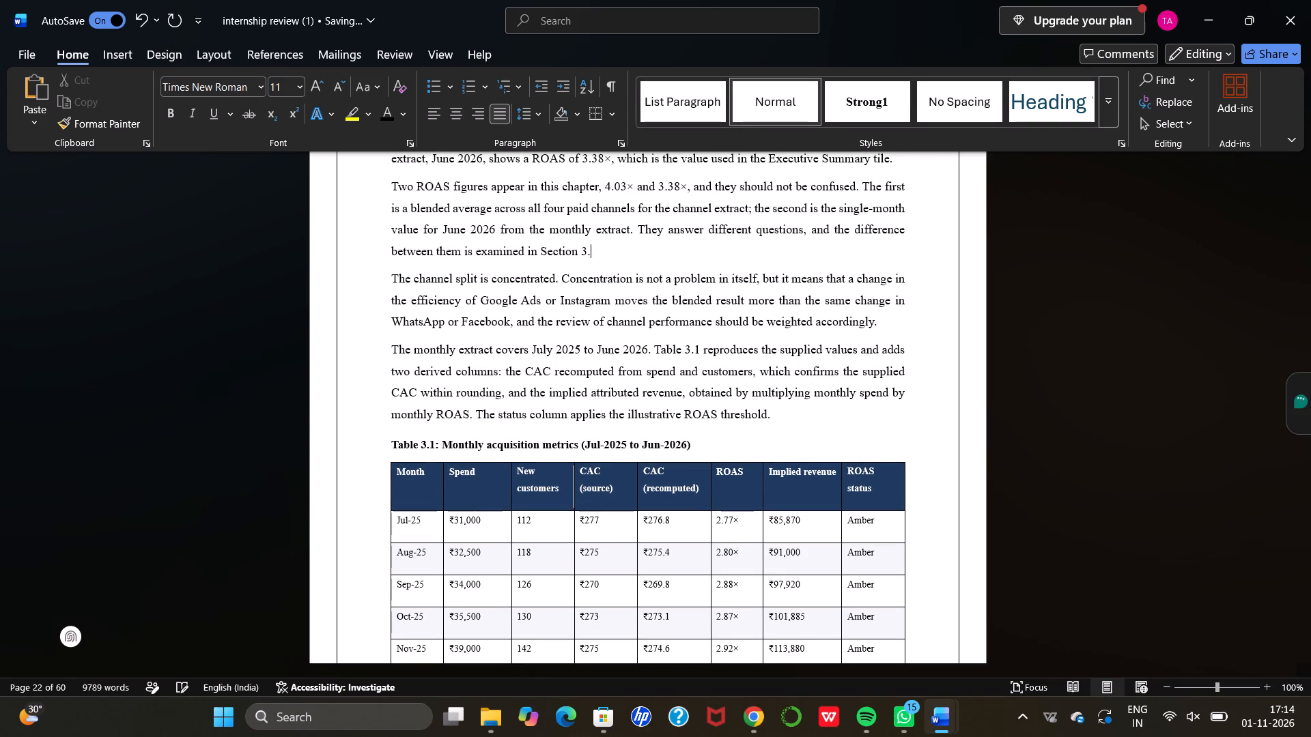
pyautogui.press('BackSpace')
pyautogui.press('BackSpace')
pyautogui.press('BackSpace')
pyautogui.press('BackSpace')
pyautogui.press('BackSpace')
pyautogui.press('BackSpace')
pyautogui.press('BackSpace')
pyautogui.press('BackSpace')
pyautogui.press('BackSpace')
pyautogui.press('BackSpace')
pyautogui.press('BackSpace')
pyautogui.press('BackSpace')
pyautogui.press('BackSpace')
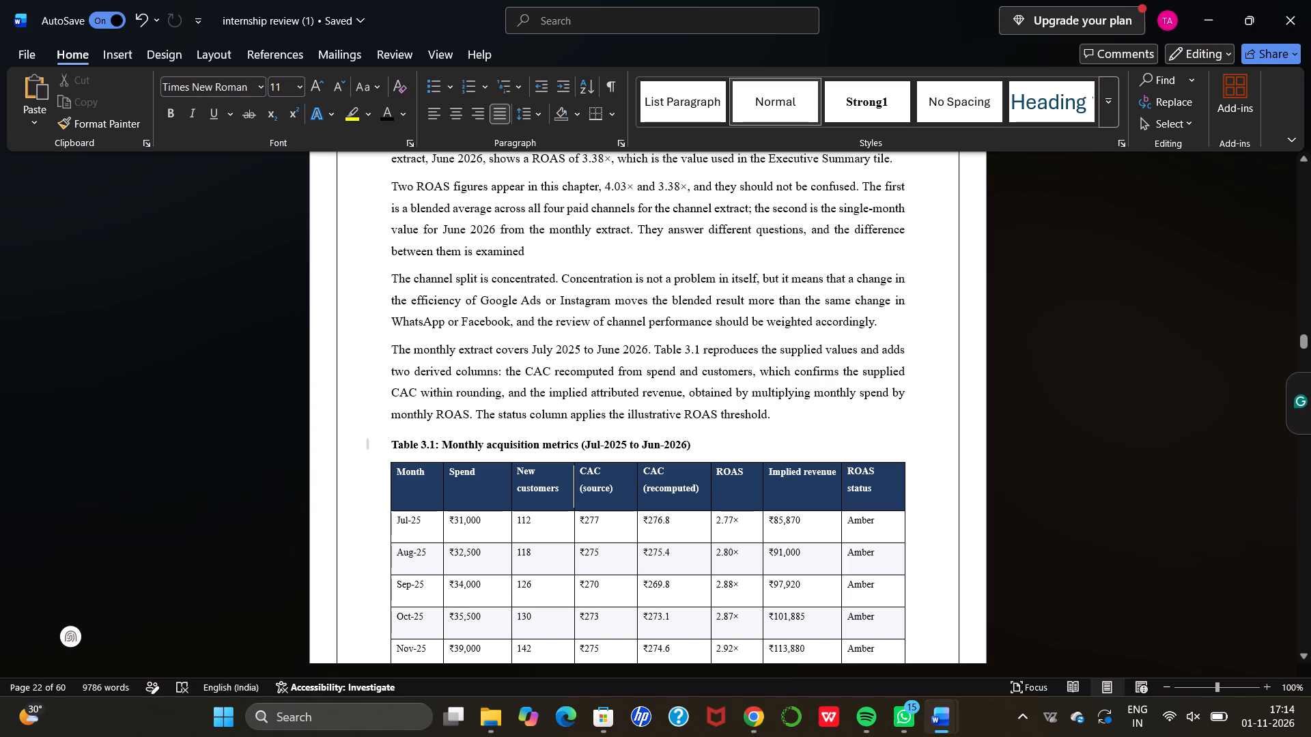
# Review the report from Table 3.1 through Section 3.2.4, checking the tables, figures, headings and text.
pyautogui.scroll(-1, 675, 440)
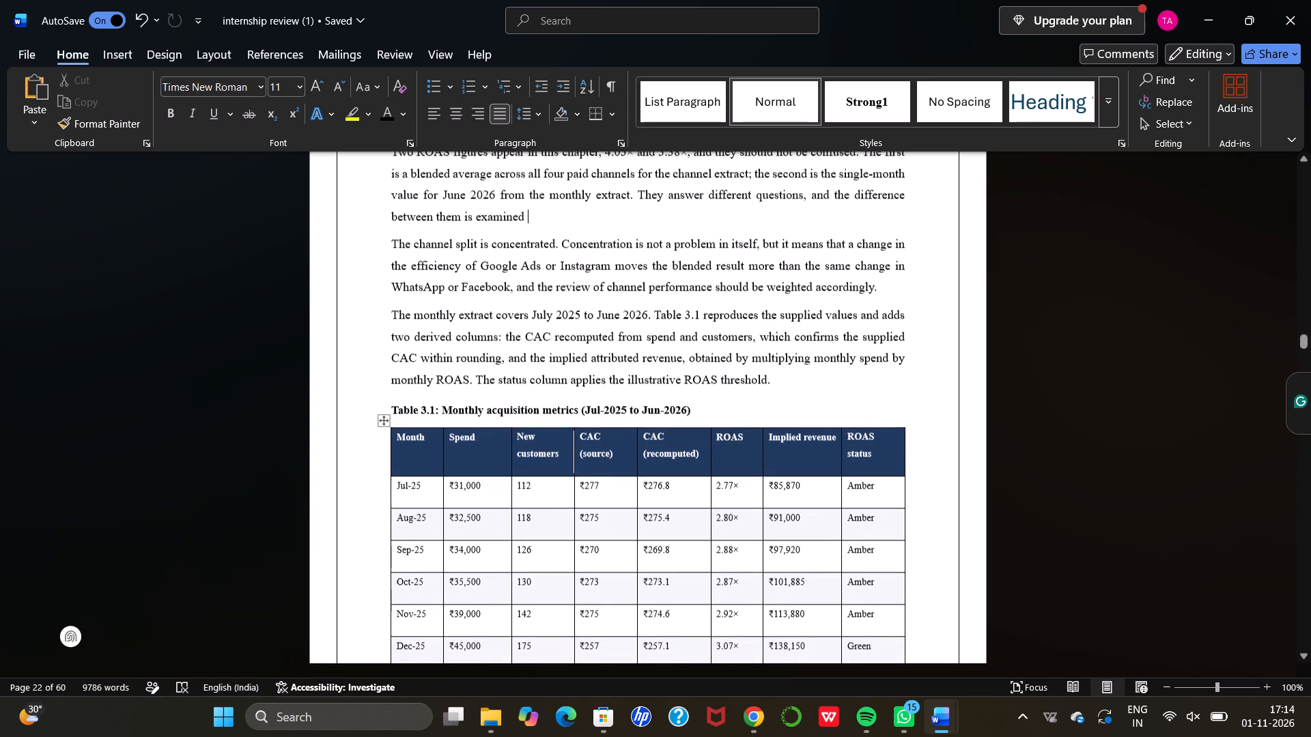
pyautogui.scroll(-1, 675, 440)
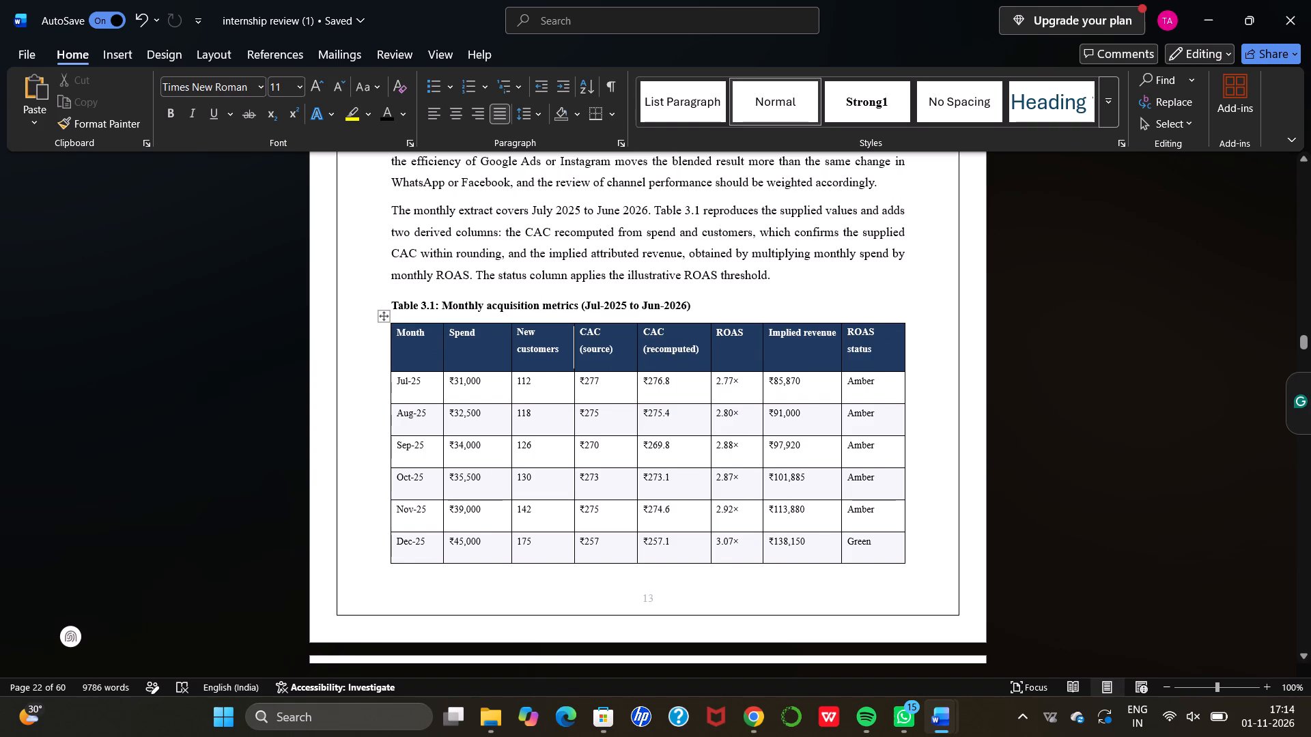
pyautogui.scroll(-5, 769, 533)
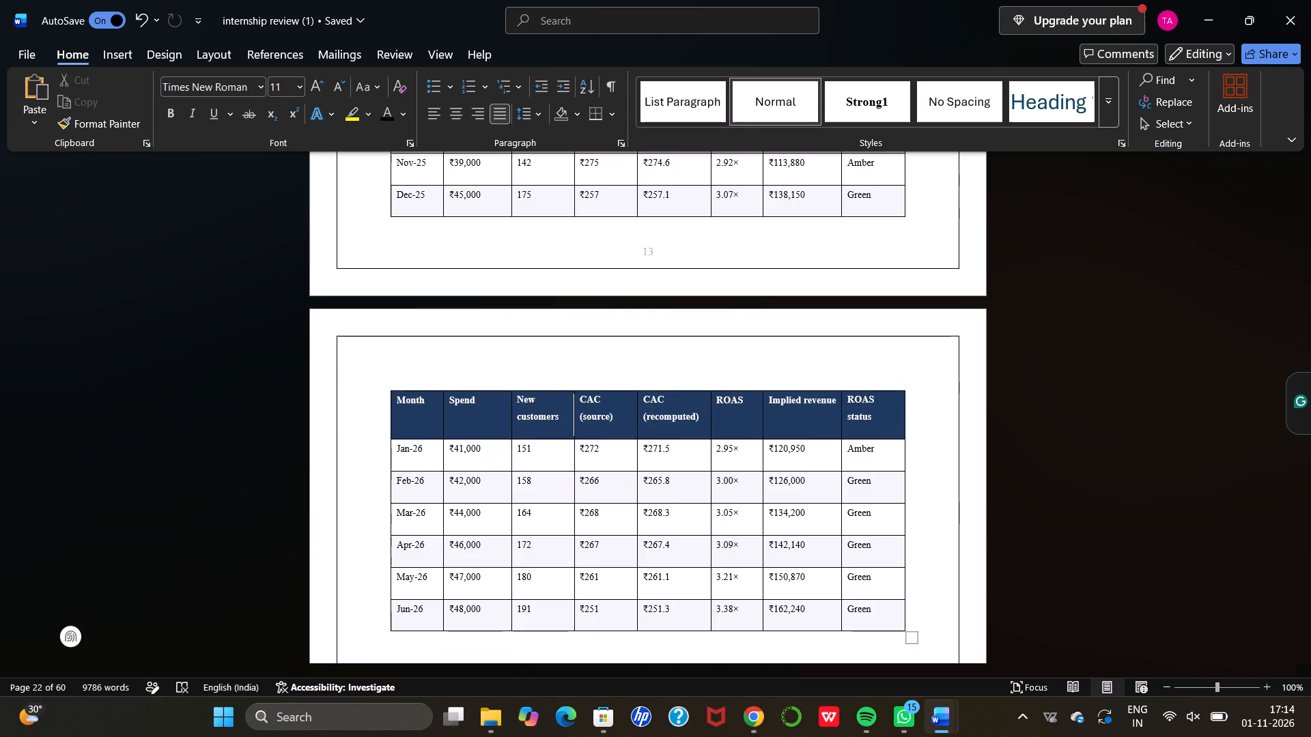
pyautogui.scroll(-3, 769, 533)
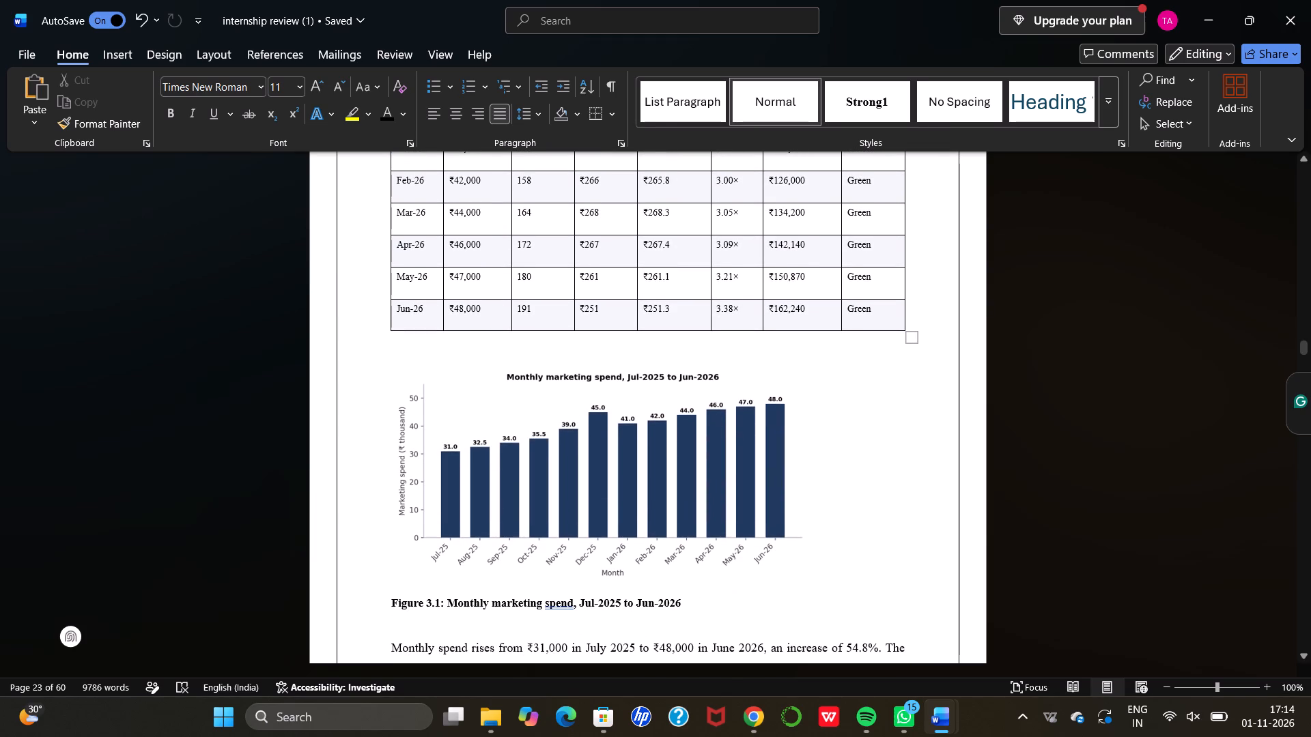
pyautogui.scroll(-2, 741, 540)
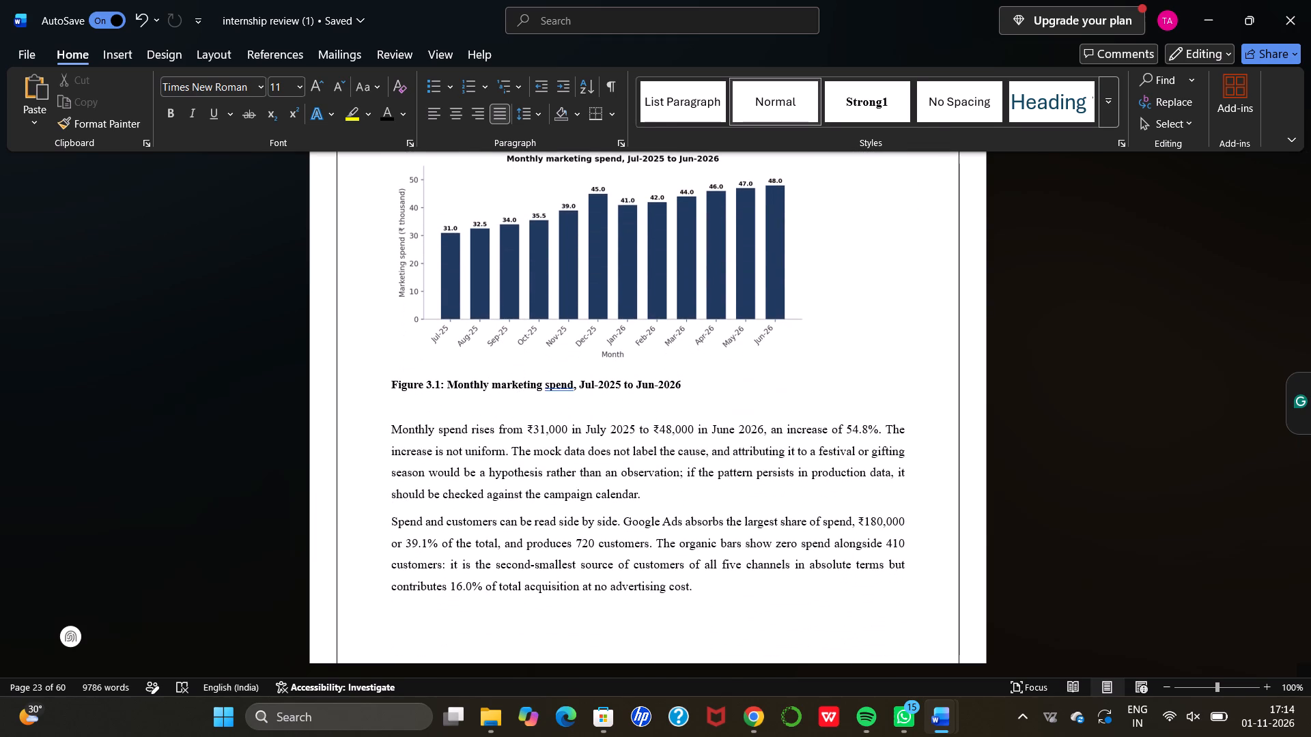
pyautogui.scroll(-3, 741, 540)
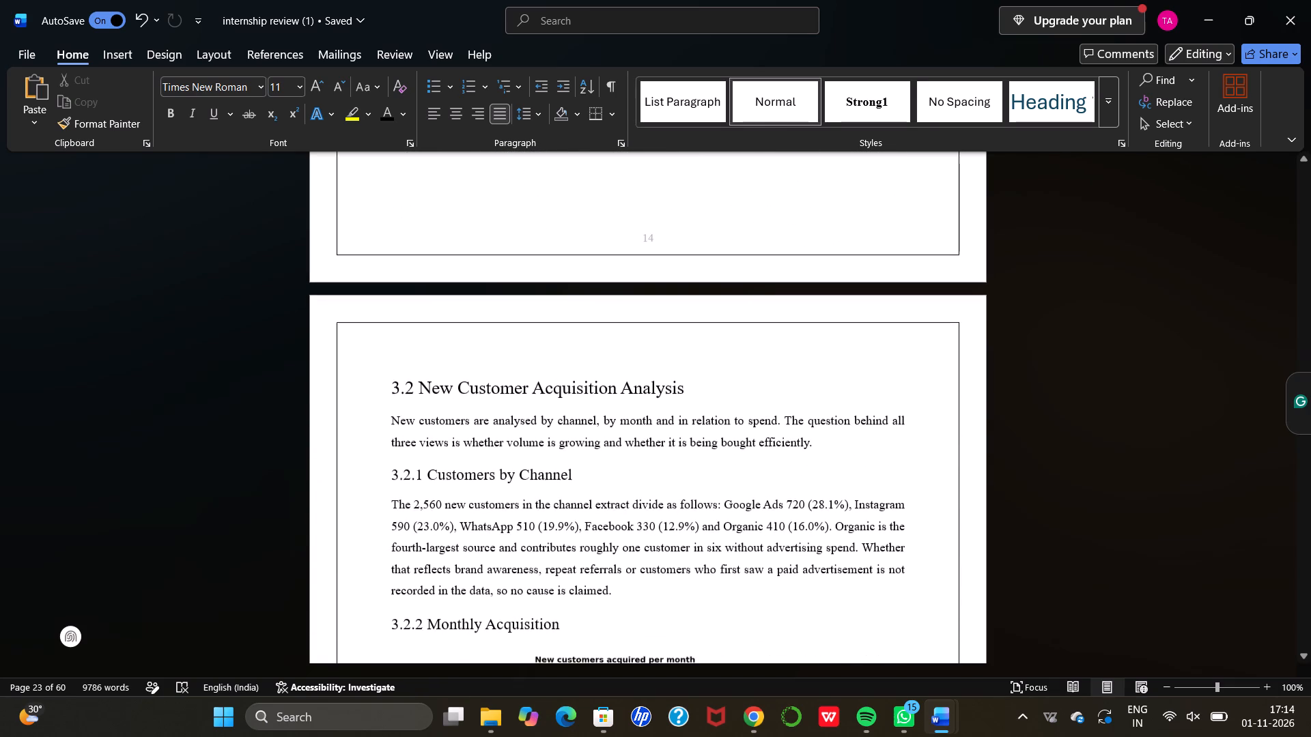
pyautogui.scroll(-2, 741, 540)
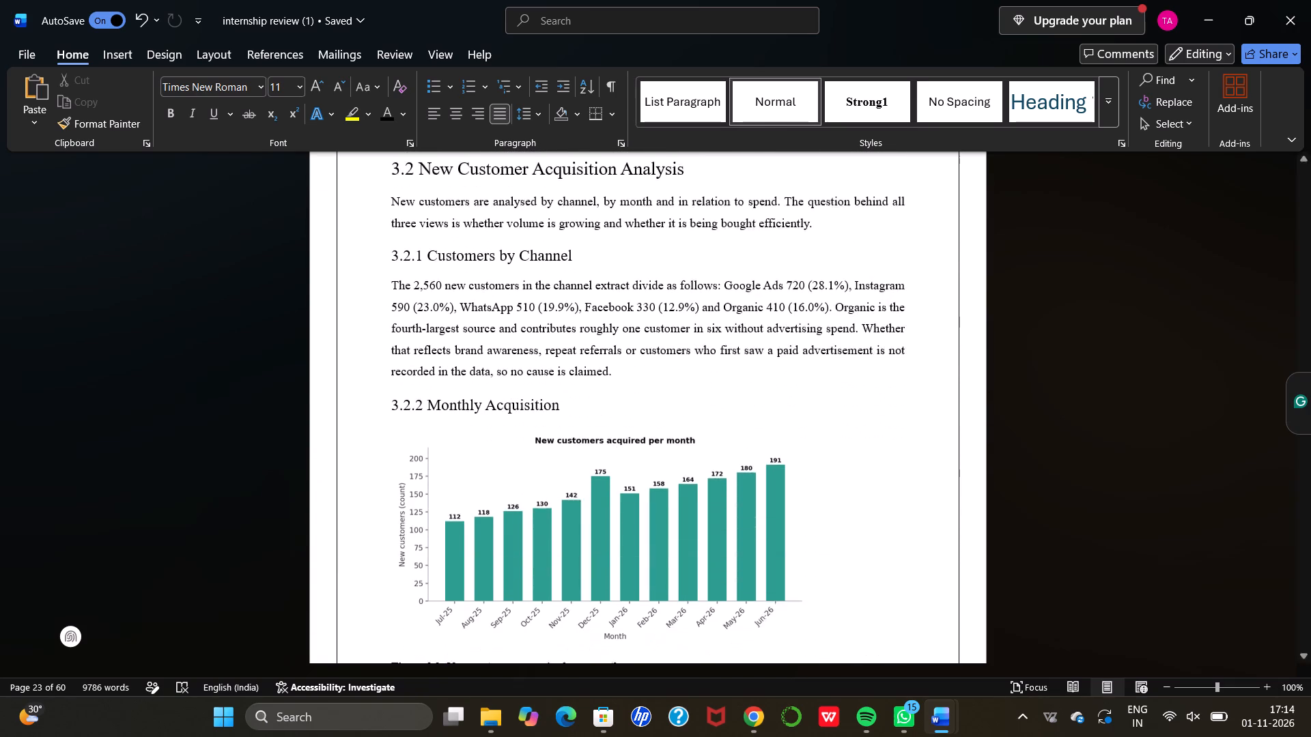
pyautogui.scroll(-4, 741, 540)
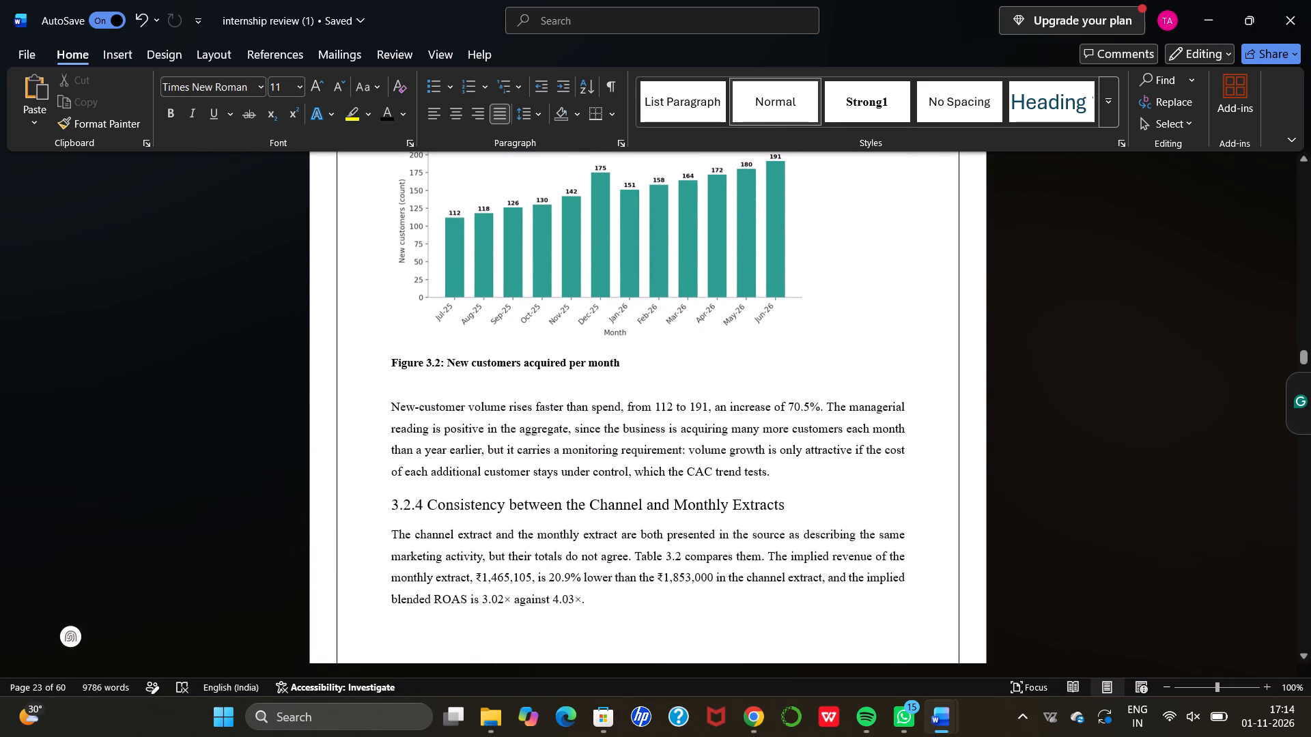
# Renumber the "Consistency between the Channel and Monthly Extracts" heading as 3.2.3, so it follows 3.2.2 Monthly Acquisition.
pyautogui.scroll(-2, 741, 540)
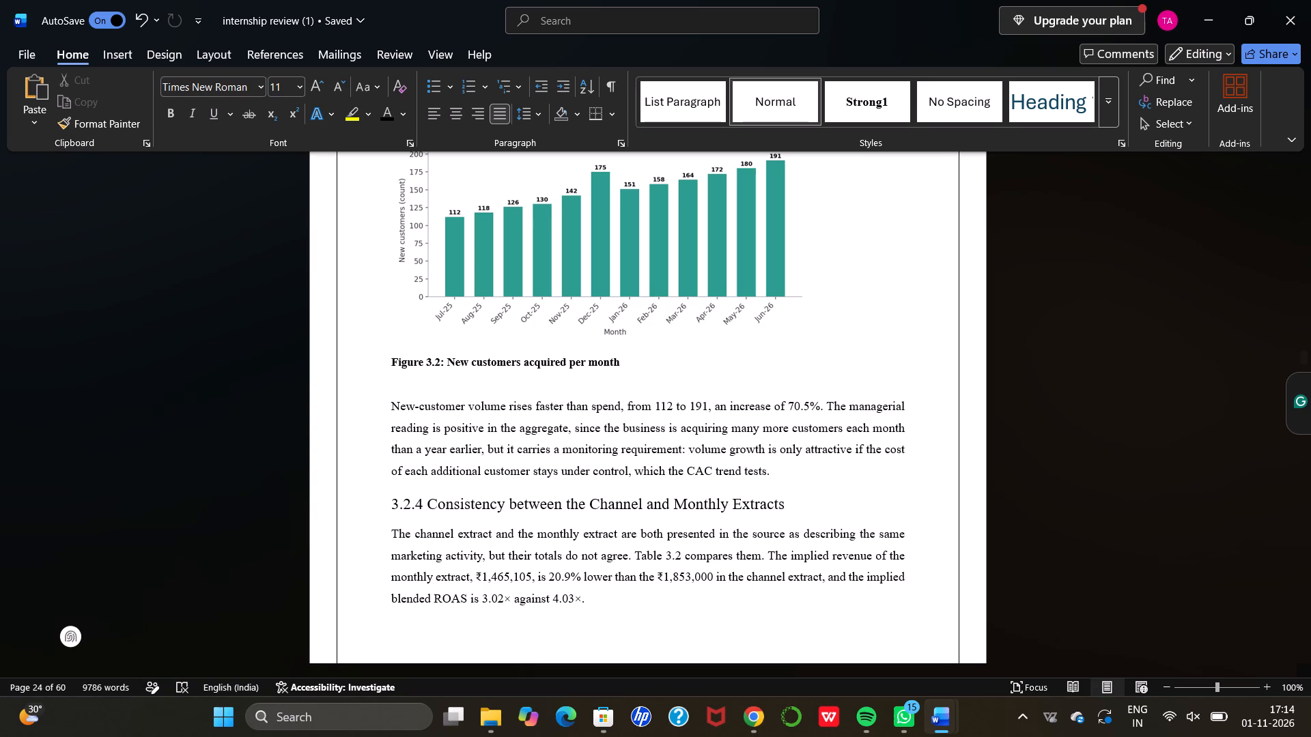
pyautogui.scroll(3, 741, 540)
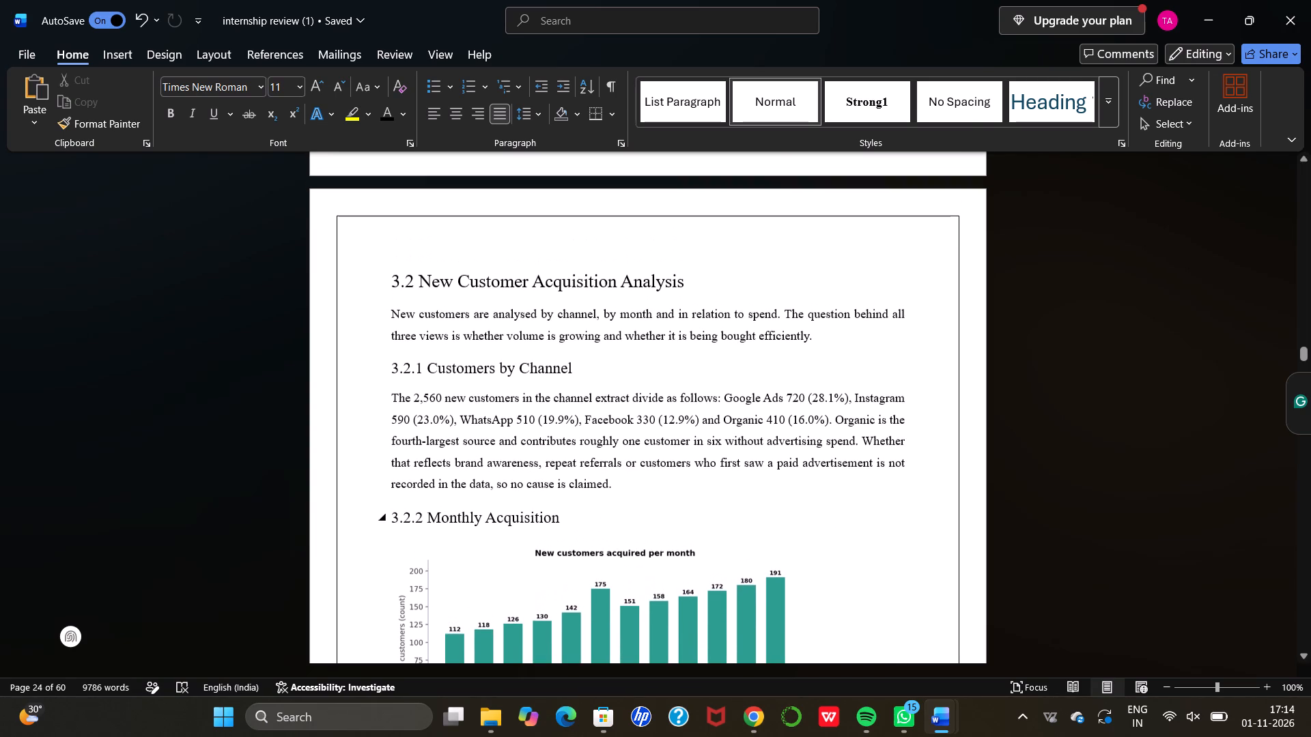
pyautogui.scroll(-2, 741, 540)
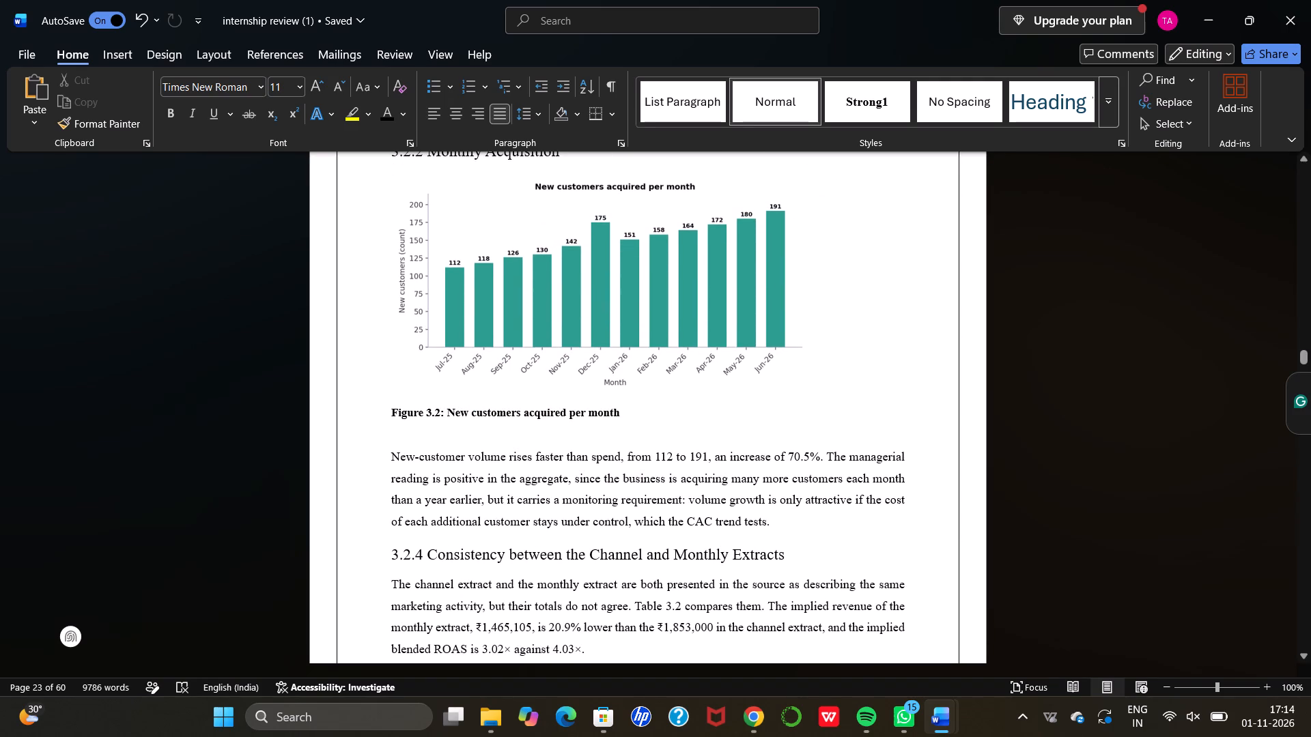
pyautogui.click(423, 555)
pyautogui.press('BackSpace')
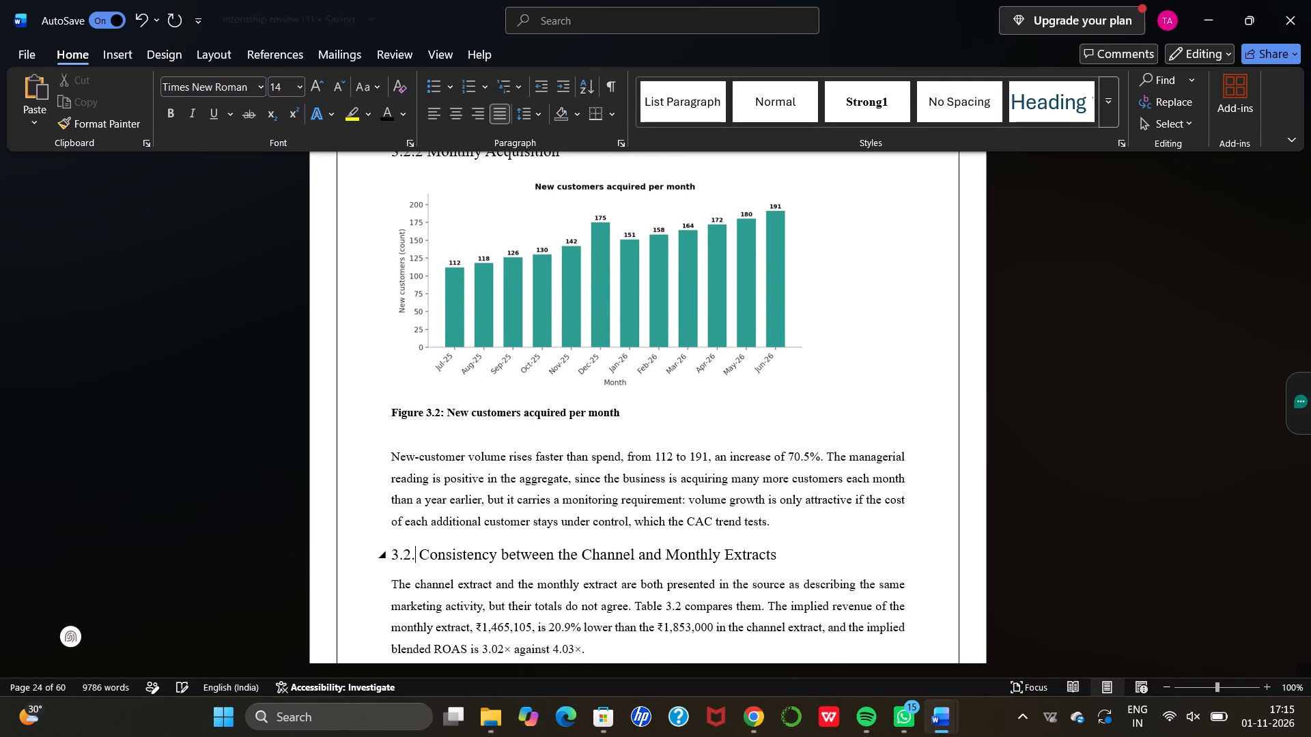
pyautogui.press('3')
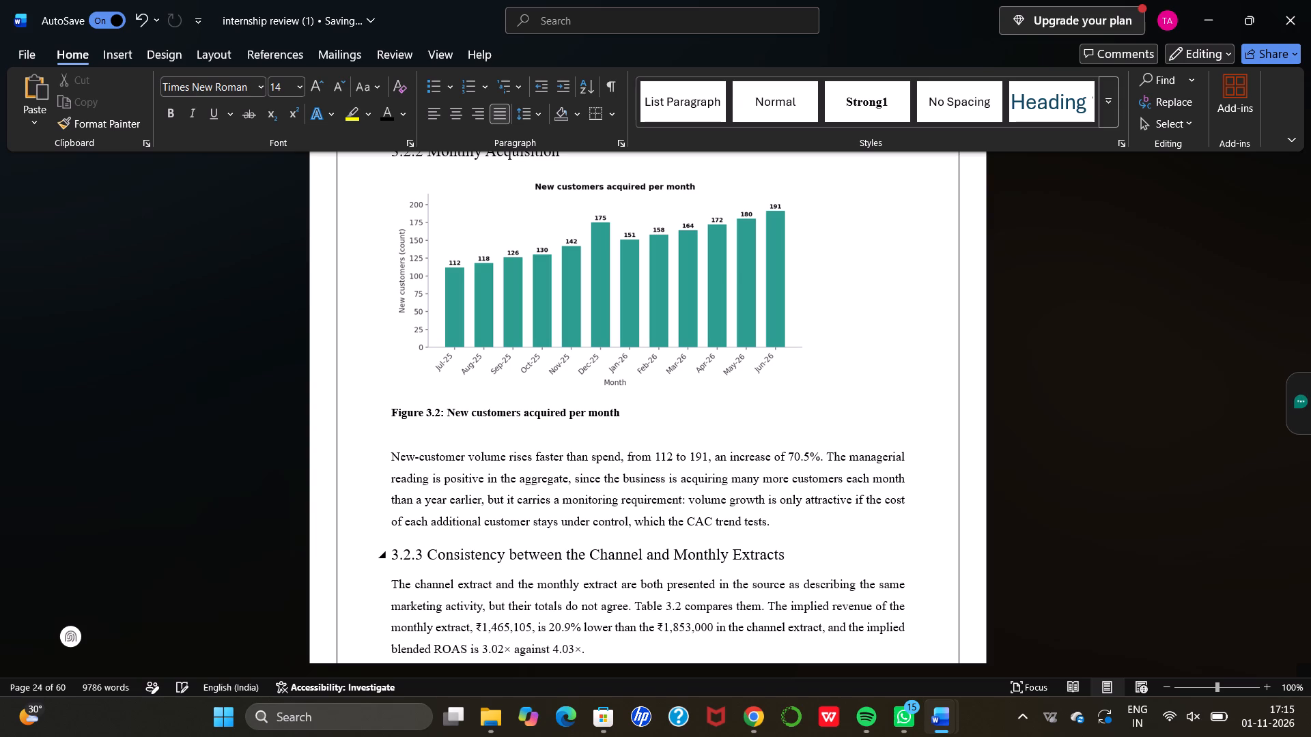
# Review the paragraph comparing the channel and monthly extracts together with Table 3.2 on the following page.
pyautogui.scroll(-1, 423, 555)
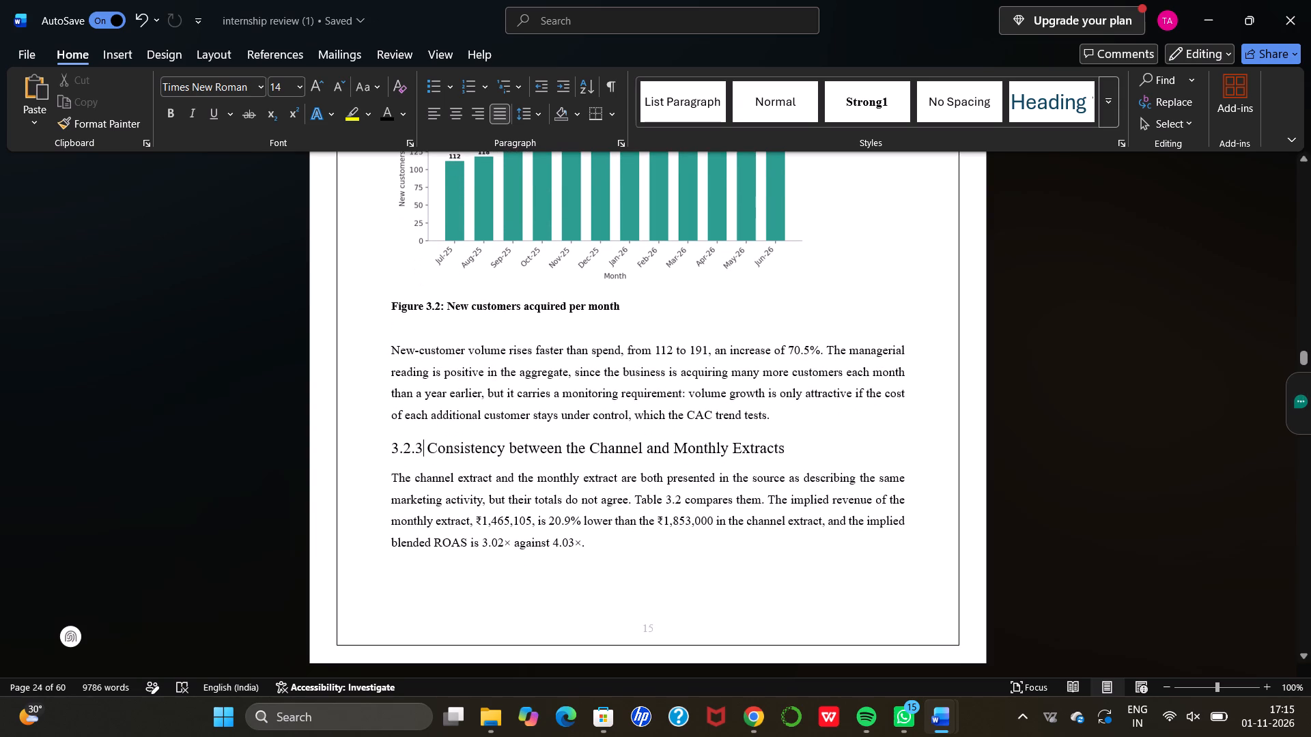
pyautogui.scroll(-2, 423, 555)
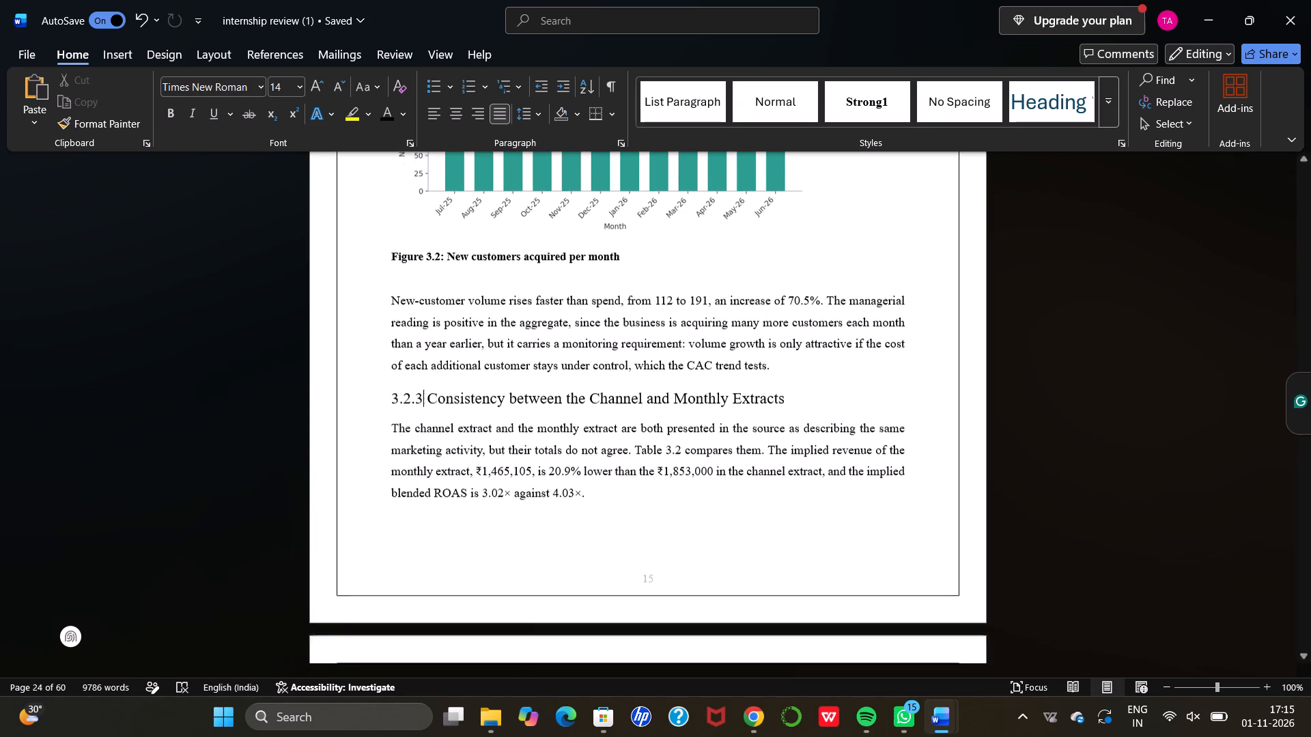
pyautogui.scroll(-2, 423, 555)
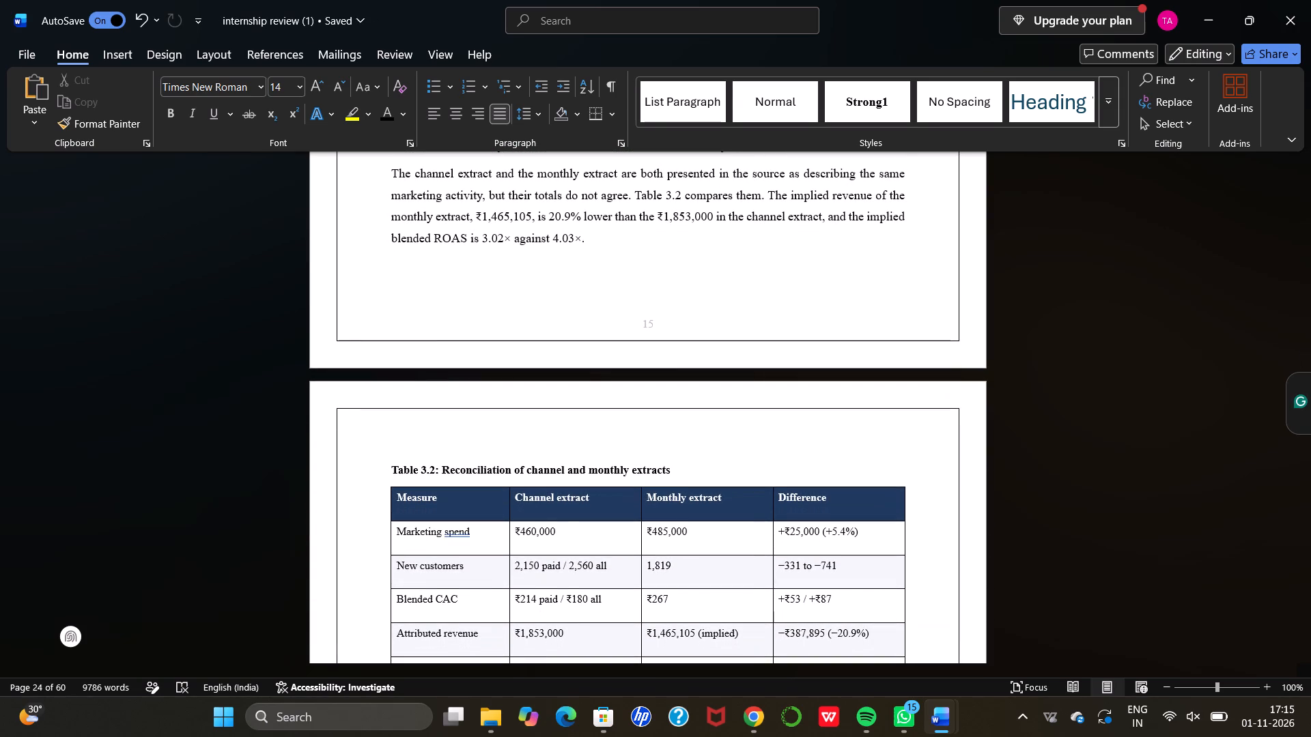
pyautogui.scroll(1, 423, 555)
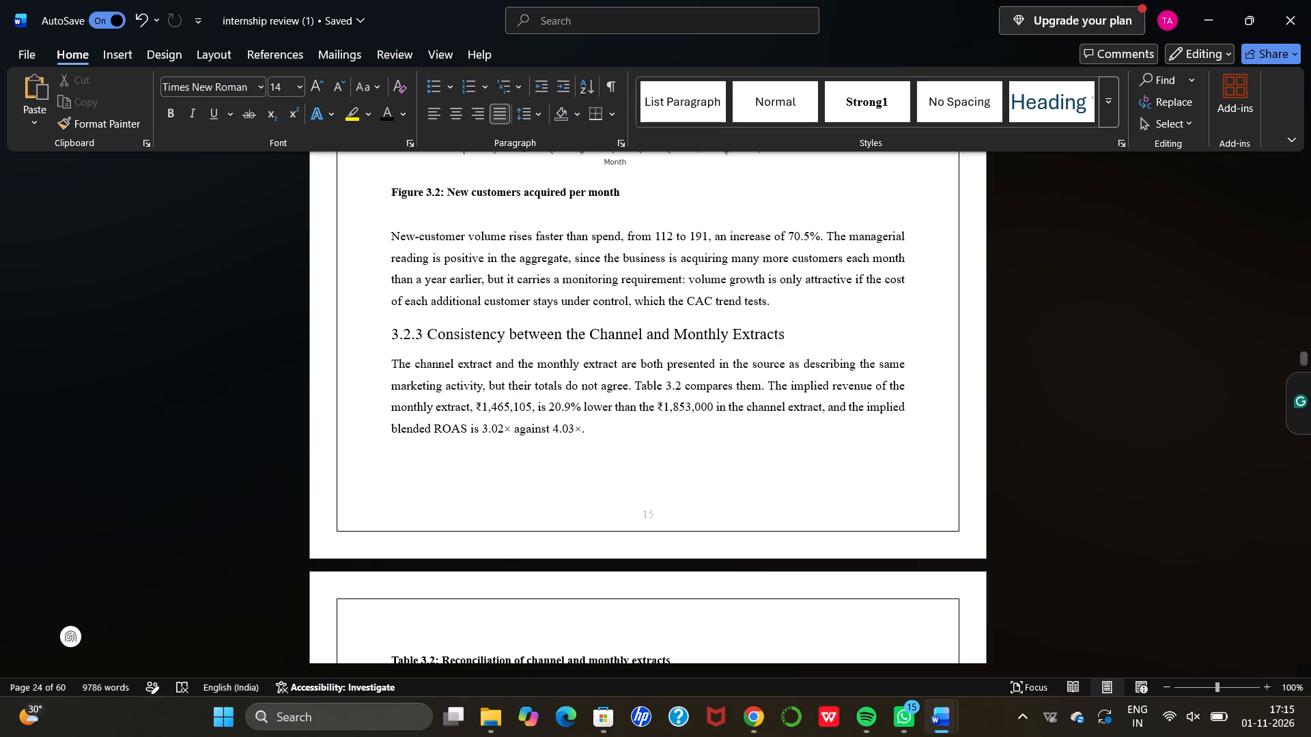
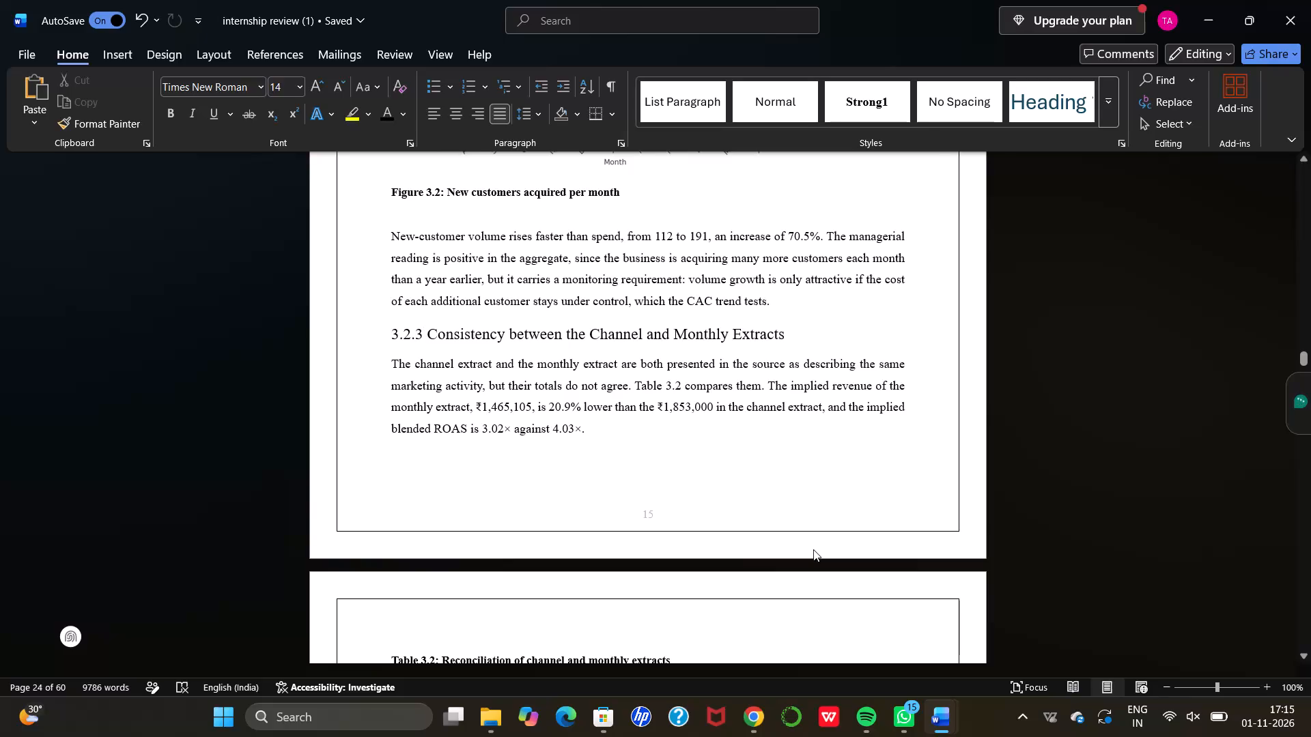
# Review Table 3.2 and place the cursor just after the table number in its caption, "Reconciliation of channel and monthly extracts".
pyautogui.scroll(-2, 813, 549)
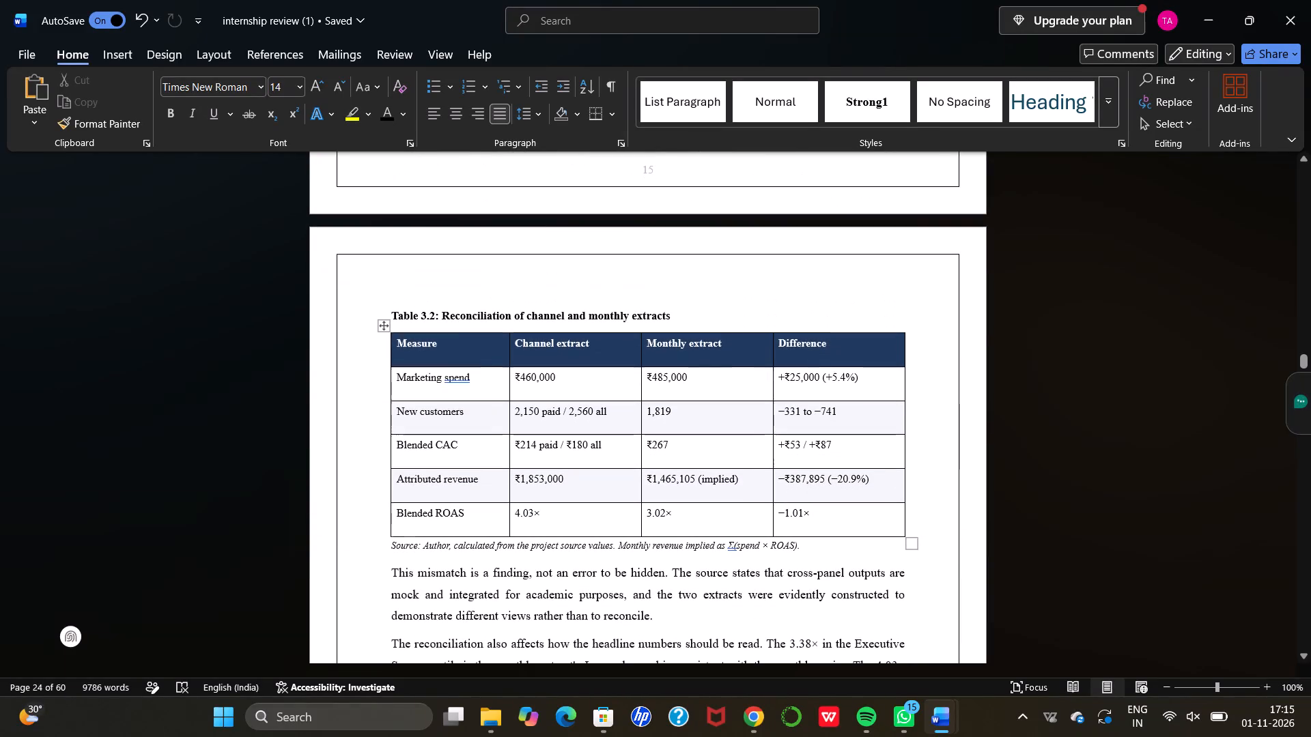
pyautogui.scroll(-1, 813, 549)
pyautogui.scroll(1, 813, 549)
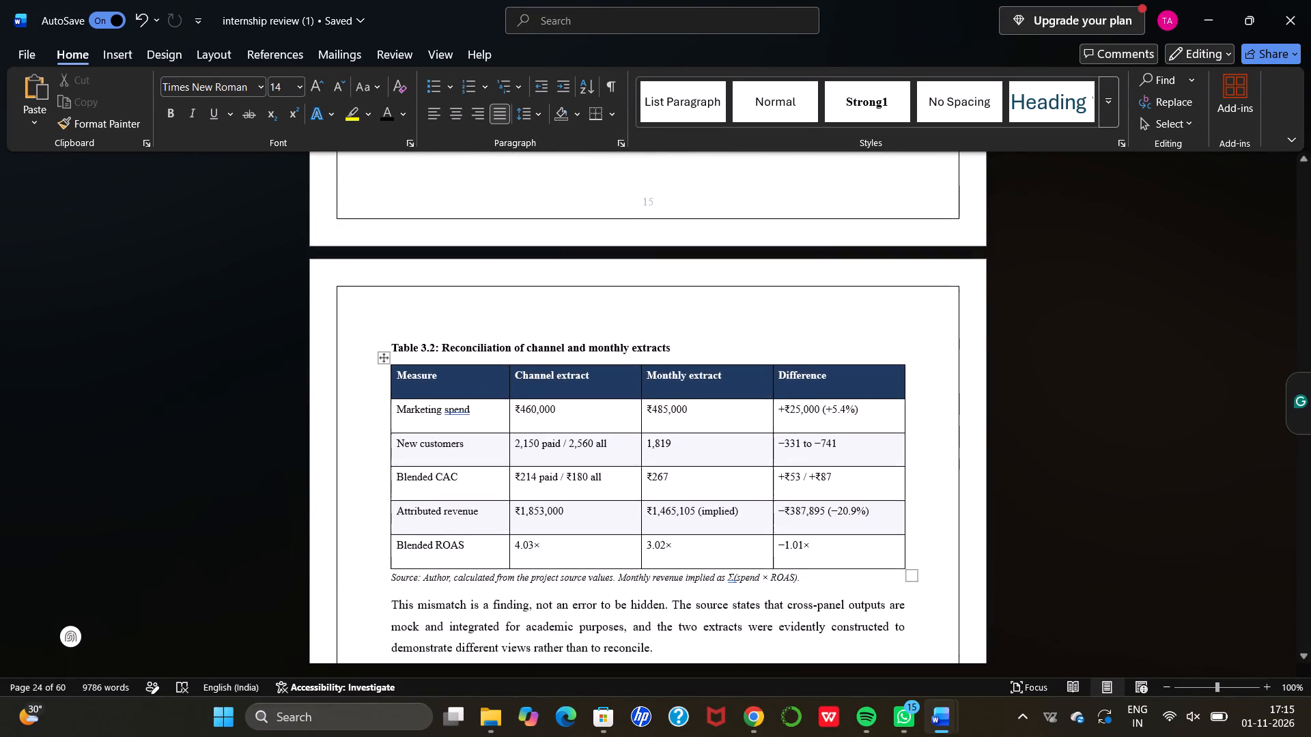
pyautogui.scroll(1, 813, 549)
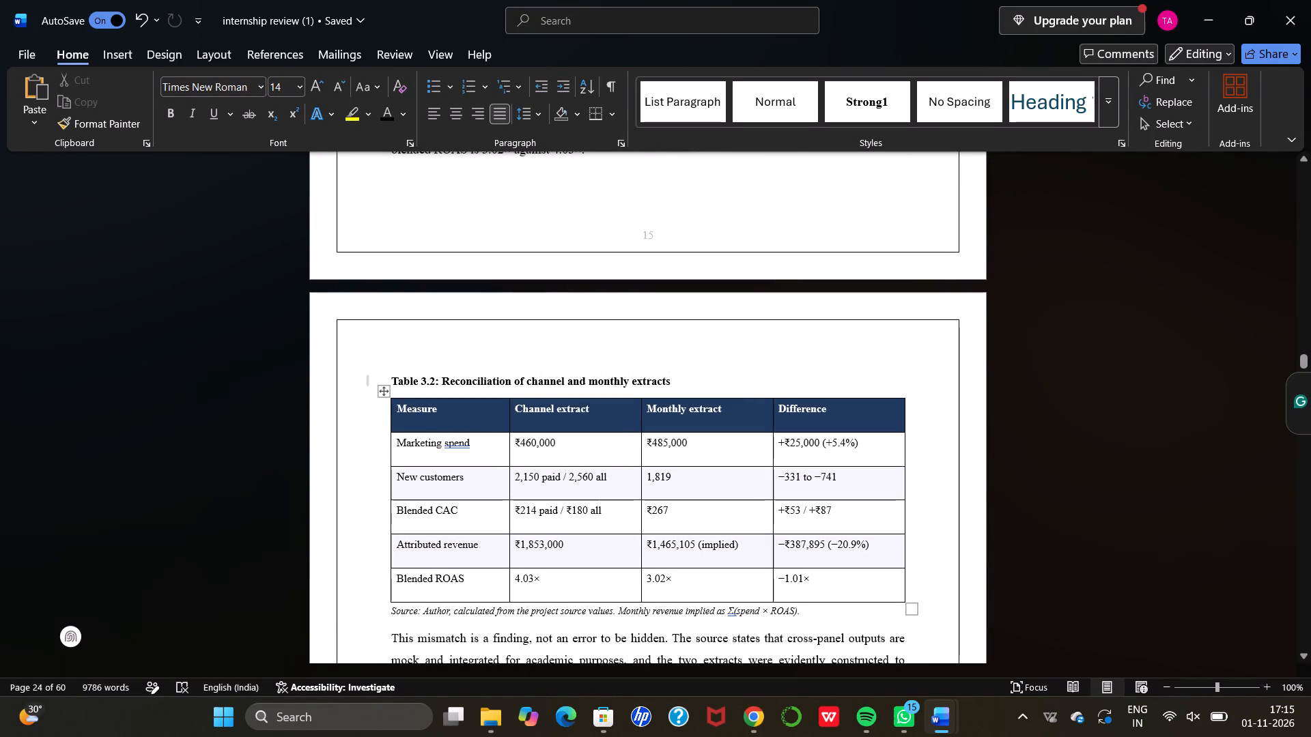
pyautogui.moveTo(434, 381); pyautogui.dragTo(440, 381)
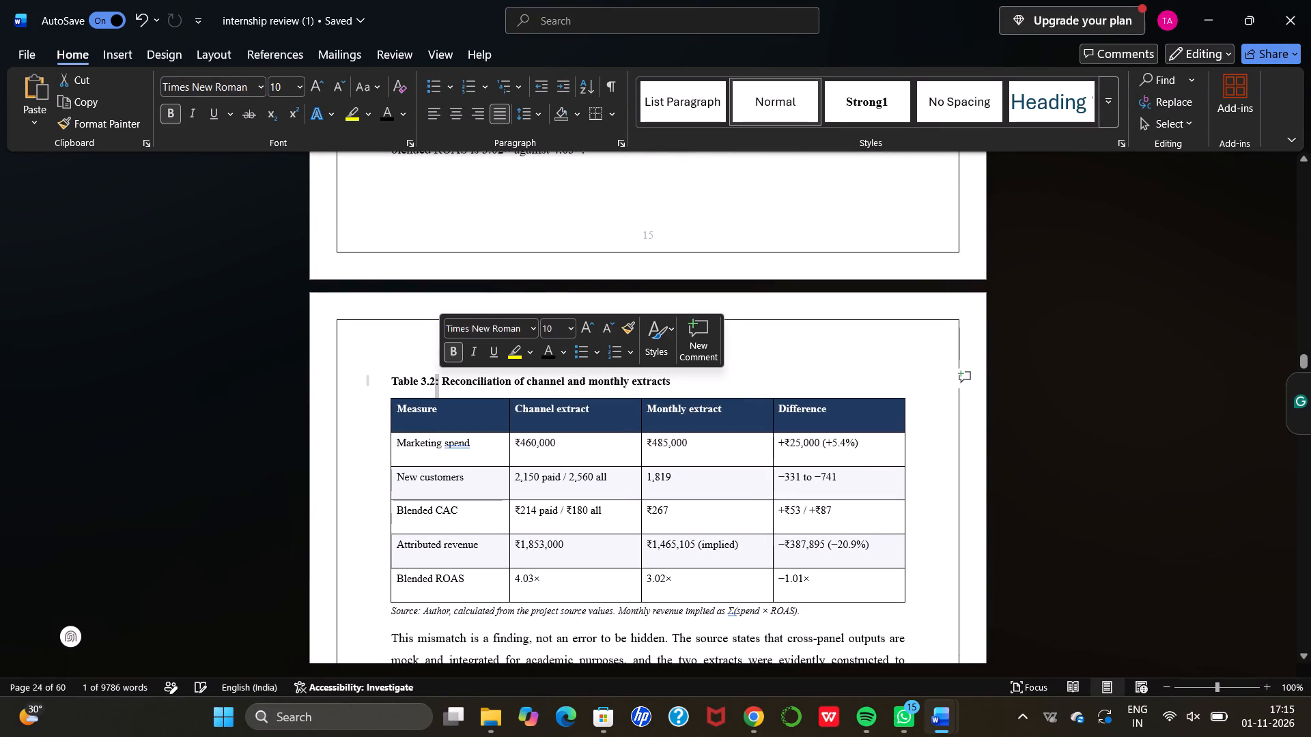
pyautogui.click(440, 381)
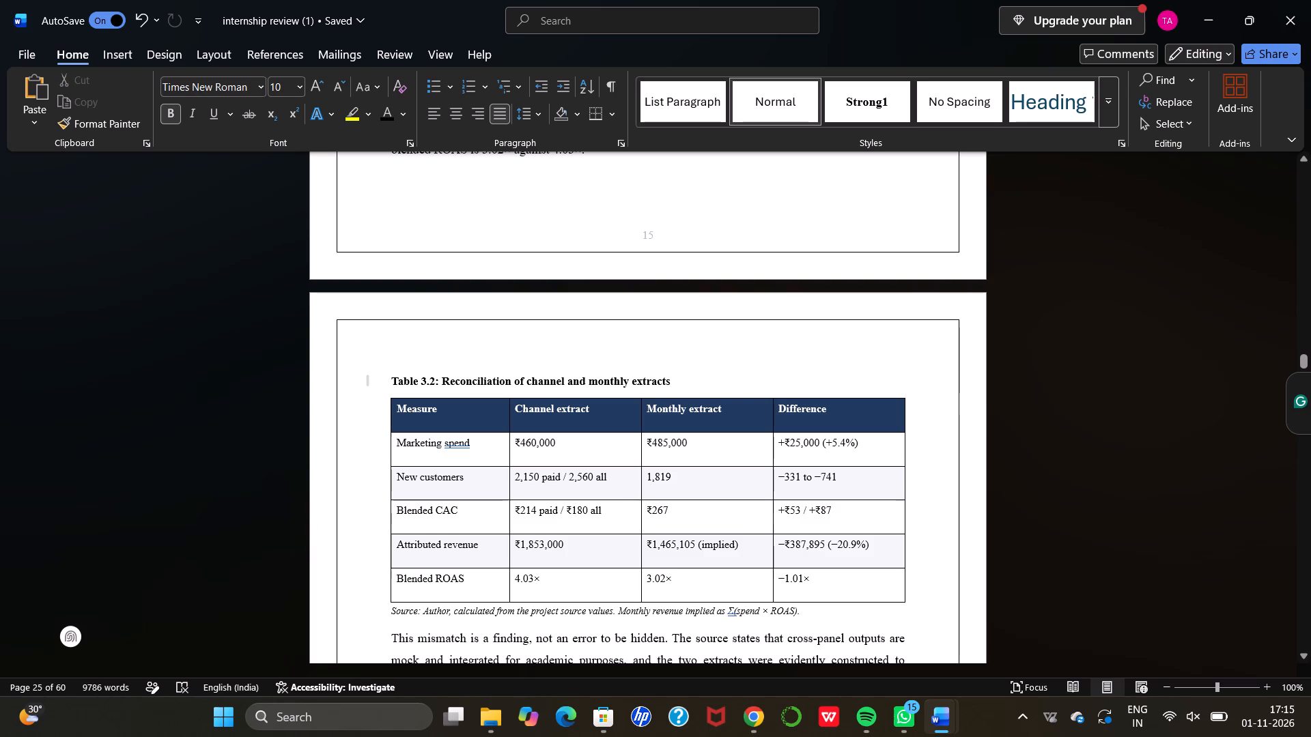
# Change the label of the "Reconciliation of channel and monthly extracts" table caption to "Table 3.", replacing the colon with a period.
pyautogui.press('BackSpace')
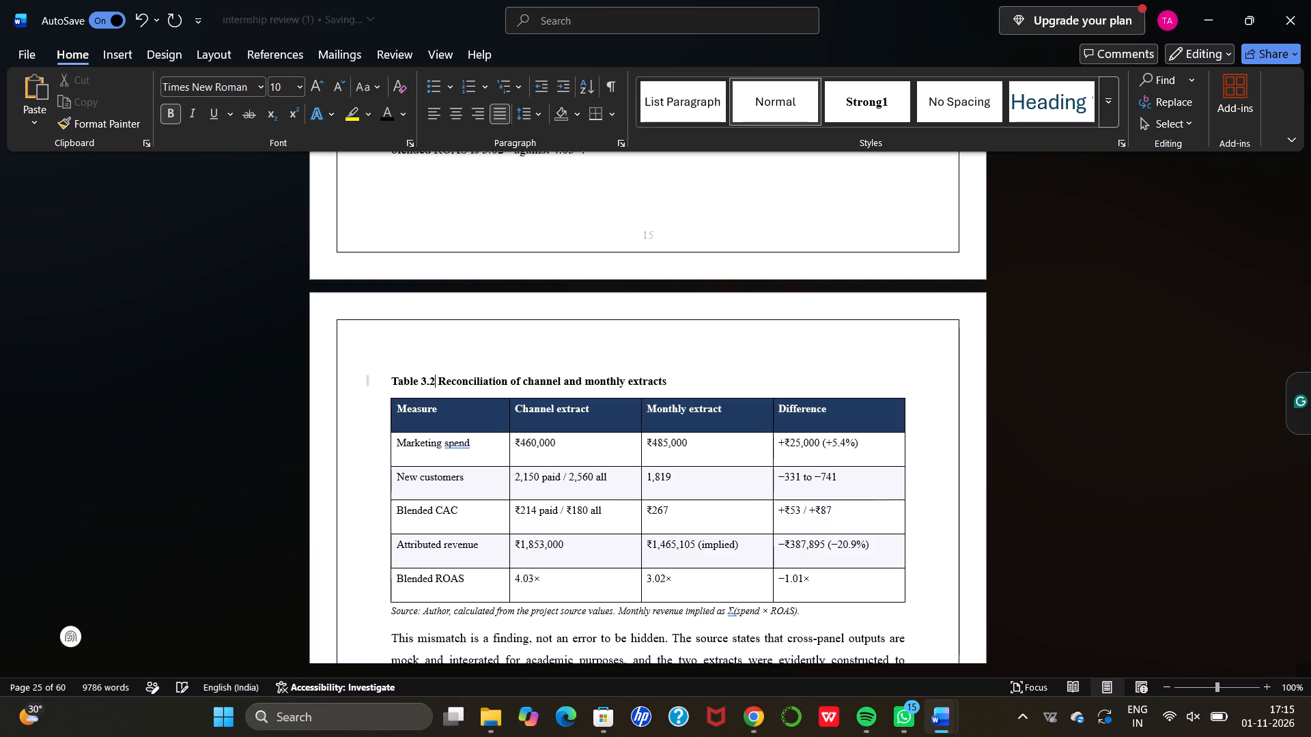
pyautogui.press('BackSpace')
pyautogui.press('BackSpace')
pyautogui.press('.')
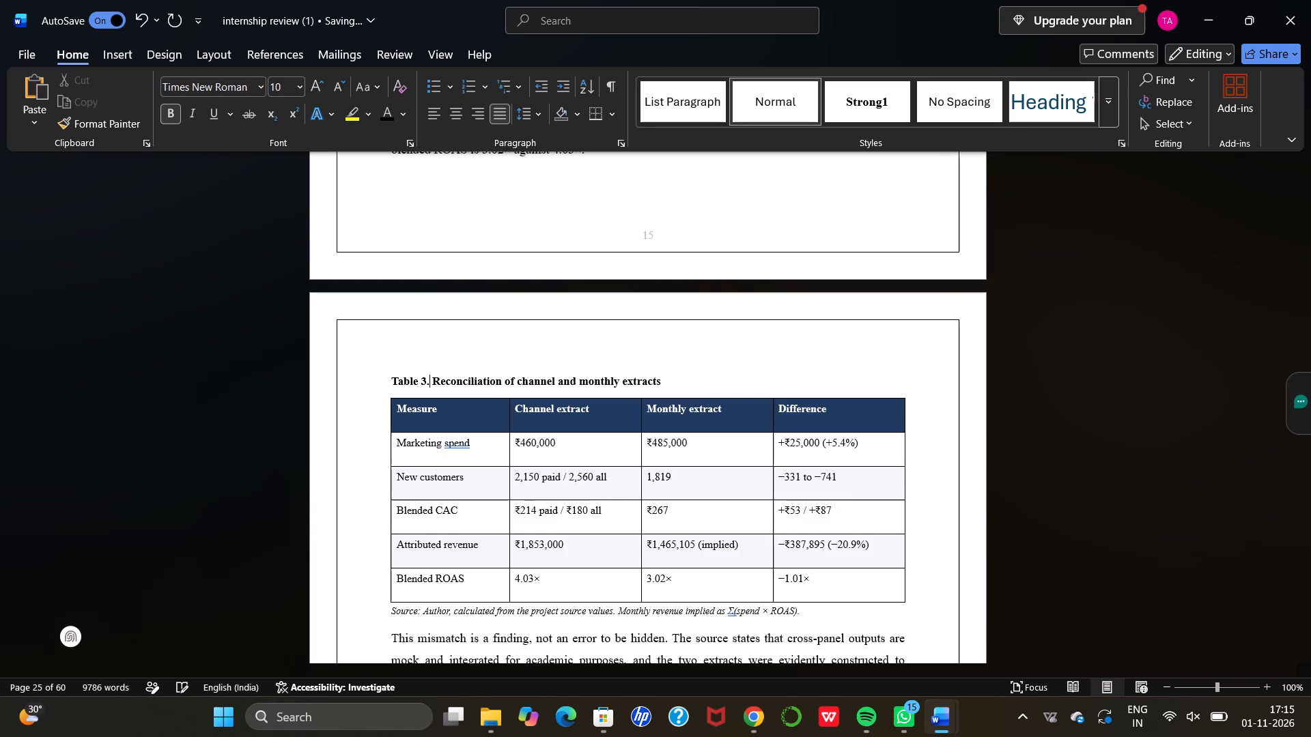
# Change the label of the "Channel CAC" table caption in Section 3.3 to "Table 4.", replacing the colon with a period.
pyautogui.scroll(-3, 440, 381)
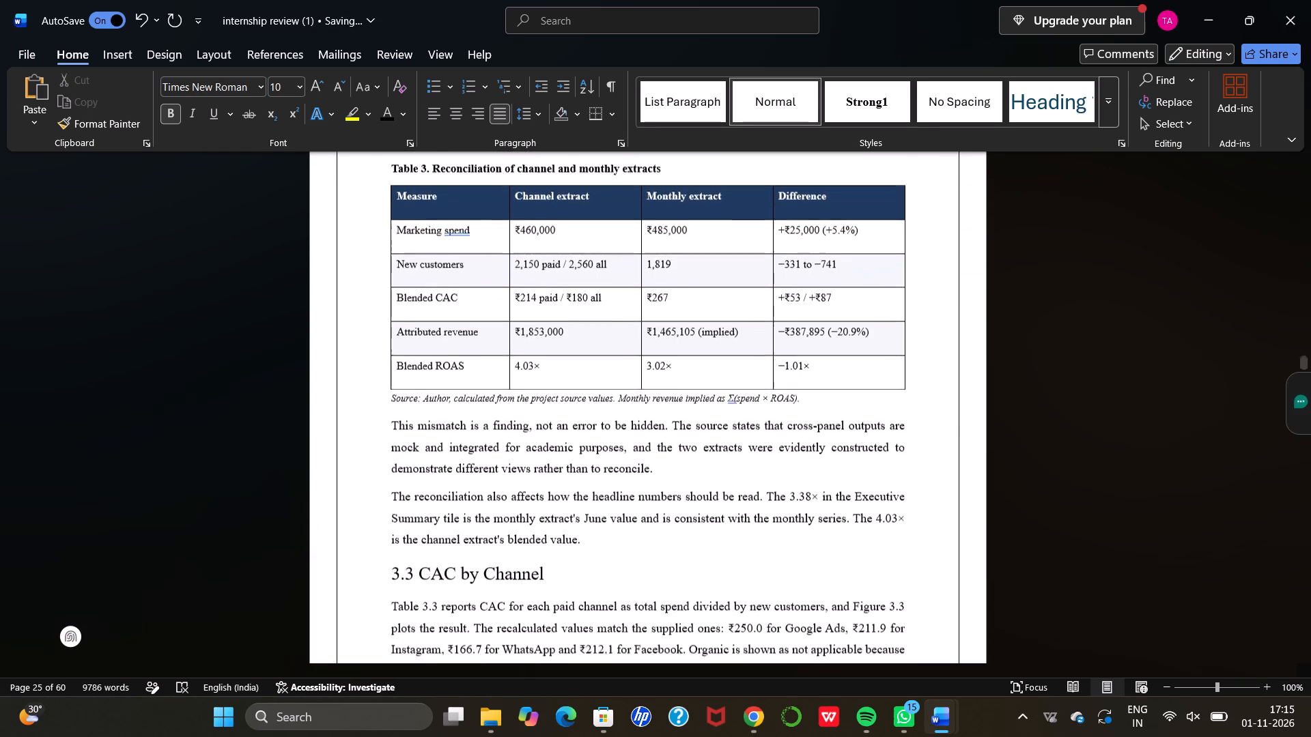
pyautogui.scroll(-3, 440, 381)
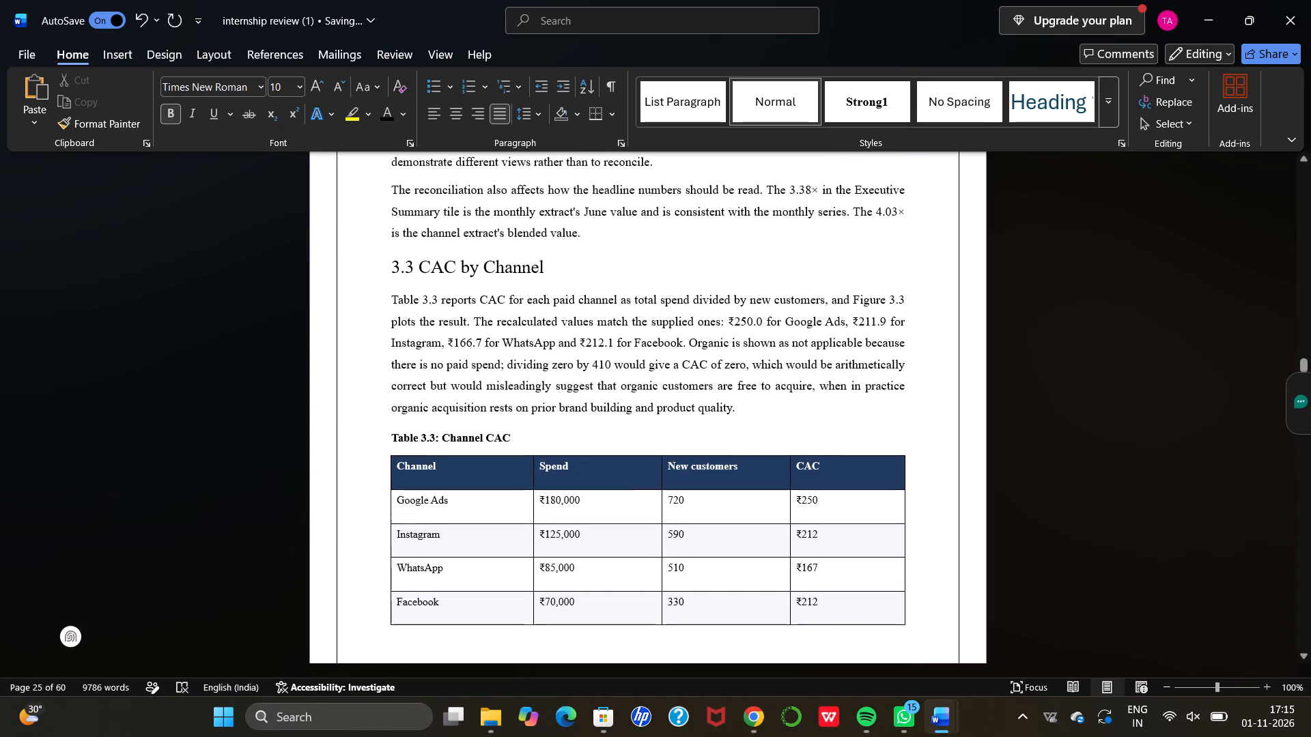
pyautogui.click(440, 437)
pyautogui.press('BackSpace')
pyautogui.press('BackSpace')
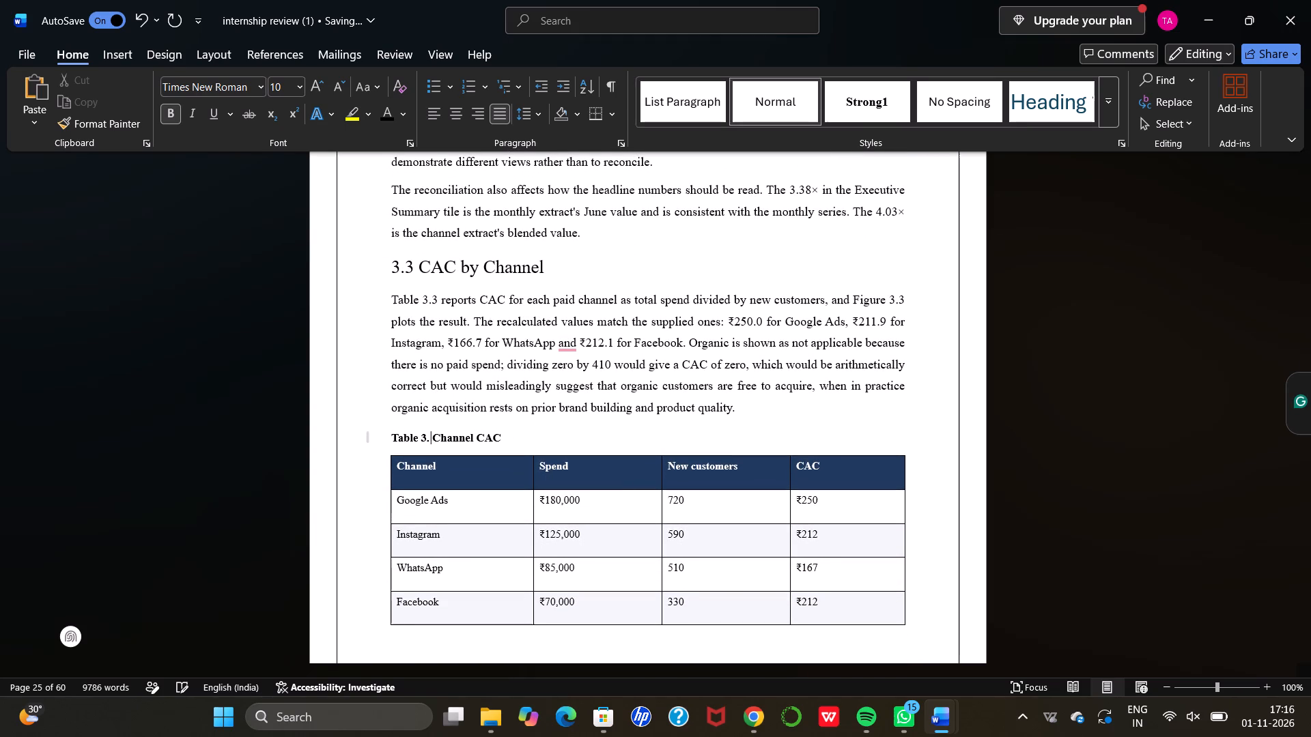
pyautogui.press('BackSpace')
pyautogui.press('BackSpace')
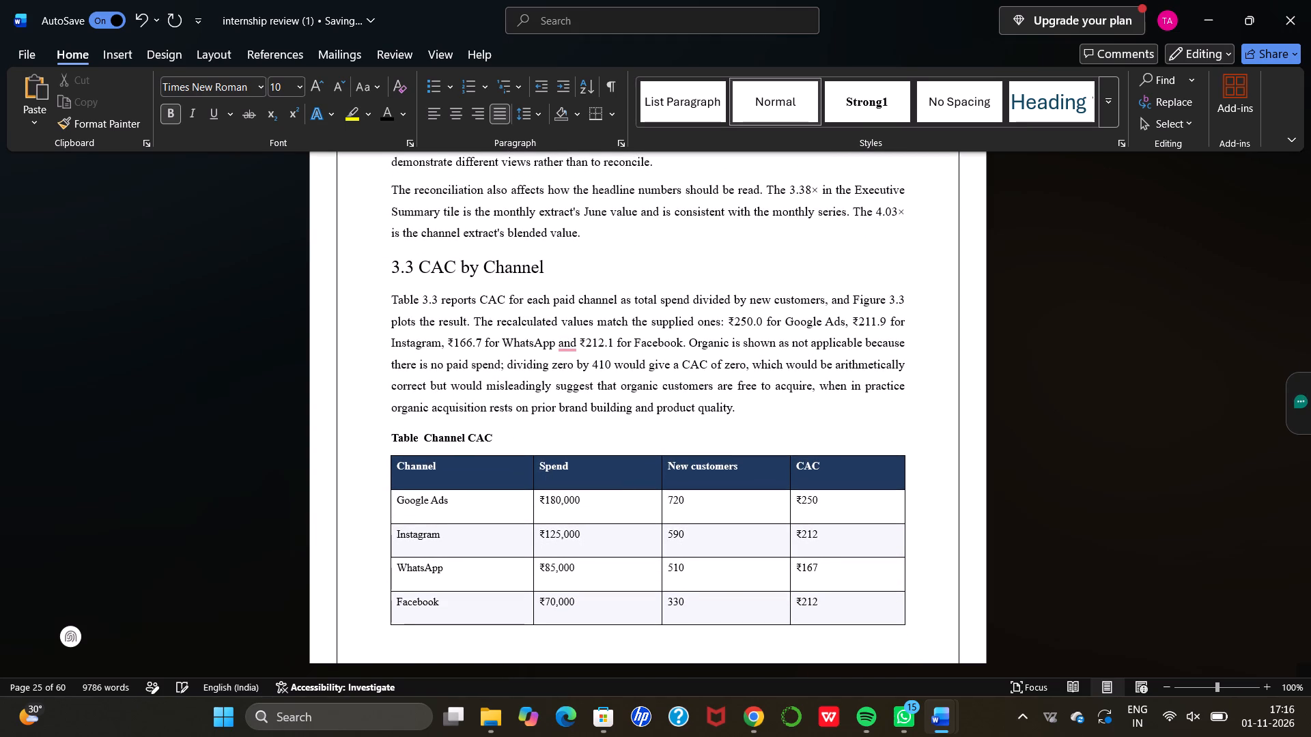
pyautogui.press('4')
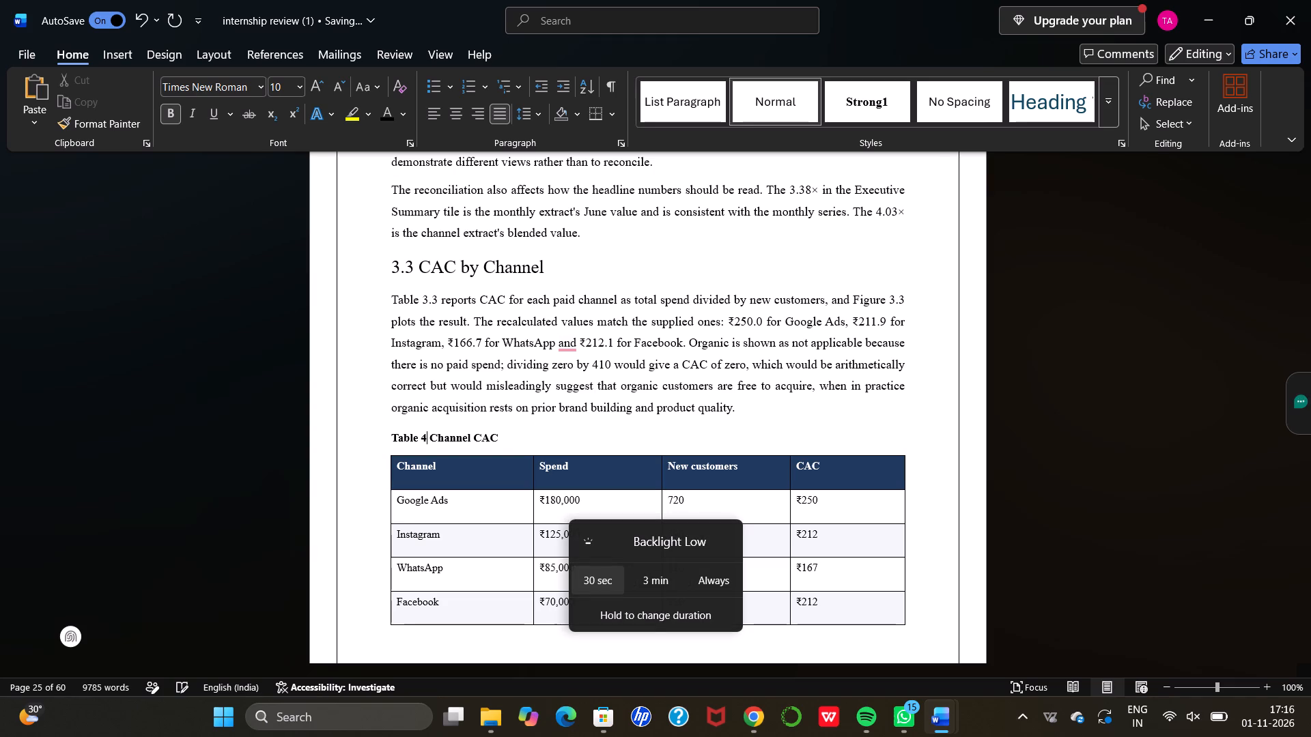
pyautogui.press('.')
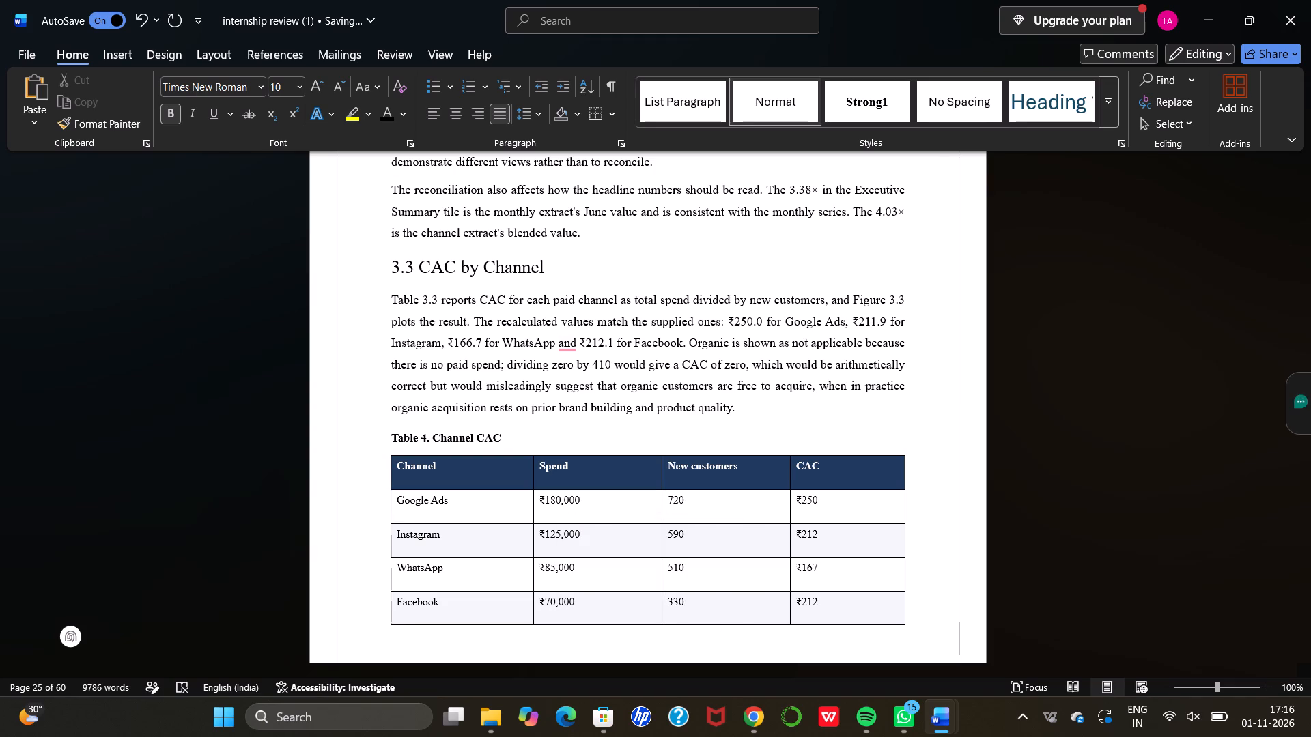
# Change the label of the "Channel ROAS" table caption in Section 3.4 to "Table 5.", replacing the colon with a period.
pyautogui.scroll(-1, 440, 437)
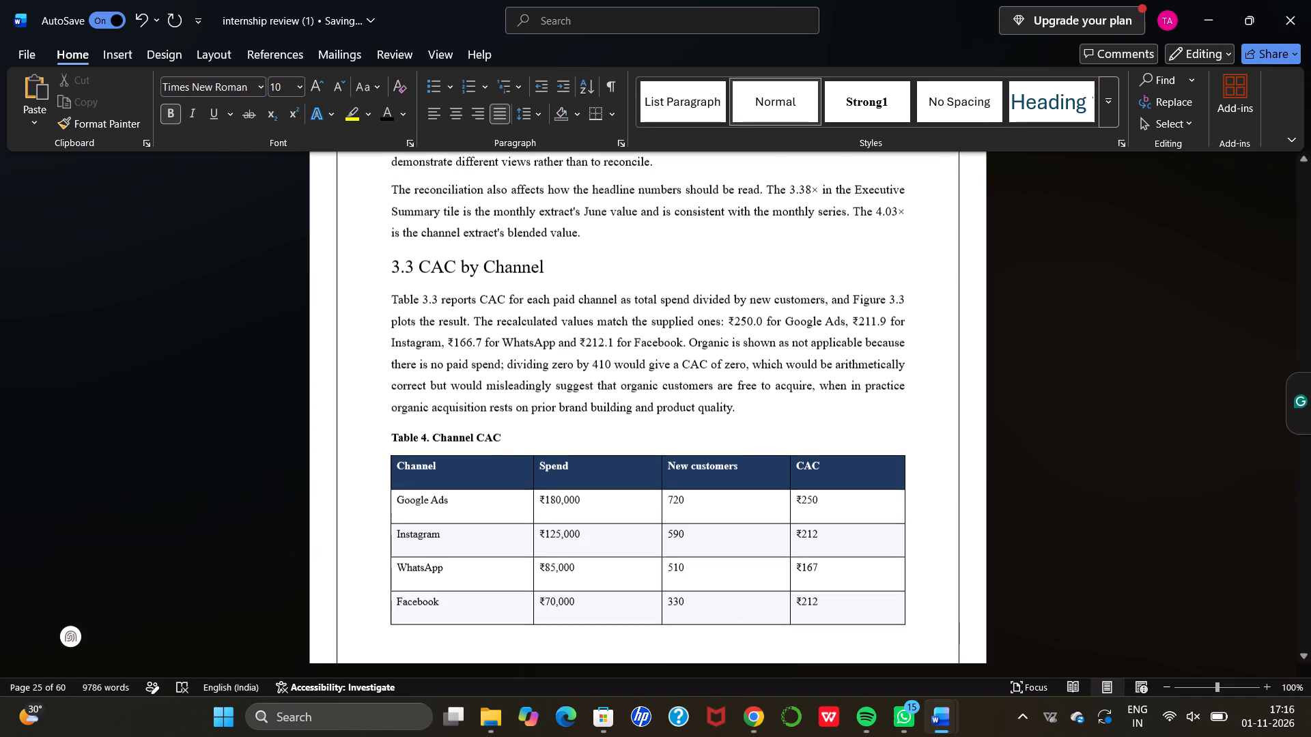
pyautogui.scroll(-3, 440, 437)
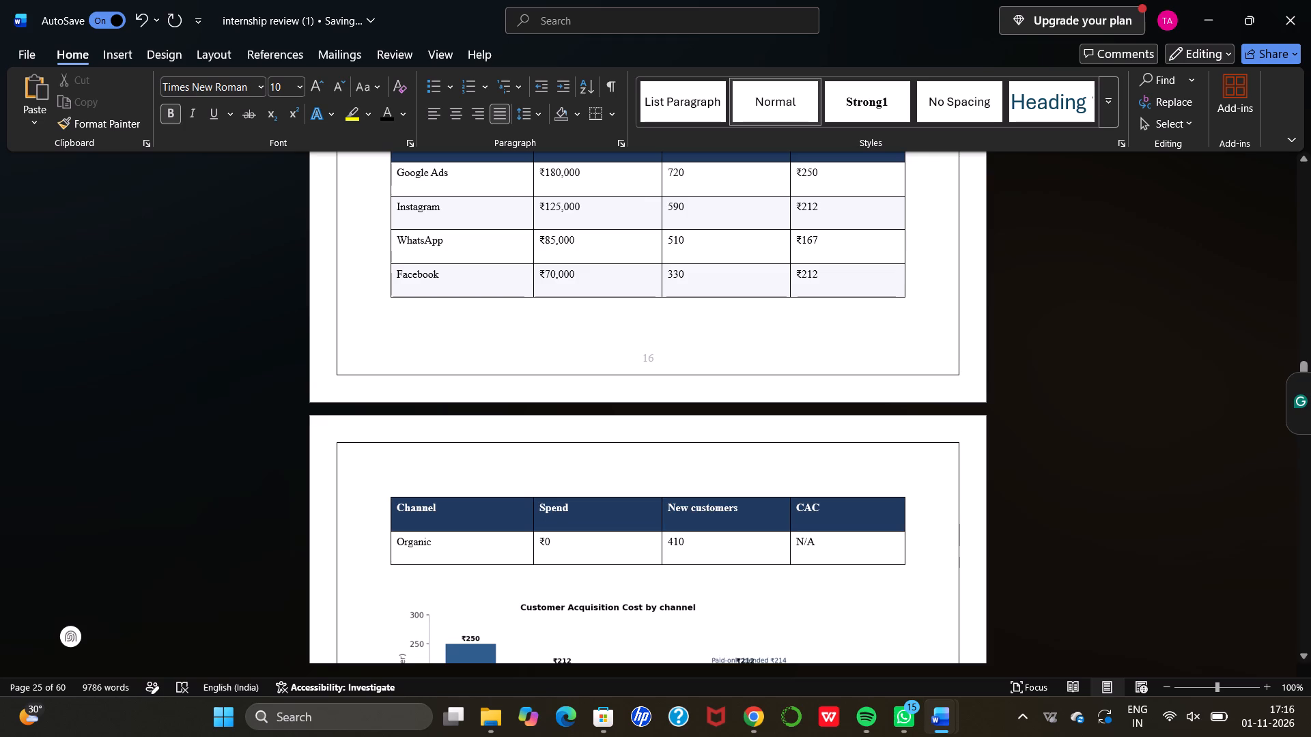
pyautogui.scroll(-3, 440, 437)
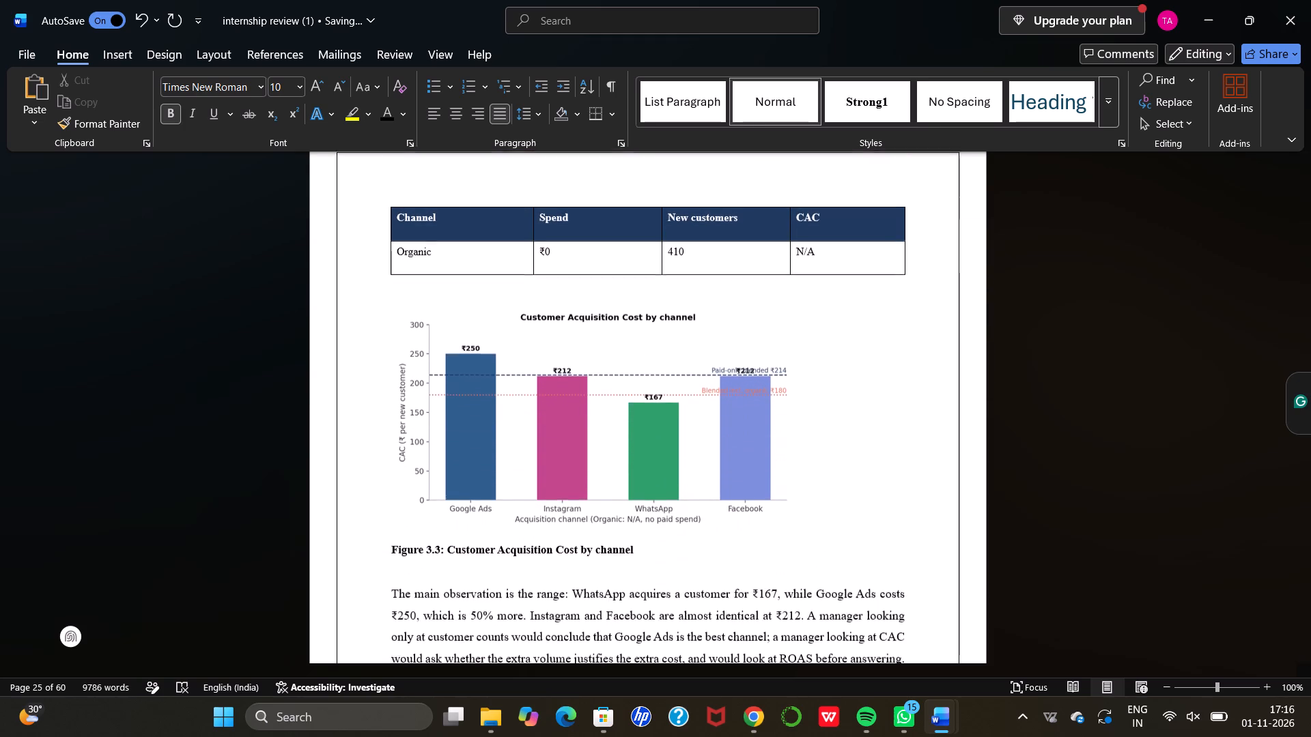
pyautogui.scroll(-1, 440, 437)
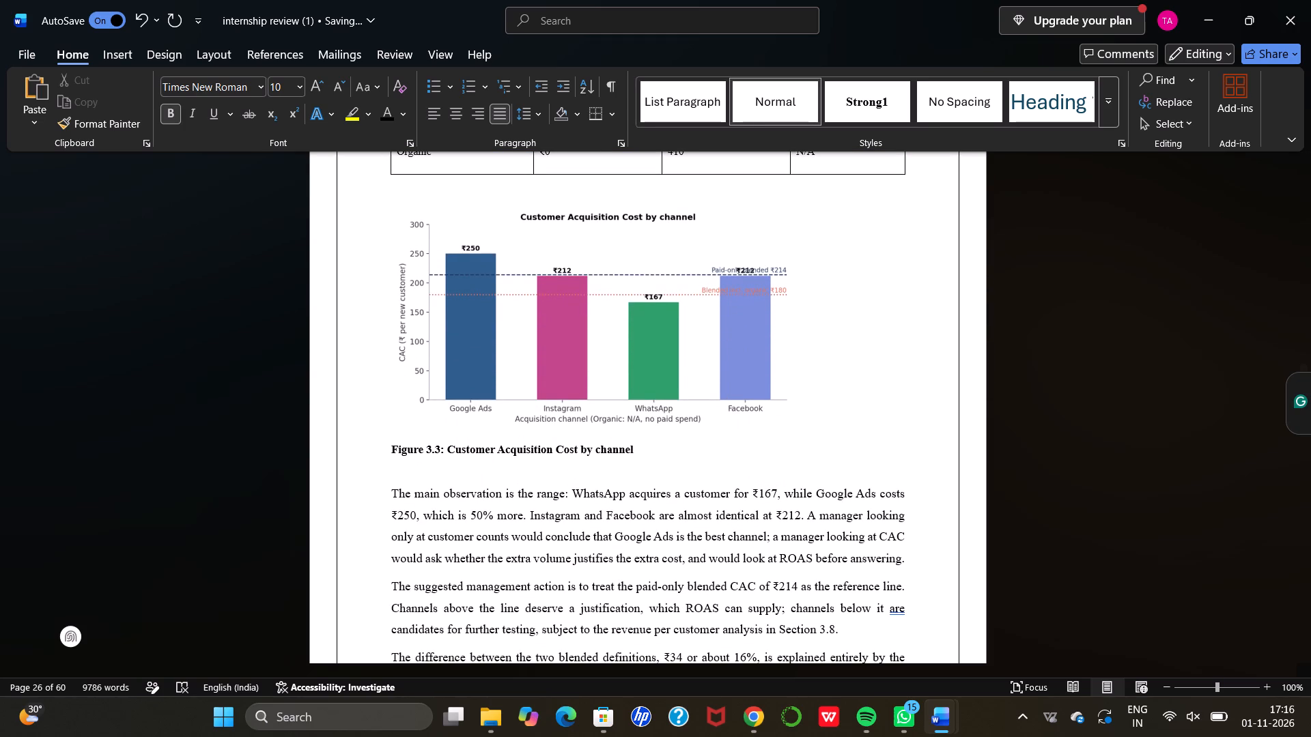
pyautogui.scroll(-1, 440, 437)
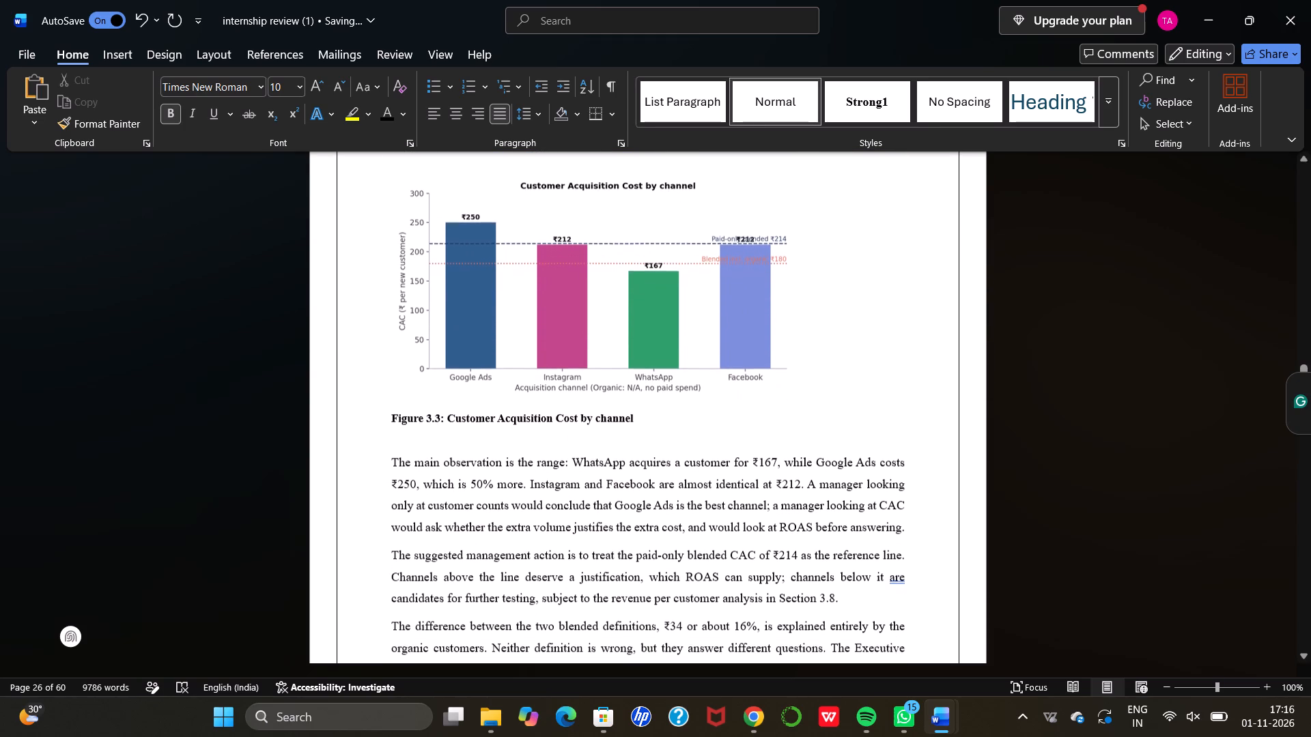
pyautogui.scroll(-2, 440, 437)
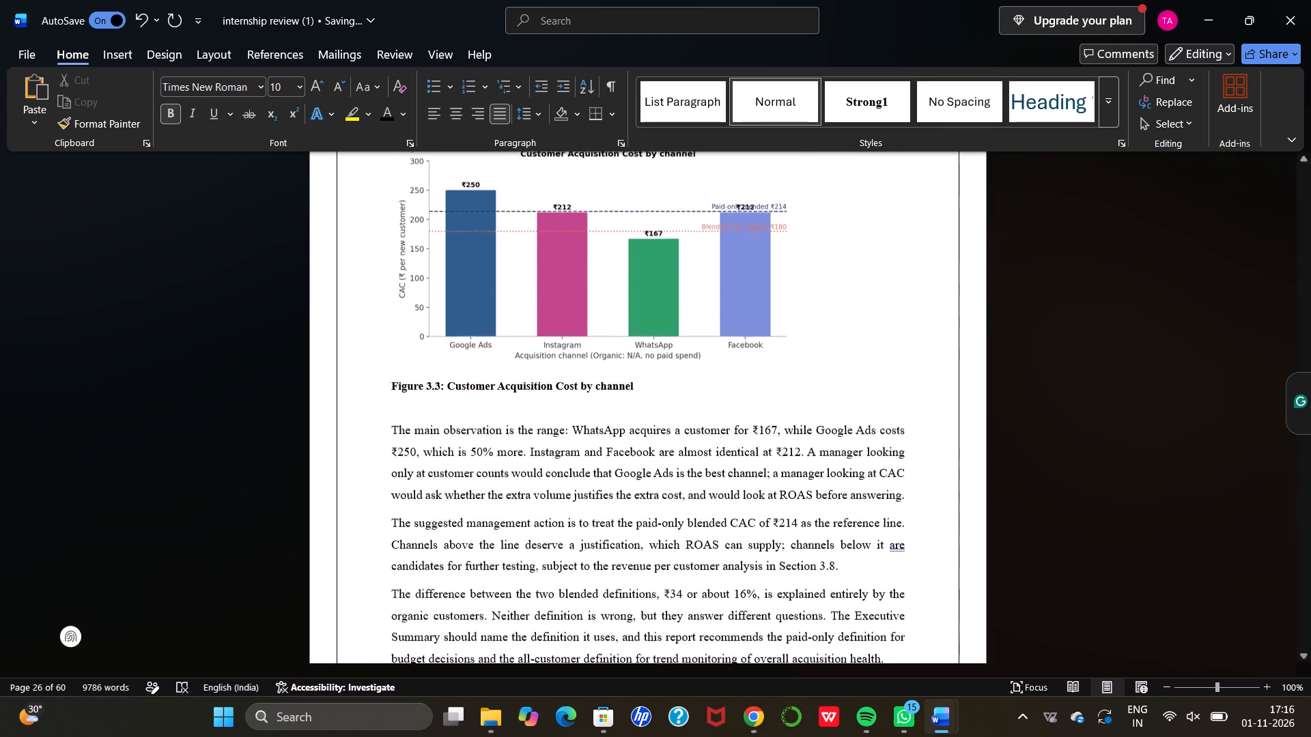
pyautogui.scroll(-3, 440, 437)
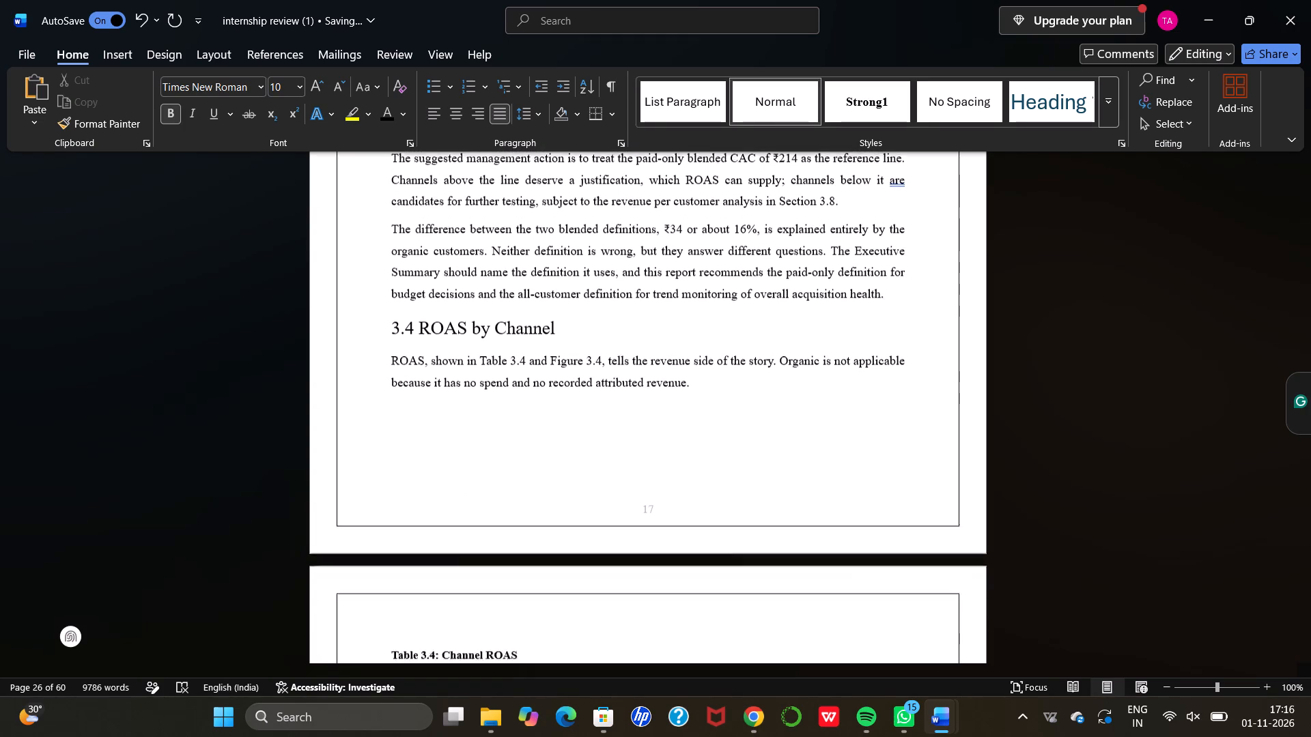
pyautogui.scroll(-1, 440, 437)
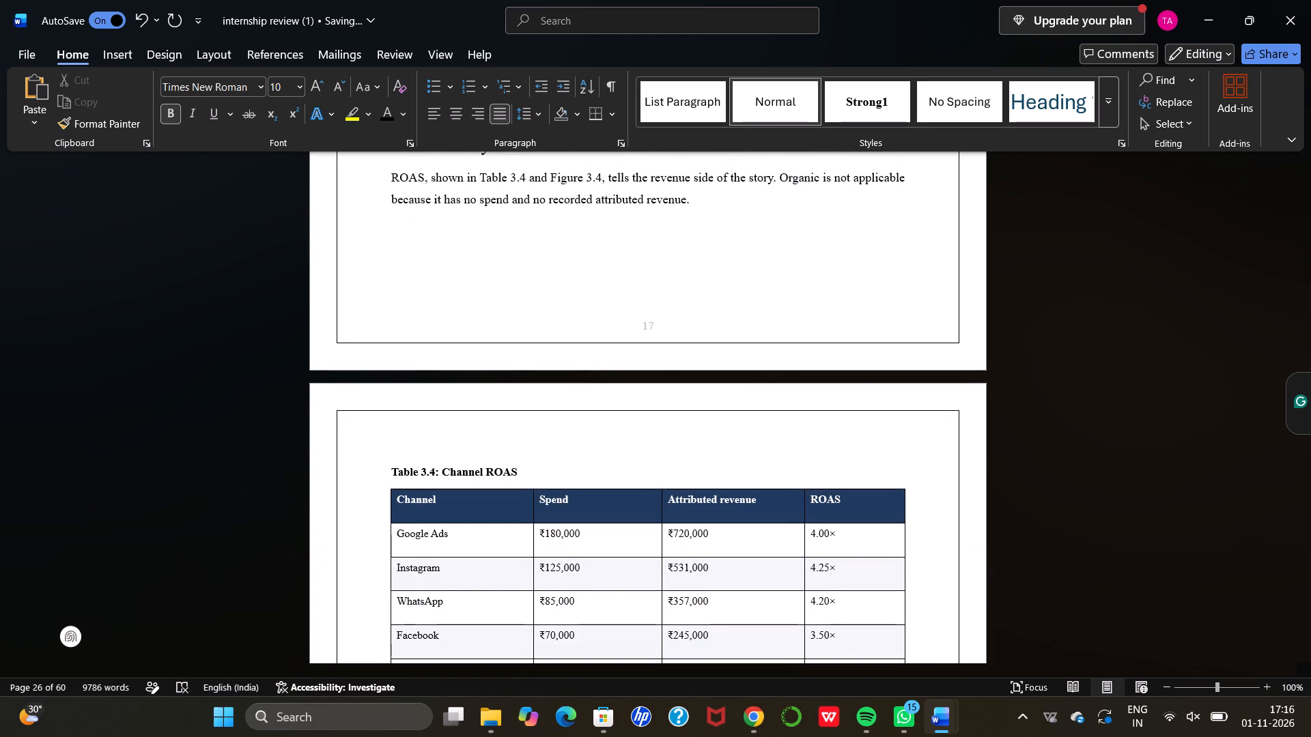
pyautogui.click(440, 472)
pyautogui.press('BackSpace')
pyautogui.press('BackSpace')
pyautogui.press('BackSpace')
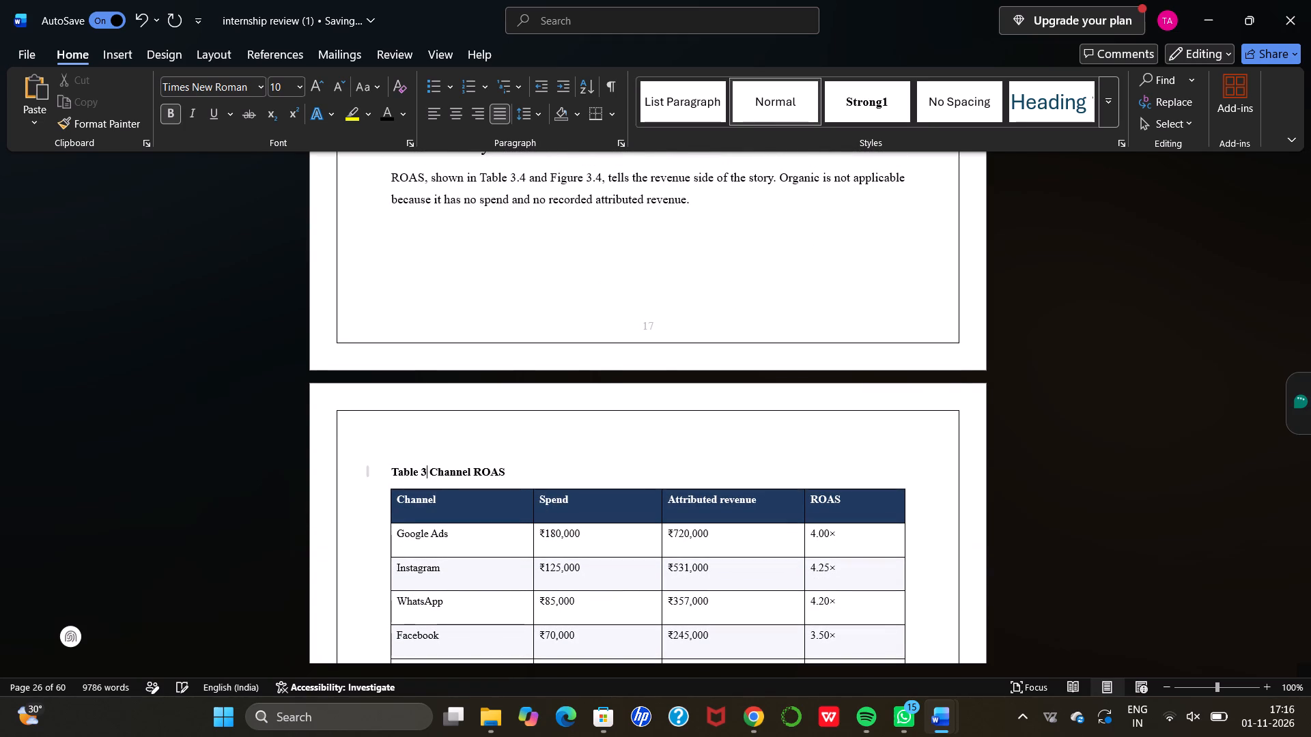
pyautogui.press('BackSpace')
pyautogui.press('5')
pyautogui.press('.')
# Review the Channel ROAS table, Figure 3.4 and Section 3.5 on attributed revenue, checking the captions, headings and text.
pyautogui.scroll(-2, 440, 472)
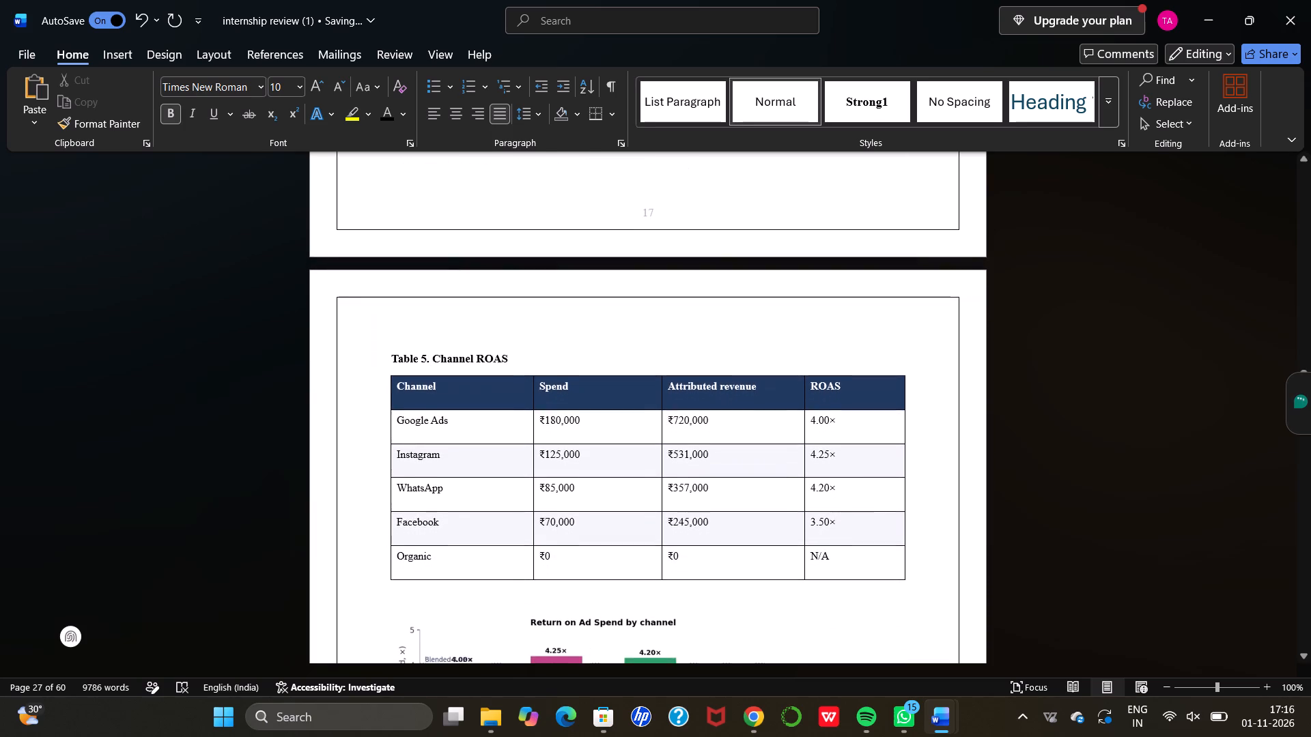
pyautogui.scroll(-2, 440, 472)
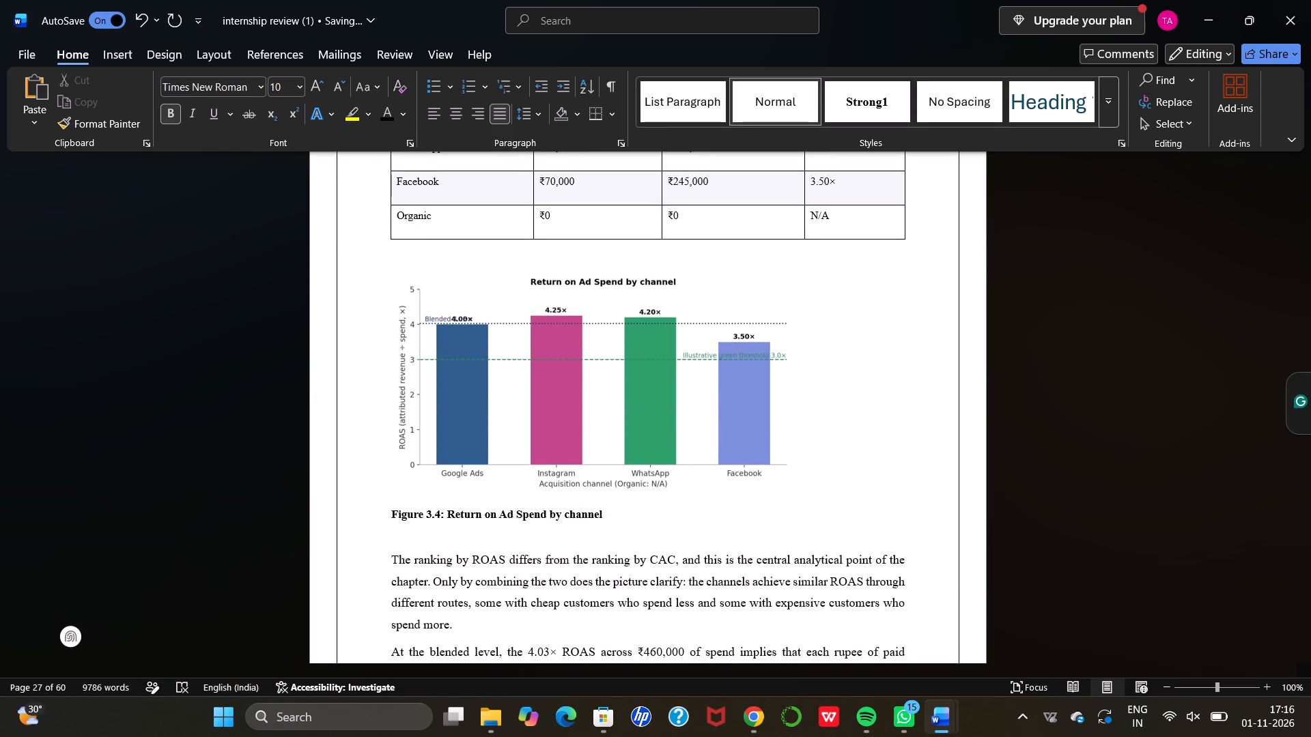
pyautogui.scroll(-1, 440, 472)
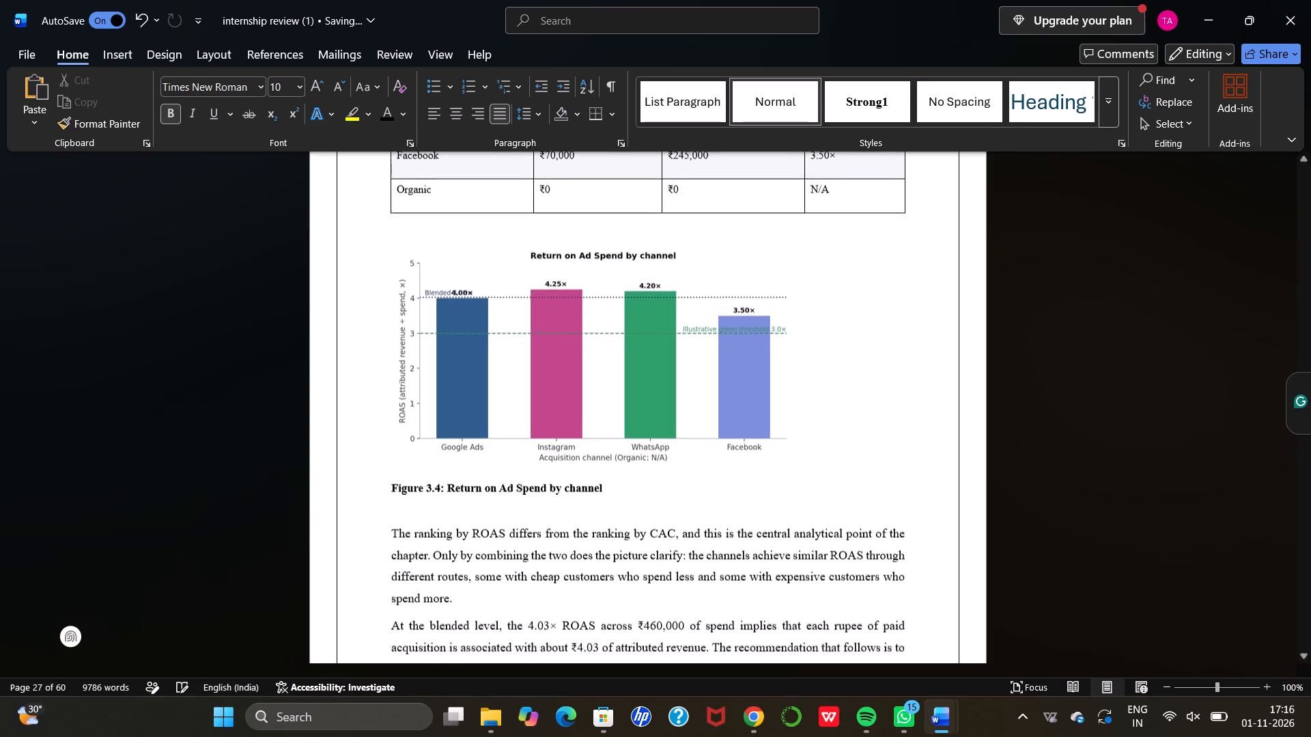
pyautogui.scroll(-1, 440, 472)
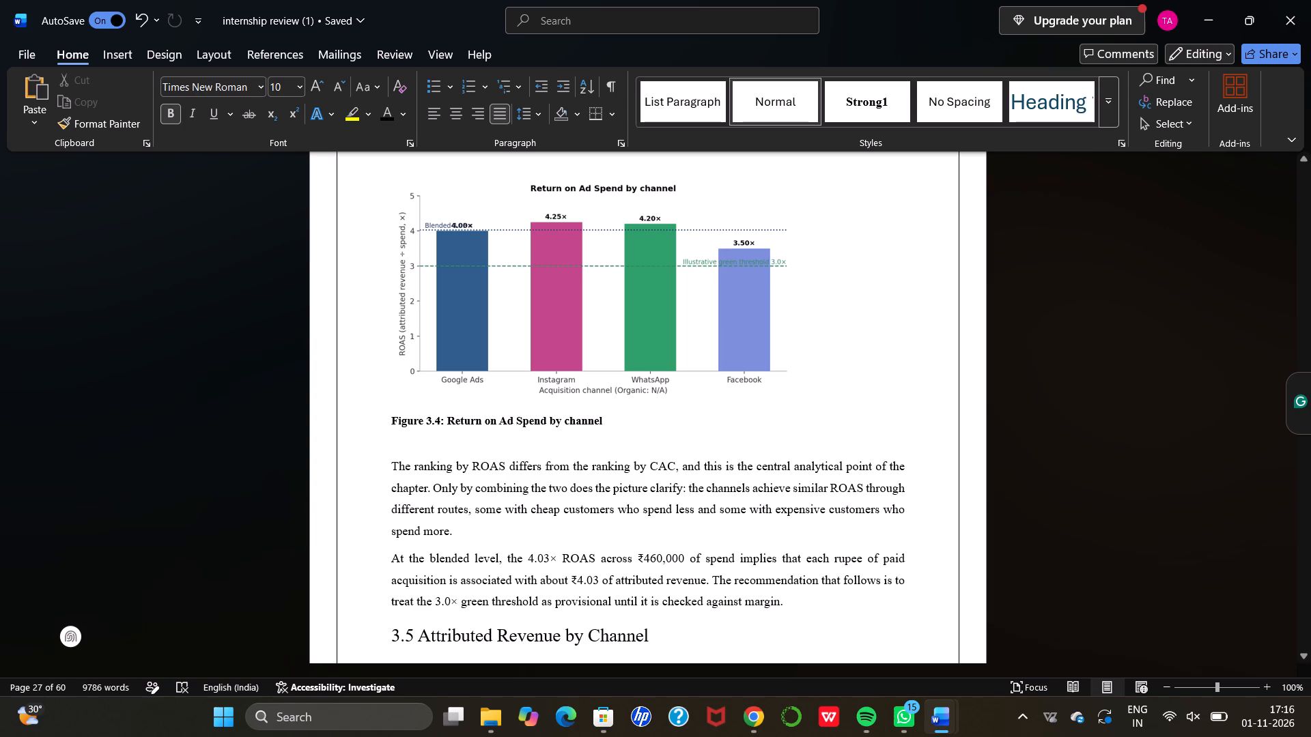
pyautogui.scroll(-1, 631, 427)
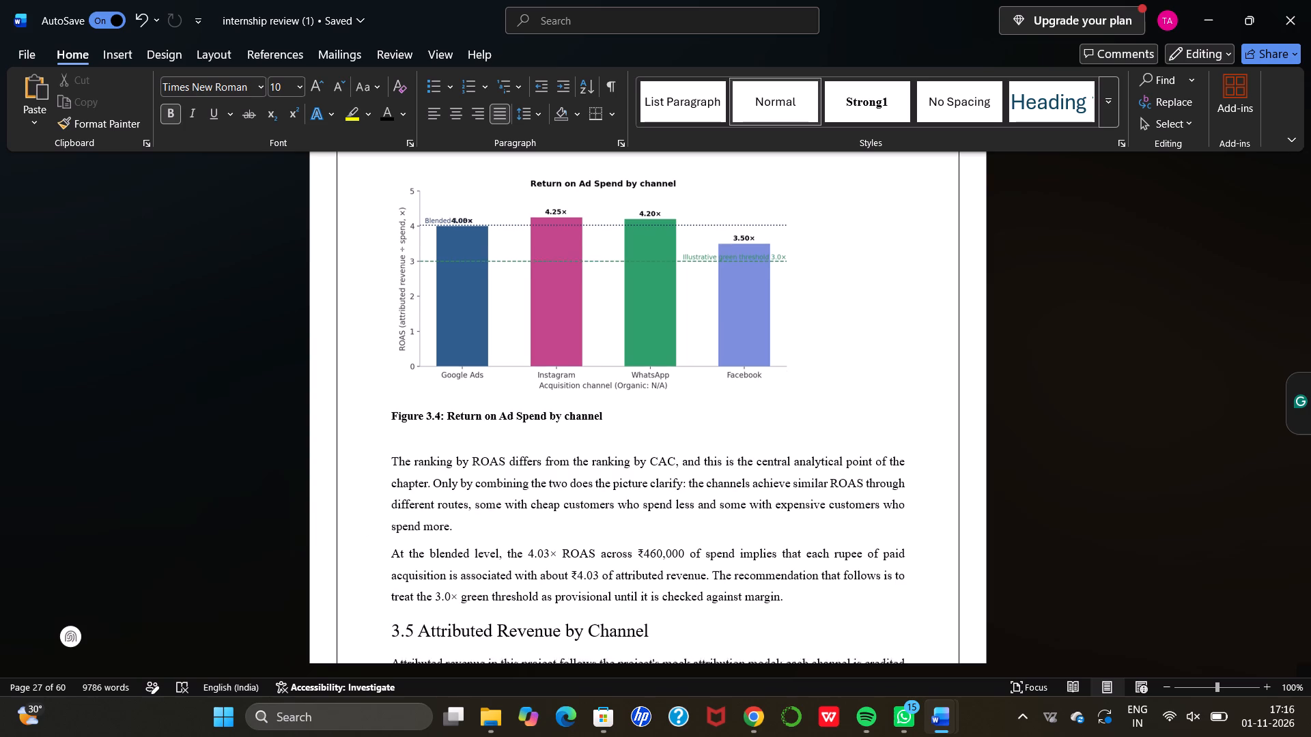
pyautogui.scroll(-2, 631, 427)
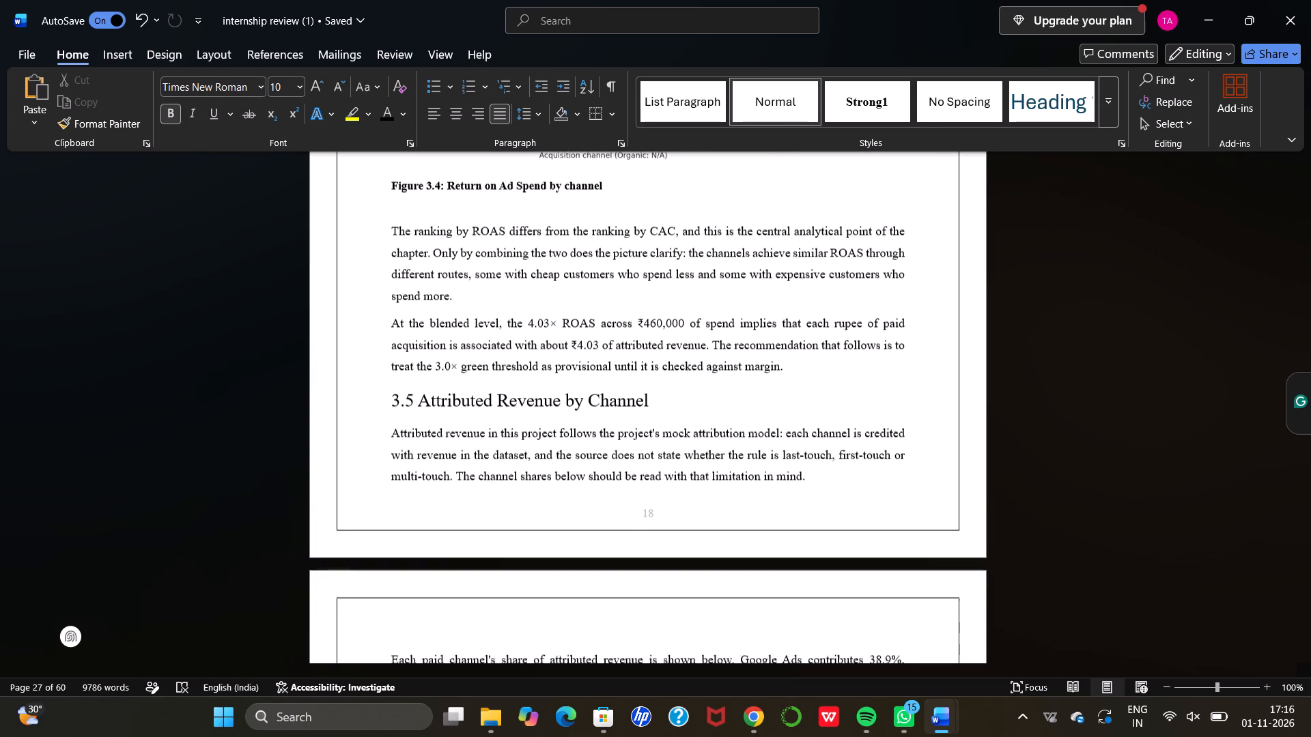
pyautogui.scroll(-2, 631, 427)
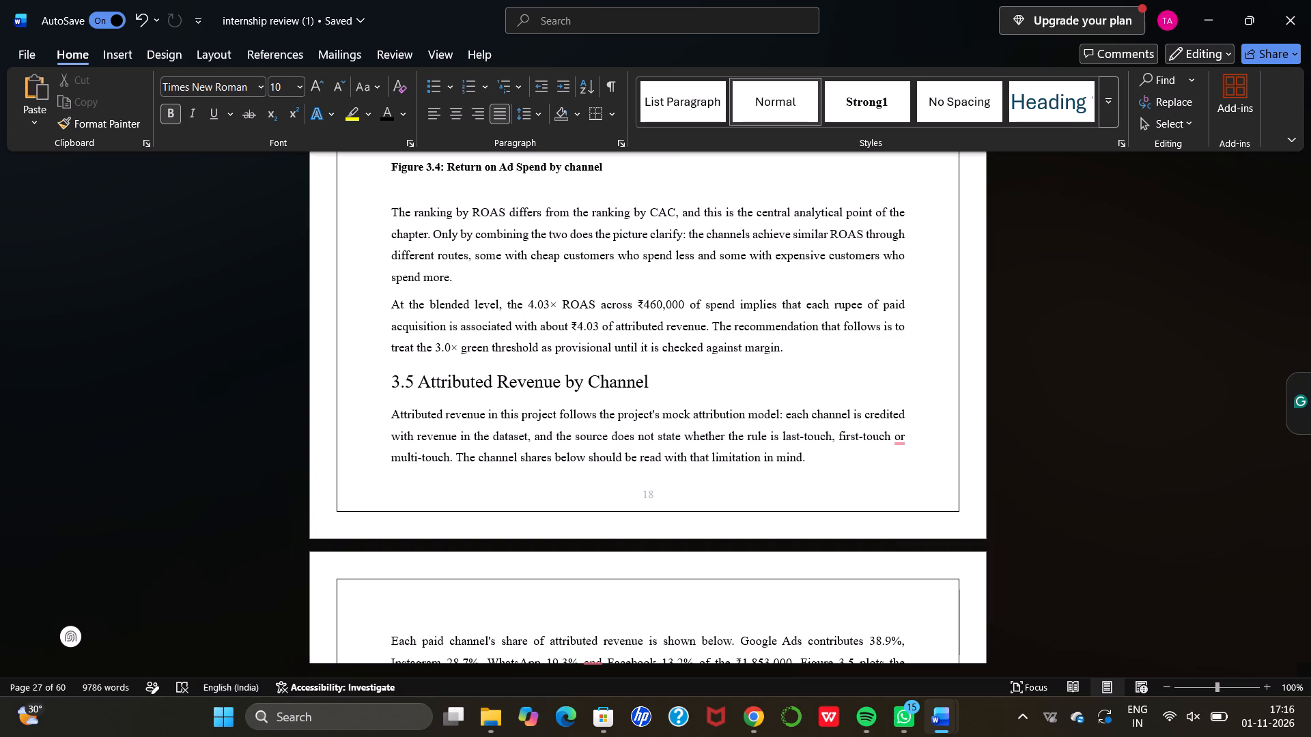
pyautogui.scroll(-7, 631, 427)
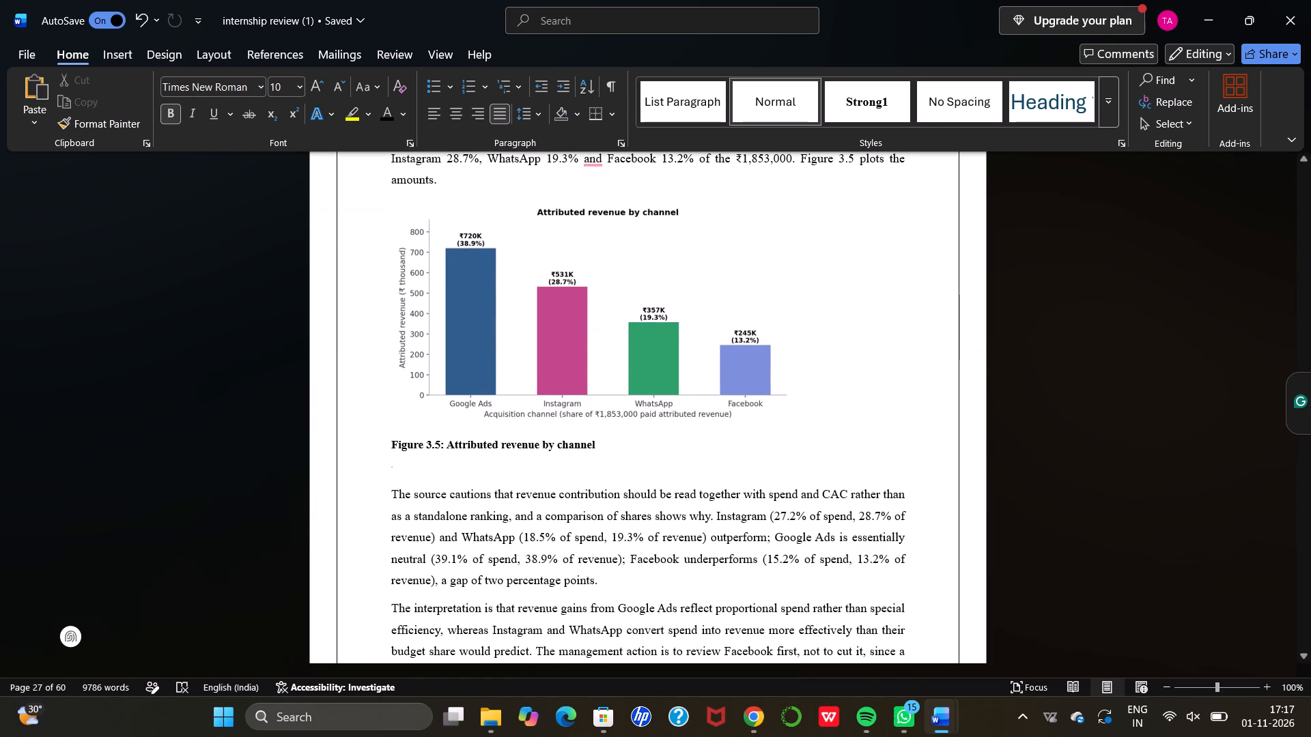
pyautogui.scroll(-1, 631, 427)
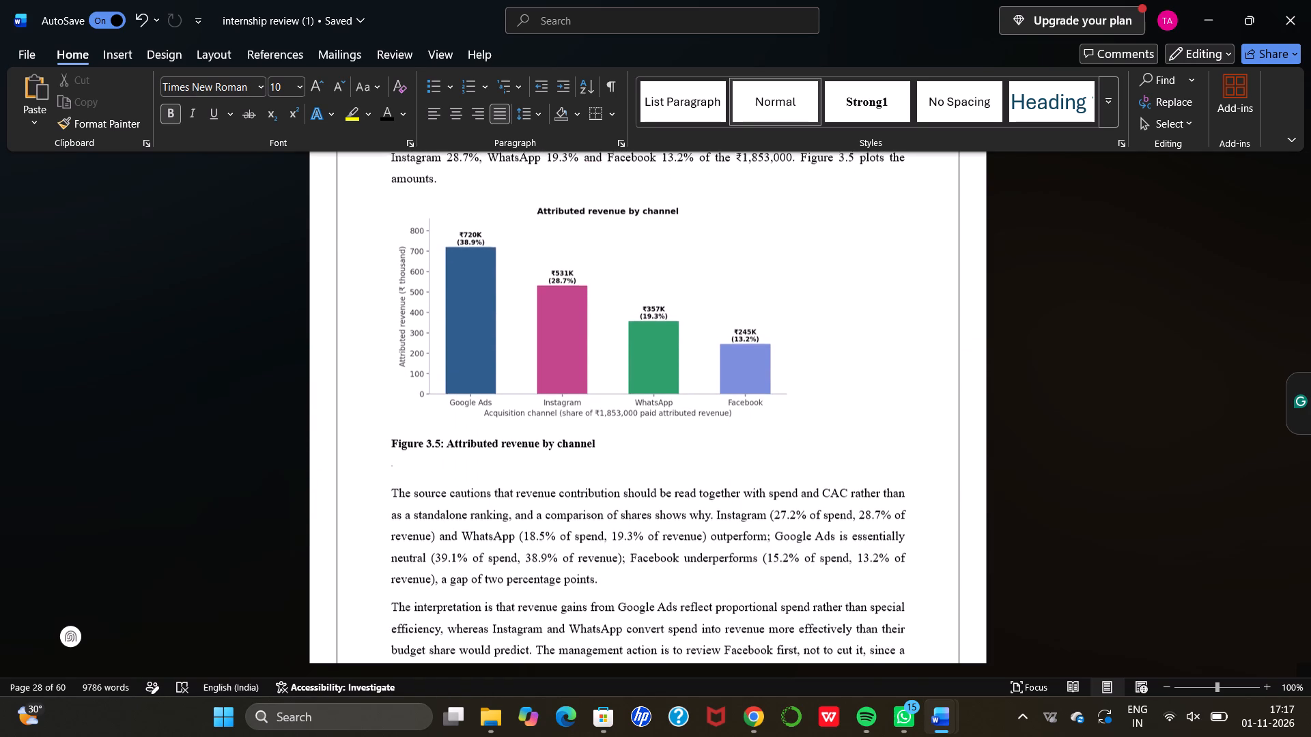
pyautogui.scroll(-2, 631, 427)
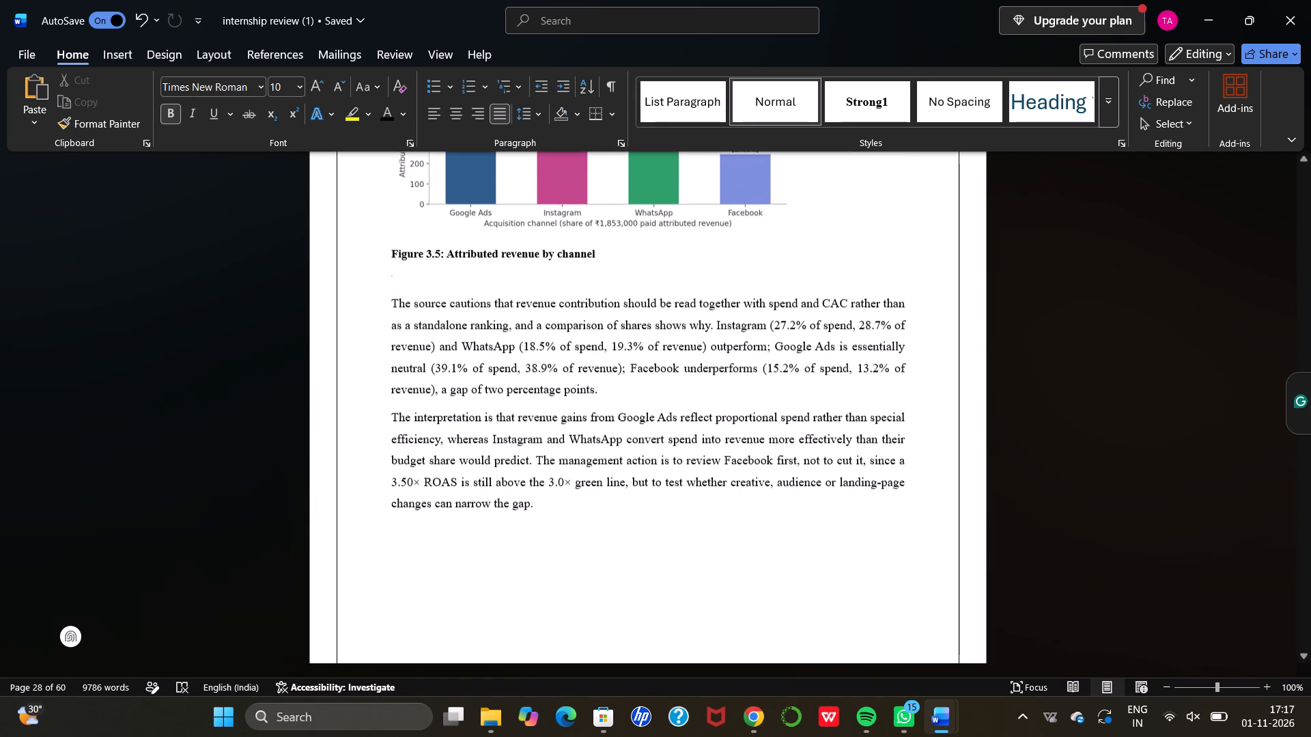
# Review Sections 3.6 and 3.7 on the monthly trends and the start of Section 3.9, checking headings, captions and layout.
pyautogui.scroll(-5, 631, 427)
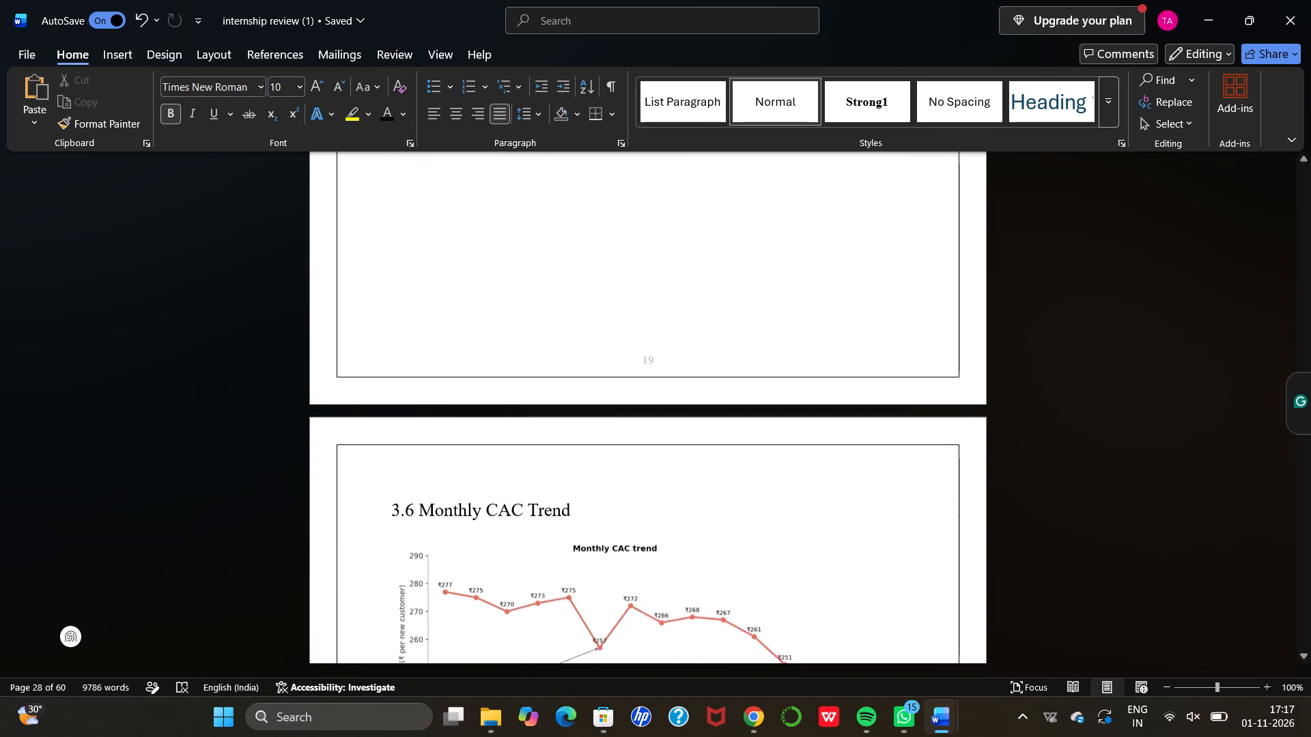
pyautogui.scroll(-2, 631, 427)
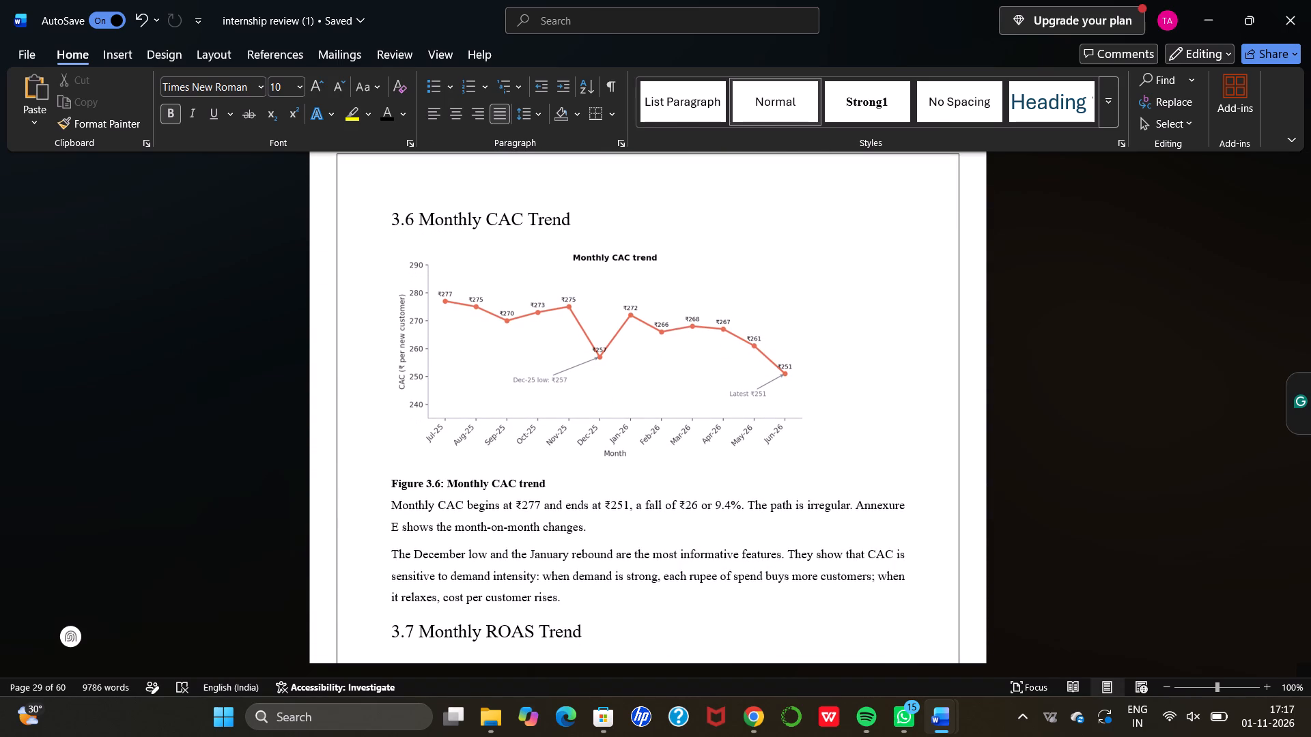
pyautogui.scroll(-2, 631, 427)
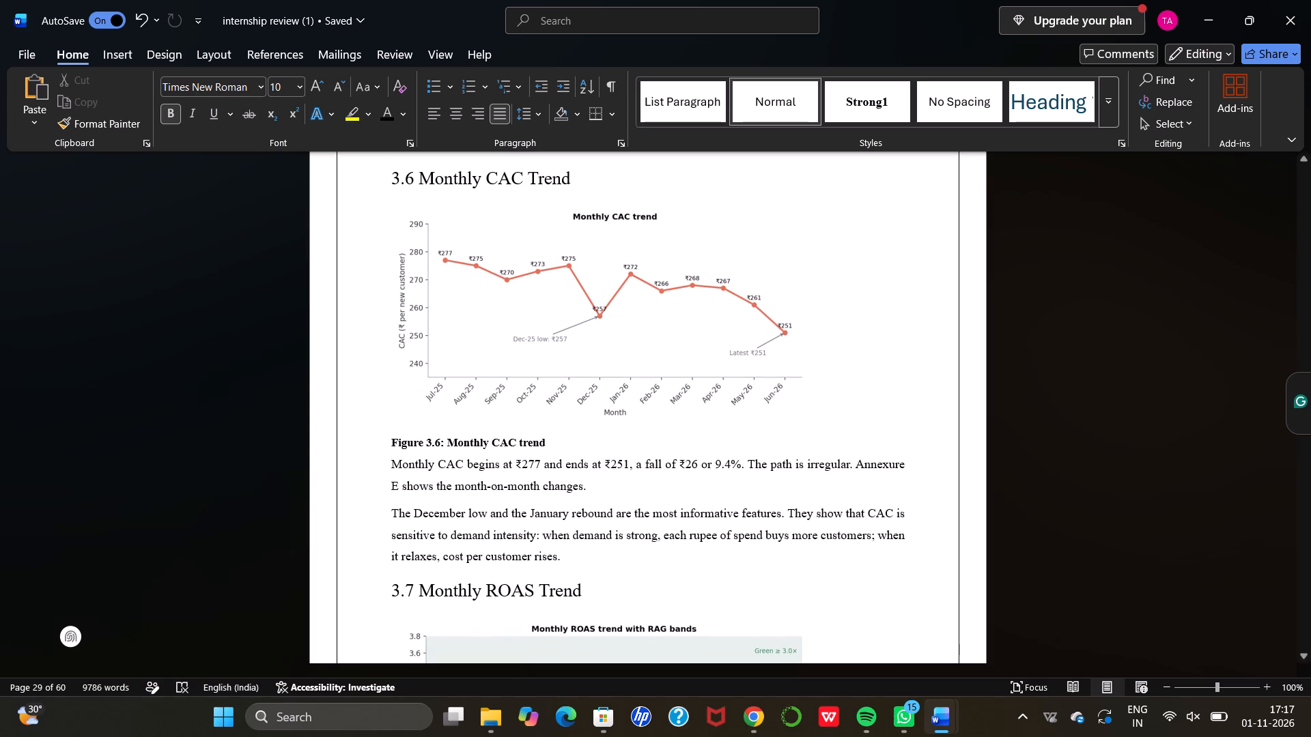
pyautogui.scroll(-3, 631, 427)
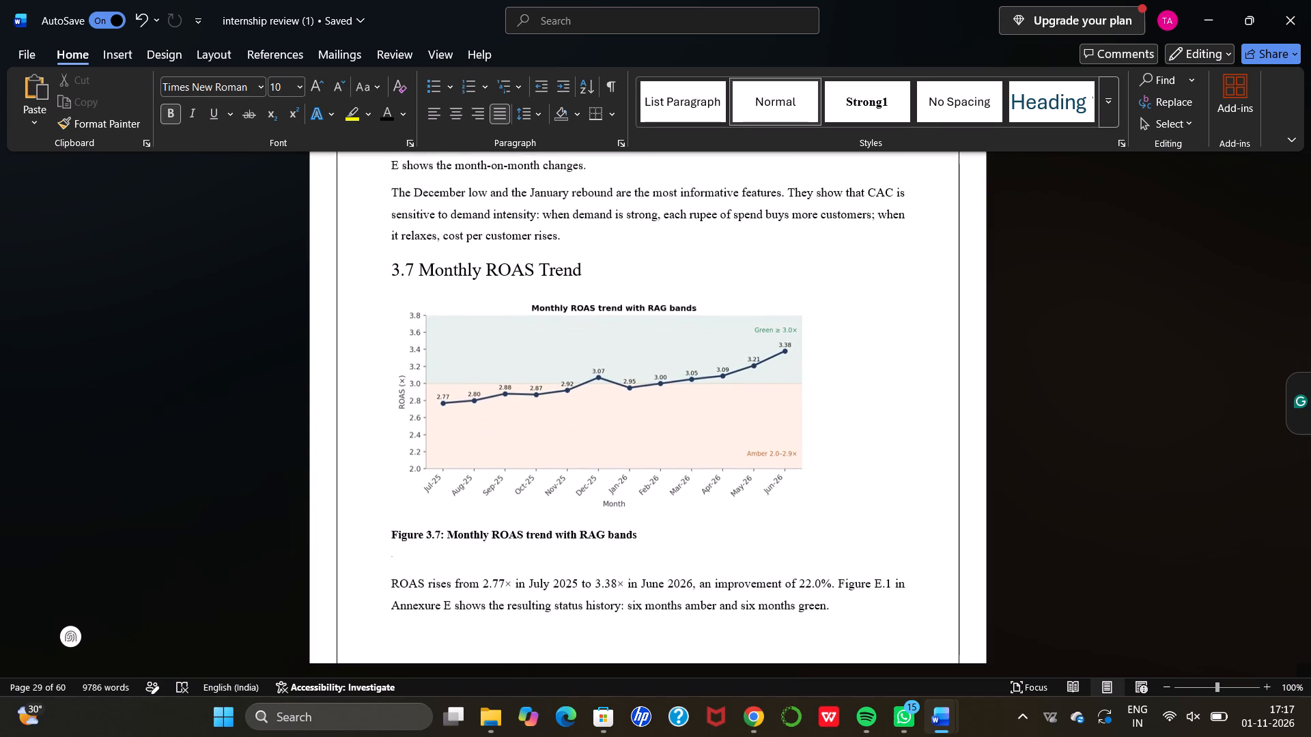
pyautogui.scroll(-2, 631, 427)
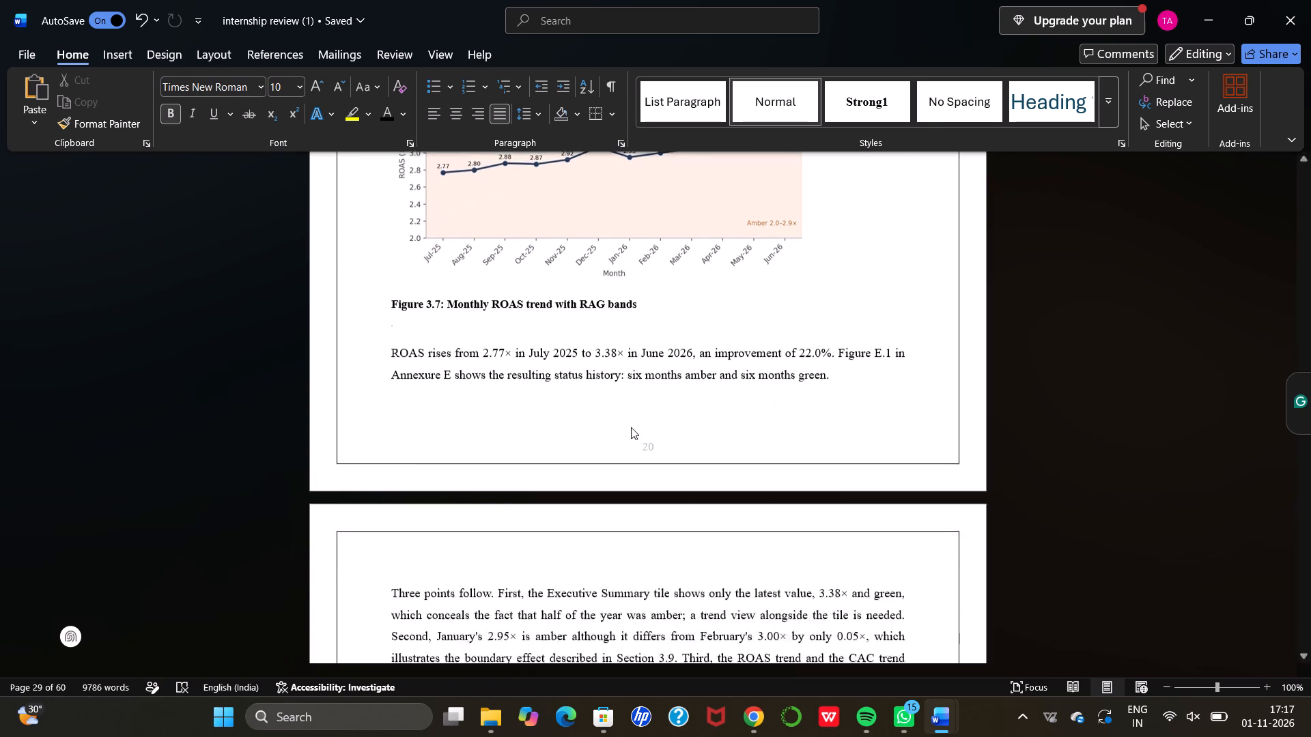
pyautogui.scroll(-1, 631, 427)
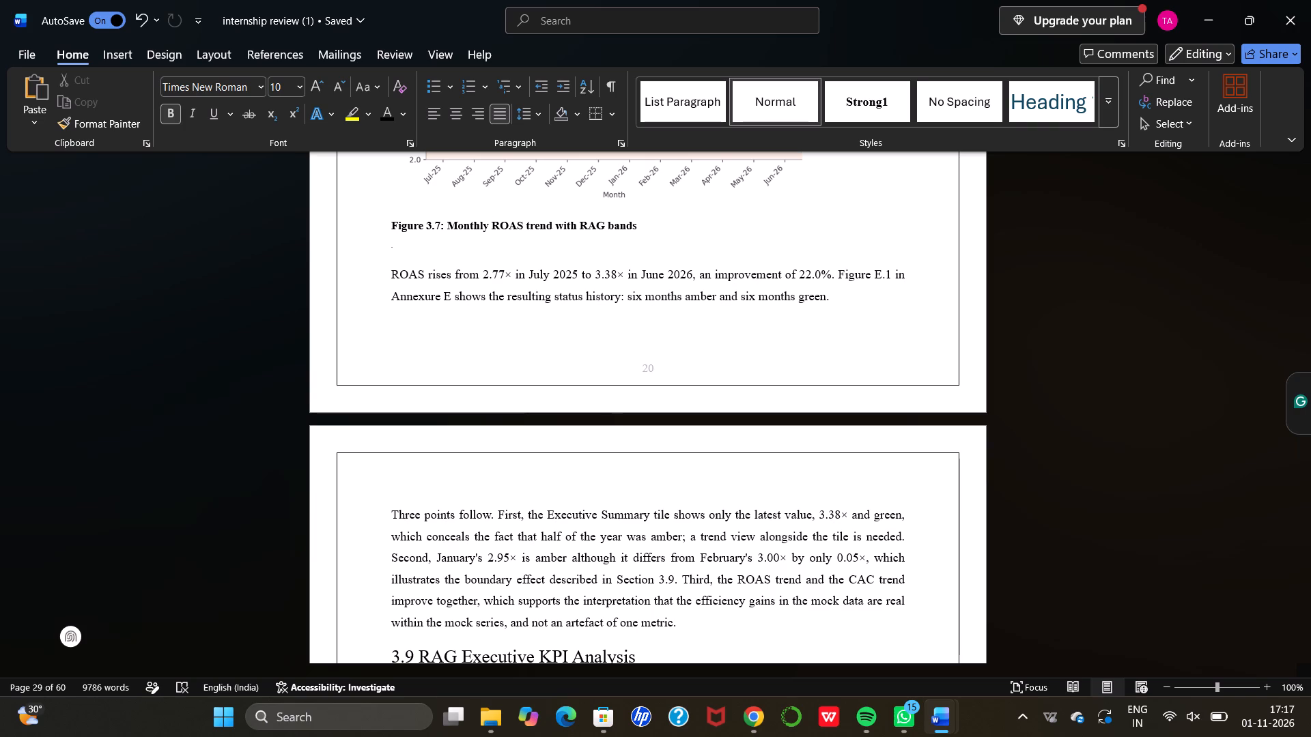
pyautogui.scroll(-1, 631, 427)
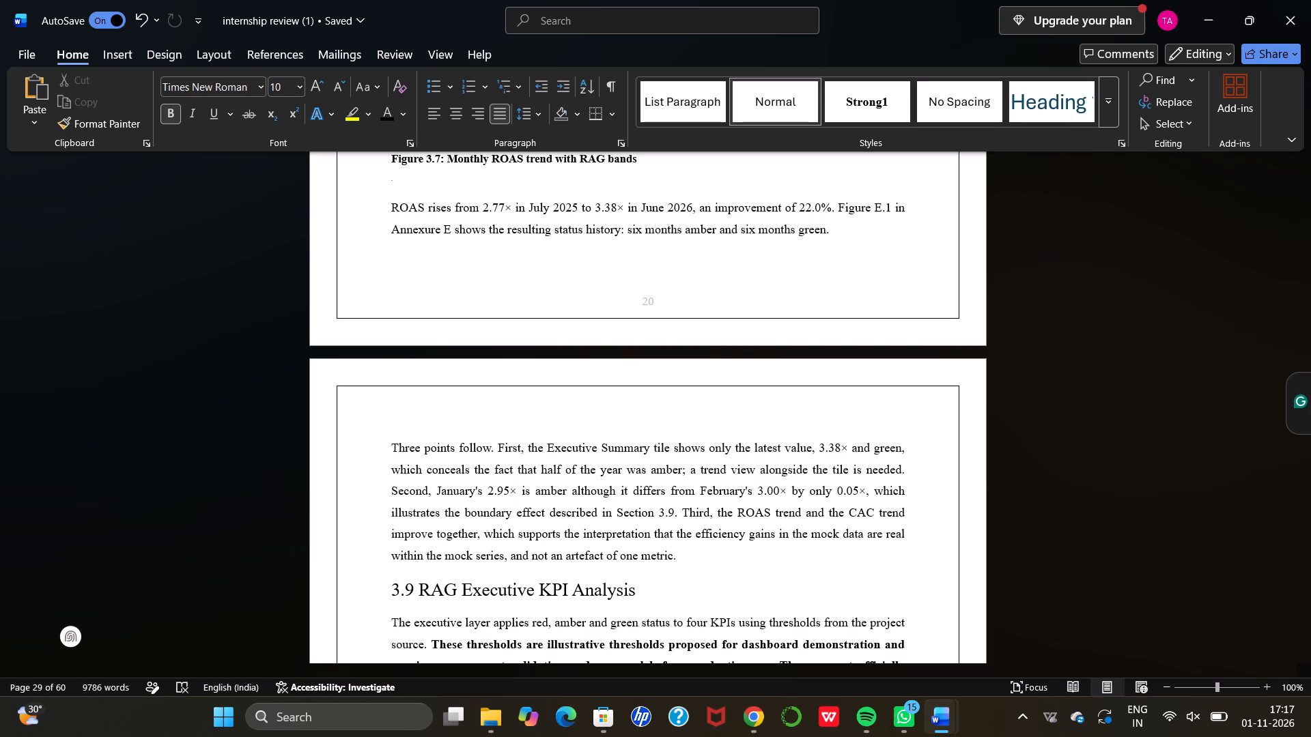
pyautogui.scroll(-1, 631, 427)
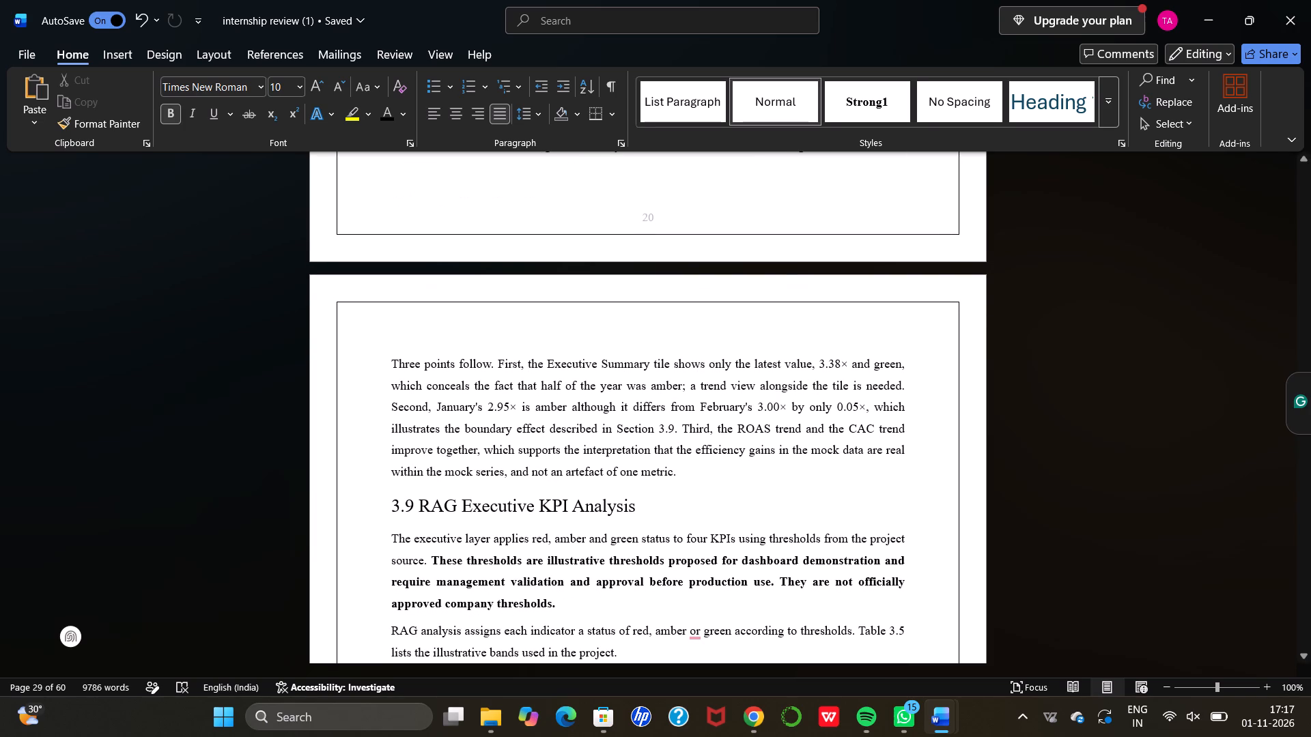
pyautogui.scroll(-1, 631, 427)
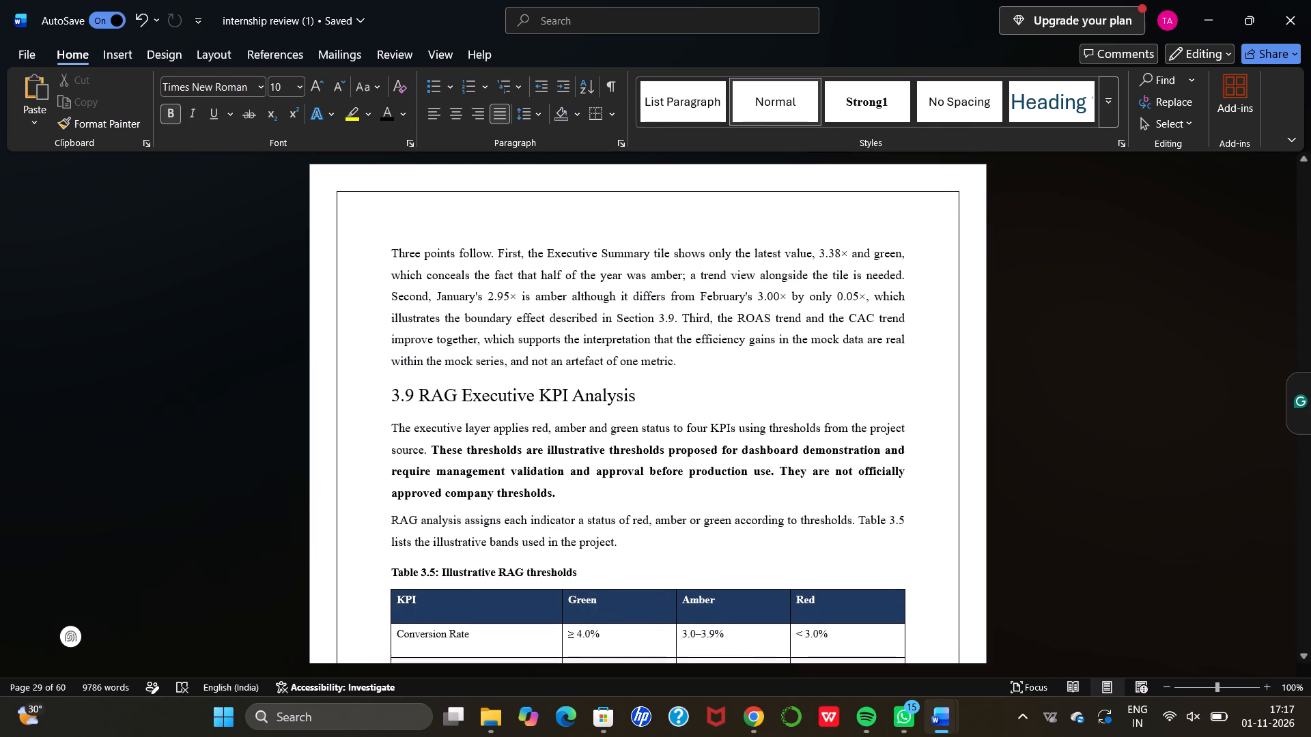
# Remove the bold from the sentences starting "These thresholds are illustrative" in Section 3.9 and set them to 12 pt.
pyautogui.moveTo(431, 450); pyautogui.dragTo(436, 452)
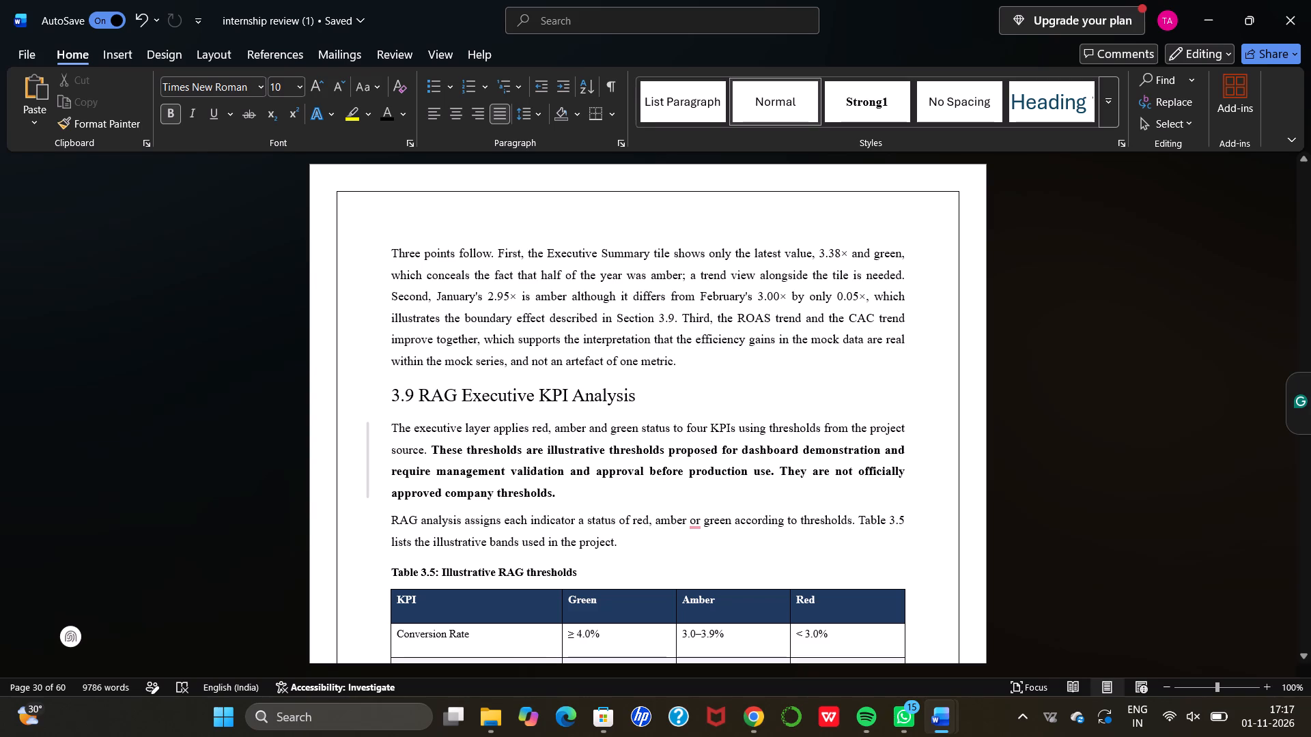
pyautogui.moveTo(436, 452); pyautogui.dragTo(568, 491)
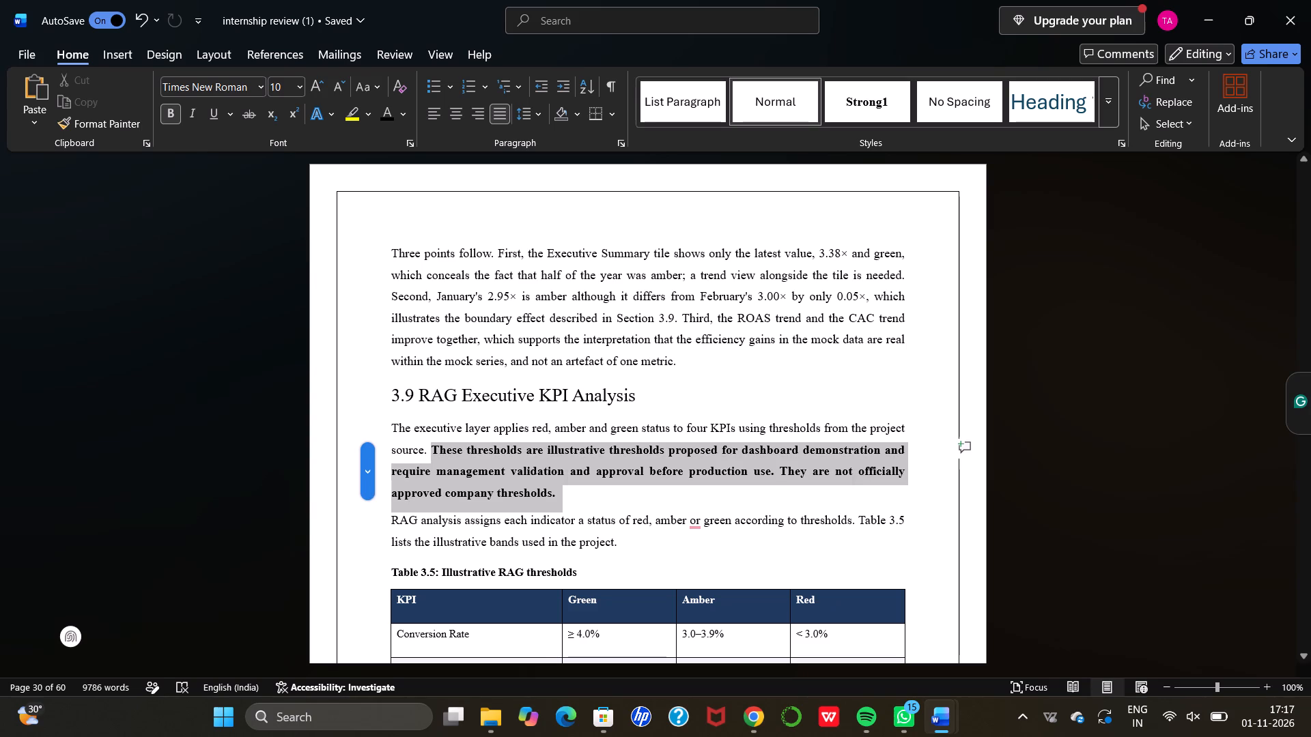
pyautogui.click(581, 457)
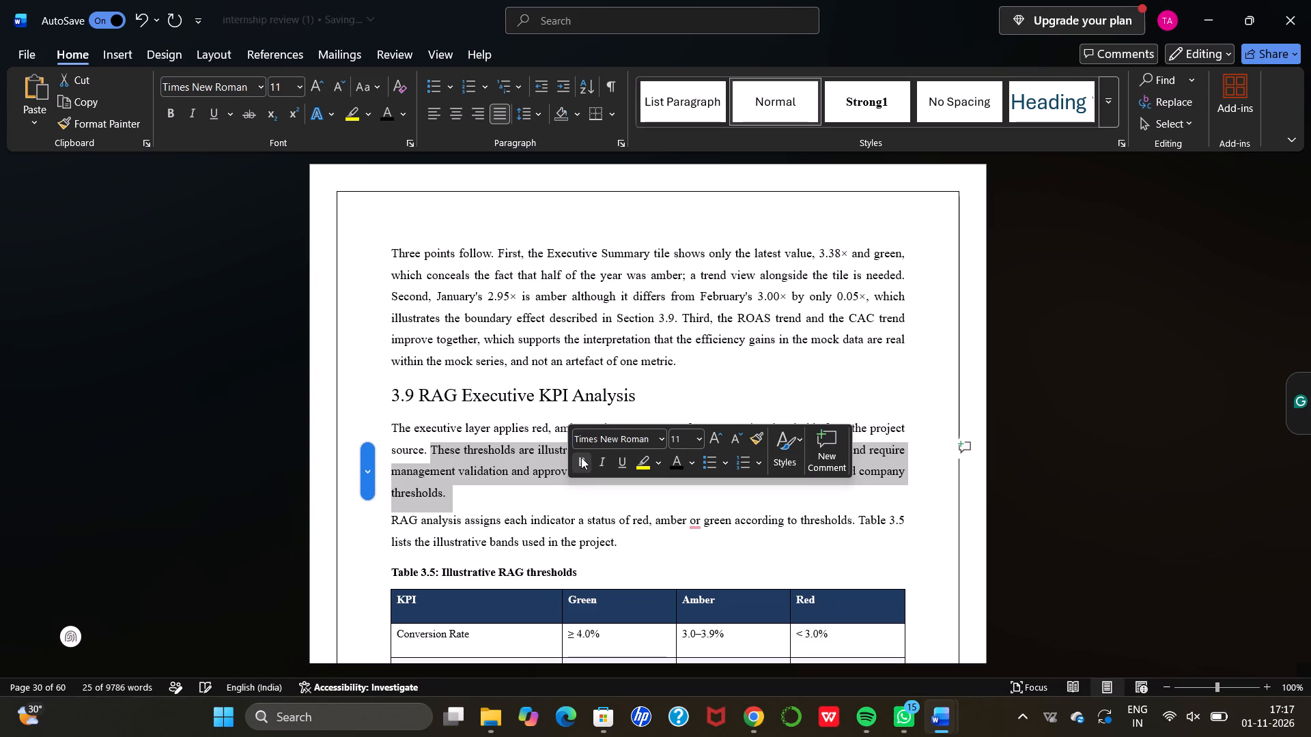
pyautogui.click(697, 439)
pyautogui.click(689, 192)
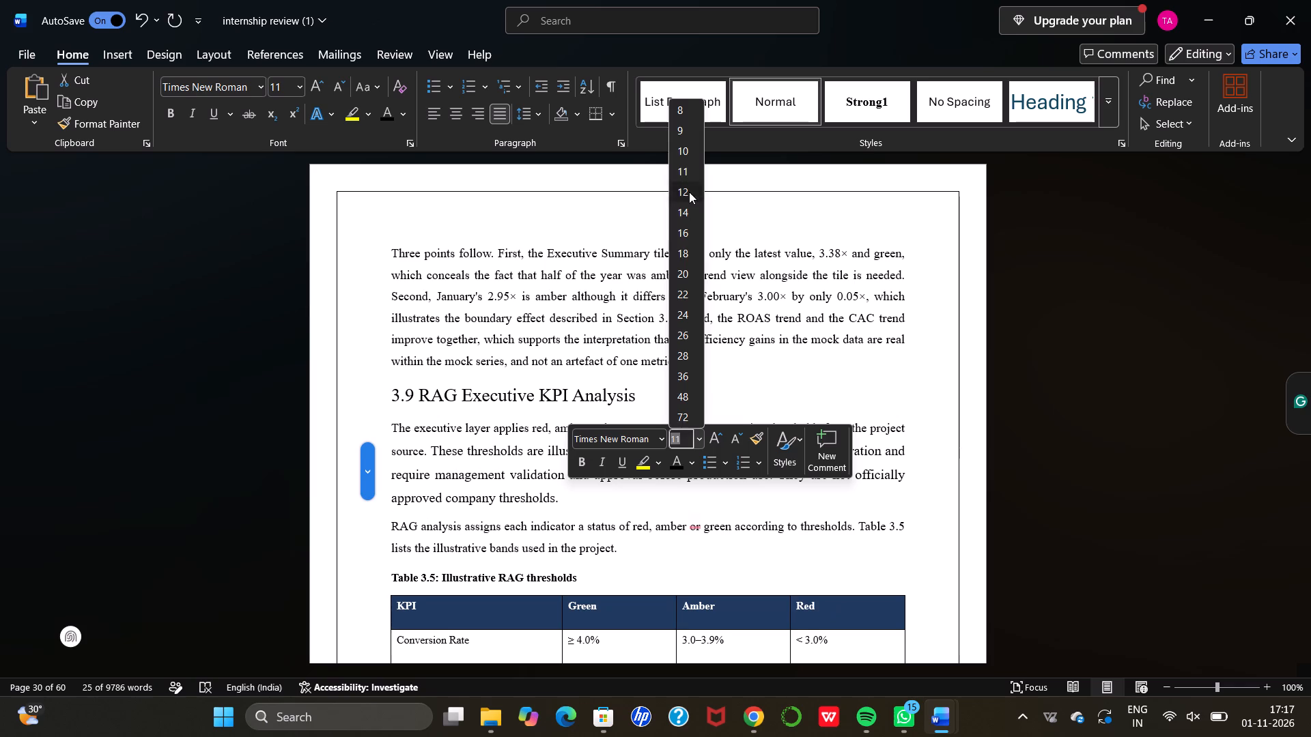
pyautogui.click(718, 407)
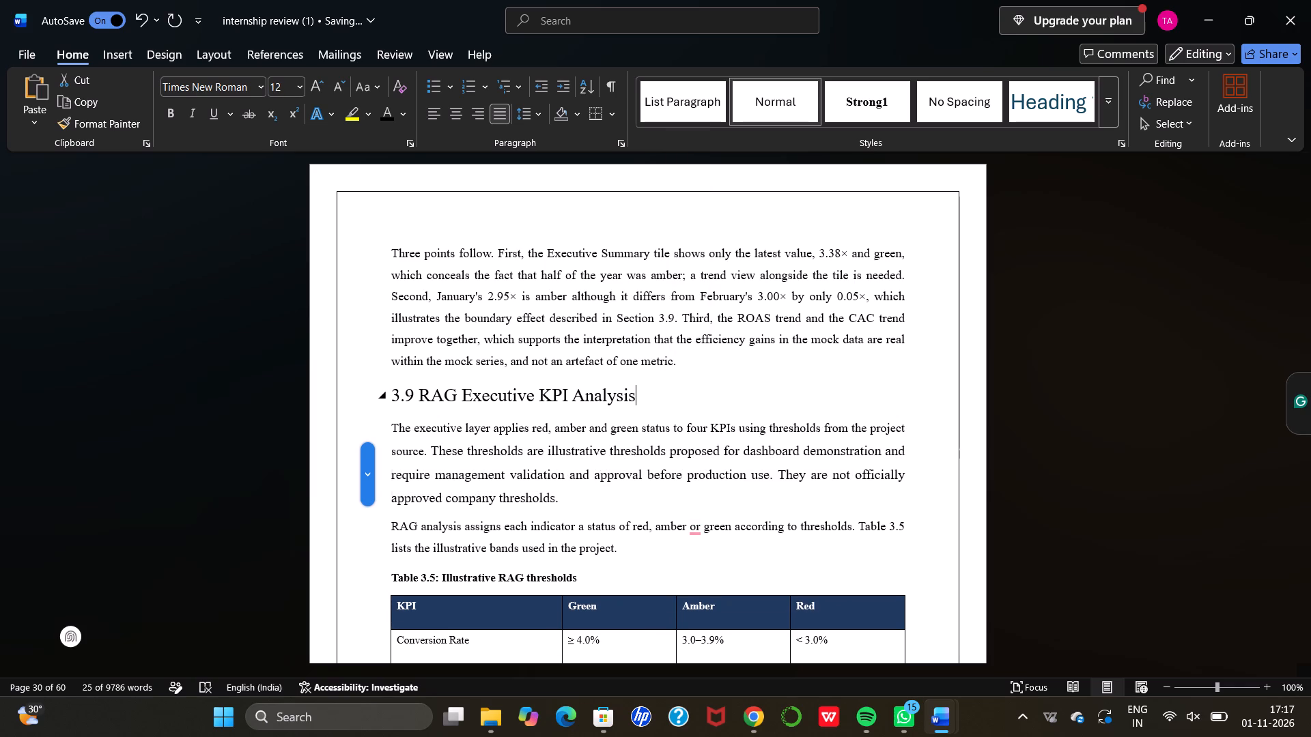
# Format the "Three points follow" paragraph above the 3.9 heading with 12 pt text and 1.5 line spacing.
pyautogui.moveTo(386, 252); pyautogui.dragTo(675, 363)
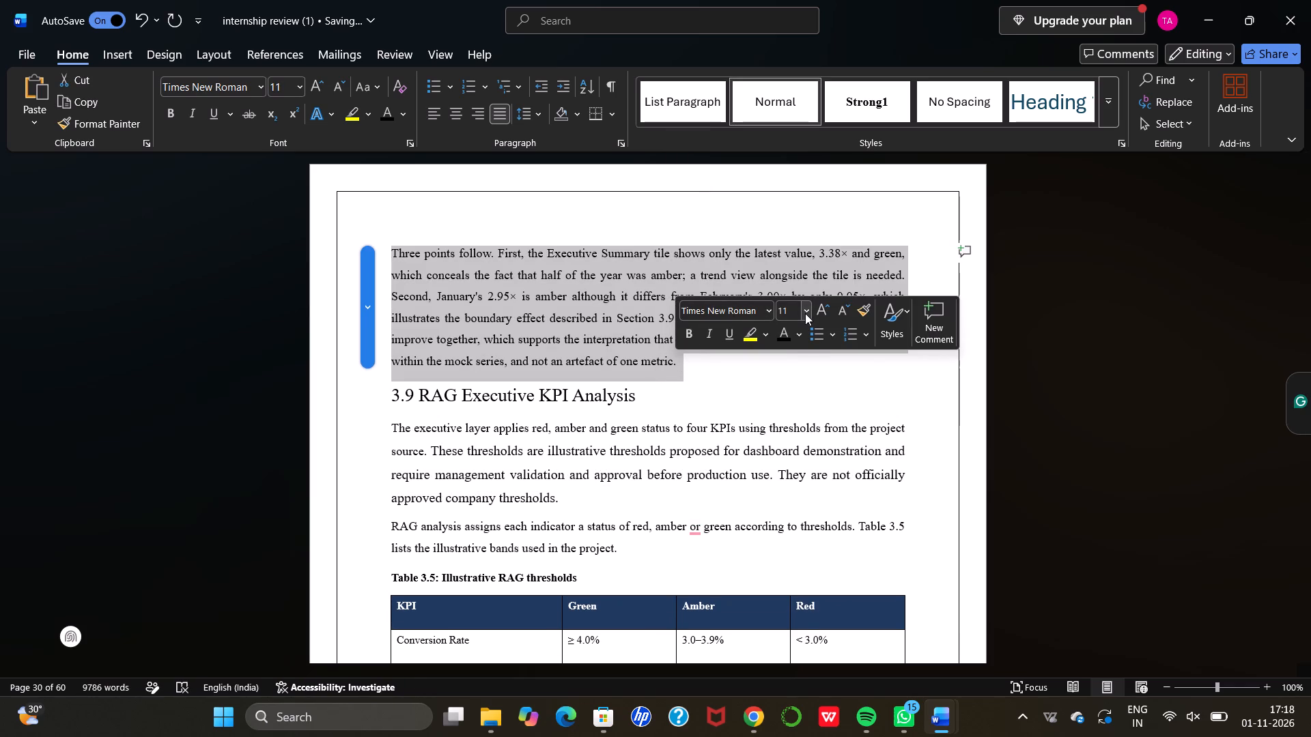
pyautogui.click(805, 313)
pyautogui.click(789, 411)
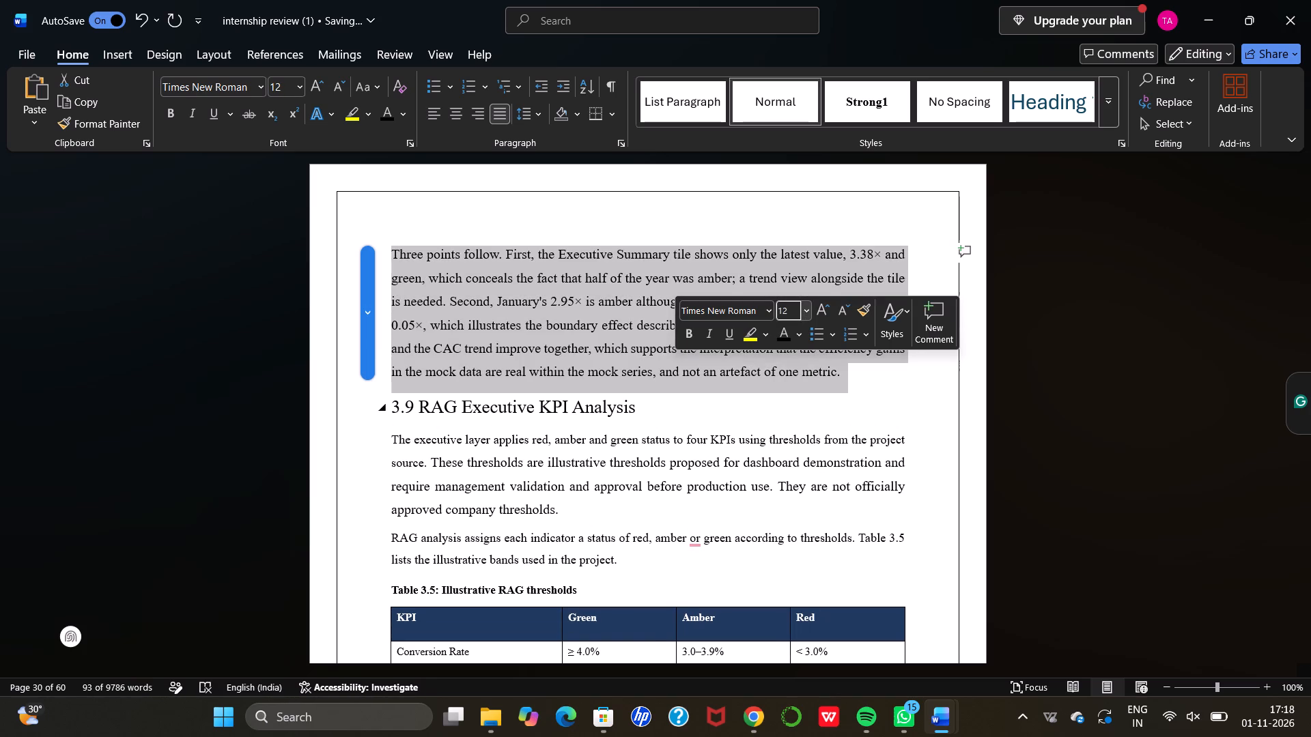
pyautogui.click(537, 117)
pyautogui.click(542, 181)
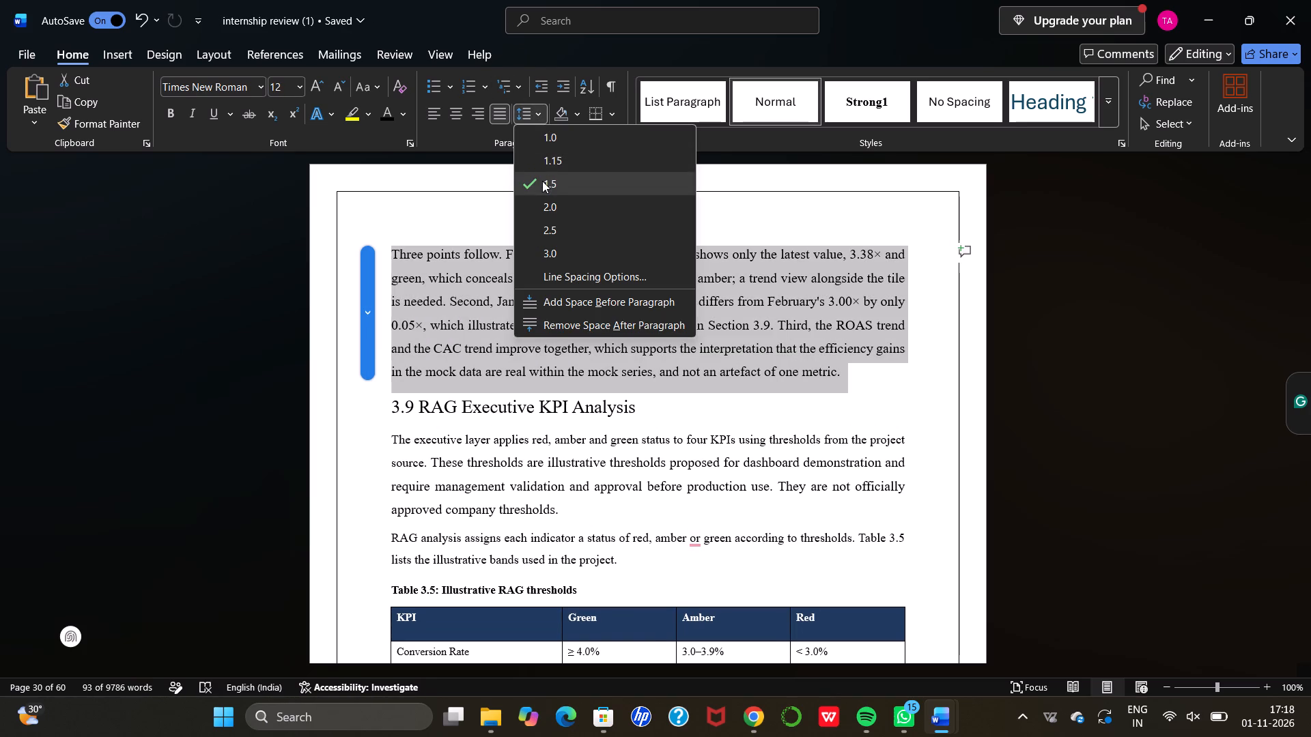
pyautogui.click(766, 220)
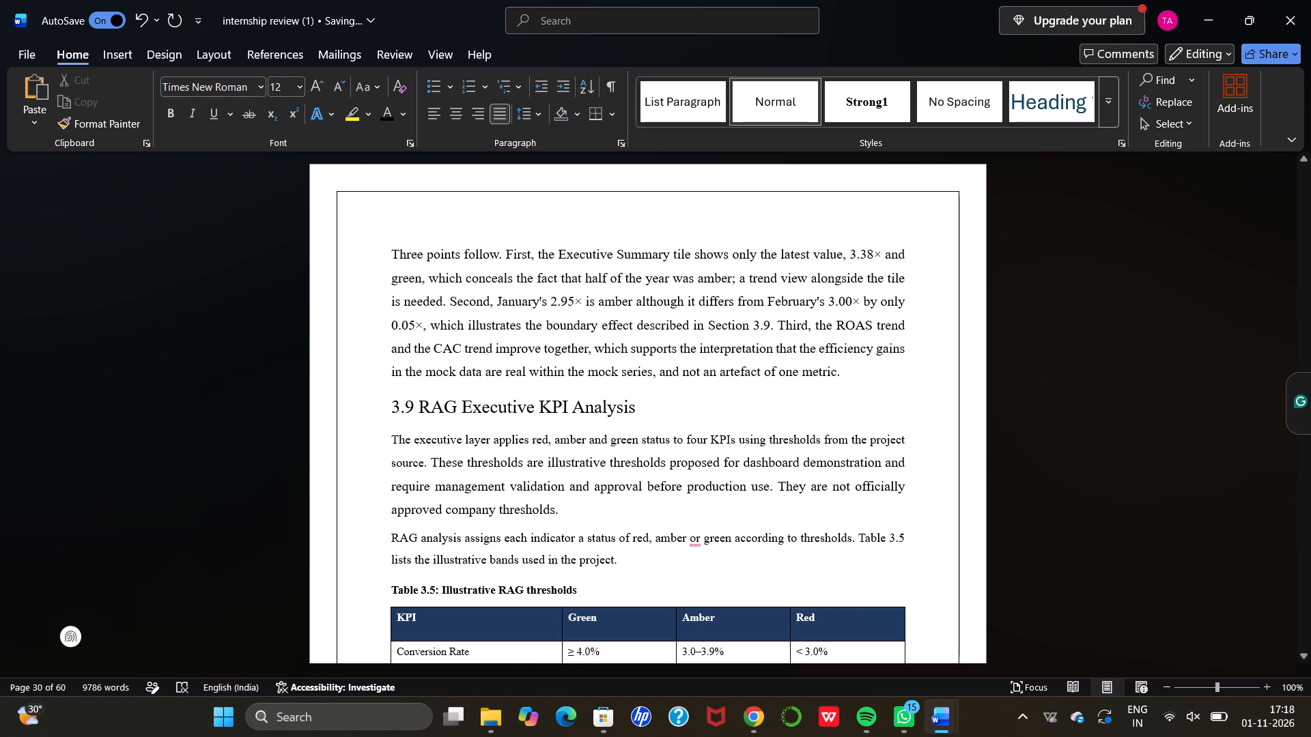
# Set the whole "The executive layer applies" paragraph in Section 3.9 to 12 pt and check its line spacing.
pyautogui.scroll(-1, 762, 364)
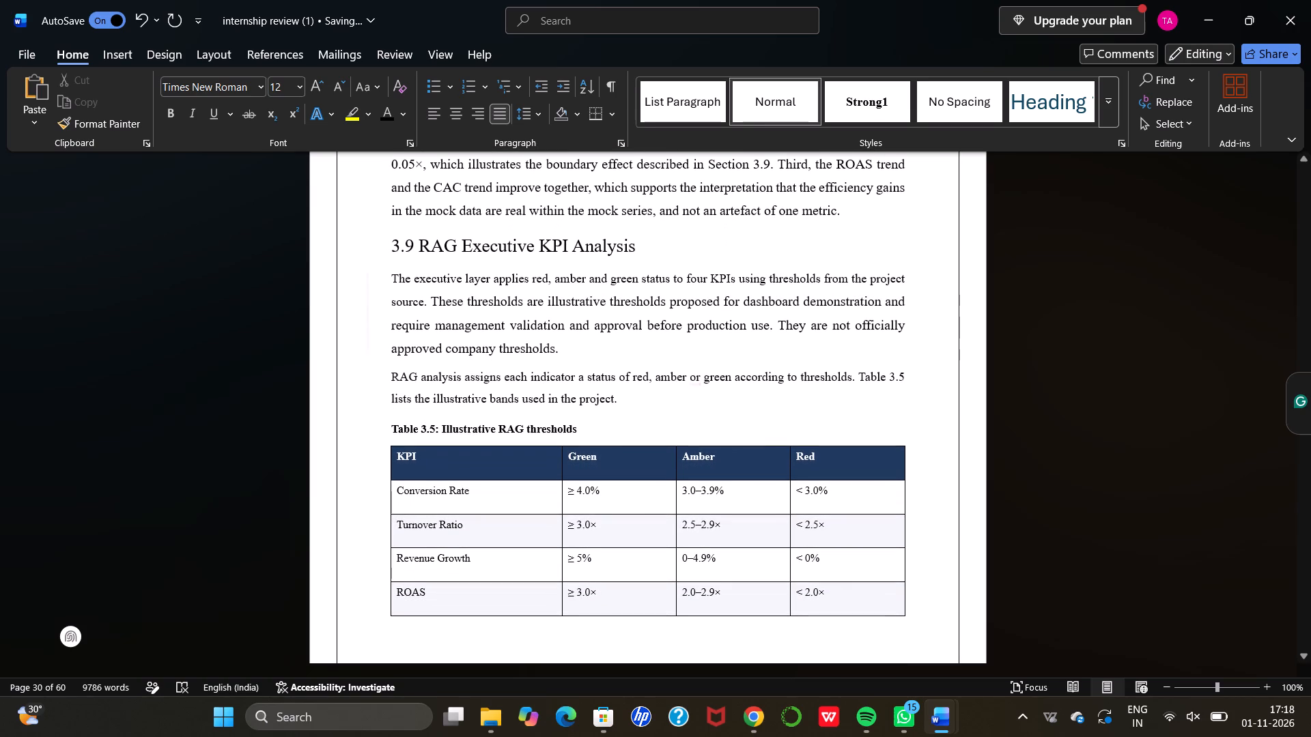
pyautogui.moveTo(387, 278); pyautogui.dragTo(511, 332)
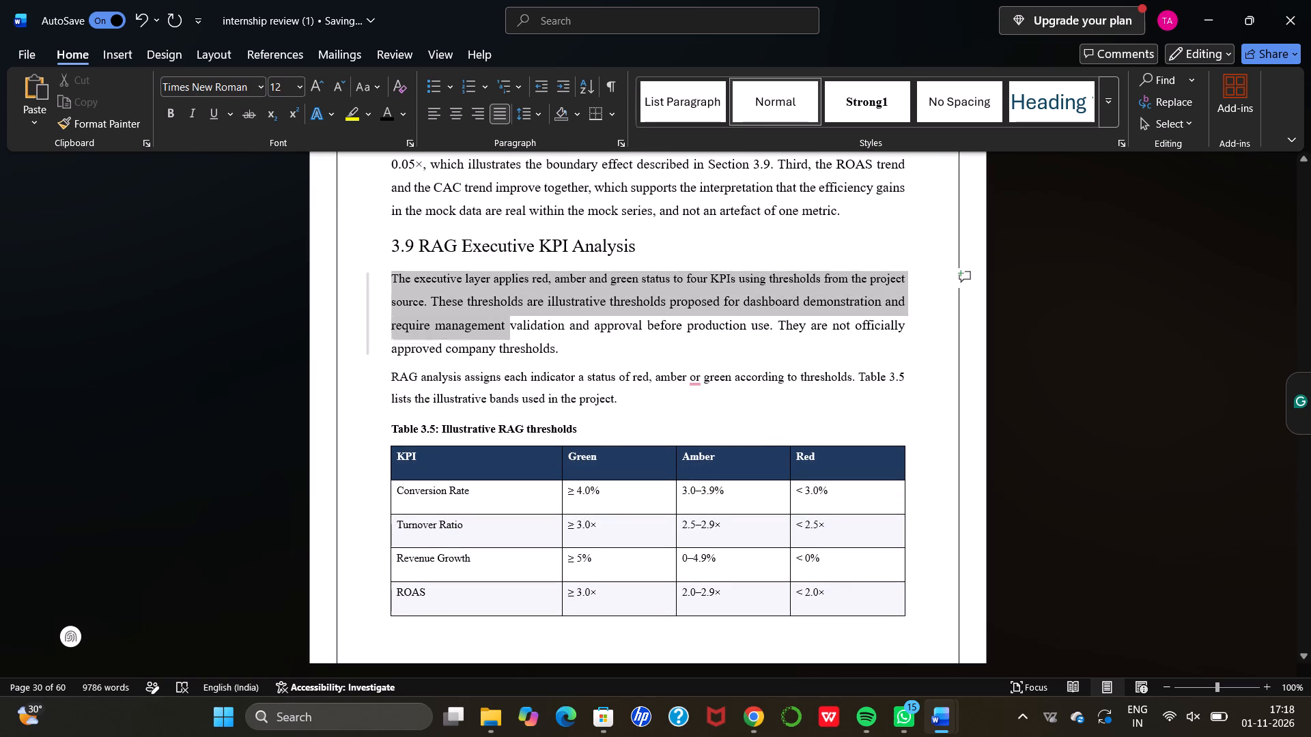
pyautogui.moveTo(511, 332); pyautogui.dragTo(562, 347)
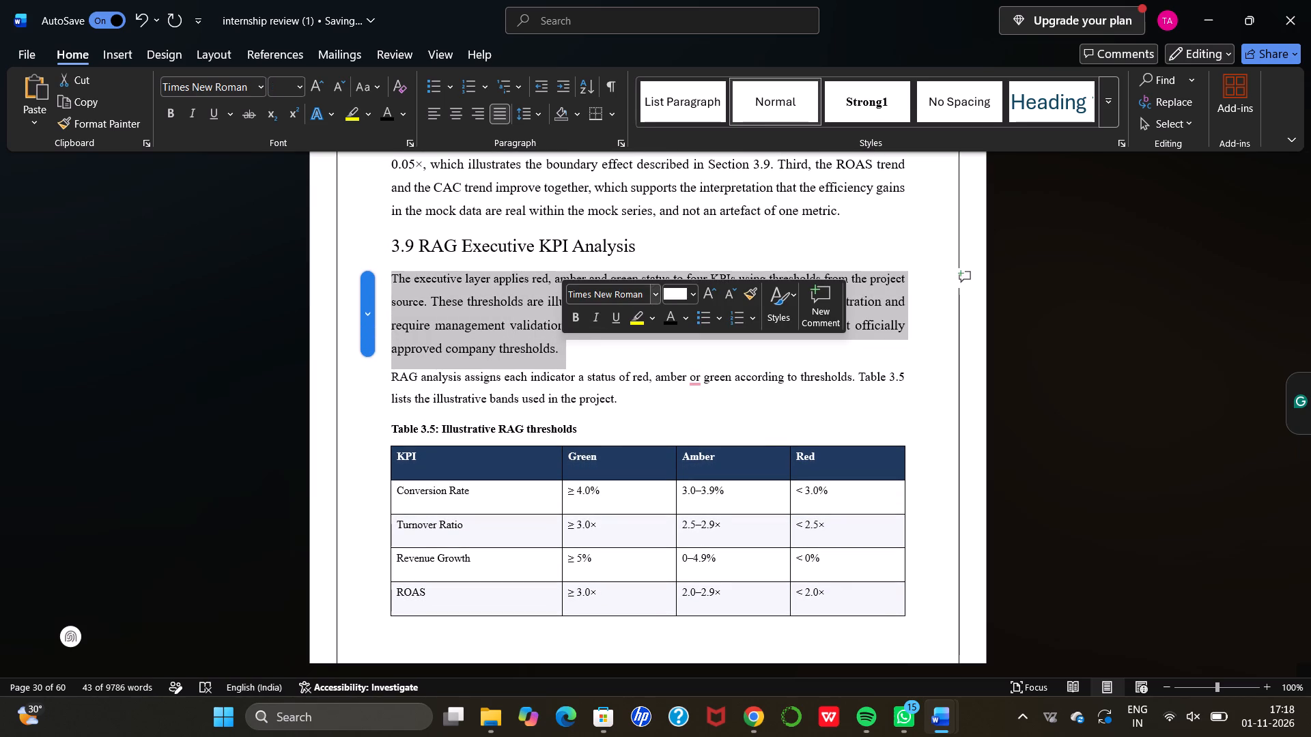
pyautogui.click(693, 287)
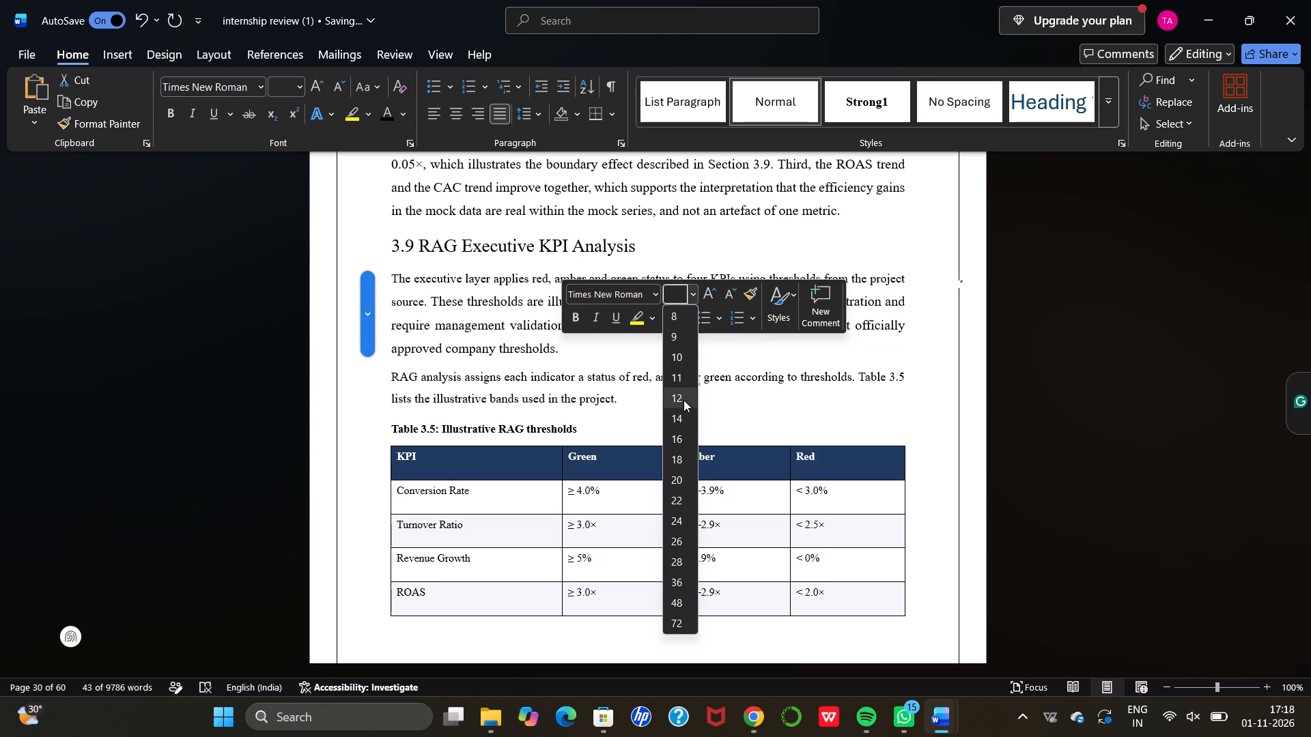
pyautogui.click(683, 400)
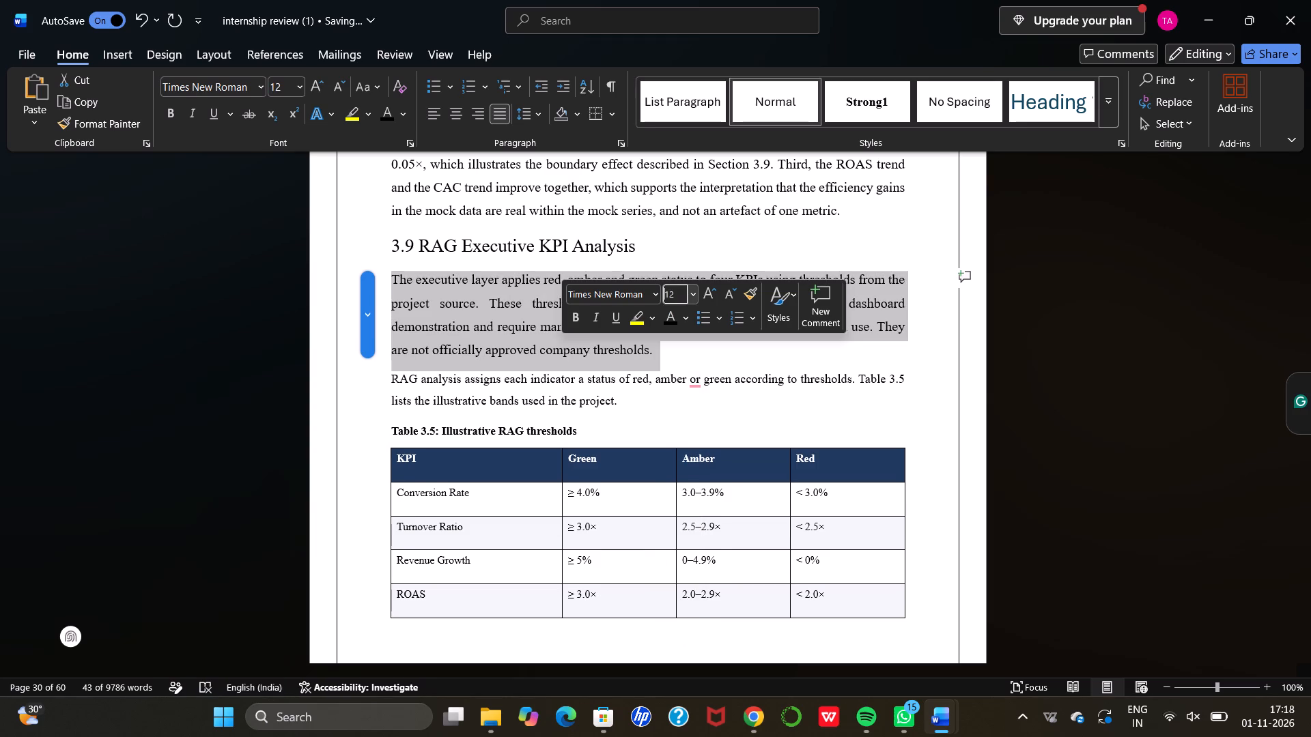
pyautogui.click(537, 116)
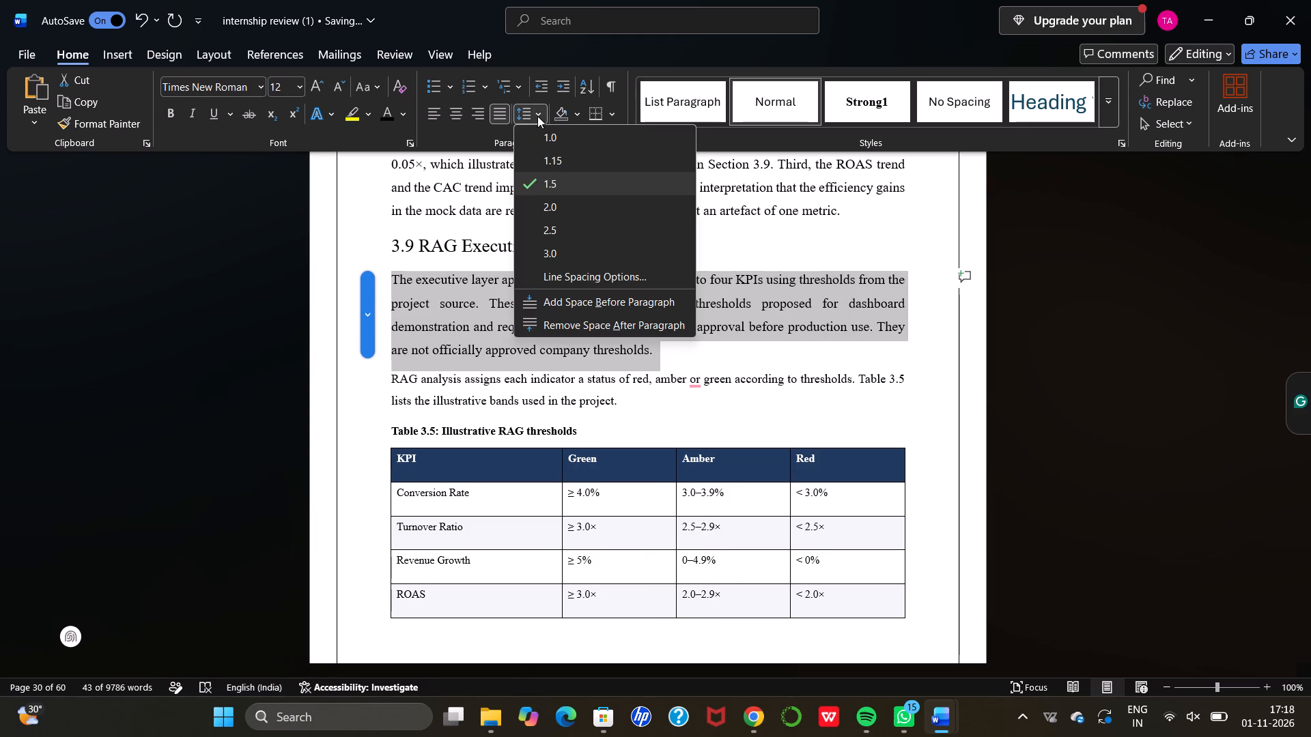
pyautogui.click(734, 380)
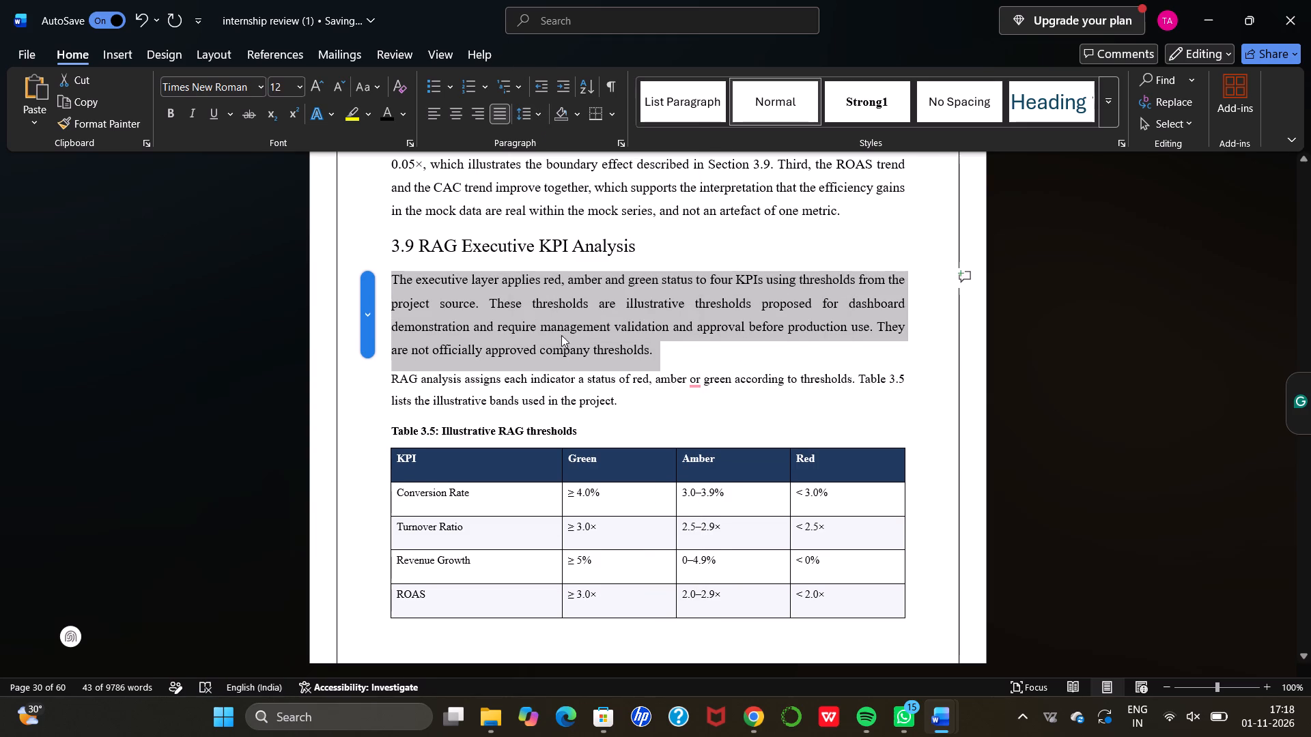
# Set the "RAG analysis assigns each indicator" paragraph above Table 3.5 to 12 pt and check its line spacing.
pyautogui.click(393, 379)
pyautogui.moveTo(393, 379); pyautogui.dragTo(625, 394)
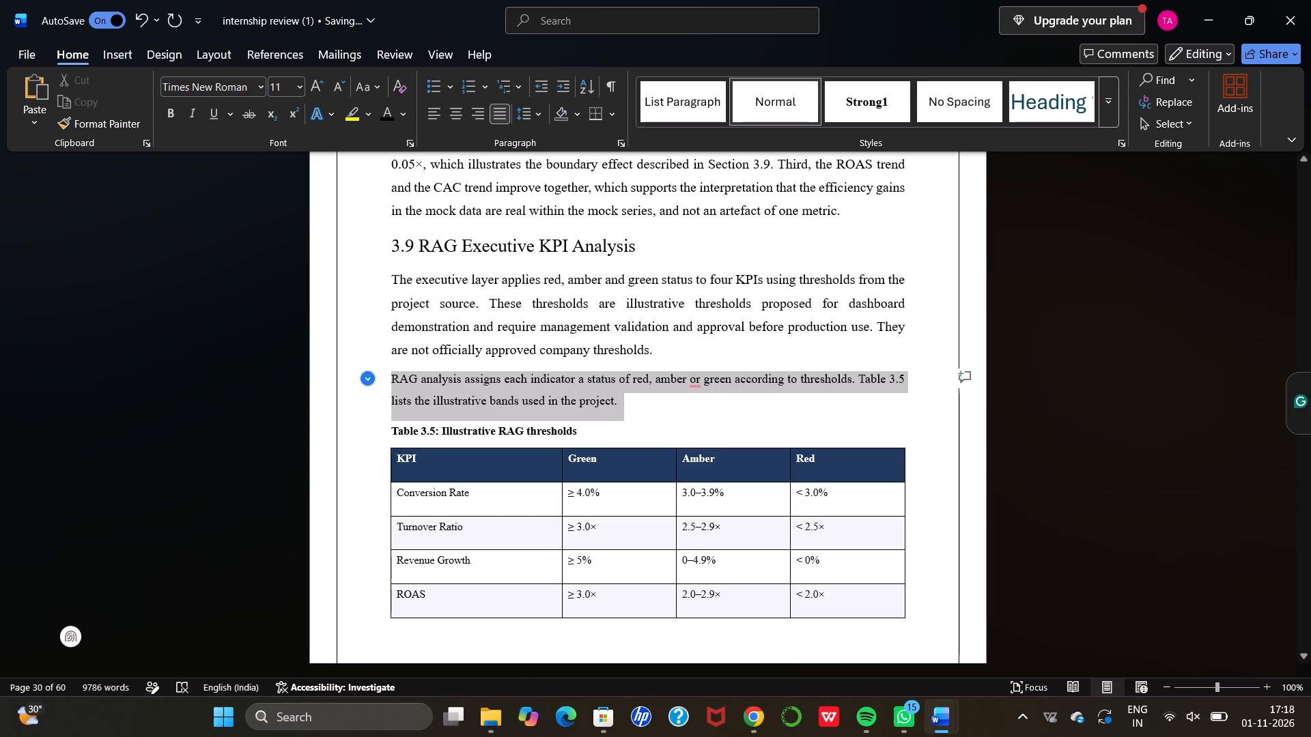
pyautogui.moveTo(625, 394); pyautogui.dragTo(631, 401)
pyautogui.click(759, 354)
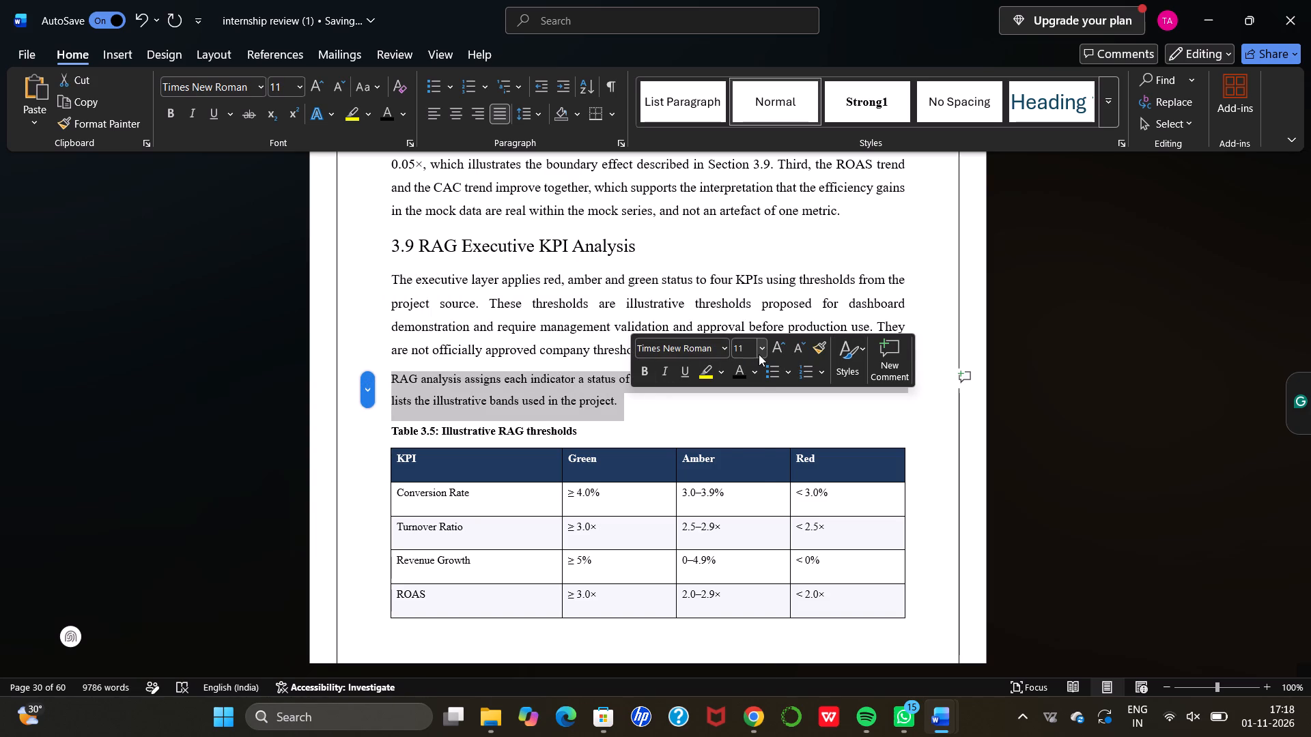
pyautogui.click(744, 457)
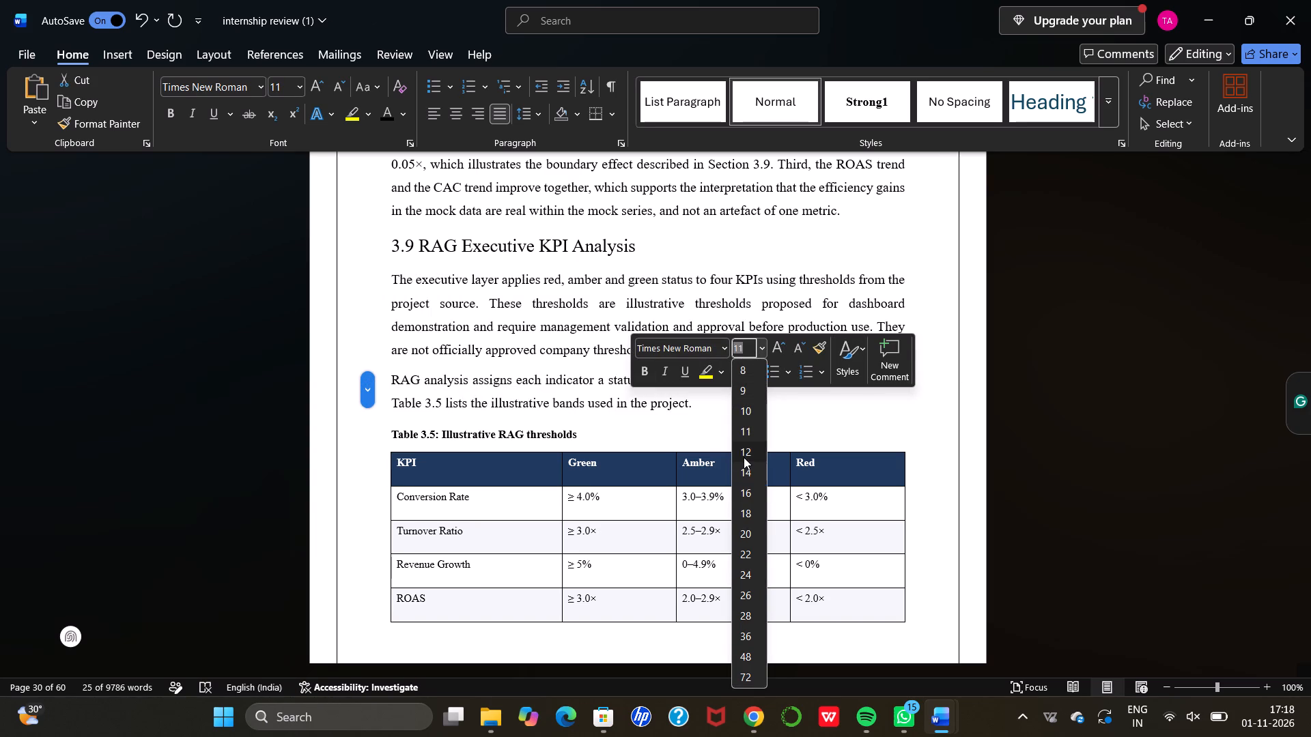
pyautogui.click(537, 113)
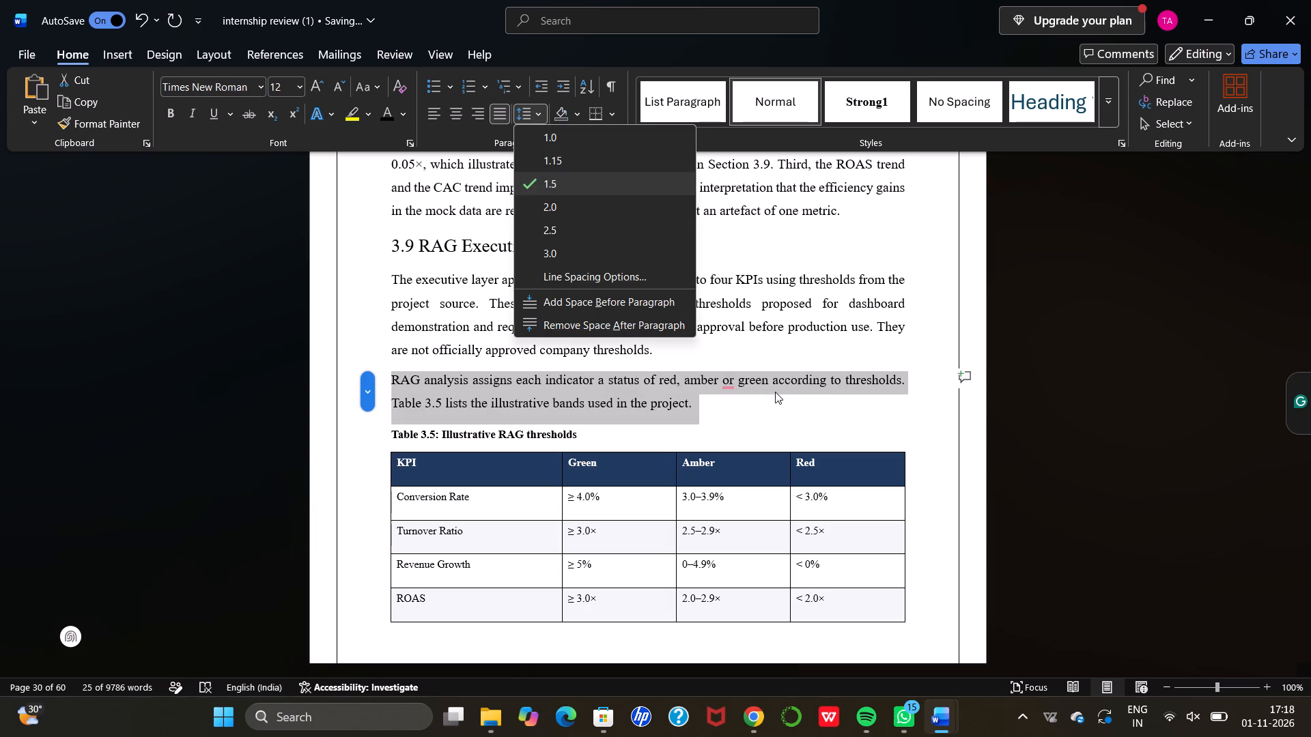
pyautogui.click(776, 405)
pyautogui.click(776, 405)
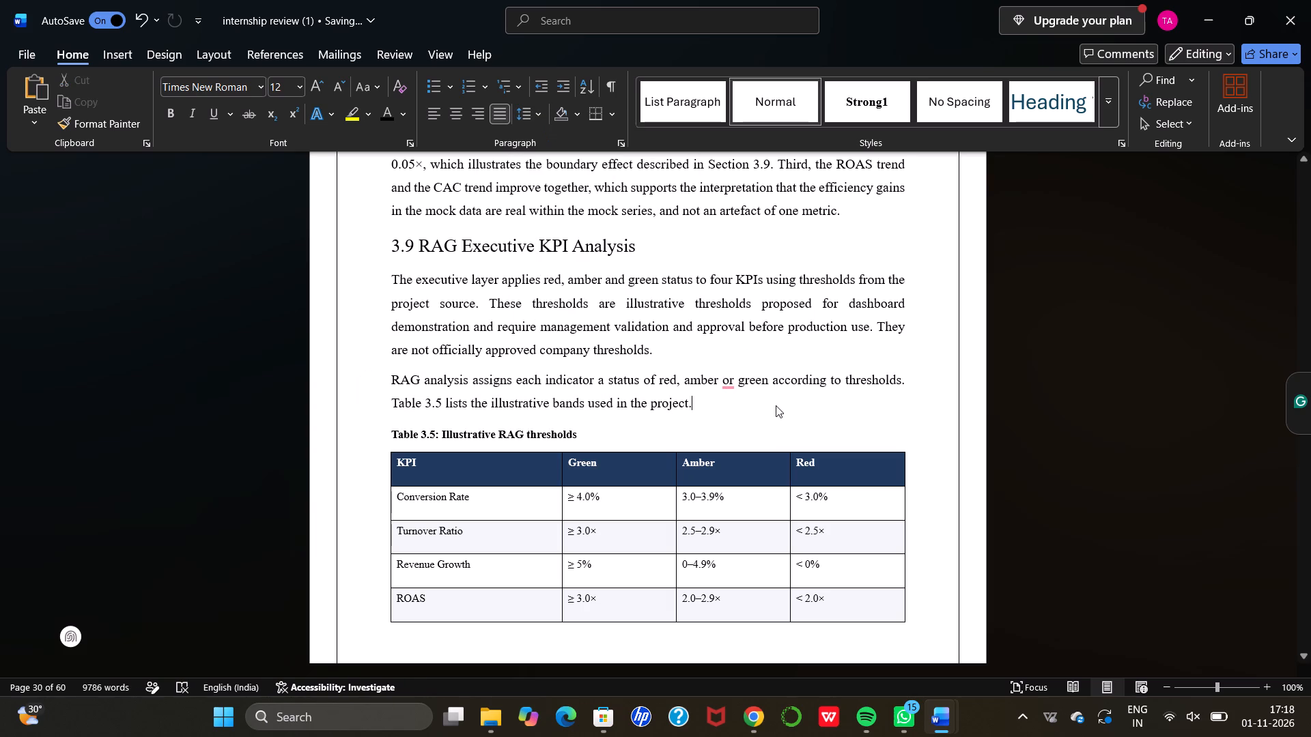
# Format the "ROAS rises from" paragraph below Figure 3.7 with 12 pt text and 1.5 line spacing.
pyautogui.scroll(1, 701, 386)
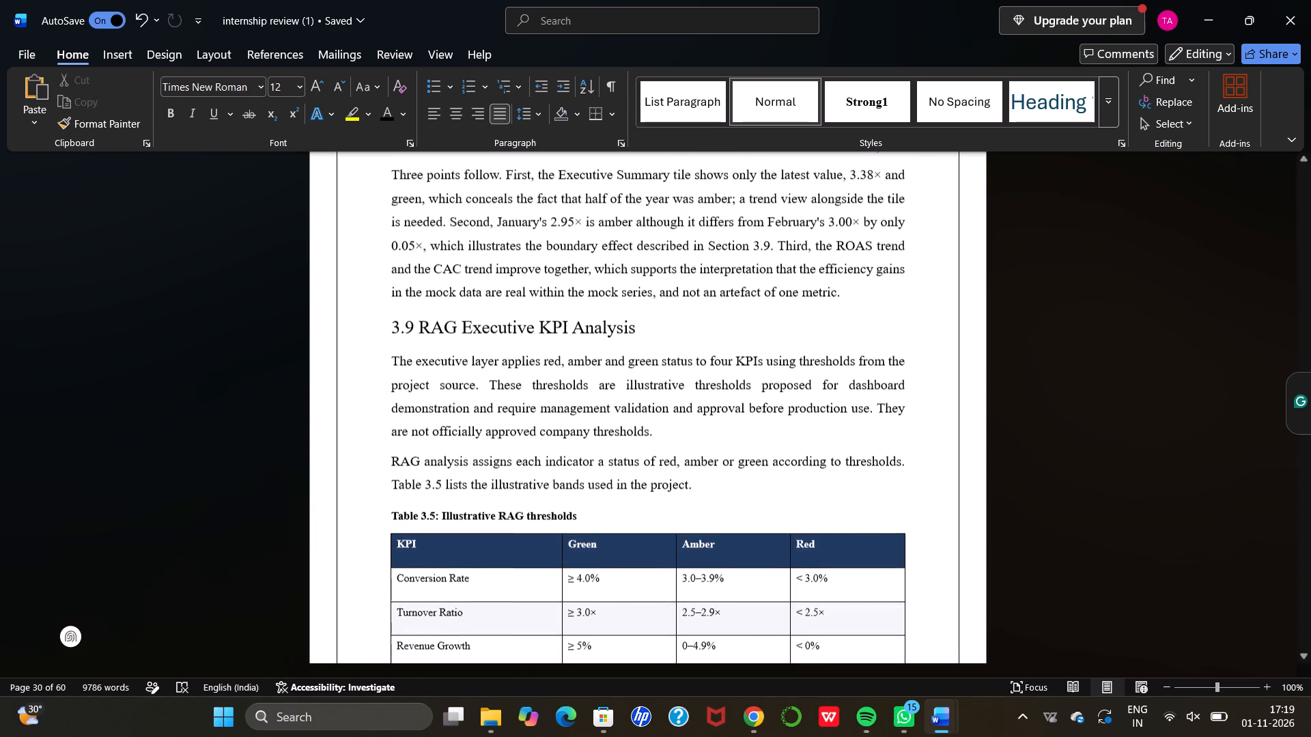
pyautogui.scroll(4, 701, 386)
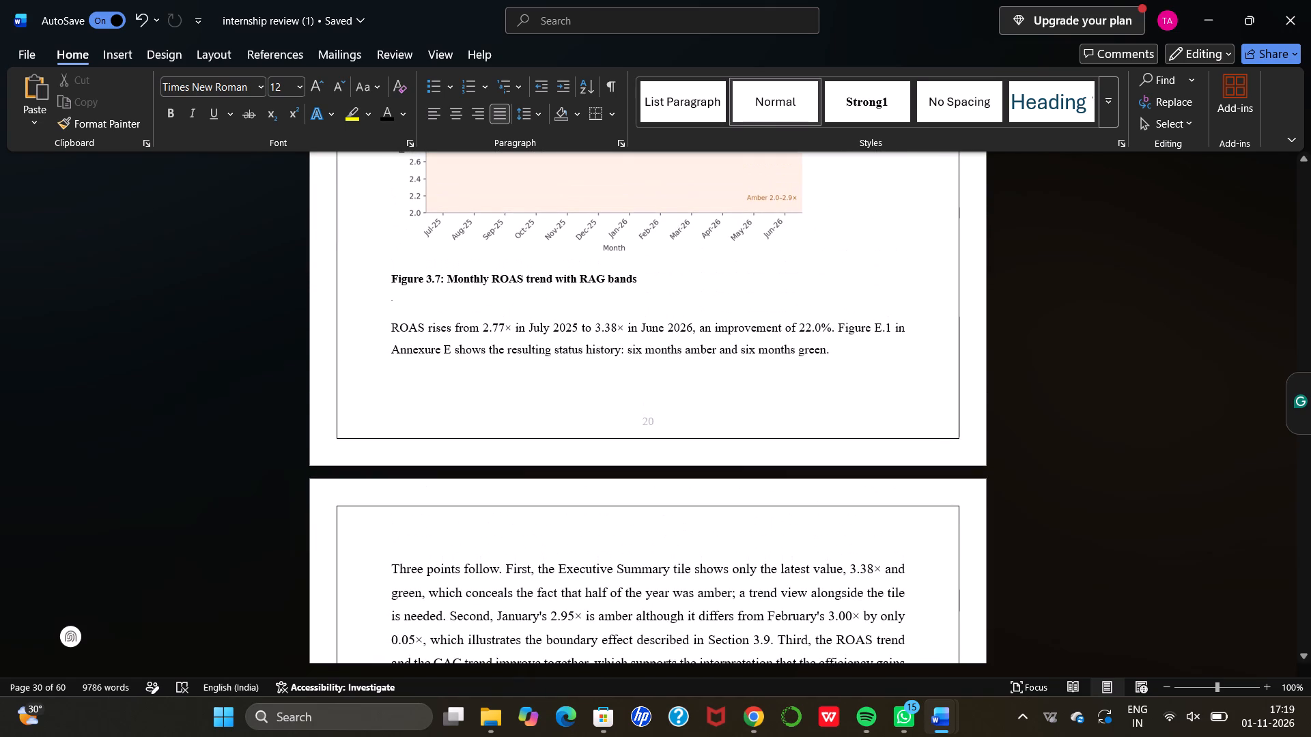
pyautogui.moveTo(390, 324); pyautogui.dragTo(445, 332)
pyautogui.moveTo(445, 332); pyautogui.dragTo(837, 356)
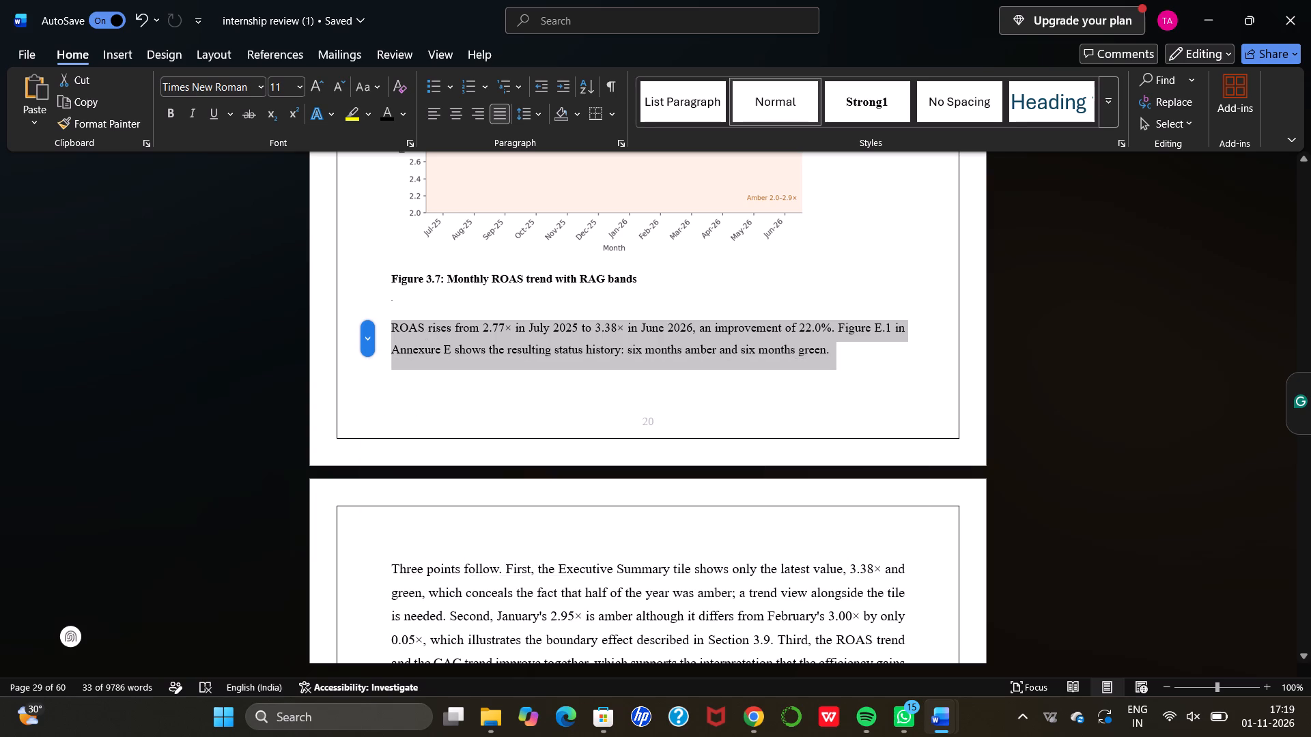
pyautogui.click(300, 88)
pyautogui.click(283, 191)
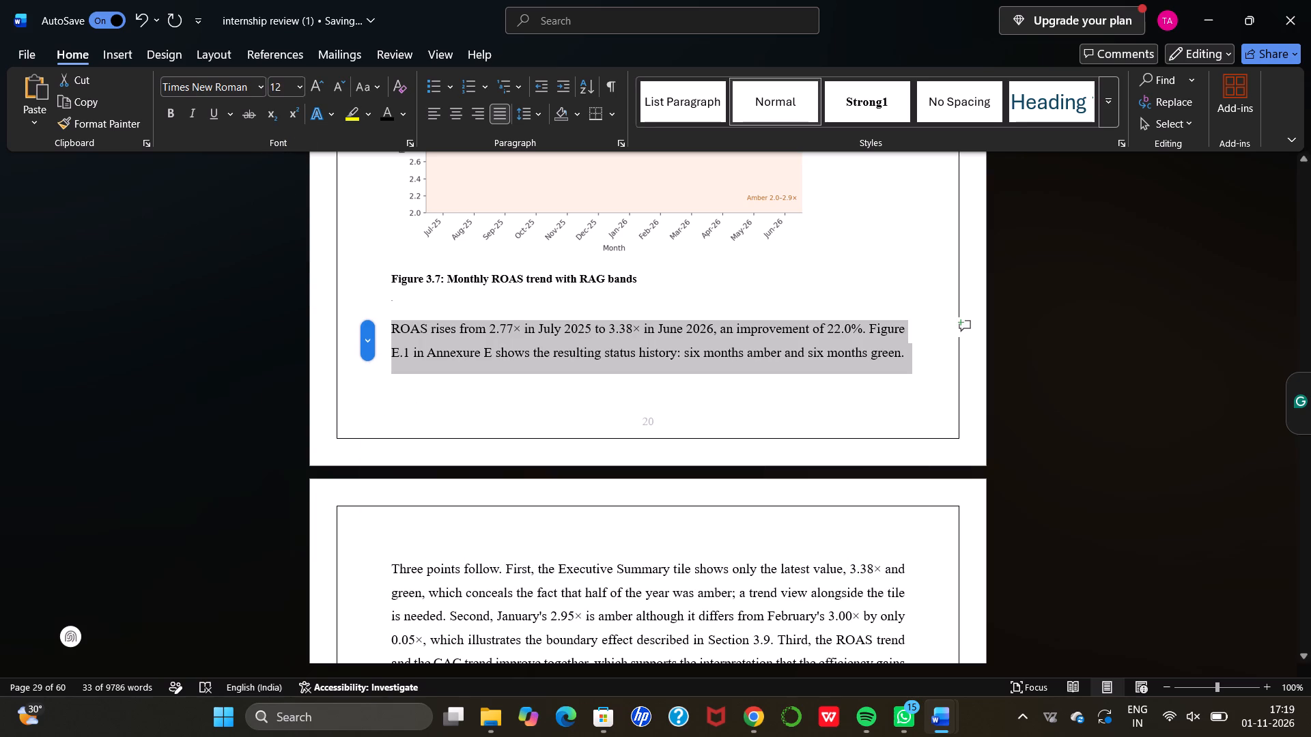
pyautogui.click(534, 109)
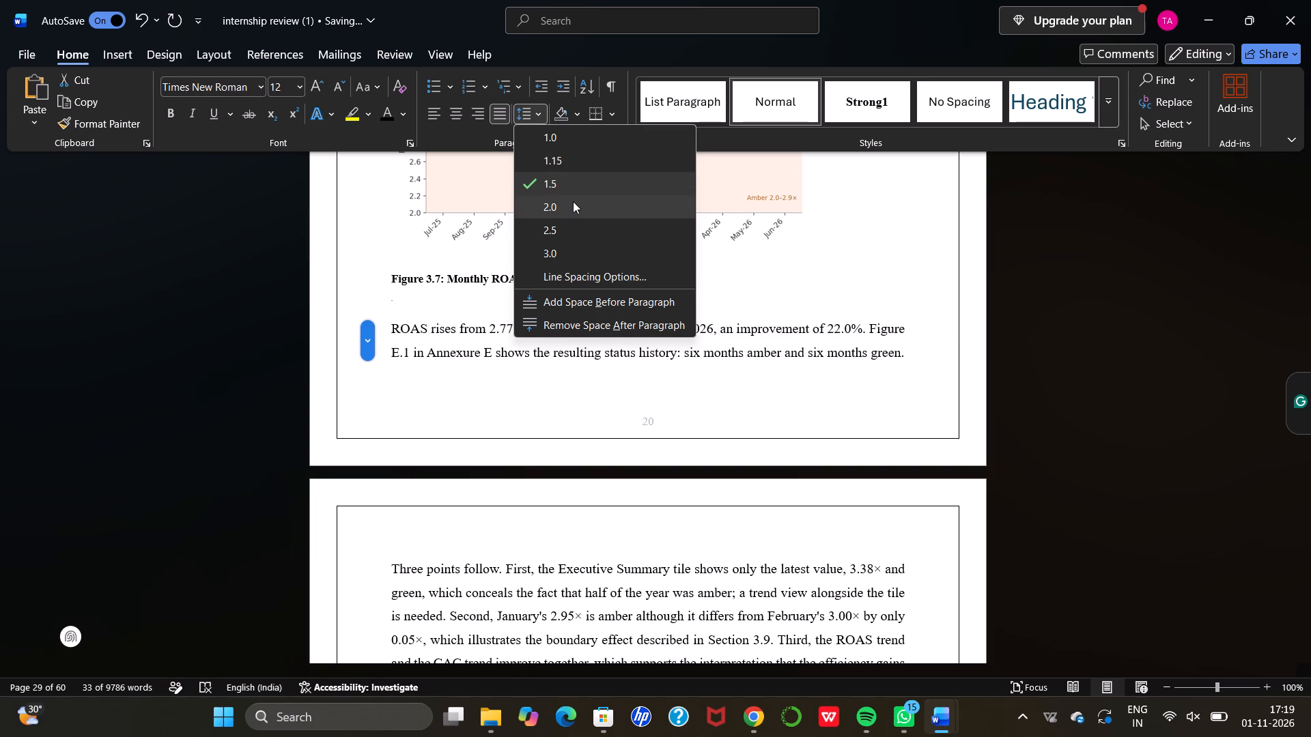
pyautogui.click(595, 185)
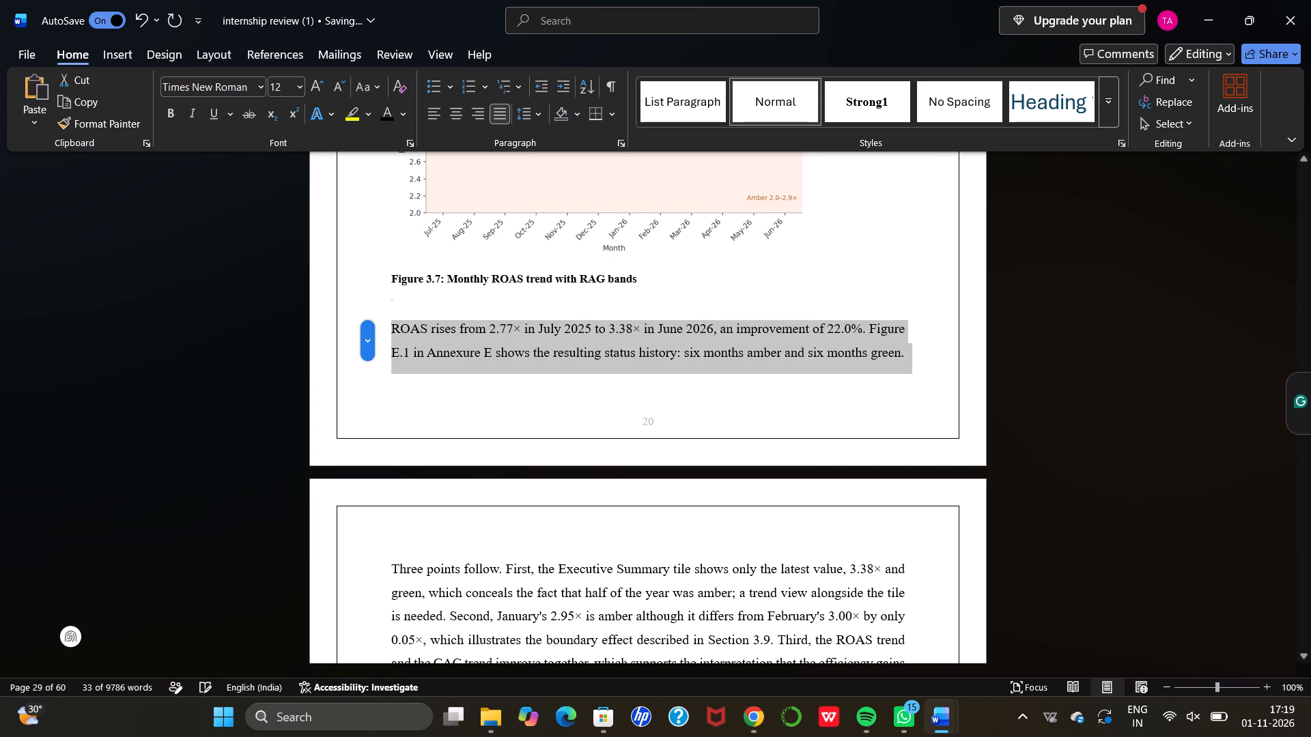
pyautogui.click(878, 240)
# Set the two body paragraphs below the Figure 3.6 Monthly CAC trend caption to 12 pt.
pyautogui.scroll(4, 878, 240)
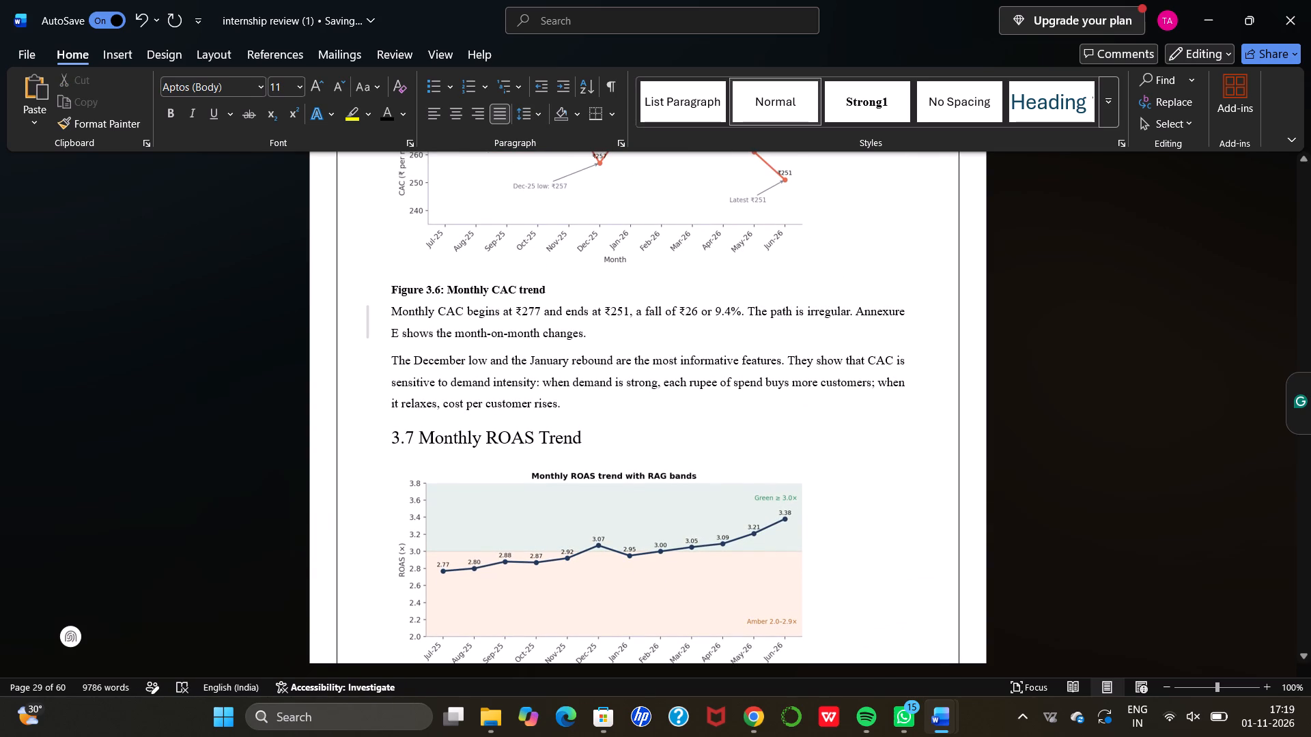
pyautogui.moveTo(390, 308); pyautogui.dragTo(574, 398)
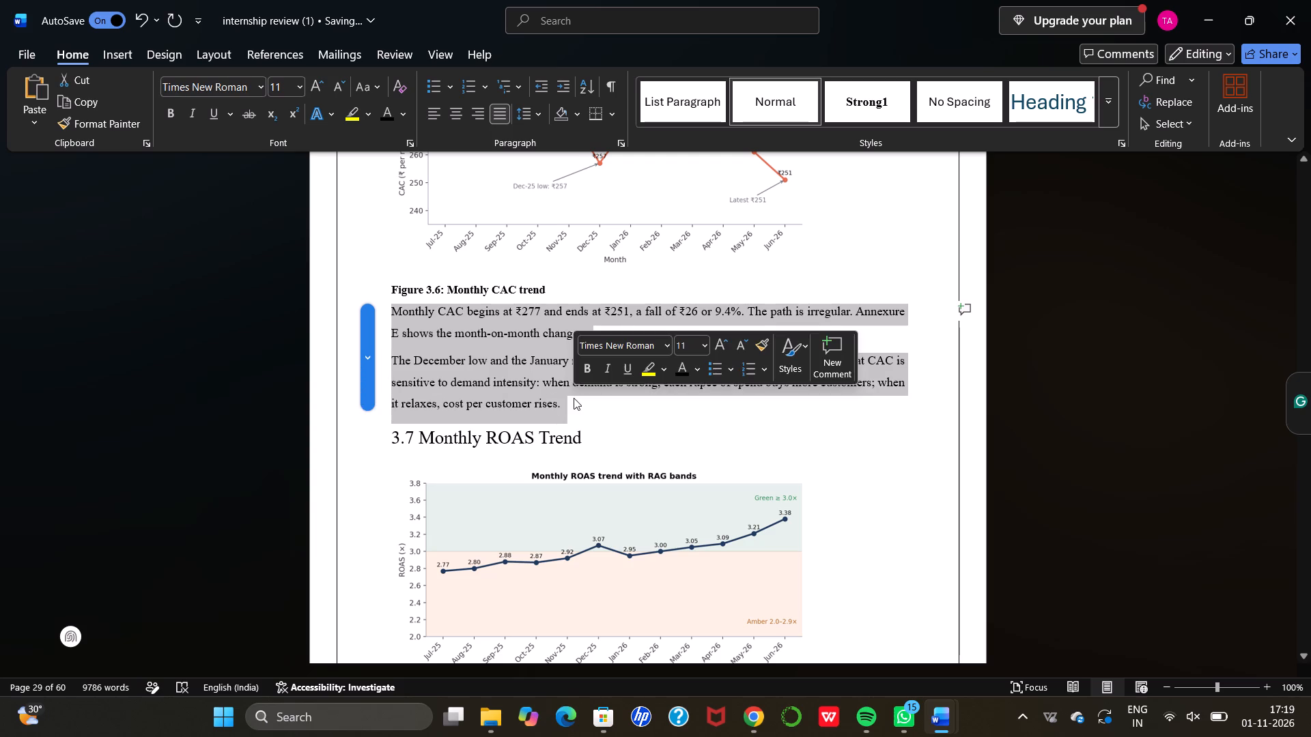
pyautogui.click(705, 342)
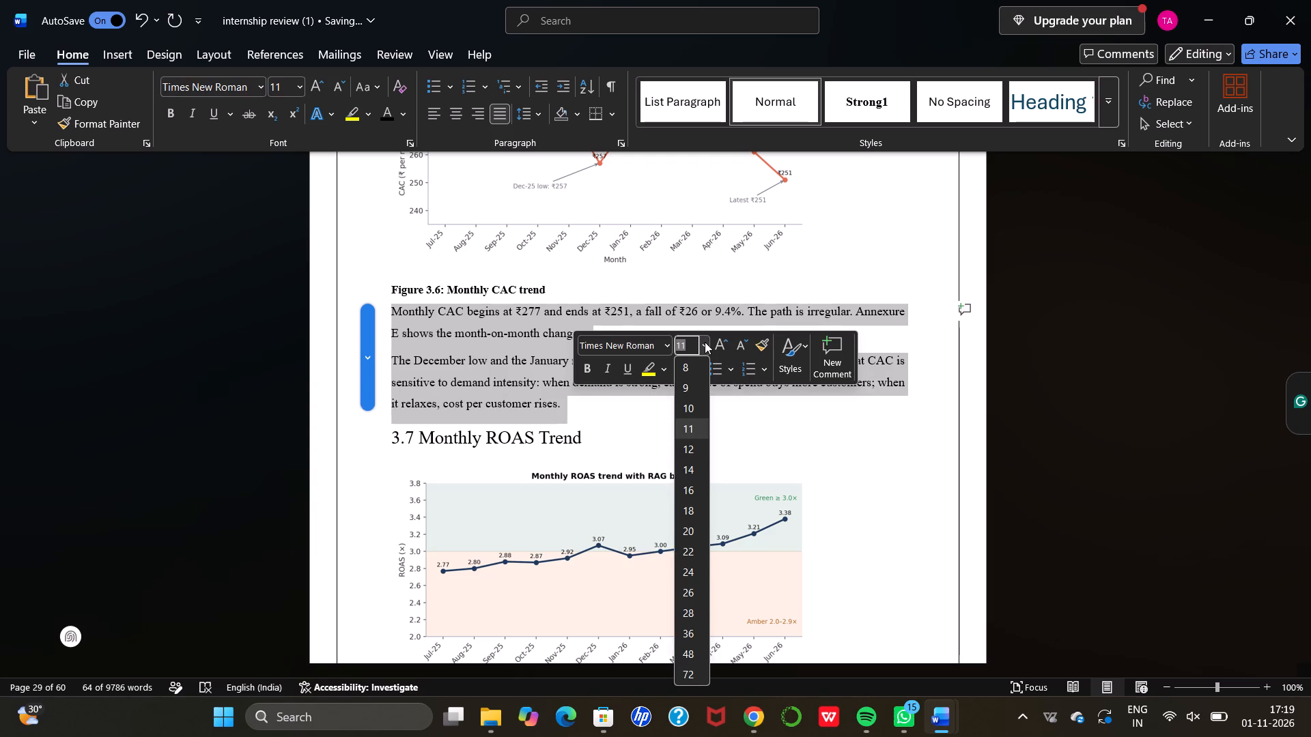
pyautogui.click(690, 454)
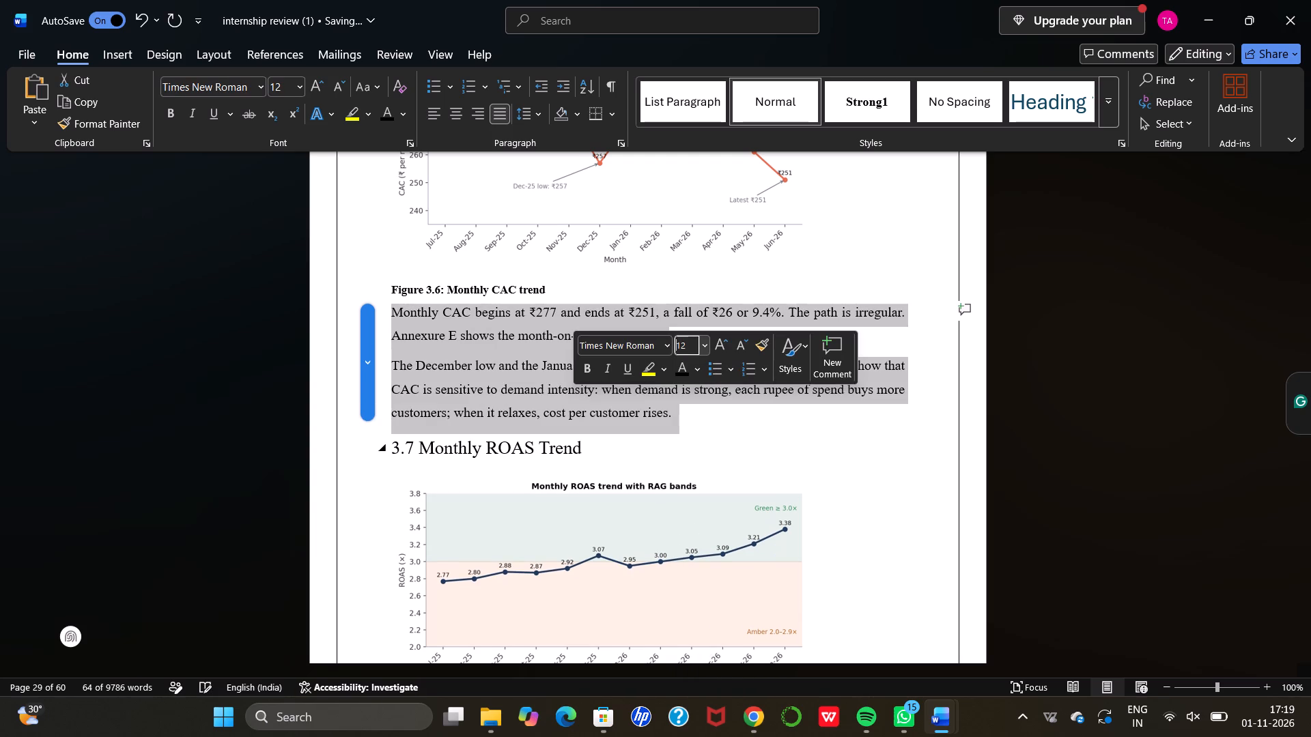
pyautogui.click(735, 439)
# Set the introductory paragraph under heading 3.2 New Customer Acquisition Analysis to 12 pt.
pyautogui.scroll(9, 735, 439)
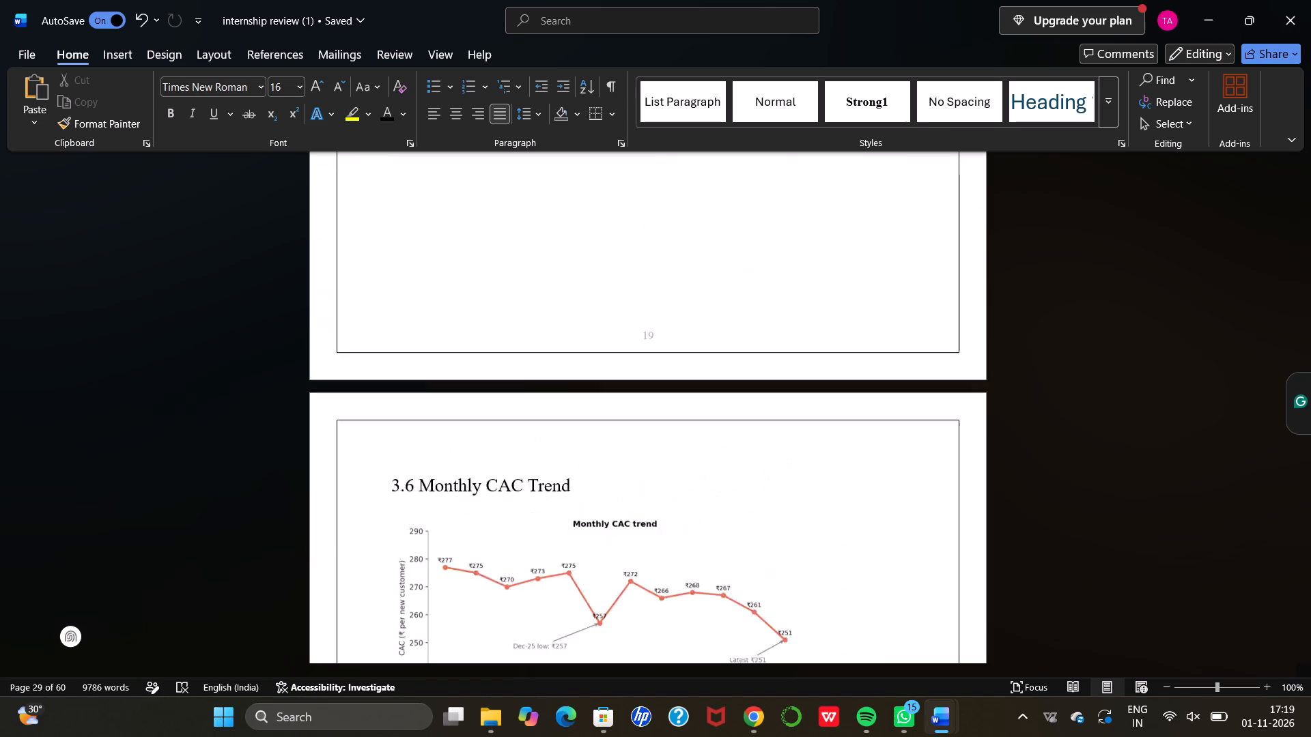
pyautogui.scroll(14, 735, 439)
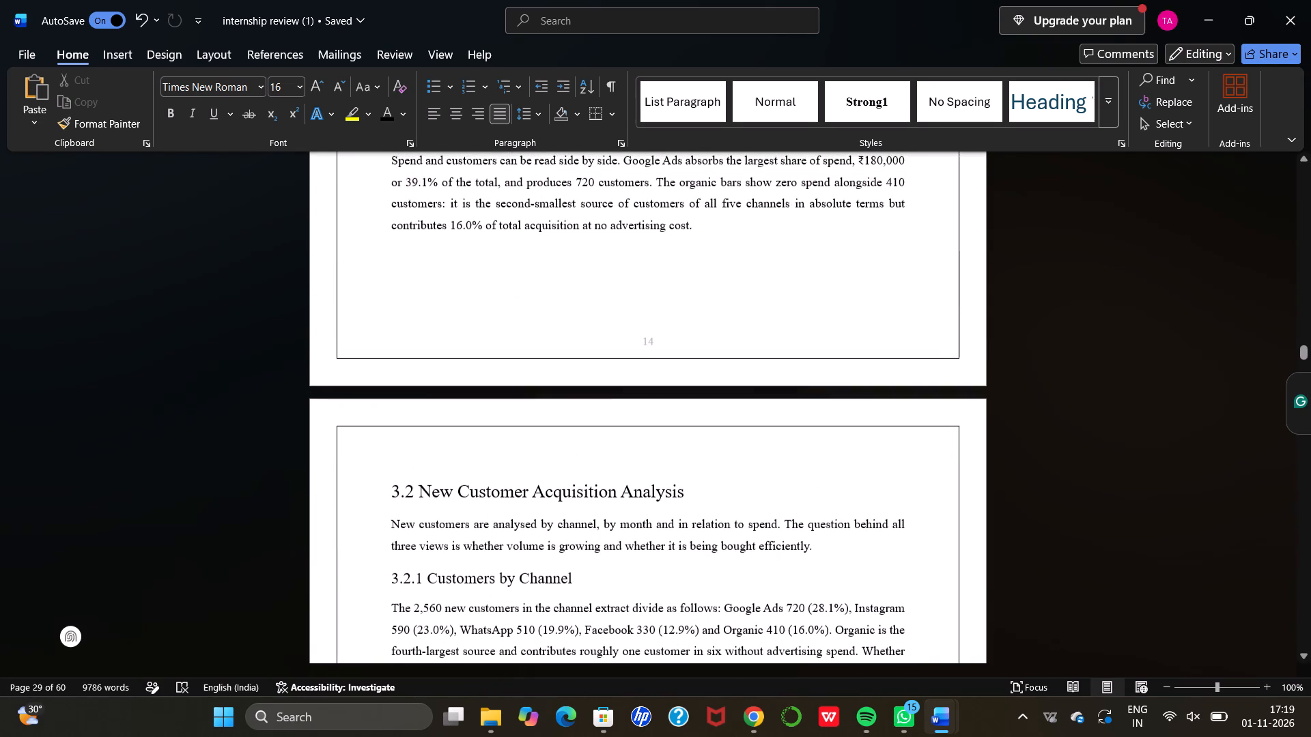
pyautogui.scroll(-1, 735, 439)
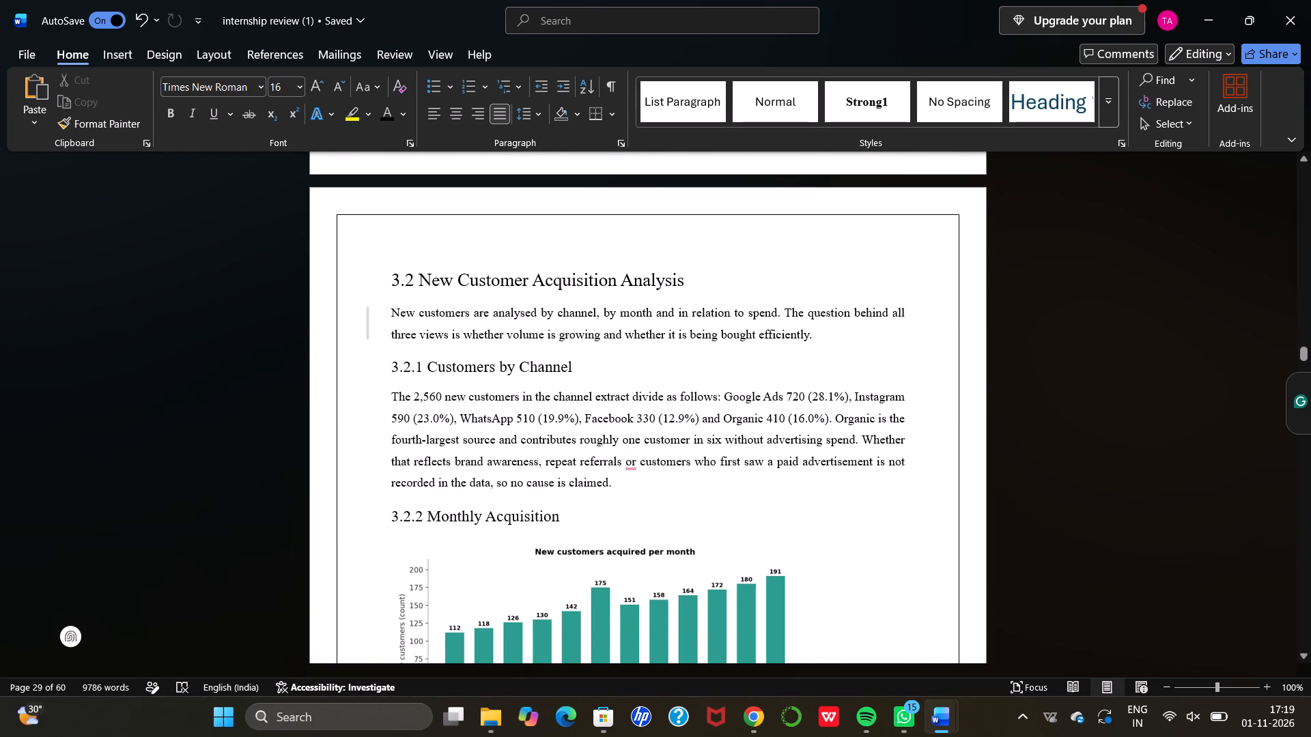
pyautogui.moveTo(384, 315); pyautogui.dragTo(855, 348)
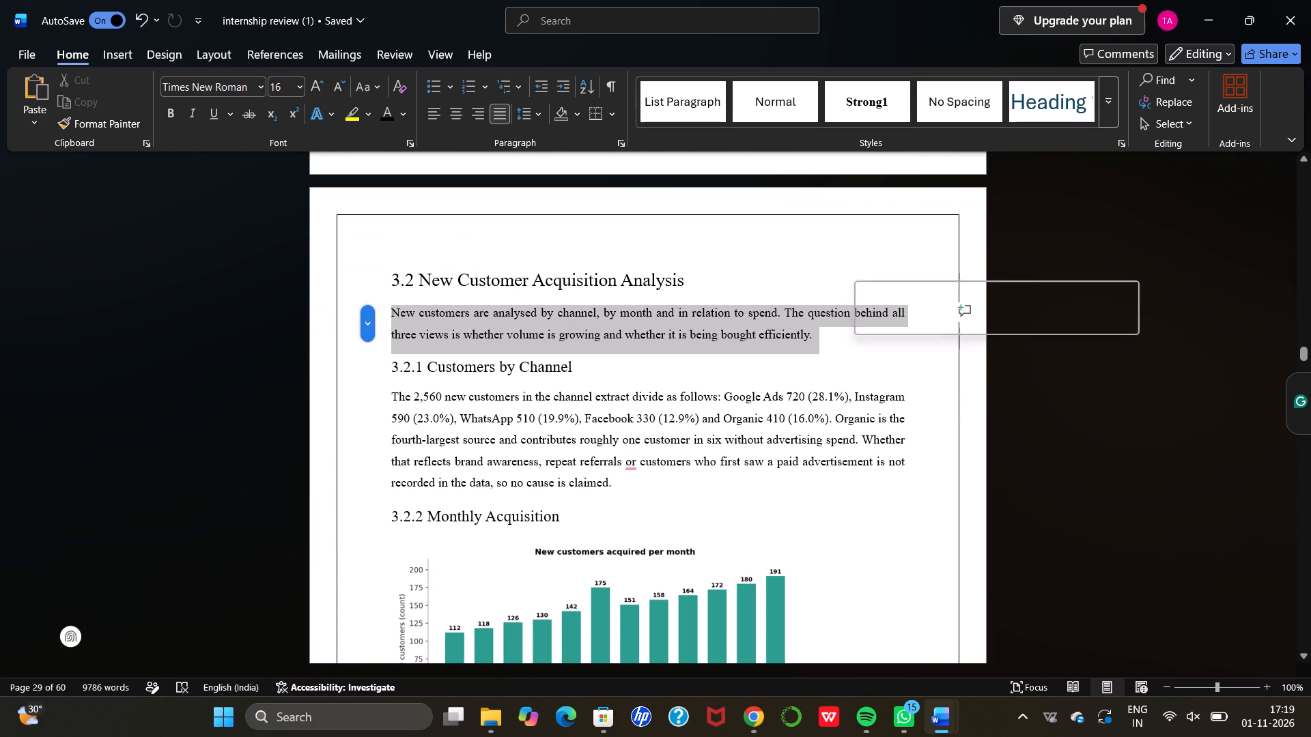
pyautogui.click(984, 295)
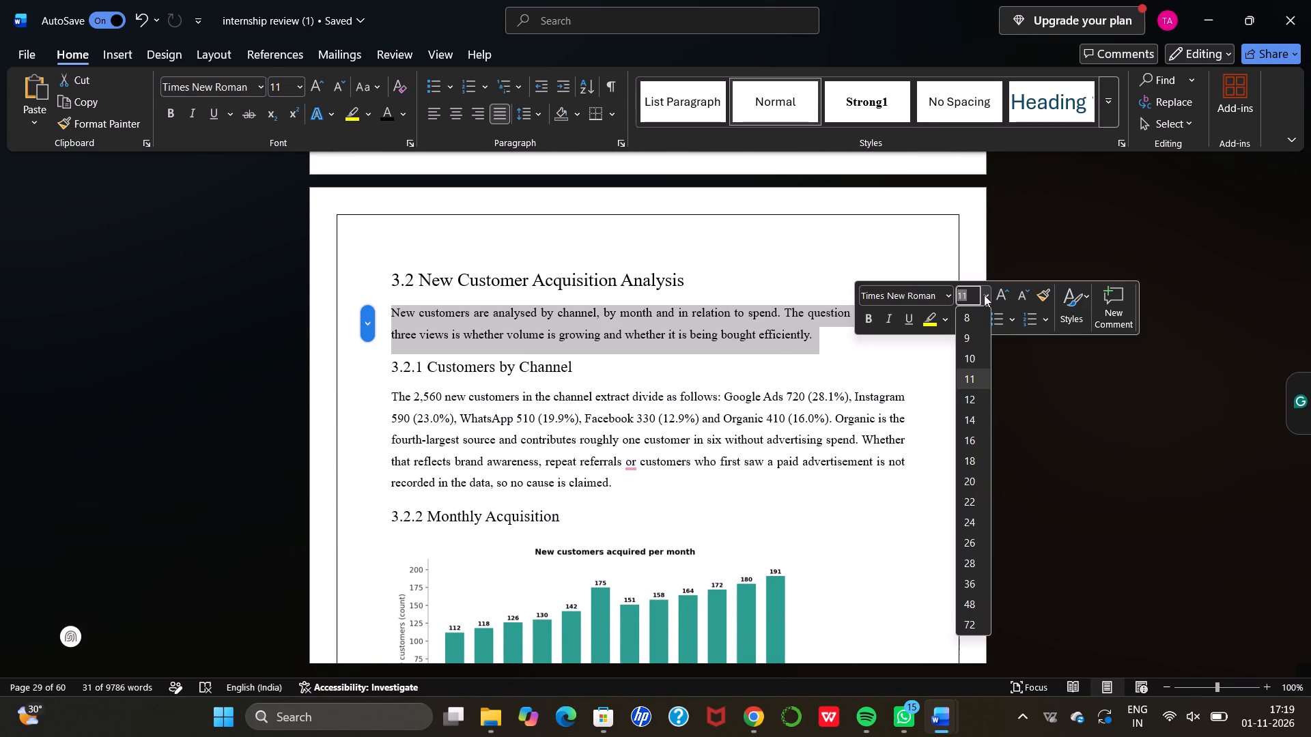
pyautogui.click(974, 397)
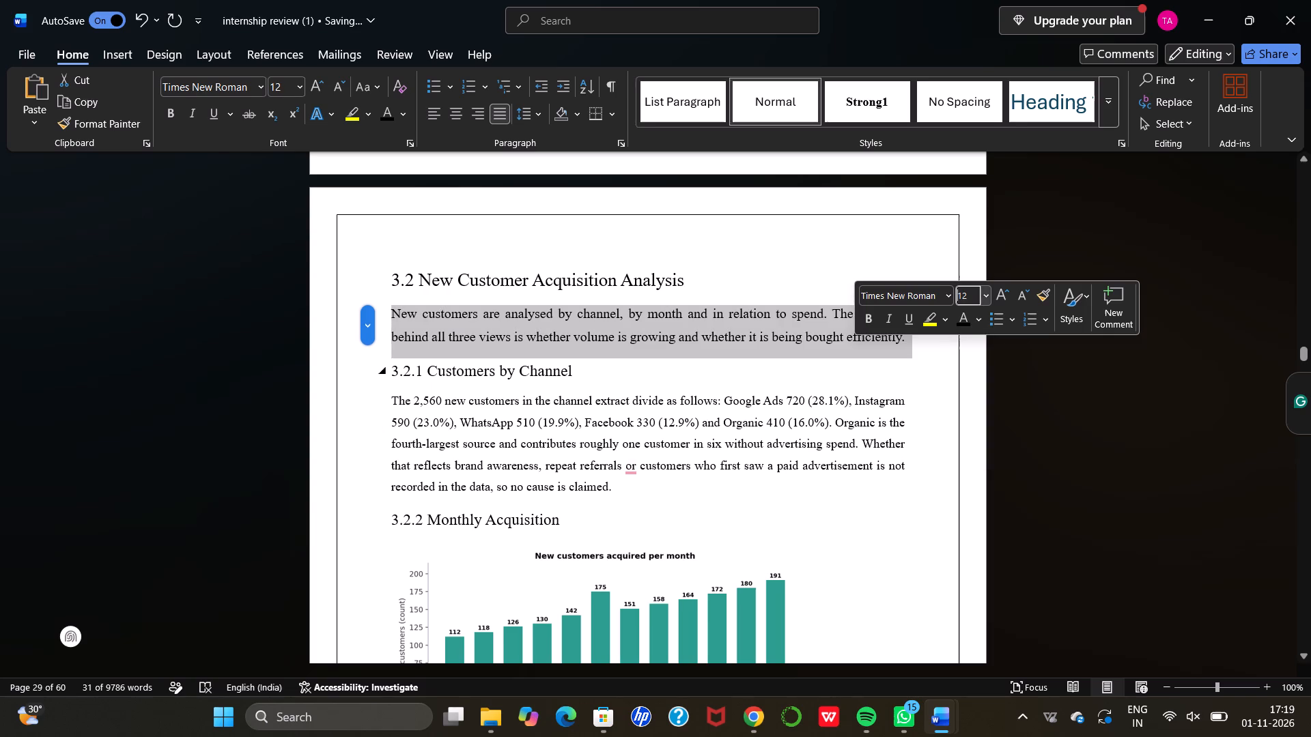
pyautogui.click(839, 391)
# Review the report's front matter from the declaration and certificate through the acknowledgement and company overview to the table of contents.
pyautogui.scroll(10, 839, 391)
pyautogui.scroll(11, 839, 391)
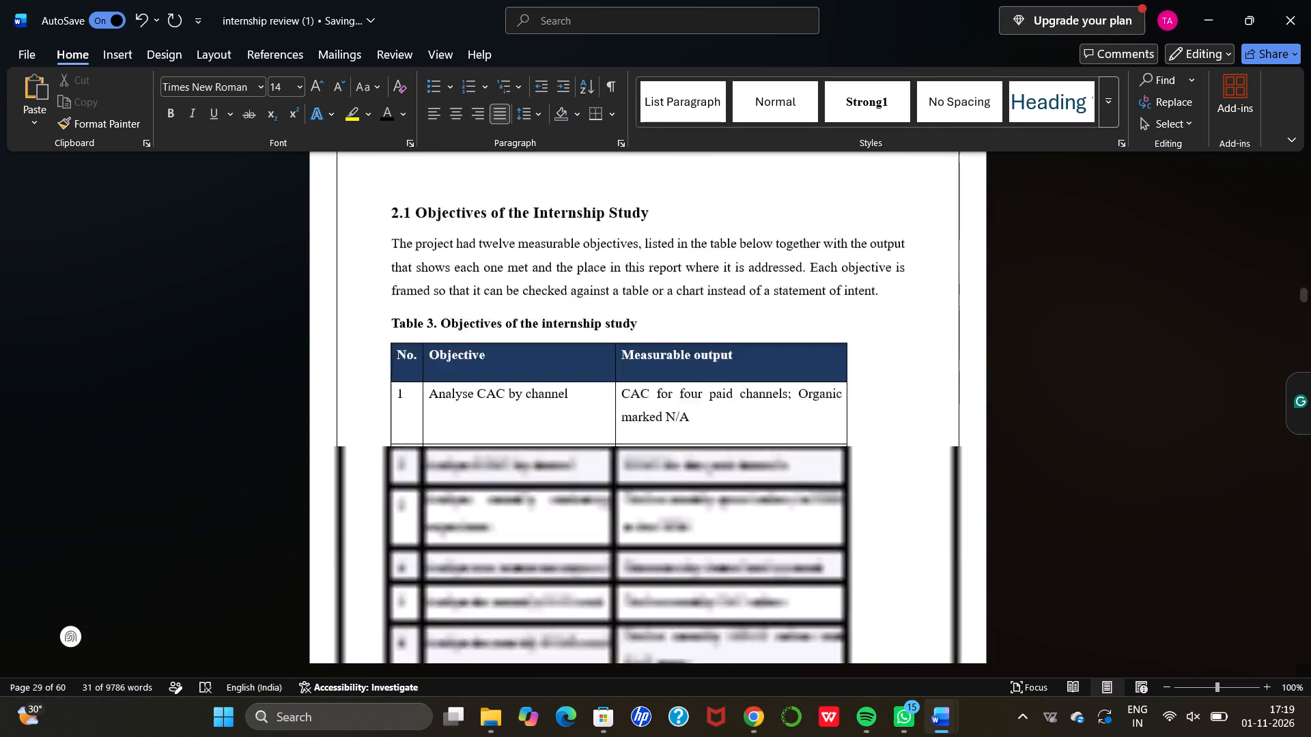
pyautogui.scroll(10, 839, 391)
pyautogui.scroll(14, 839, 391)
pyautogui.scroll(-4, 839, 391)
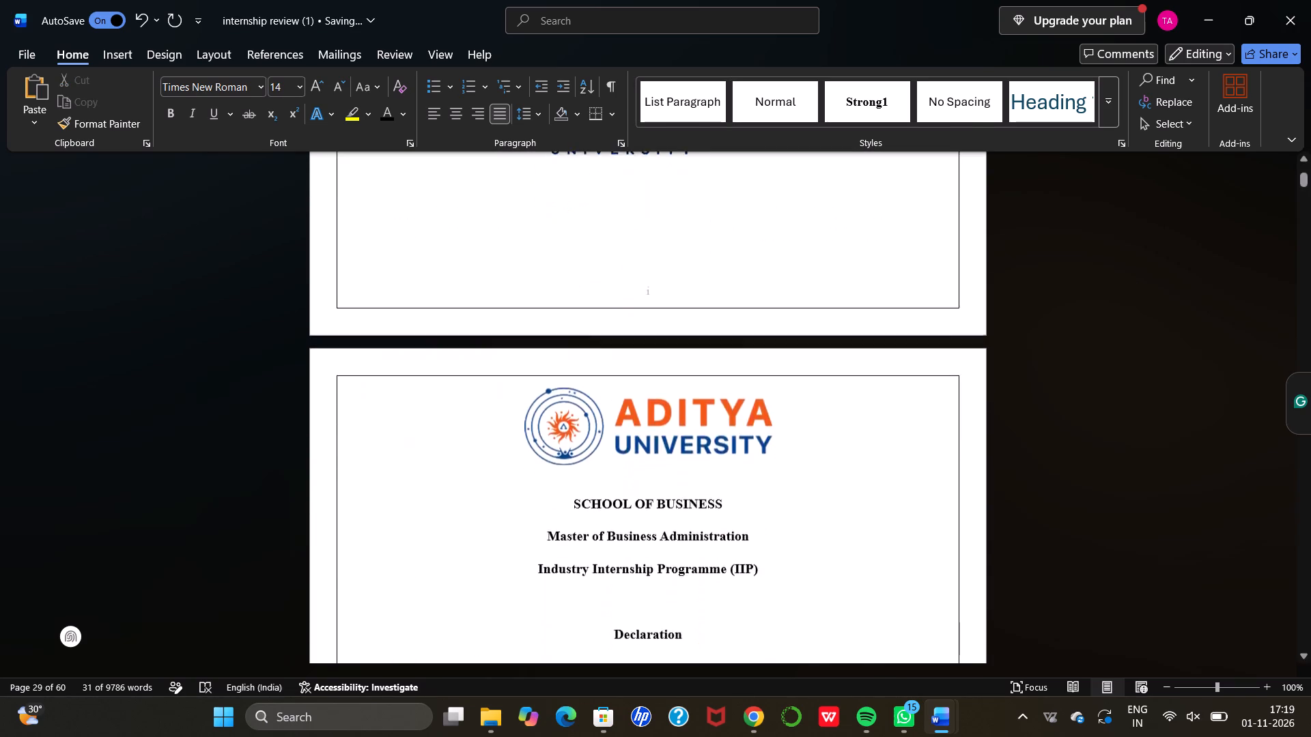
pyautogui.scroll(-9, 839, 391)
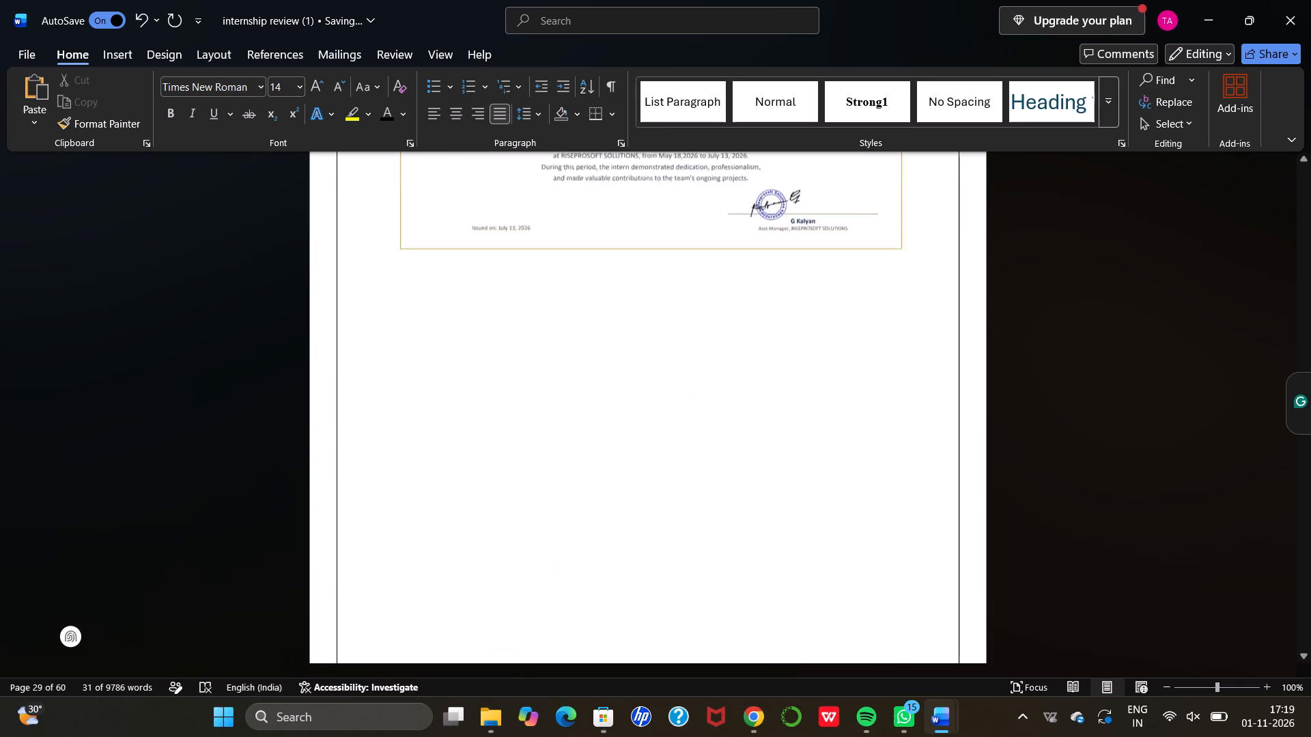
pyautogui.scroll(-2, 839, 391)
pyautogui.scroll(3, 839, 391)
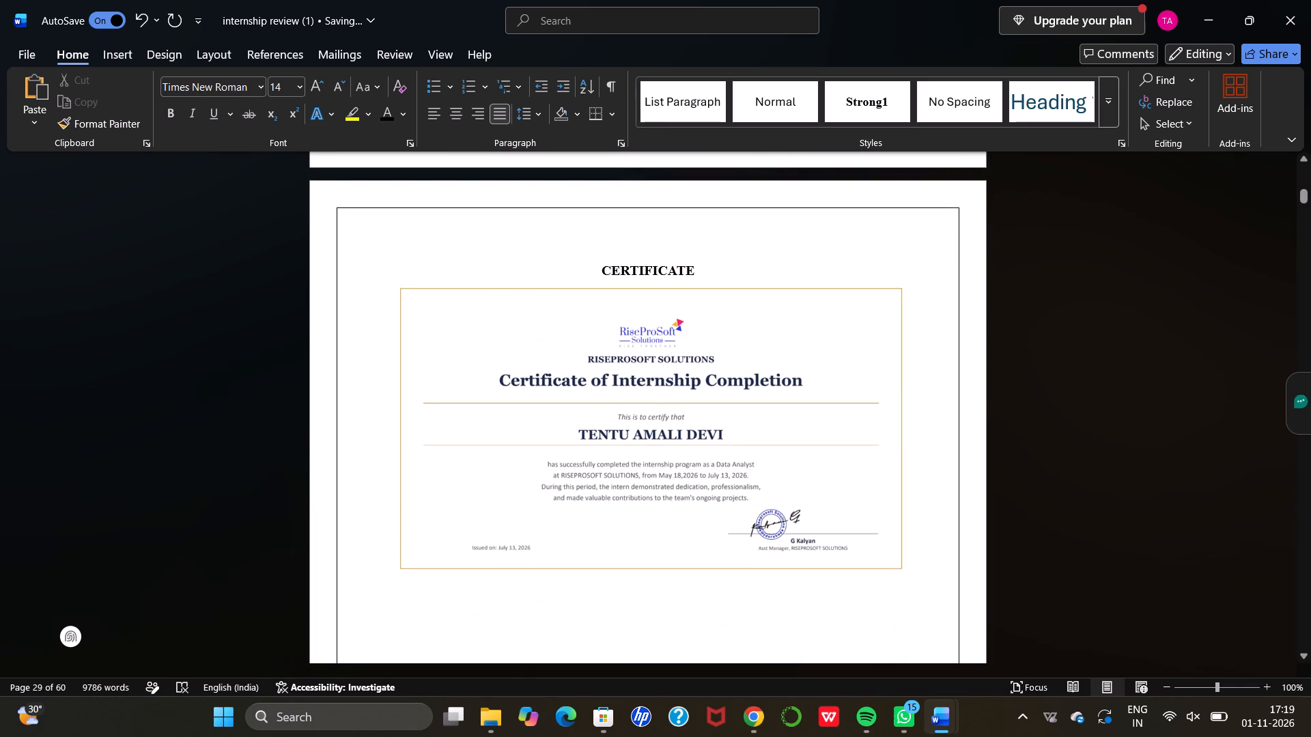
pyautogui.scroll(-7, 839, 391)
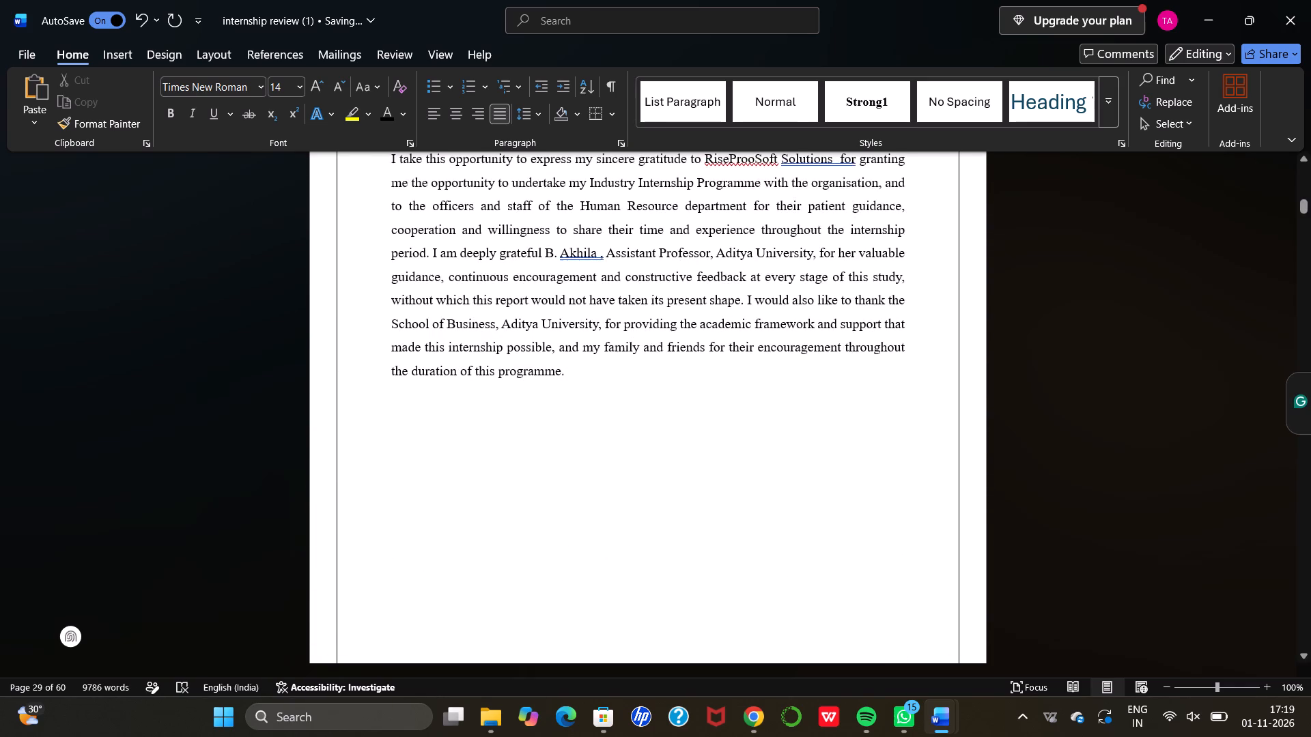
pyautogui.scroll(-9, 839, 391)
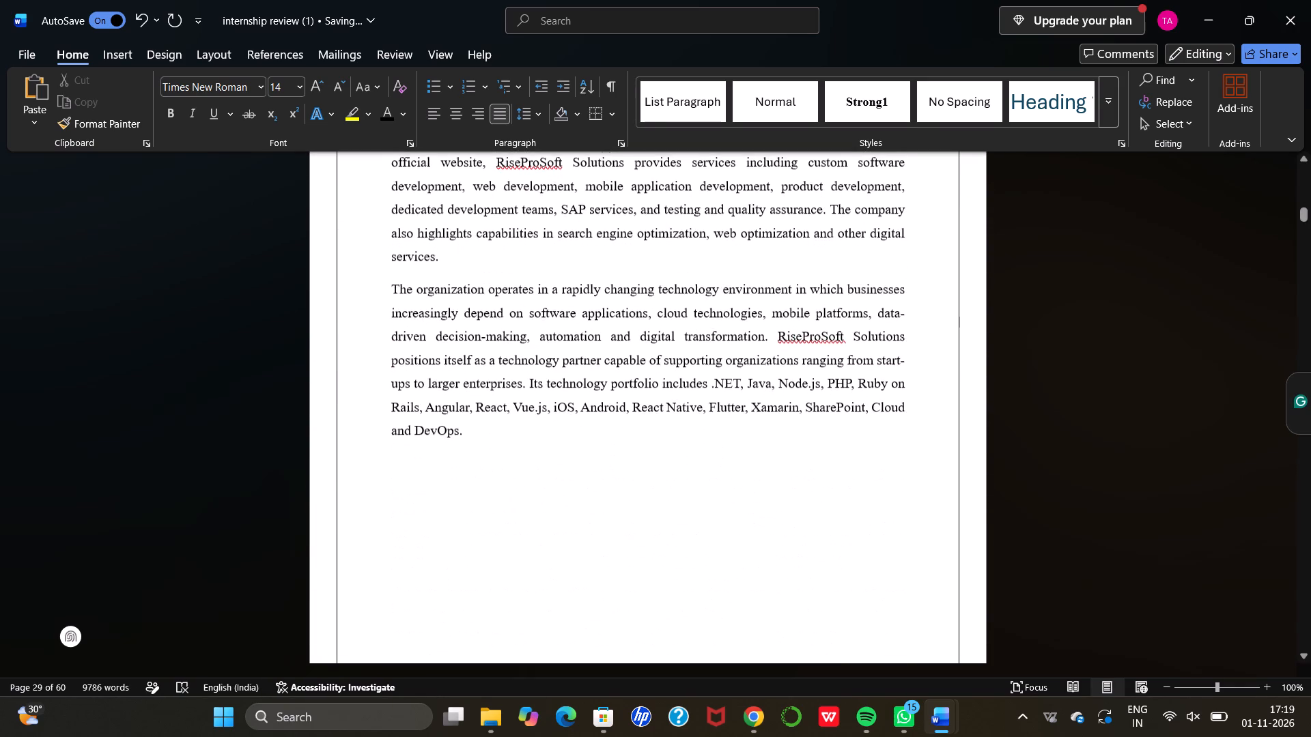
pyautogui.scroll(-6, 839, 391)
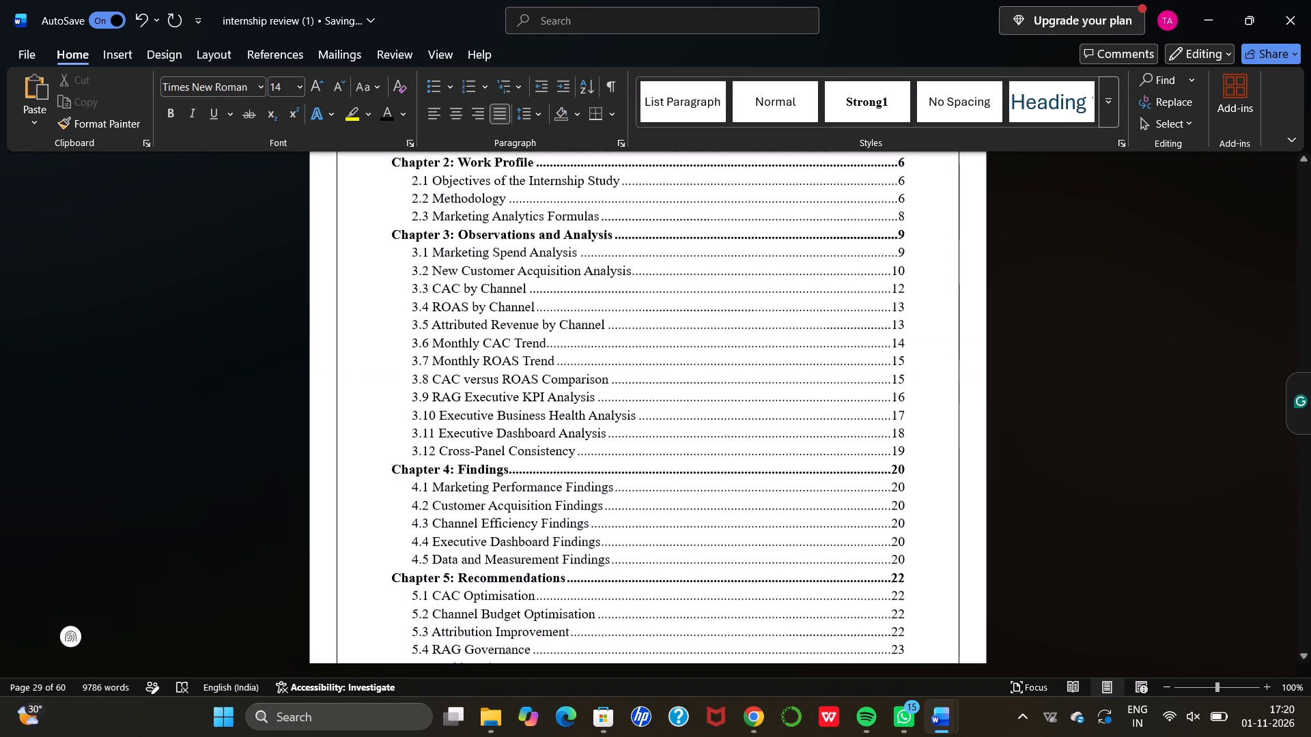
# Delete the dotted leaders and page numbers from the Annexure D and Annexure C entries in the table of contents.
pyautogui.scroll(-2, 839, 391)
pyautogui.moveTo(907, 401); pyautogui.dragTo(669, 416)
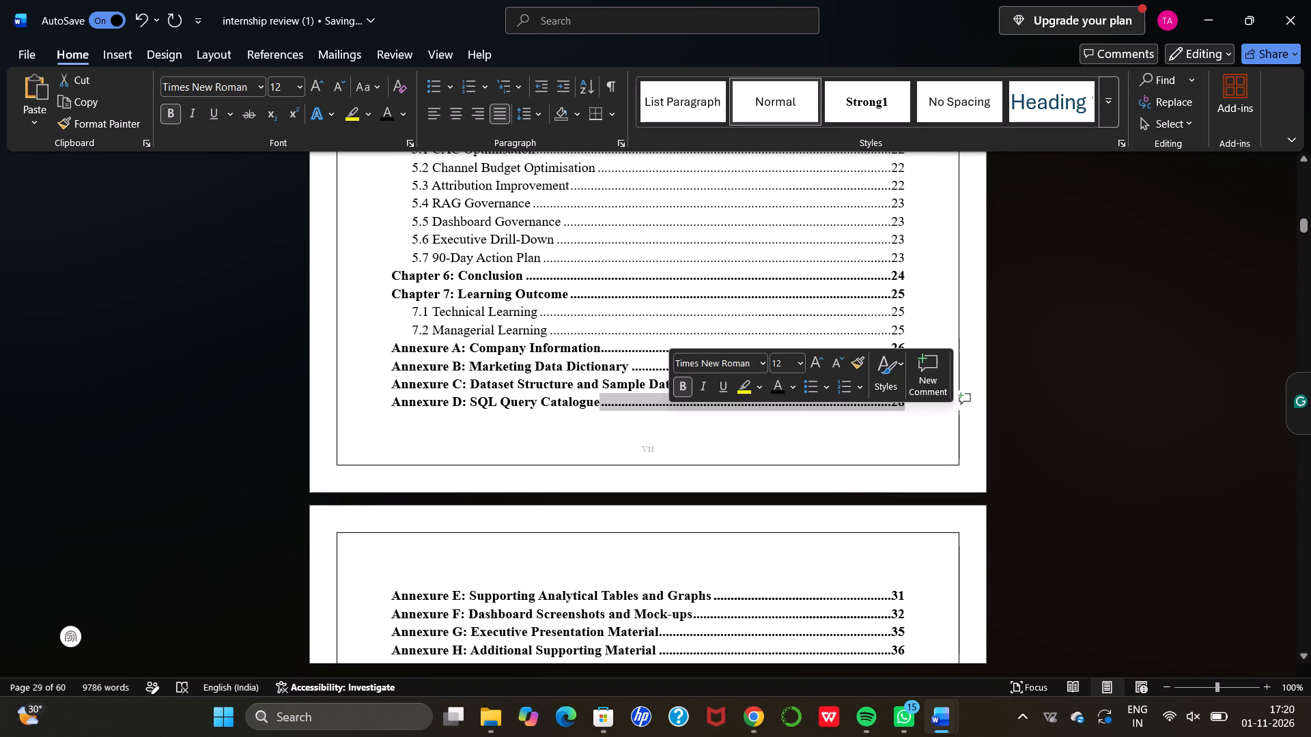
pyautogui.press('BackSpace')
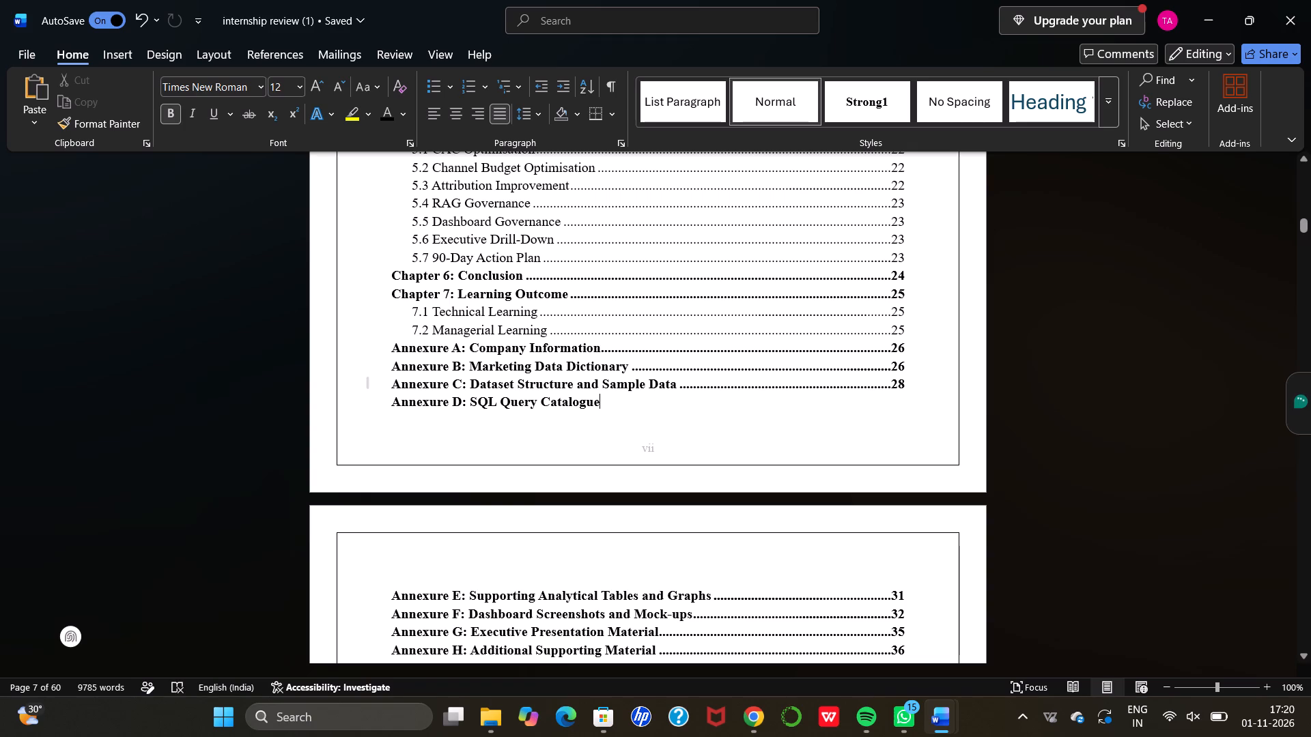
pyautogui.moveTo(677, 386); pyautogui.dragTo(868, 381)
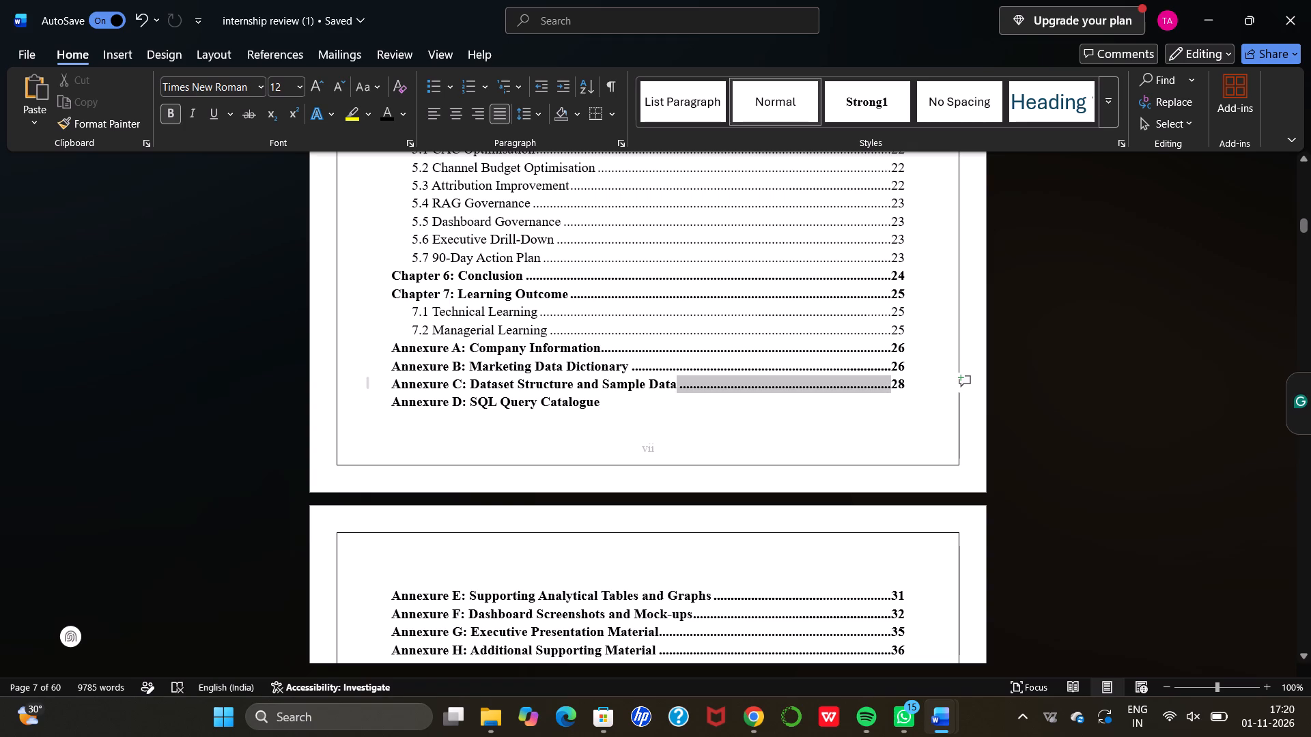
pyautogui.moveTo(868, 381); pyautogui.dragTo(901, 386)
pyautogui.moveTo(901, 386); pyautogui.dragTo(905, 386)
pyautogui.press('BackSpace')
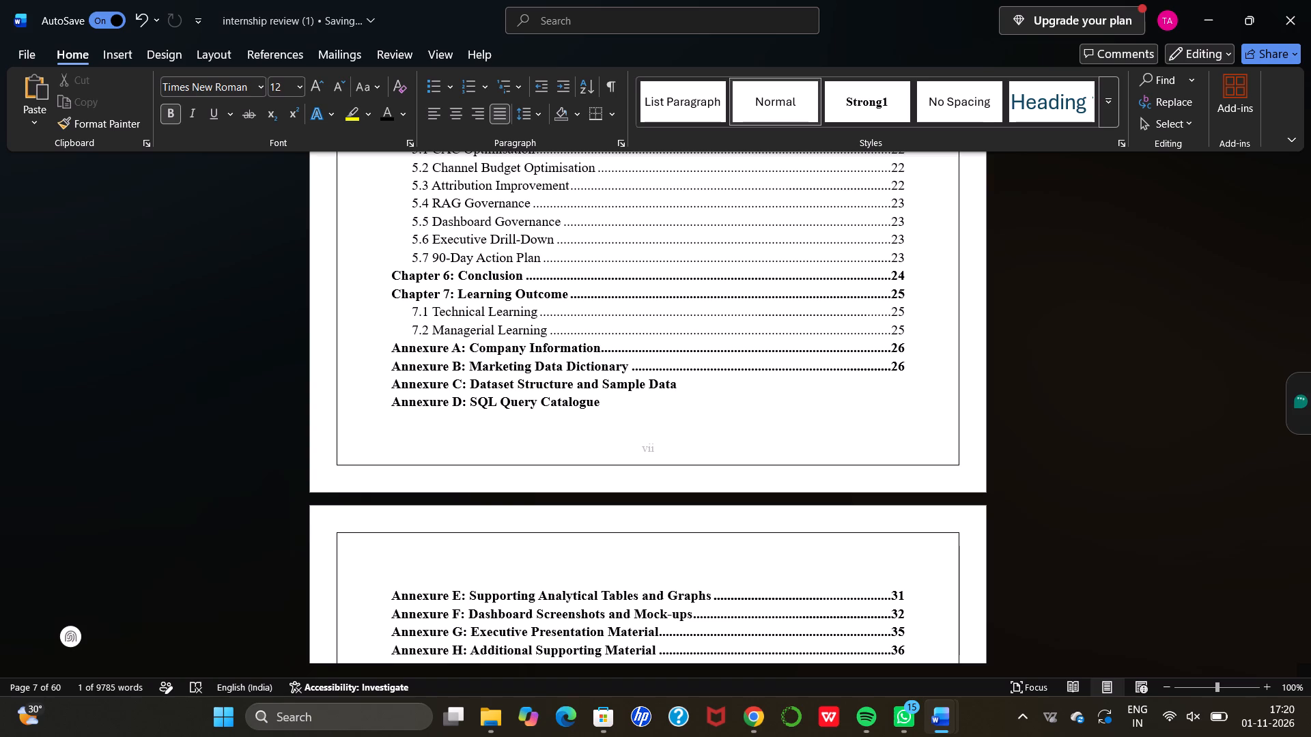
# Check the font size of the body paragraphs under the Introduction and 1.1 Industry Overview headings.
pyautogui.scroll(-7, 905, 386)
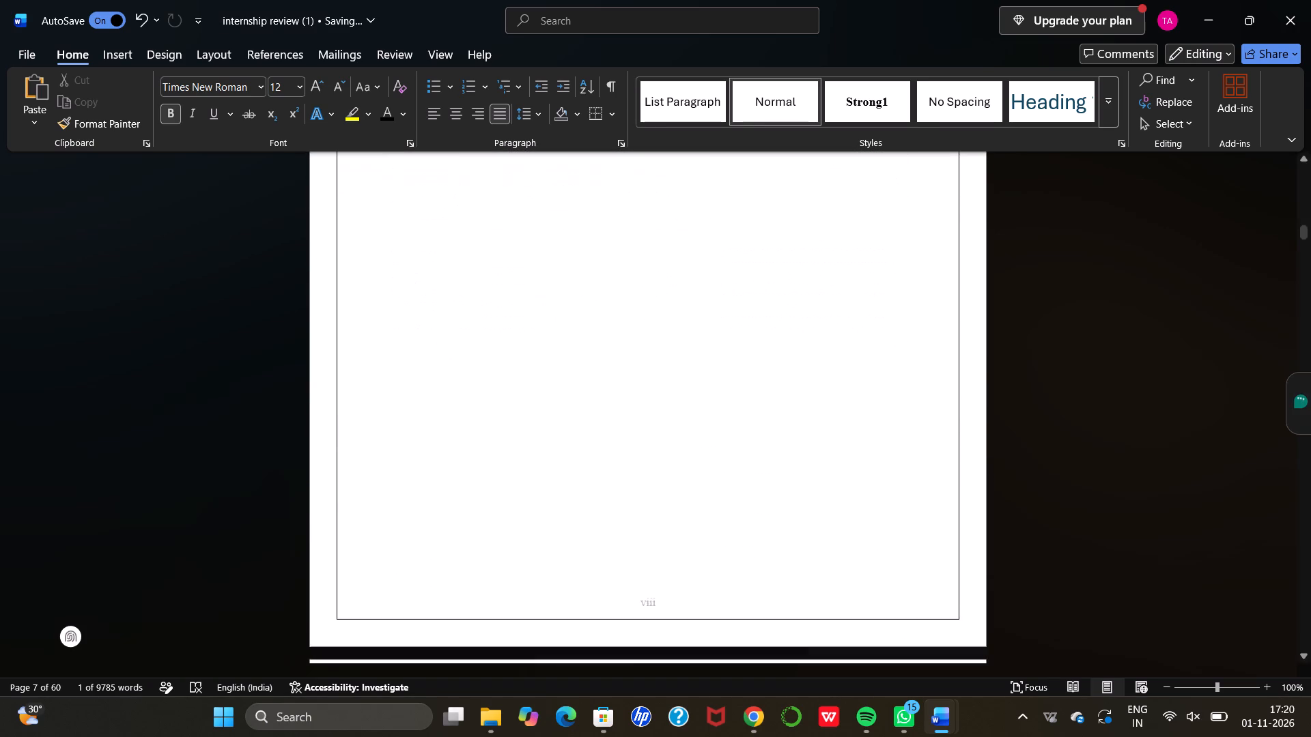
pyautogui.scroll(-9, 905, 386)
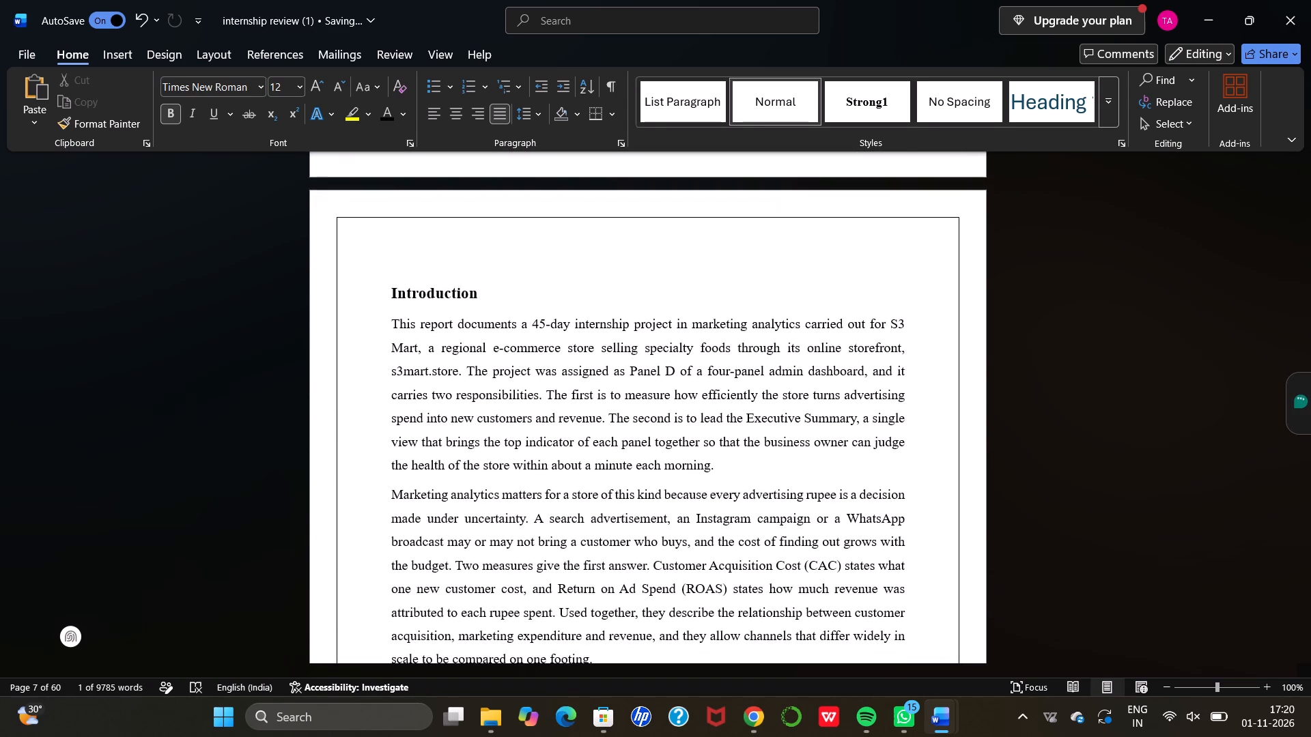
pyautogui.scroll(-1, 905, 386)
pyautogui.scroll(1, 905, 386)
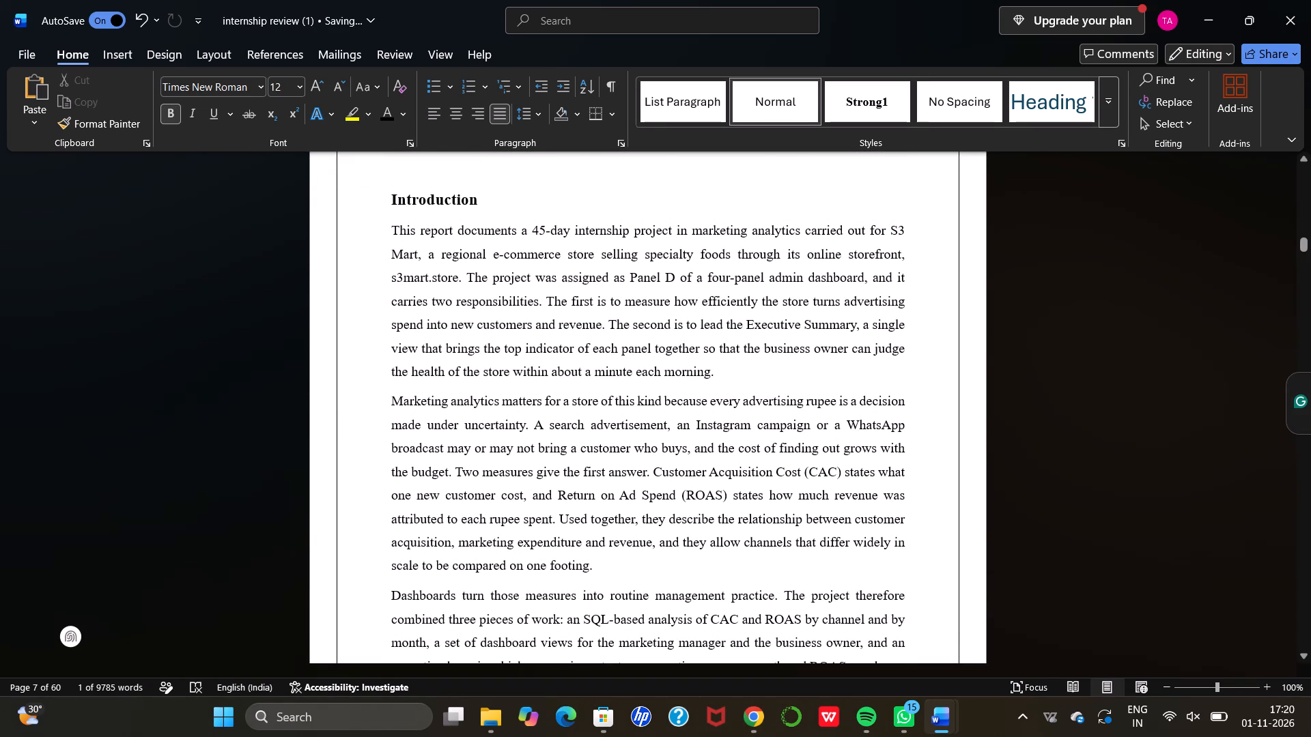
pyautogui.moveTo(391, 231); pyautogui.dragTo(574, 388)
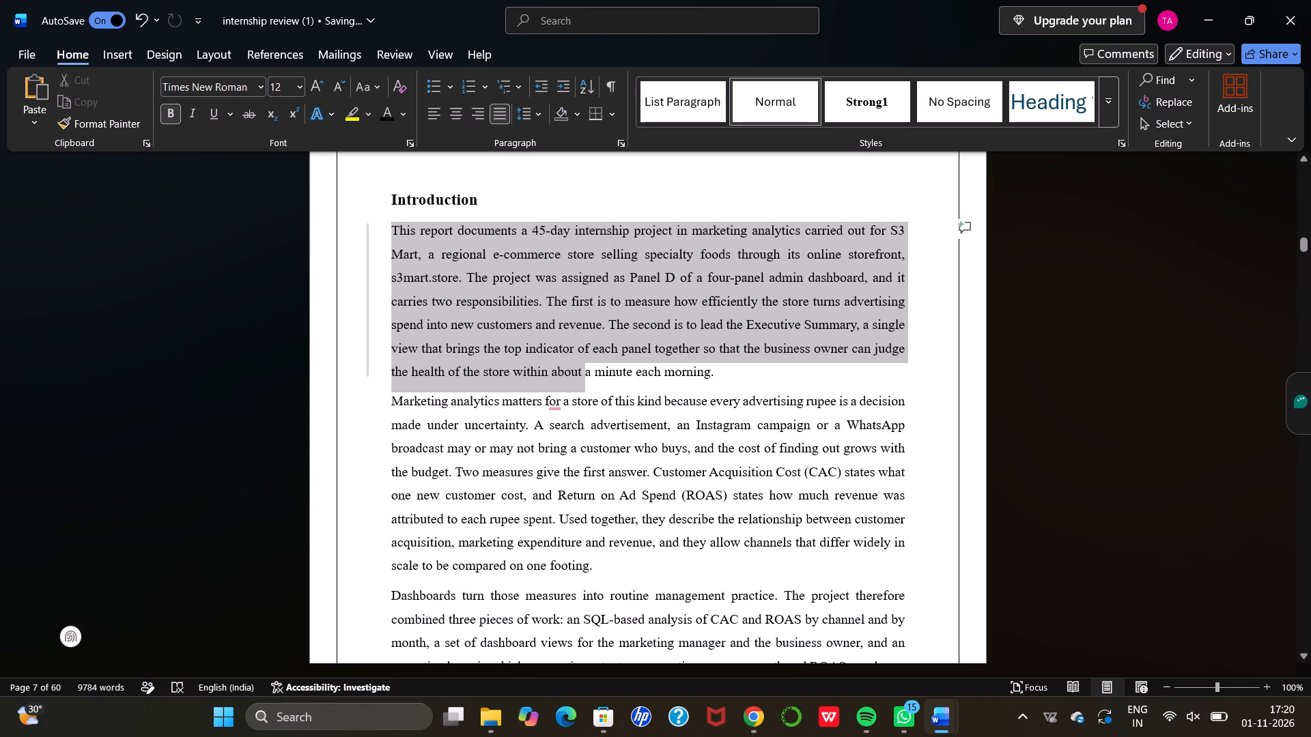
pyautogui.moveTo(574, 388); pyautogui.dragTo(660, 647)
pyautogui.scroll(1, 611, 490)
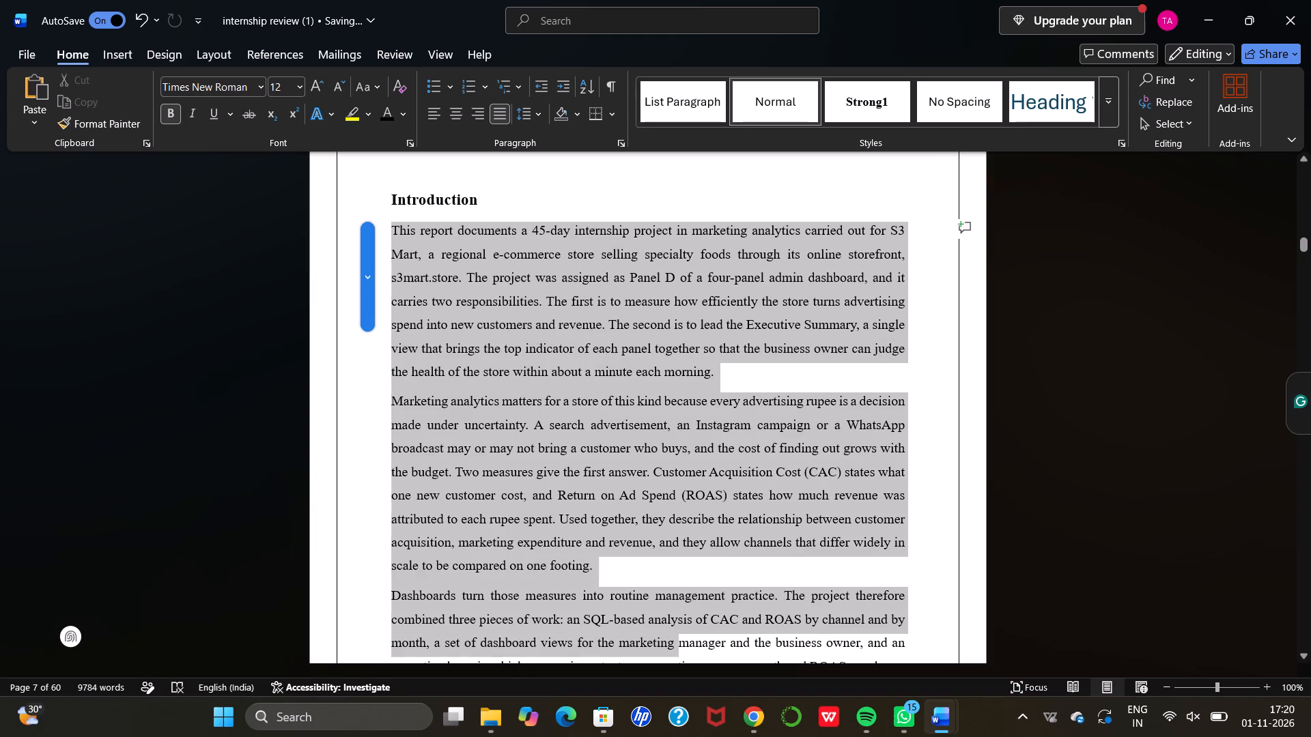
pyautogui.moveTo(660, 647); pyautogui.dragTo(654, 581)
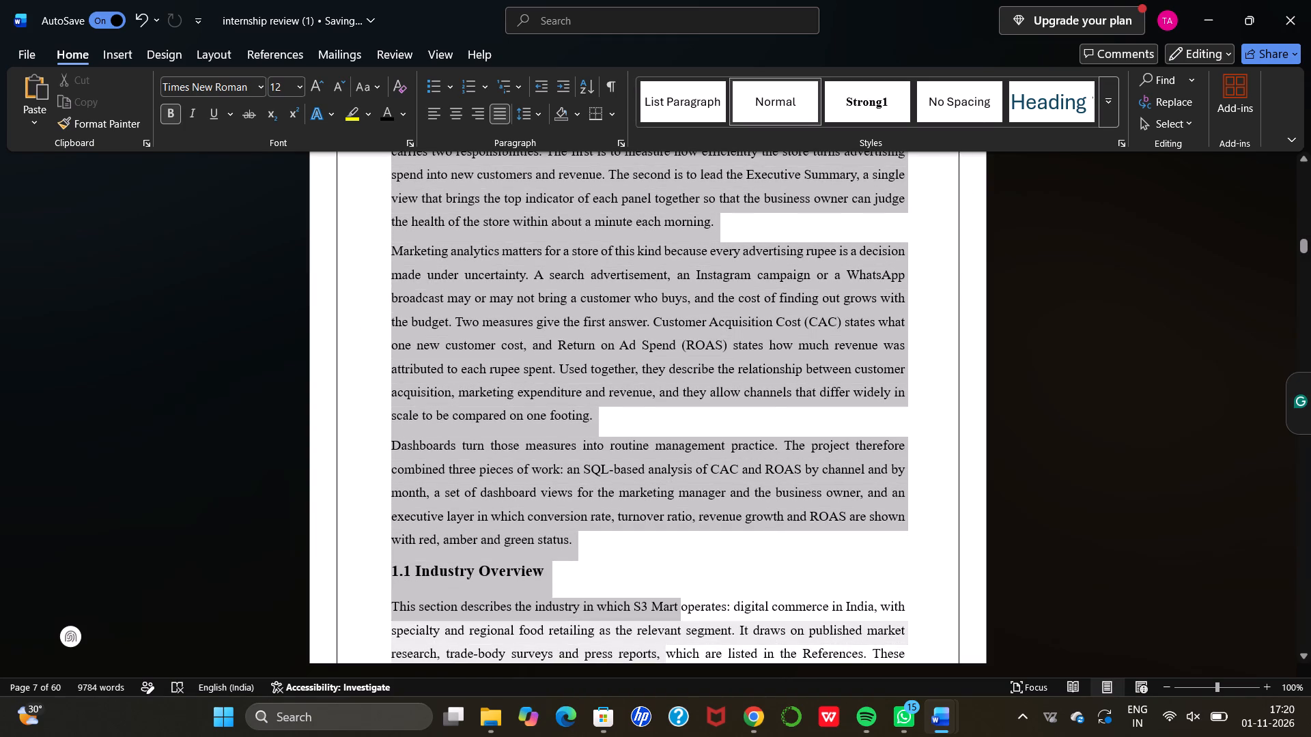
pyautogui.moveTo(654, 581); pyautogui.dragTo(647, 543)
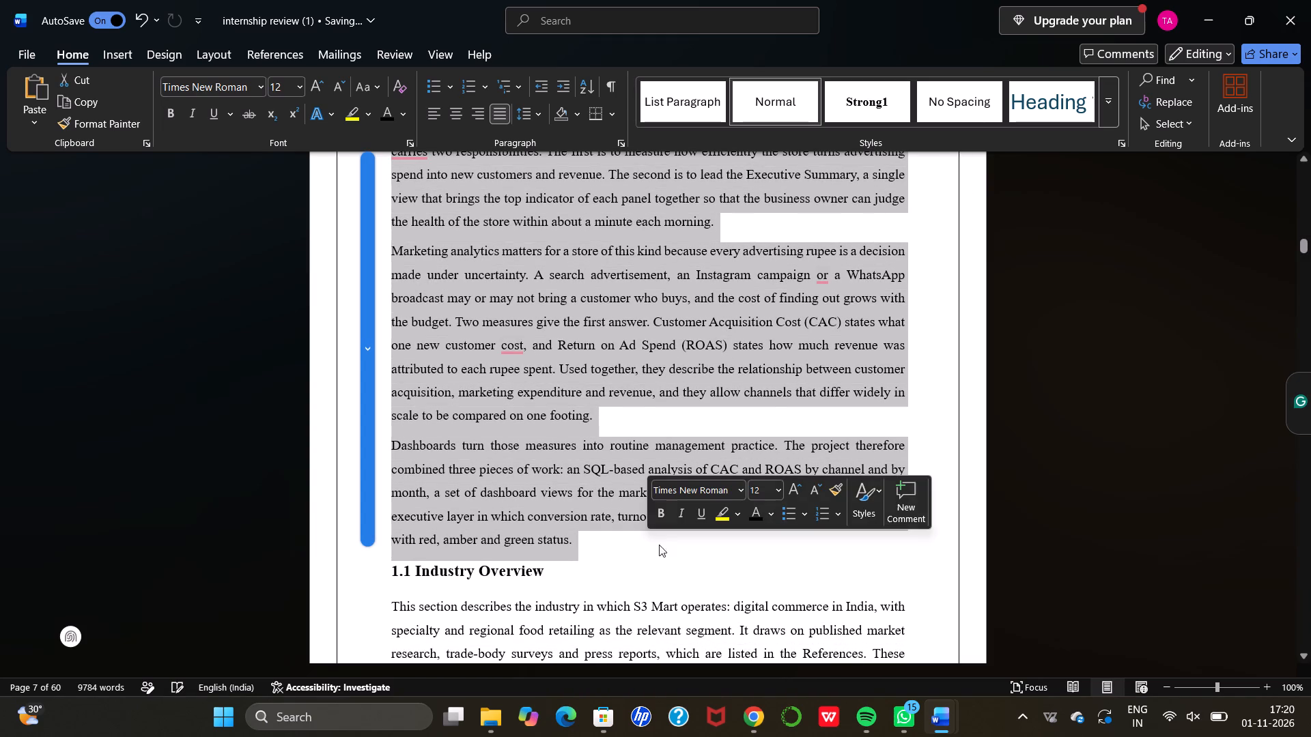
pyautogui.click(671, 549)
pyautogui.scroll(-1, 671, 549)
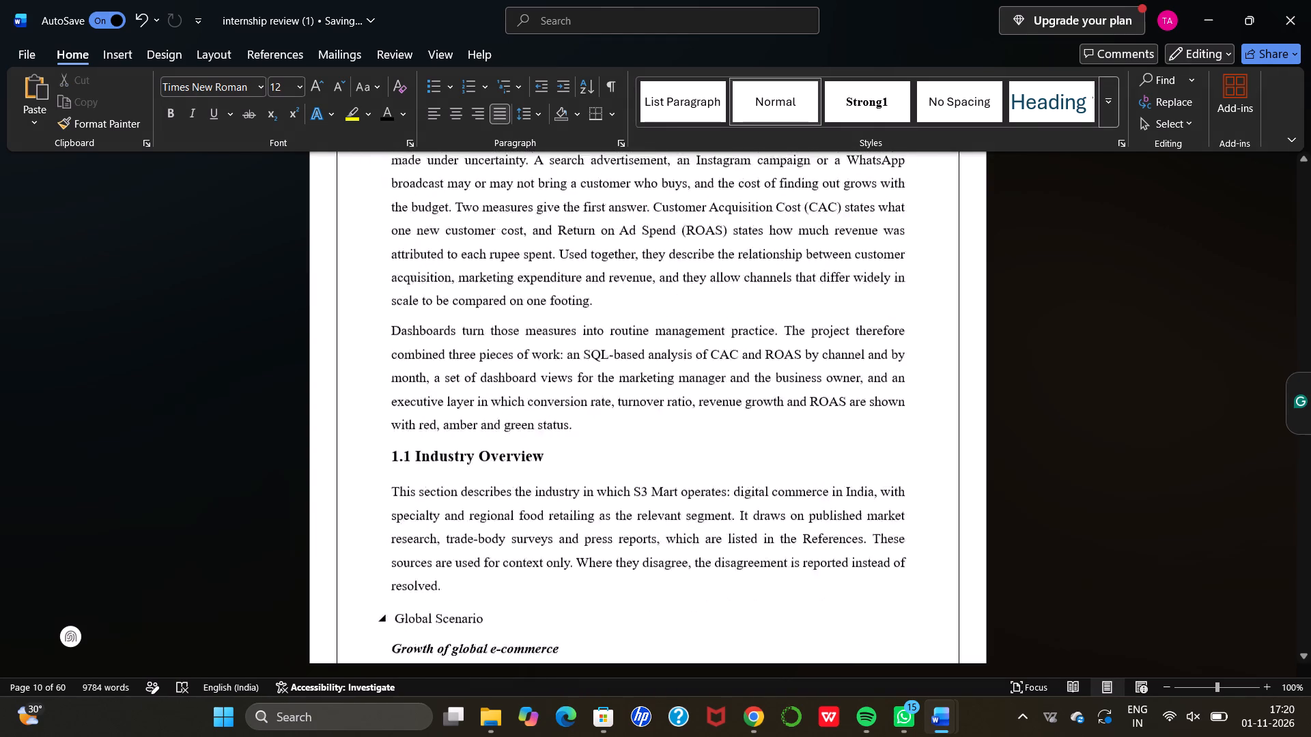
pyautogui.scroll(-1, 671, 549)
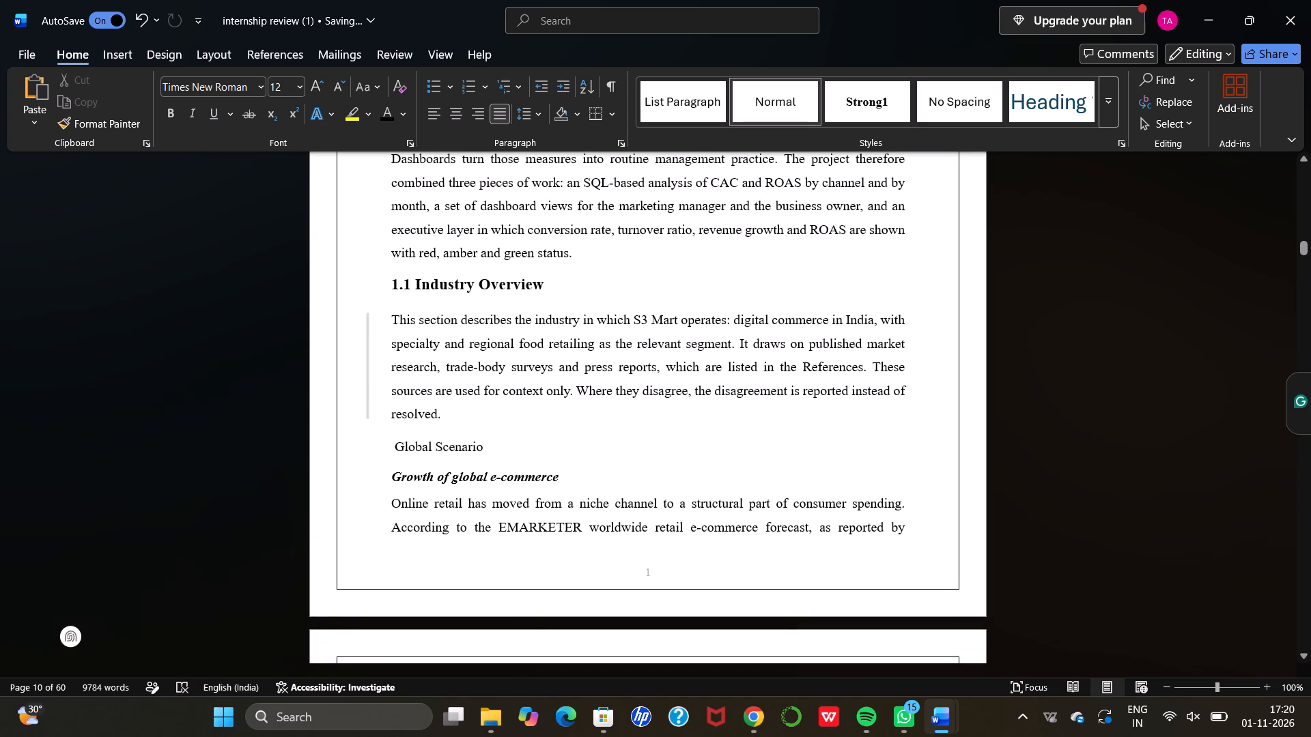
pyautogui.moveTo(392, 313); pyautogui.dragTo(897, 525)
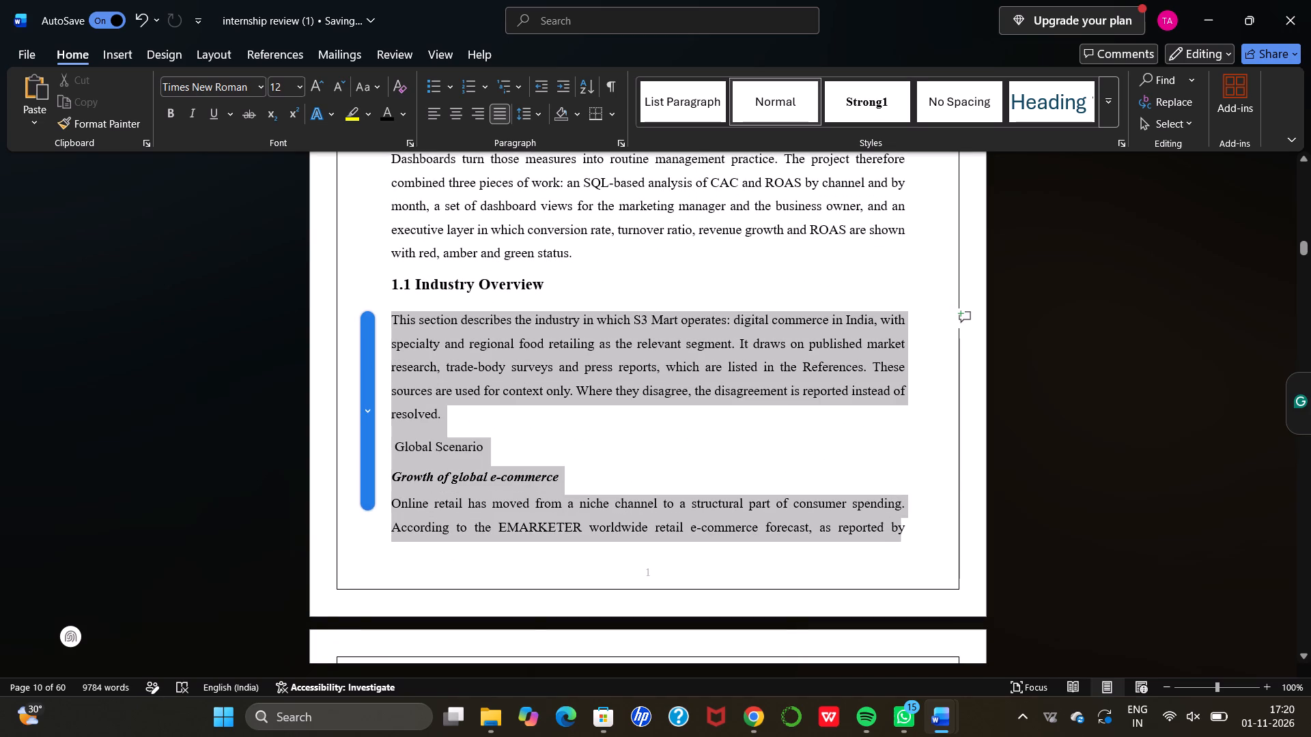
pyautogui.moveTo(897, 525); pyautogui.dragTo(919, 530)
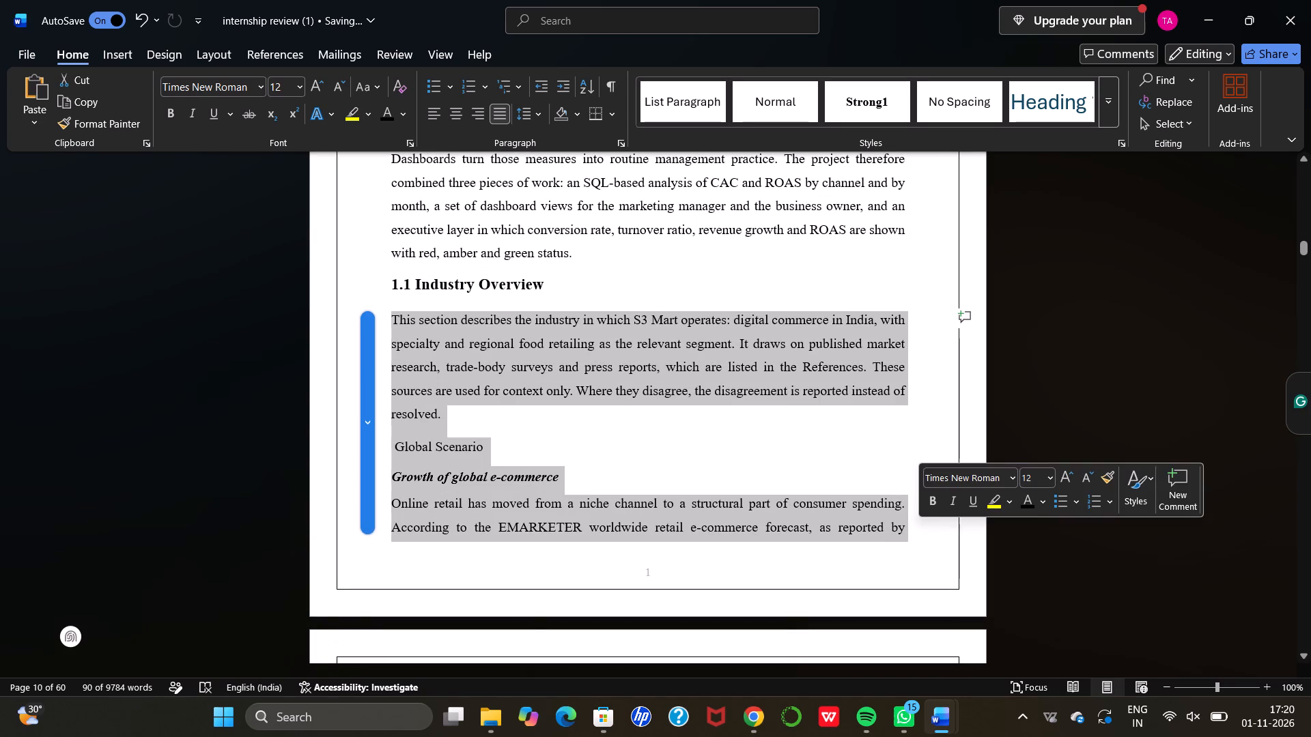
pyautogui.click(795, 427)
# Check the font size and line spacing of the Global Scenario paragraphs, from e-commerce growth through digital customer acquisition.
pyautogui.scroll(-2, 795, 427)
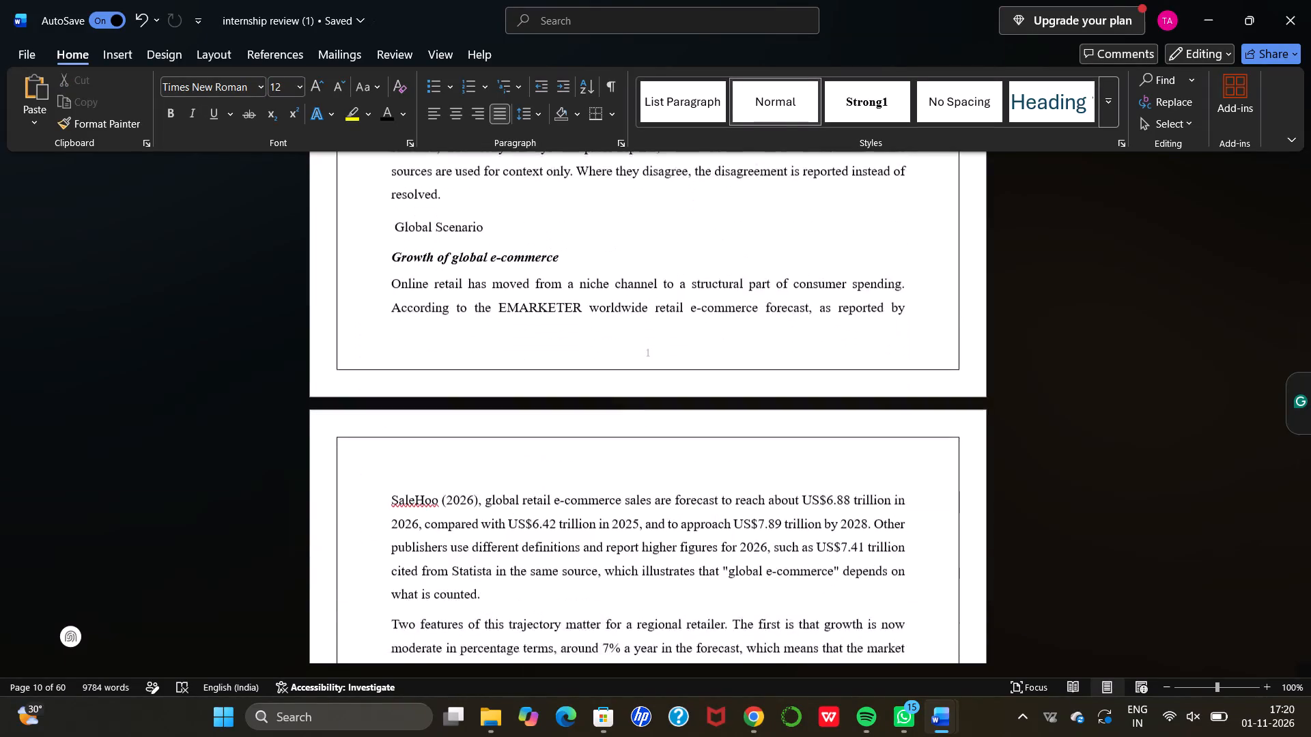
pyautogui.scroll(-2, 795, 427)
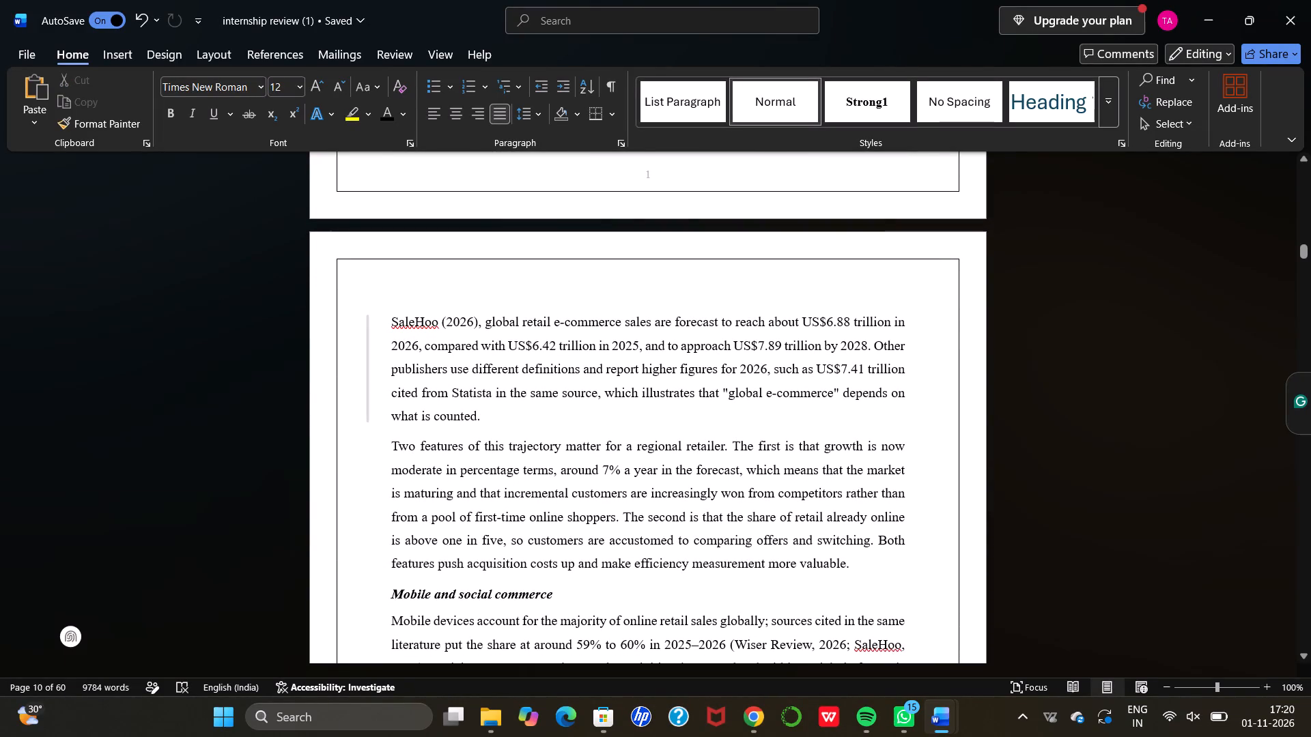
pyautogui.moveTo(386, 321); pyautogui.dragTo(697, 640)
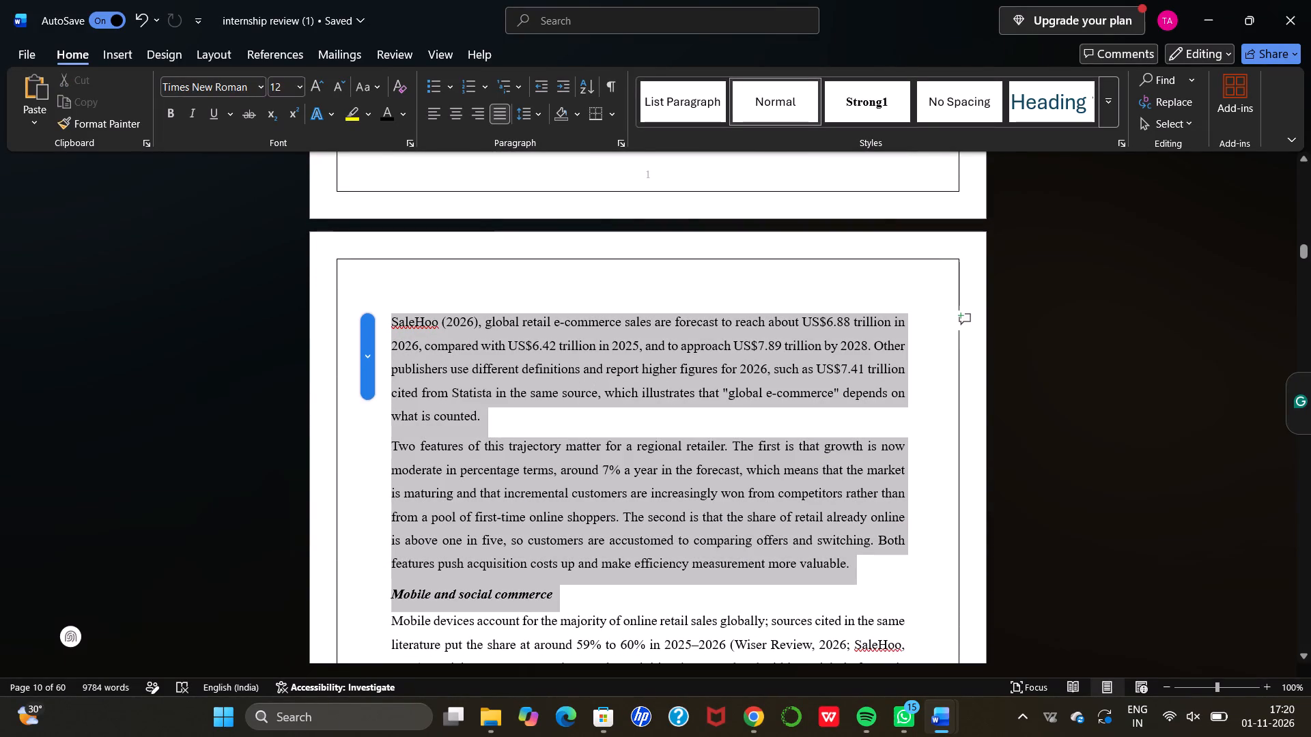
pyautogui.moveTo(697, 640); pyautogui.dragTo(696, 620)
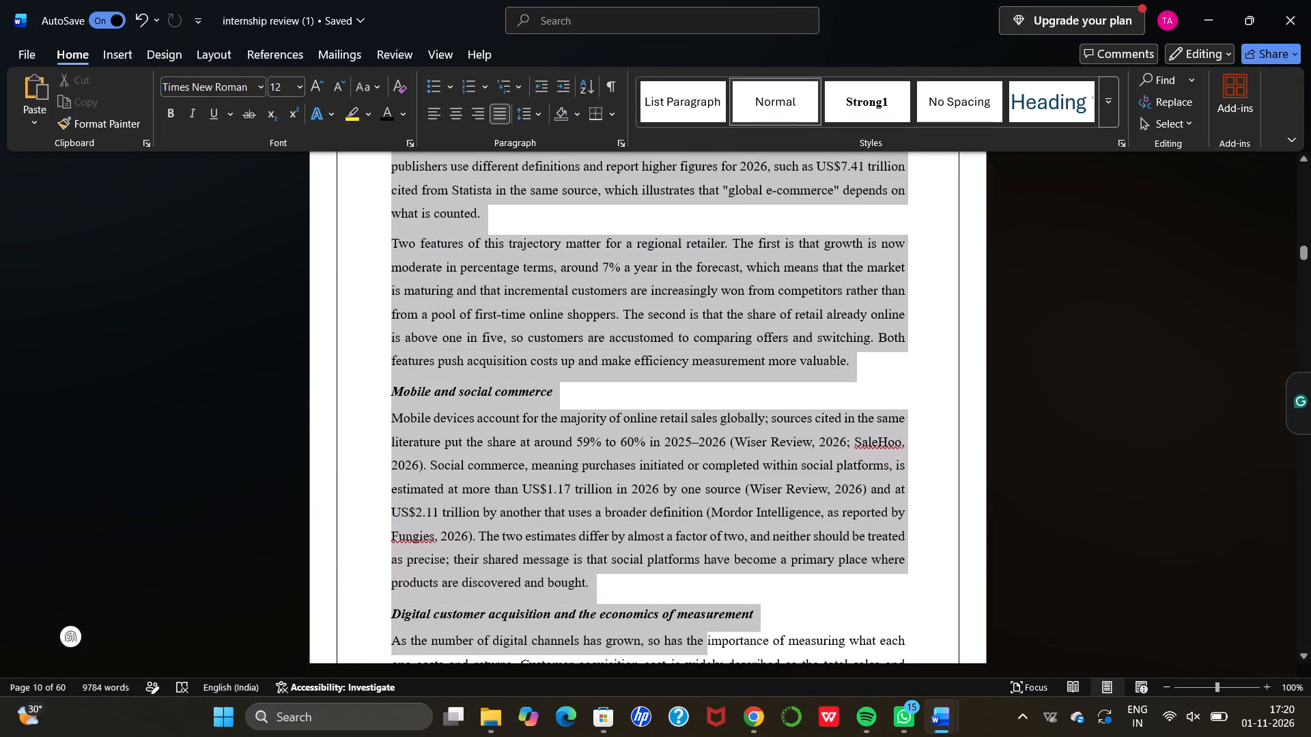
pyautogui.moveTo(696, 620); pyautogui.dragTo(685, 583)
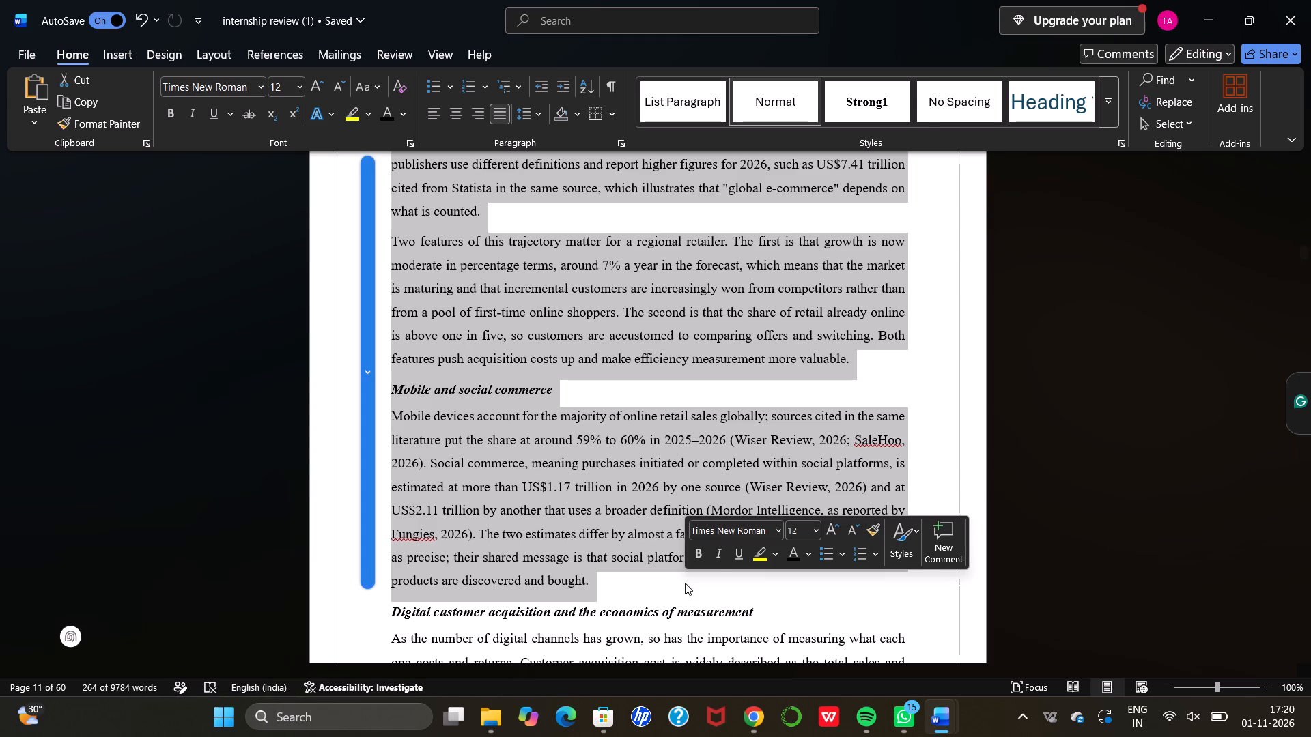
pyautogui.click(531, 114)
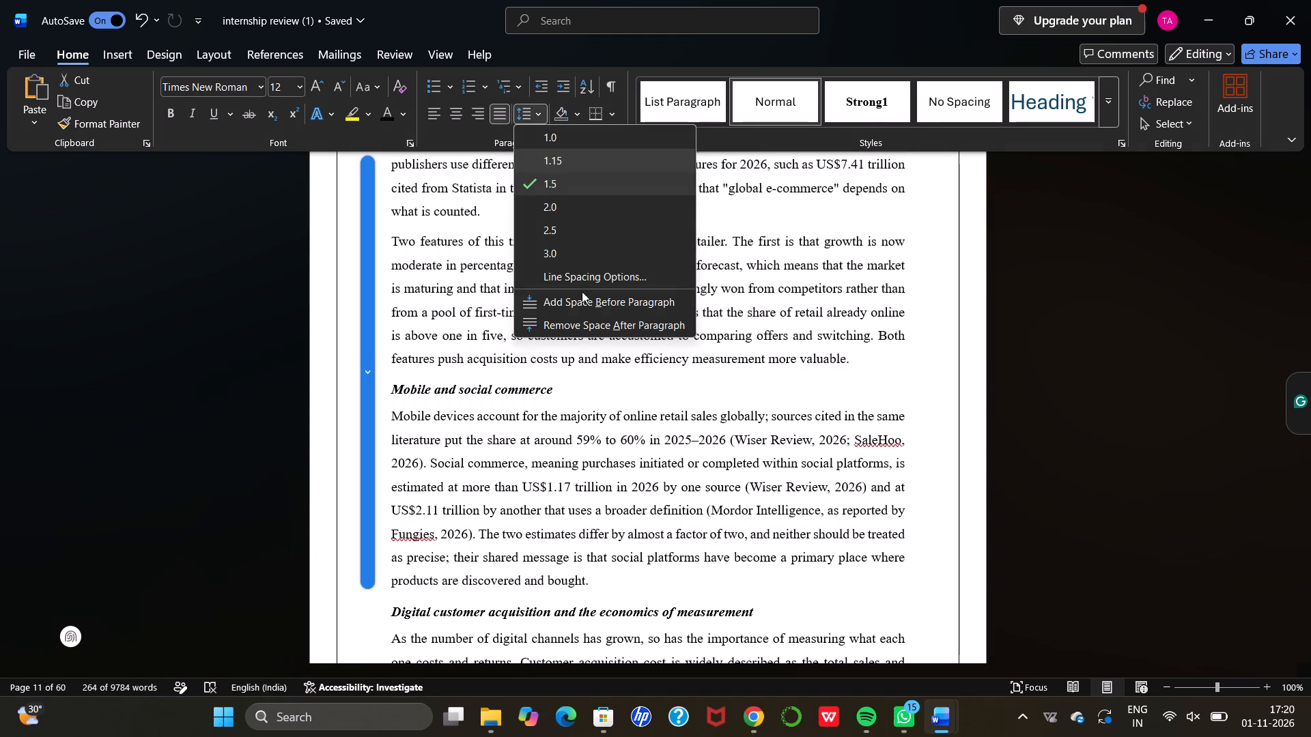
pyautogui.scroll(-4, 686, 548)
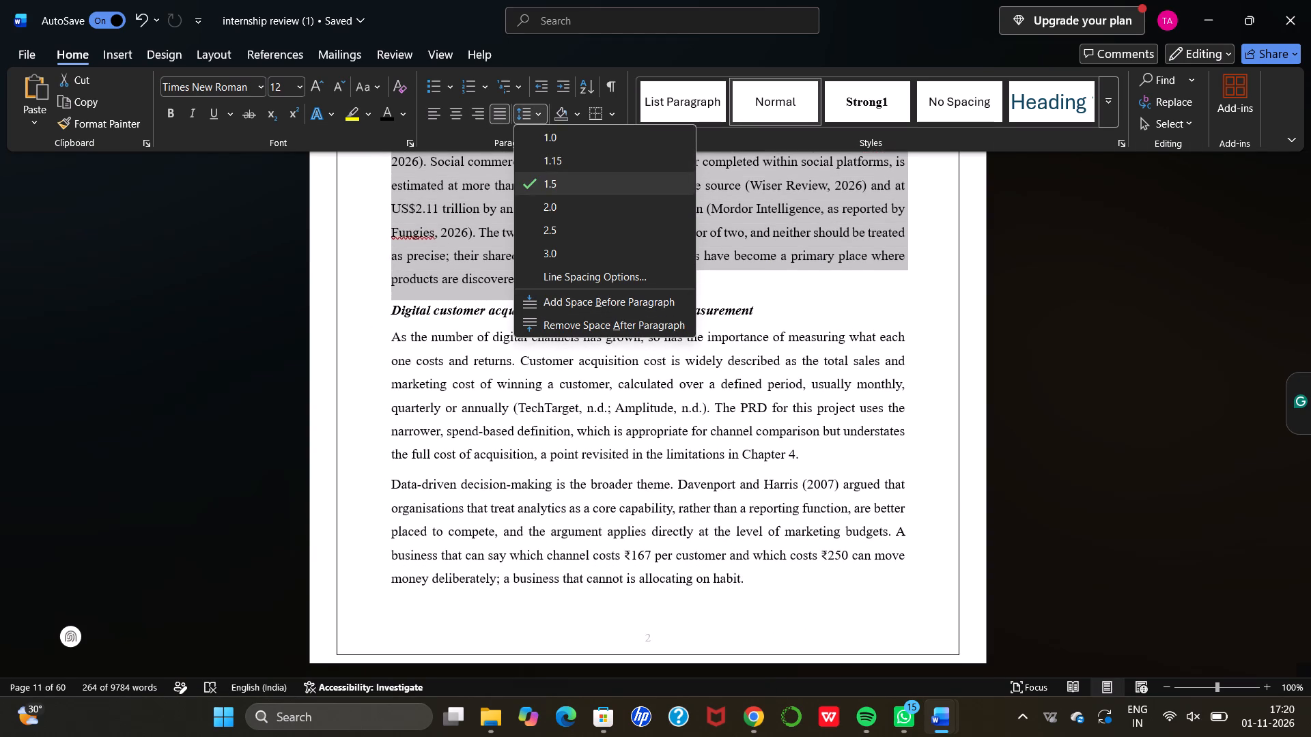
pyautogui.click(686, 548)
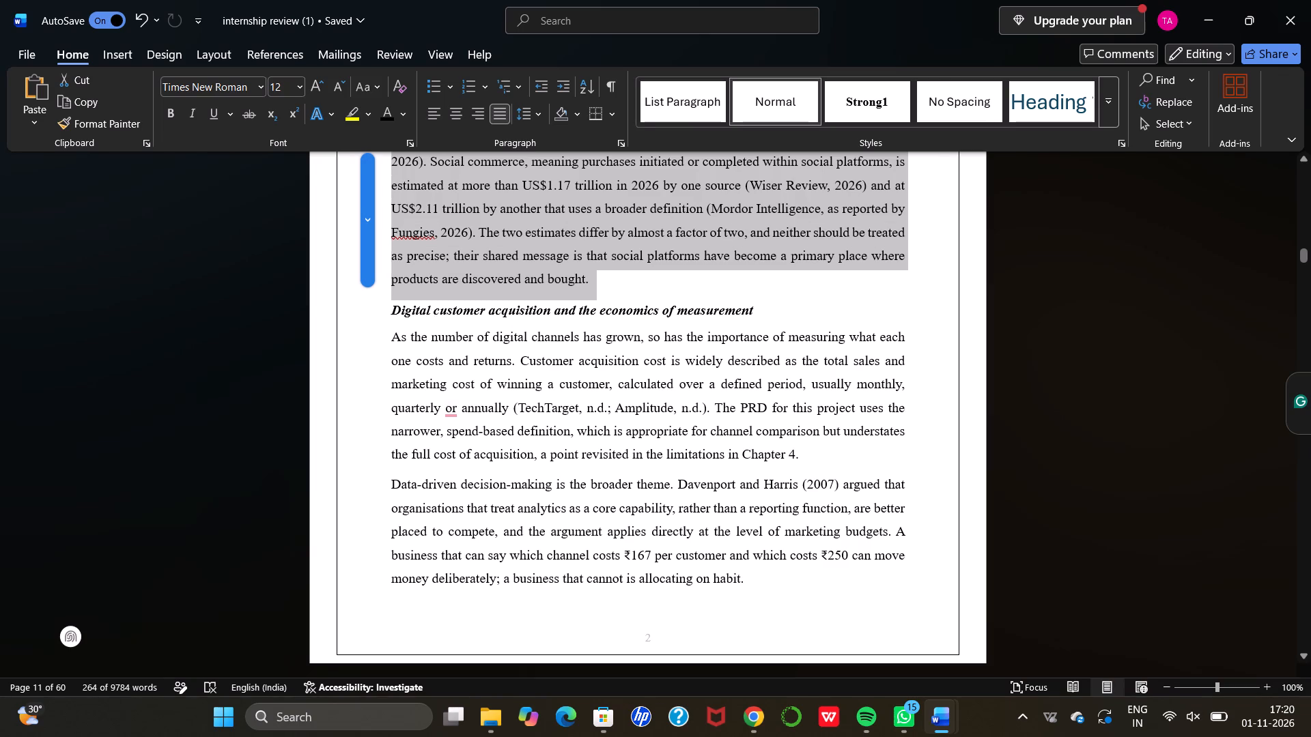
pyautogui.moveTo(392, 384); pyautogui.dragTo(766, 592)
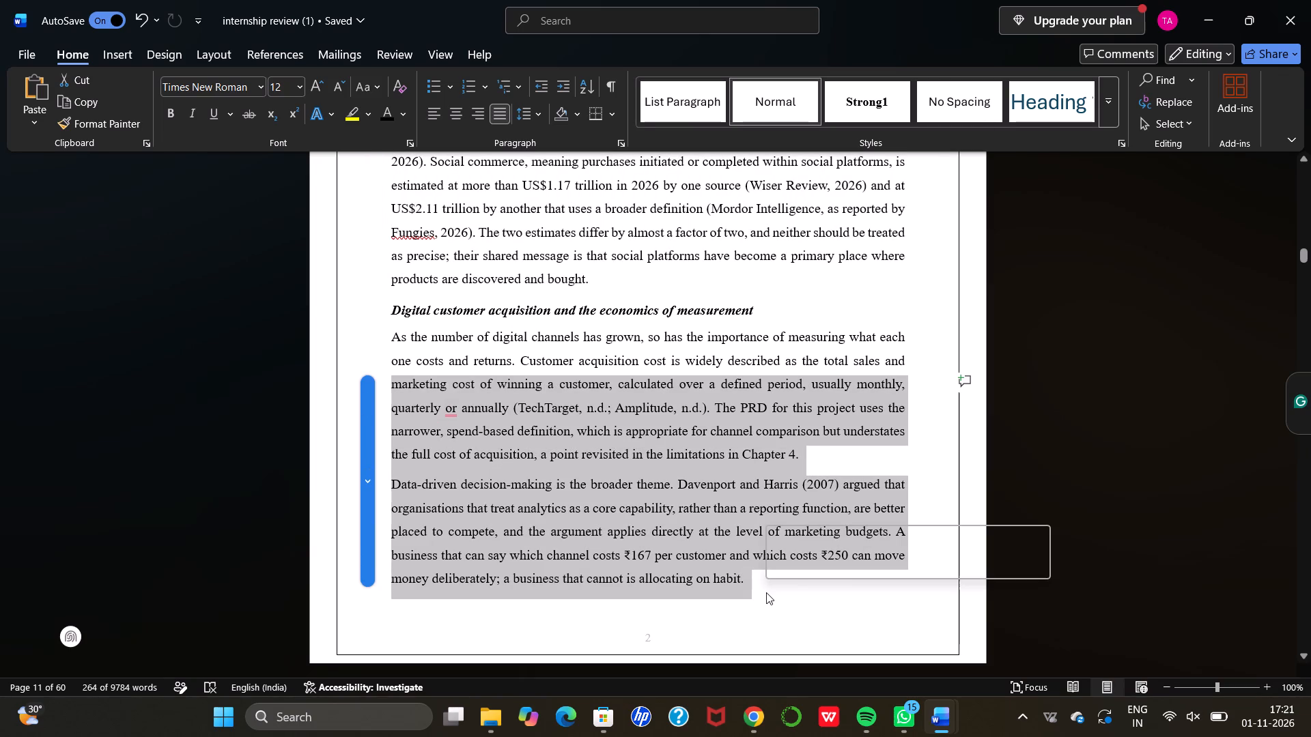
pyautogui.click(766, 592)
# Check the body text formatting from 1.1.2 Indian Scenario through the paragraph following Table 1 on e-commerce player types.
pyautogui.scroll(-3, 766, 592)
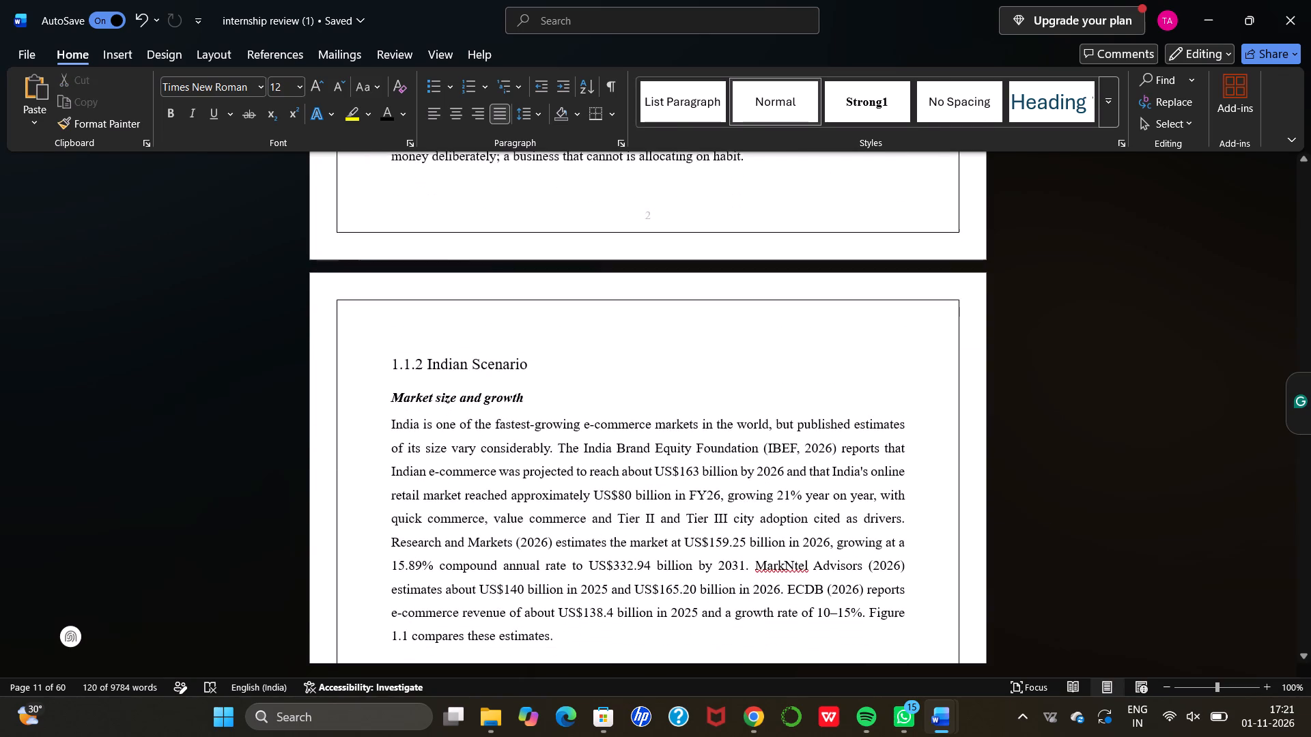
pyautogui.scroll(-2, 766, 592)
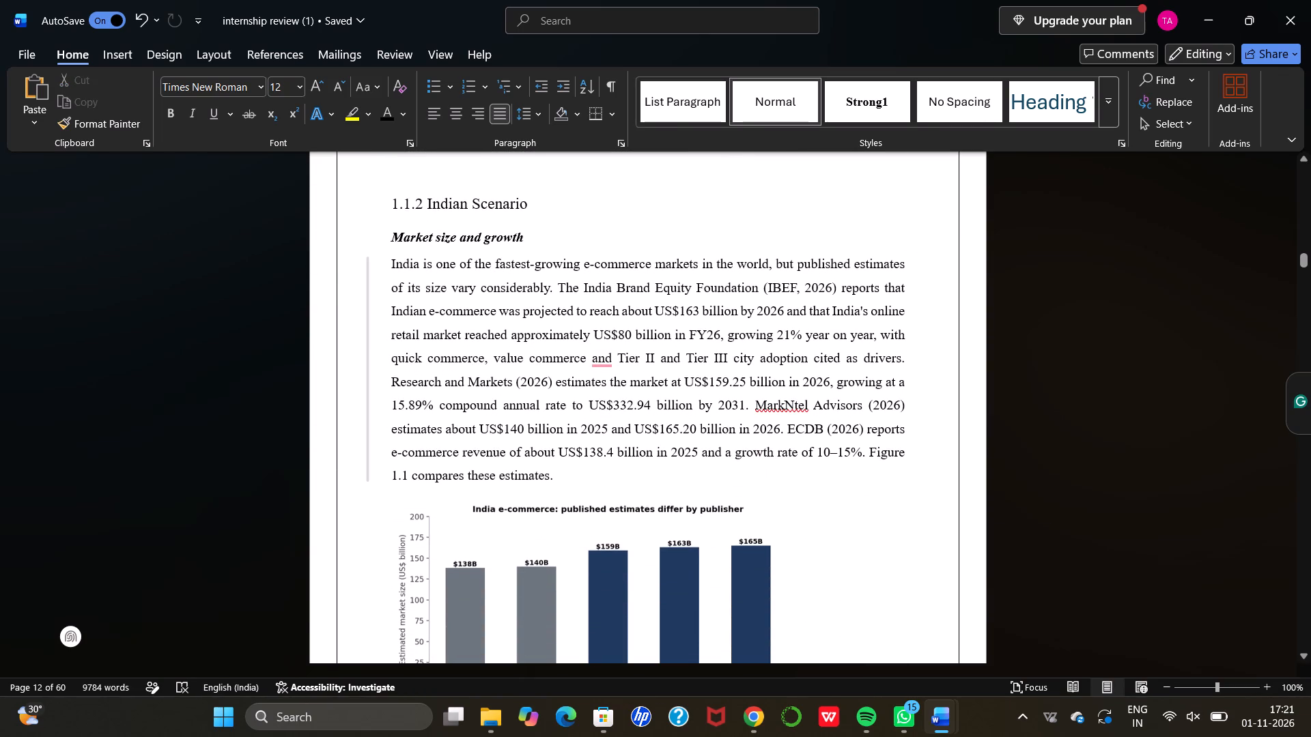
pyautogui.moveTo(391, 264); pyautogui.dragTo(619, 429)
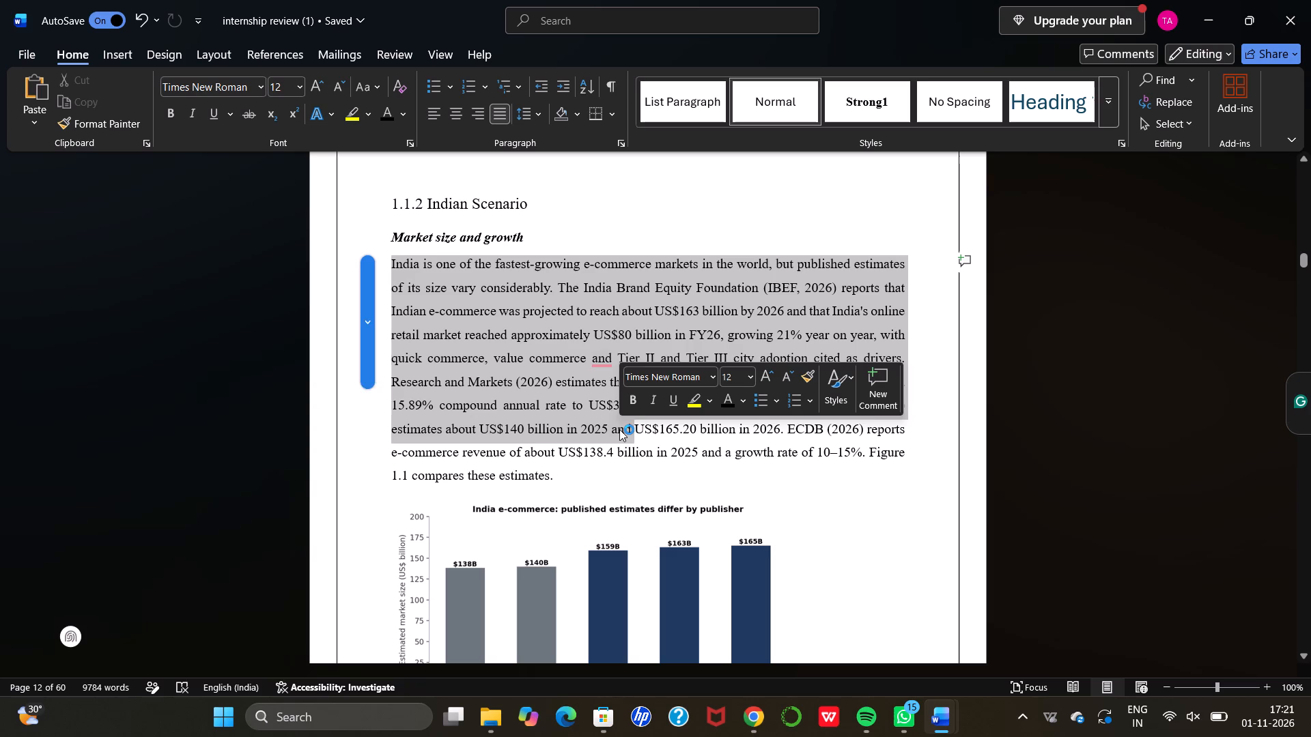
pyautogui.scroll(-2, 619, 429)
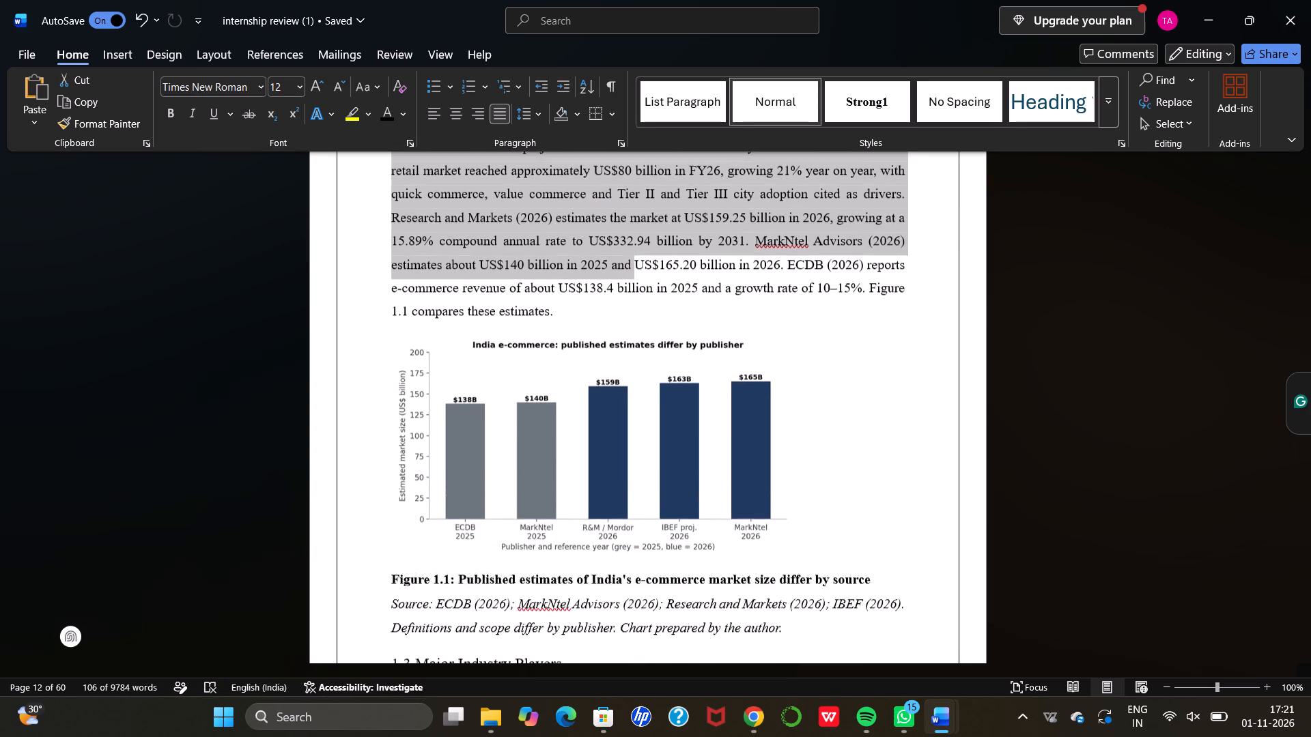
pyautogui.scroll(-5, 619, 429)
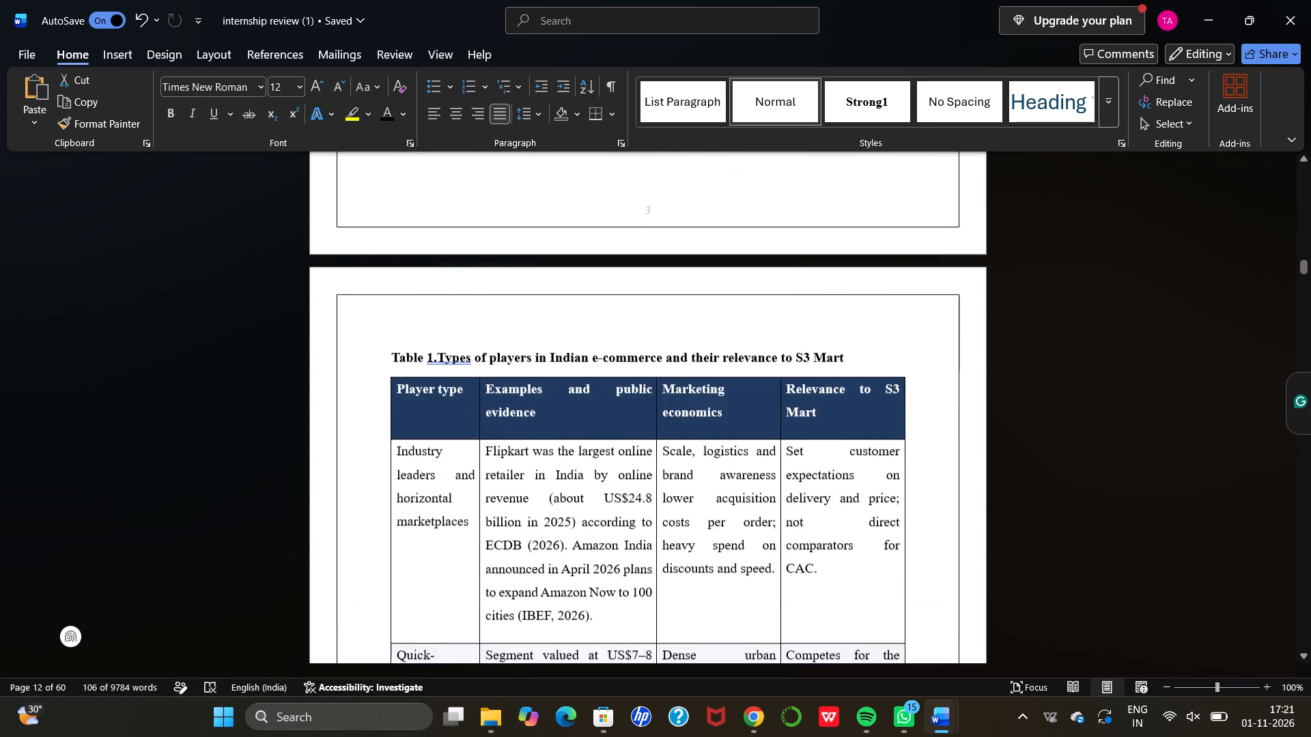
pyautogui.scroll(-6, 619, 429)
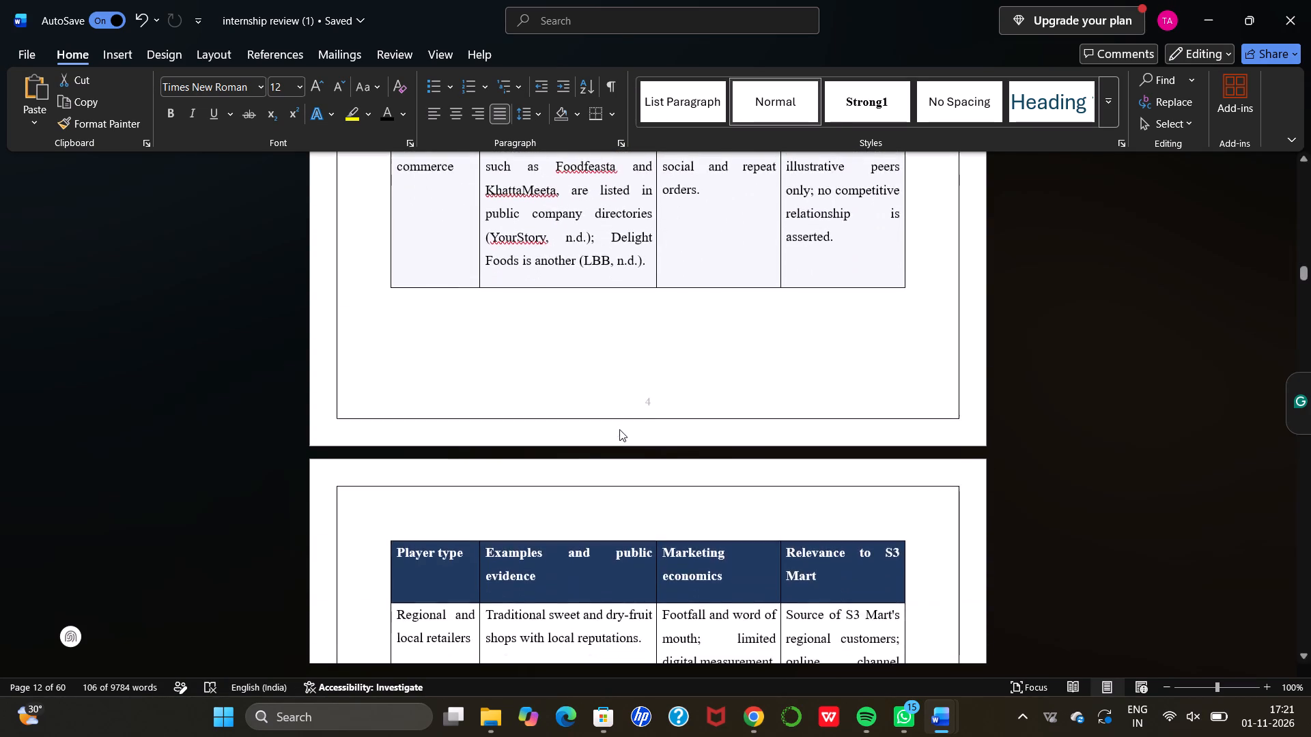
pyautogui.scroll(-3, 619, 429)
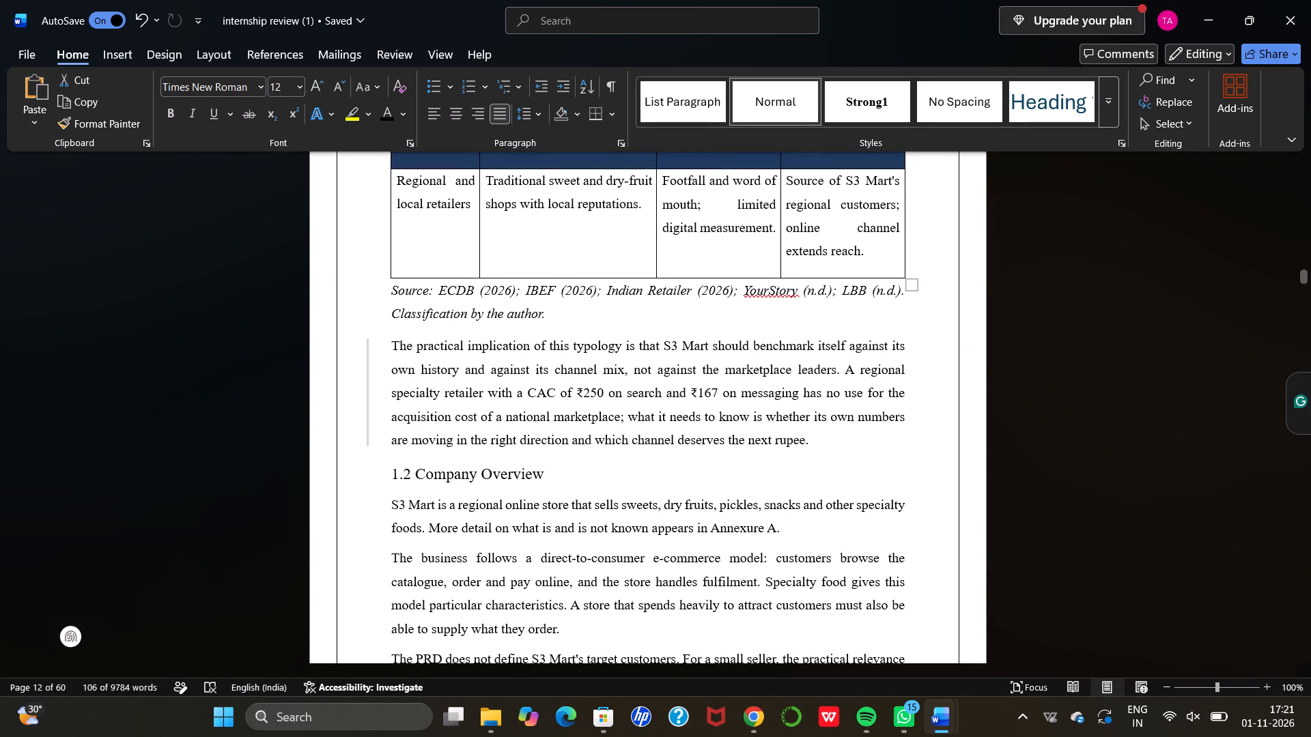
pyautogui.moveTo(393, 344); pyautogui.dragTo(788, 449)
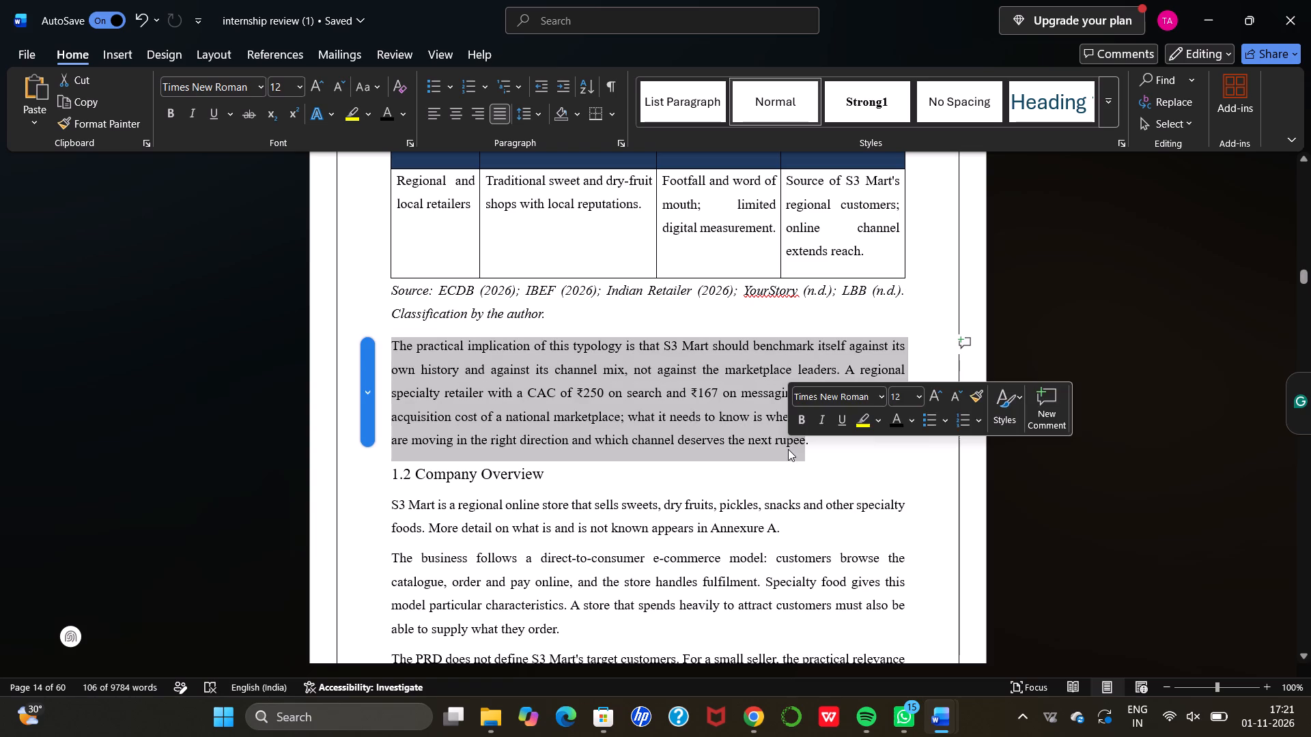
# Check the font size of the paragraph below the SWOT analysis table and the introduction under 2.1 Objectives of the Internship Study.
pyautogui.scroll(-4, 788, 449)
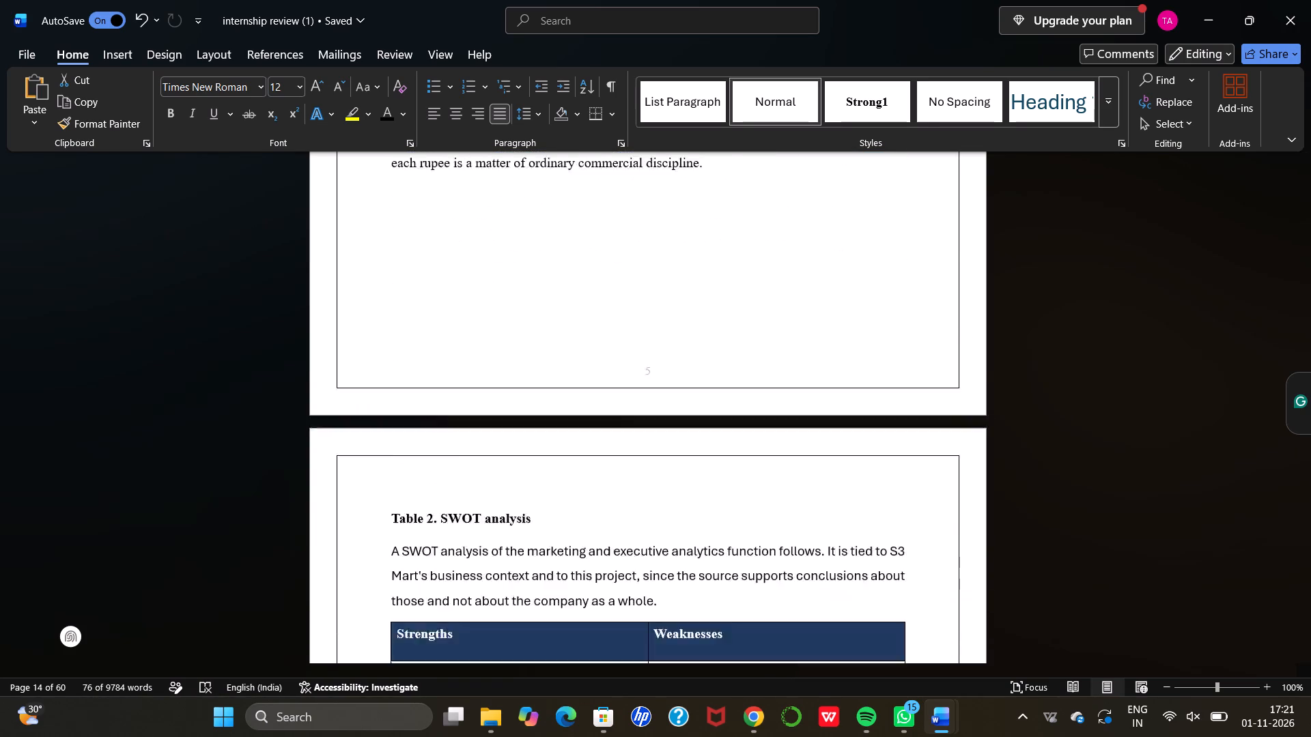
pyautogui.scroll(-6, 788, 449)
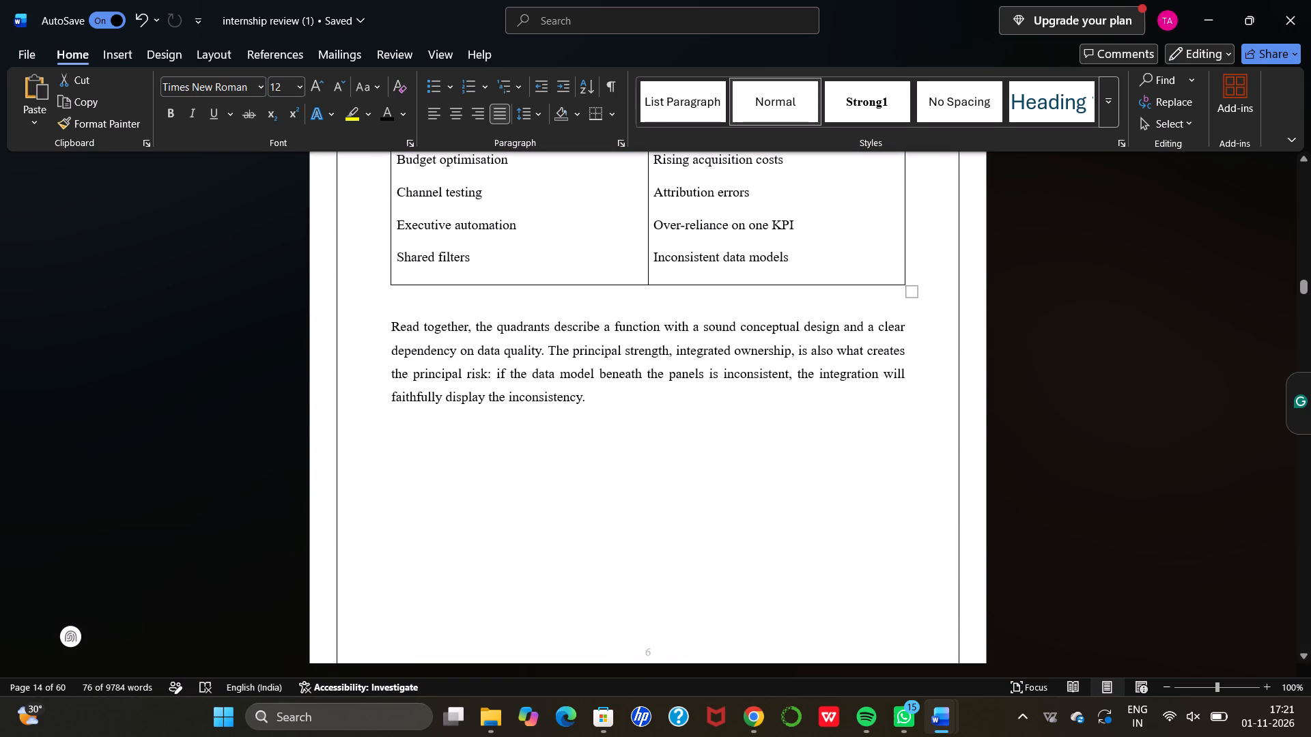
pyautogui.moveTo(608, 411); pyautogui.dragTo(457, 326)
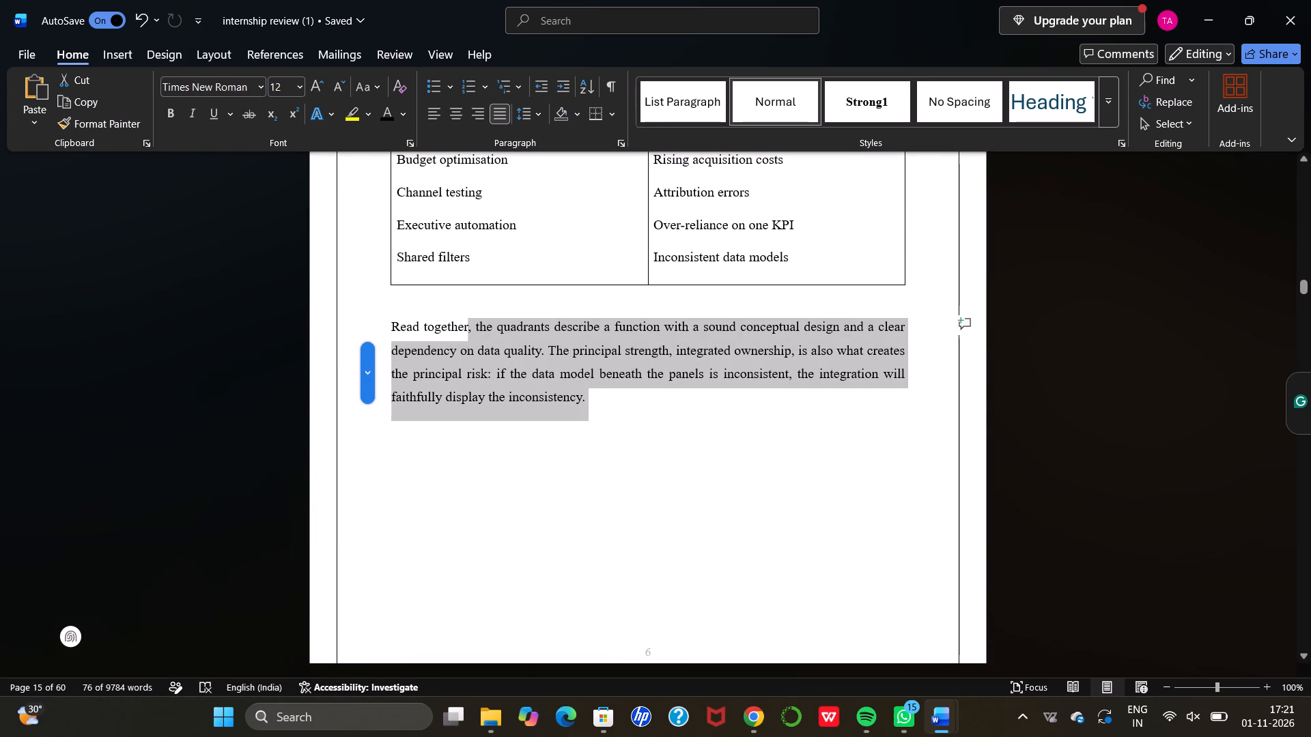
pyautogui.moveTo(457, 326); pyautogui.dragTo(451, 325)
pyautogui.click(643, 445)
pyautogui.scroll(-1, 643, 445)
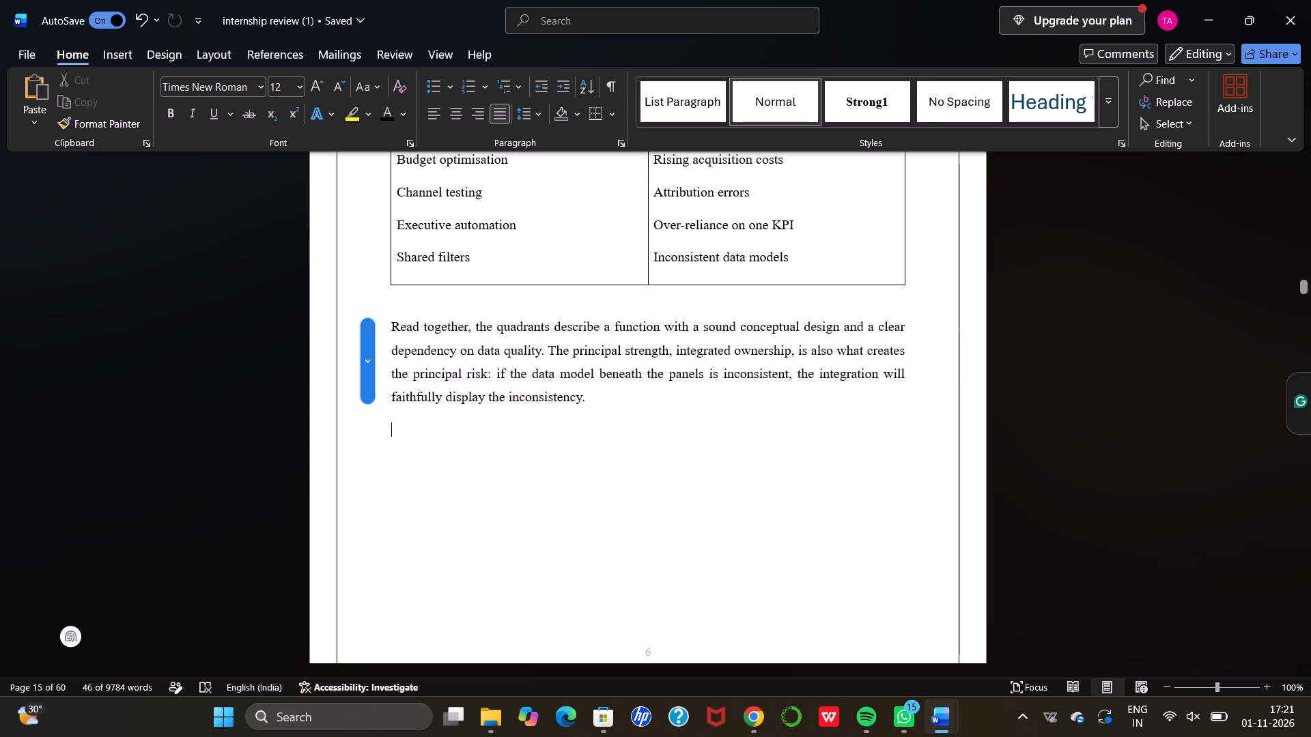
pyautogui.scroll(-7, 643, 445)
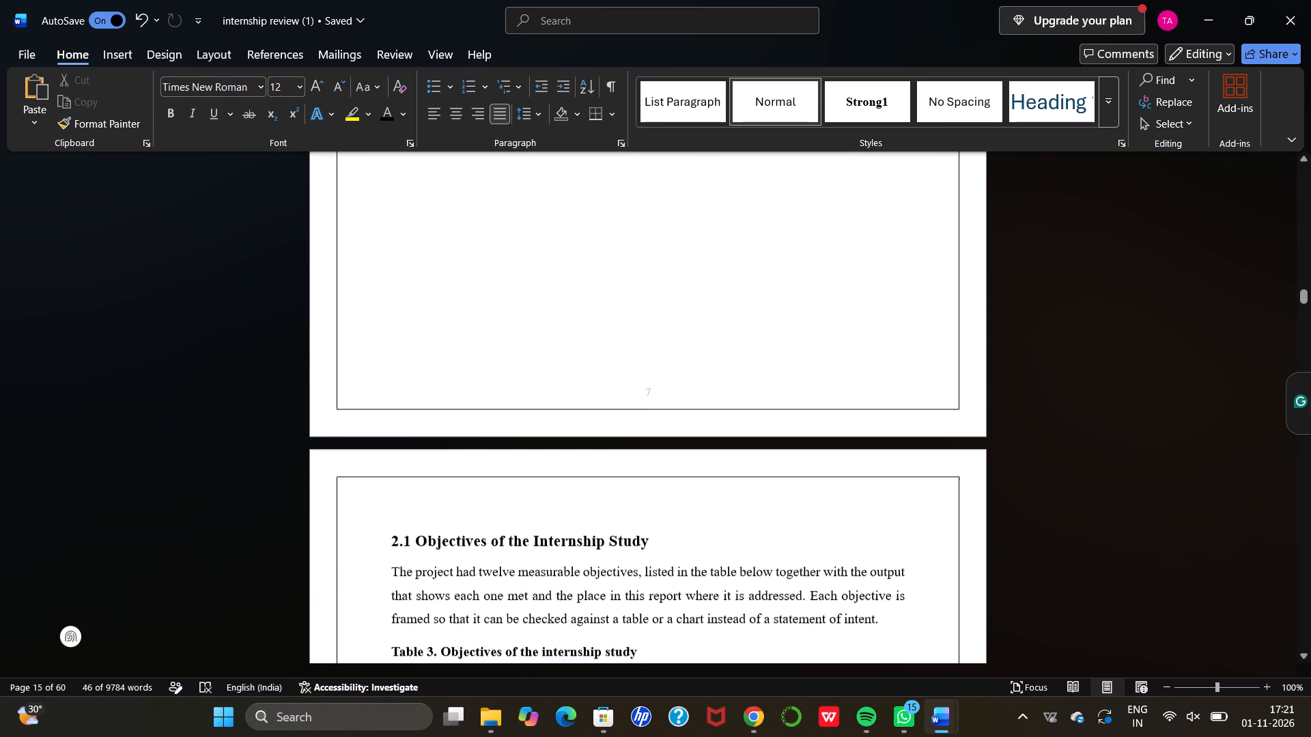
pyautogui.scroll(-2, 643, 445)
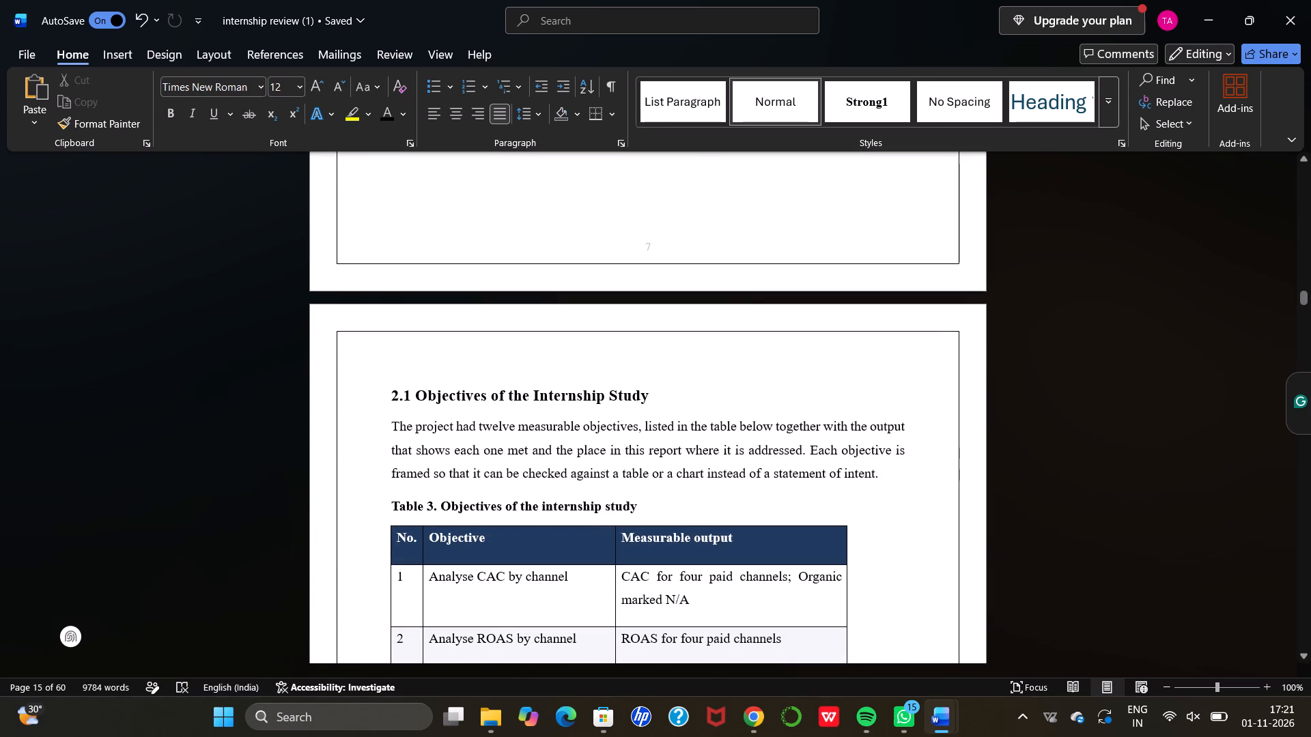
pyautogui.moveTo(390, 425); pyautogui.dragTo(877, 478)
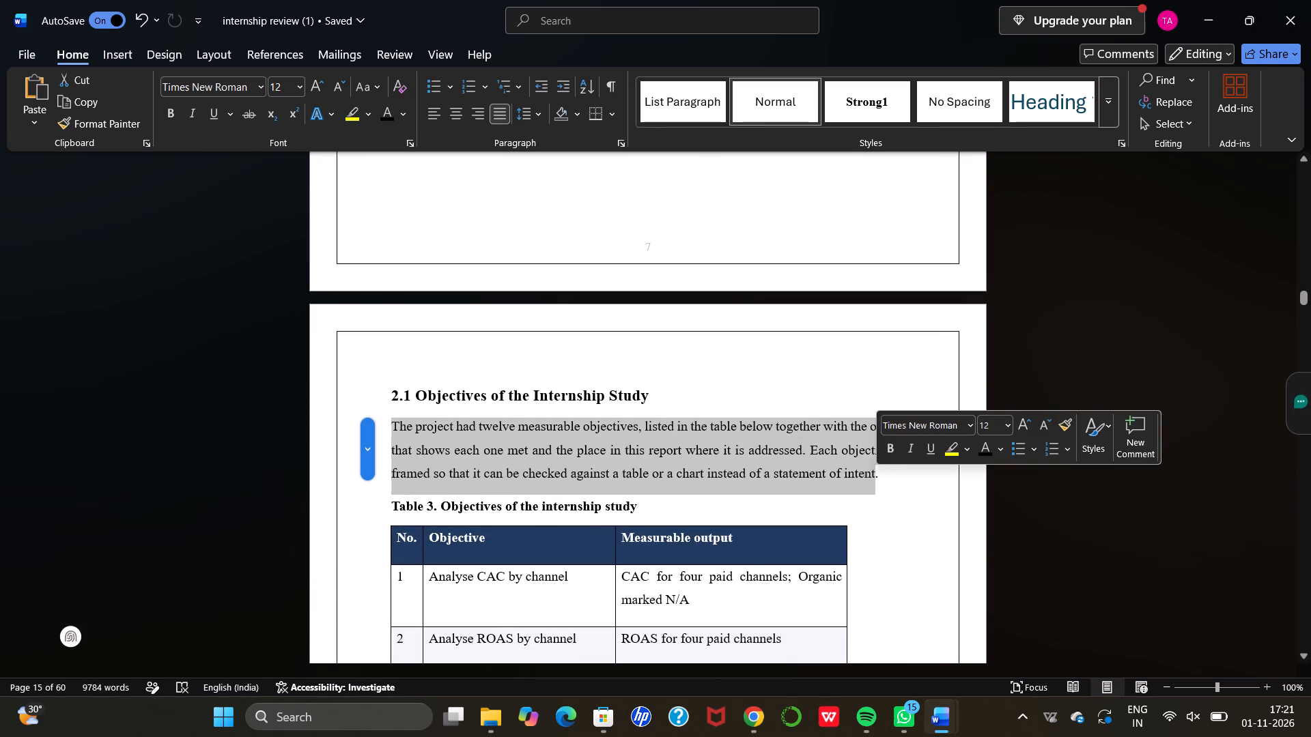
# Check the font size of the 2.2 Methodology heading and the Research Design paragraph below it.
pyautogui.click(877, 478)
pyautogui.scroll(-3, 877, 478)
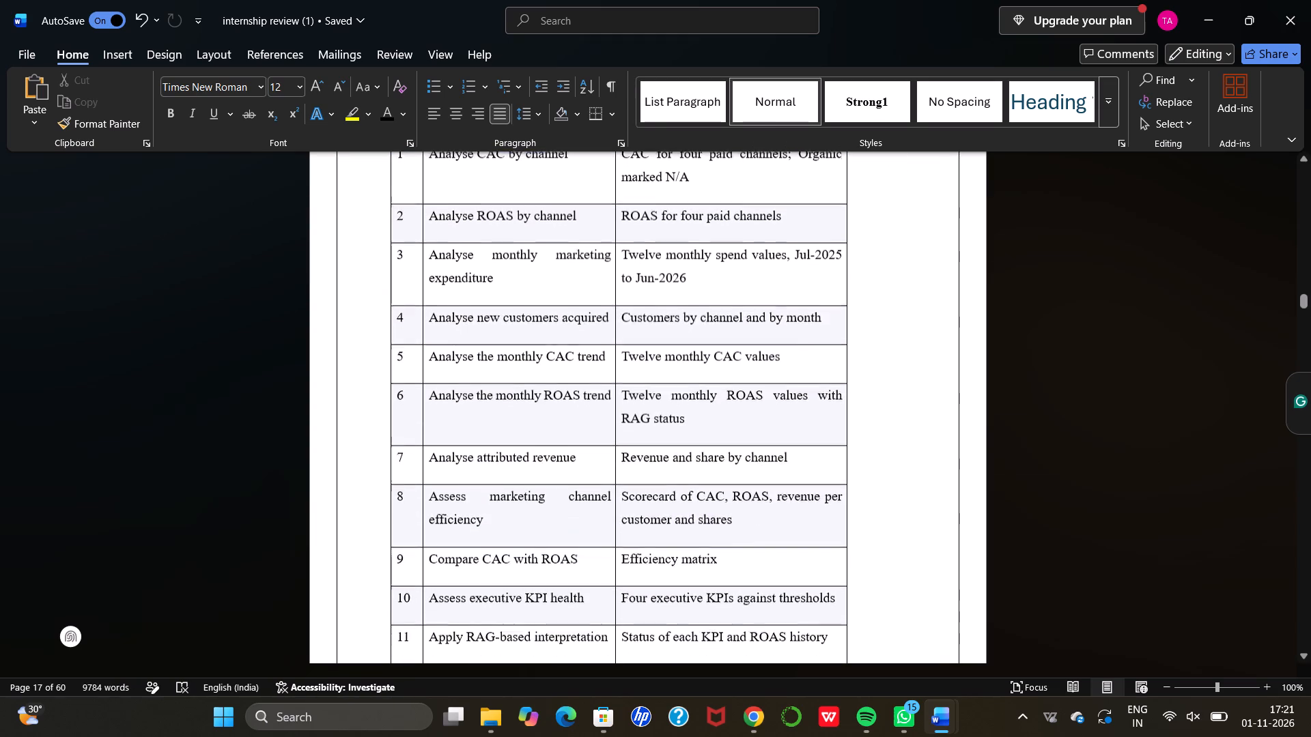
pyautogui.scroll(-4, 877, 478)
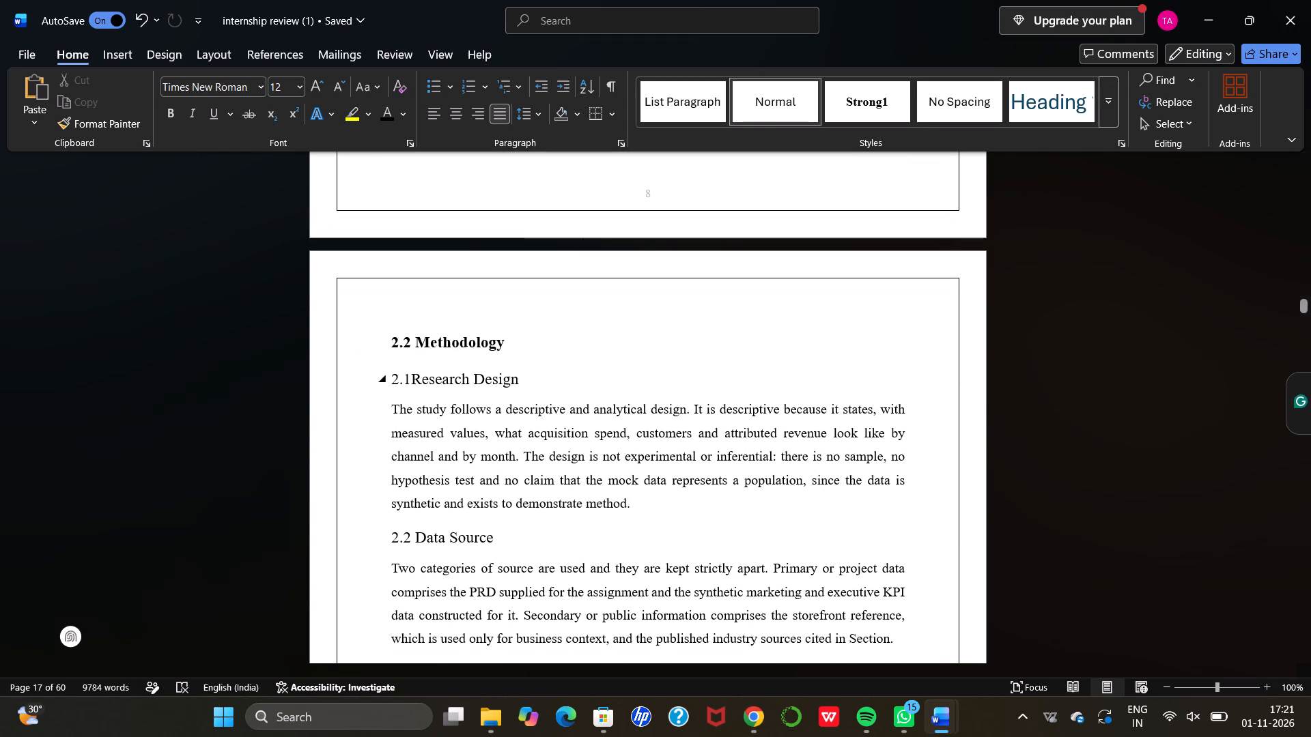
pyautogui.moveTo(394, 342); pyautogui.dragTo(621, 485)
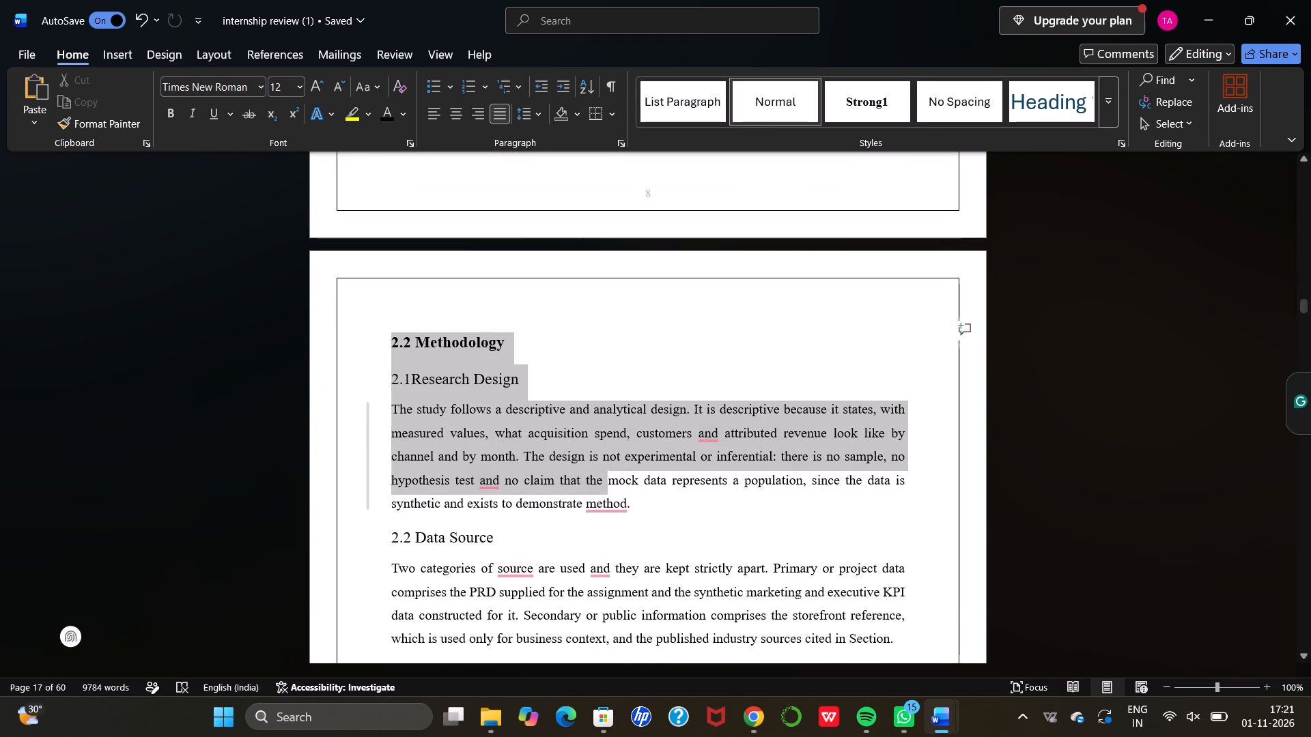
pyautogui.moveTo(621, 485); pyautogui.dragTo(627, 502)
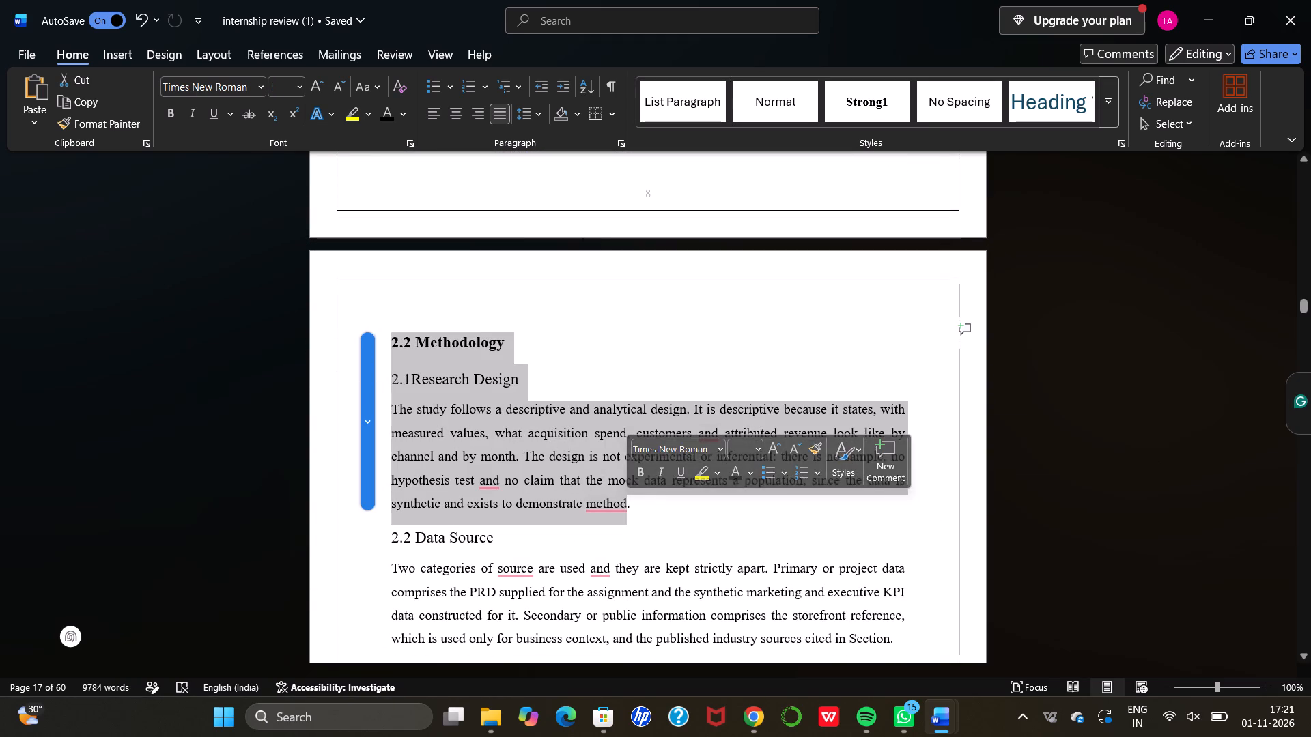
pyautogui.click(699, 524)
pyautogui.moveTo(511, 341); pyautogui.dragTo(438, 343)
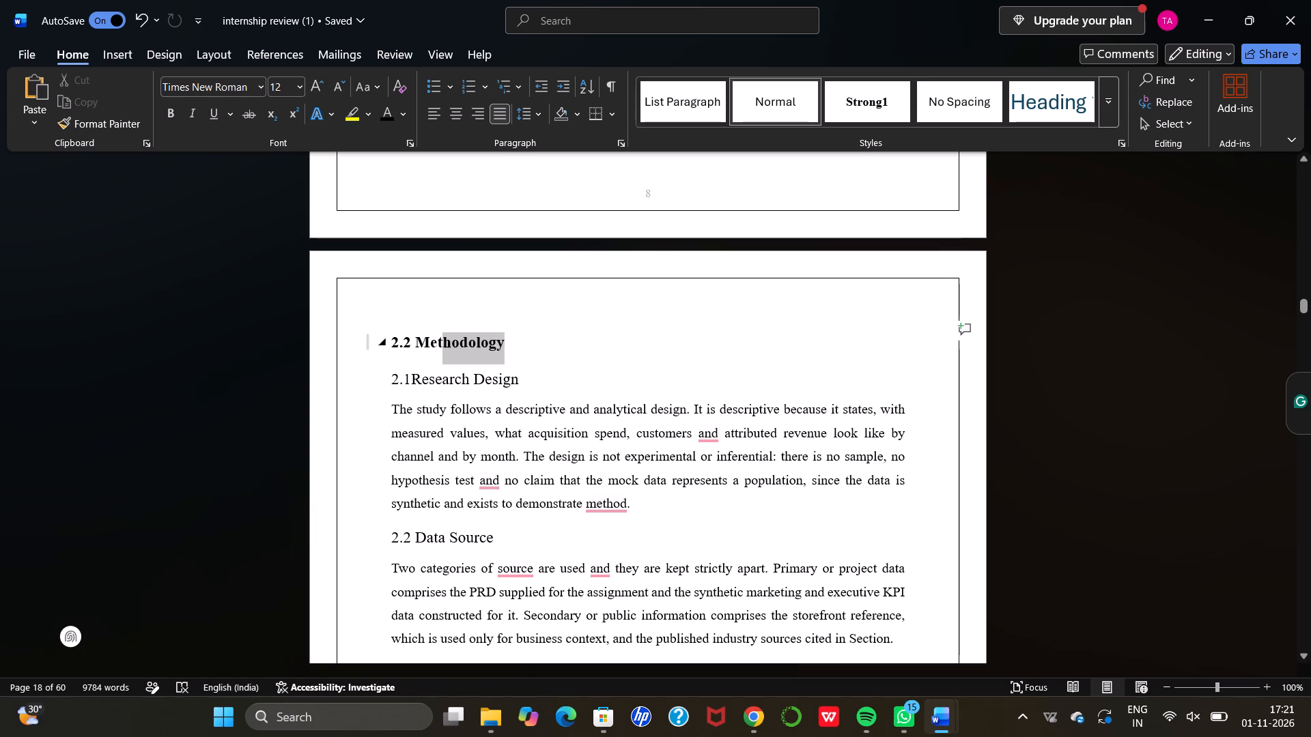
pyautogui.moveTo(438, 343); pyautogui.dragTo(391, 342)
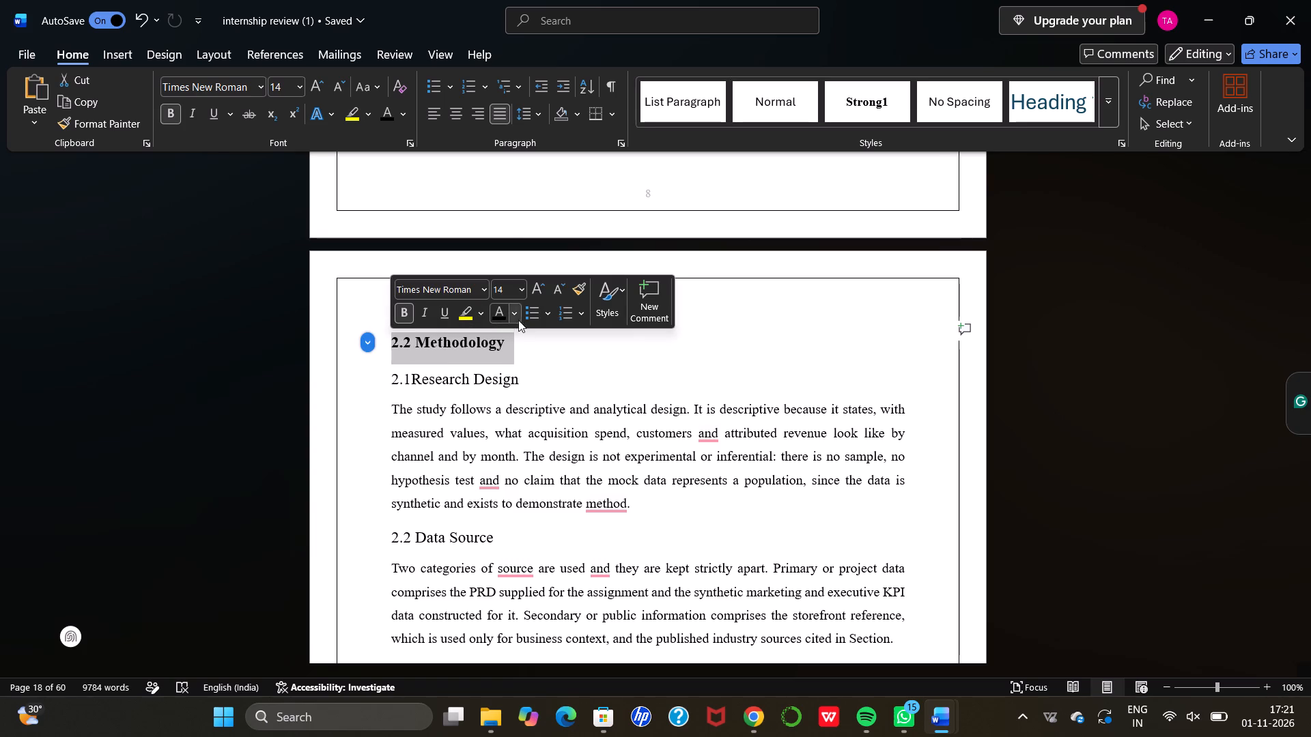
pyautogui.click(544, 355)
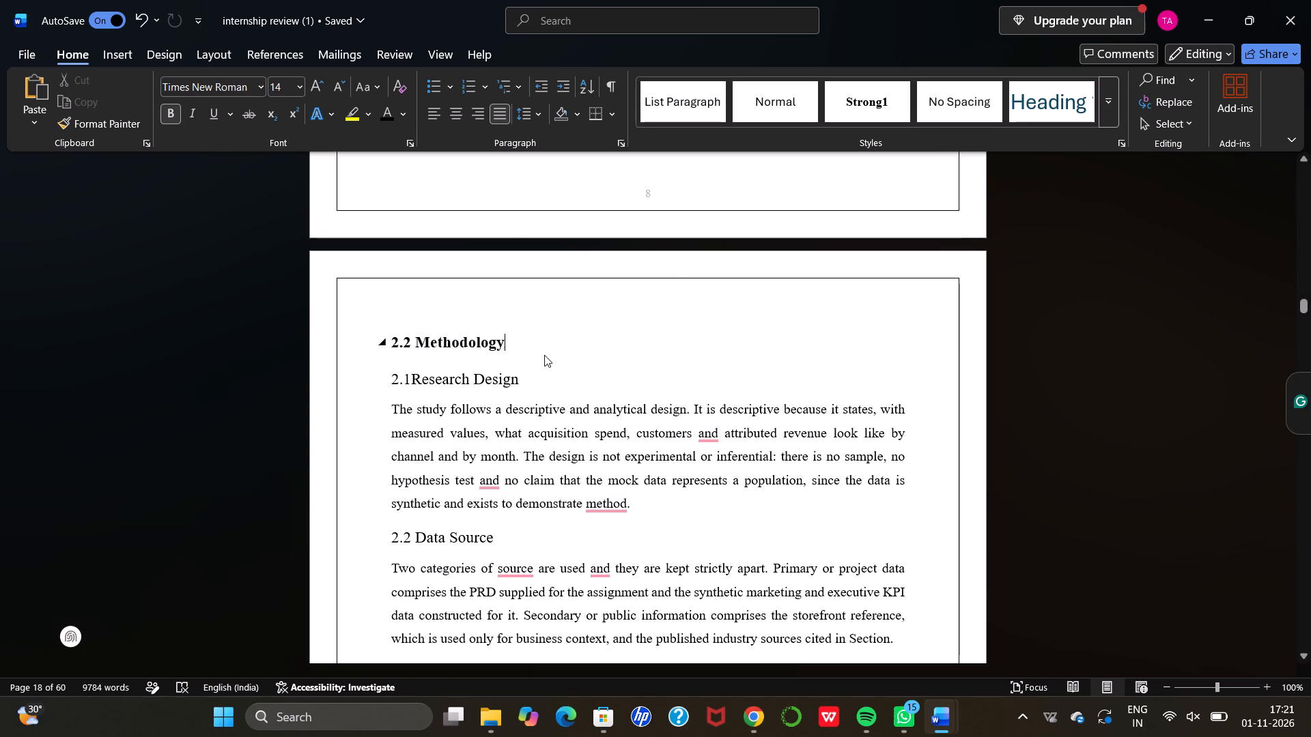
# Check the body text font size from 2.2 Data Source through the 2.5 Analytical Process paragraphs.
pyautogui.scroll(-3, 544, 355)
pyautogui.moveTo(544, 355); pyautogui.dragTo(679, 555)
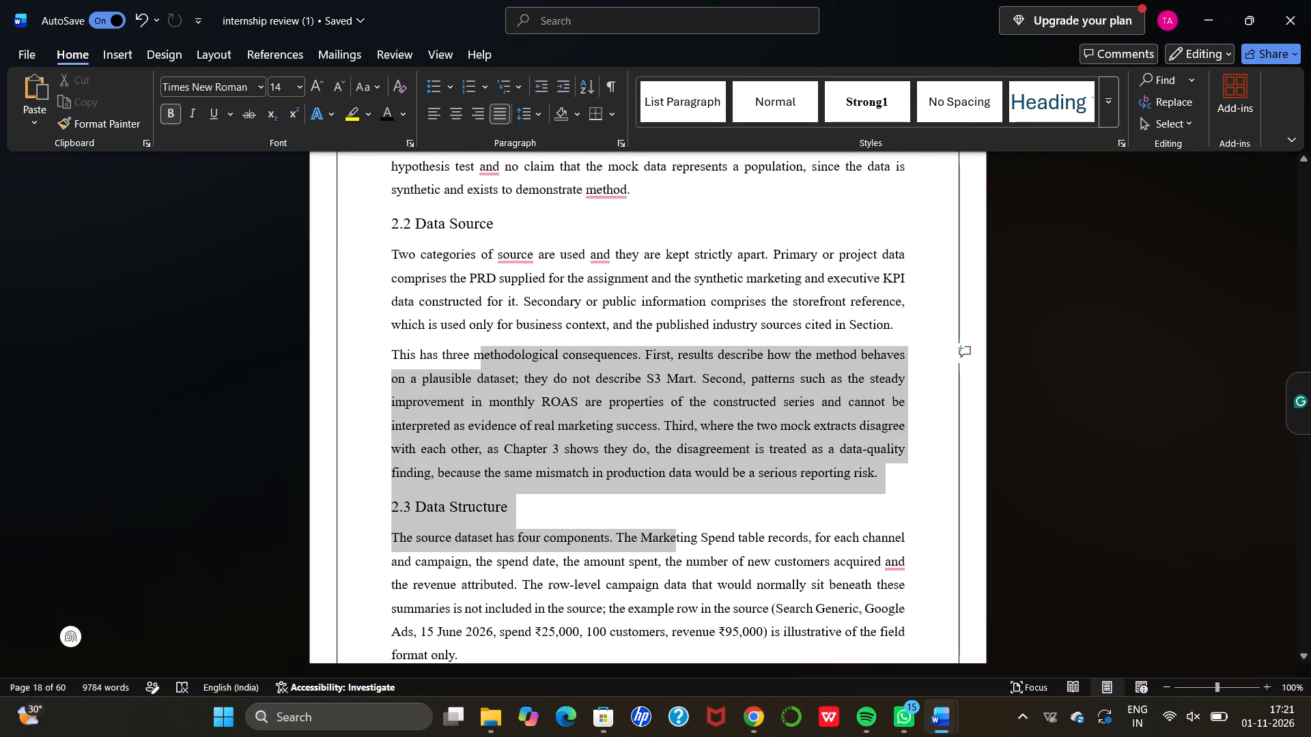
pyautogui.moveTo(679, 555); pyautogui.dragTo(699, 608)
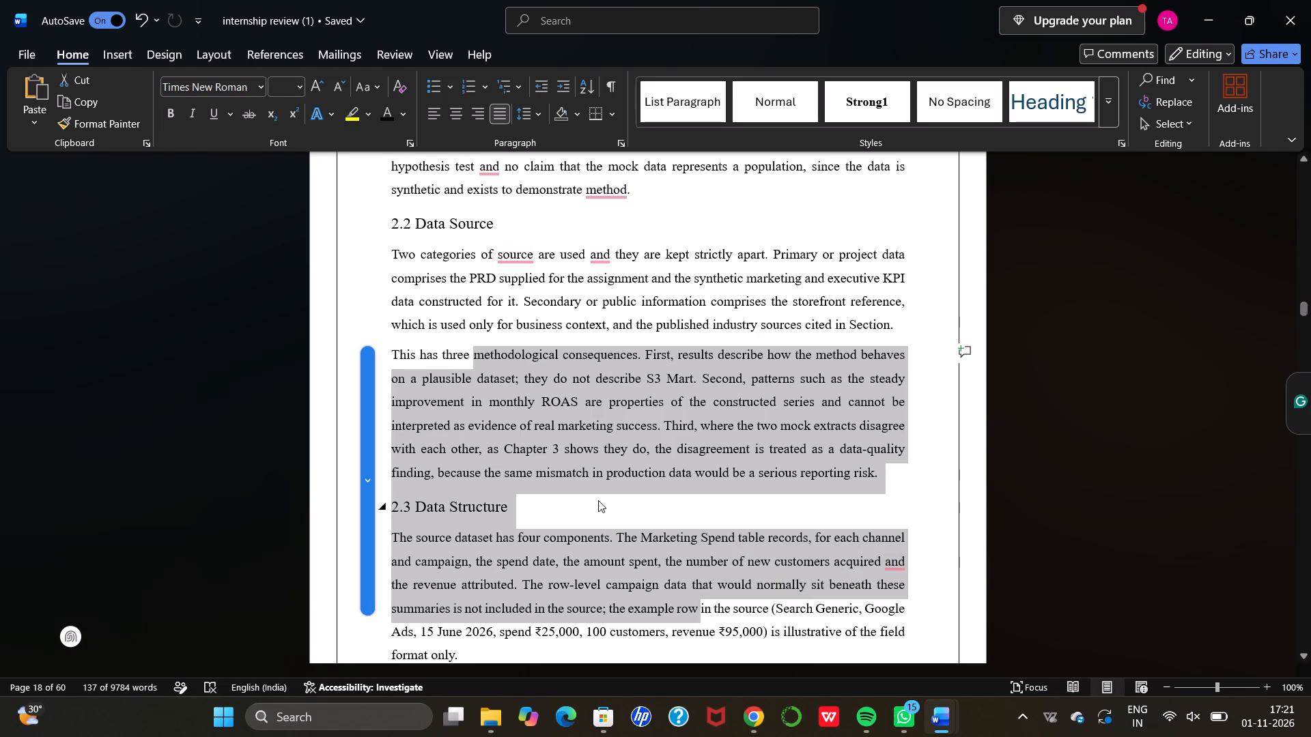
pyautogui.click(593, 485)
pyautogui.moveTo(593, 485); pyautogui.dragTo(527, 352)
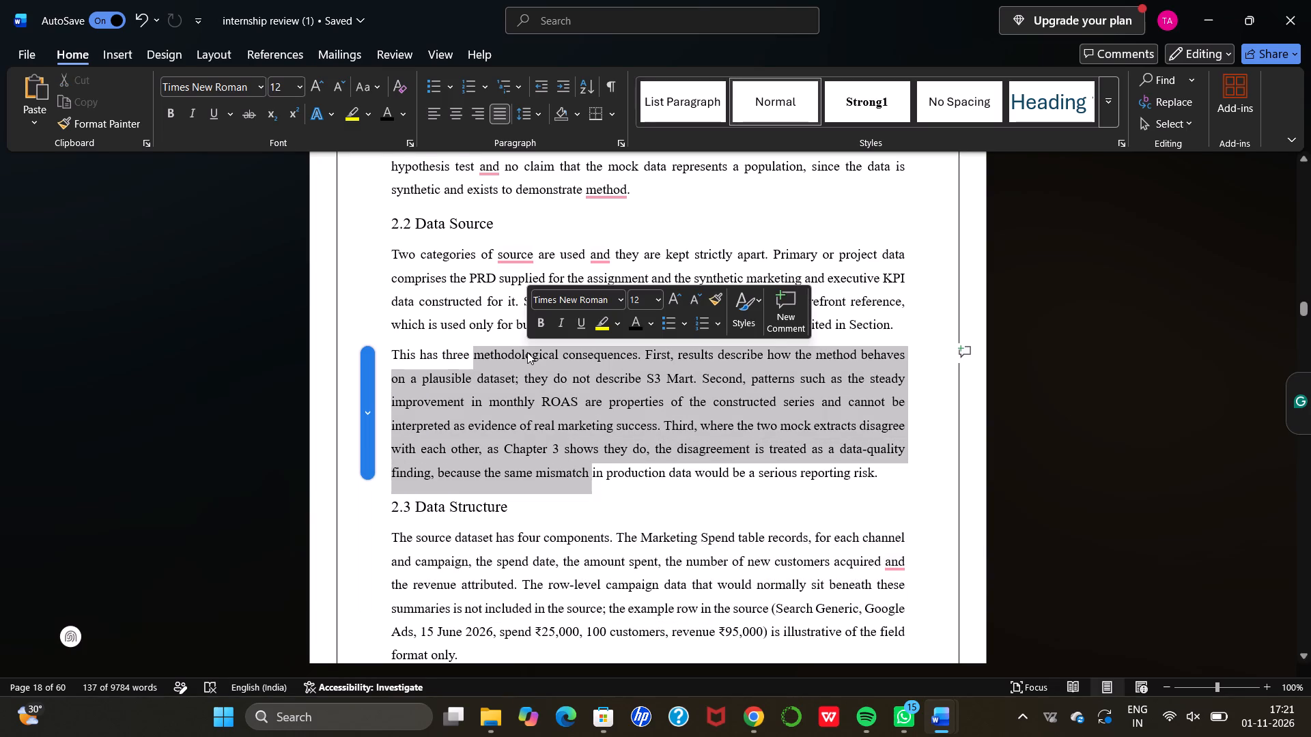
pyautogui.scroll(-5, 527, 352)
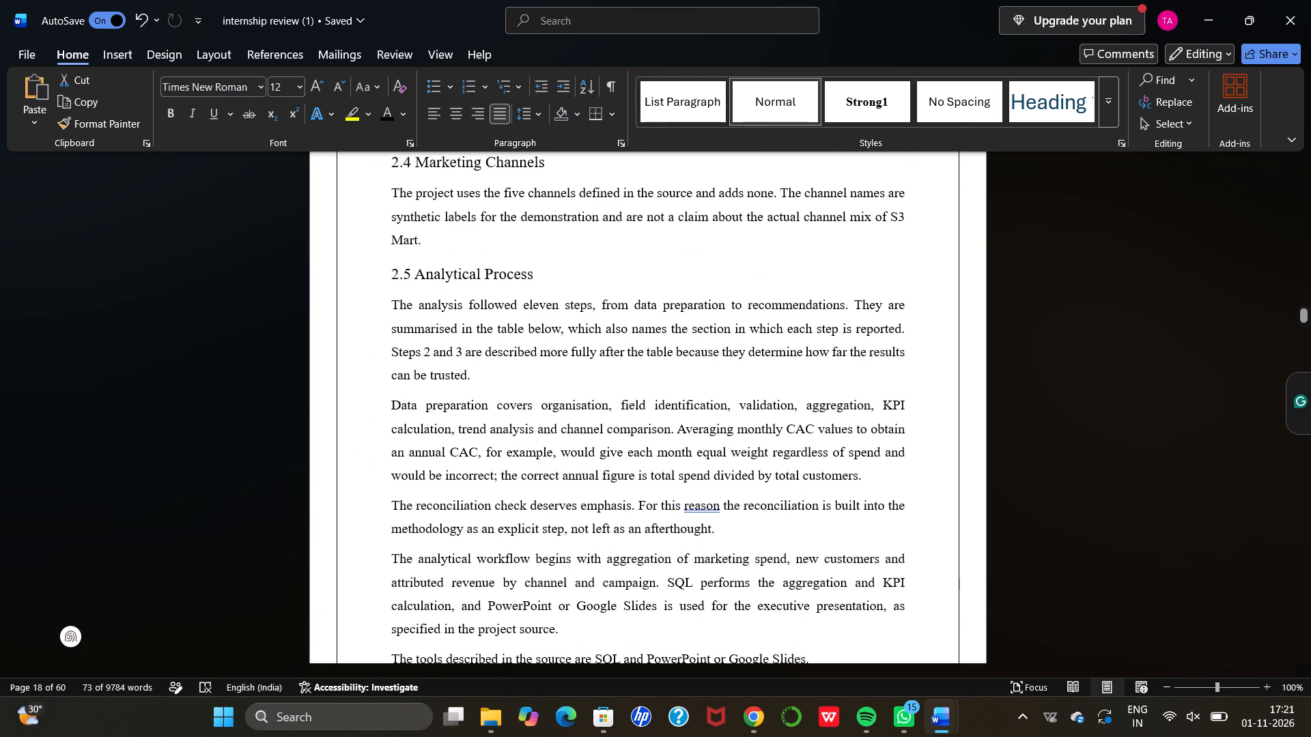
pyautogui.scroll(1, 527, 352)
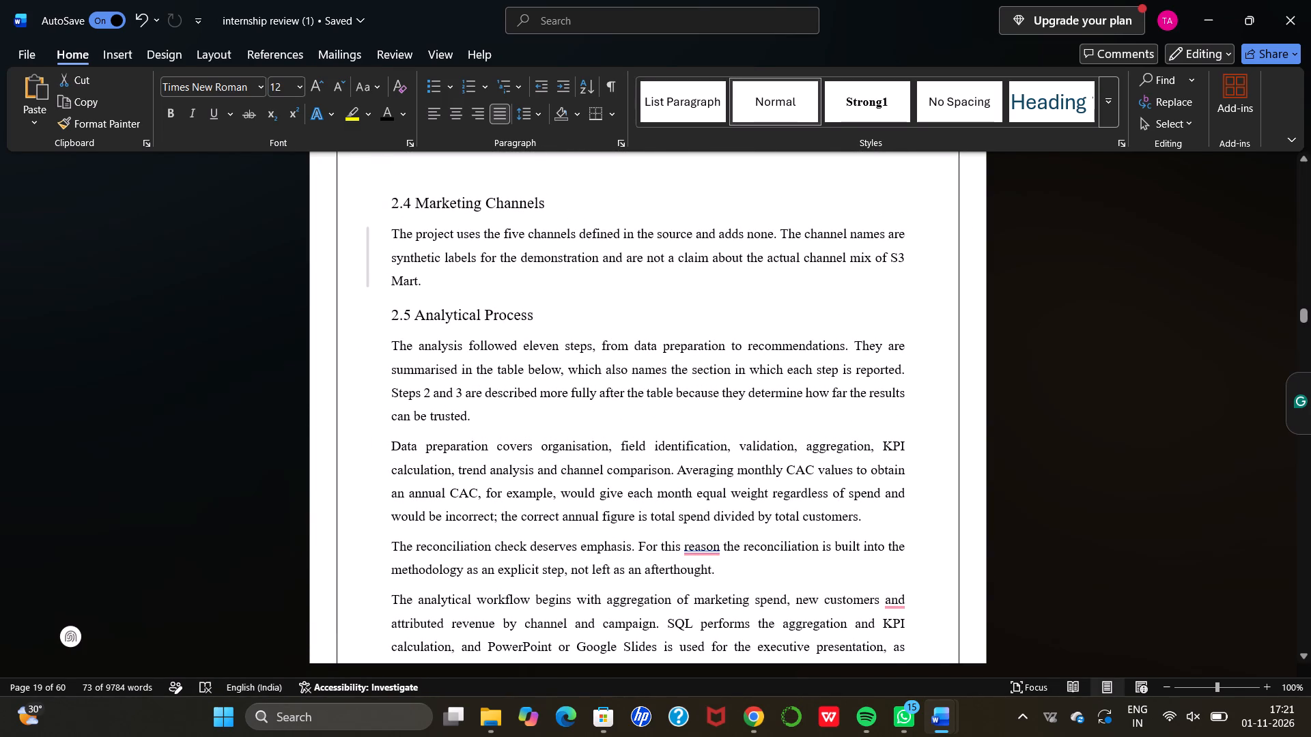
pyautogui.moveTo(386, 231); pyautogui.dragTo(429, 285)
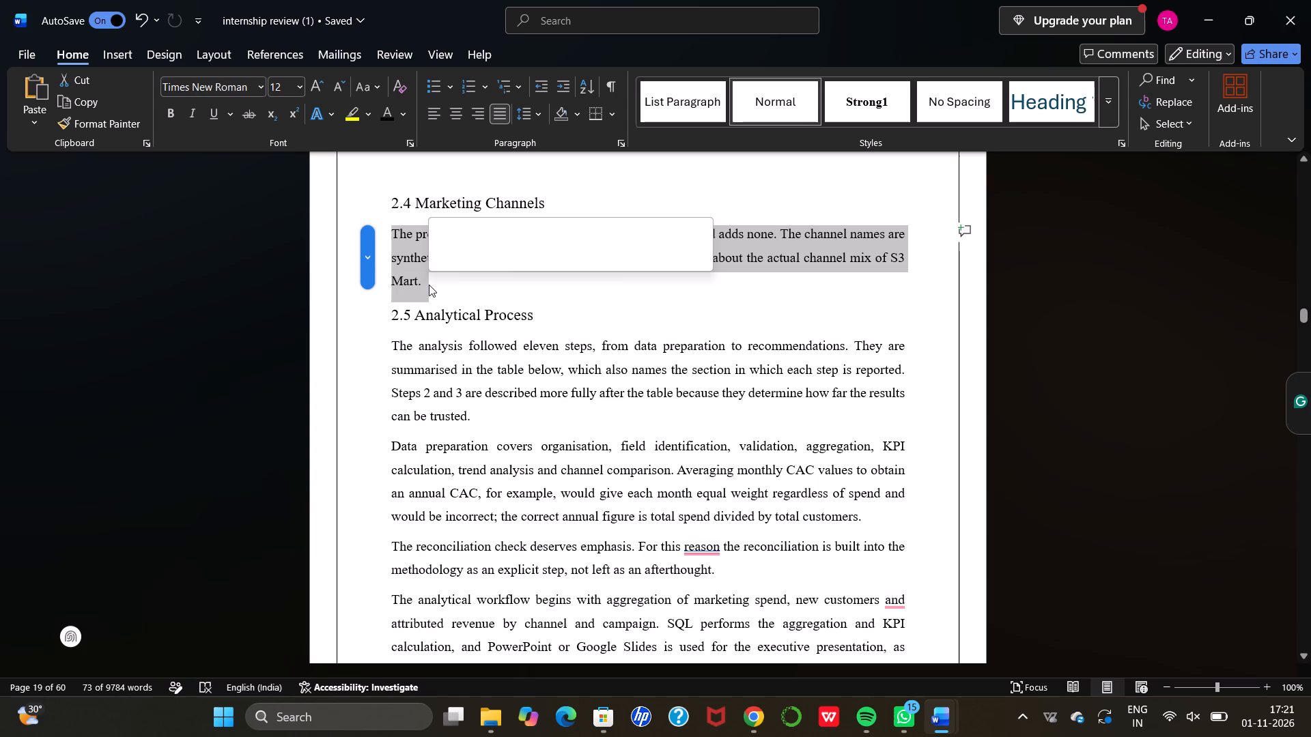
pyautogui.click(429, 285)
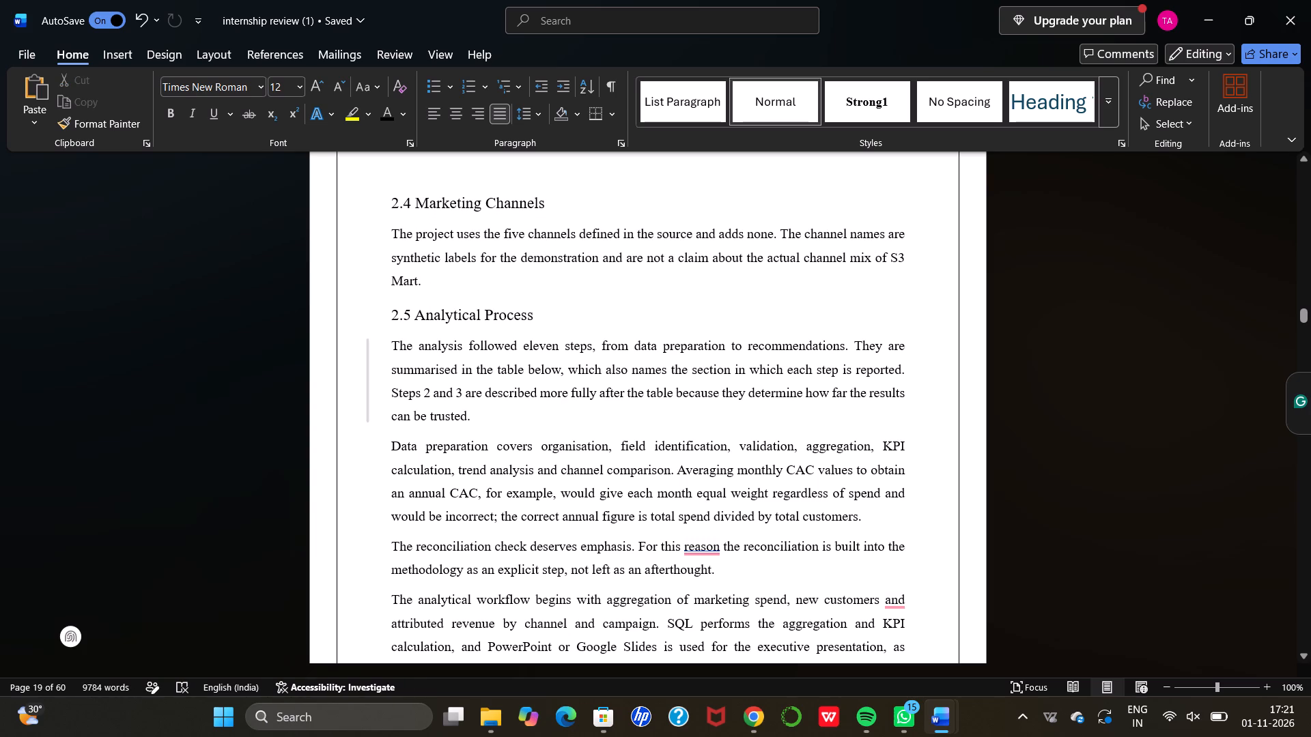
pyautogui.moveTo(391, 349); pyautogui.dragTo(538, 598)
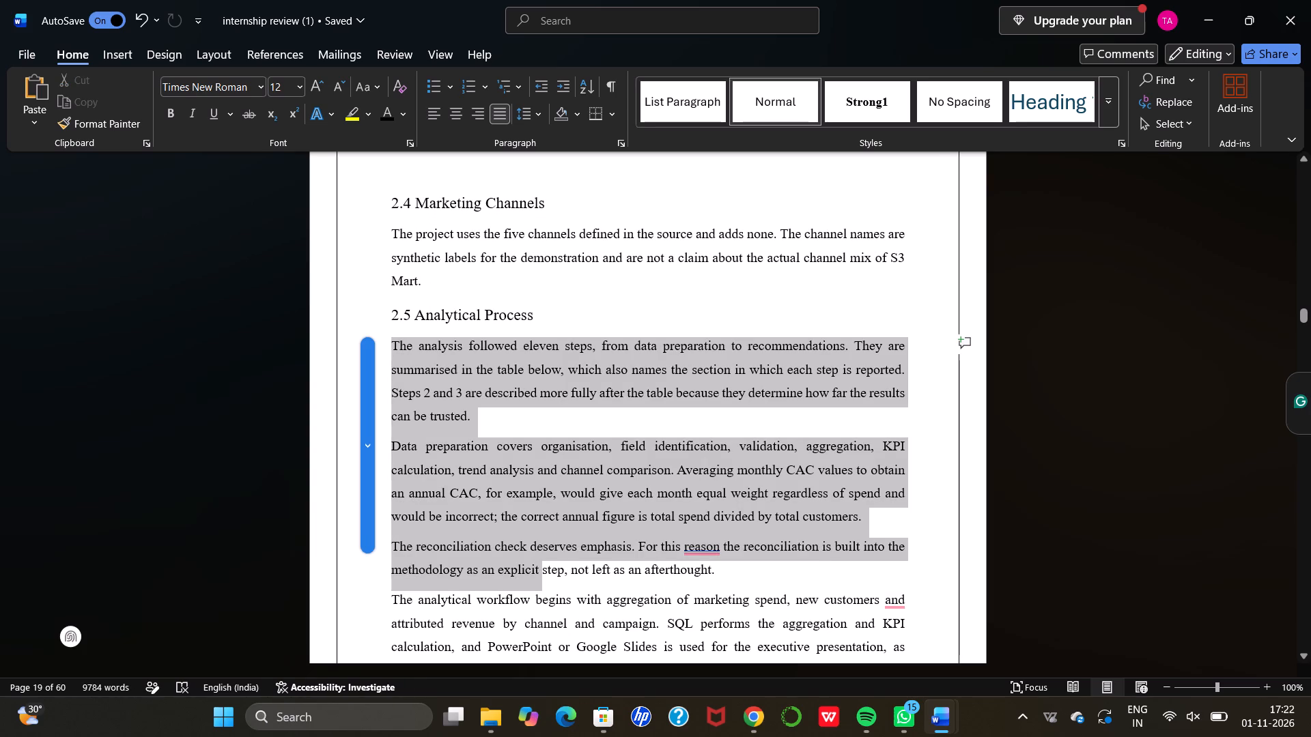
# Check the body text font size under 2.6 Integrity Considerations, Organic and Zero-Paid-Spend Channels and 2.7 Derived Measures.
pyautogui.scroll(-2, 538, 598)
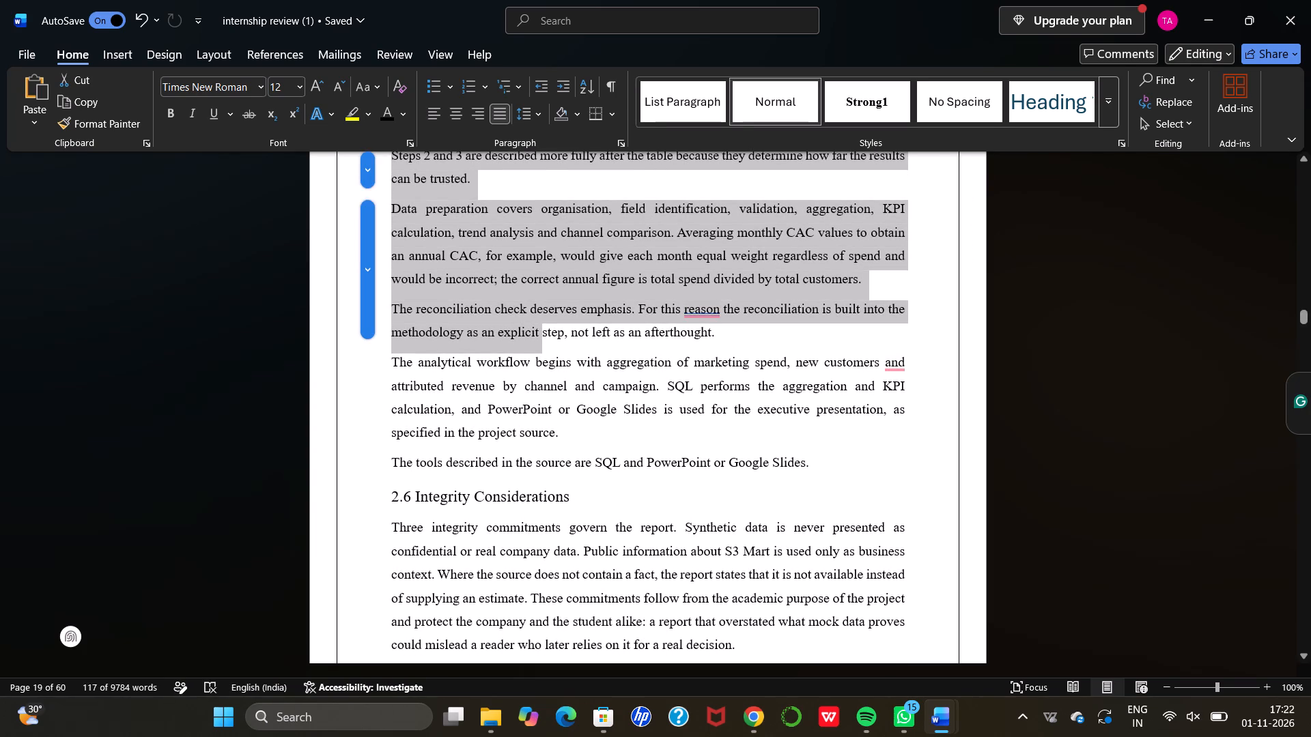
pyautogui.scroll(-2, 584, 502)
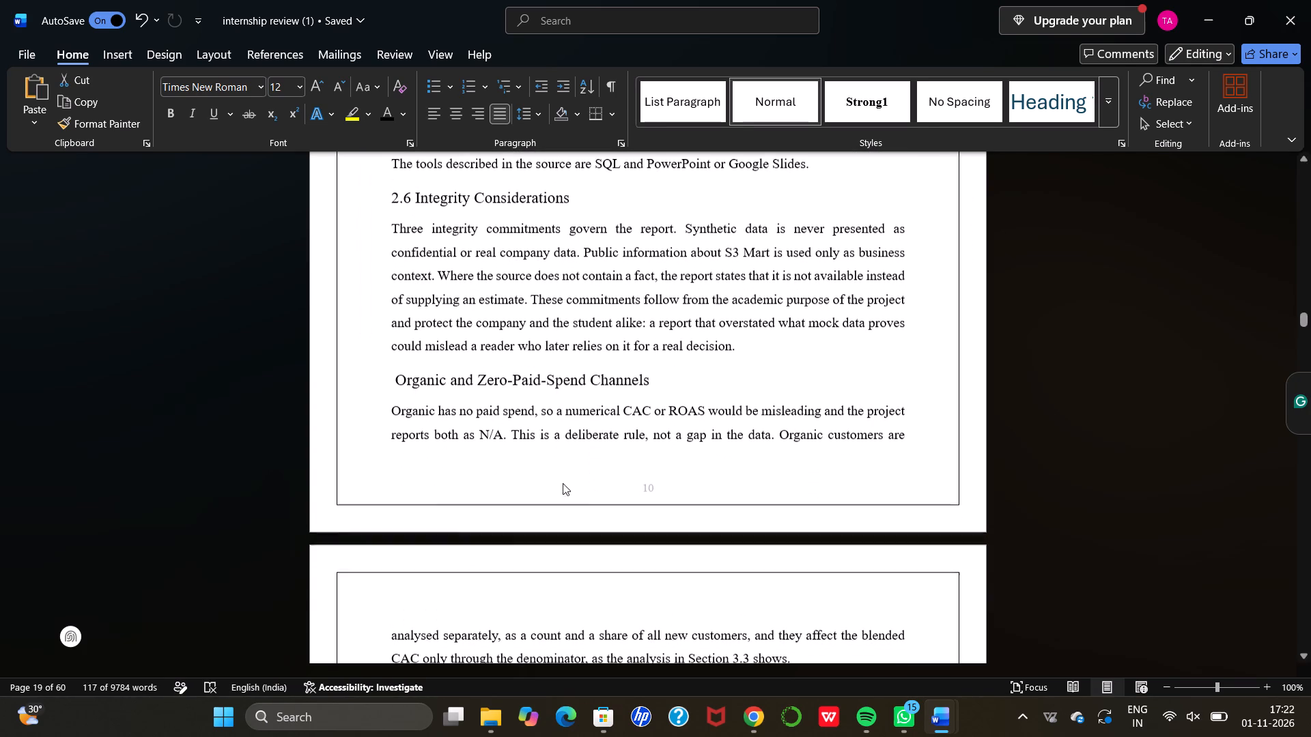
pyautogui.moveTo(392, 229); pyautogui.dragTo(622, 339)
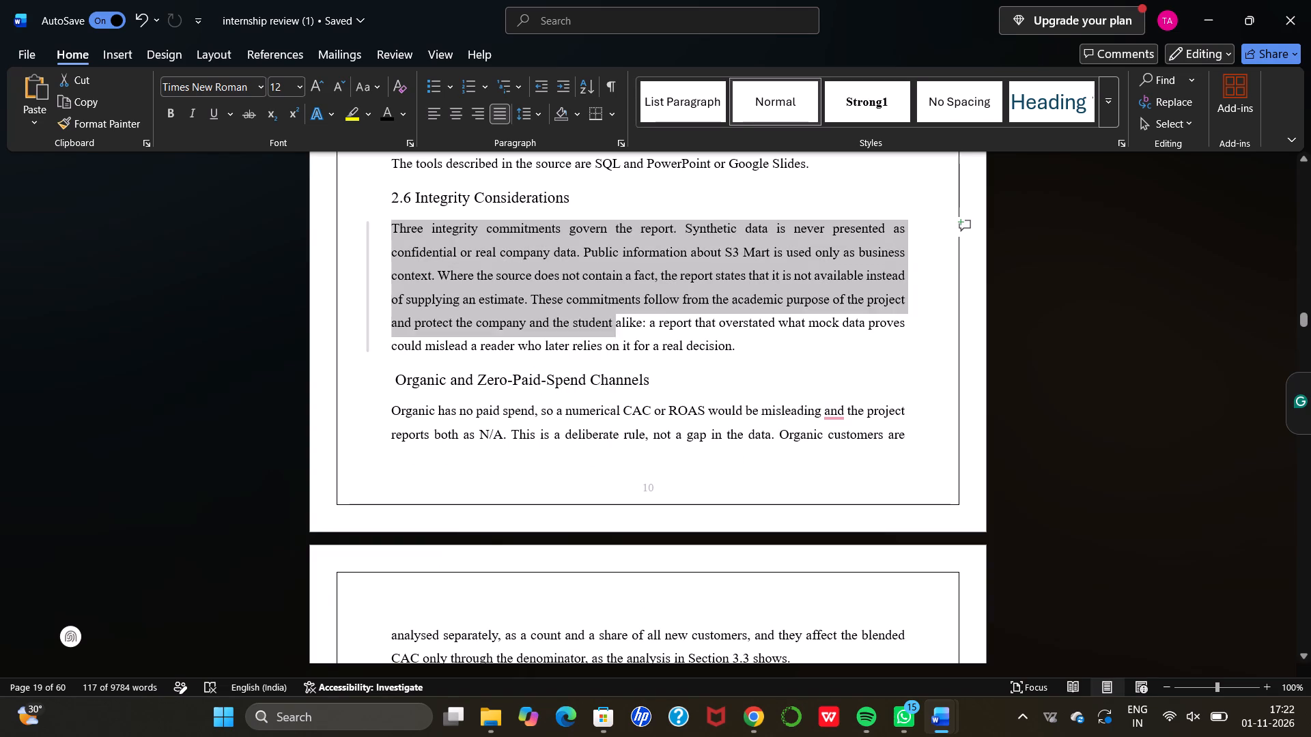
pyautogui.moveTo(622, 339); pyautogui.dragTo(732, 429)
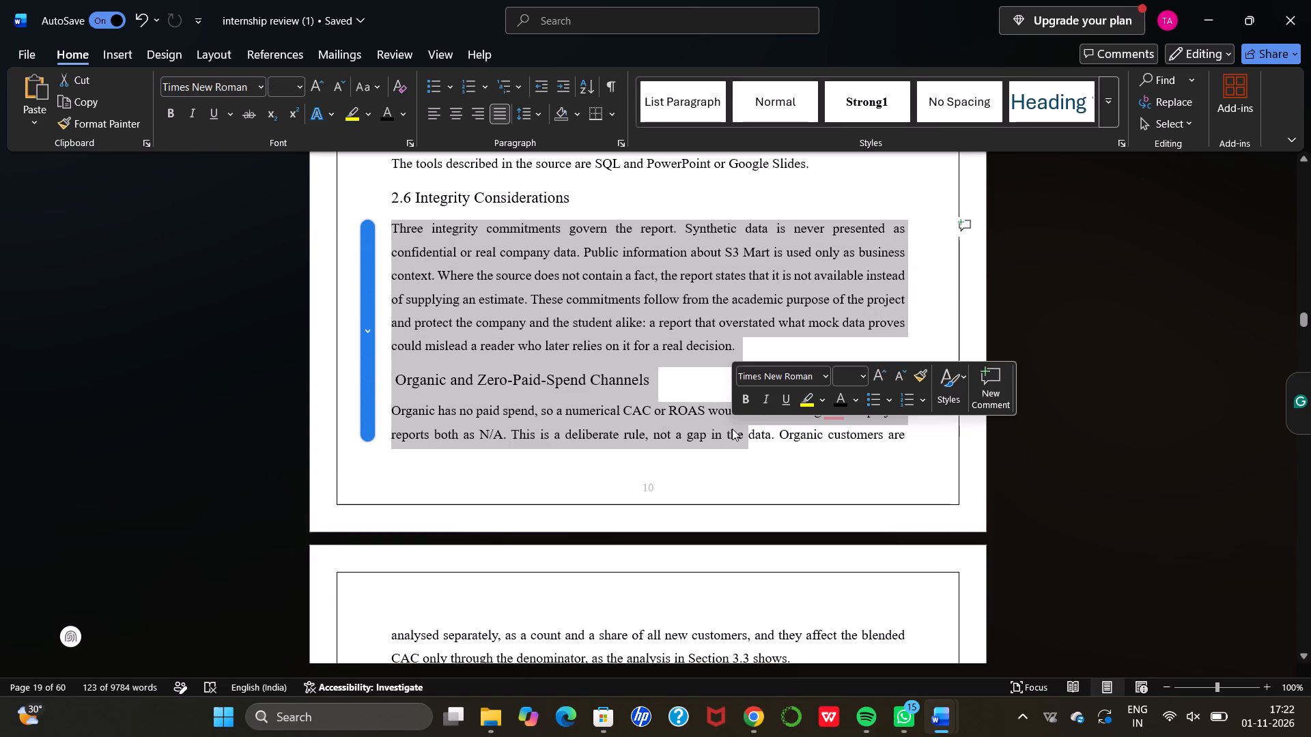
pyautogui.click(668, 373)
pyautogui.moveTo(737, 357); pyautogui.dragTo(727, 341)
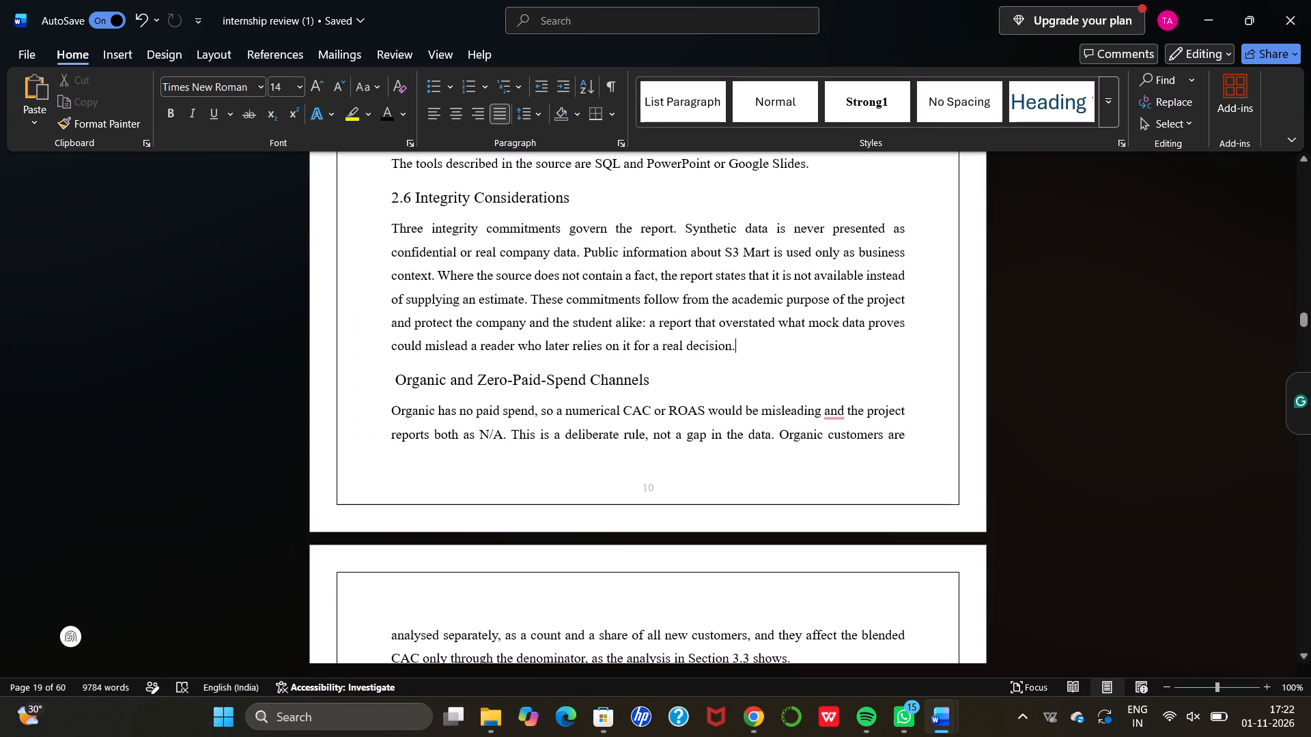
pyautogui.moveTo(727, 341); pyautogui.dragTo(447, 242)
pyautogui.scroll(-1, 447, 242)
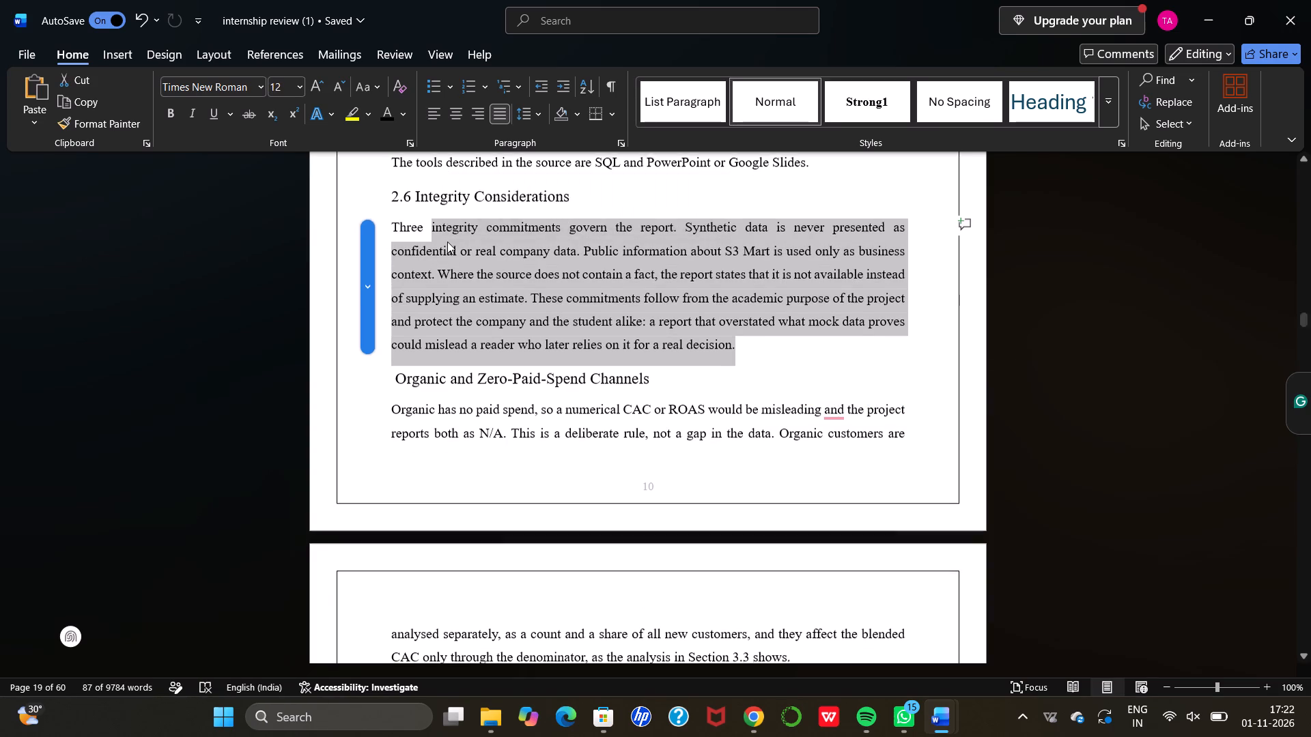
pyautogui.scroll(-2, 447, 242)
pyautogui.moveTo(386, 274); pyautogui.dragTo(628, 359)
pyautogui.click(628, 359)
pyautogui.moveTo(633, 405); pyautogui.dragTo(765, 493)
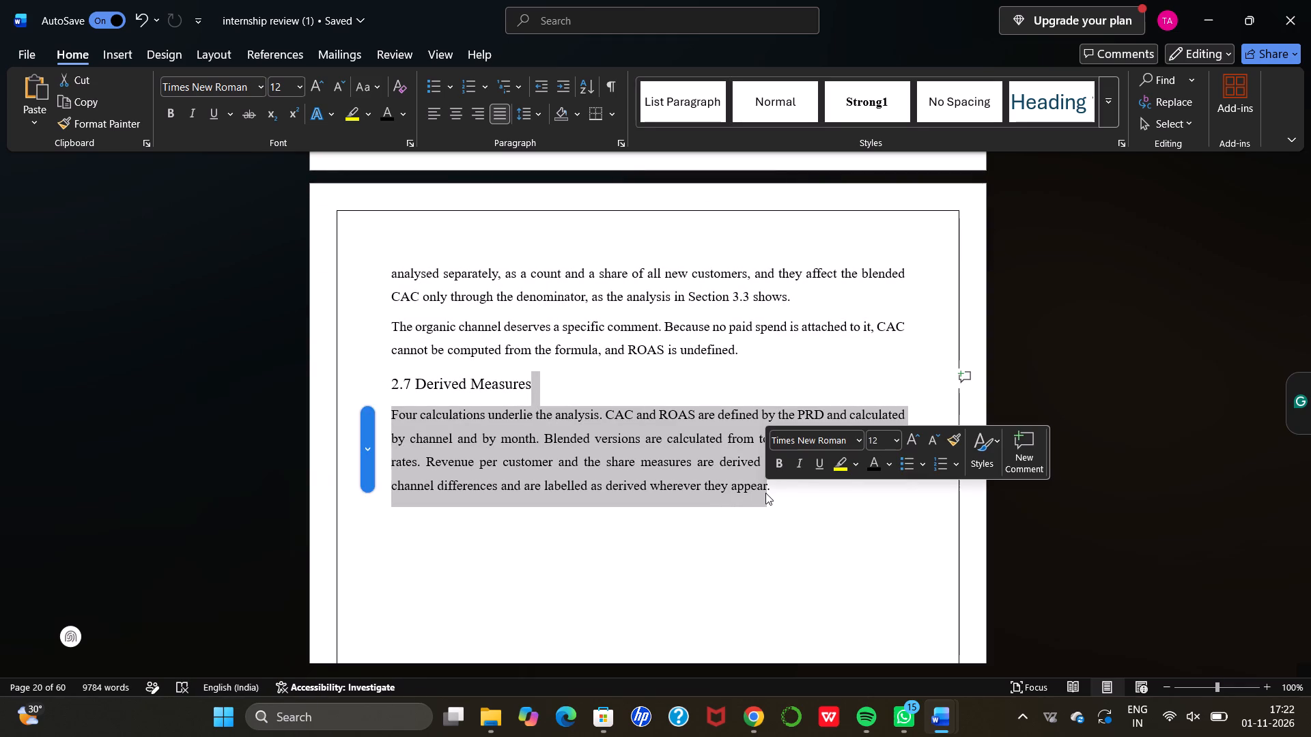
# Check the font size of the introductory paragraph under the Observations and Analysis heading in Chapter 3.
pyautogui.scroll(-7, 765, 493)
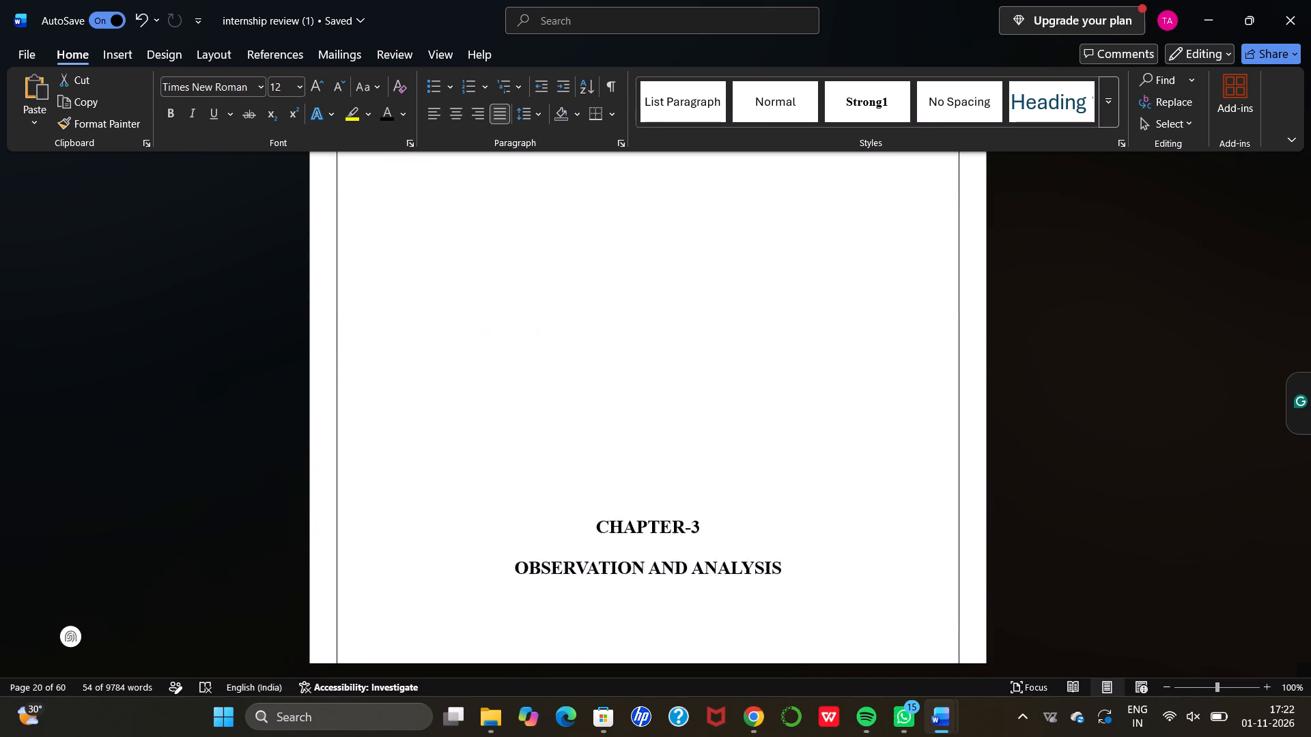
pyautogui.scroll(-6, 765, 493)
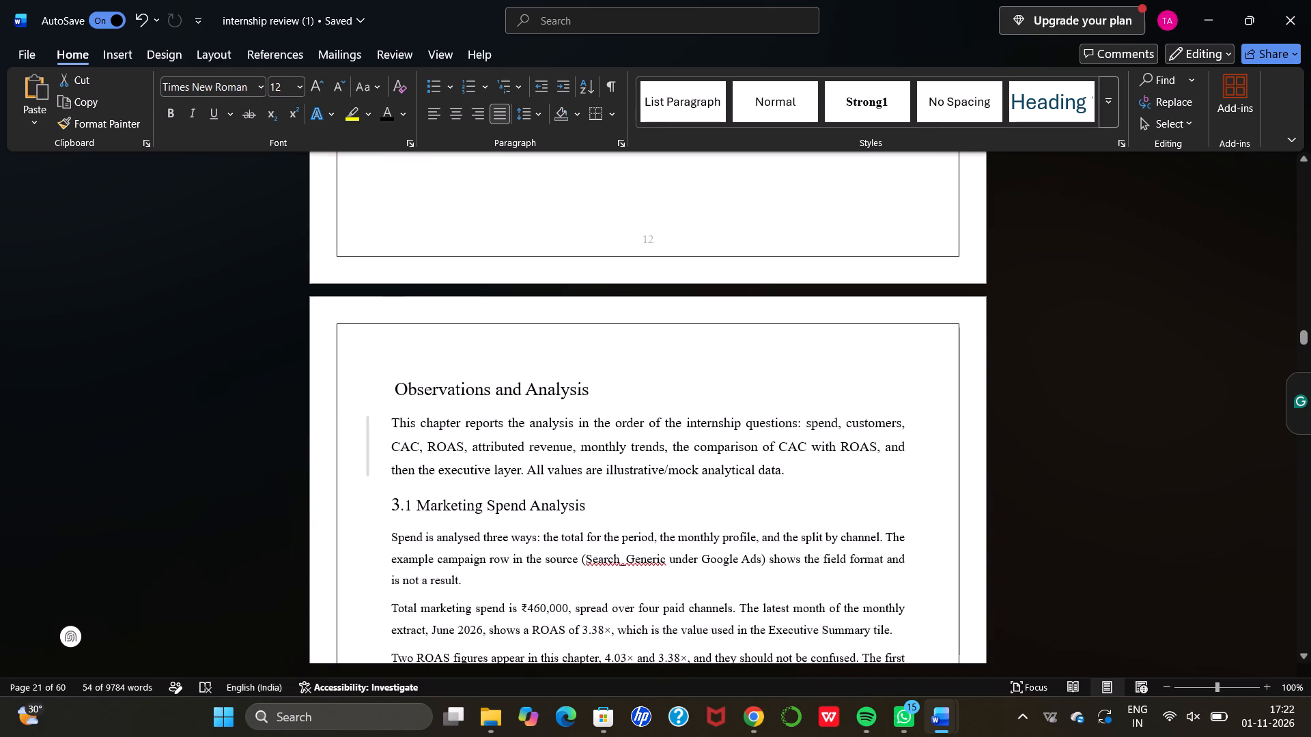
pyautogui.moveTo(393, 418); pyautogui.dragTo(801, 471)
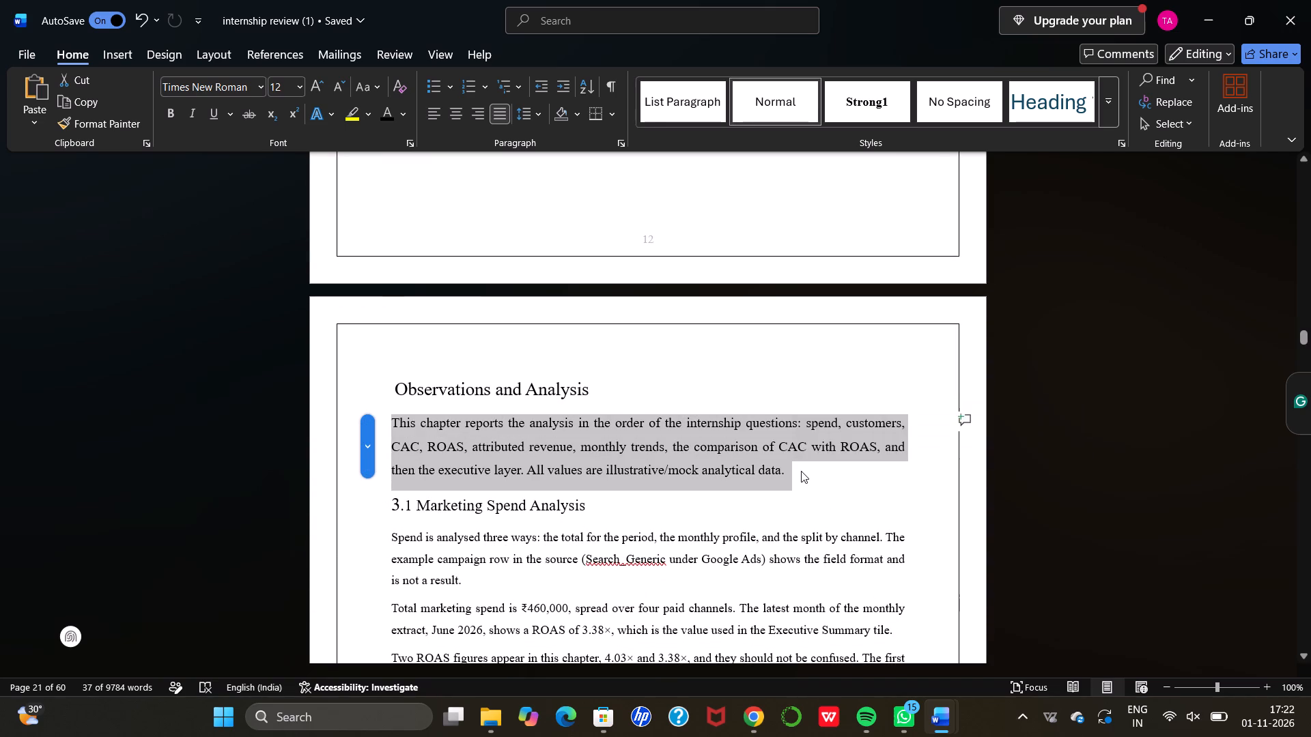
pyautogui.click(801, 471)
# Set the first three paragraphs under 3.1 Marketing Spend Analysis to 12 pt.
pyautogui.scroll(-2, 801, 471)
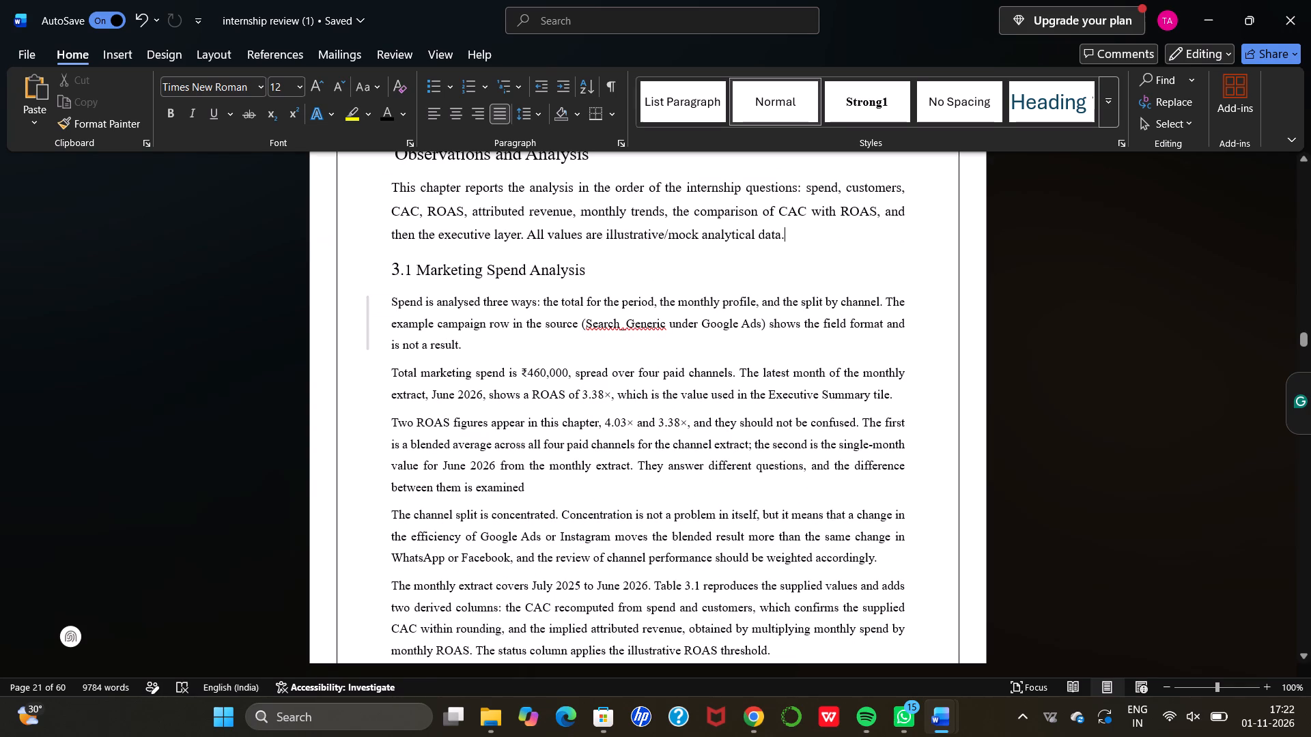
pyautogui.moveTo(390, 298); pyautogui.dragTo(633, 474)
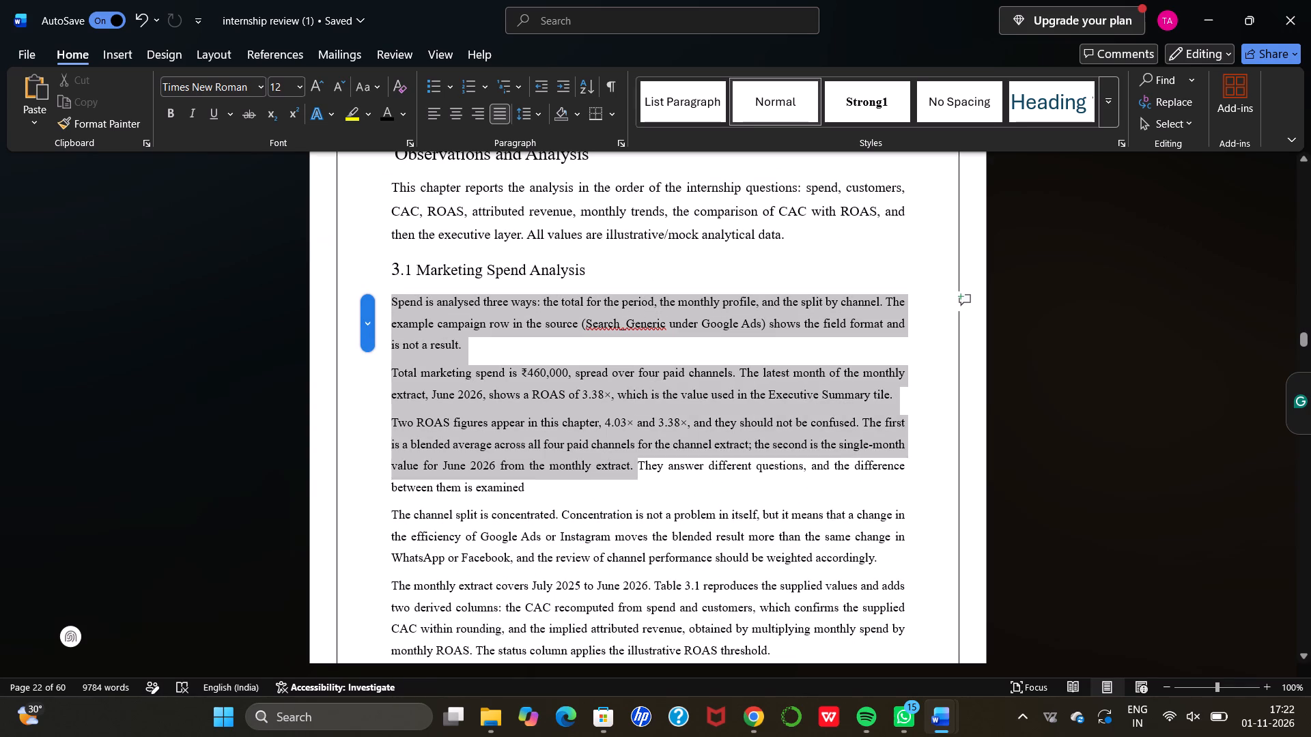
pyautogui.moveTo(633, 474); pyautogui.dragTo(631, 487)
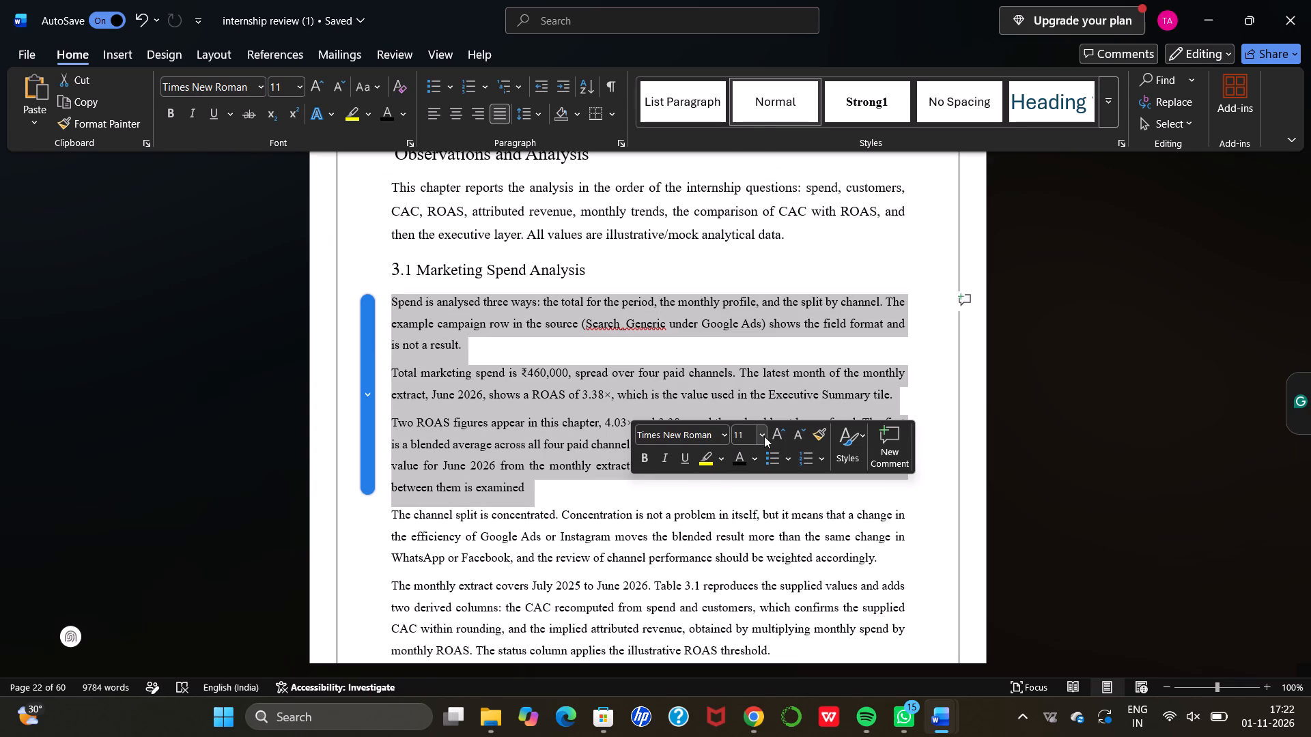
pyautogui.click(764, 436)
pyautogui.click(753, 191)
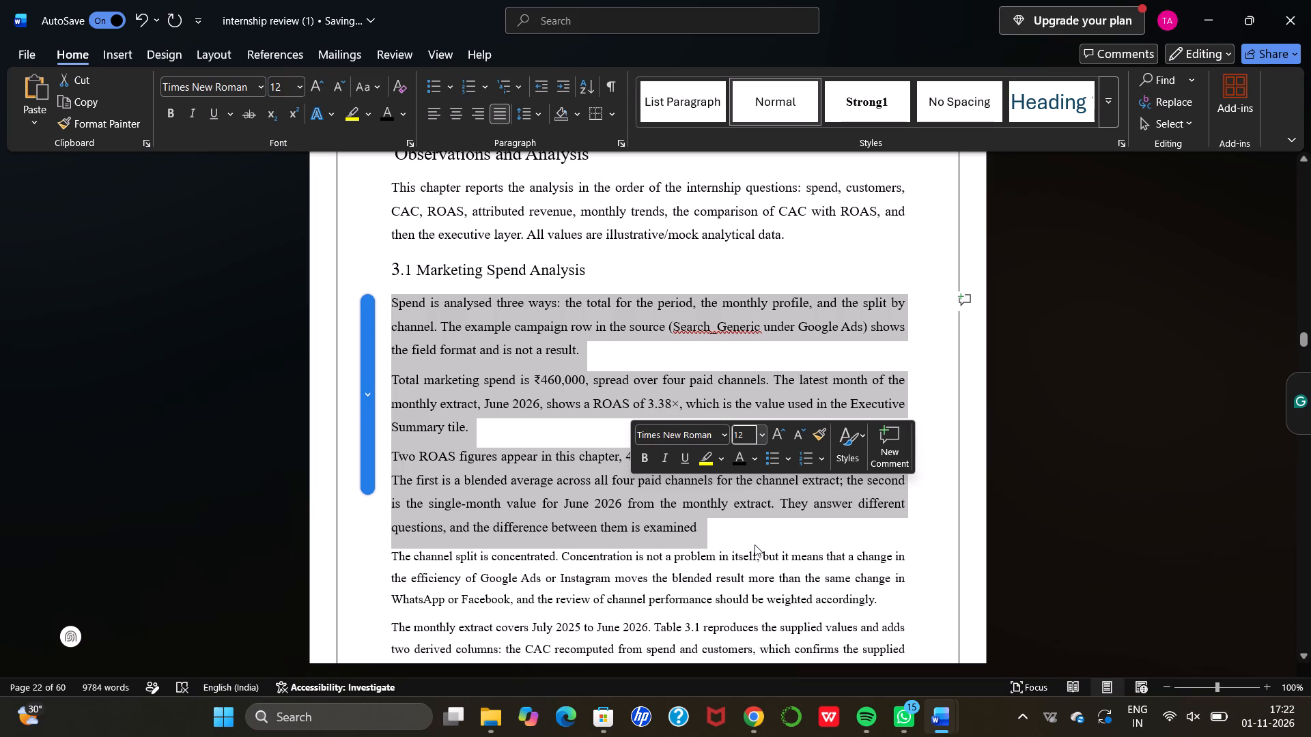
pyautogui.click(753, 531)
# Apply 1.5 line spacing to the first three paragraphs under 3.1 Marketing Spend Analysis.
pyautogui.scroll(-1, 753, 531)
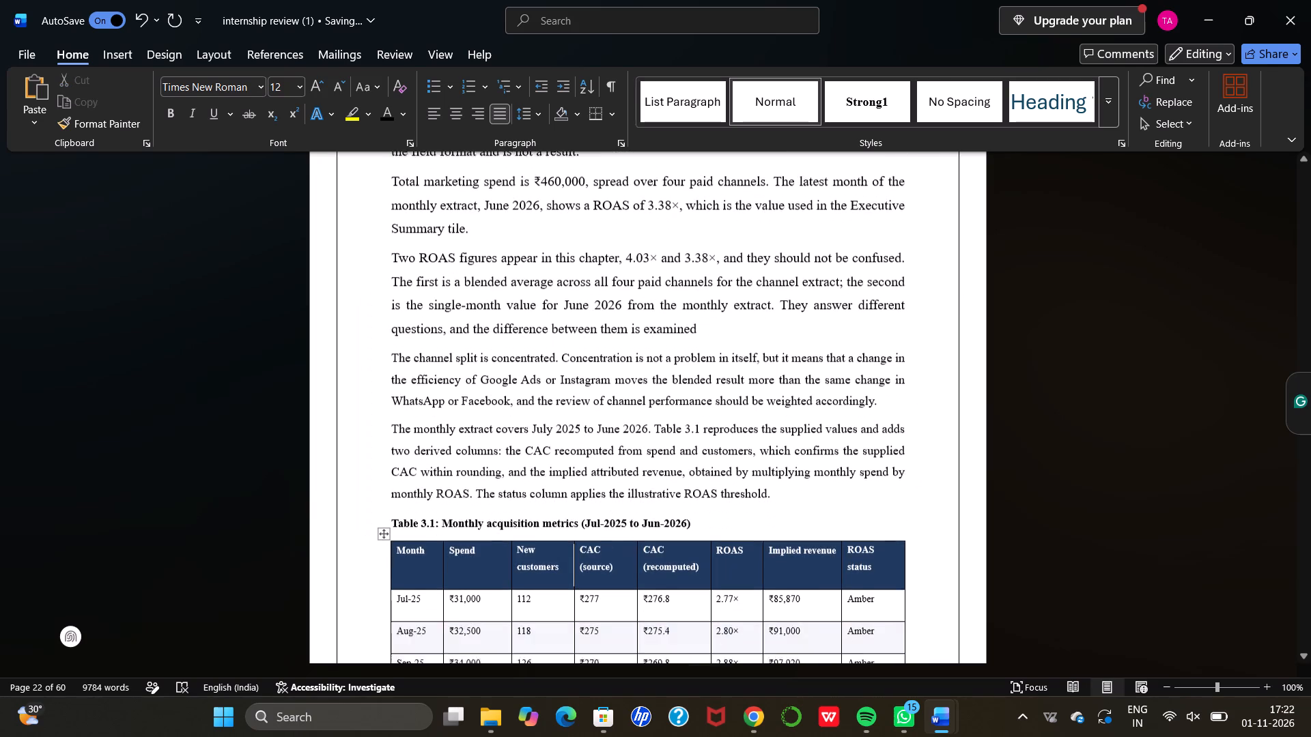
pyautogui.scroll(-1, 753, 531)
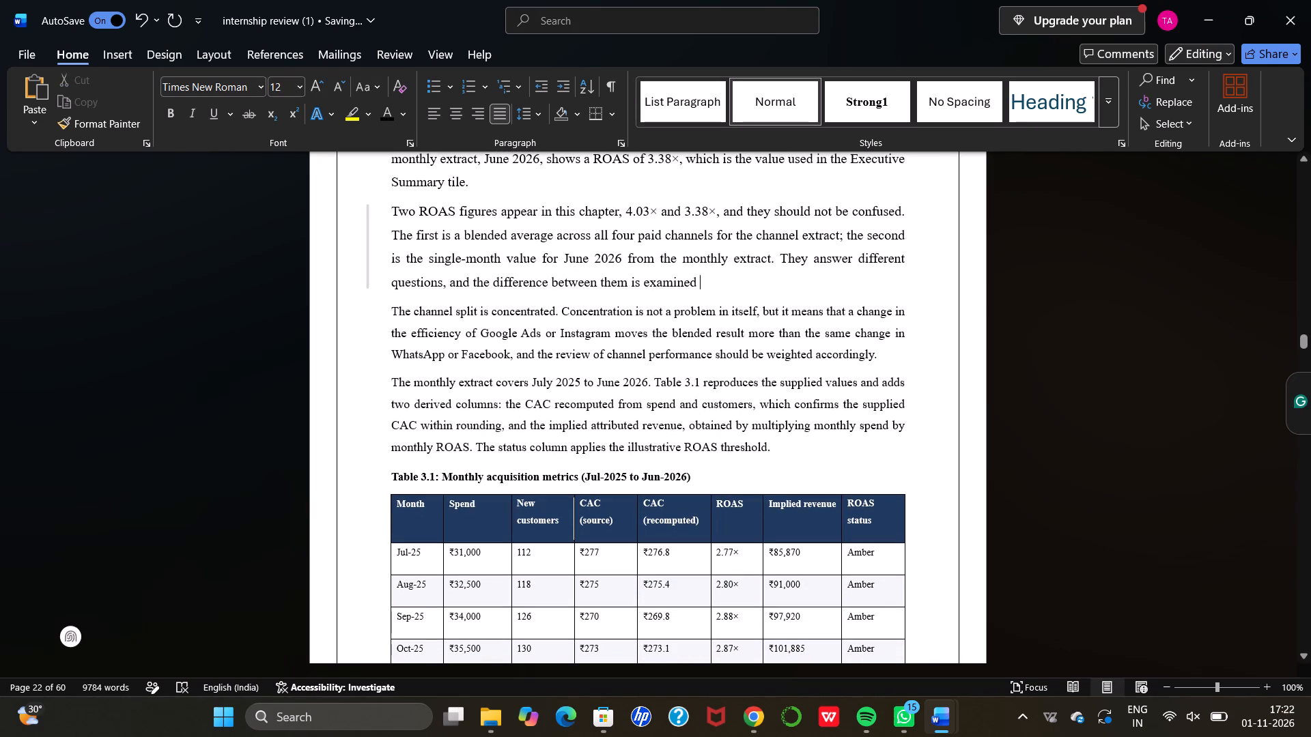
pyautogui.moveTo(699, 281); pyautogui.dragTo(442, 145)
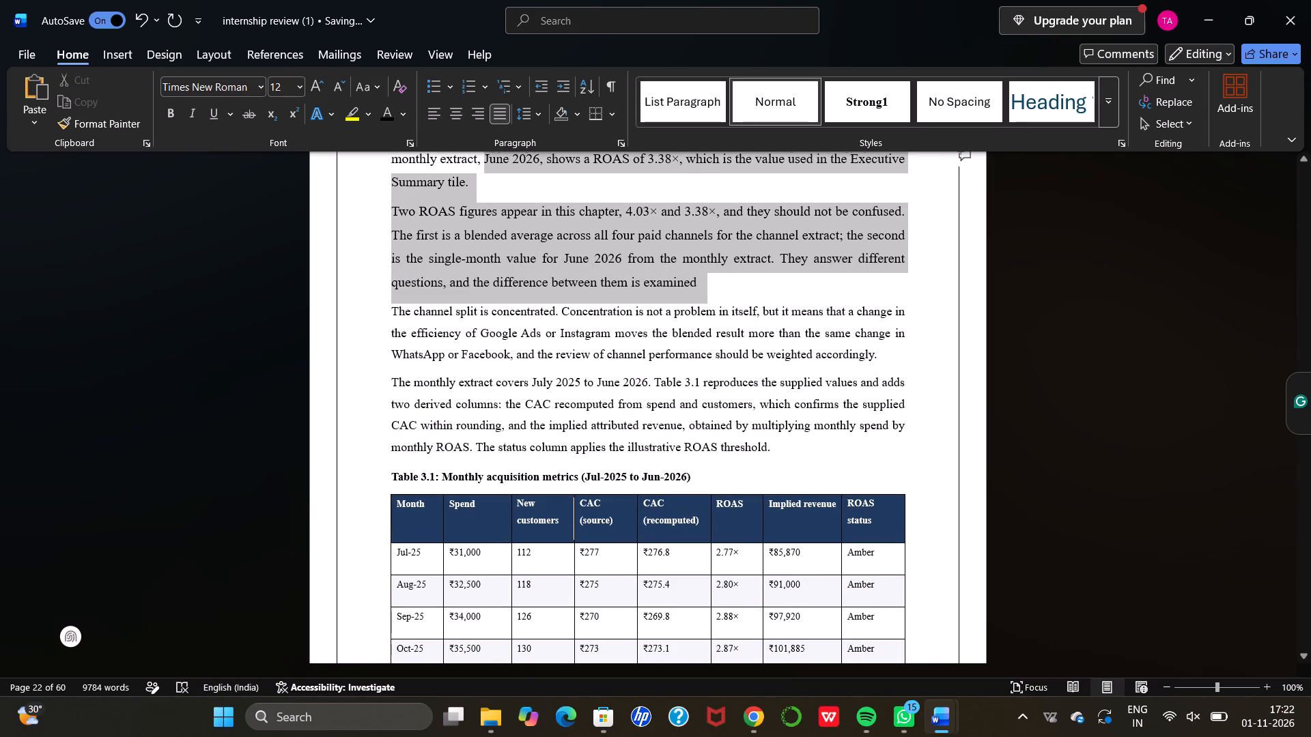
pyautogui.moveTo(442, 145); pyautogui.dragTo(416, 145)
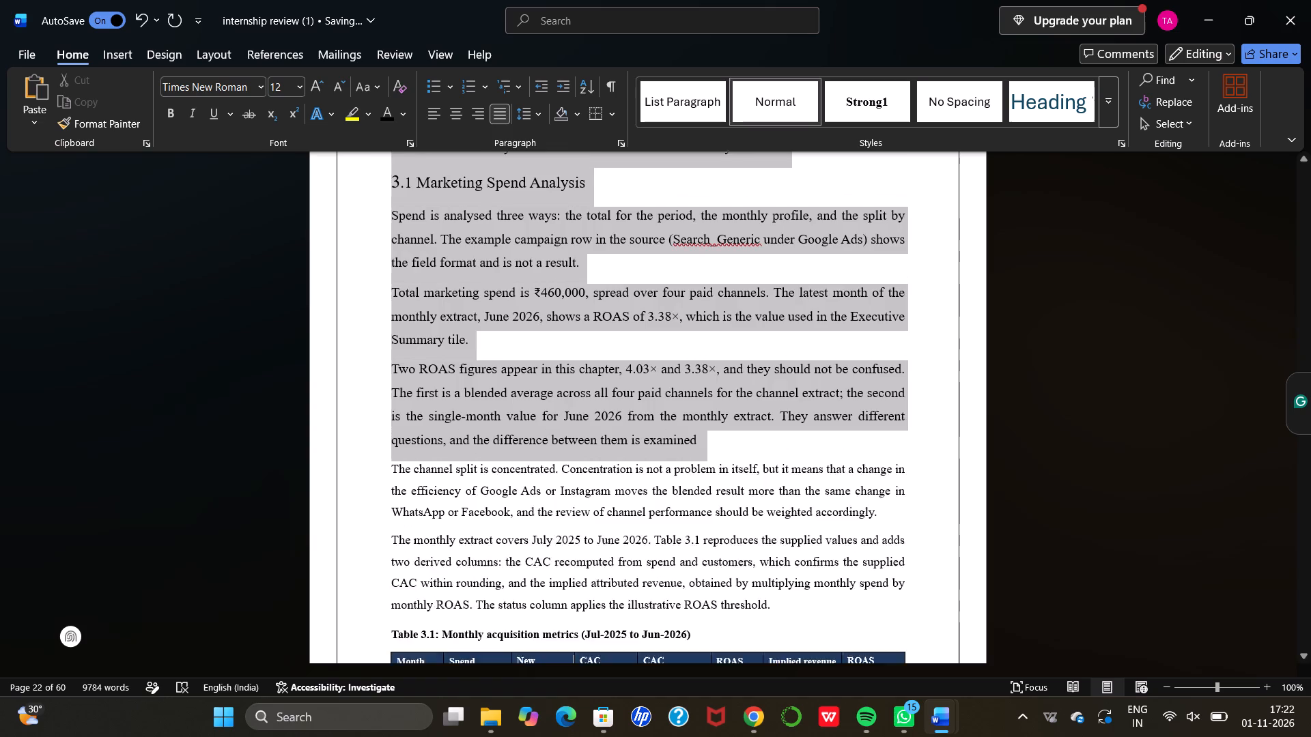
pyautogui.moveTo(416, 145); pyautogui.dragTo(419, 276)
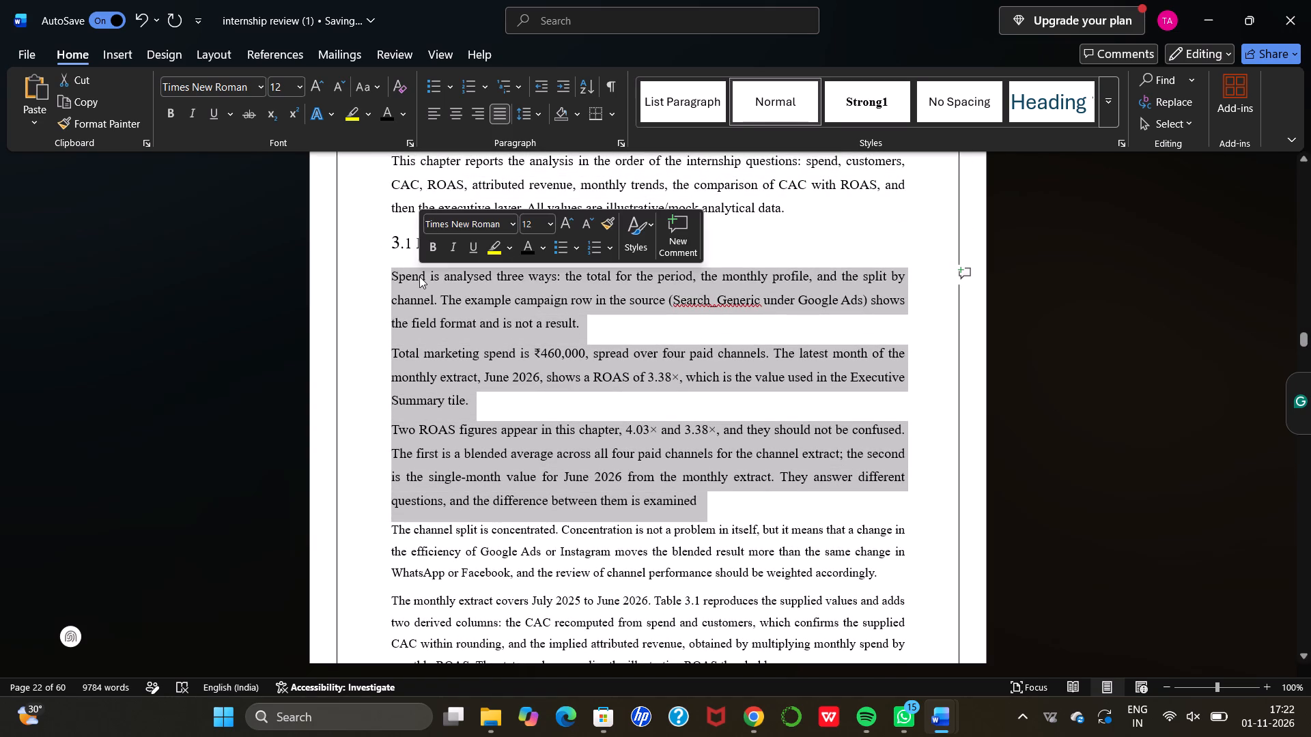
pyautogui.click(537, 113)
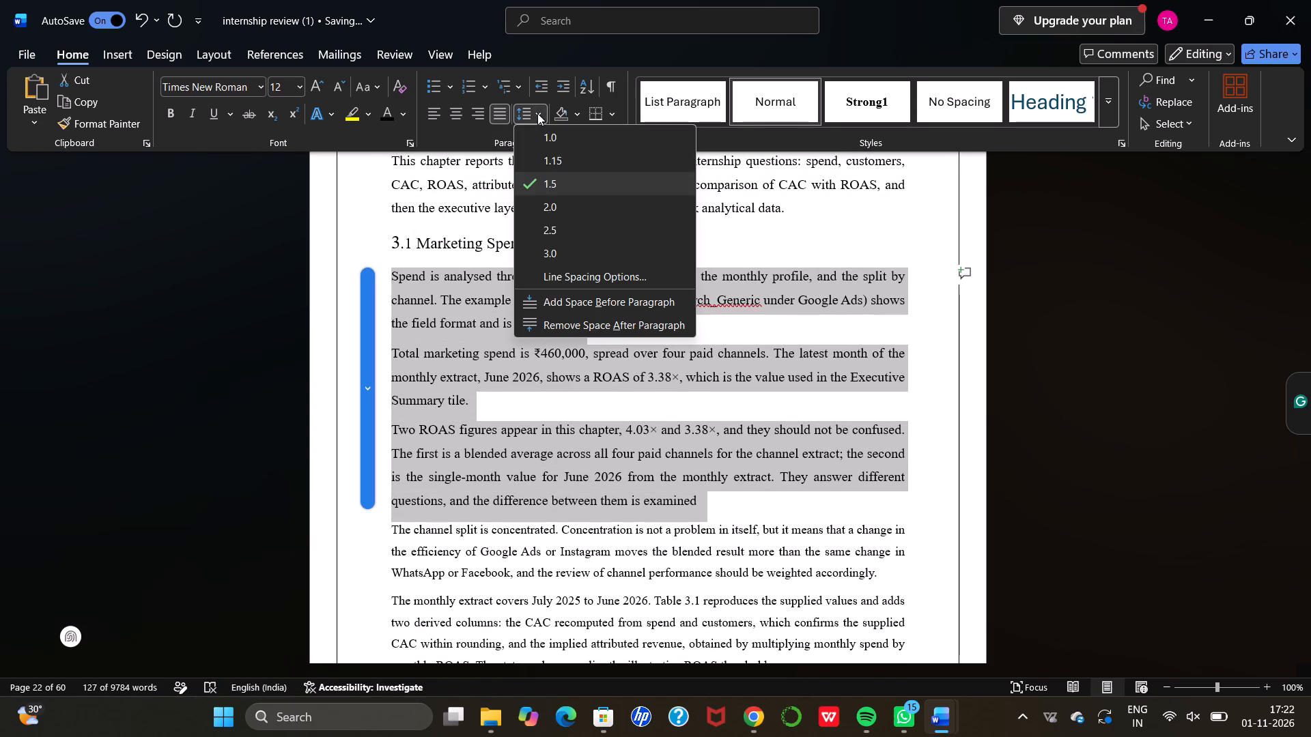
pyautogui.click(552, 189)
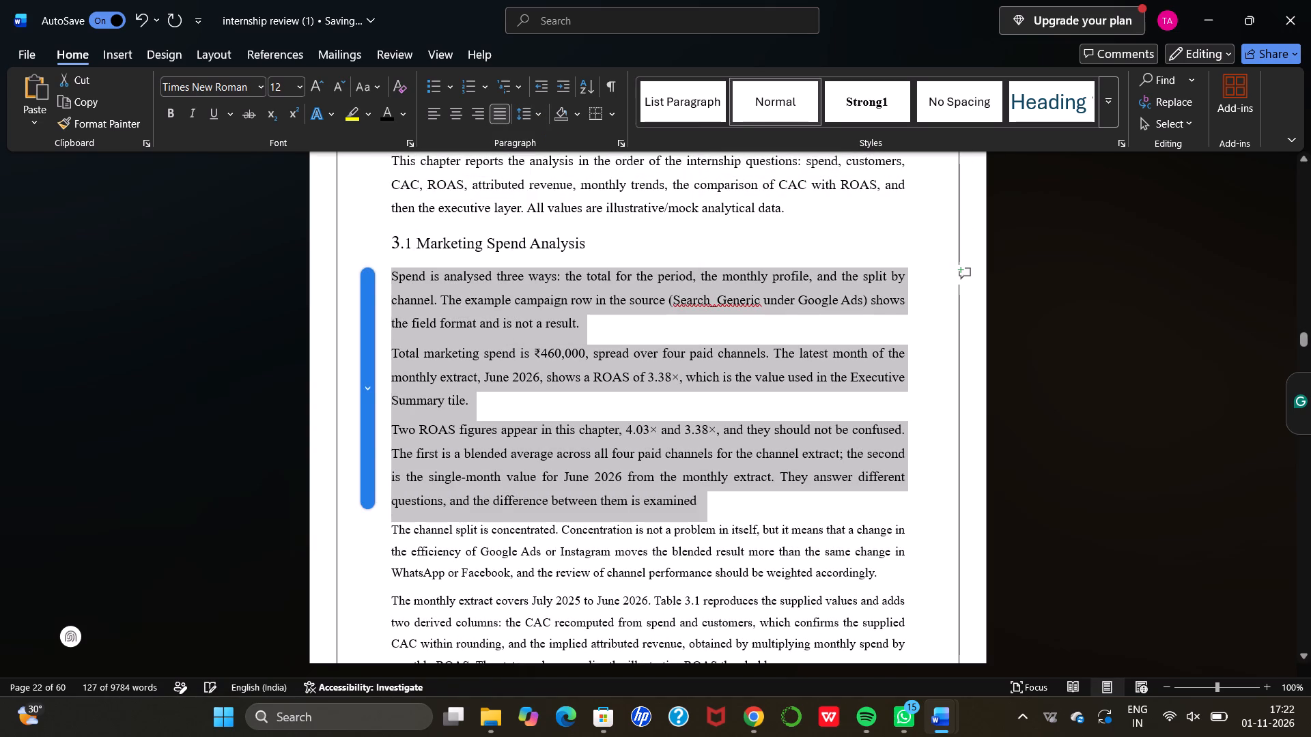
# Add a full stop at the end of the paragraph that begins "Two ROAS figures appear in this chapter".
pyautogui.scroll(-1, 750, 537)
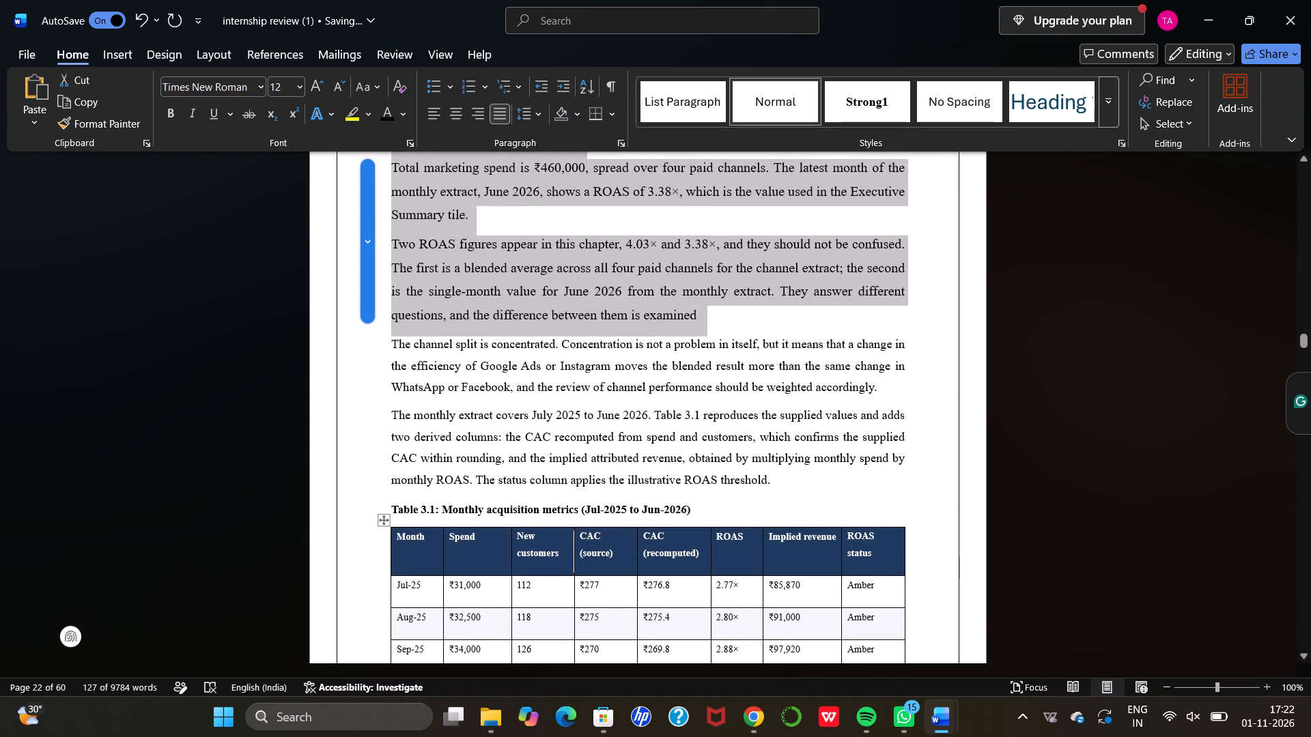
pyautogui.click(705, 310)
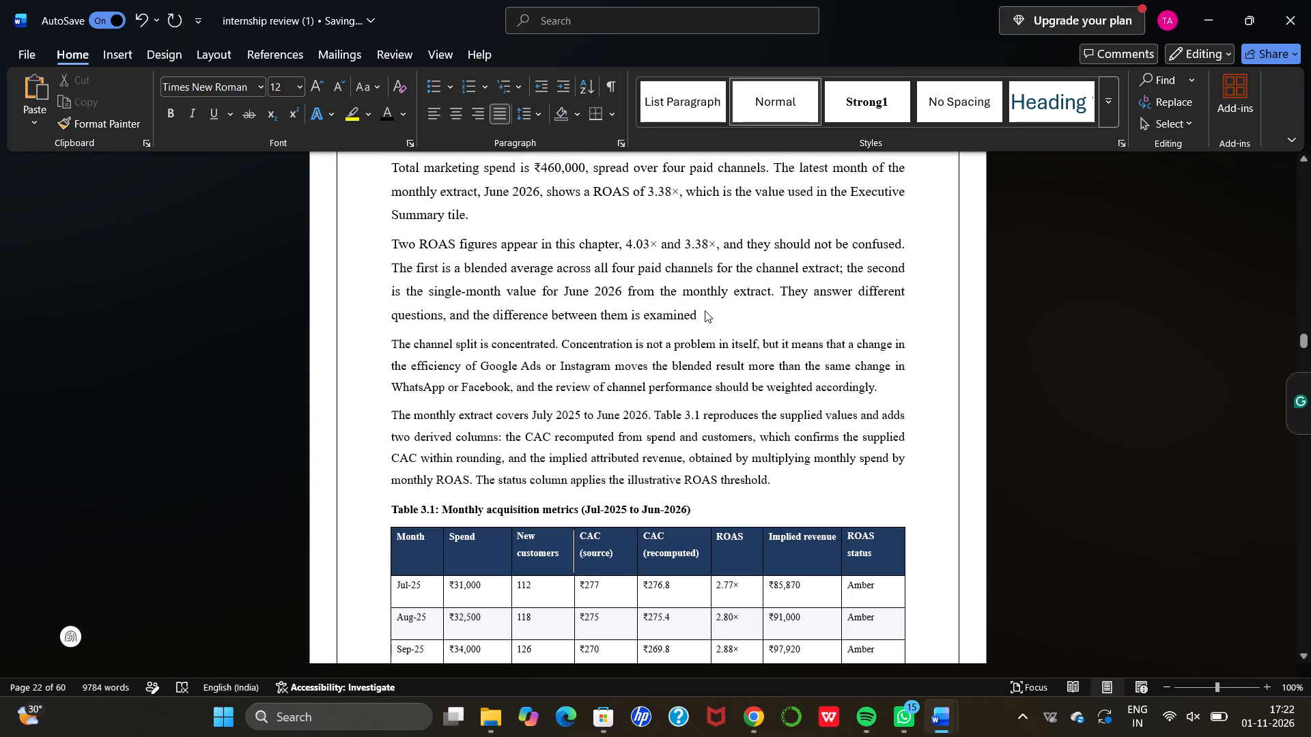
pyautogui.press('.')
# Set the two paragraphs above Table 3.1, on the channel split and the monthly extract, to 12 pt.
pyautogui.moveTo(391, 345); pyautogui.dragTo(701, 460)
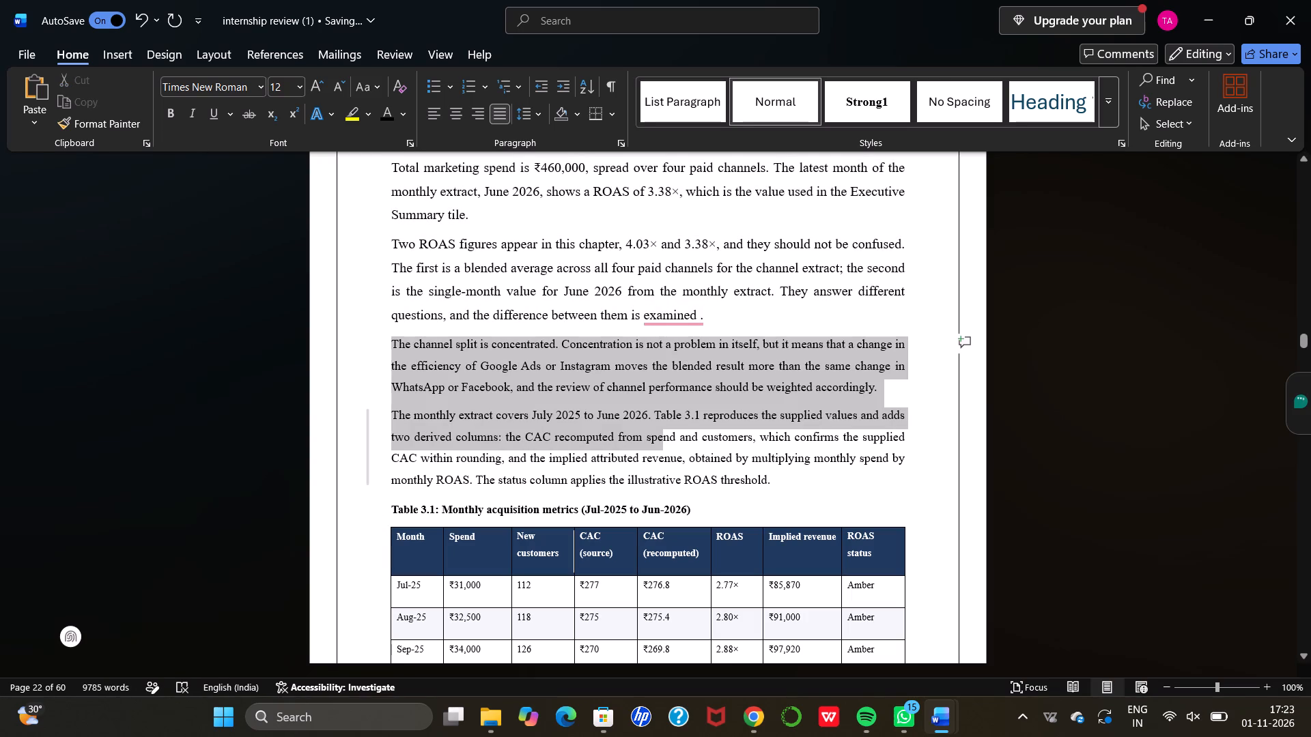
pyautogui.moveTo(701, 460); pyautogui.dragTo(775, 482)
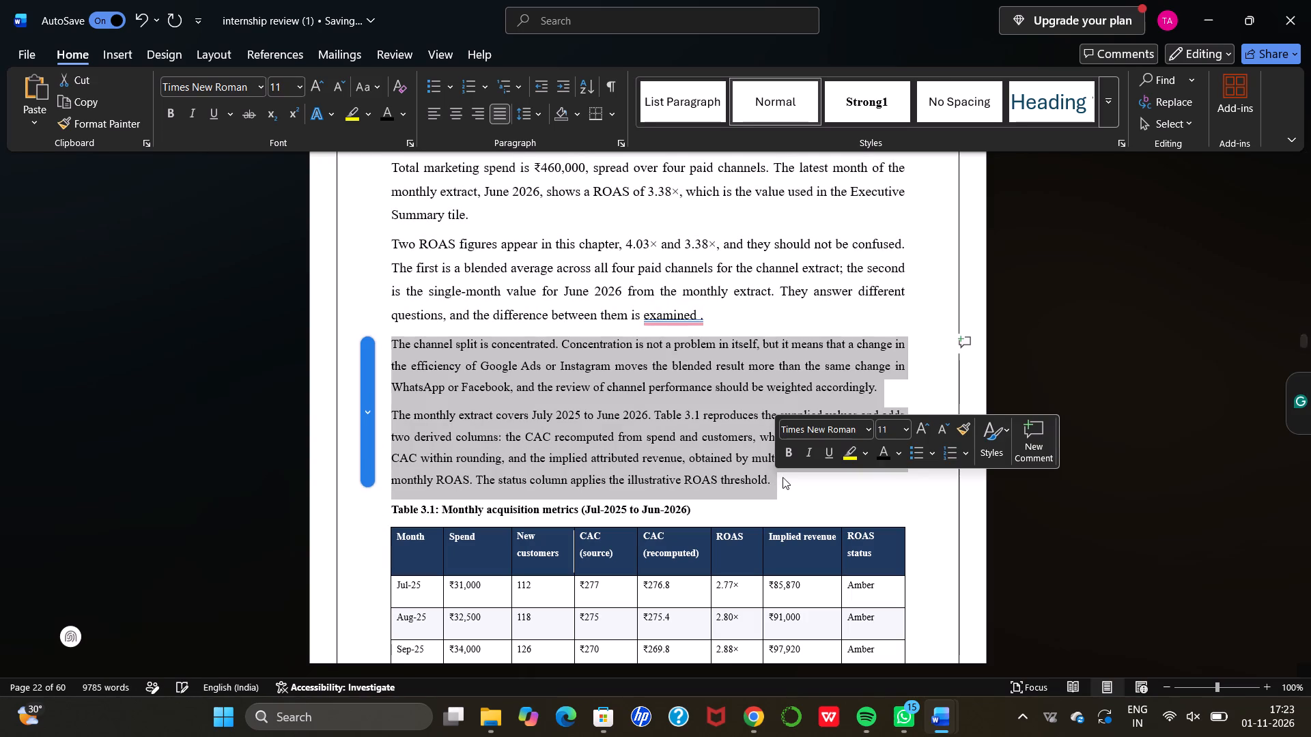
pyautogui.click(910, 427)
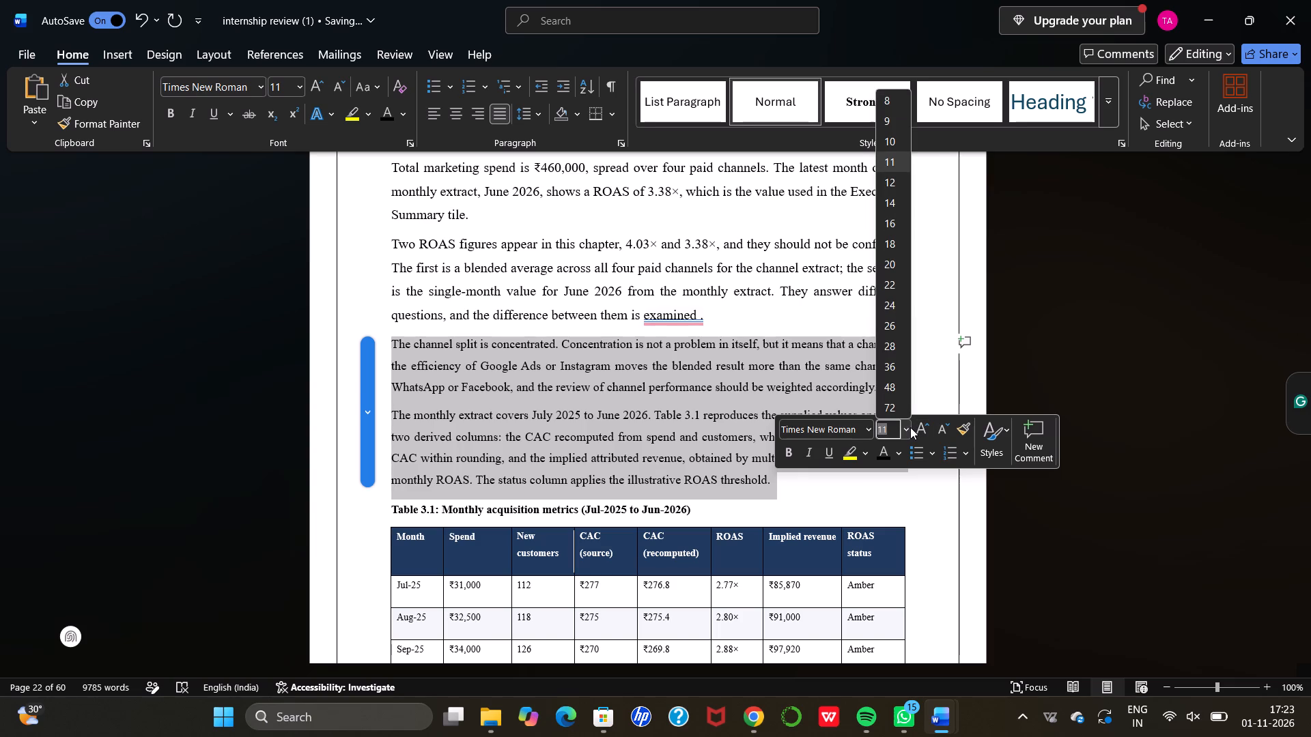
pyautogui.click(900, 179)
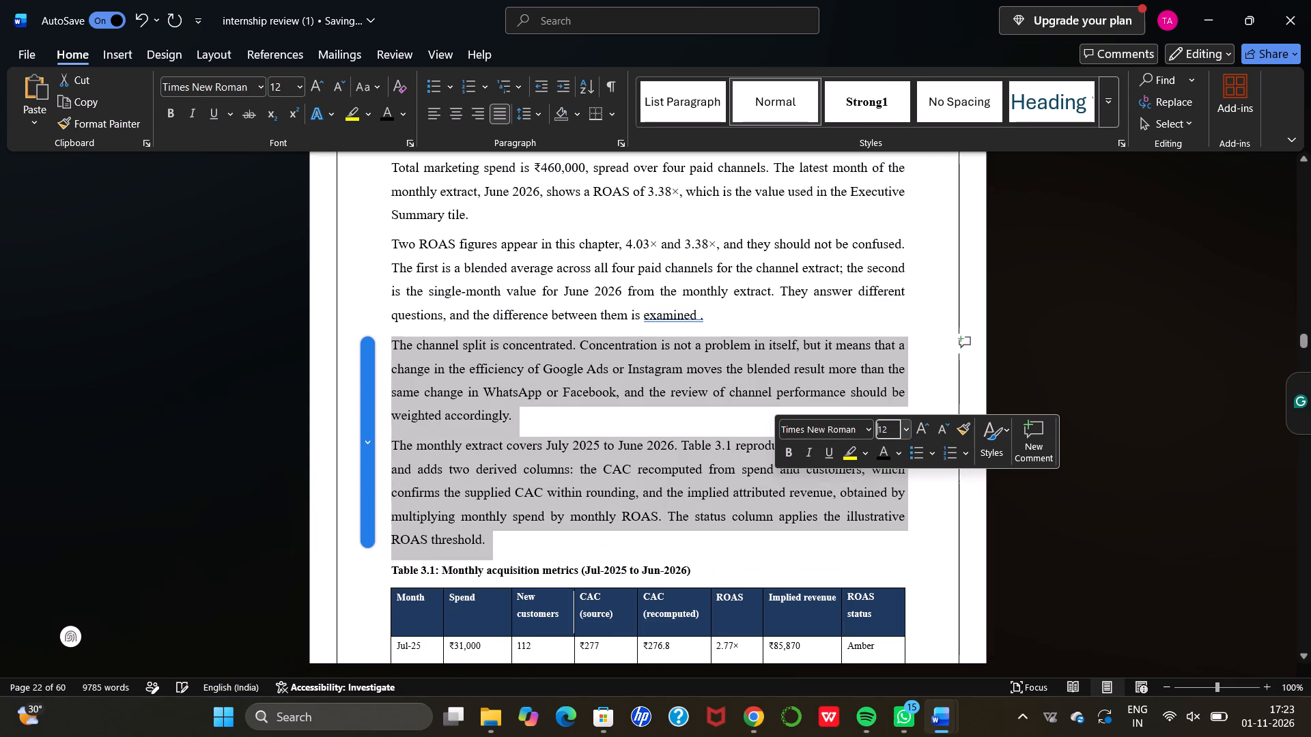
pyautogui.scroll(-2, 810, 384)
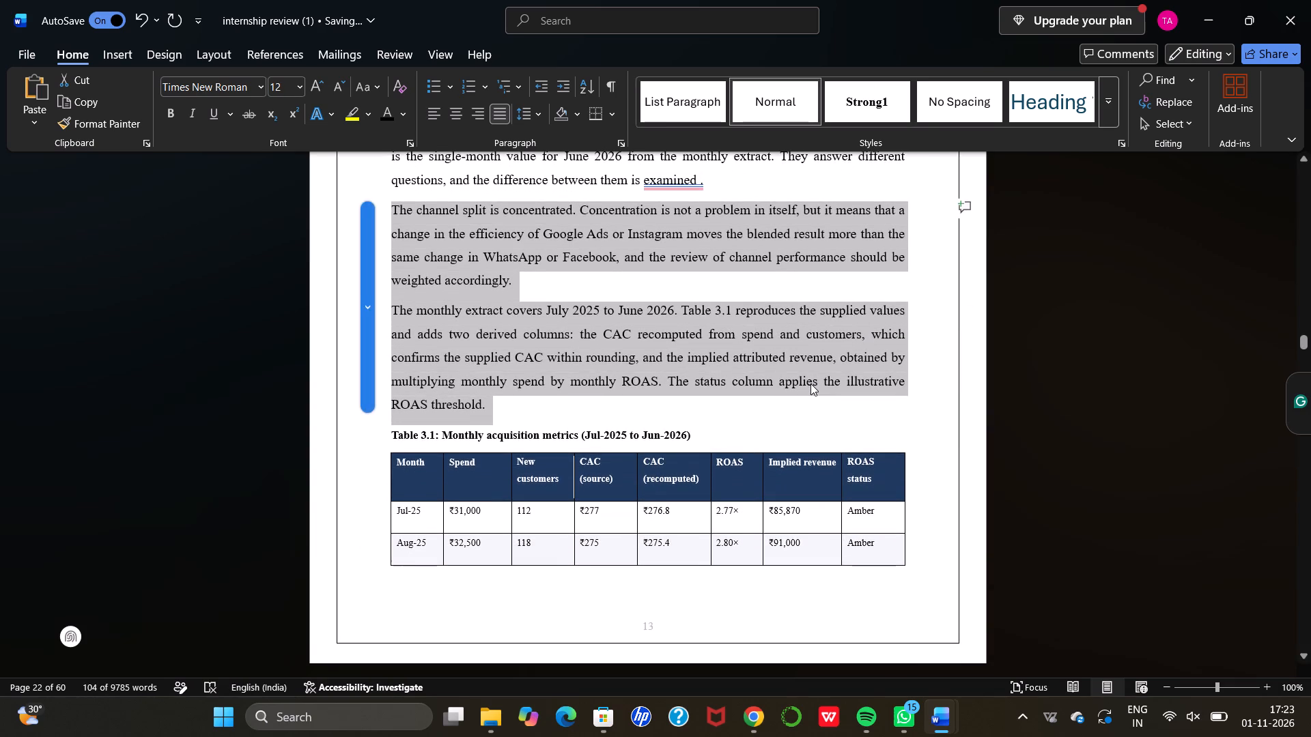
pyautogui.scroll(-1, 810, 384)
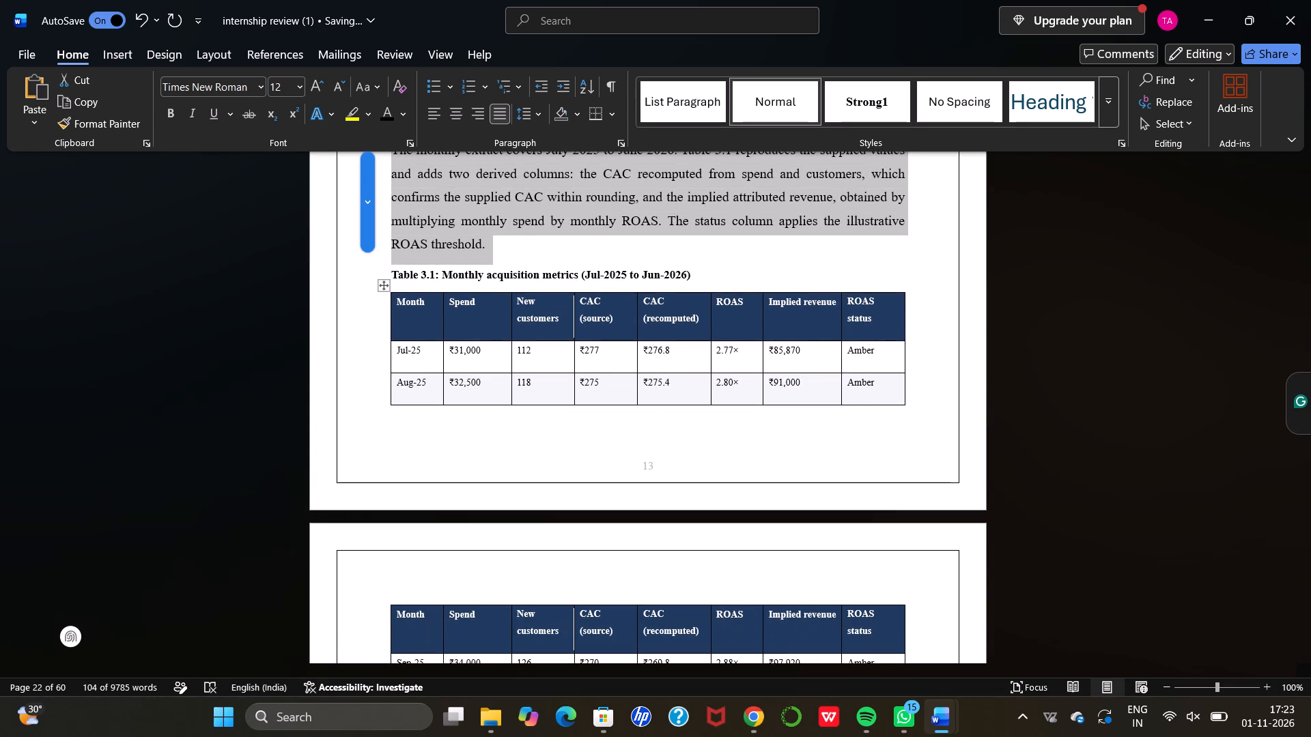
pyautogui.click(509, 251)
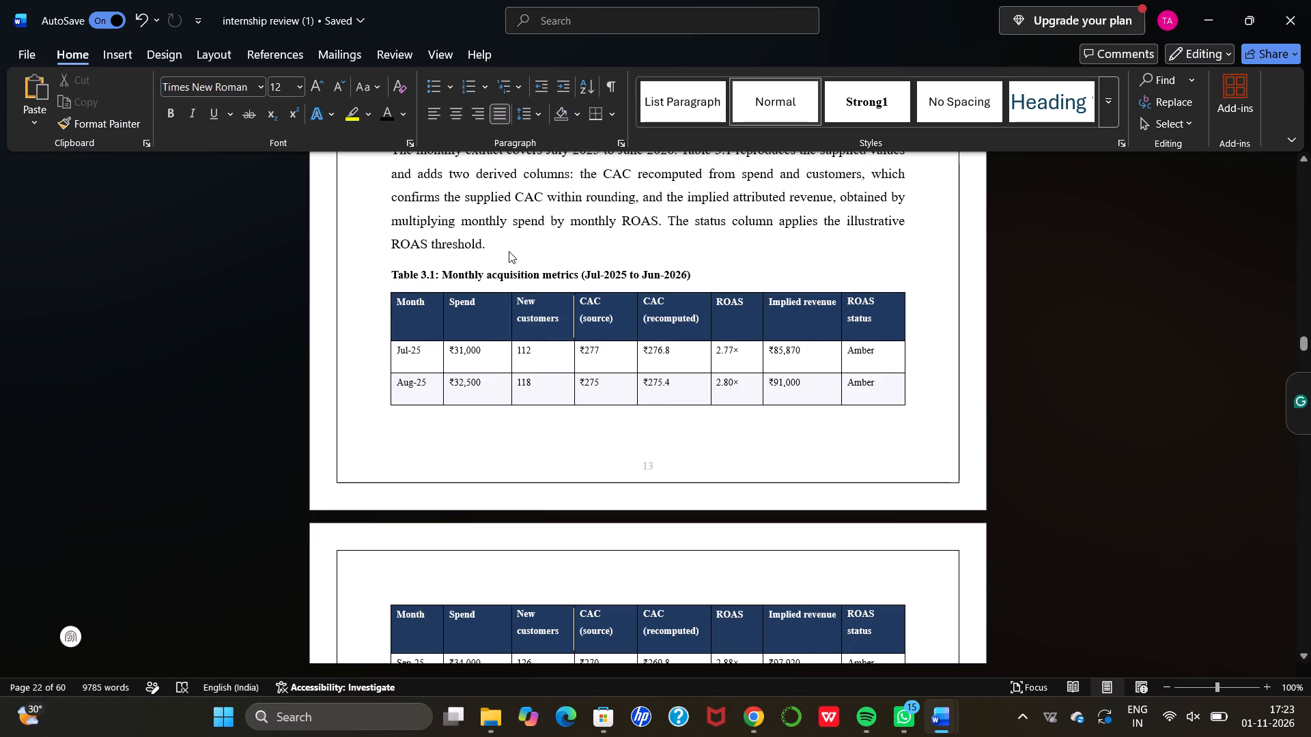
# Set all text in Table 3.1, Monthly acquisition metrics, to 12 pt.
pyautogui.scroll(-1, 509, 251)
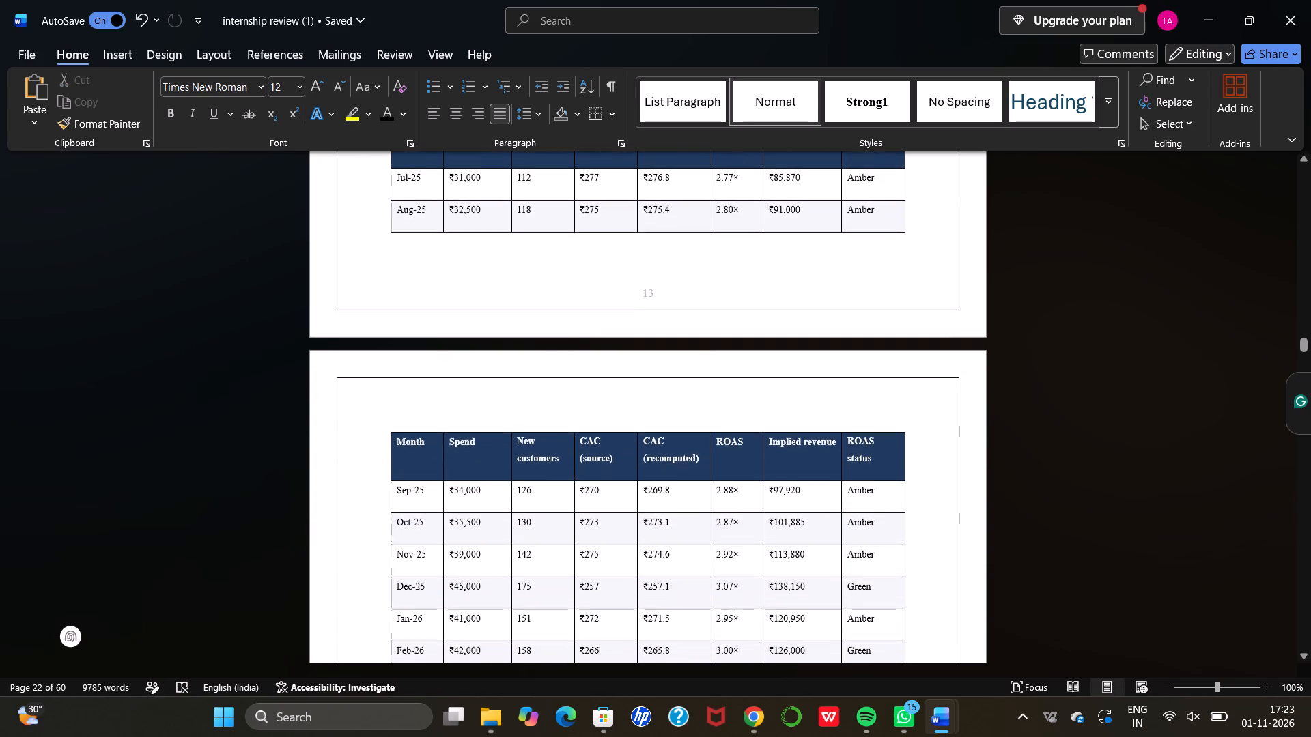
pyautogui.scroll(-1, 509, 251)
pyautogui.scroll(1, 509, 251)
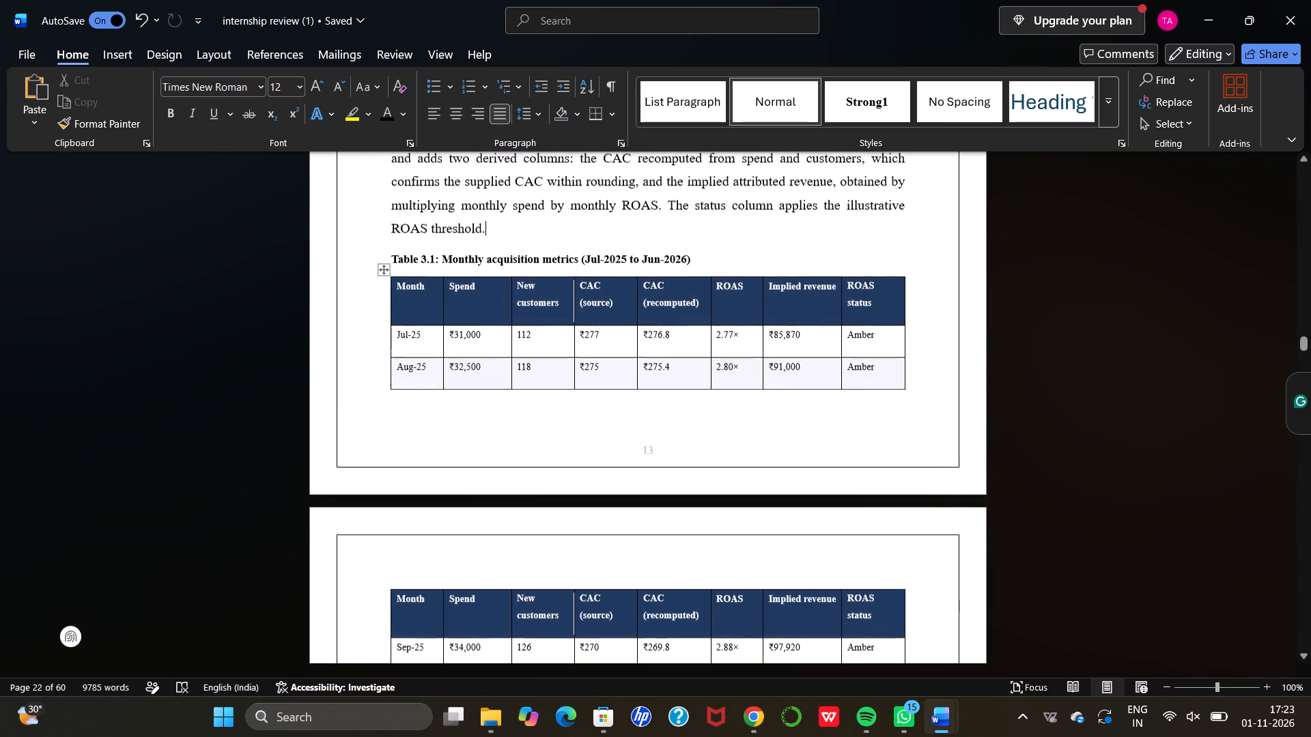
pyautogui.click(382, 269)
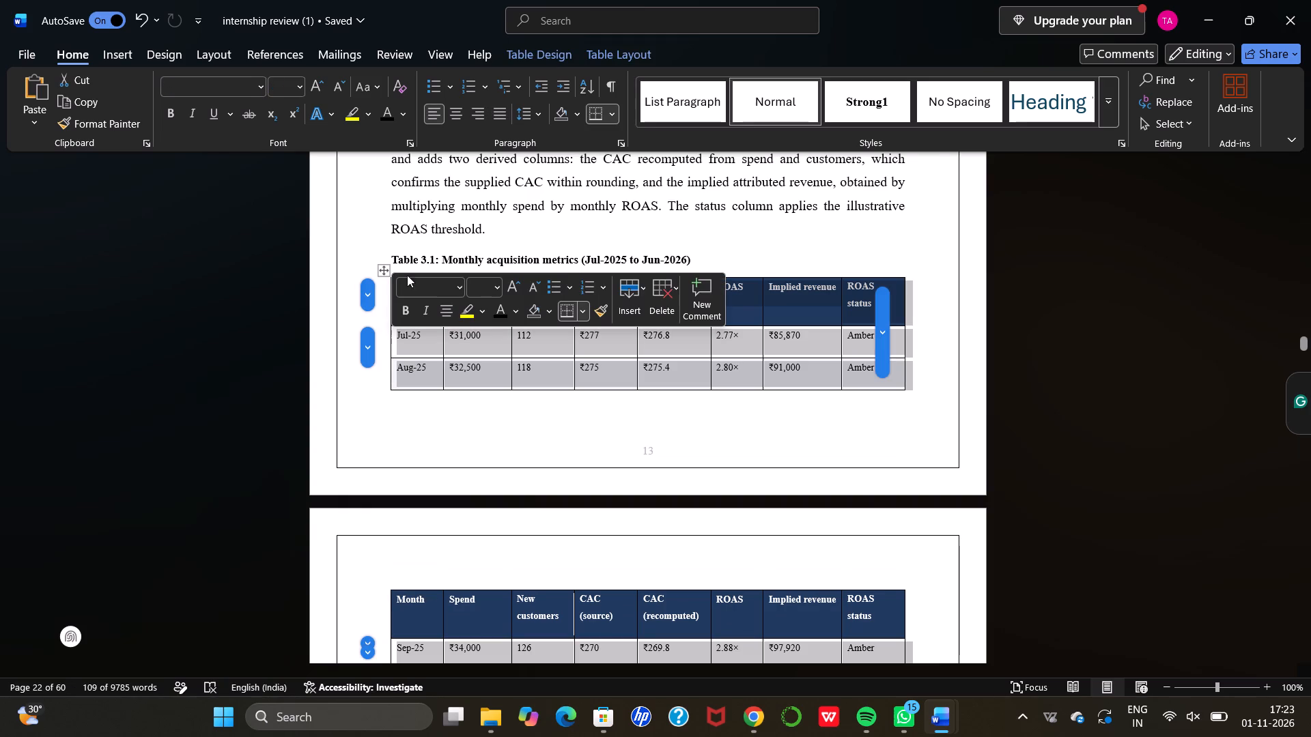
pyautogui.click(496, 287)
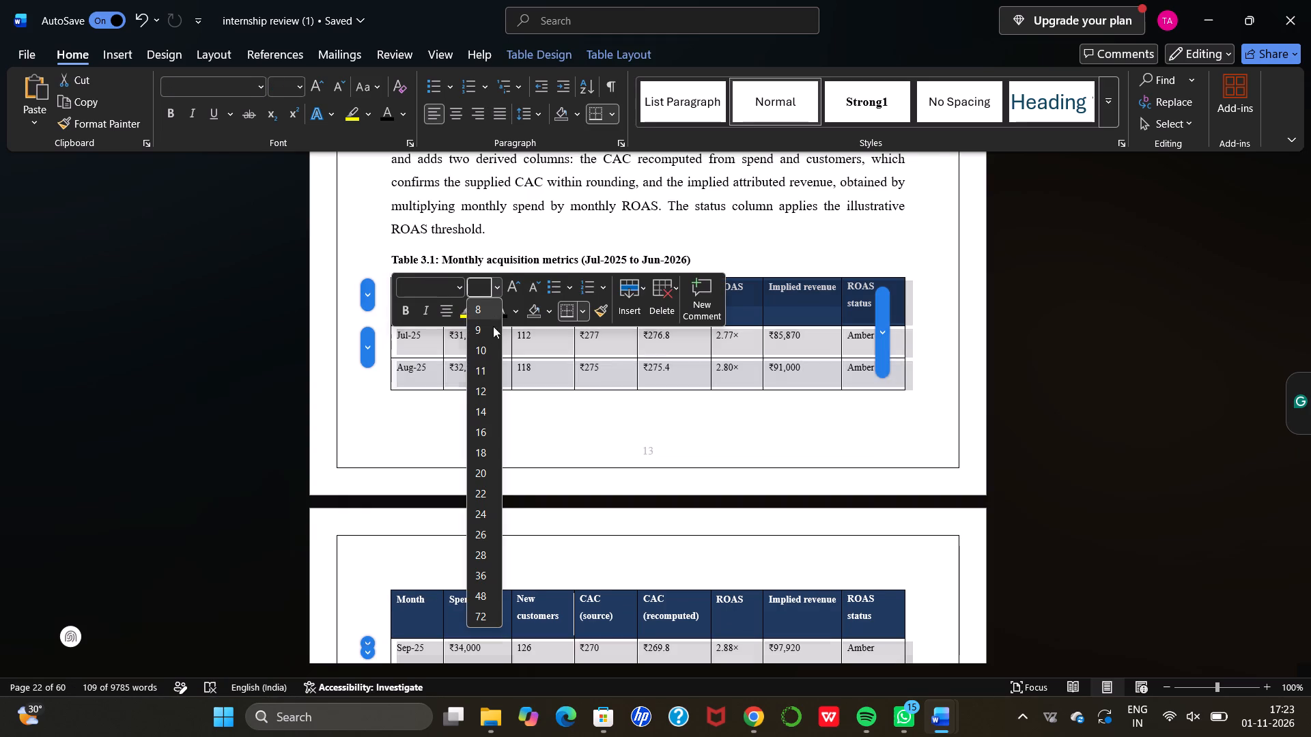
pyautogui.click(483, 387)
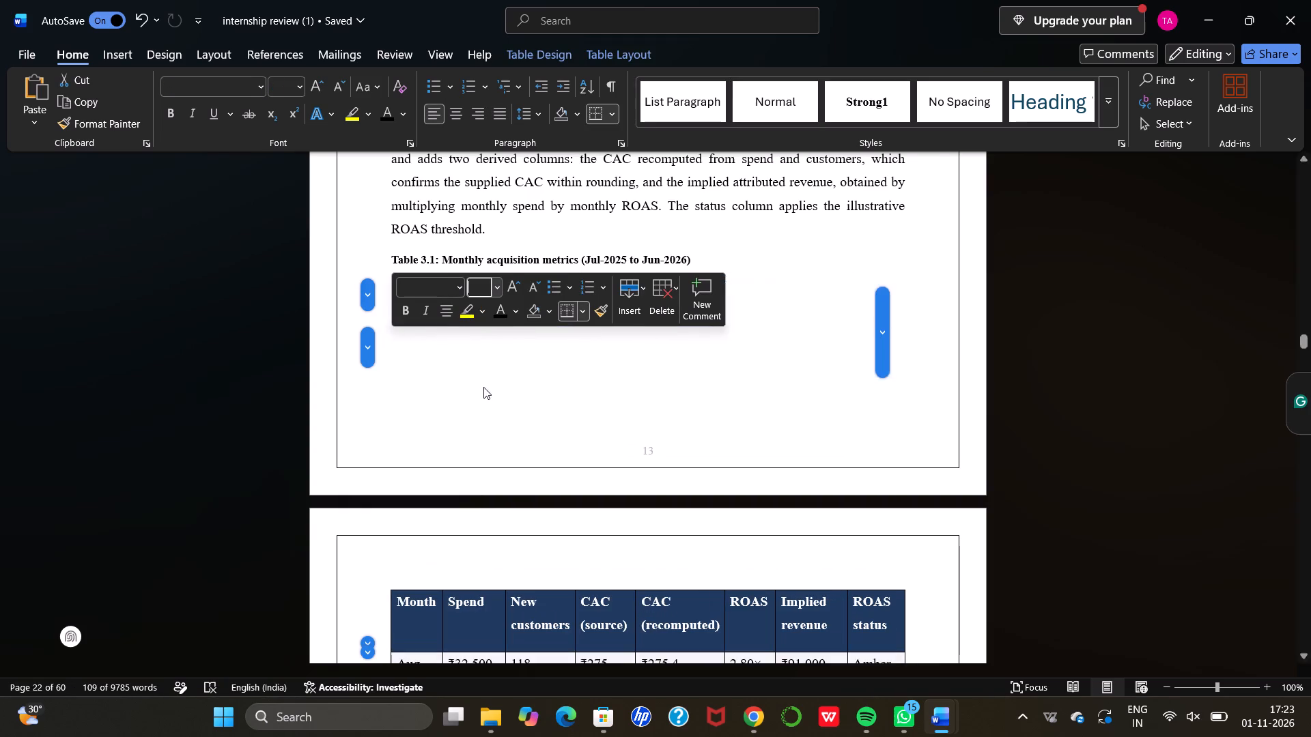
pyautogui.click(503, 397)
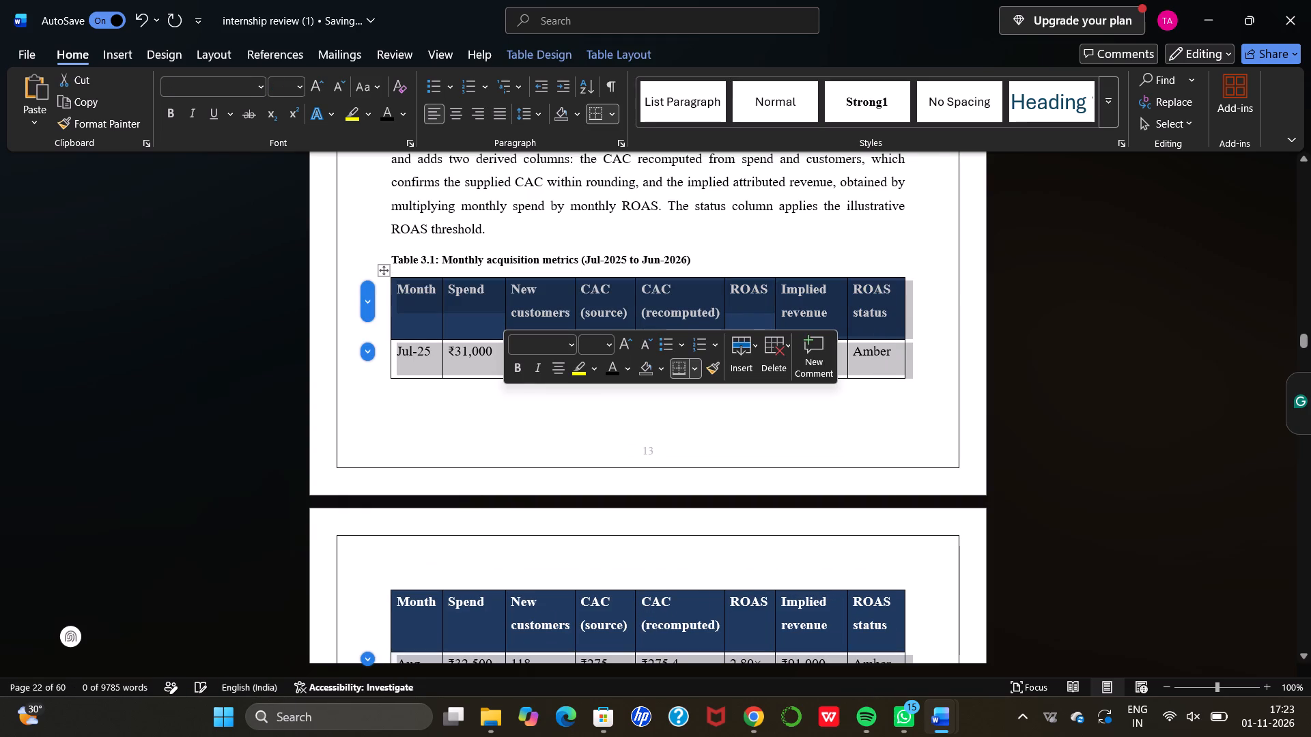
pyautogui.click(498, 429)
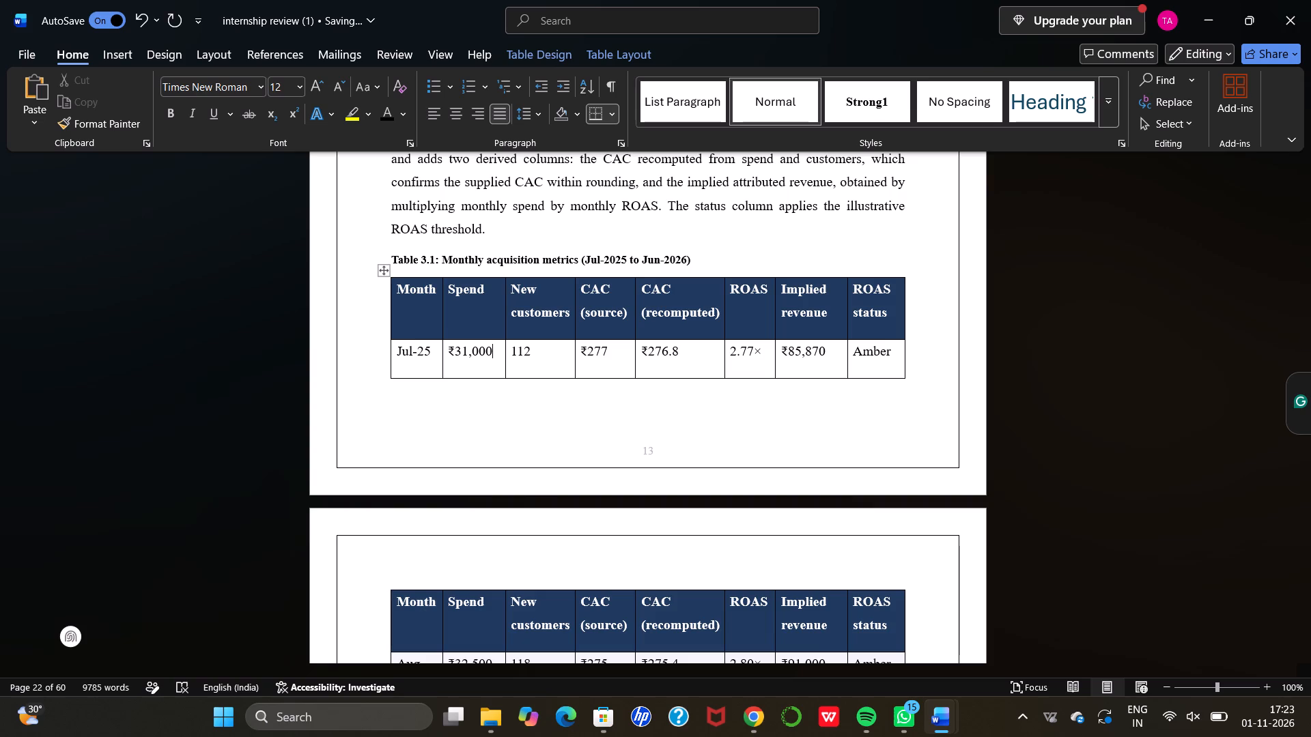
# Check how the rows of Table 3.1 fit across the pages and the font size of its caption.
pyautogui.scroll(-2, 498, 429)
pyautogui.scroll(1, 498, 429)
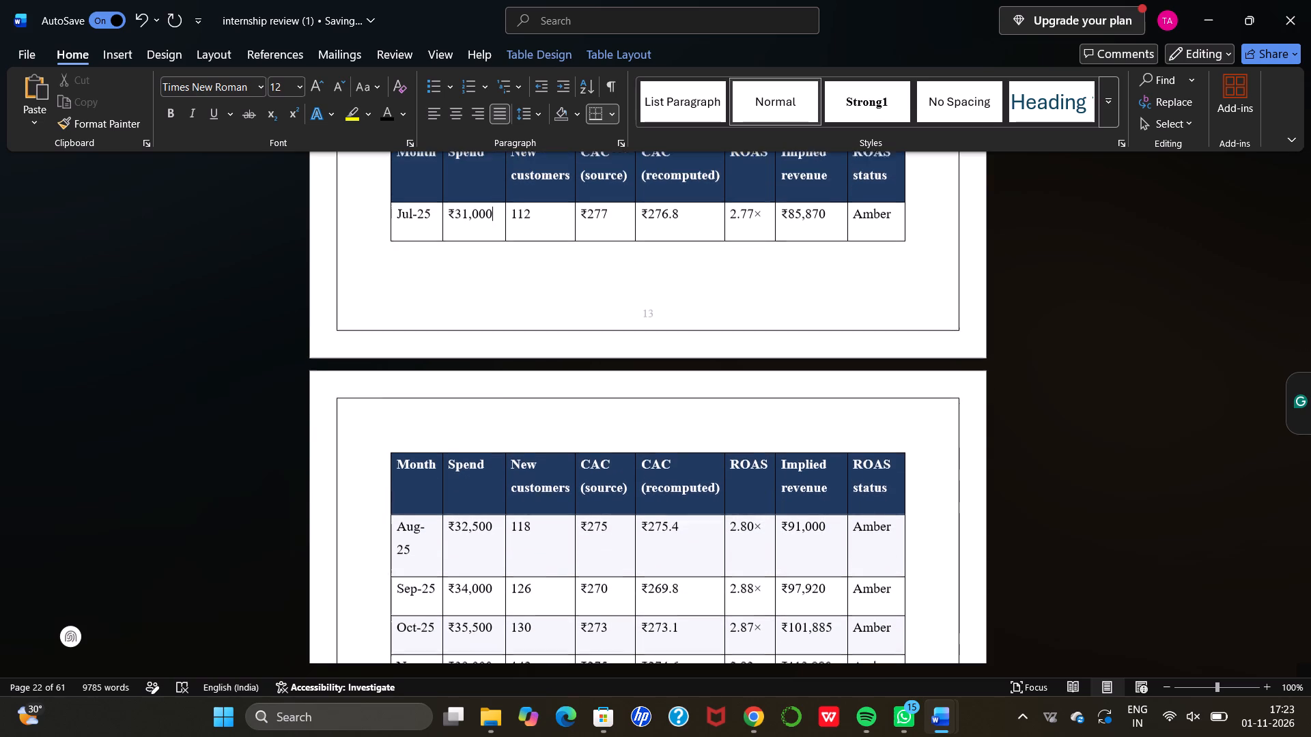
pyautogui.scroll(1, 498, 429)
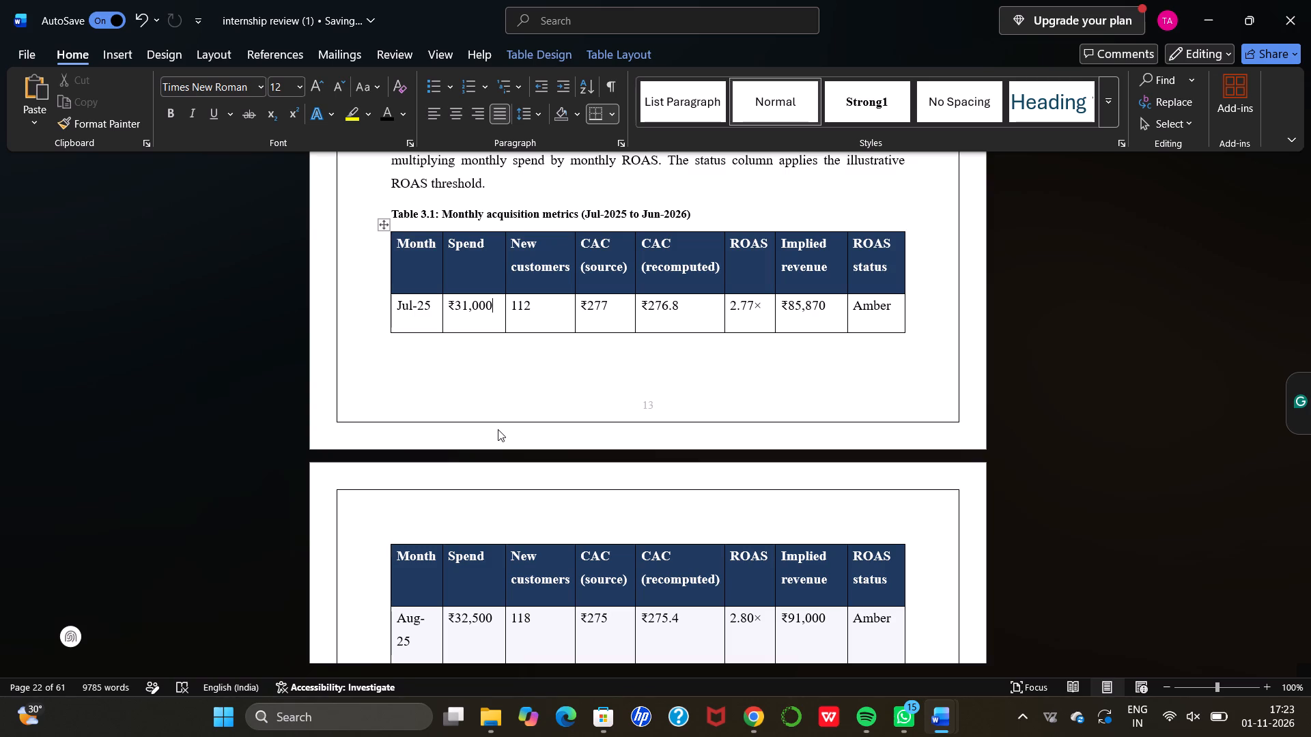
pyautogui.click(742, 205)
pyautogui.scroll(-3, 742, 205)
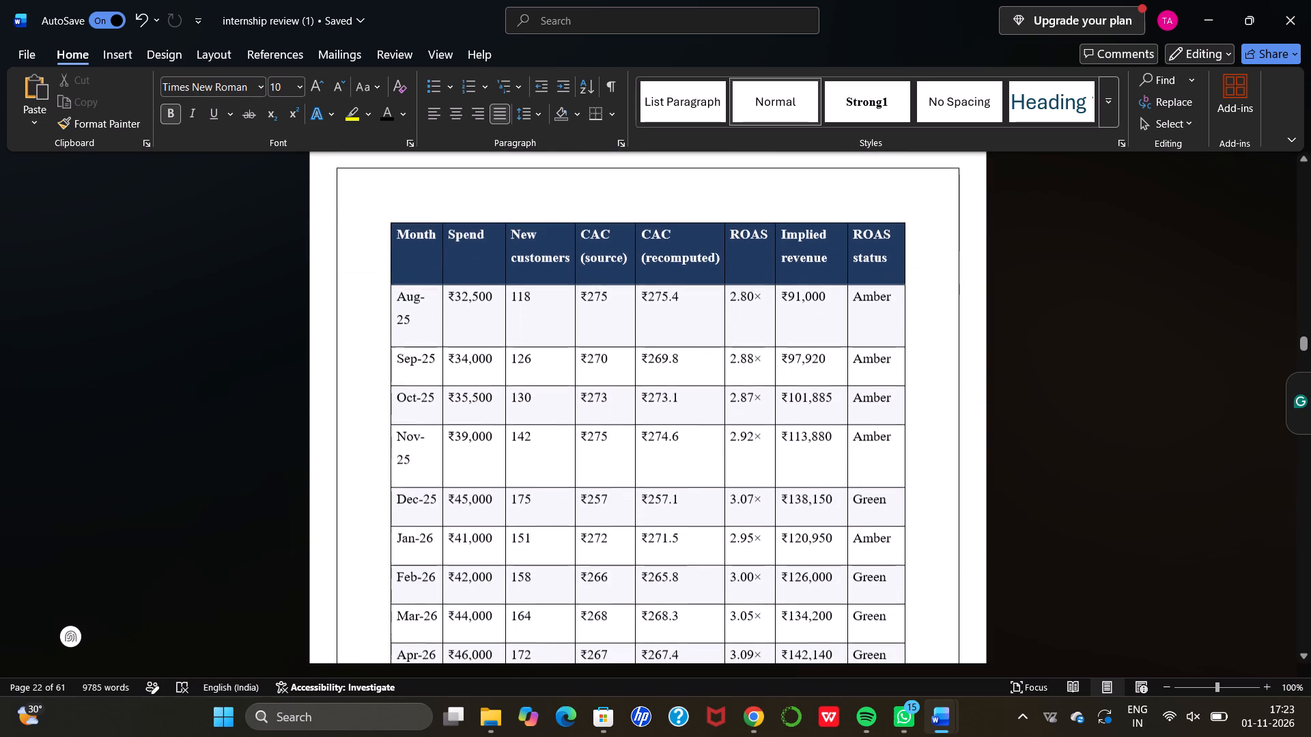
pyautogui.scroll(-2, 742, 205)
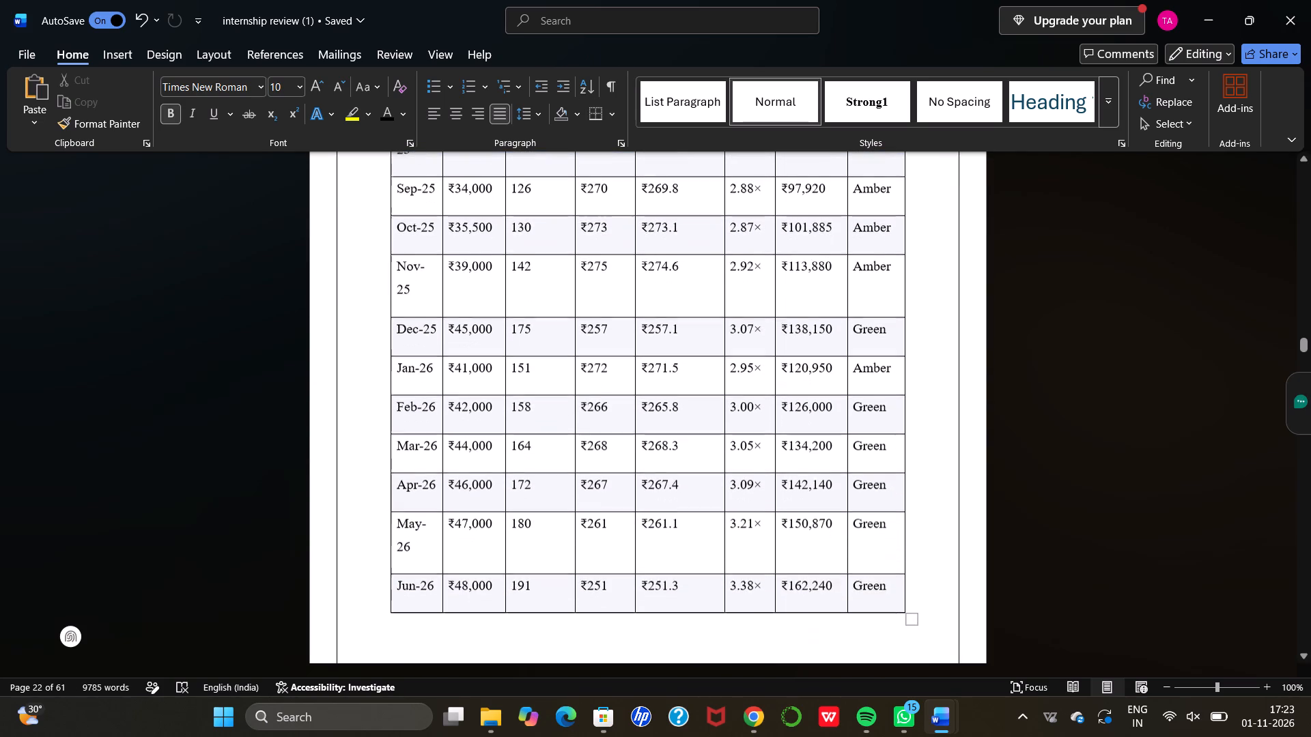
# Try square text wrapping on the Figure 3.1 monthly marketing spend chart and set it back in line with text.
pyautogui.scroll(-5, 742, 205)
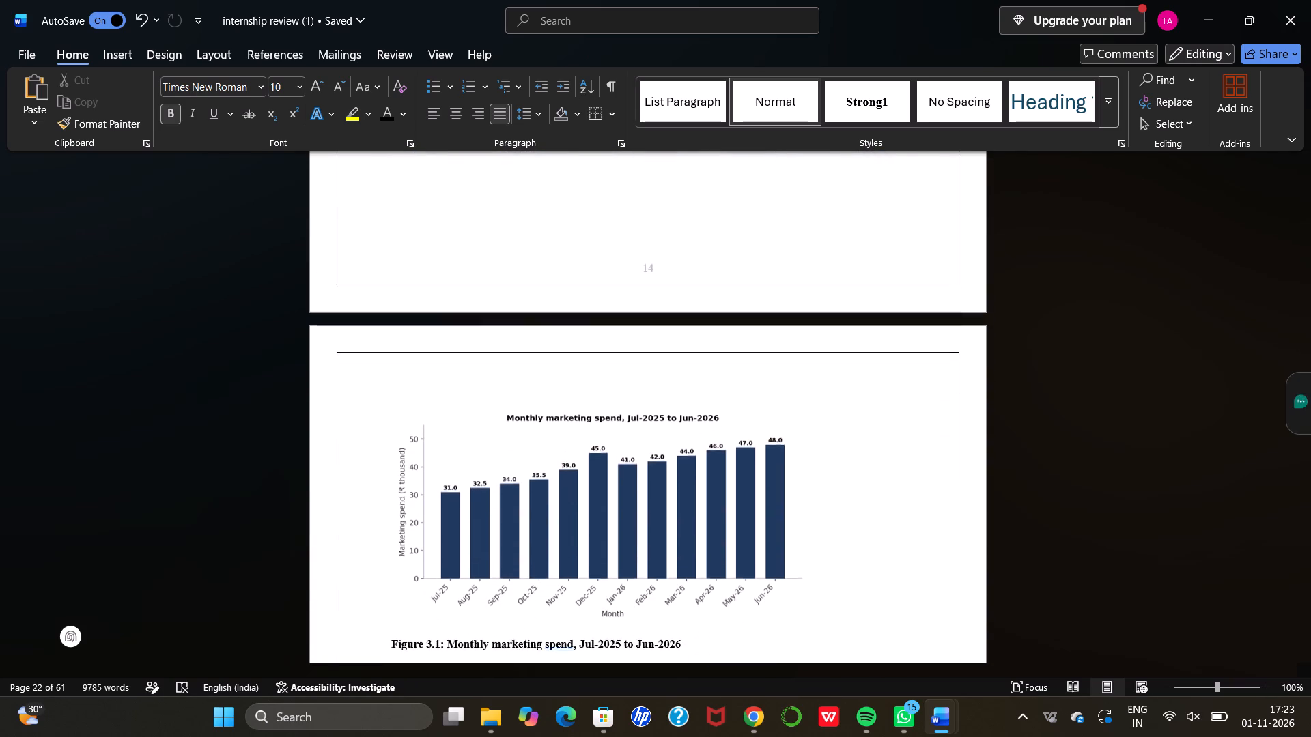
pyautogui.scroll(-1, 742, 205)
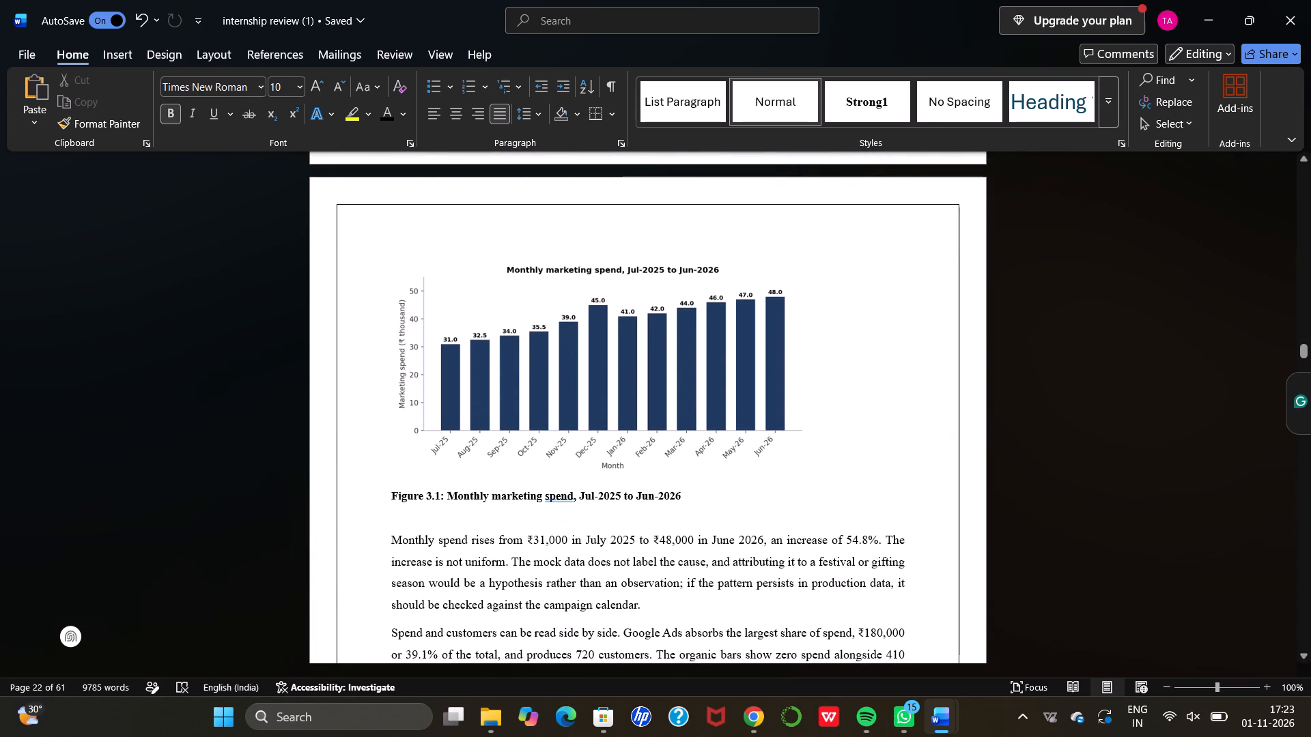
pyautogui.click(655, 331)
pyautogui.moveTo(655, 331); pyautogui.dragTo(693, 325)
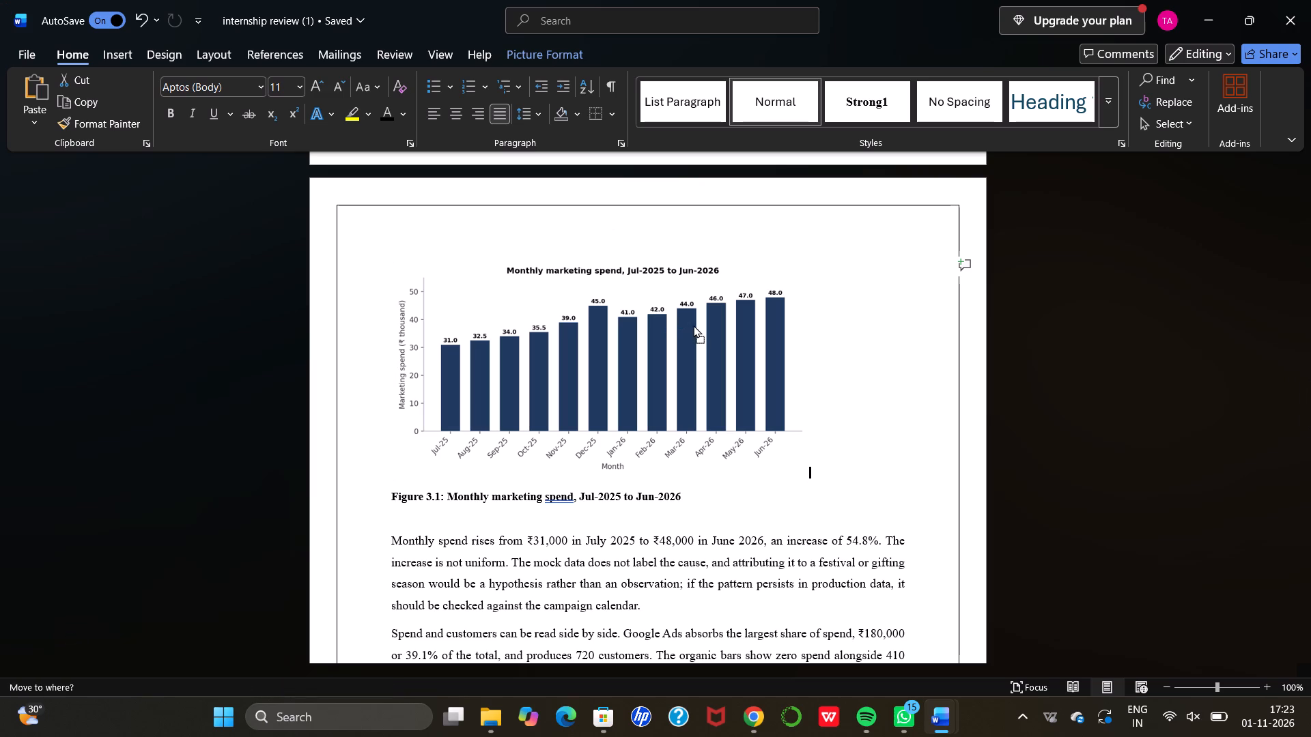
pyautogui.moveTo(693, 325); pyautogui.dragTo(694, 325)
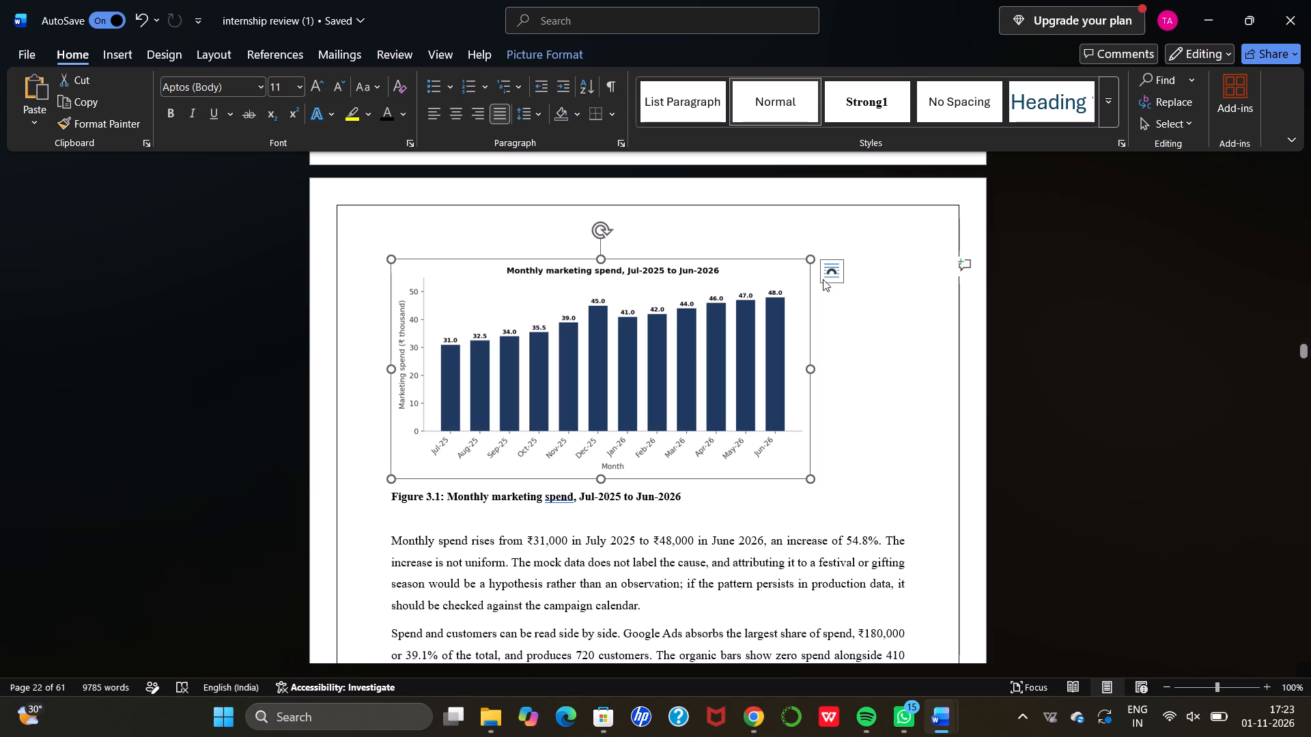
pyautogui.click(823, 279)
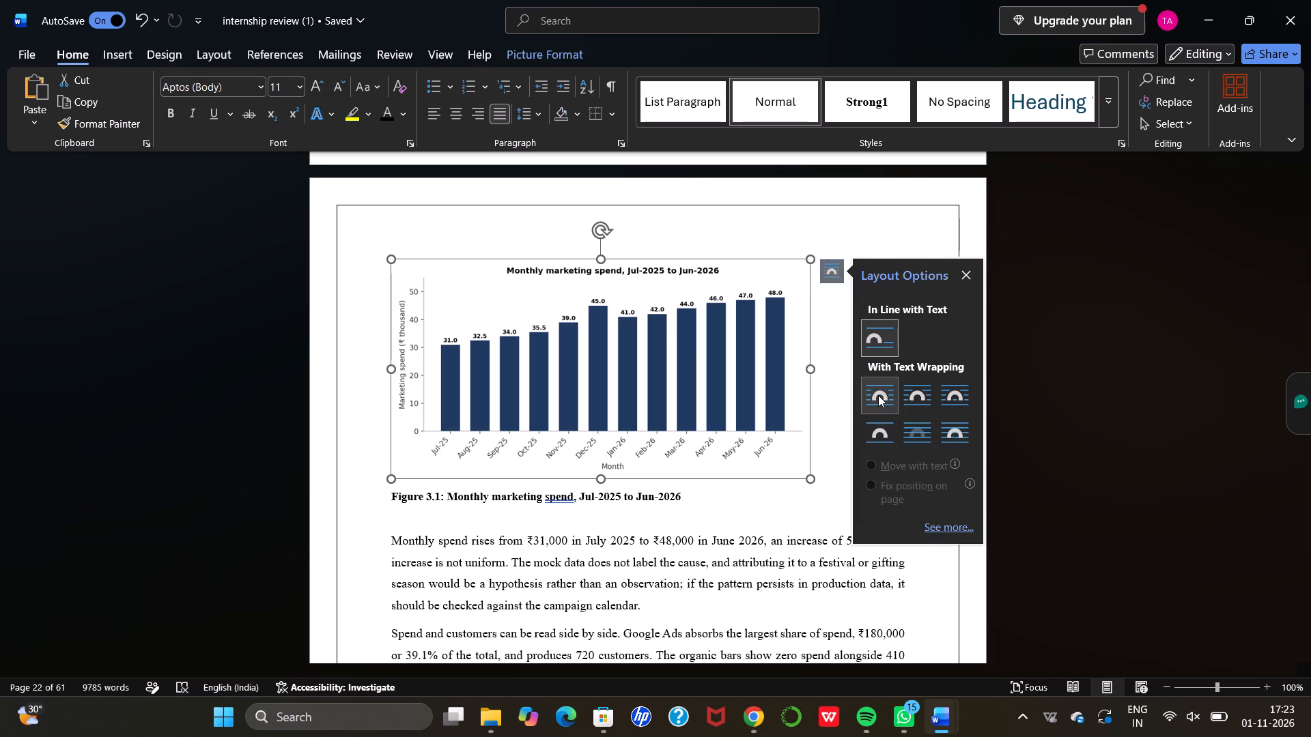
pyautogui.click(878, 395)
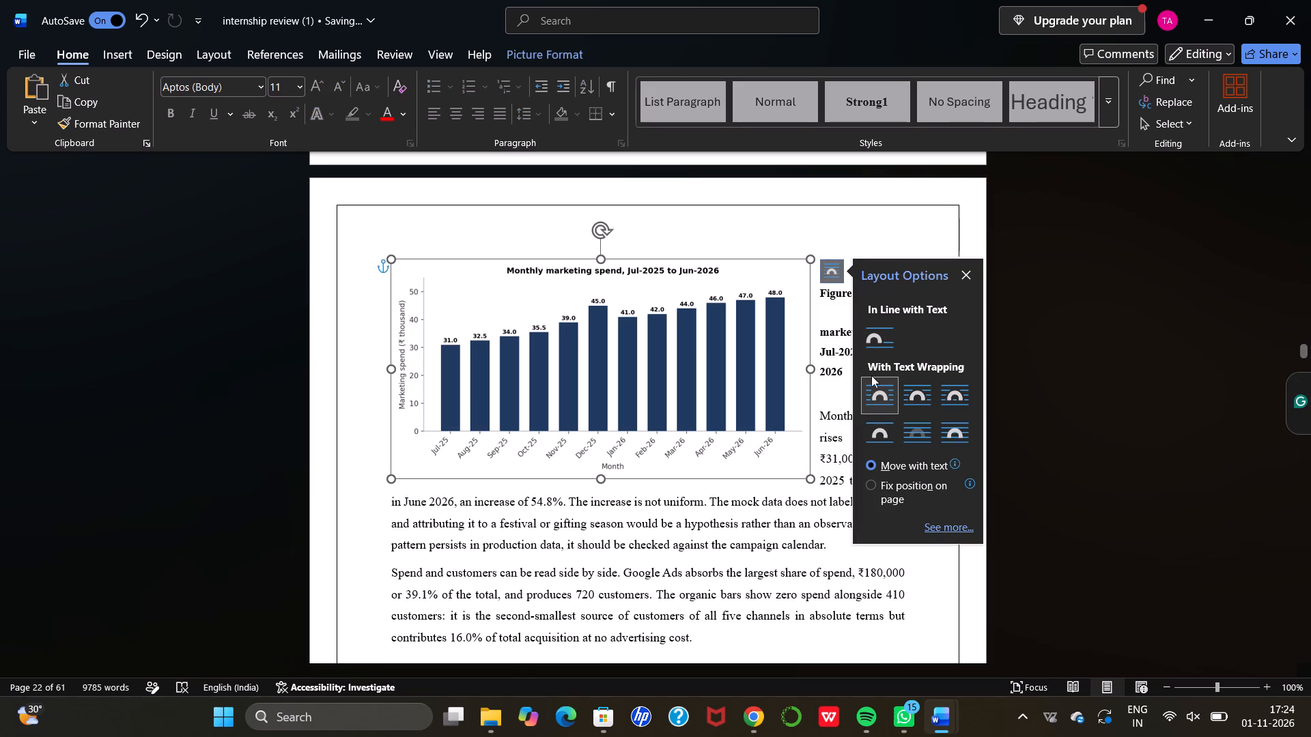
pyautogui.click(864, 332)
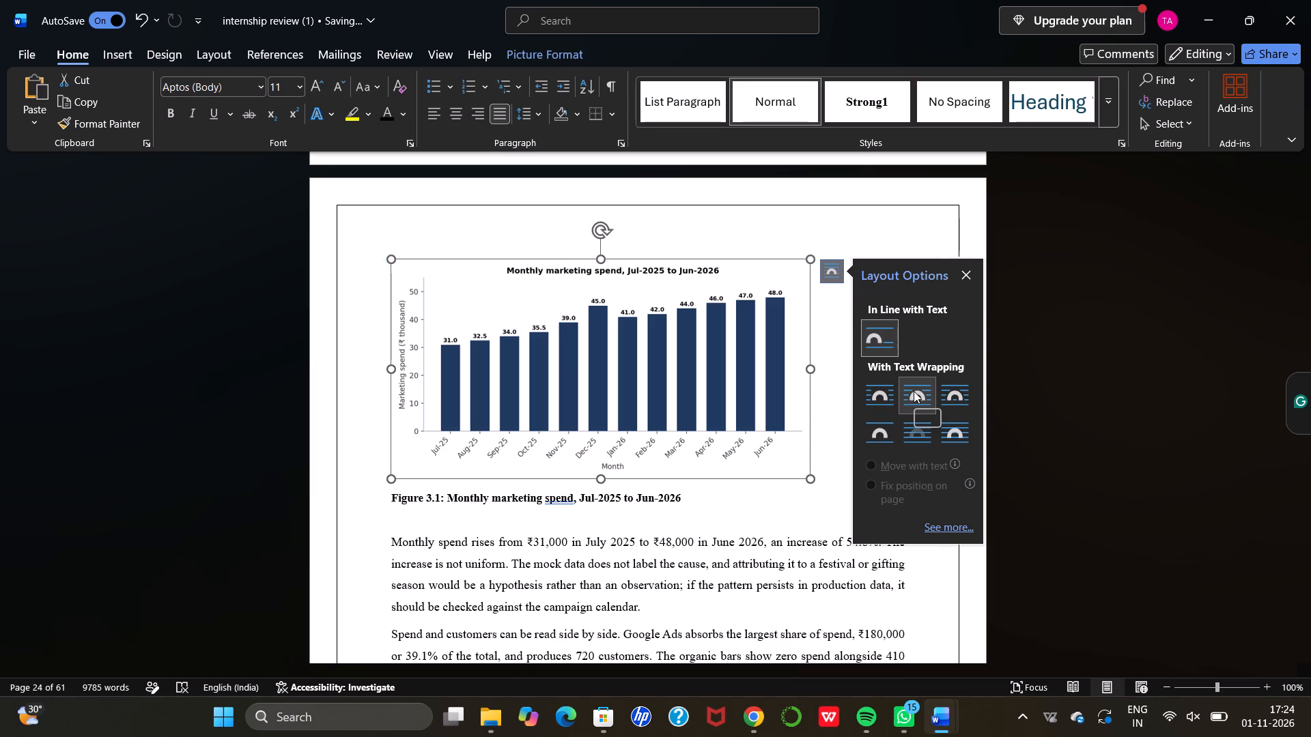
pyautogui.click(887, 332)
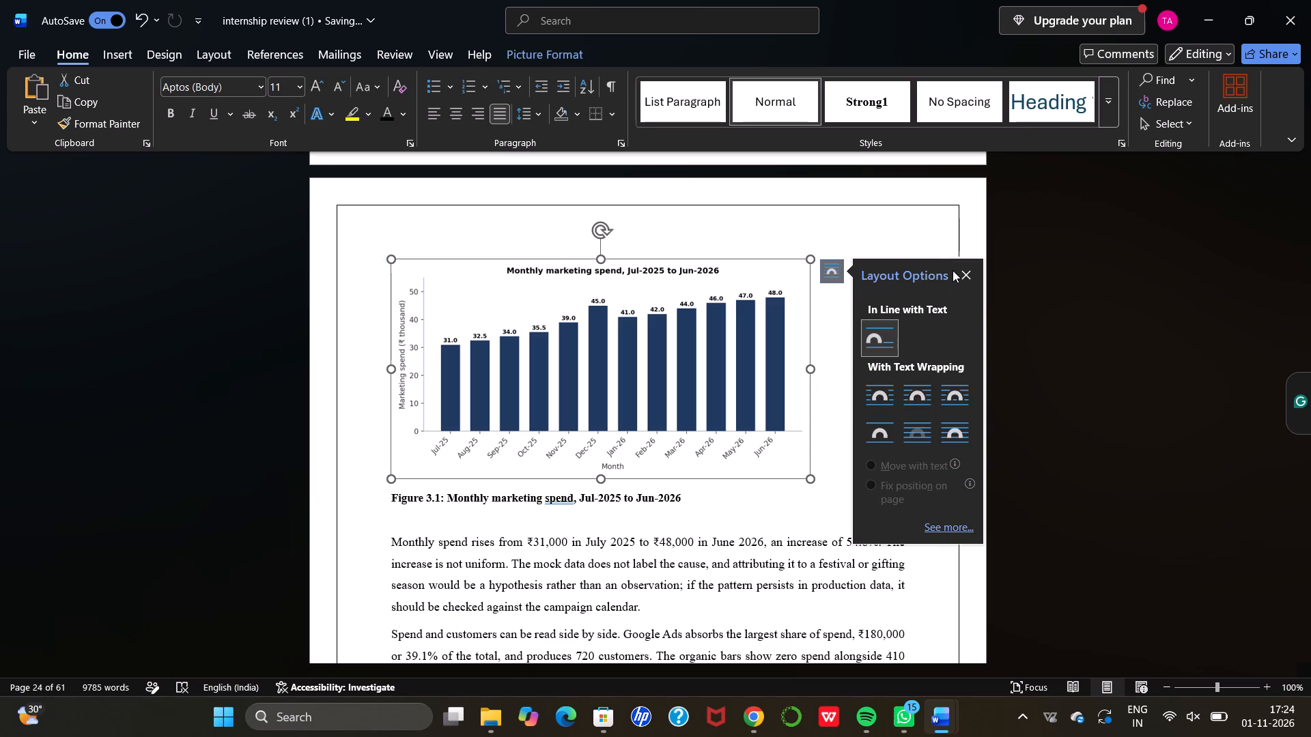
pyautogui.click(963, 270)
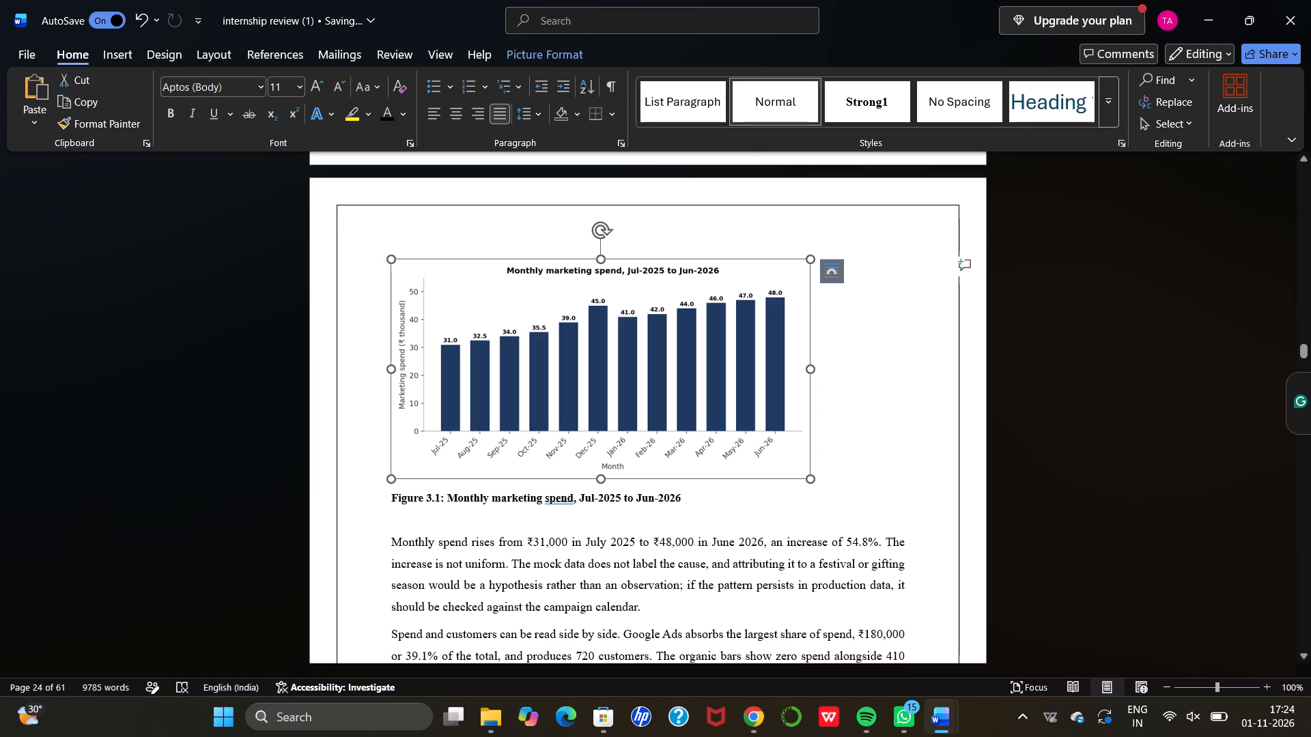
# Set the two paragraphs below Figure 3.1, on monthly spend and on spend versus customers, to 12 pt.
pyautogui.scroll(-1, 825, 331)
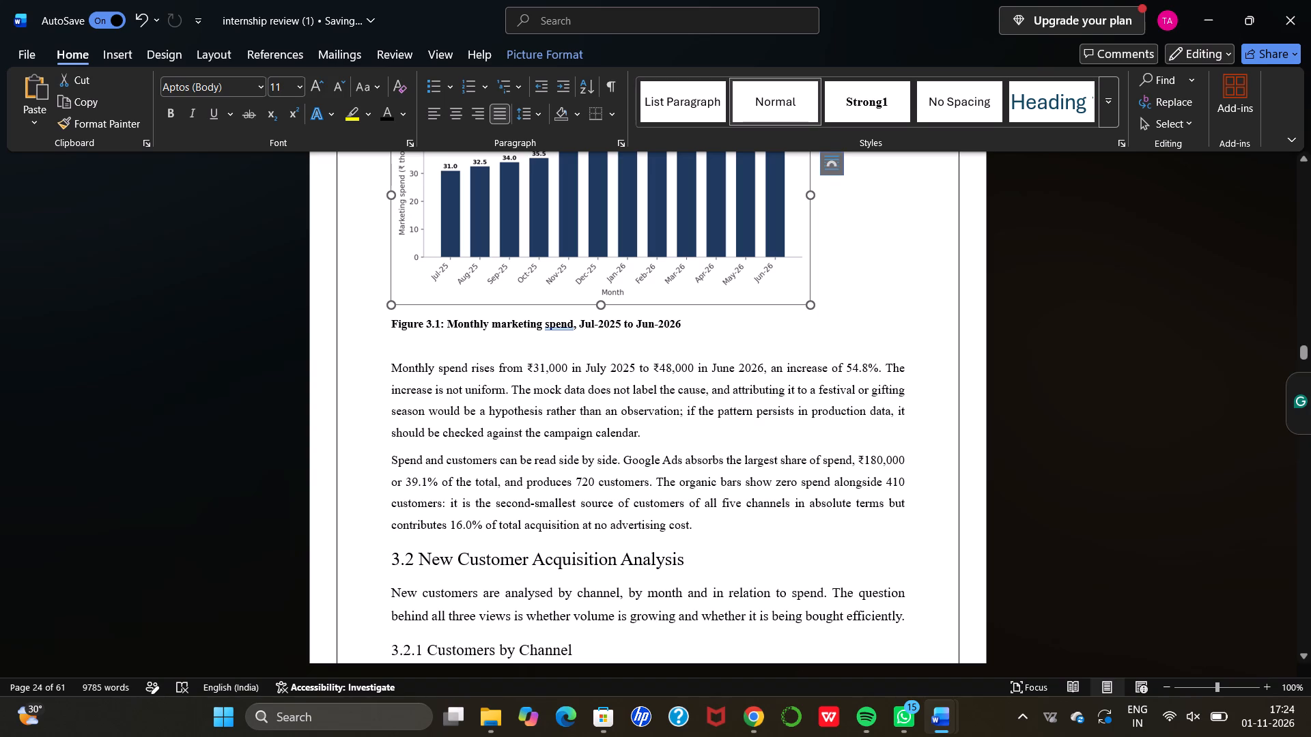
pyautogui.moveTo(389, 367); pyautogui.dragTo(711, 521)
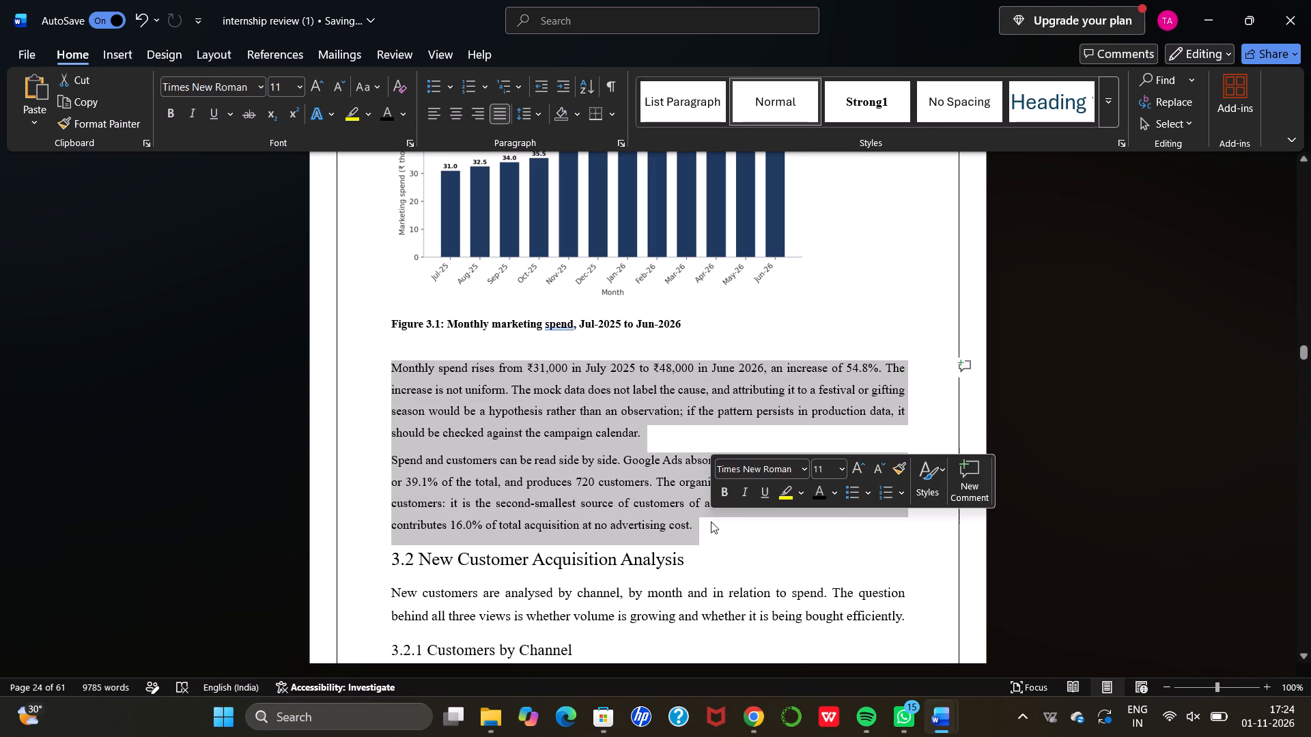
pyautogui.click(843, 472)
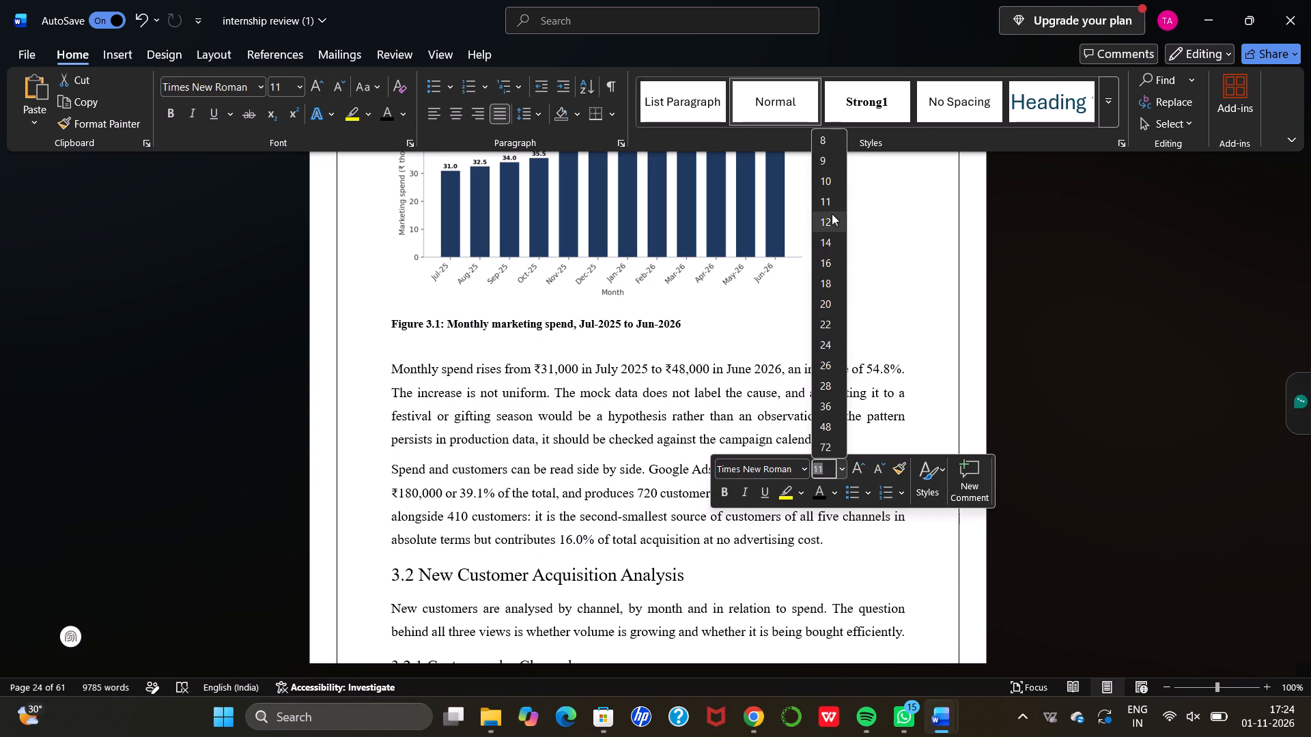
pyautogui.click(832, 214)
# Check the font size of the section 3.2 introduction and of the paragraph under 3.2.1 Customers by Channel.
pyautogui.scroll(-1, 784, 320)
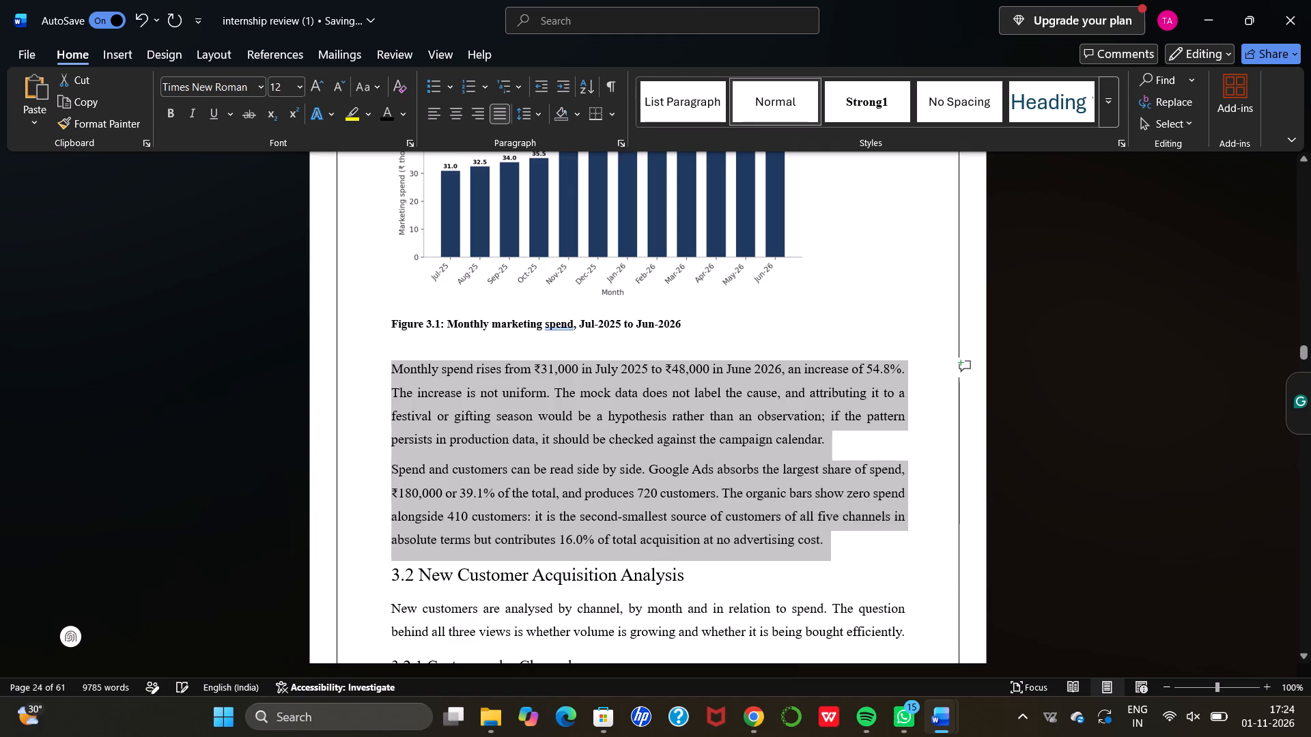
pyautogui.scroll(-1, 784, 320)
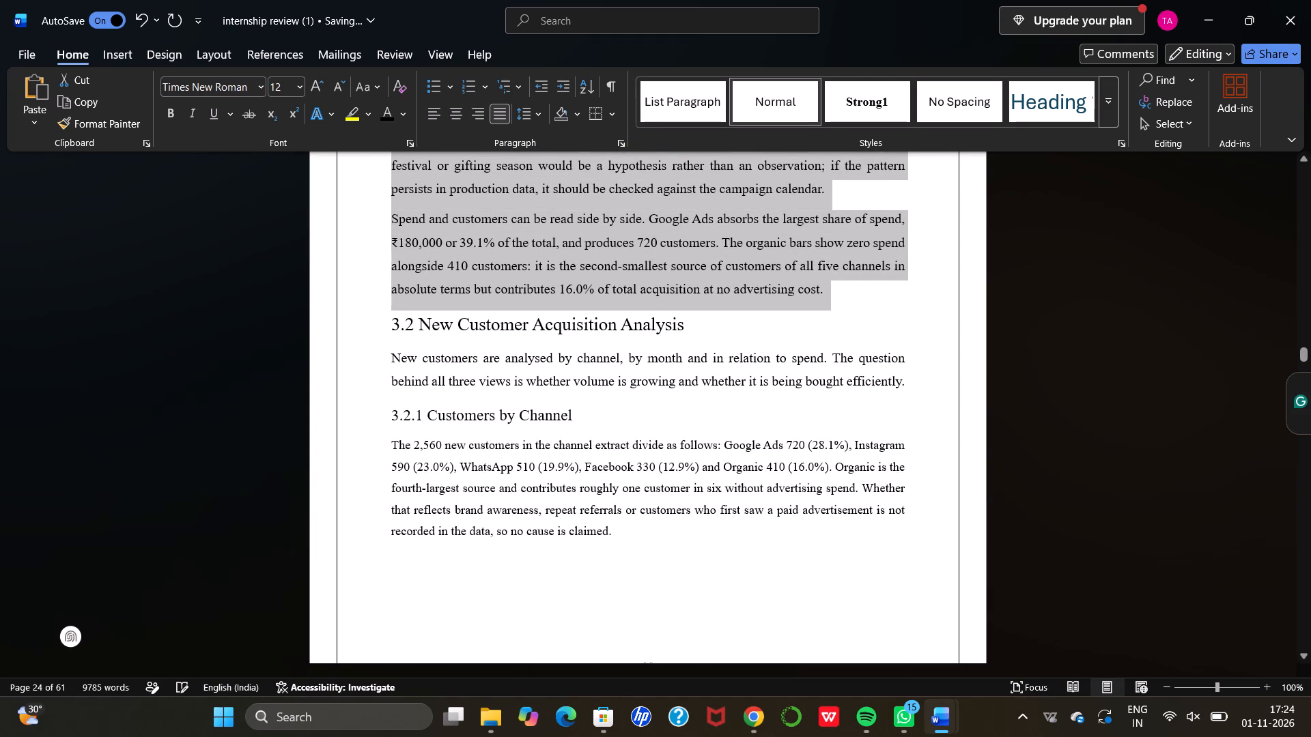
pyautogui.moveTo(393, 358); pyautogui.dragTo(896, 400)
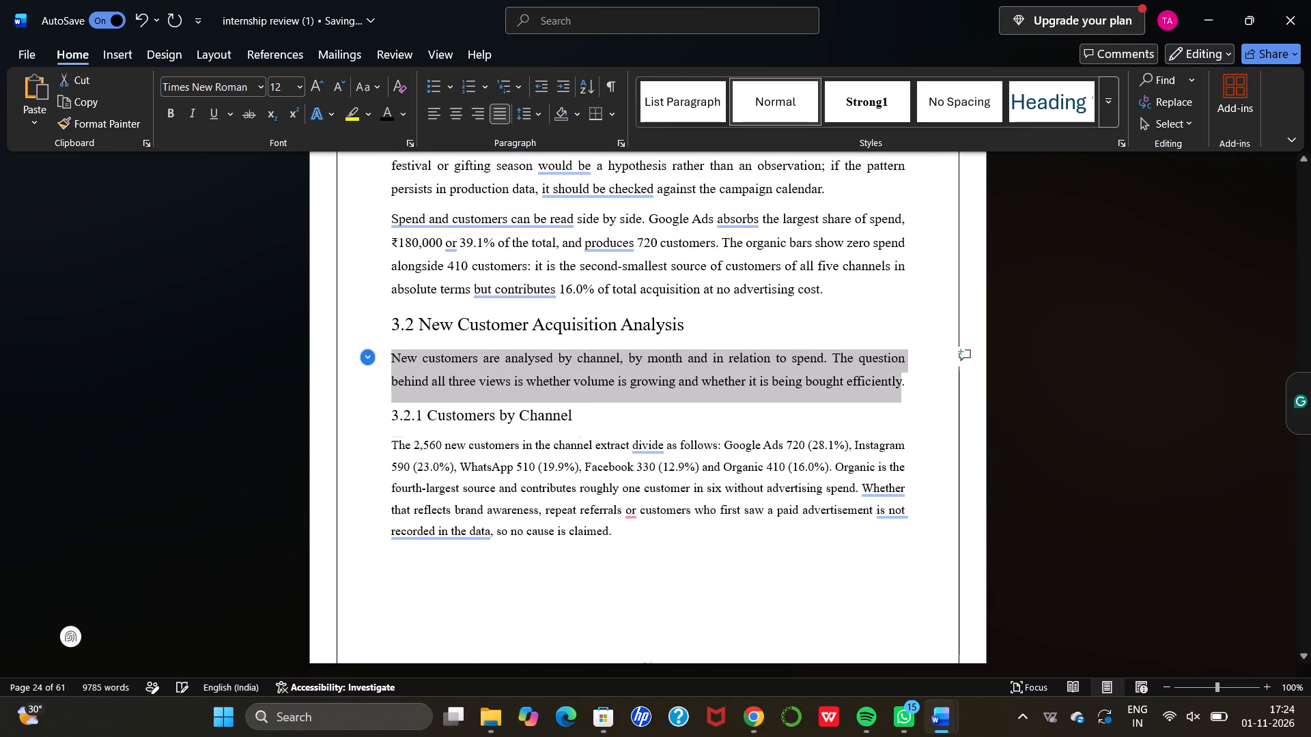
pyautogui.moveTo(896, 400); pyautogui.dragTo(919, 388)
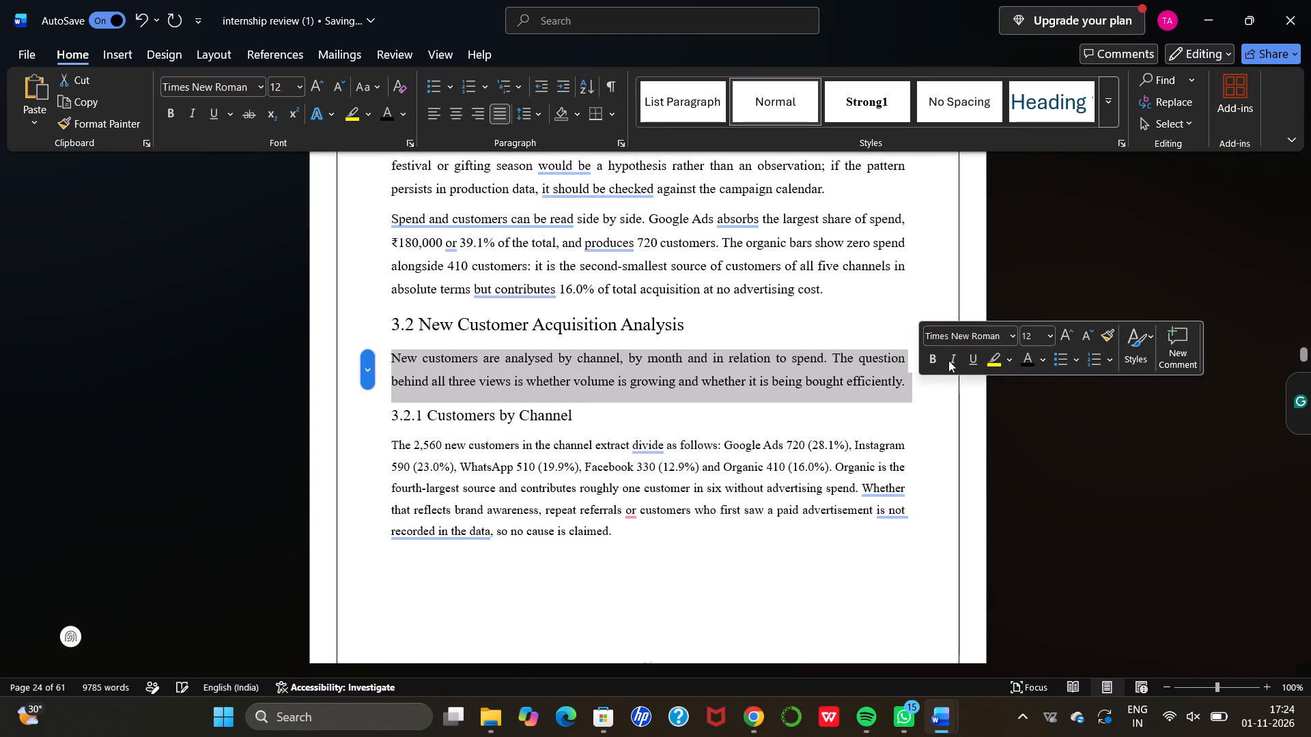
pyautogui.click(764, 502)
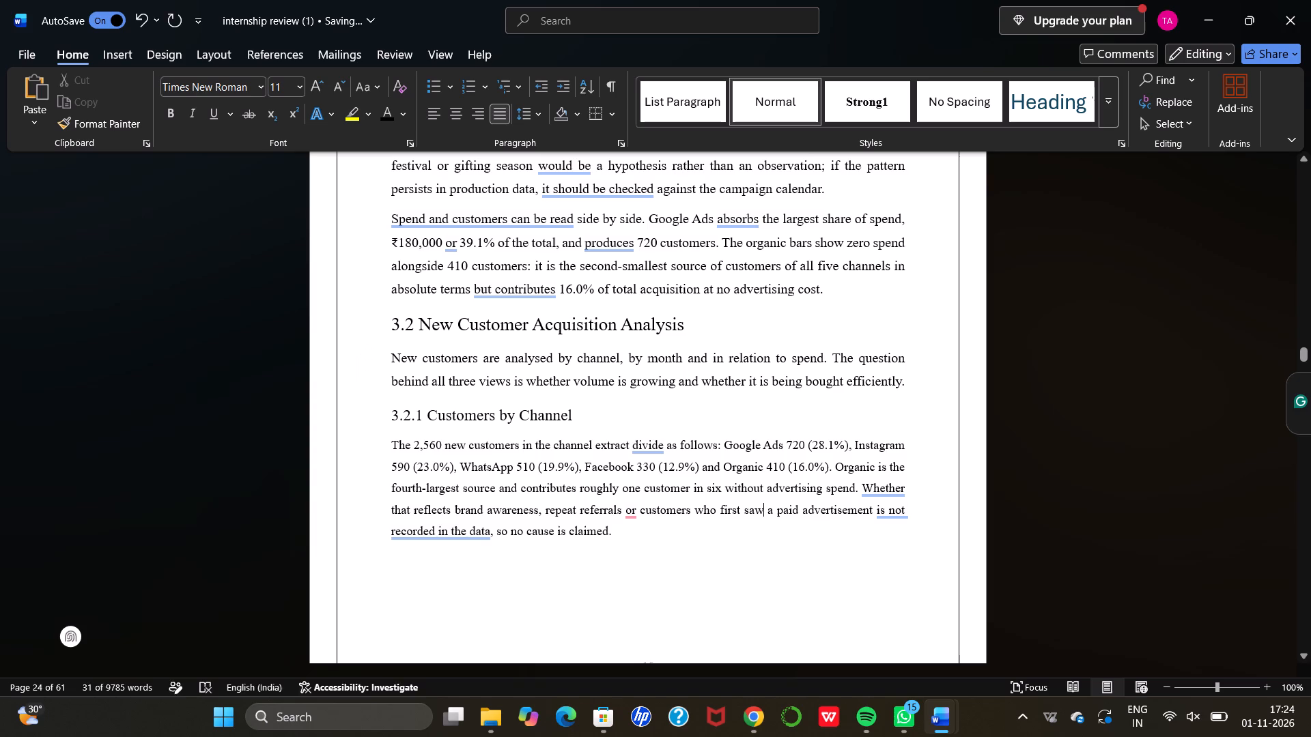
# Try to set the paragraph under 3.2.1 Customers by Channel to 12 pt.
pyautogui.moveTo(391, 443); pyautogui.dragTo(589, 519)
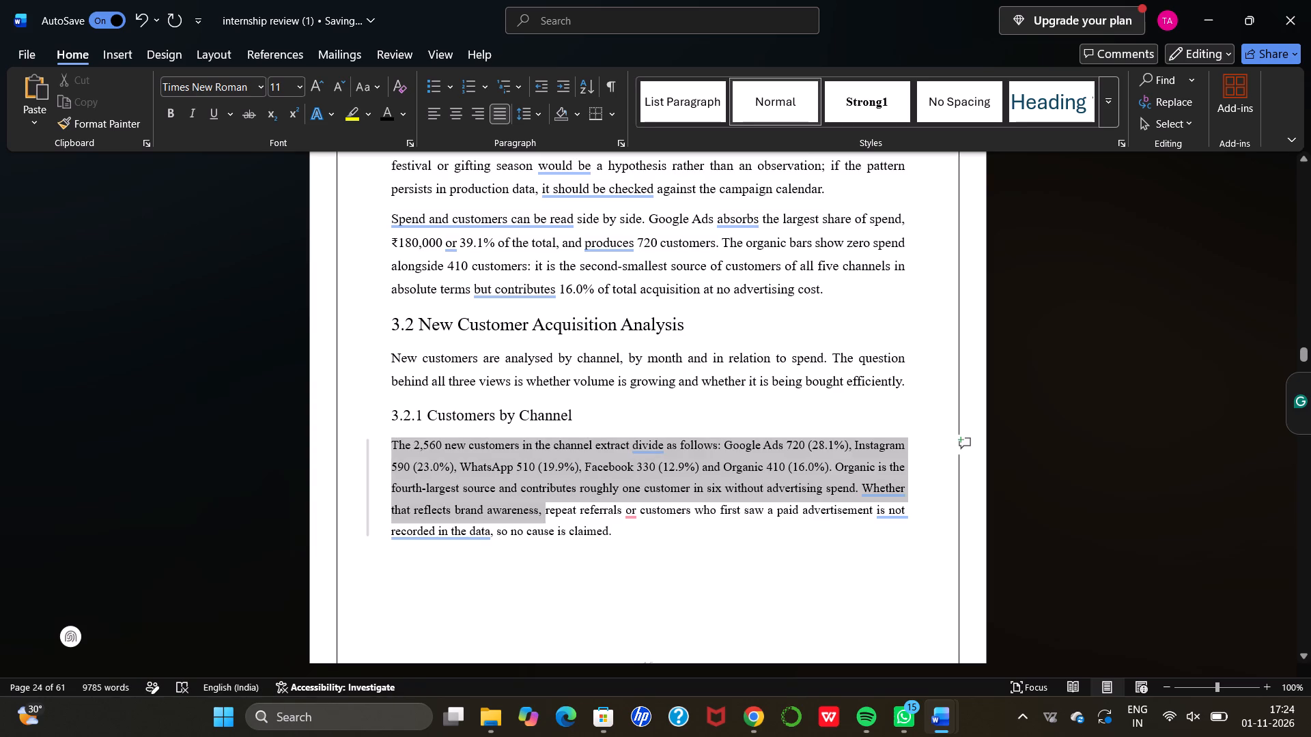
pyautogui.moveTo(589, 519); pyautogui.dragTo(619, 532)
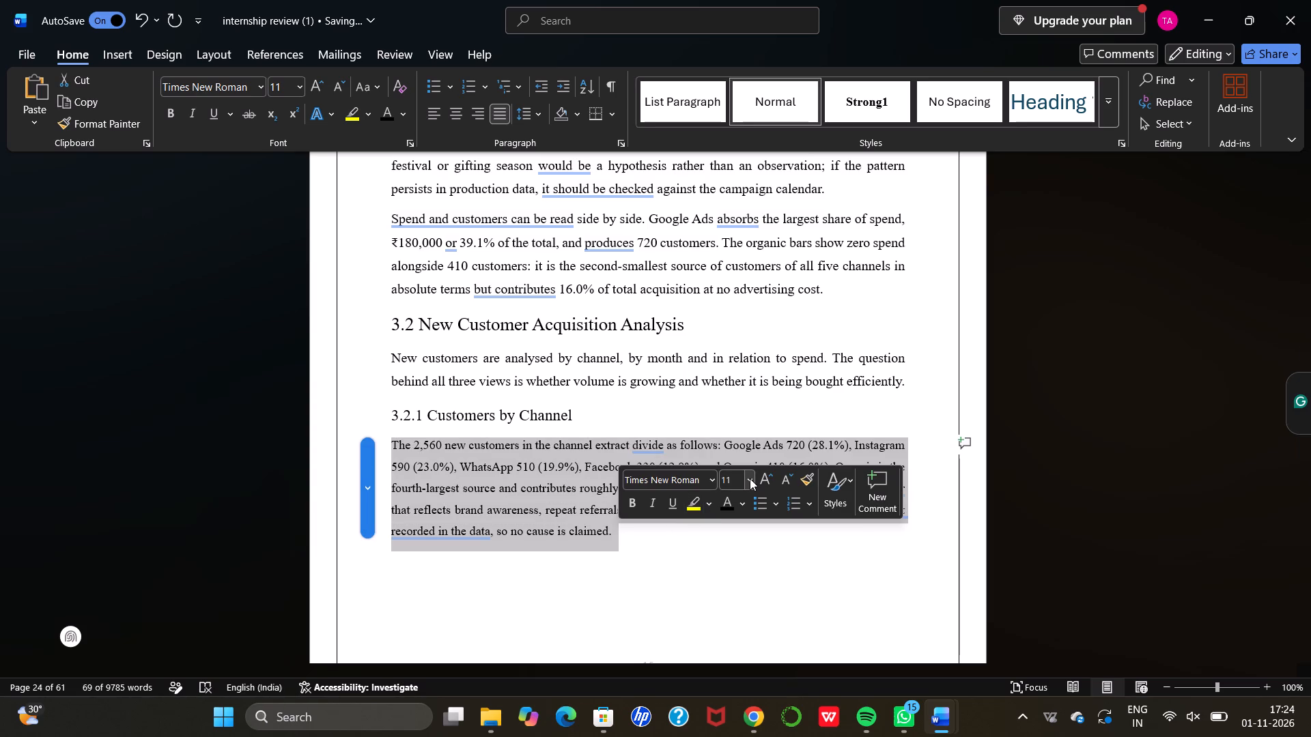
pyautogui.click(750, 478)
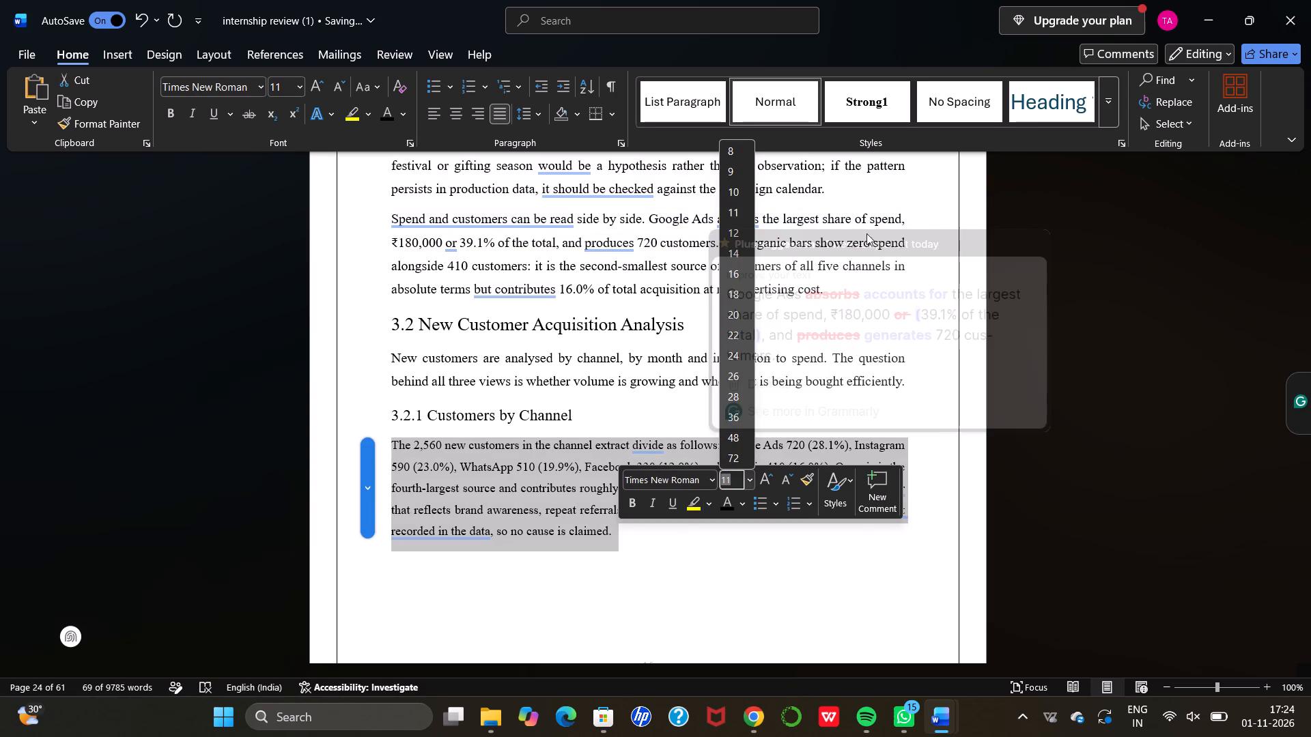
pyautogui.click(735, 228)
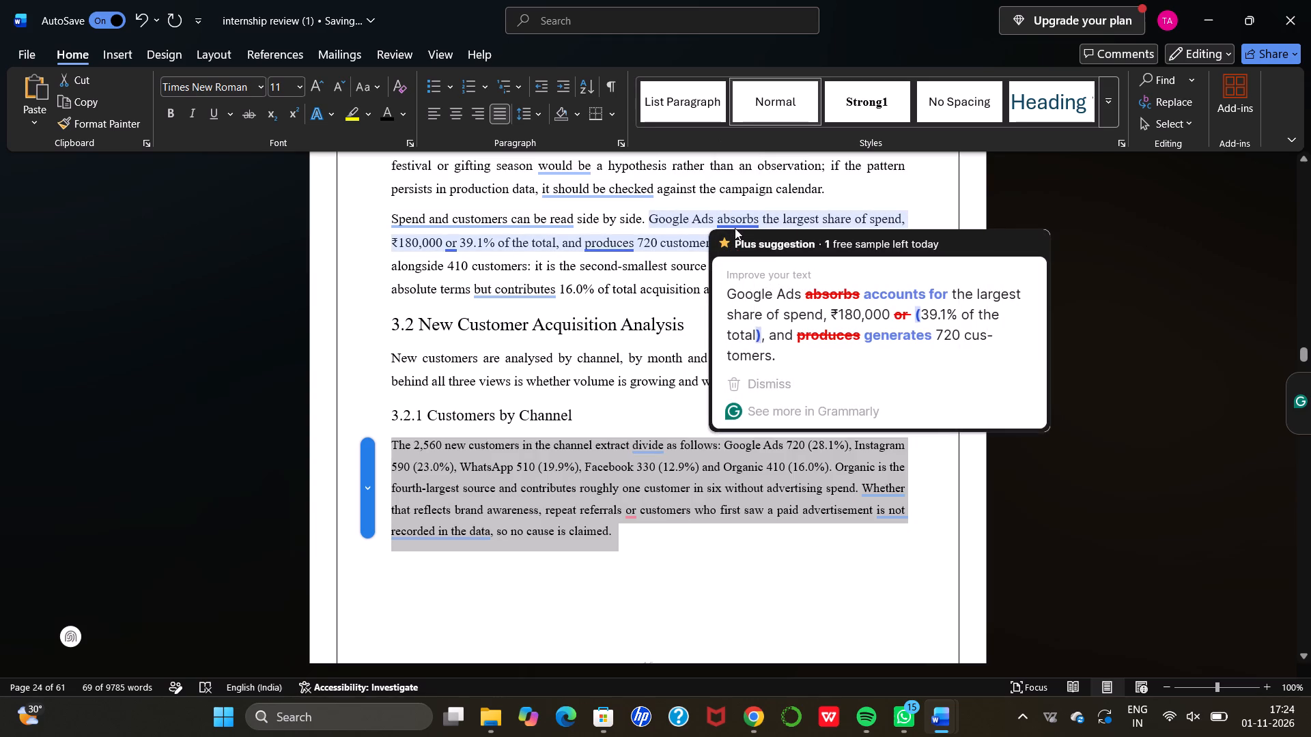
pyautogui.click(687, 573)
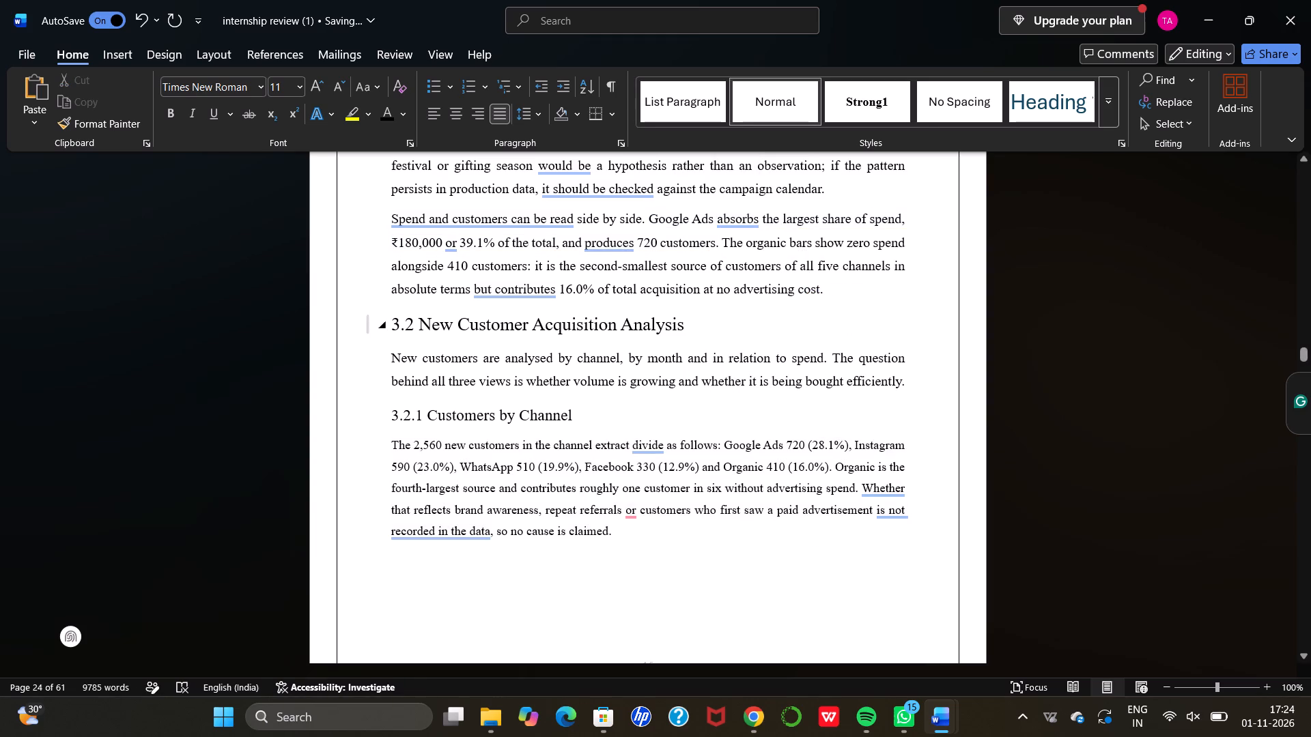
# Dismiss the Grammarly suggestion on "but contributes" in the paragraph just above section 3.2.
pyautogui.moveTo(563, 298); pyautogui.dragTo(492, 291)
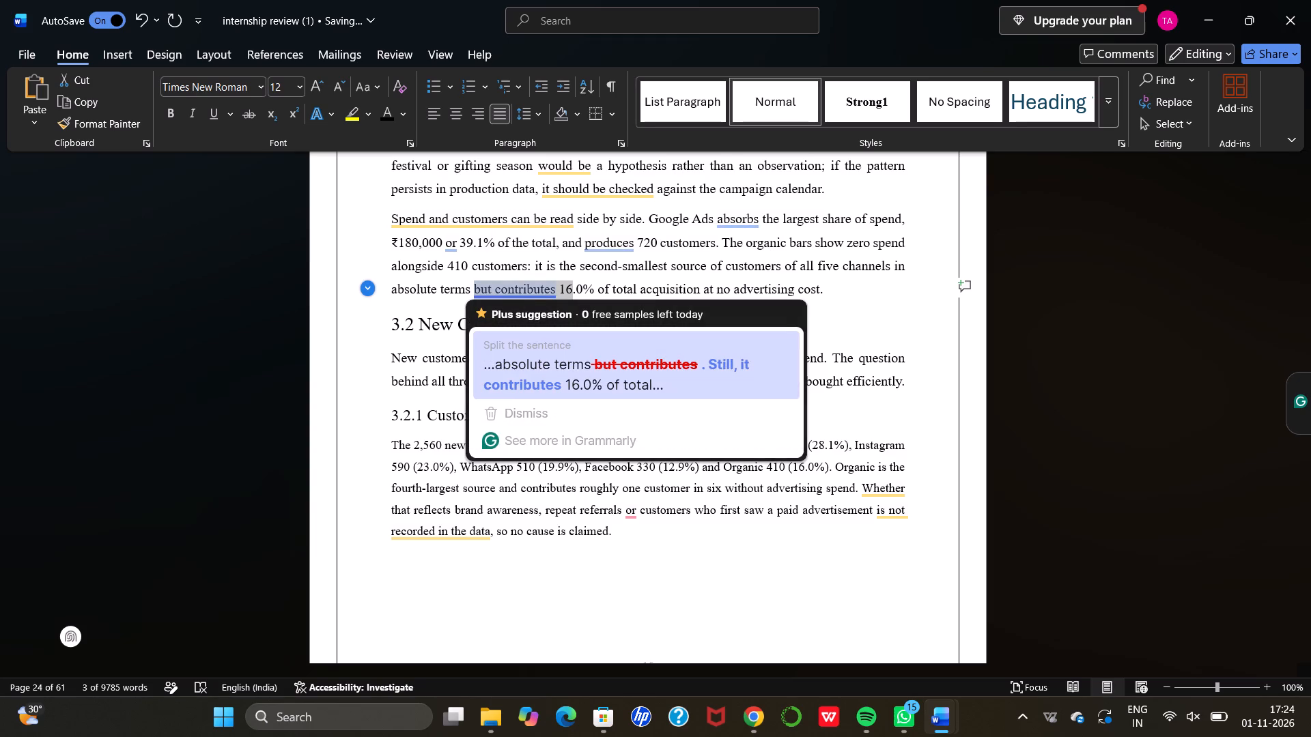
pyautogui.click(526, 408)
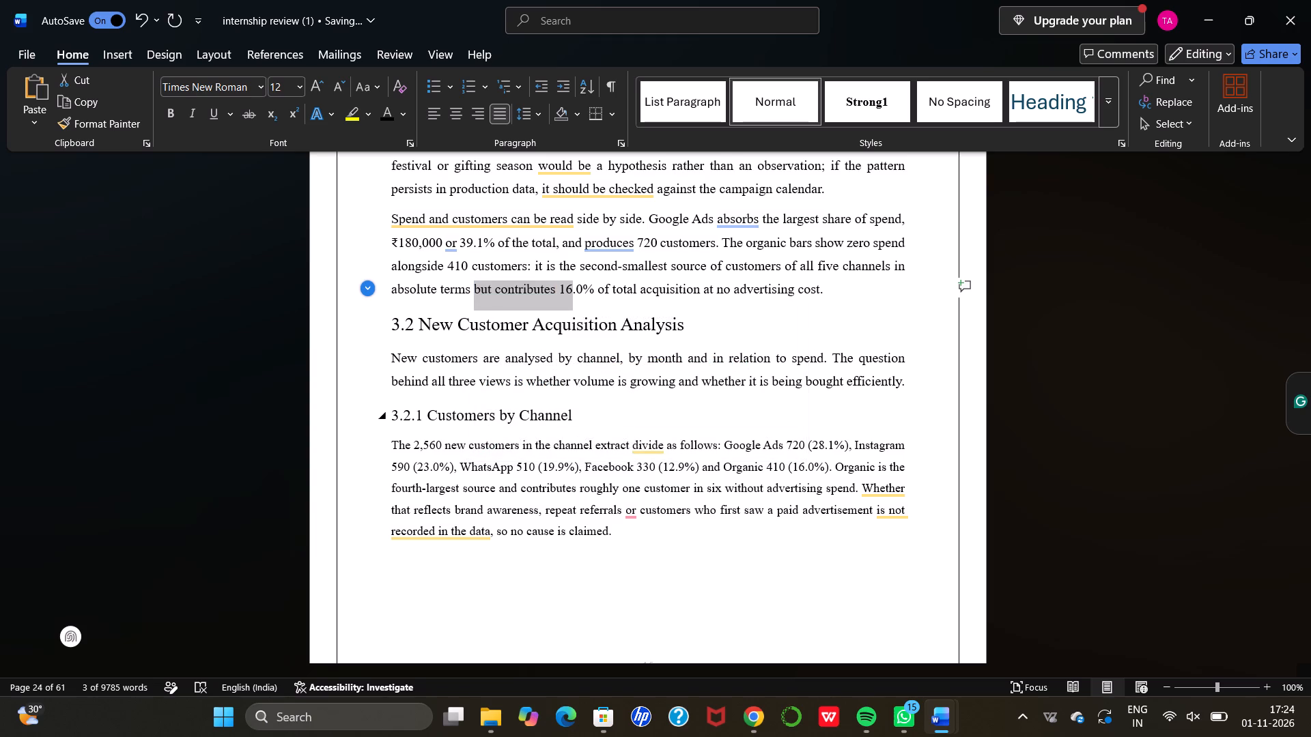
pyautogui.click(701, 310)
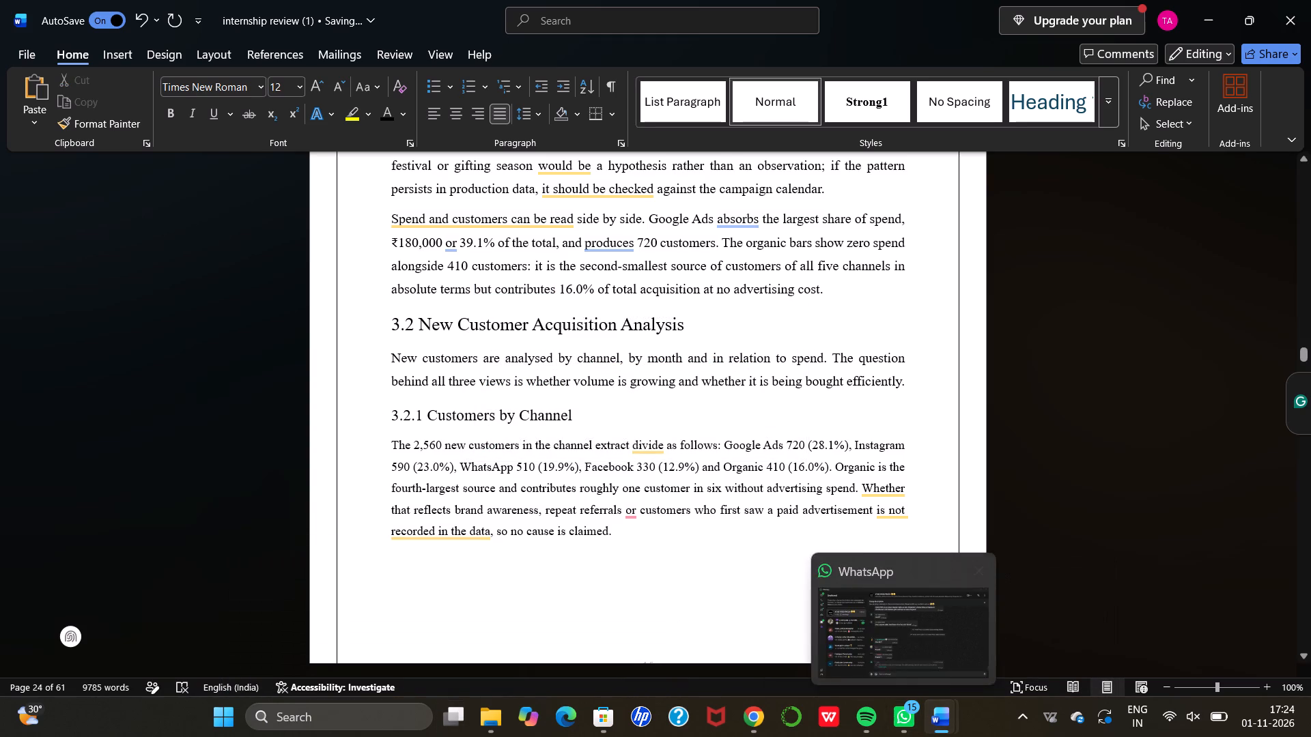
# Turn off Grammarly suggestions in Microsoft Word for 1 hour.
pyautogui.rightClick(1310, 420)
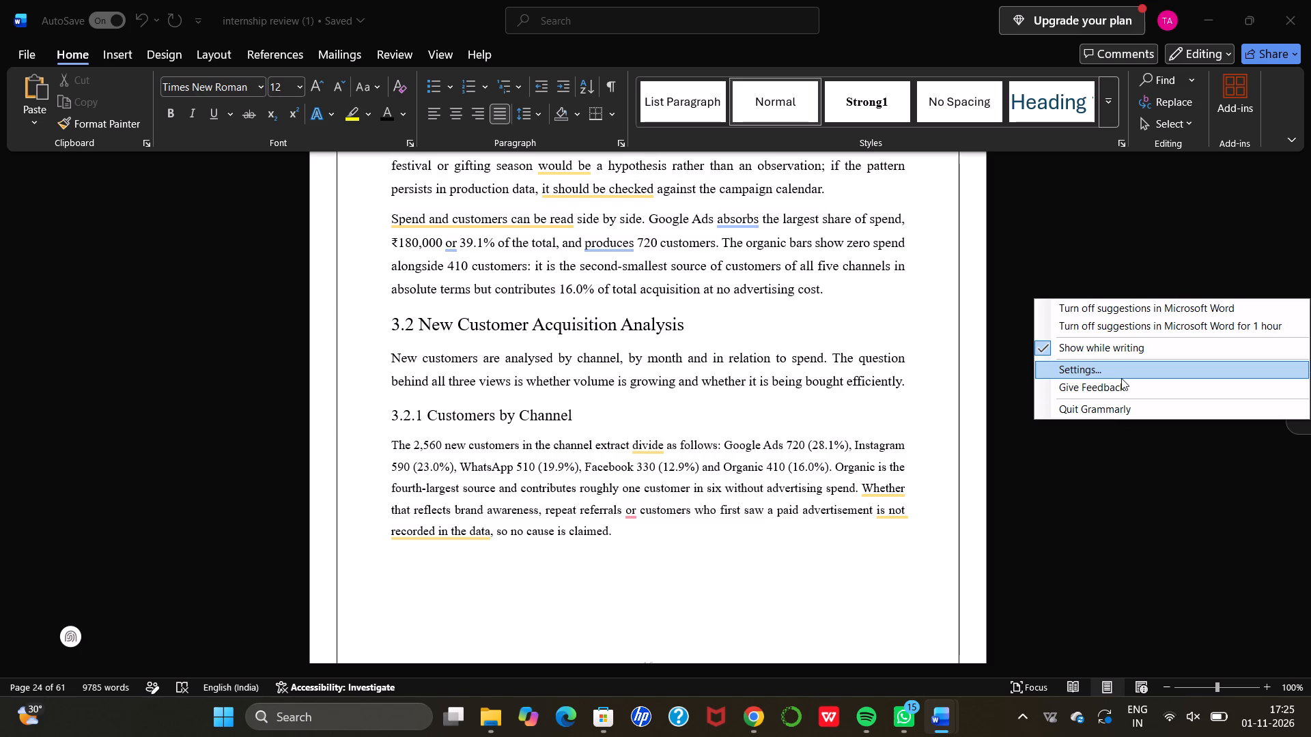
pyautogui.click(1142, 328)
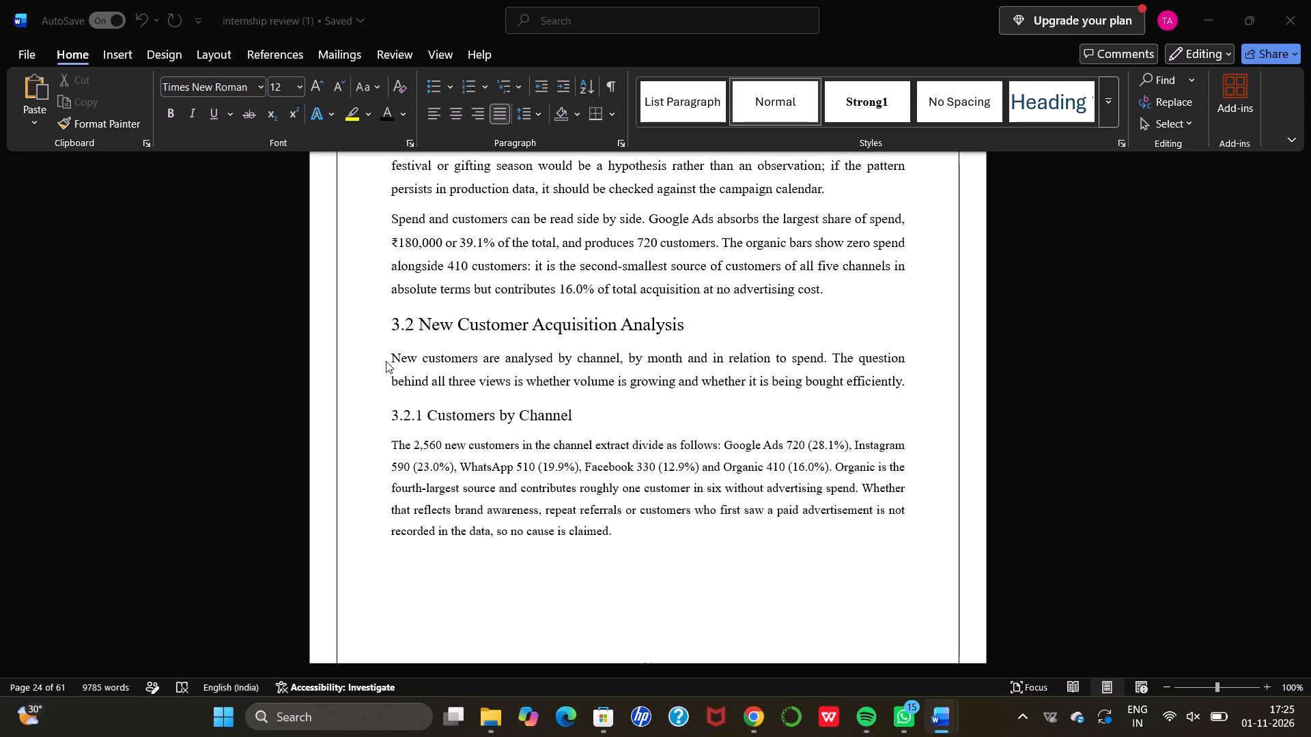
# Check the font sizes of the section 3.2 introduction and the 3.2.1 Customers by Channel heading.
pyautogui.moveTo(390, 359); pyautogui.dragTo(409, 356)
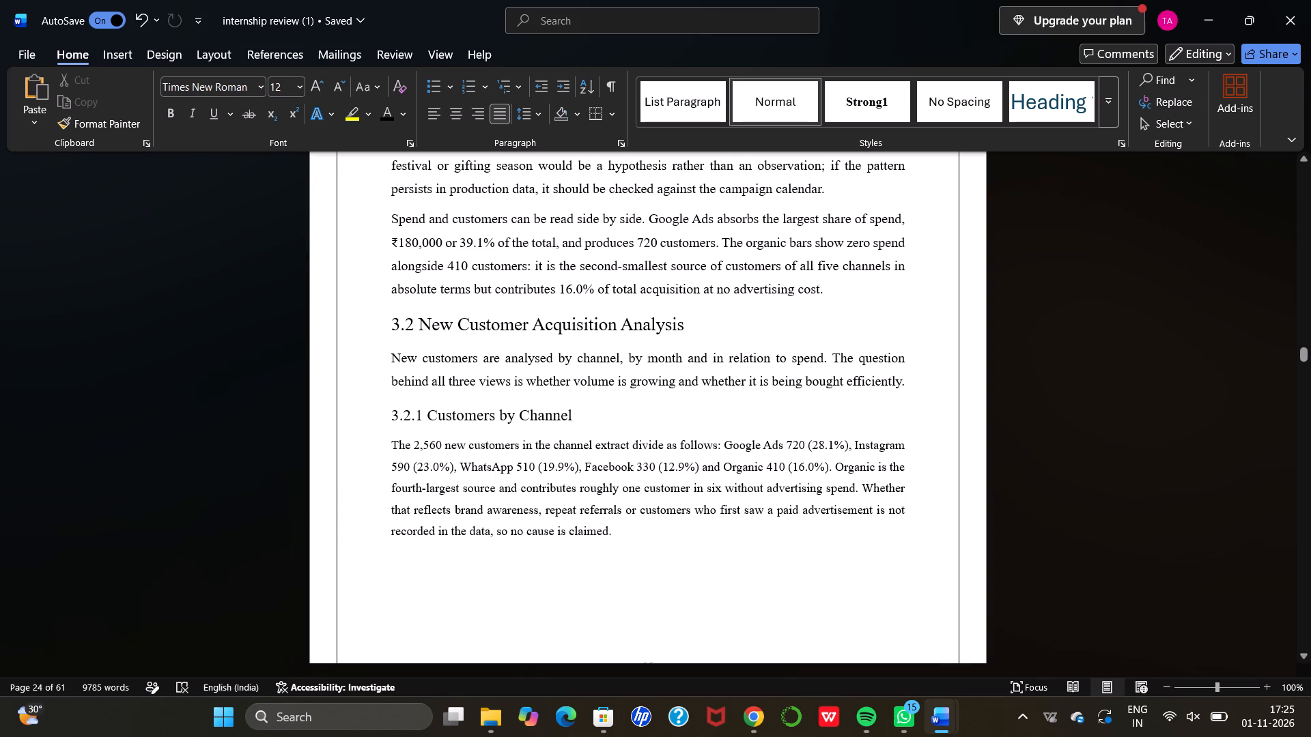
pyautogui.moveTo(409, 356); pyautogui.dragTo(408, 356)
pyautogui.moveTo(408, 356); pyautogui.dragTo(556, 392)
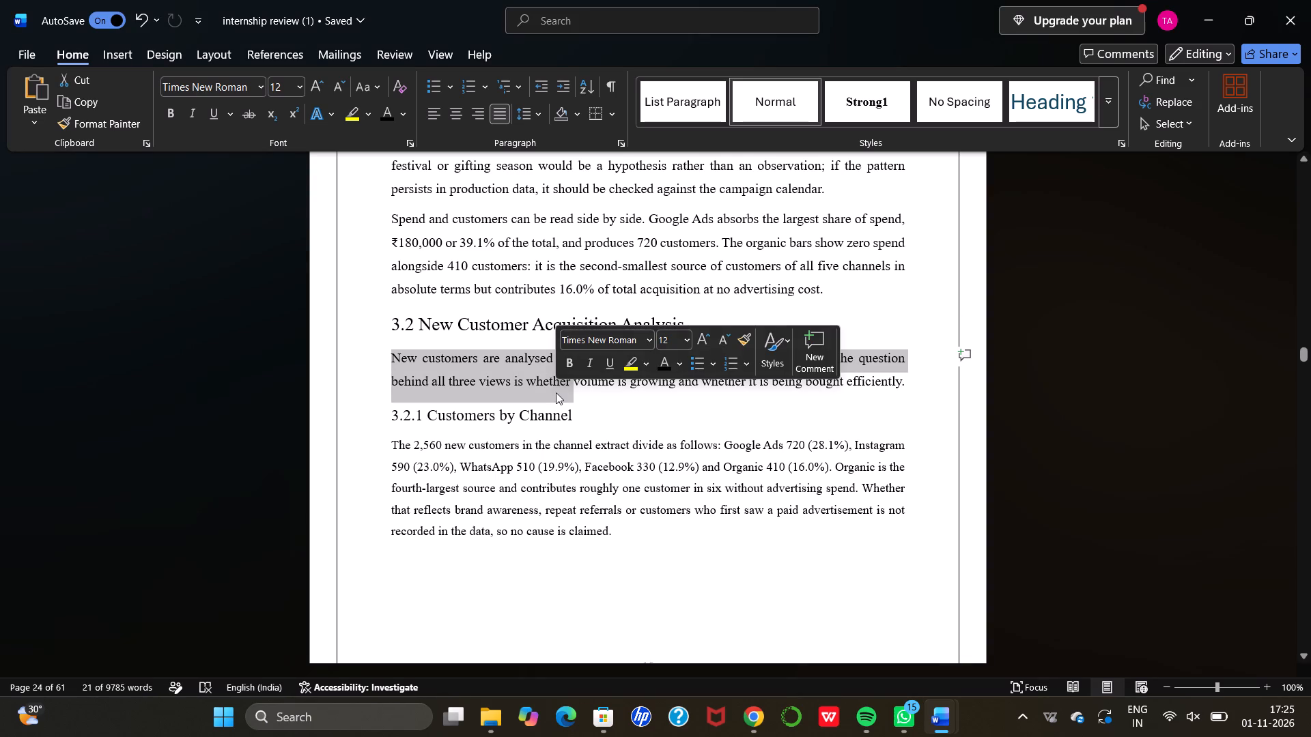
pyautogui.click(620, 434)
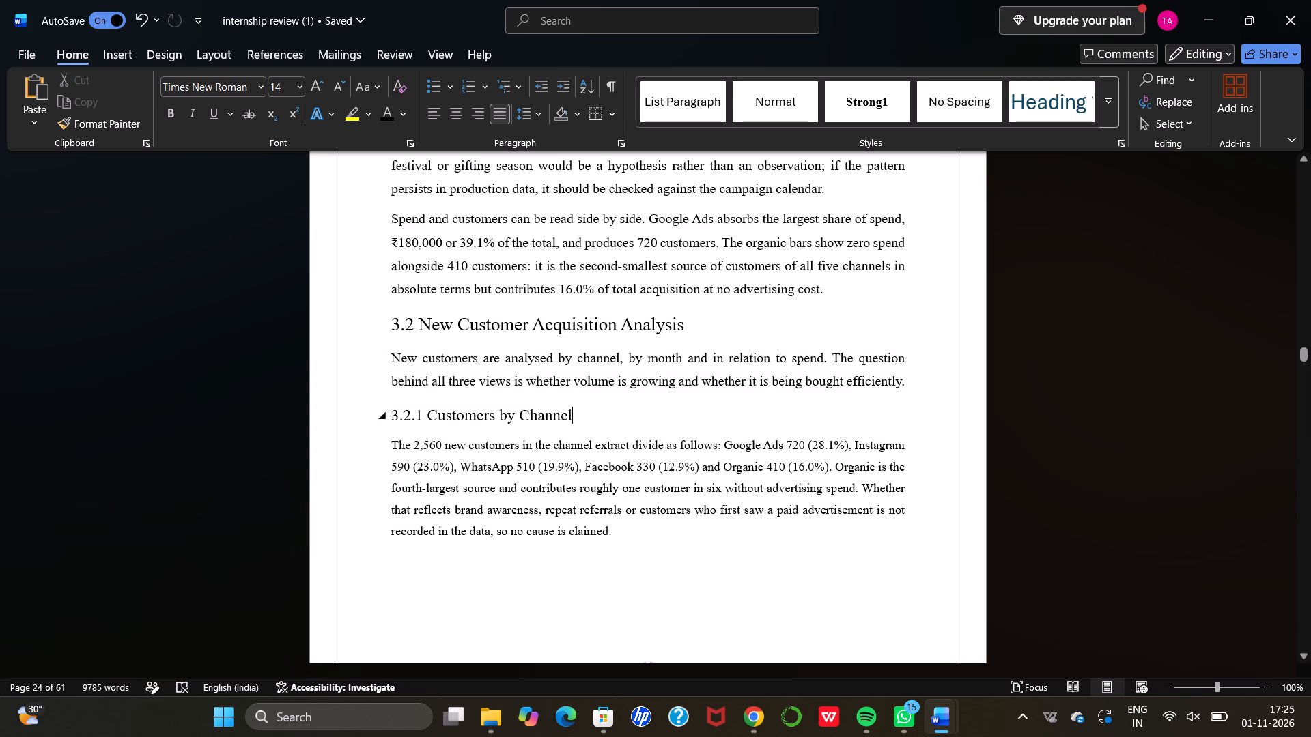
pyautogui.moveTo(580, 420); pyautogui.dragTo(474, 433)
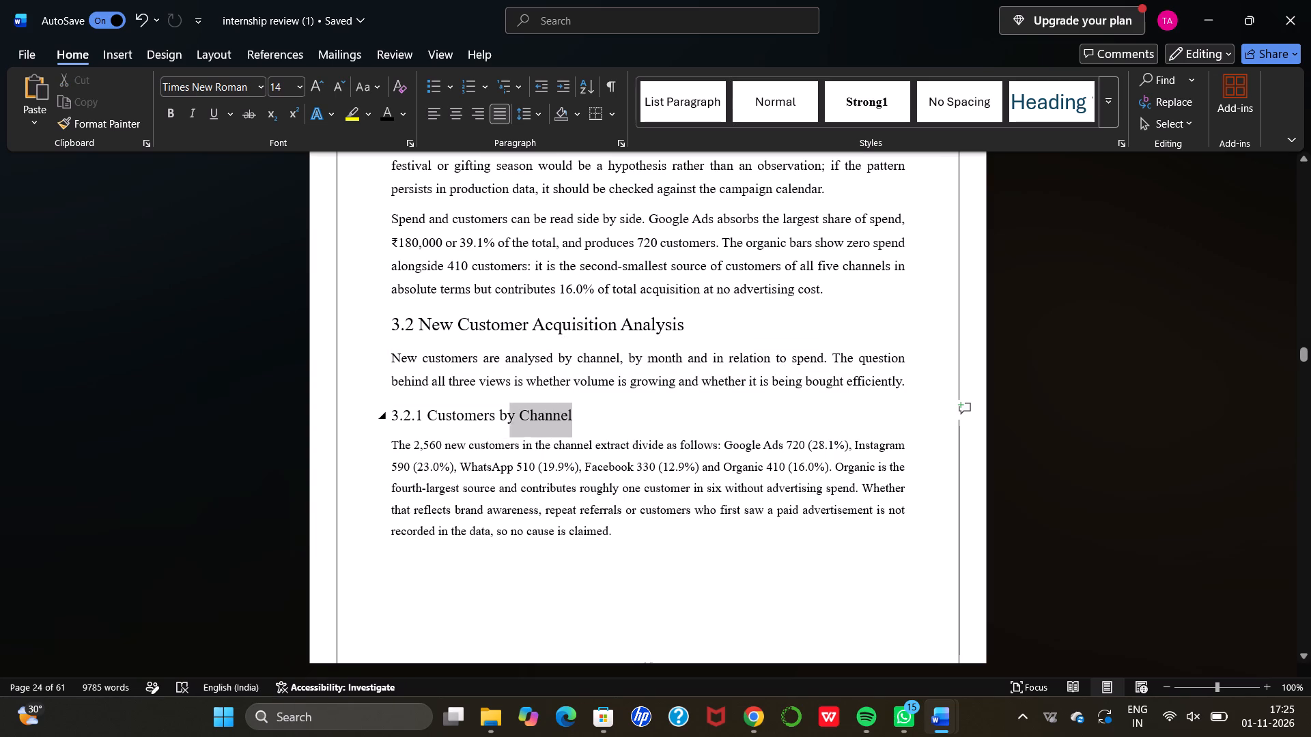
pyautogui.moveTo(474, 433); pyautogui.dragTo(427, 439)
pyautogui.click(792, 398)
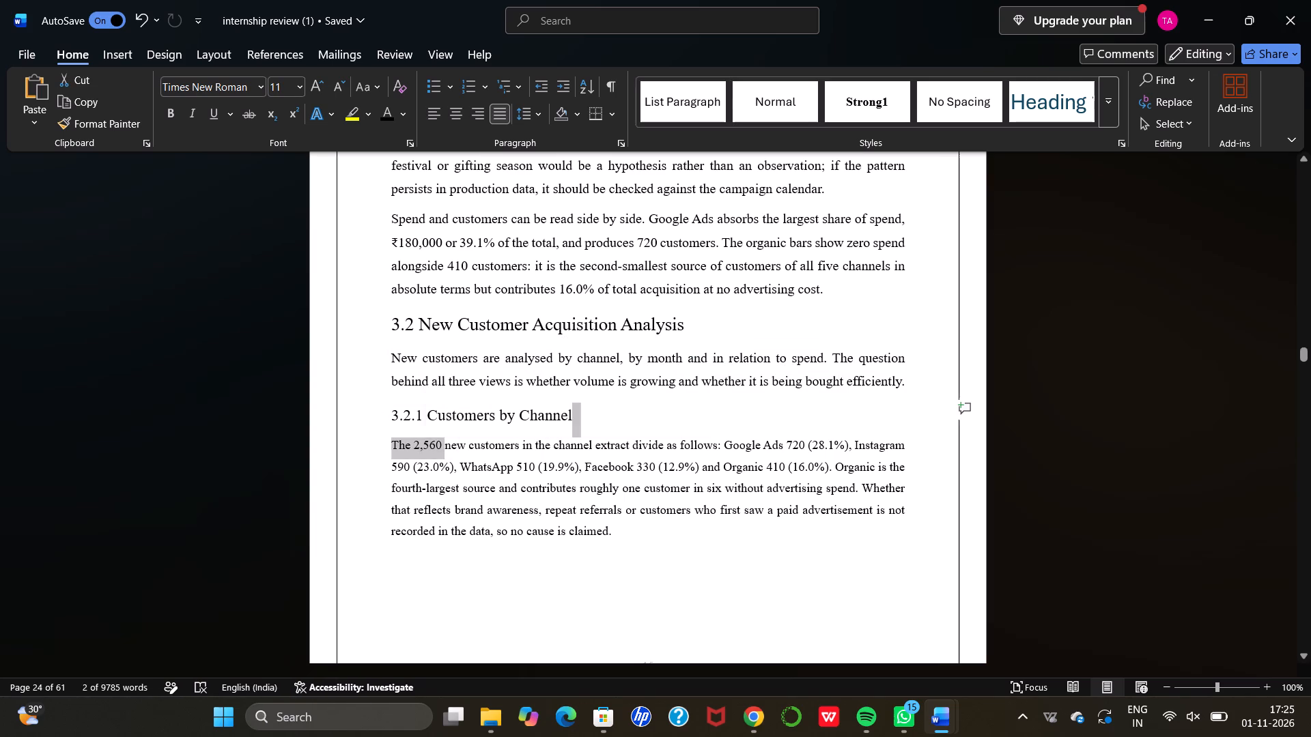
pyautogui.moveTo(576, 415); pyautogui.dragTo(430, 414)
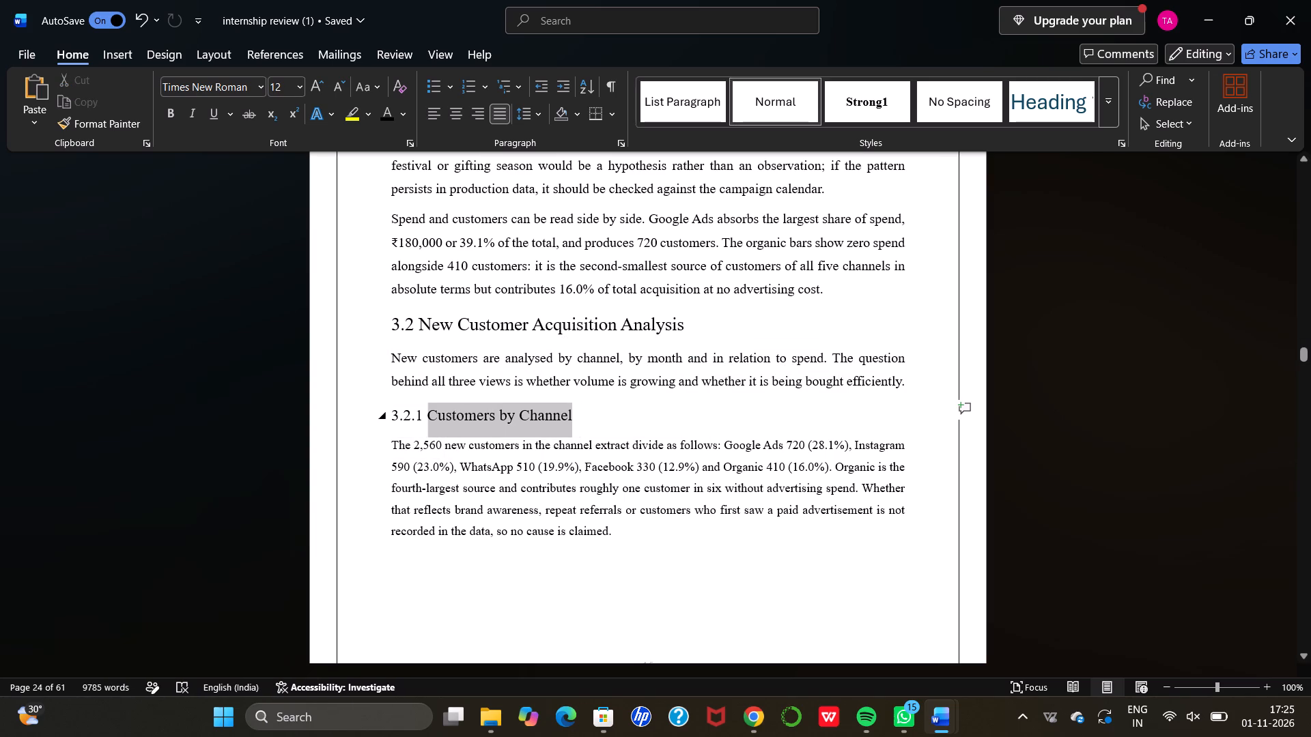
pyautogui.moveTo(430, 414); pyautogui.dragTo(403, 408)
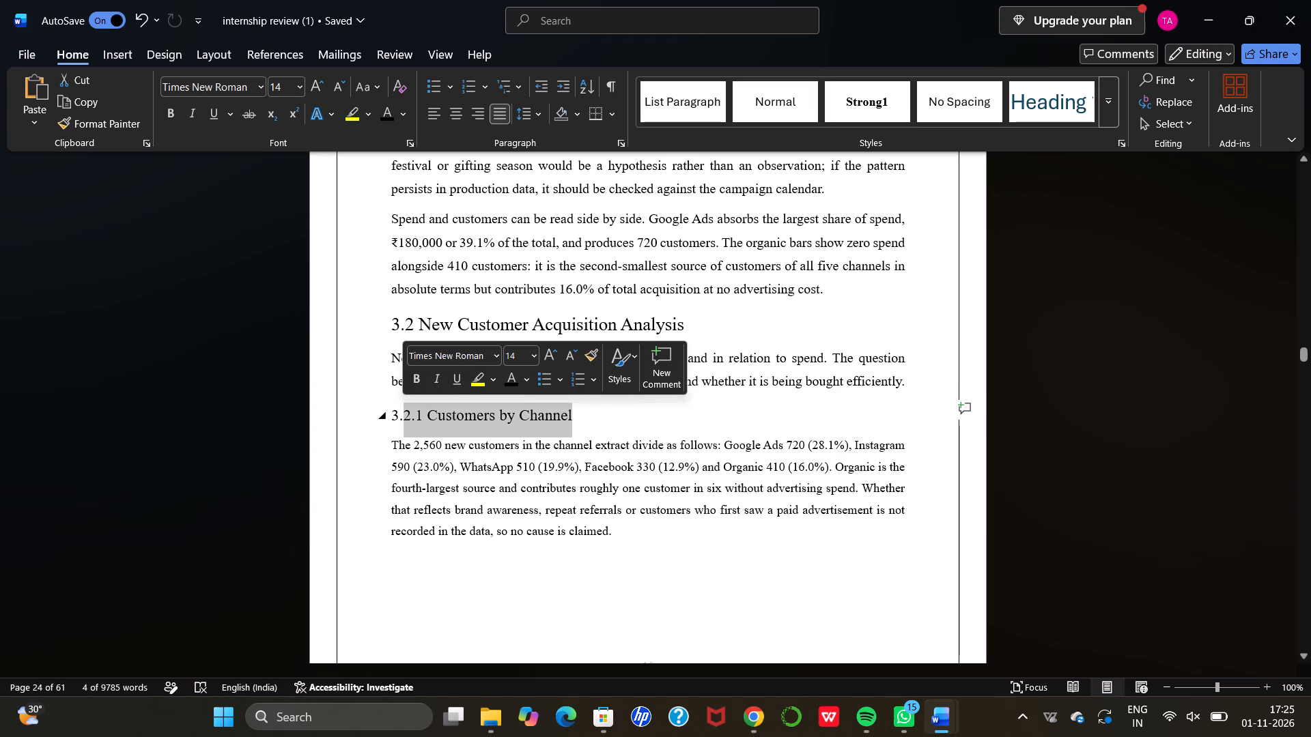
pyautogui.click(636, 407)
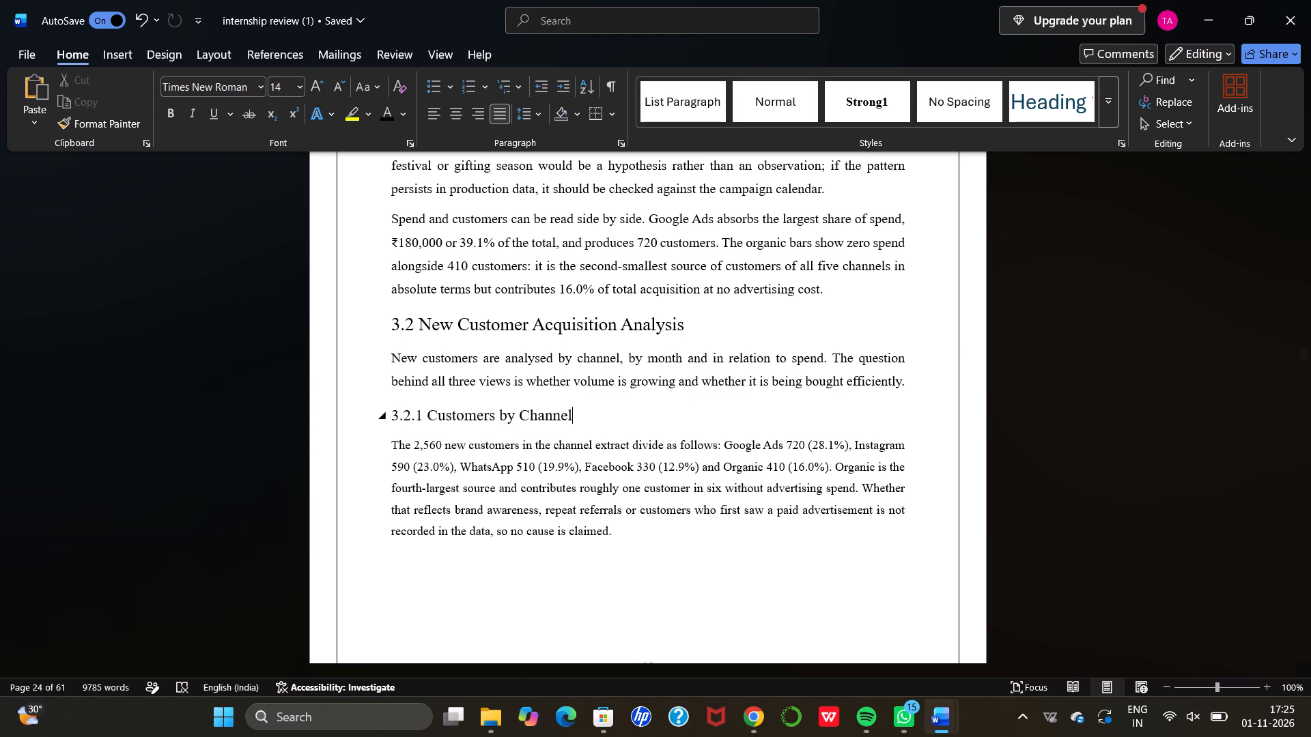
# Set the paragraph under the 3.2.1 Customers by Channel heading to 12 pt.
pyautogui.scroll(-2, 548, 414)
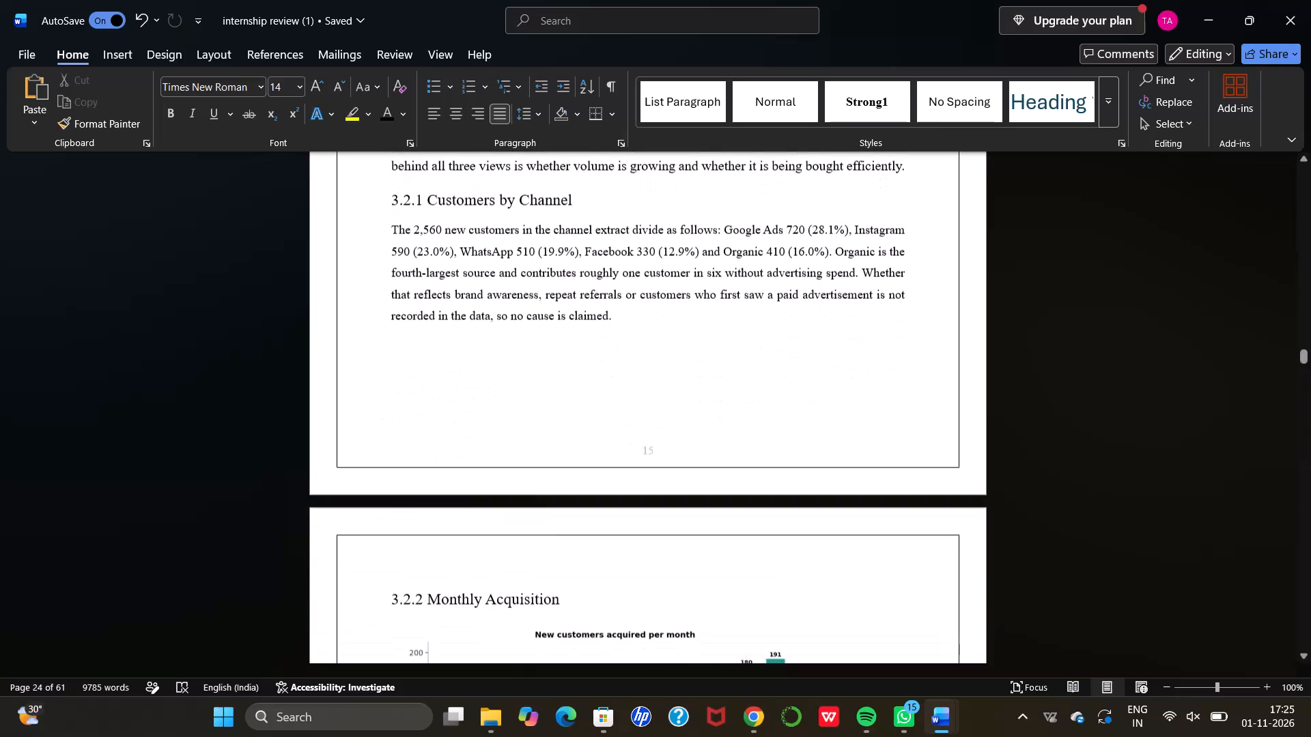
pyautogui.moveTo(393, 218); pyautogui.dragTo(526, 270)
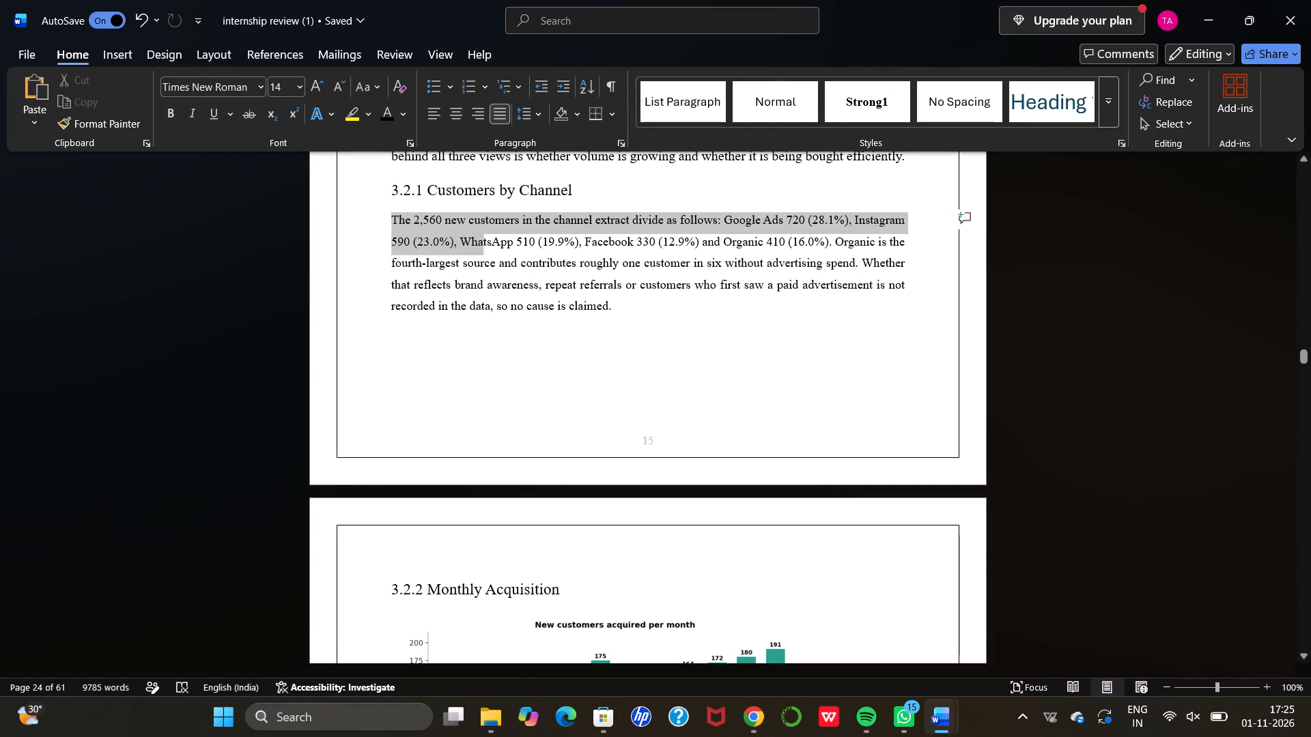
pyautogui.moveTo(526, 270); pyautogui.dragTo(615, 313)
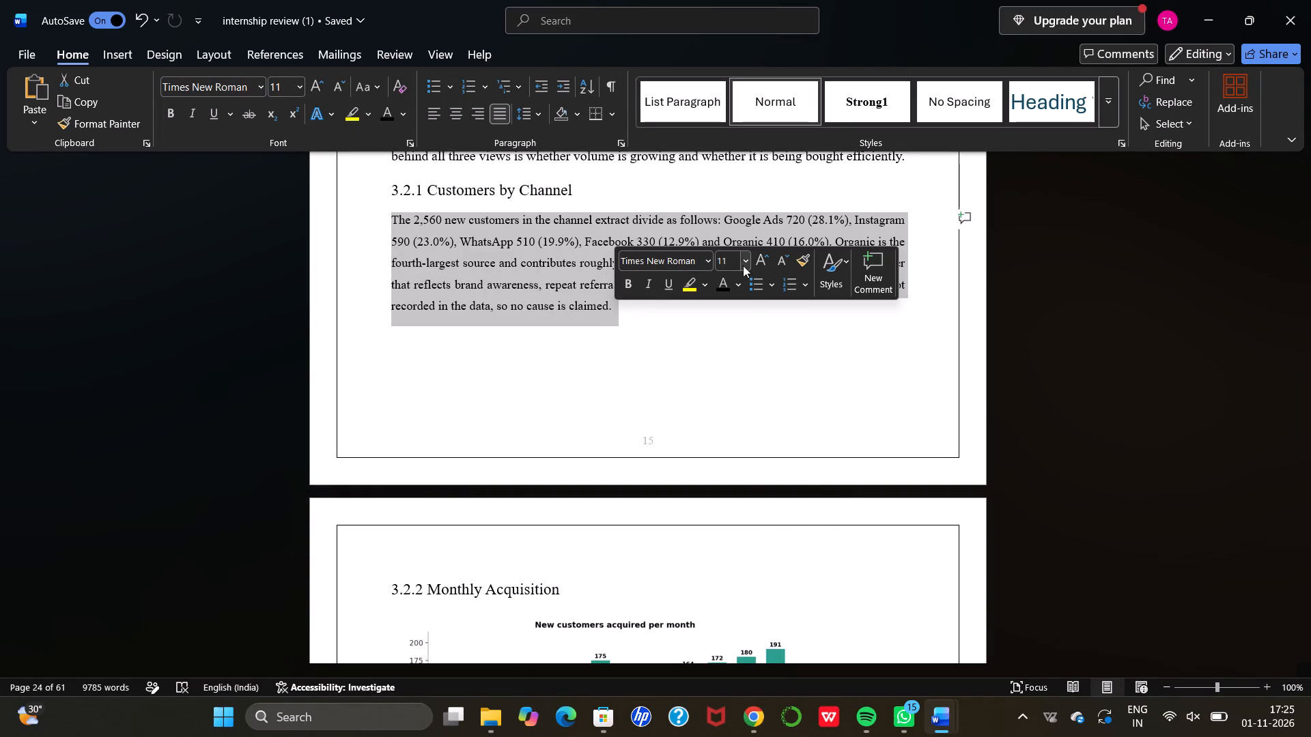
pyautogui.click(743, 265)
pyautogui.click(731, 361)
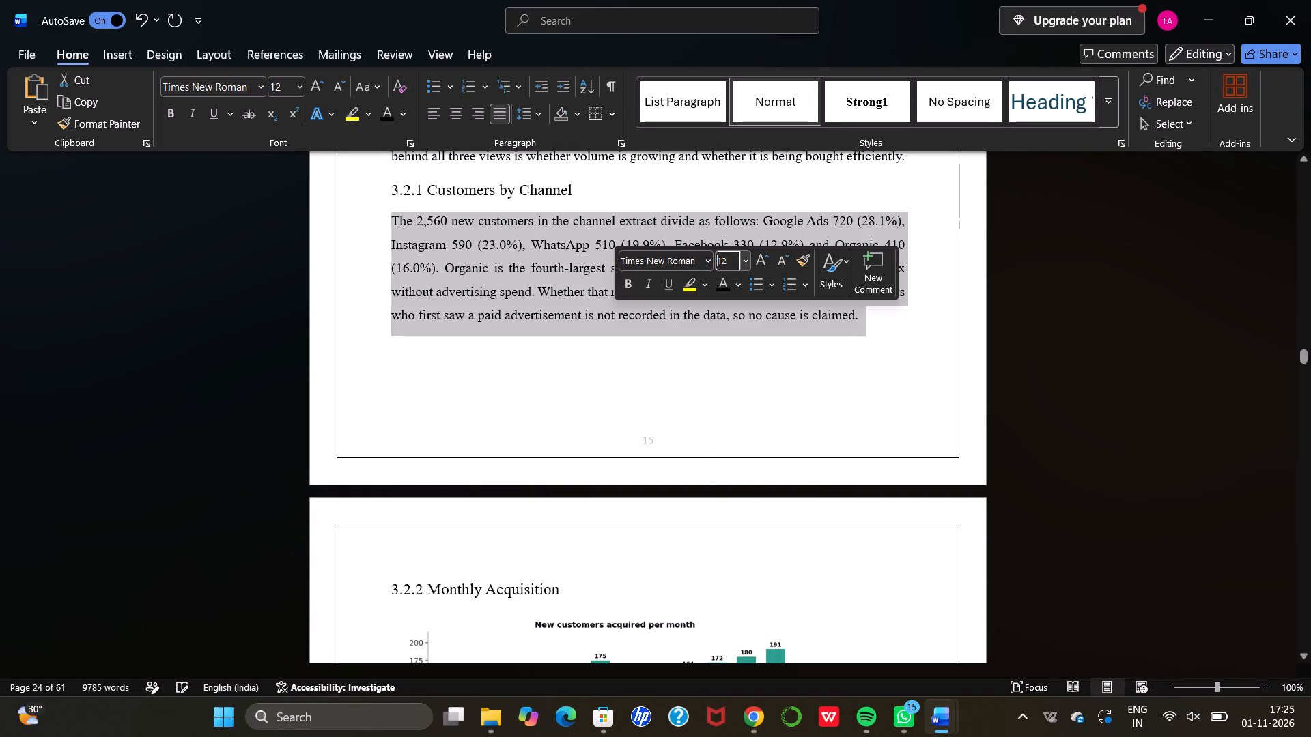
pyautogui.click(688, 402)
# Set the new-customer volume paragraph below the Figure 3.2 caption to 12 pt.
pyautogui.scroll(-2, 688, 402)
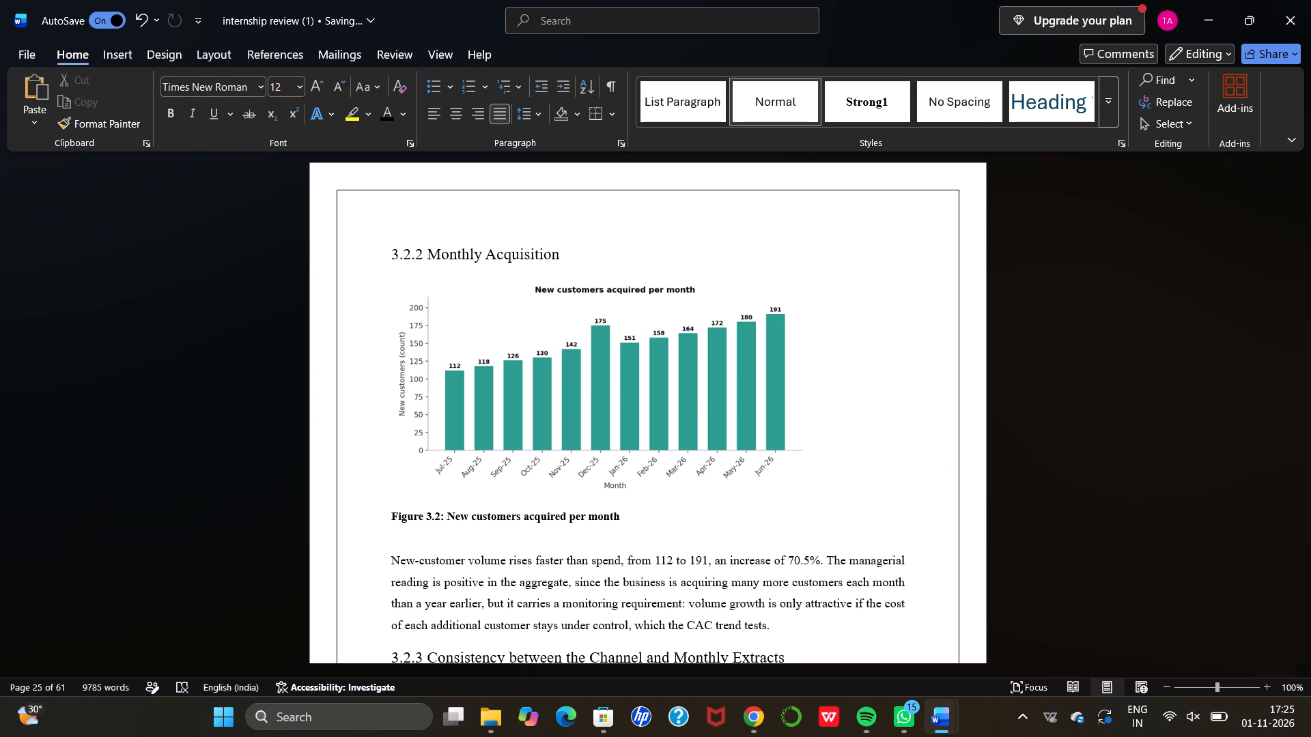
pyautogui.scroll(-1, 688, 402)
pyautogui.moveTo(386, 357); pyautogui.dragTo(778, 434)
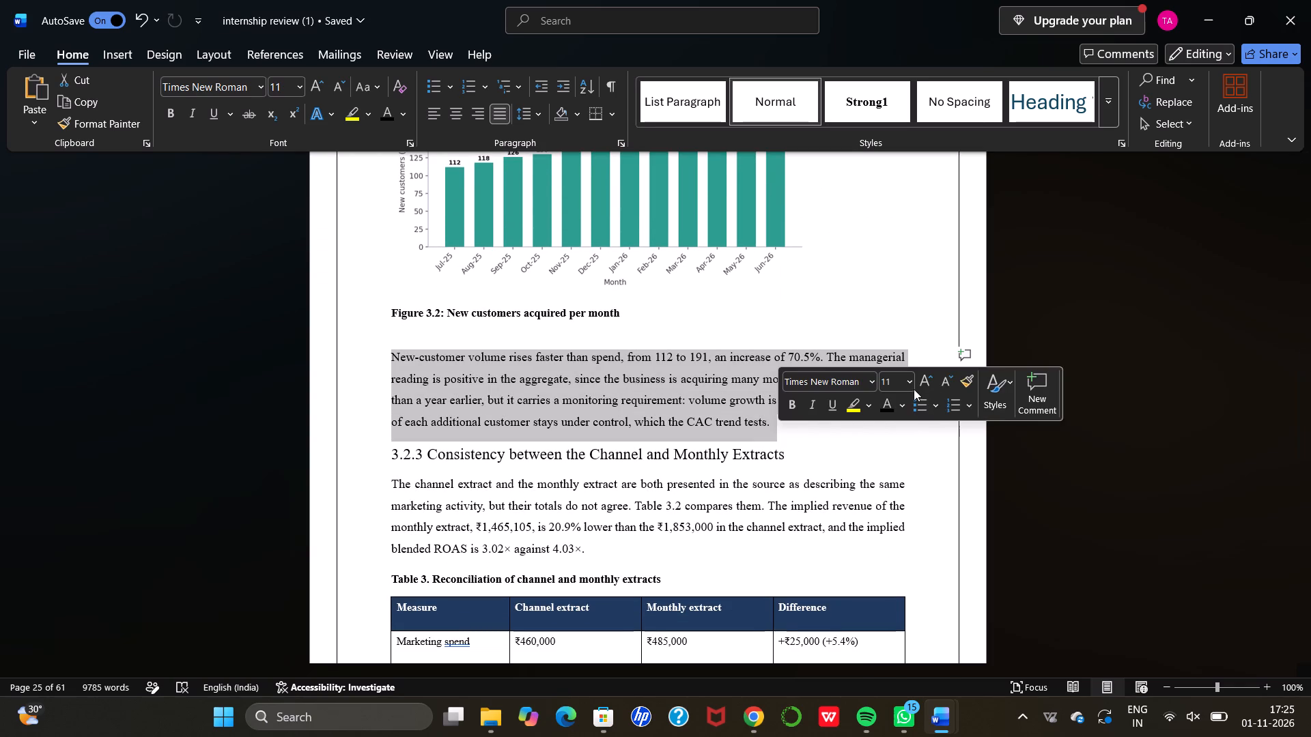
pyautogui.click(907, 385)
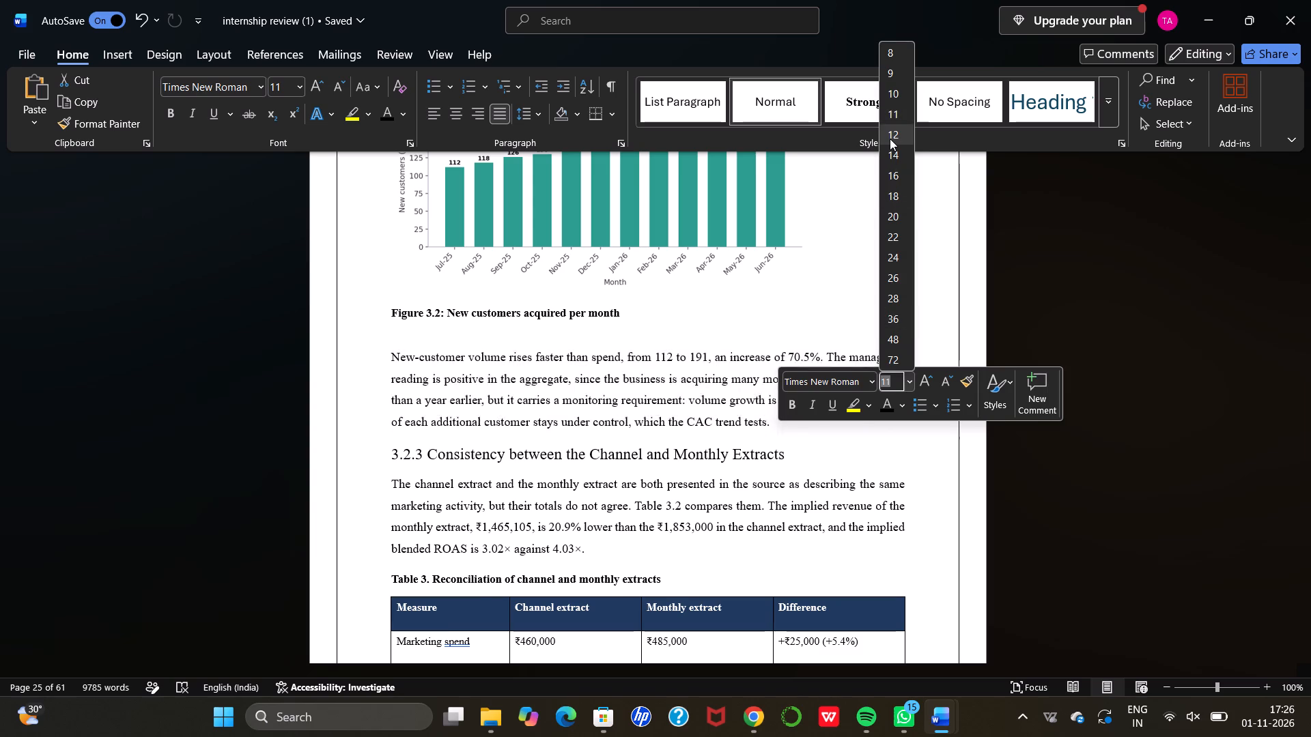
pyautogui.click(890, 139)
# Set the paragraph under heading 3.2.3 Consistency between the Channel and Monthly Extracts to 12 pt.
pyautogui.scroll(-1, 778, 395)
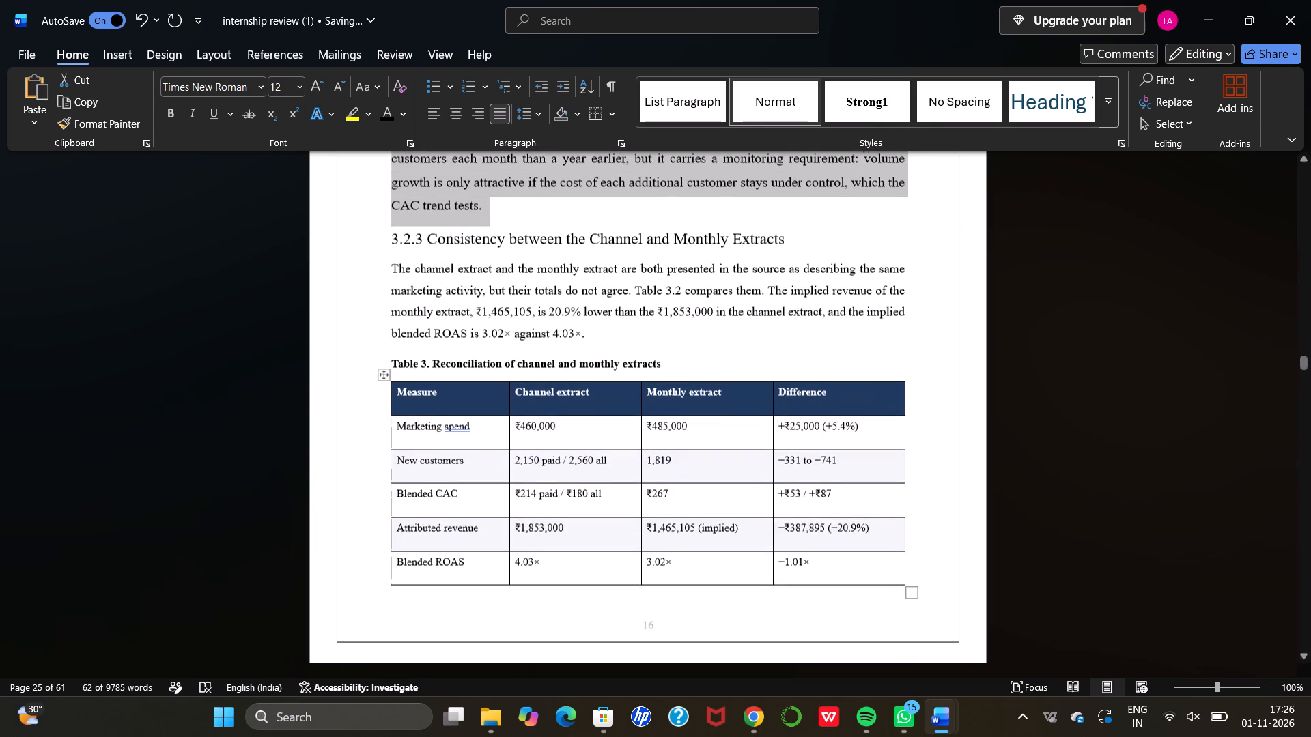
pyautogui.moveTo(391, 257); pyautogui.dragTo(604, 315)
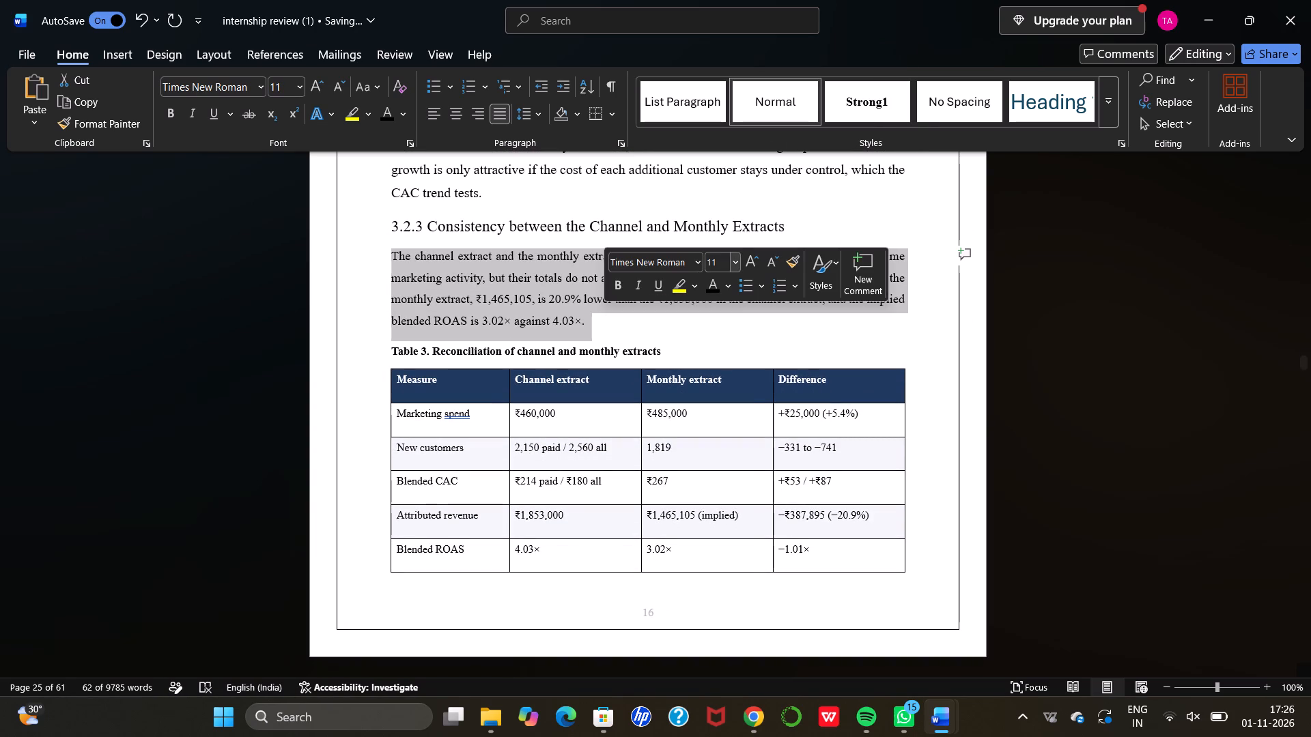
pyautogui.click(734, 263)
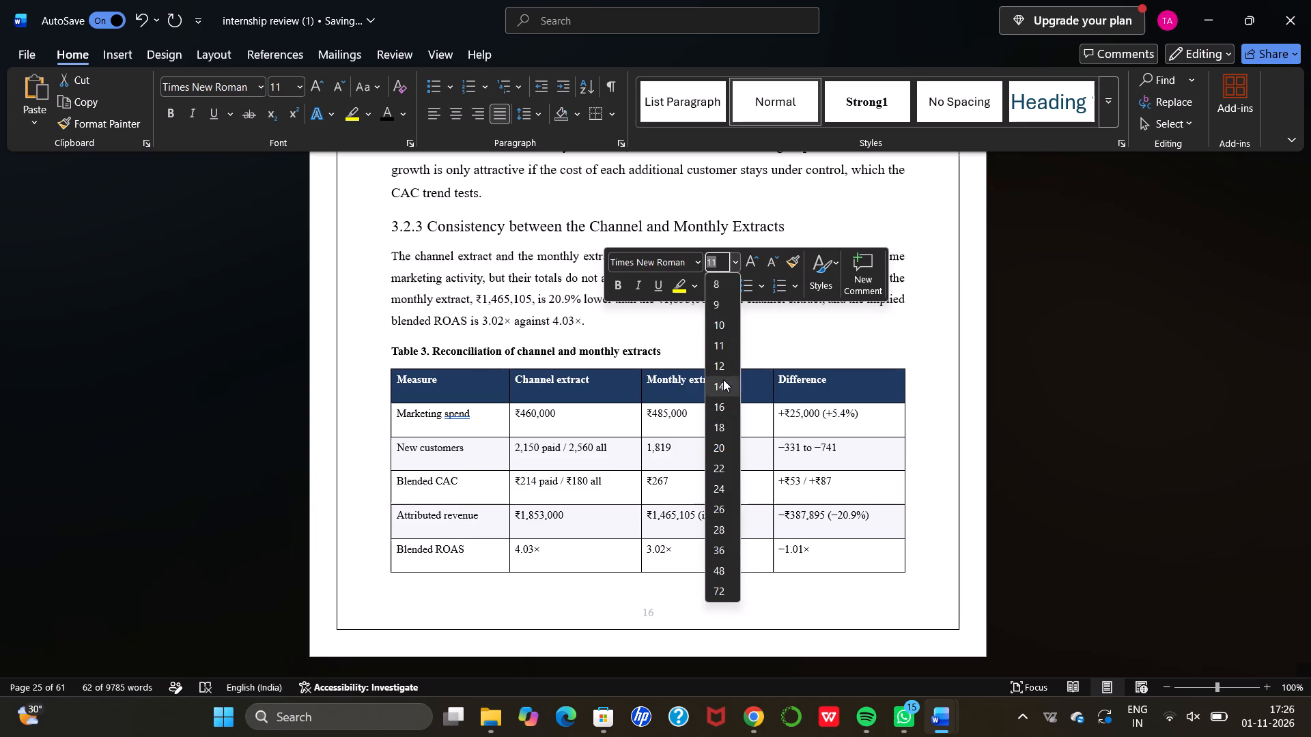
pyautogui.click(724, 369)
# Set all text in Table 3, Reconciliation of channel and monthly extracts, to 12 pt.
pyautogui.scroll(-1, 724, 369)
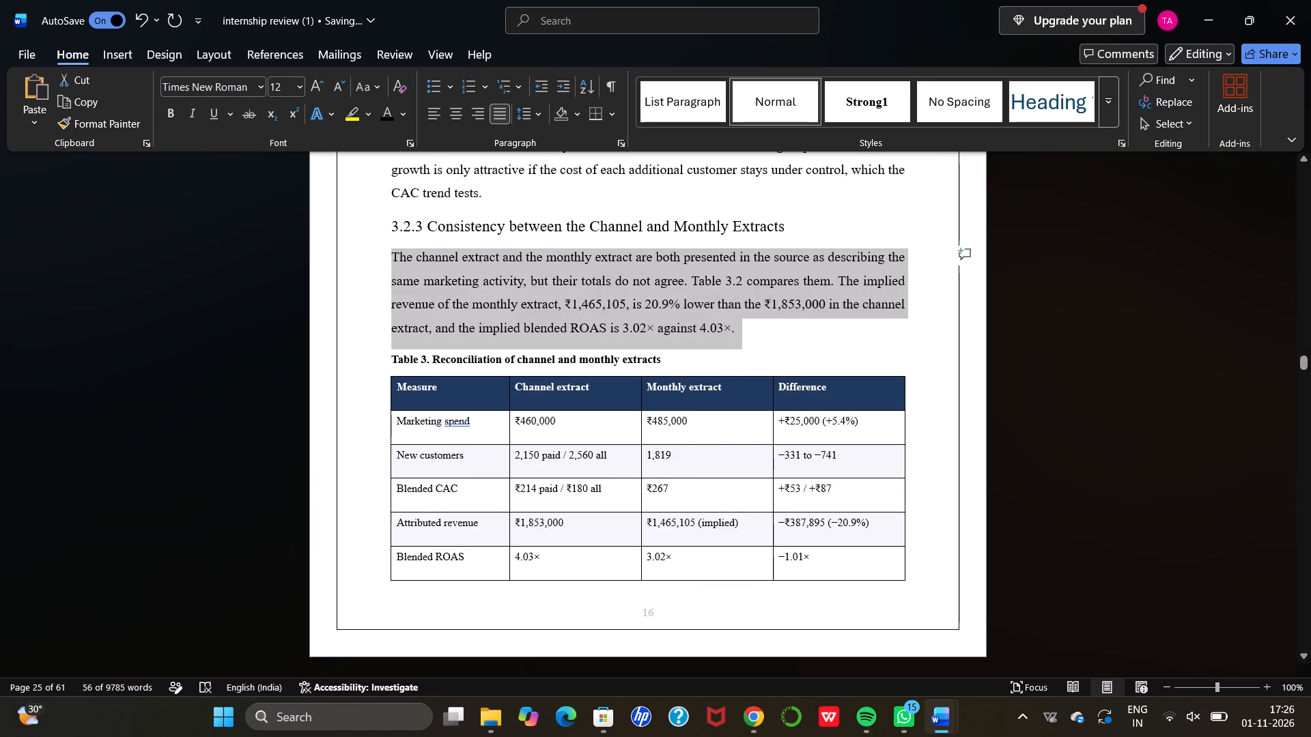
pyautogui.scroll(-1, 724, 369)
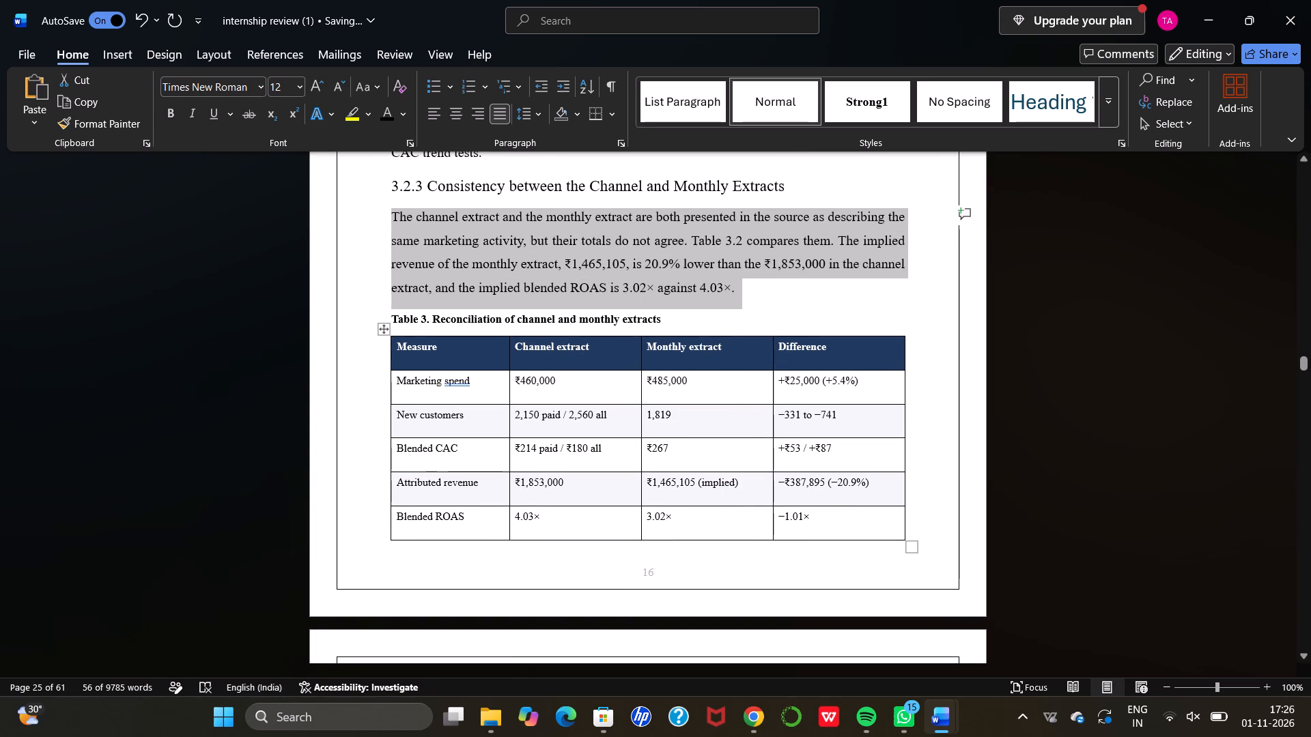
pyautogui.click(386, 332)
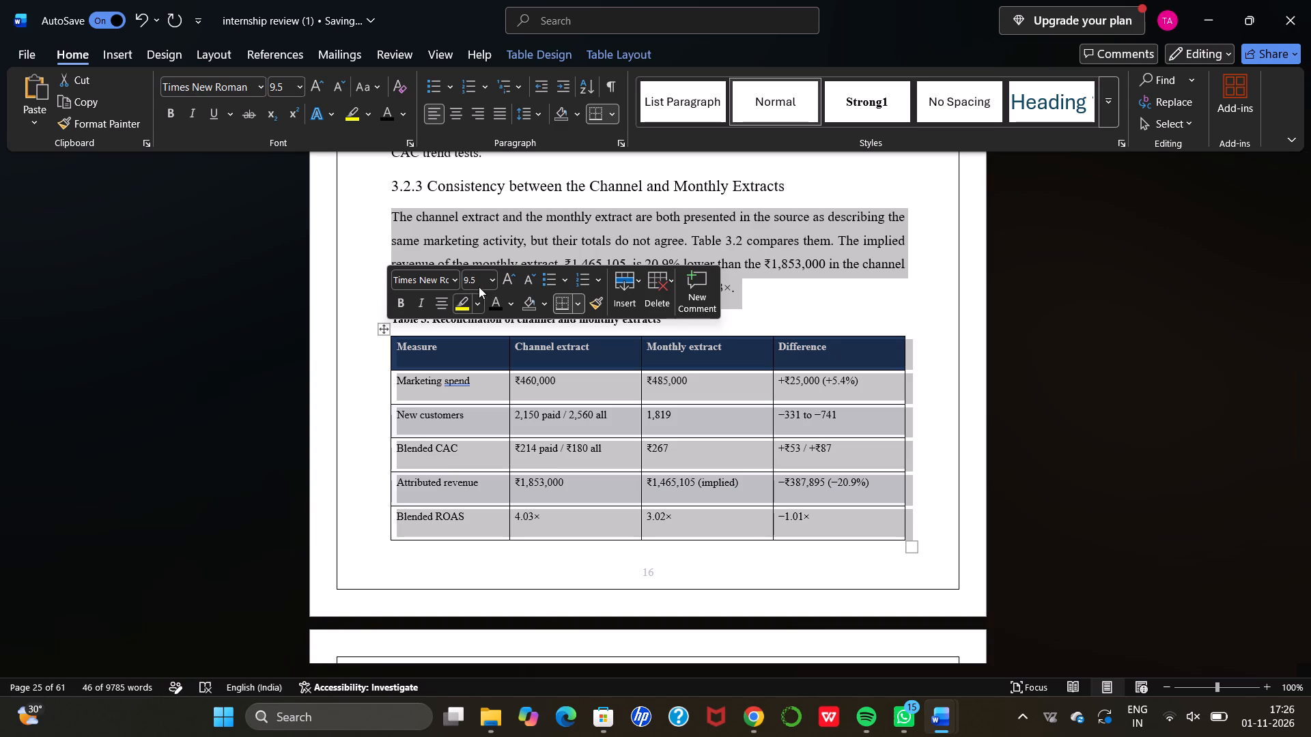
pyautogui.click(496, 276)
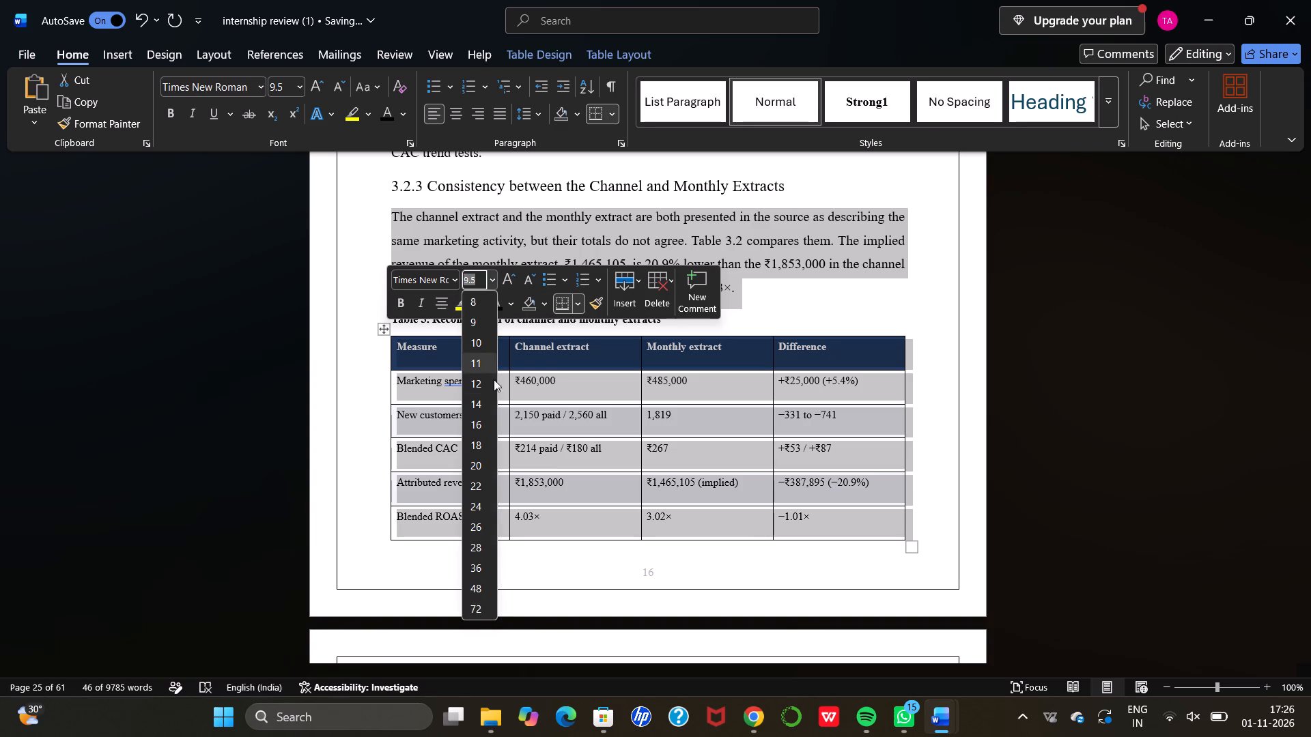
pyautogui.click(489, 386)
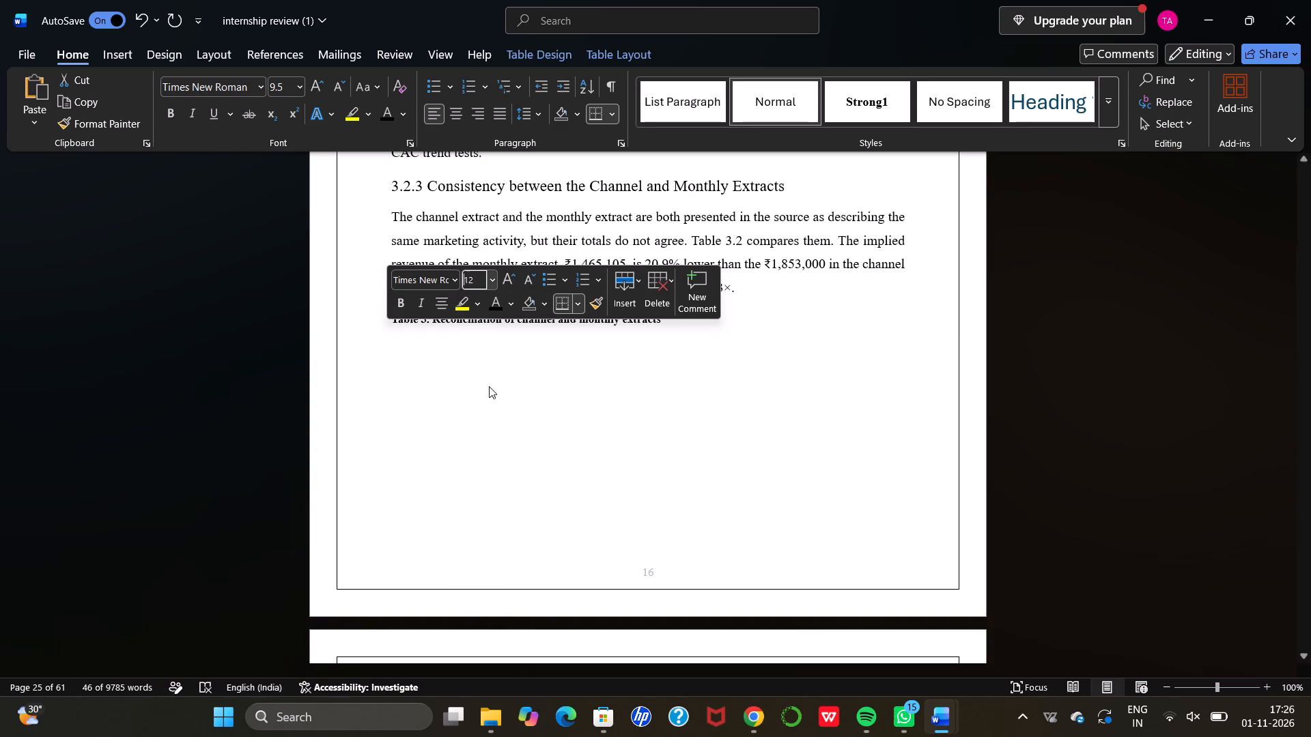
pyautogui.click(816, 319)
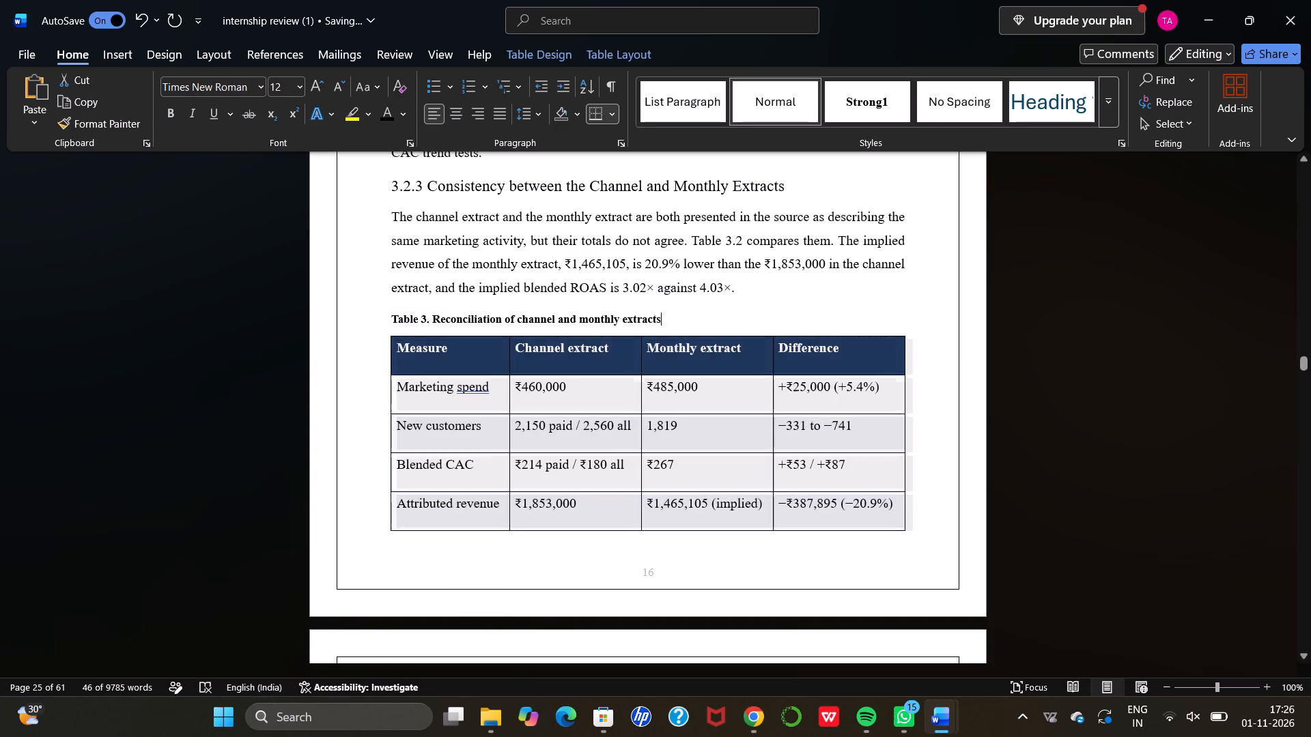
# Select the two paragraphs between the Table 3 source note and section 3.3, and open their font size choices.
pyautogui.scroll(-3, 816, 319)
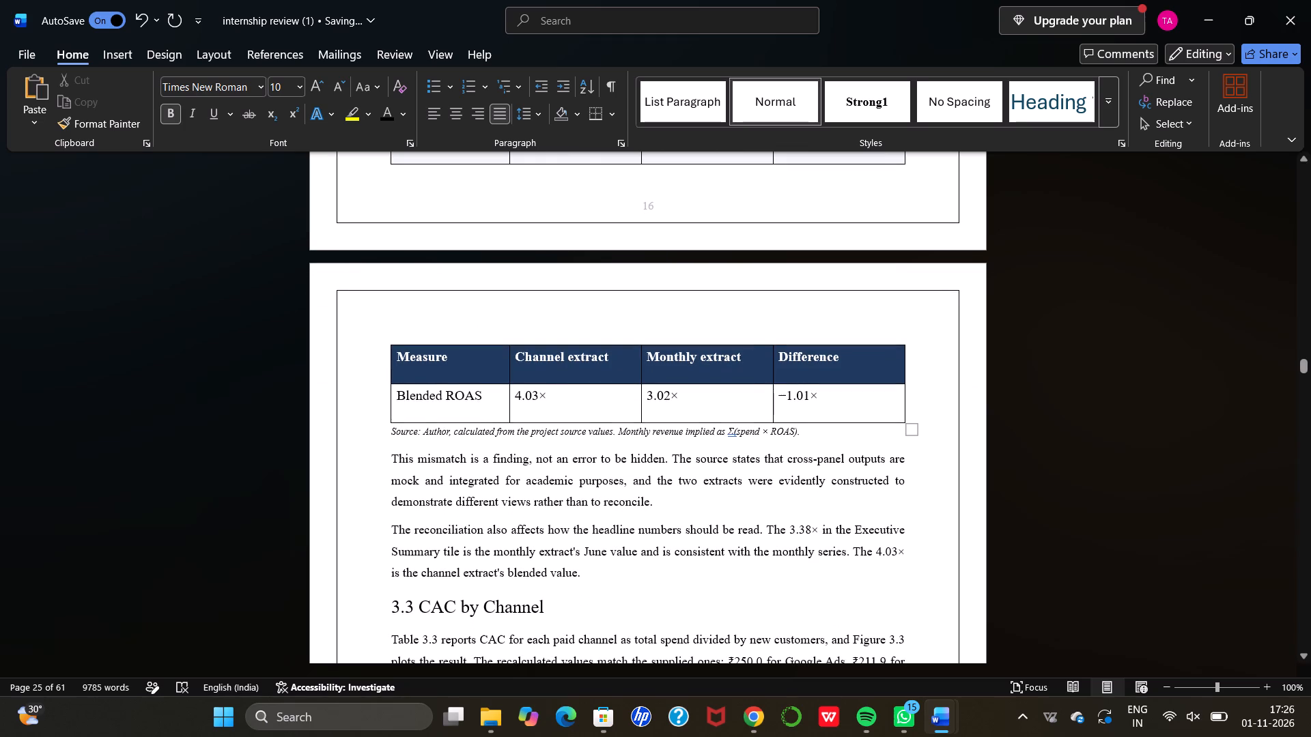
pyautogui.scroll(-1, 547, 407)
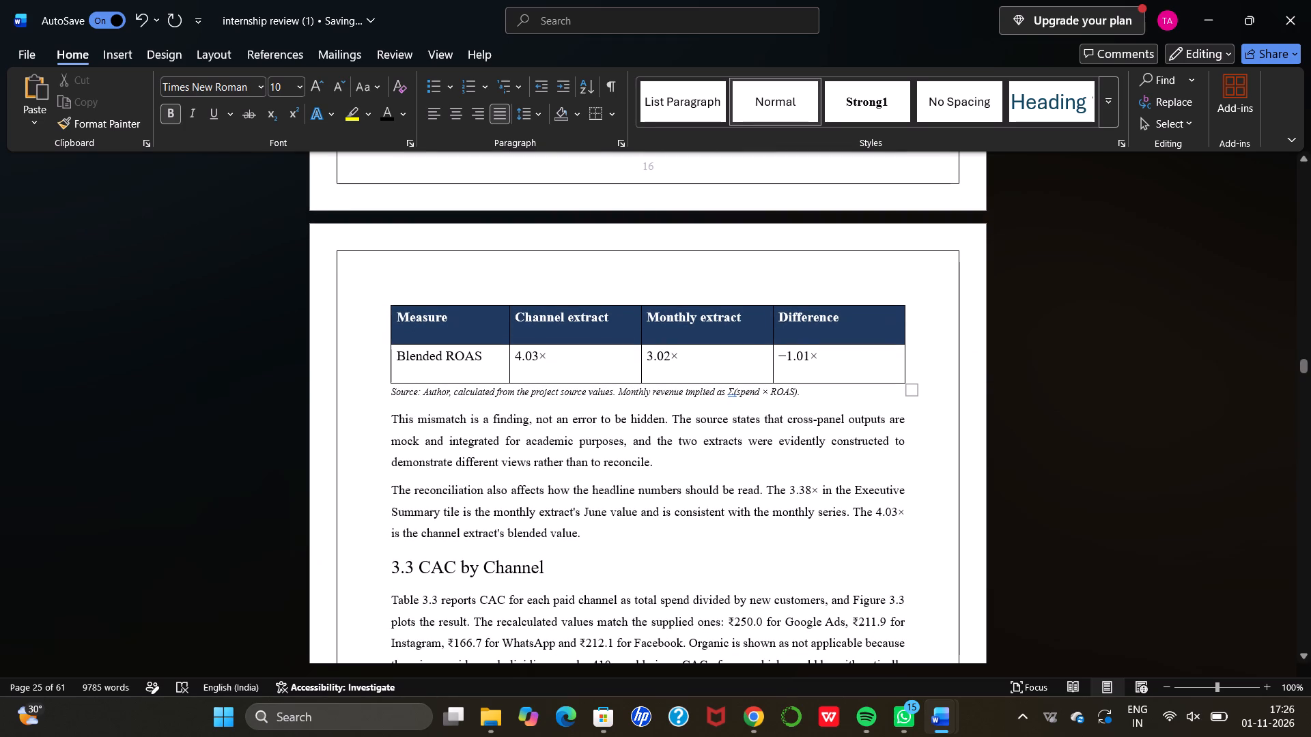
pyautogui.moveTo(391, 421); pyautogui.dragTo(580, 530)
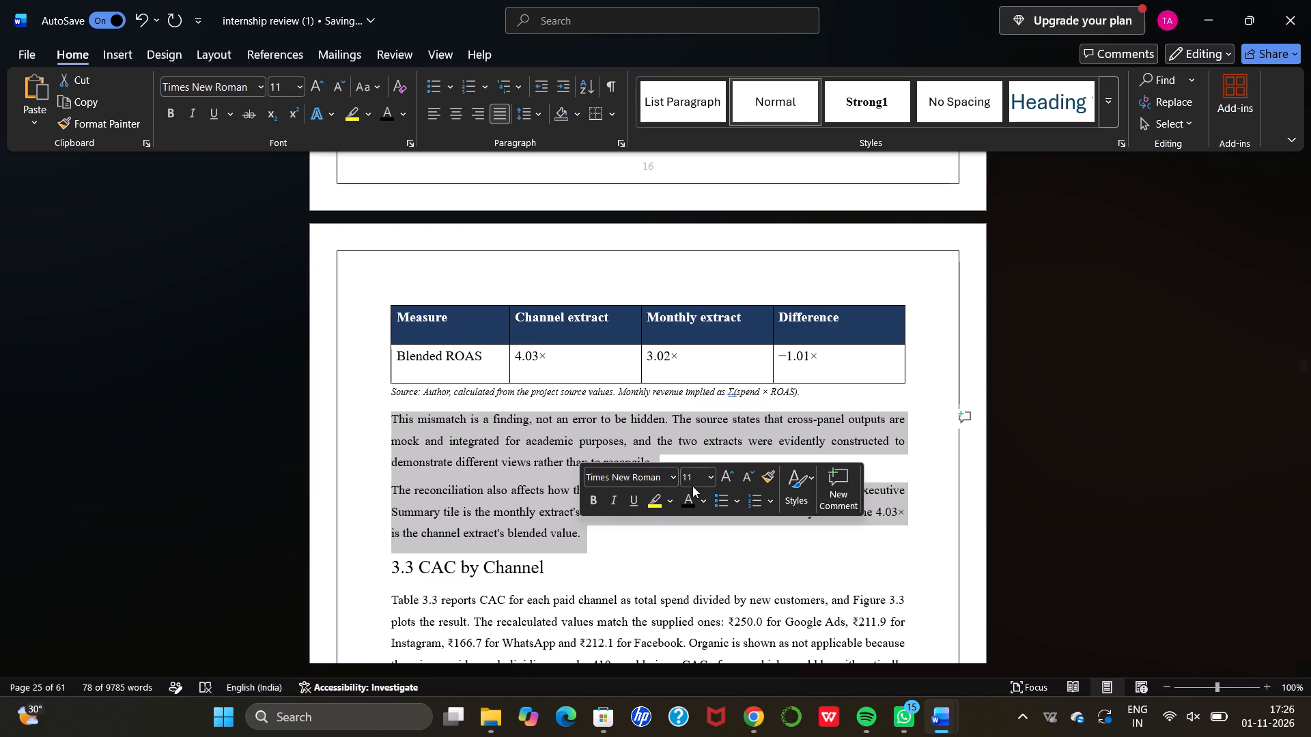
pyautogui.click(709, 479)
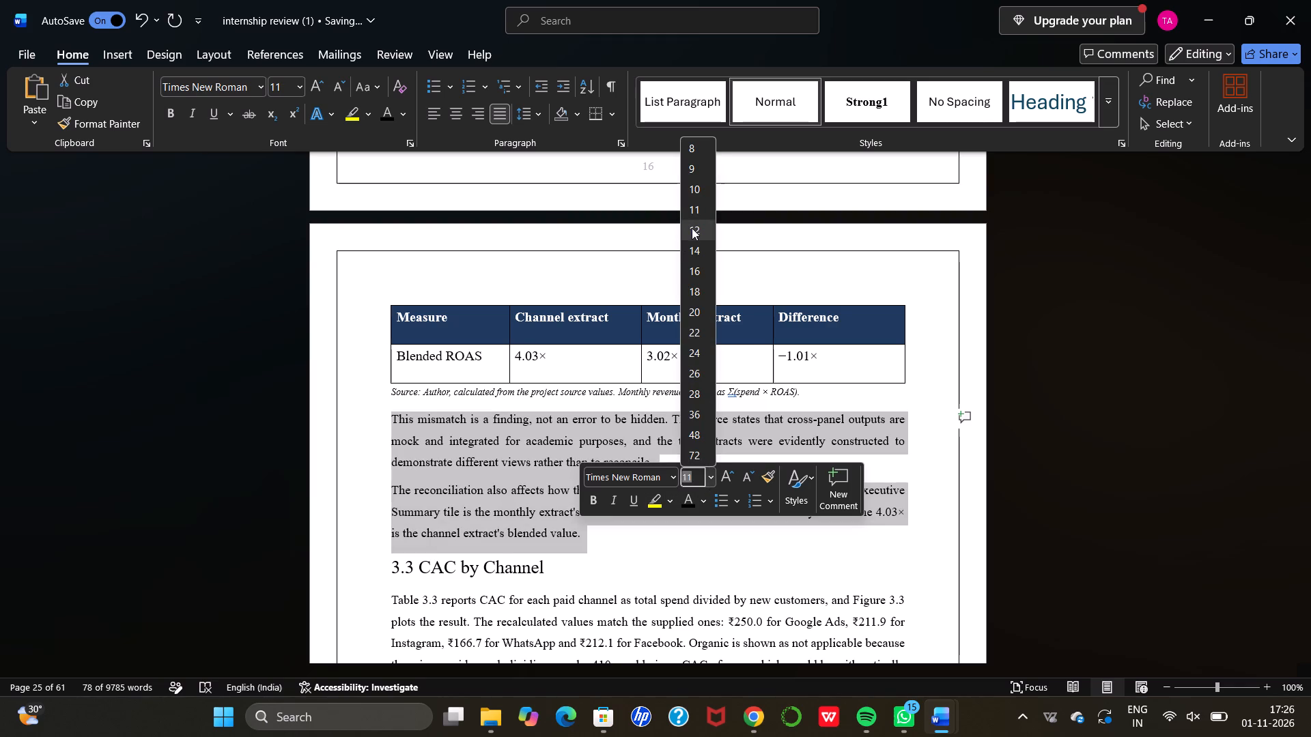
# Set the two selected paragraphs between the Table 3 source note and section 3.3 to 12 pt.
pyautogui.click(692, 228)
pyautogui.click(723, 570)
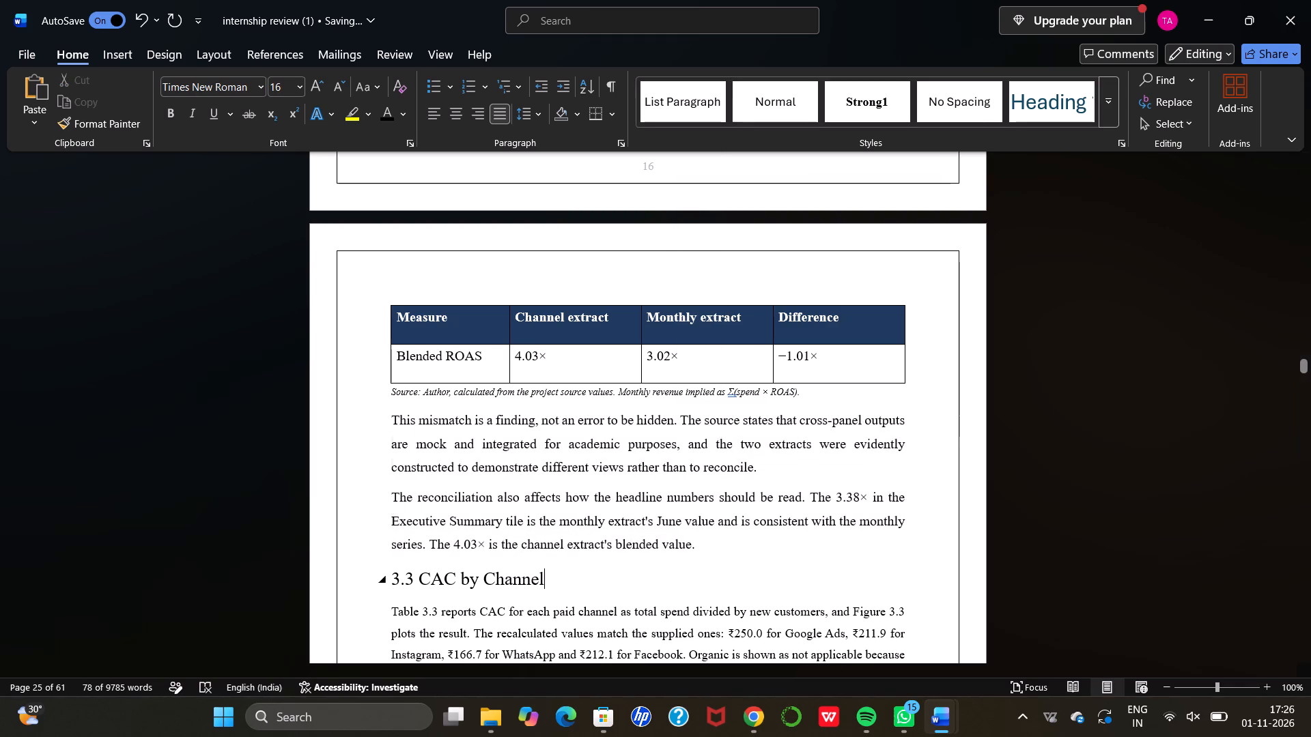
# Set the paragraph under heading 3.3 CAC by Channel to 12 pt.
pyautogui.scroll(-3, 723, 570)
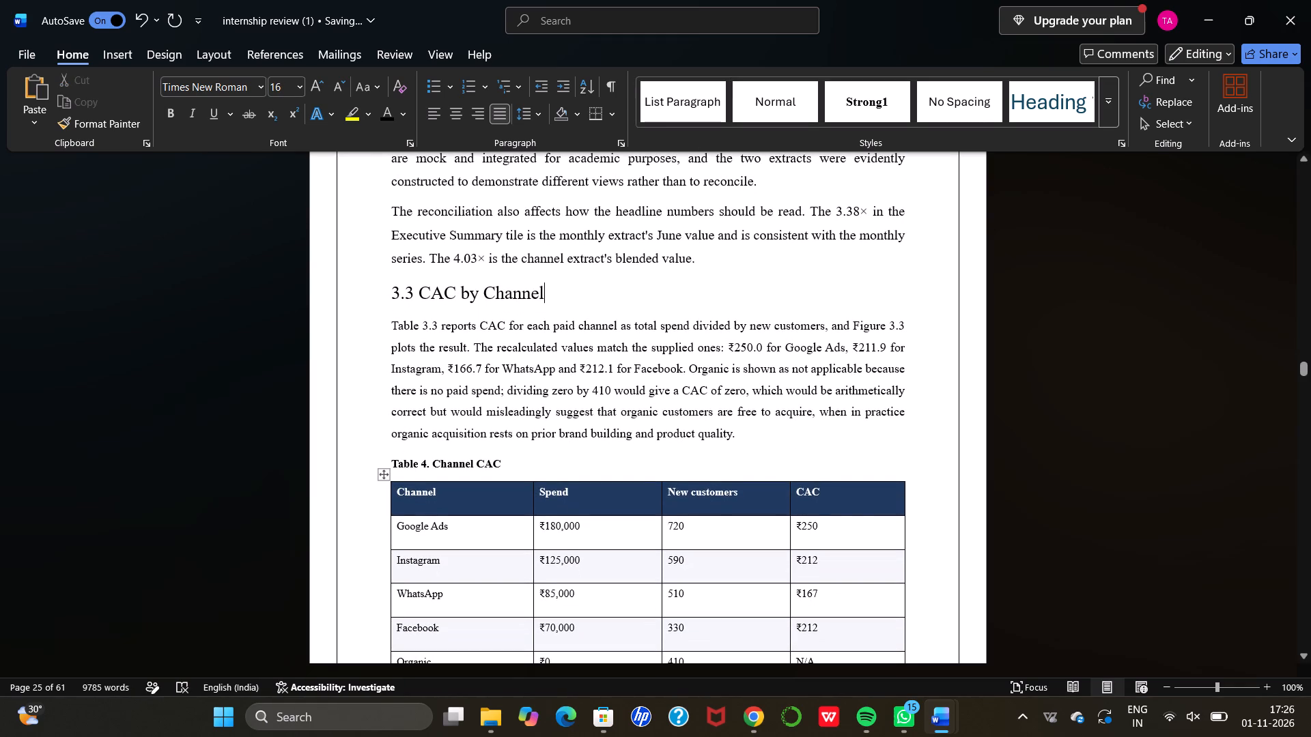
pyautogui.moveTo(392, 329); pyautogui.dragTo(687, 398)
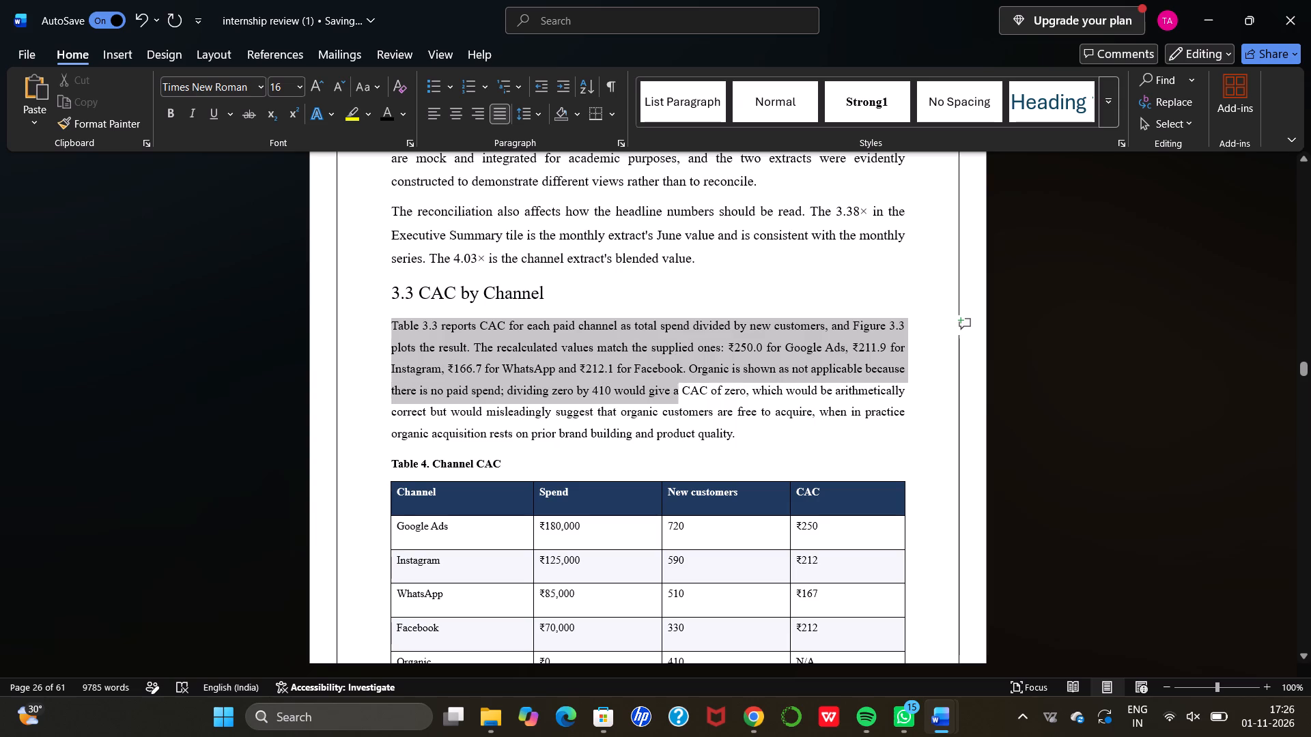
pyautogui.moveTo(687, 398); pyautogui.dragTo(735, 429)
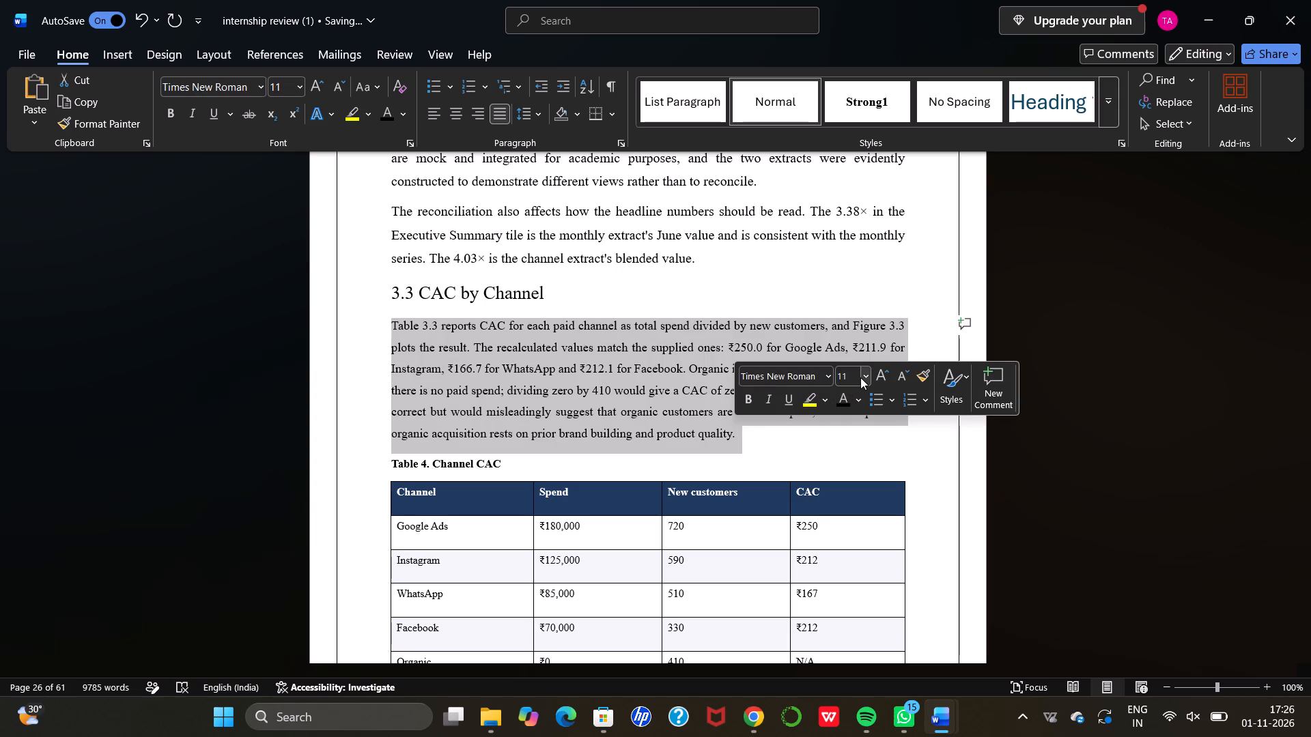
pyautogui.click(860, 377)
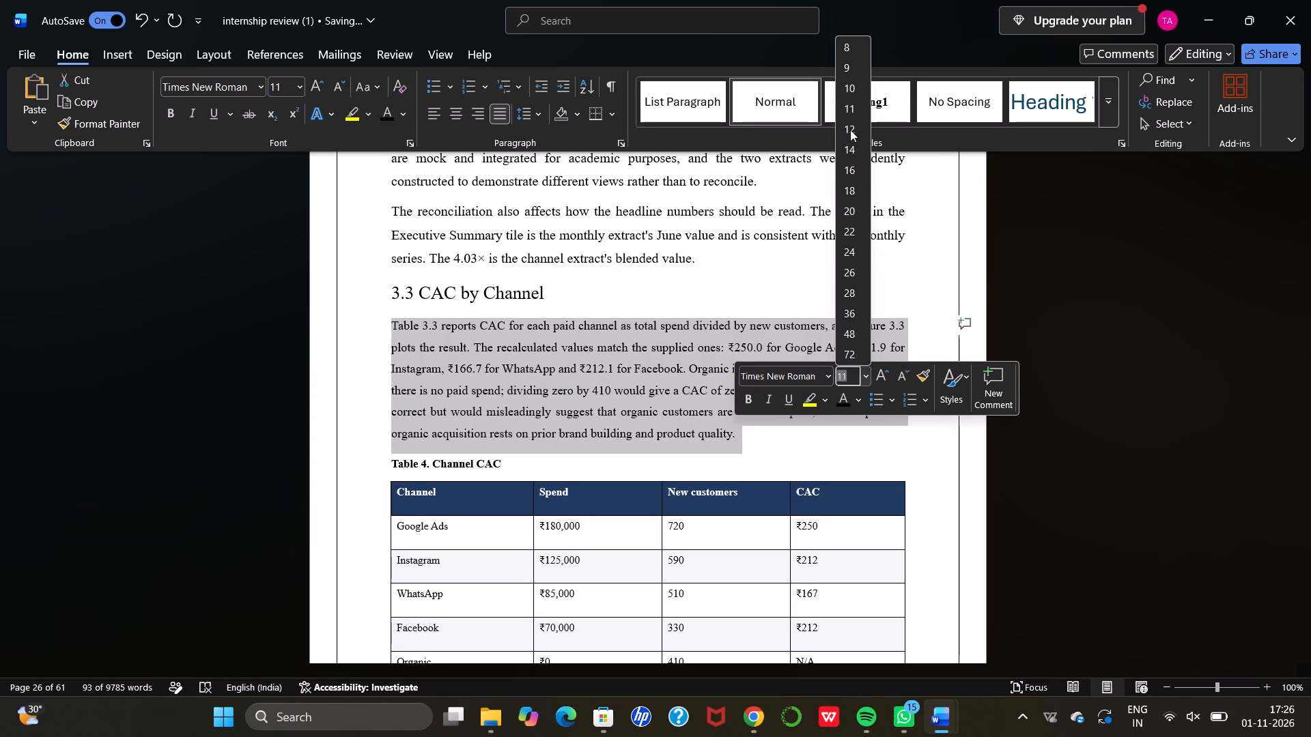
pyautogui.click(850, 130)
# Set all text in Table 4, Channel CAC, to 12 pt.
pyautogui.scroll(-1, 730, 351)
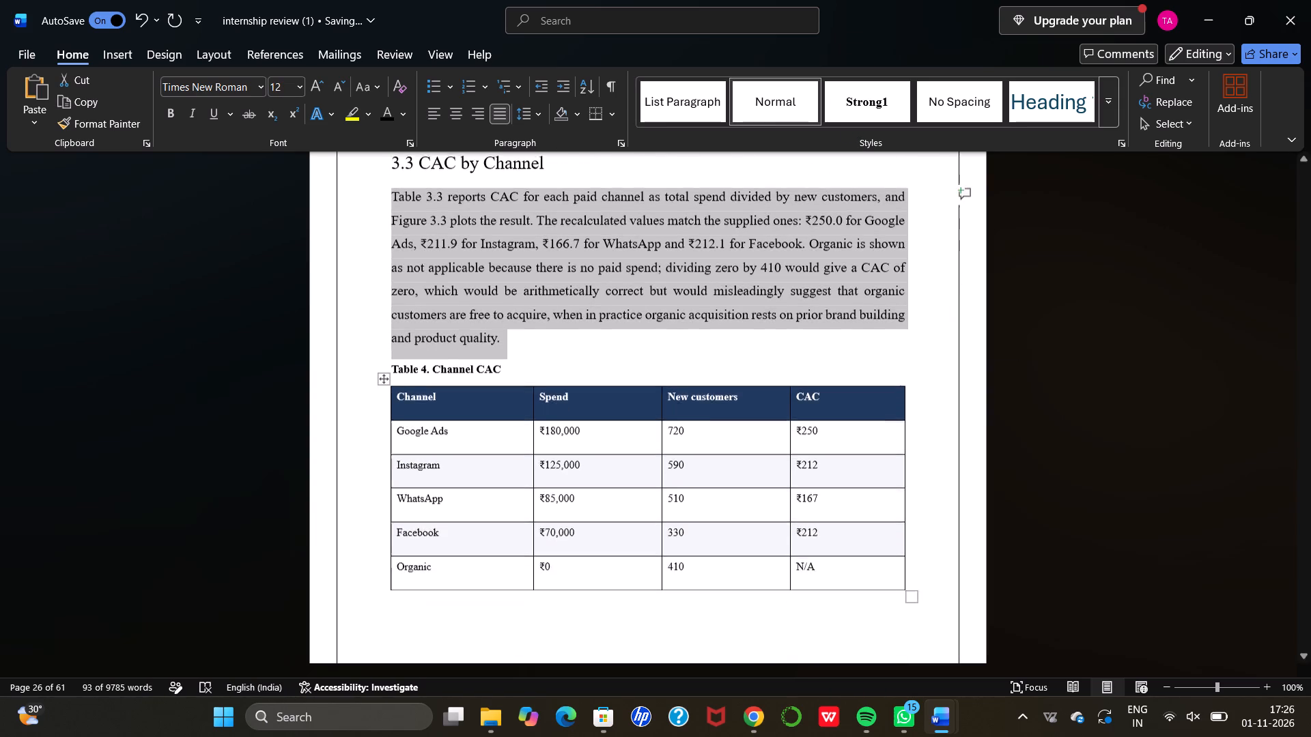
pyautogui.scroll(-1, 730, 351)
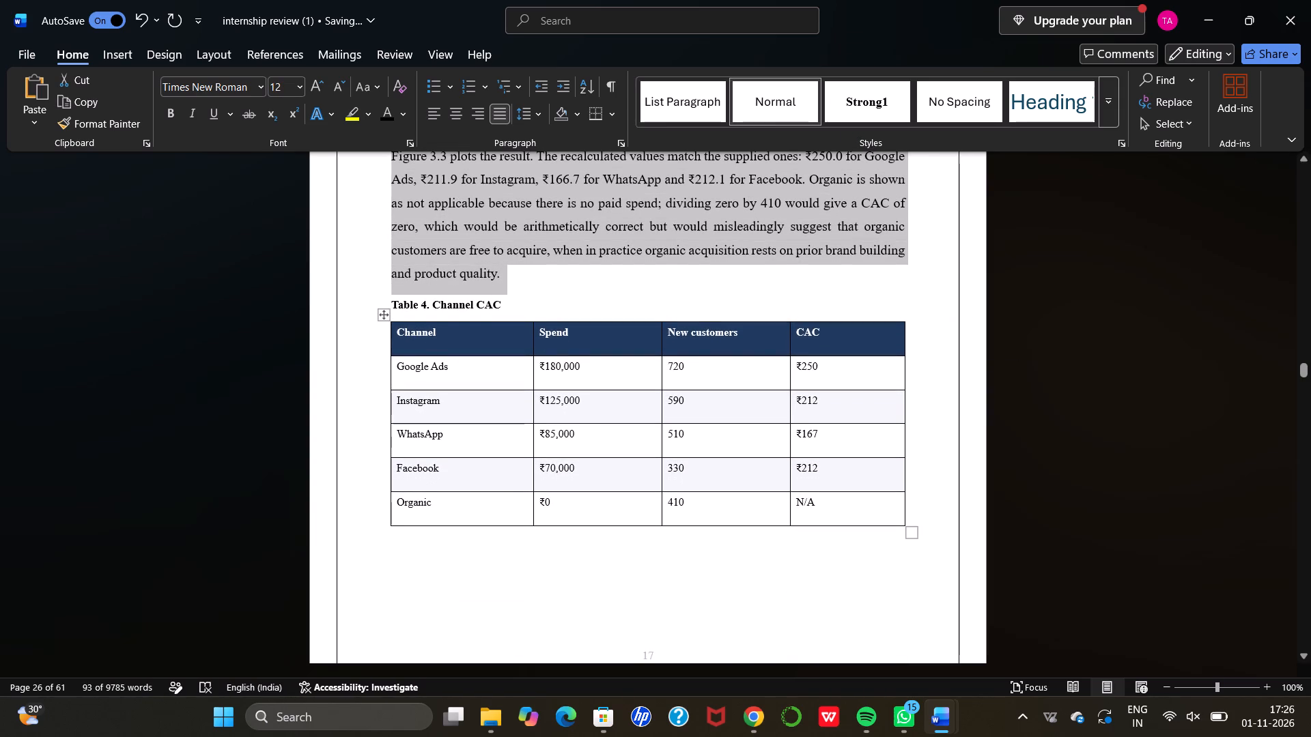
pyautogui.click(389, 316)
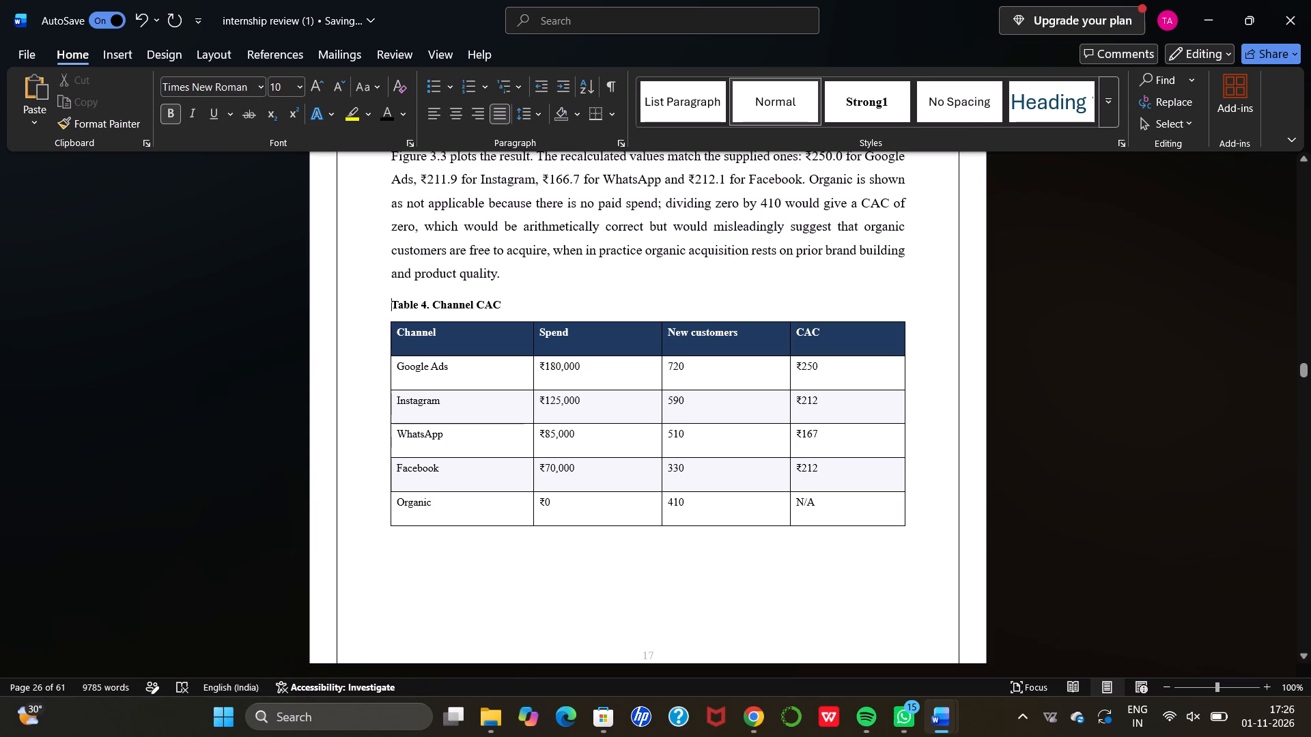
pyautogui.click(384, 320)
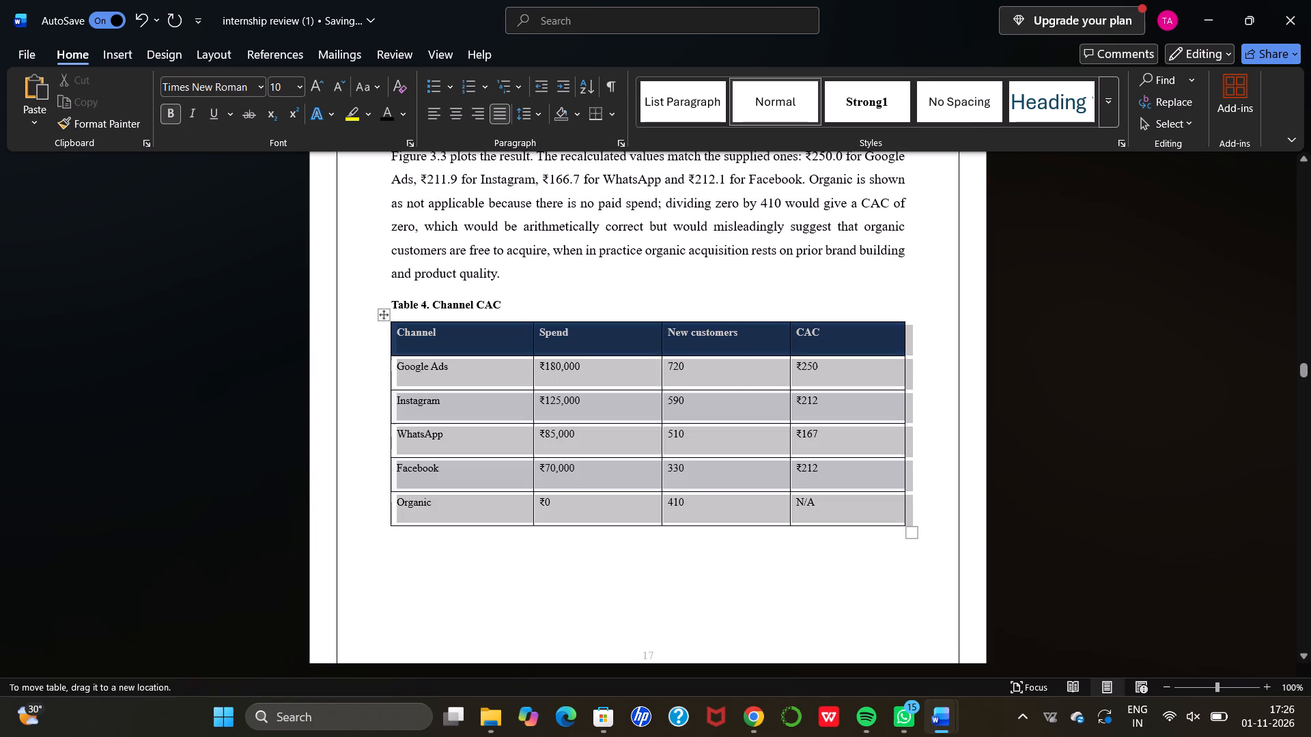
pyautogui.click(487, 268)
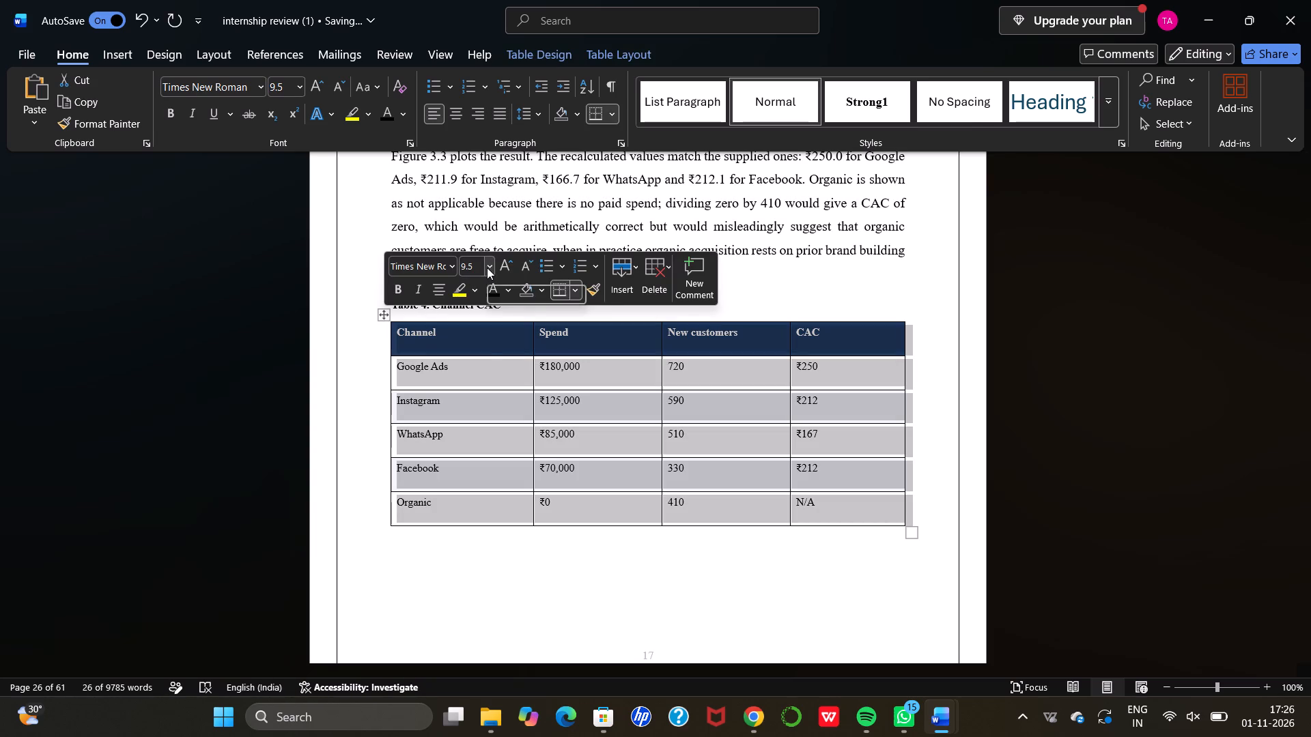
pyautogui.click(479, 364)
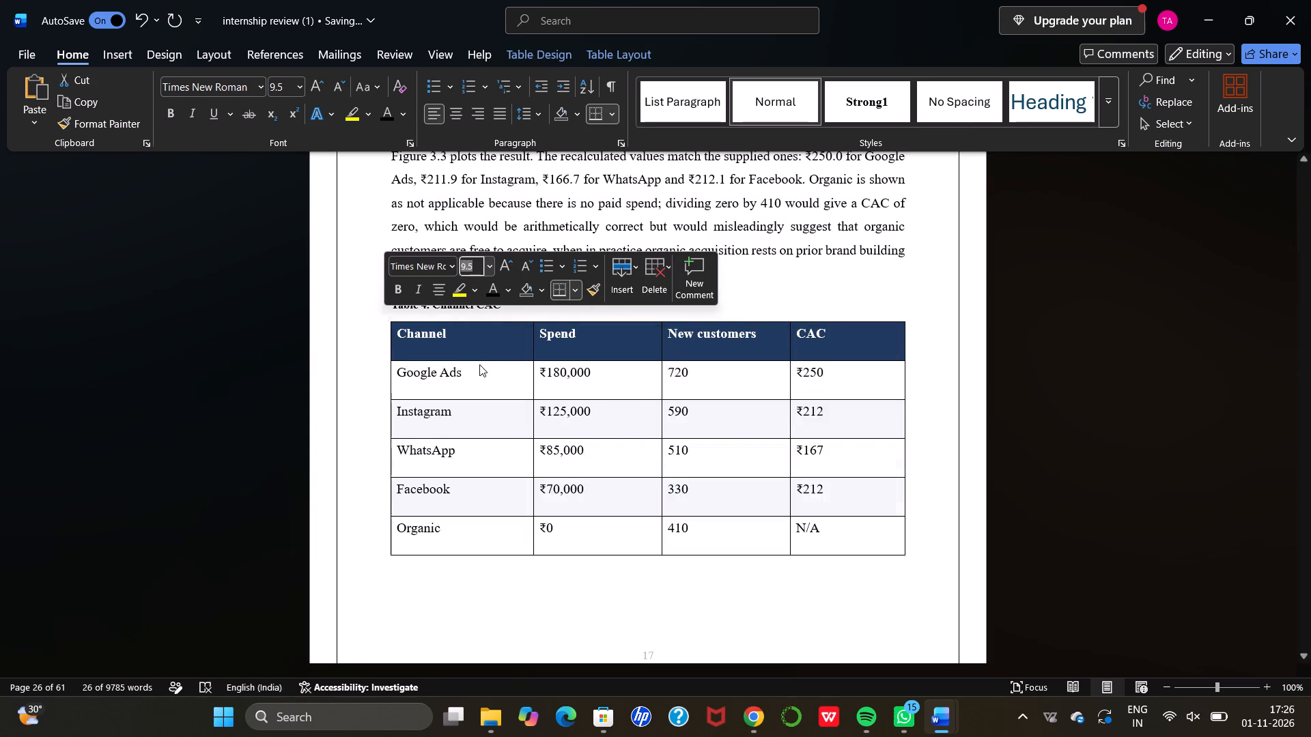
# Select the three paragraphs between the Figure 3.3 caption and section 3.4, and open their font size choices.
pyautogui.scroll(-5, 511, 598)
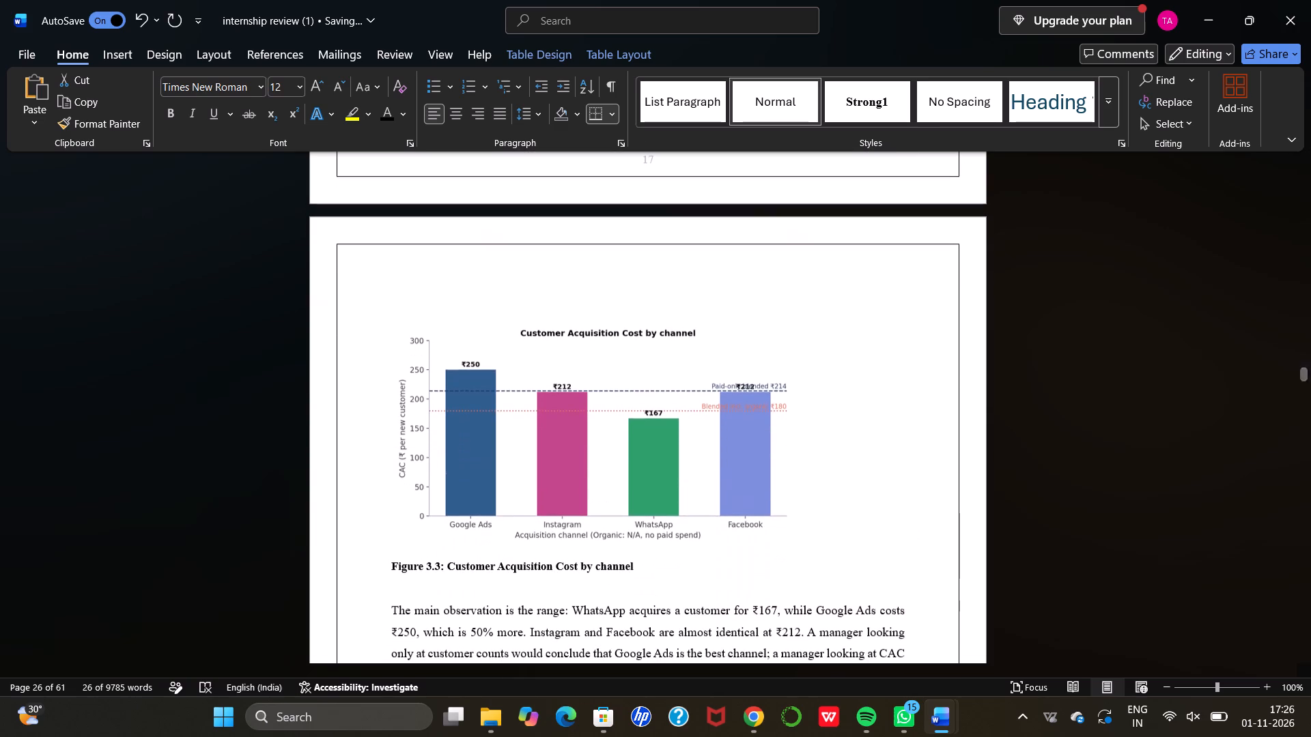
pyautogui.scroll(-3, 511, 598)
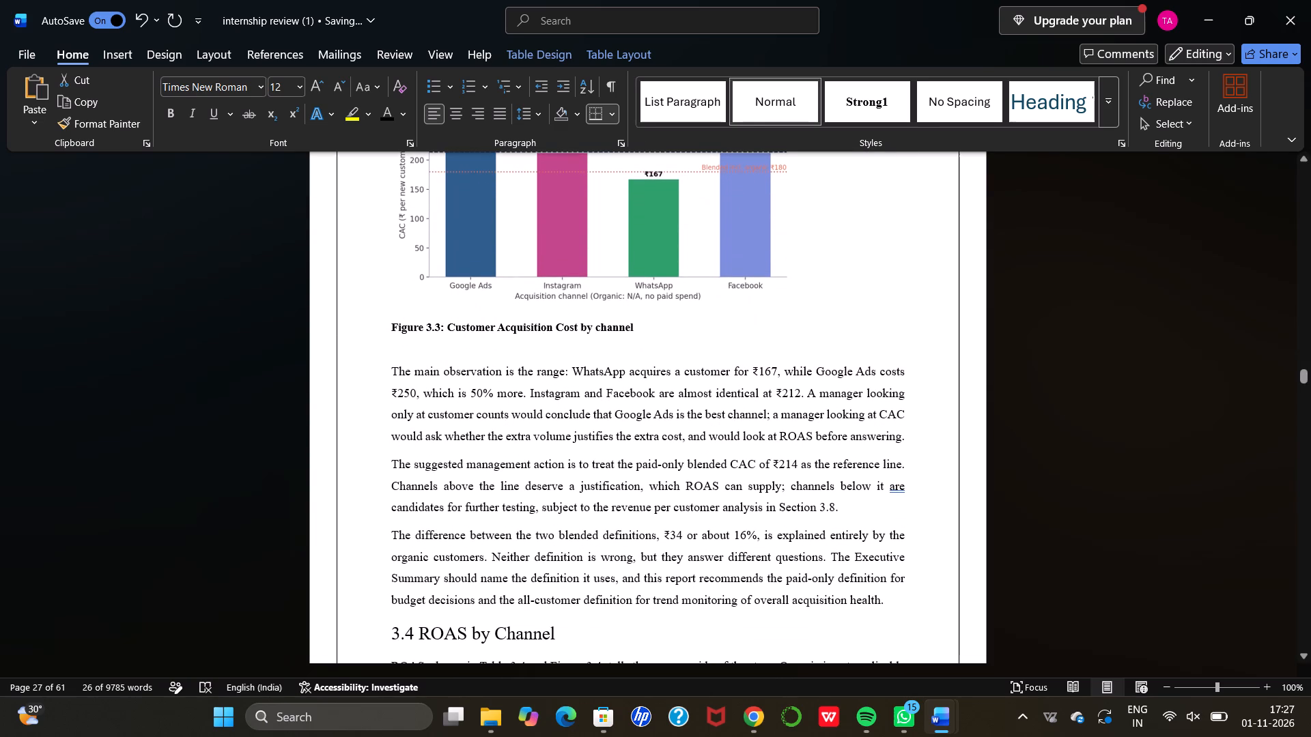
pyautogui.moveTo(392, 366); pyautogui.dragTo(688, 575)
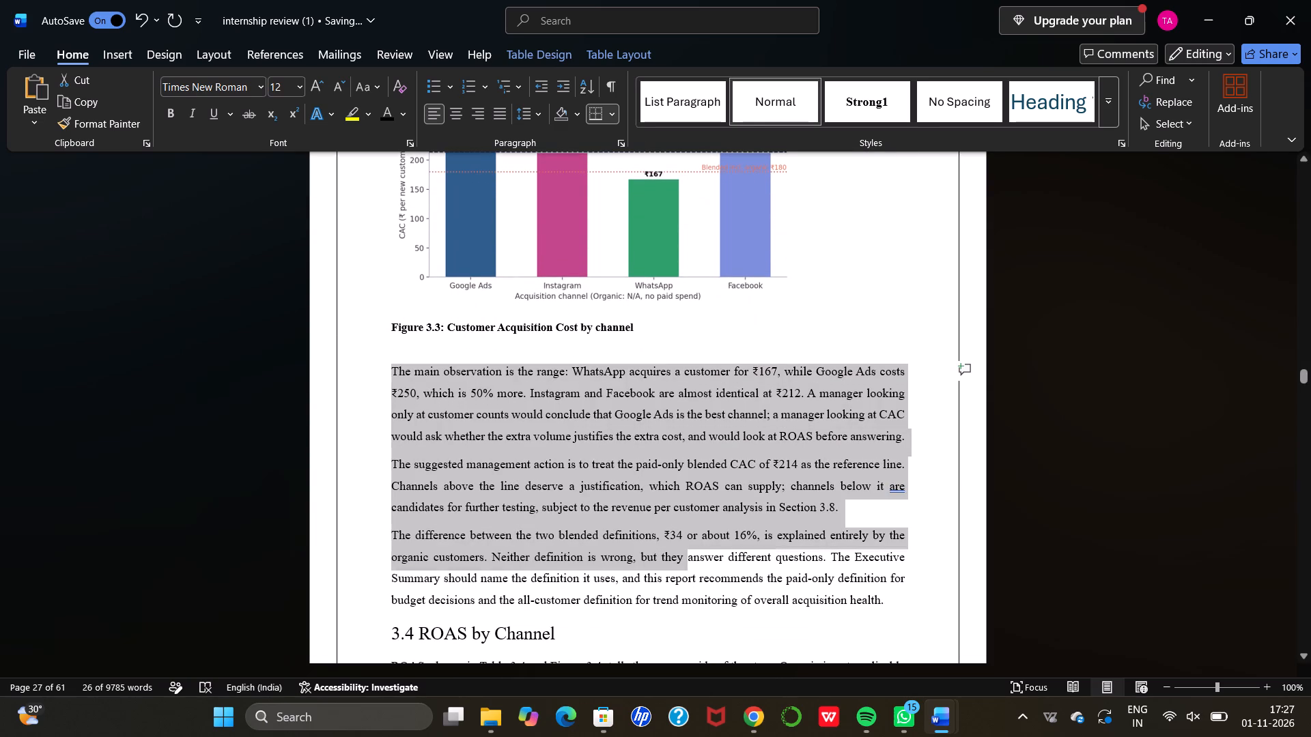
pyautogui.moveTo(688, 575); pyautogui.dragTo(899, 607)
pyautogui.click(1026, 557)
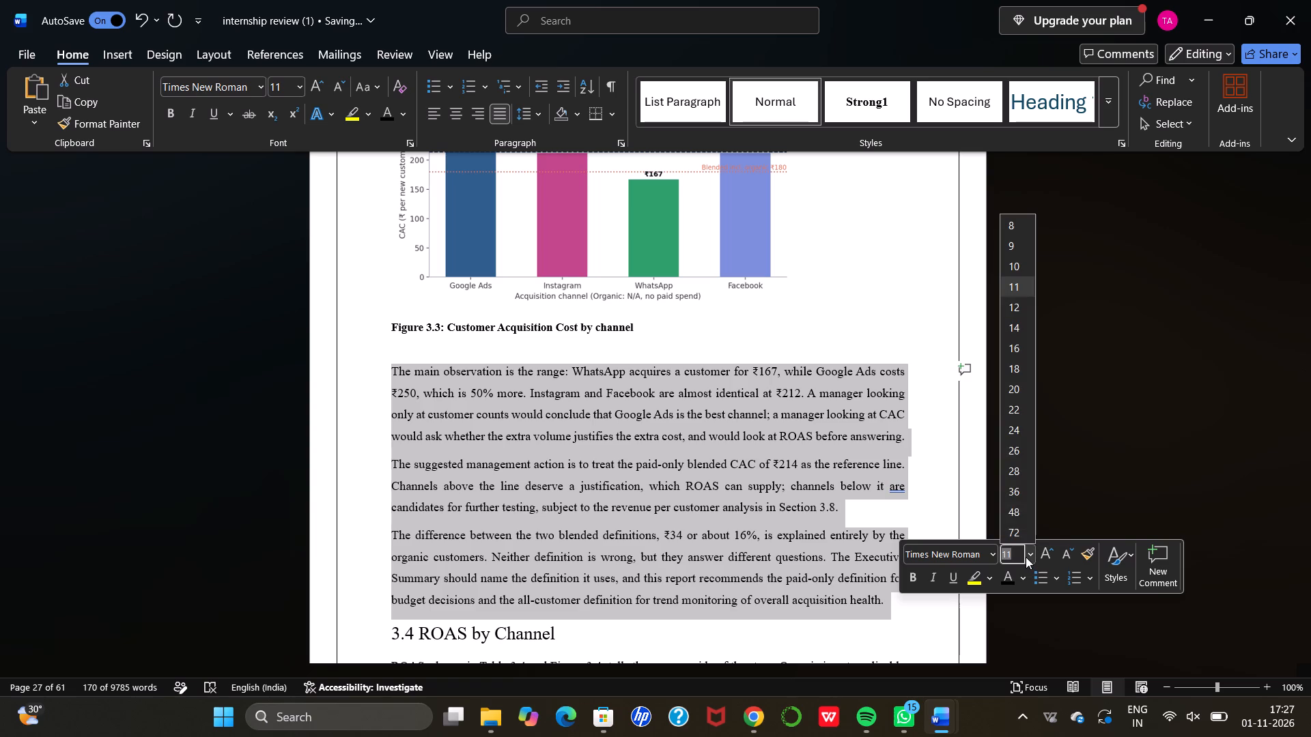
# Set the three paragraphs between the Figure 3.3 caption and section 3.4 to 12 pt.
pyautogui.click(1019, 304)
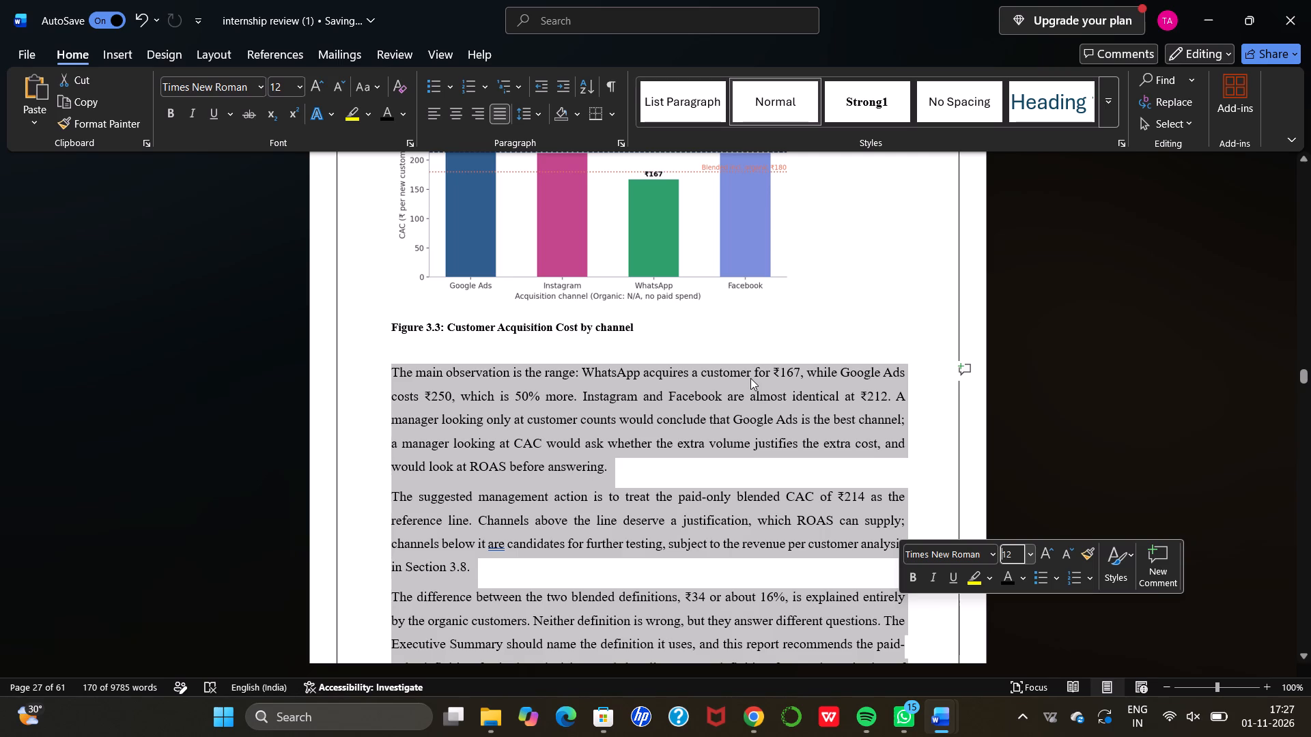
# Set the introductory paragraph under the 3.4 ROAS by Channel heading to 12 pt.
pyautogui.scroll(-1, 750, 378)
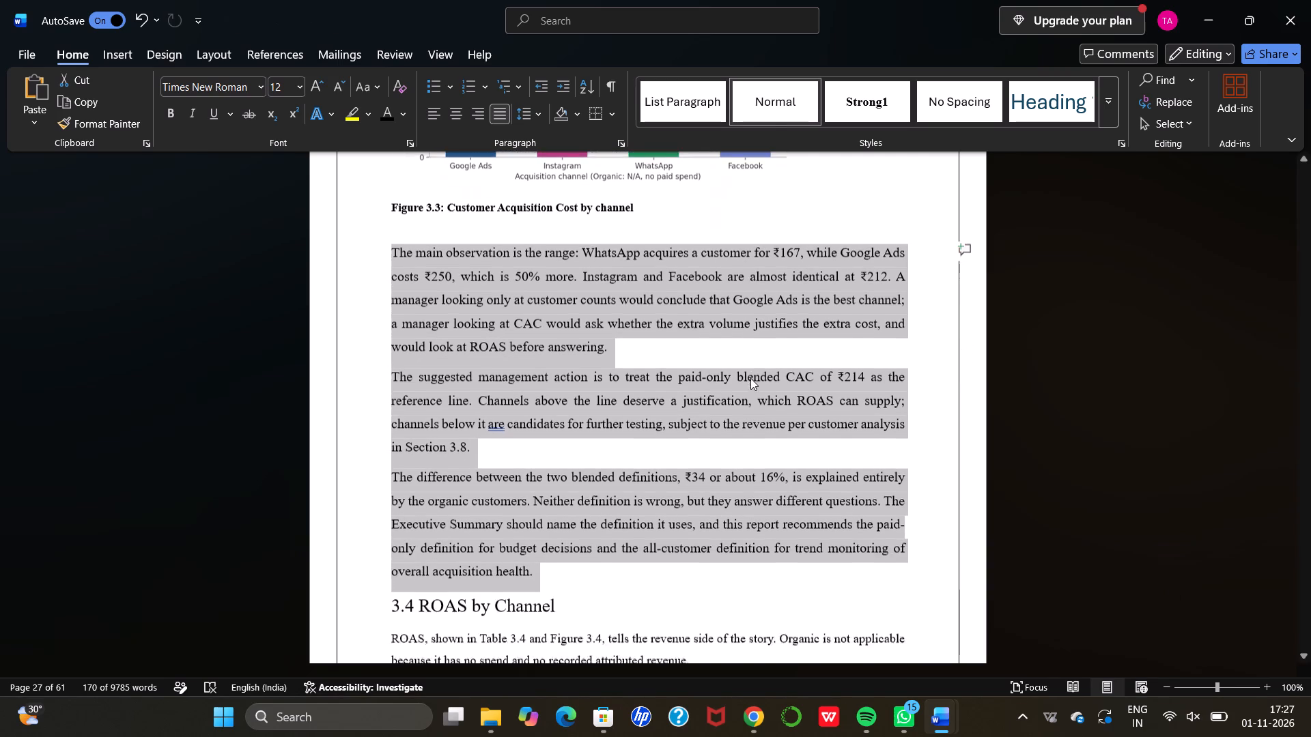
pyautogui.scroll(-2, 750, 378)
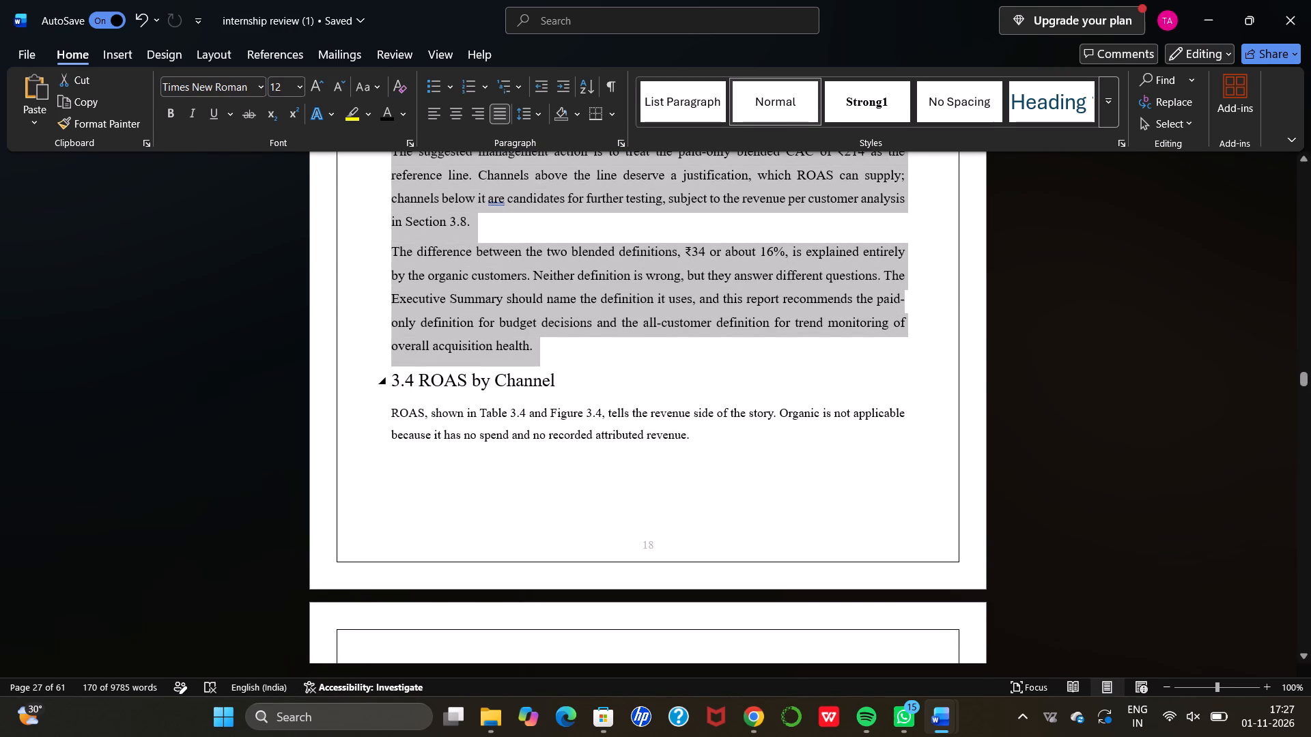
pyautogui.moveTo(387, 414); pyautogui.dragTo(698, 447)
pyautogui.click(828, 392)
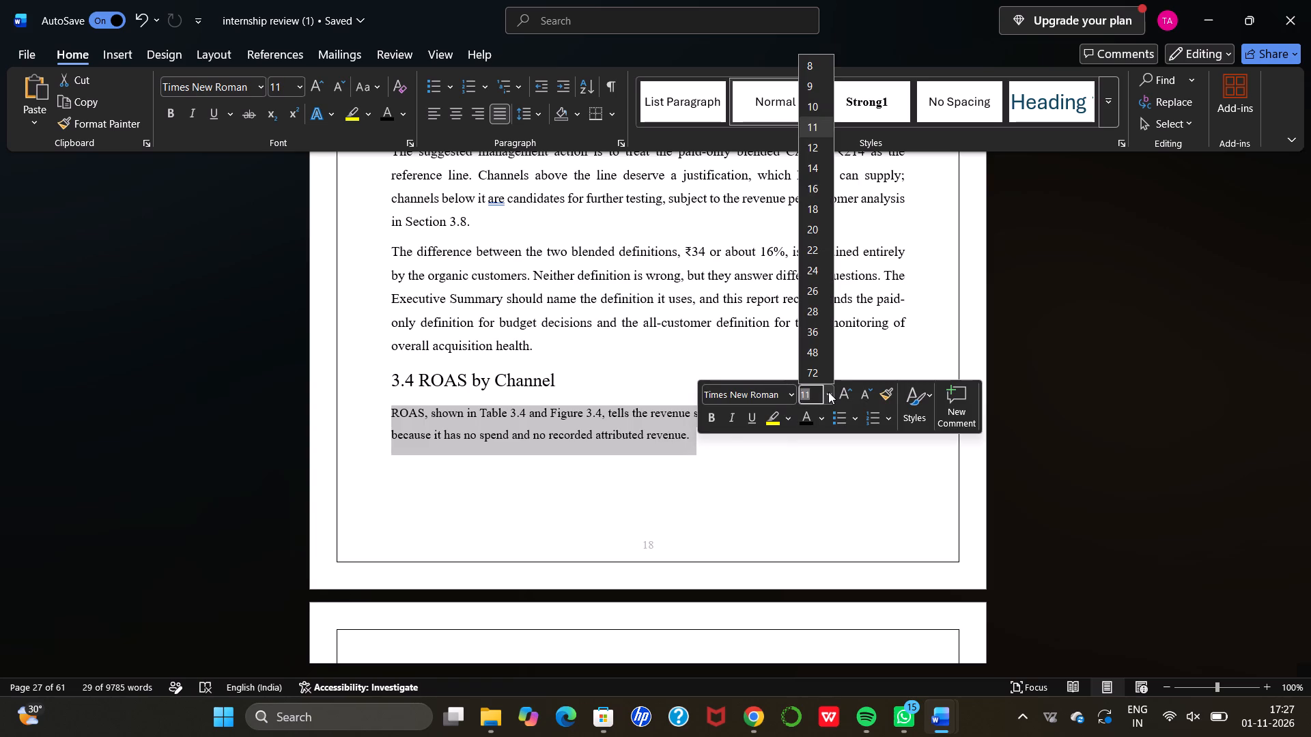
pyautogui.click(821, 152)
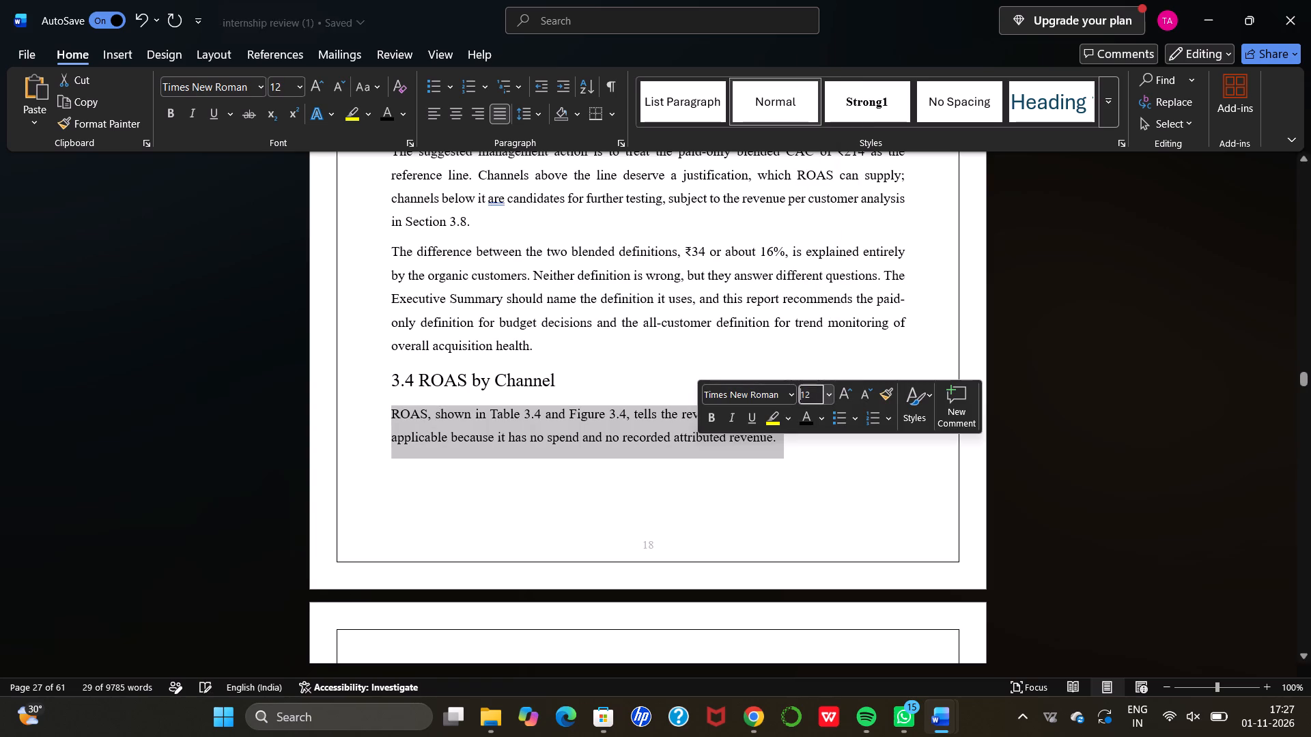
pyautogui.click(722, 478)
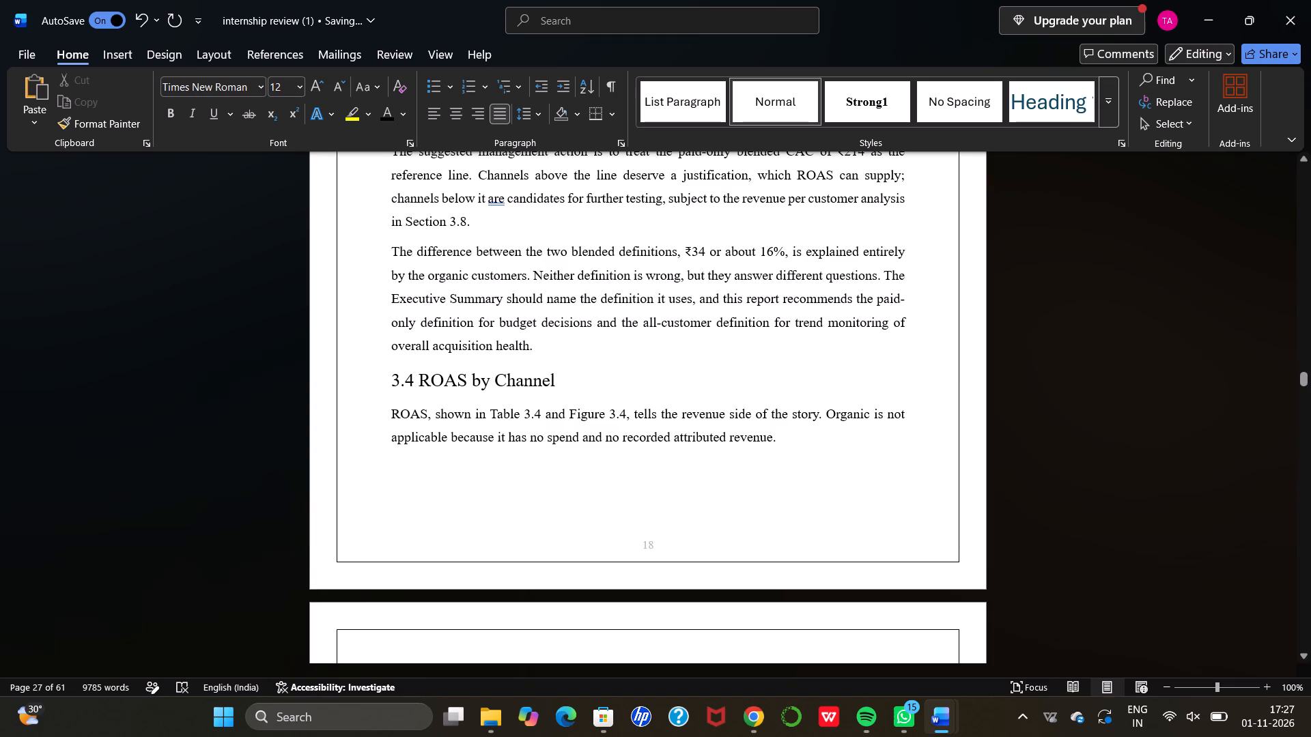
# Set all text in Table 5, Channel ROAS, to 12 pt.
pyautogui.scroll(-2, 722, 478)
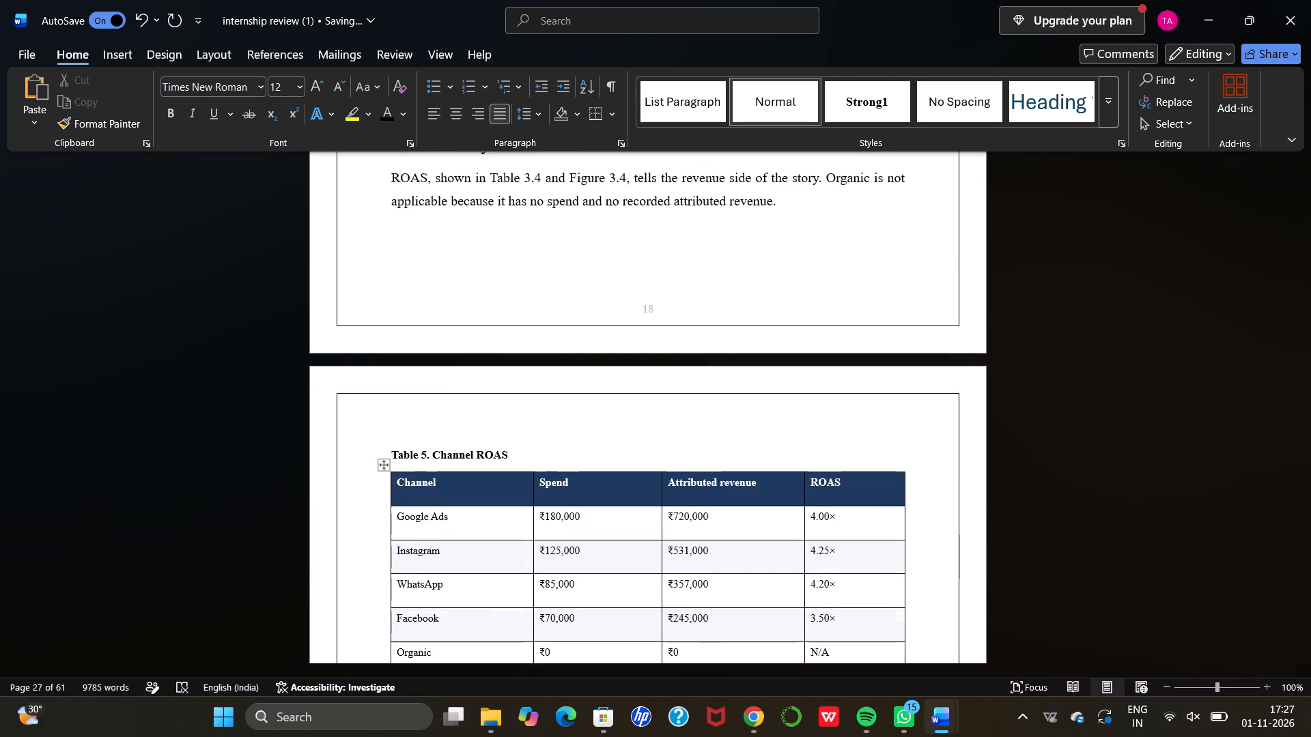
pyautogui.scroll(-1, 722, 478)
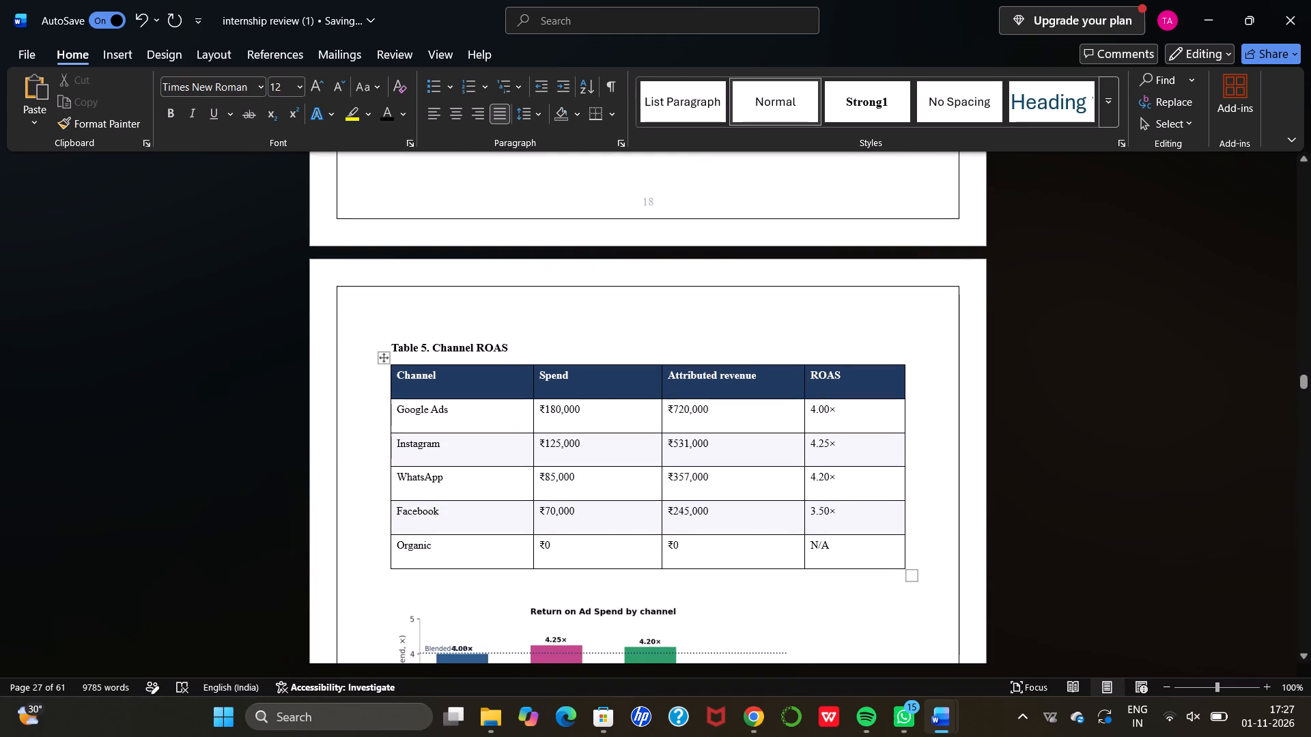
pyautogui.click(384, 360)
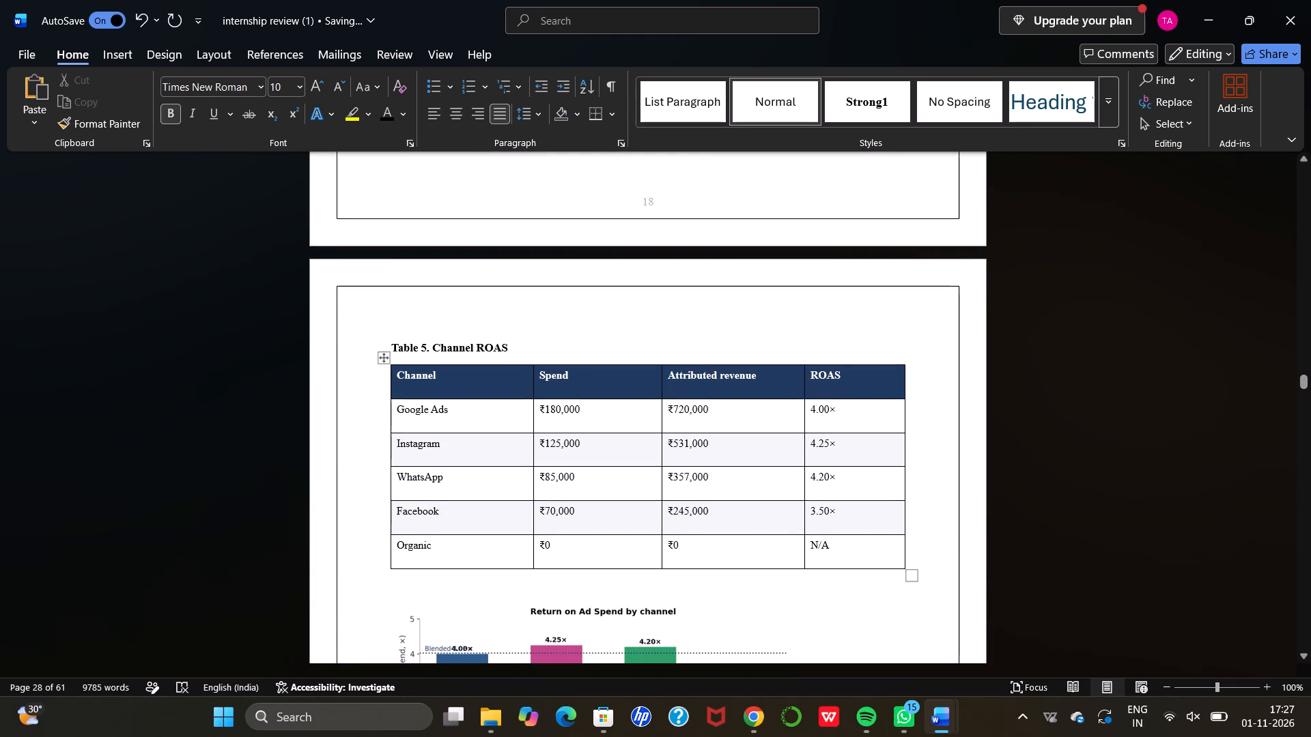
pyautogui.click(384, 362)
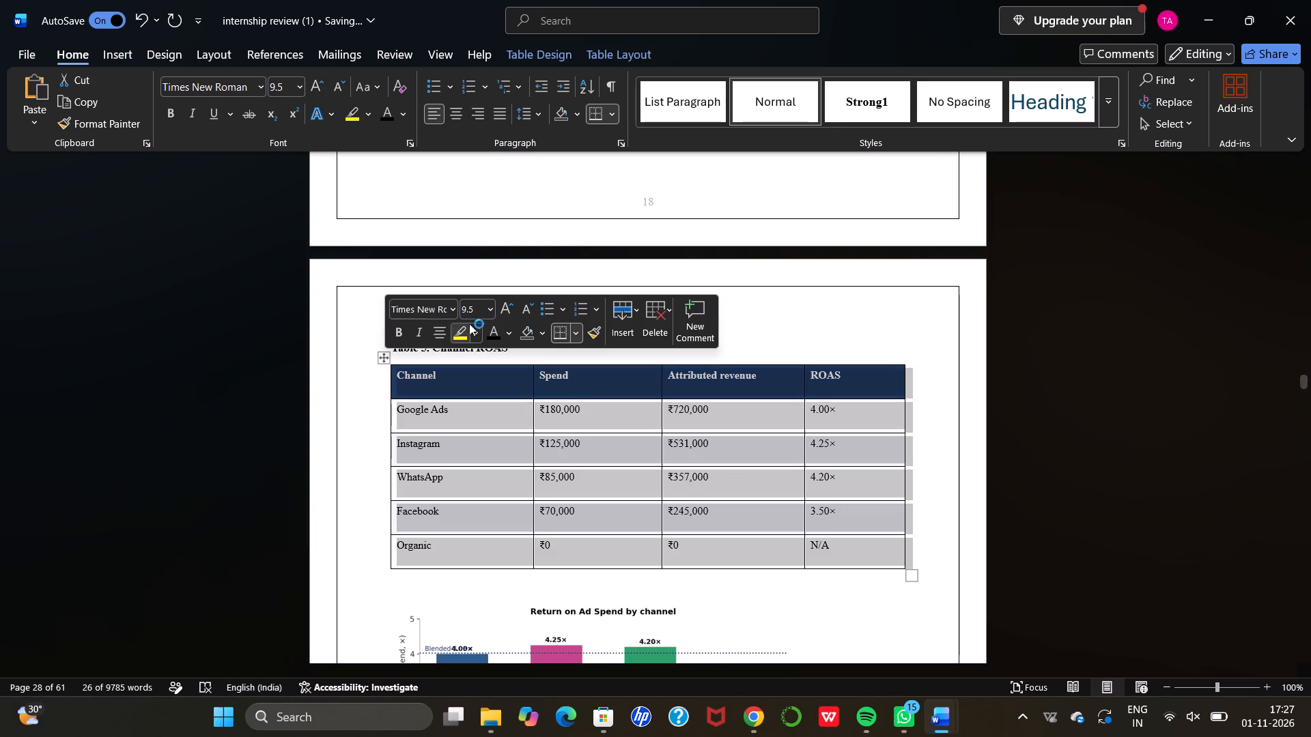
pyautogui.click(485, 308)
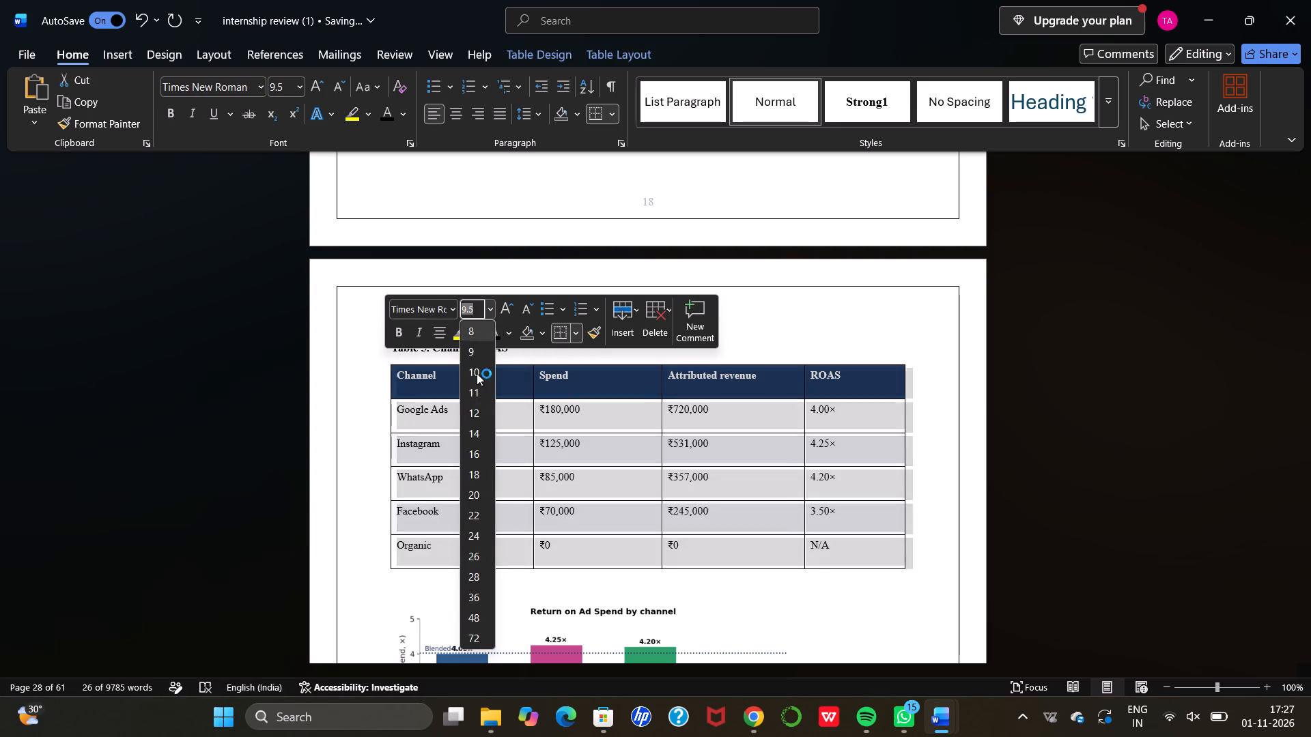
pyautogui.click(472, 407)
# Set the two paragraphs below the Figure 3.4 caption to 12 pt.
pyautogui.scroll(-1, 472, 407)
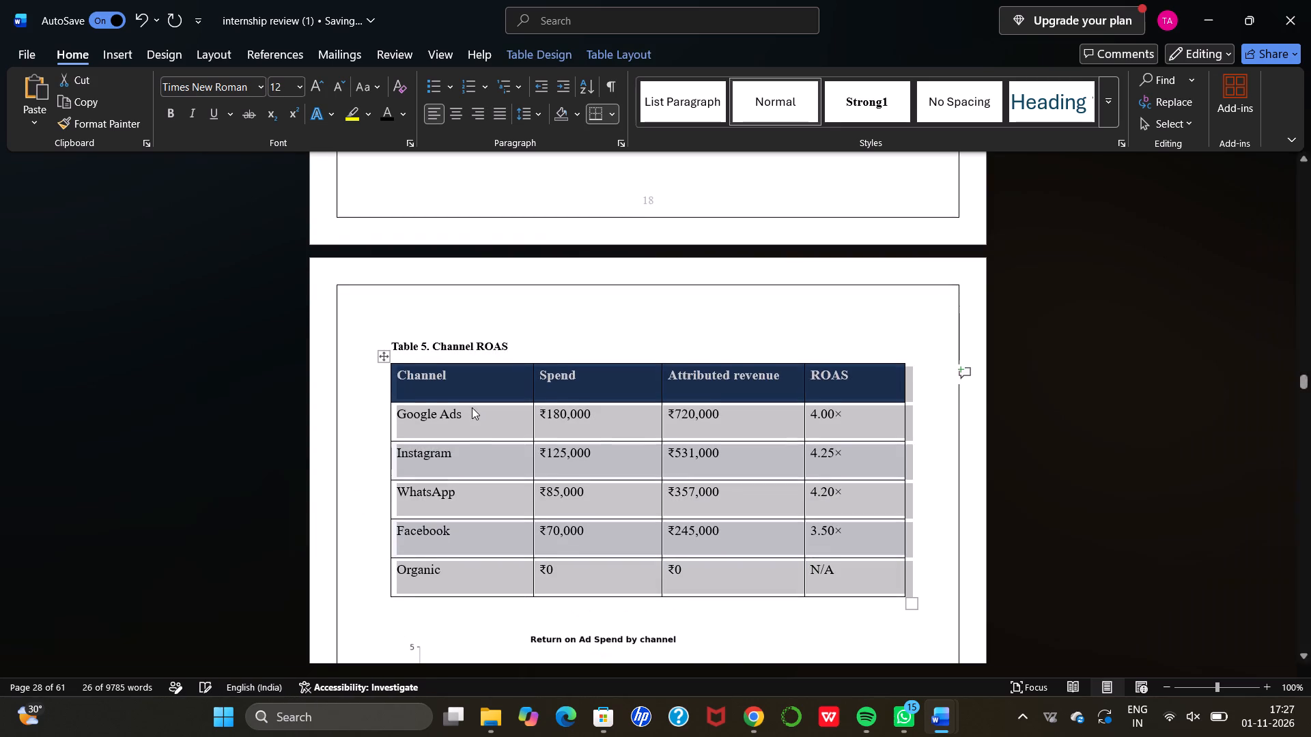
pyautogui.scroll(-2, 472, 407)
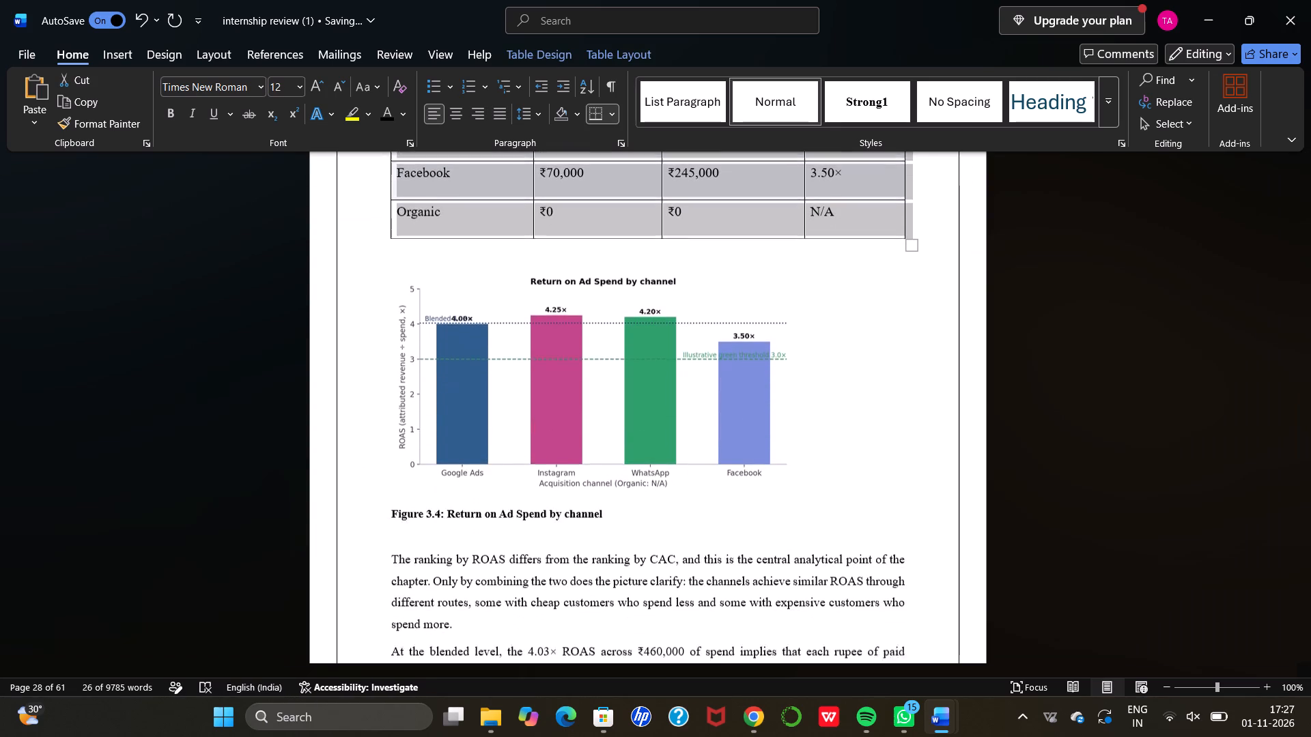
pyautogui.scroll(-2, 472, 407)
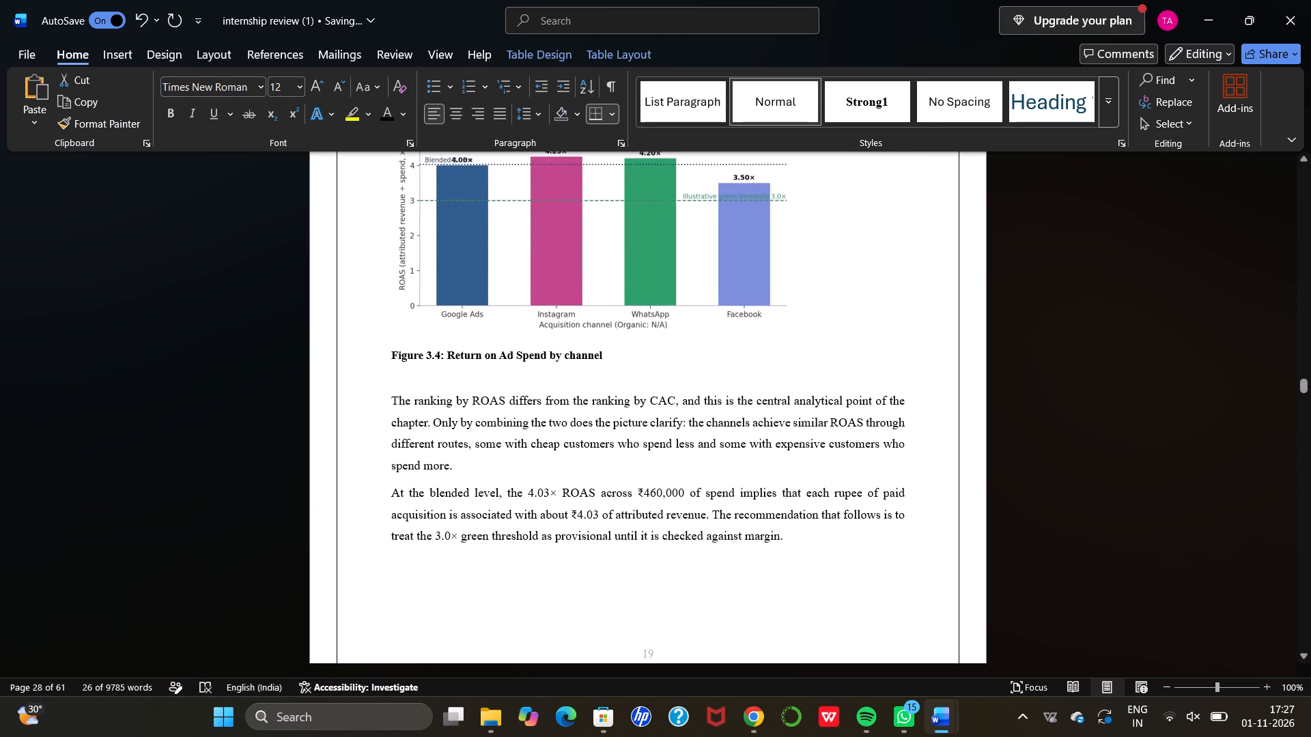
pyautogui.moveTo(391, 399); pyautogui.dragTo(801, 558)
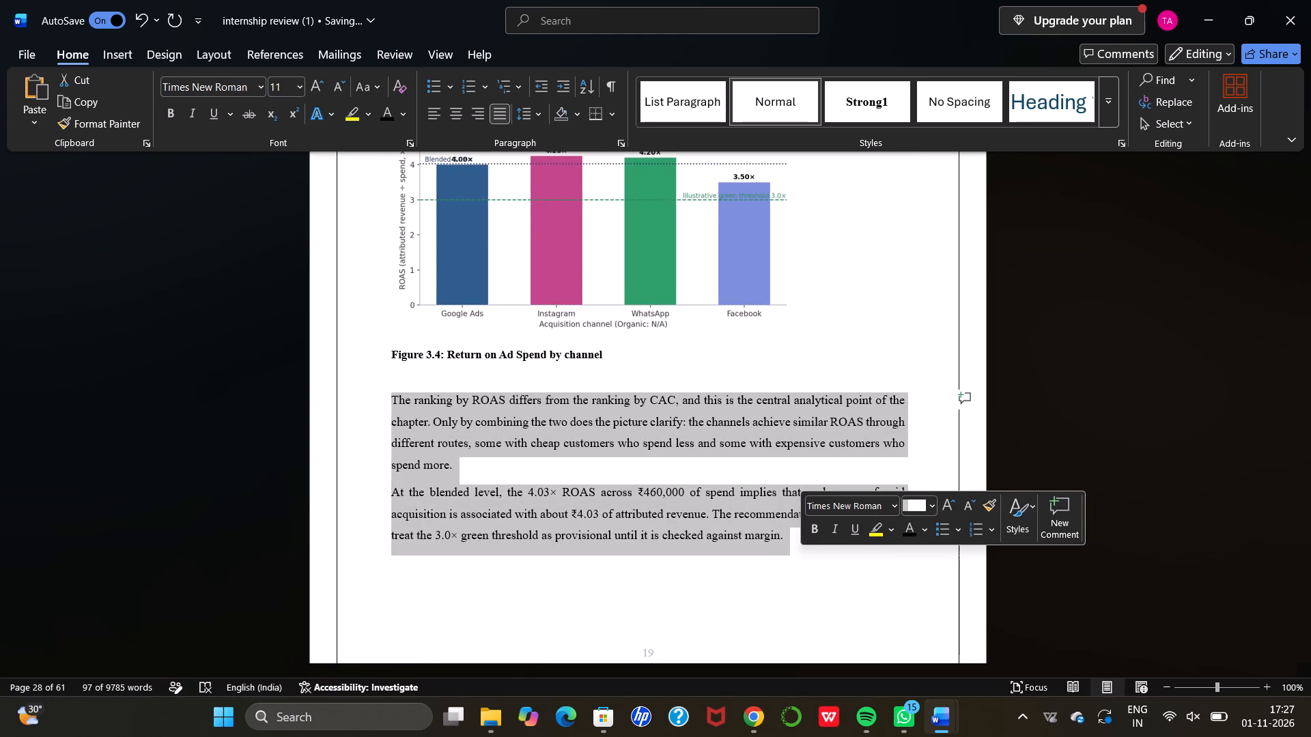
pyautogui.click(931, 506)
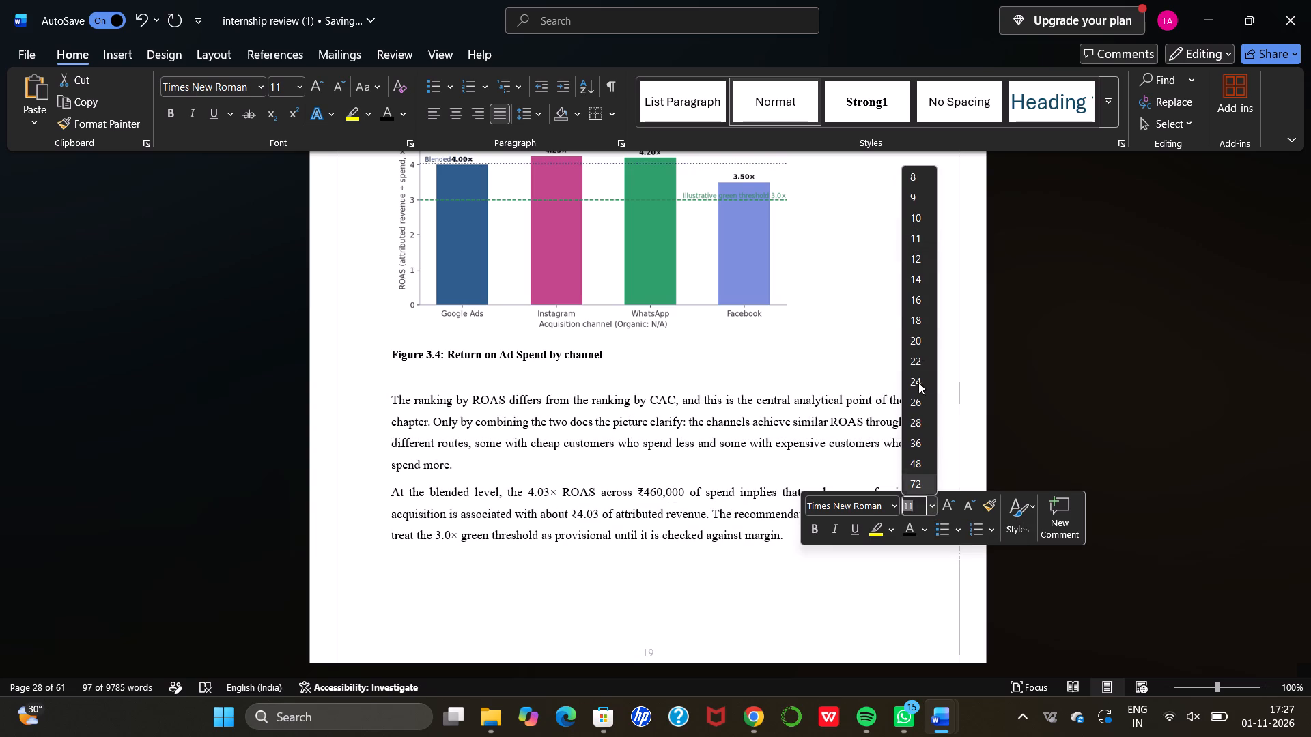
pyautogui.click(924, 260)
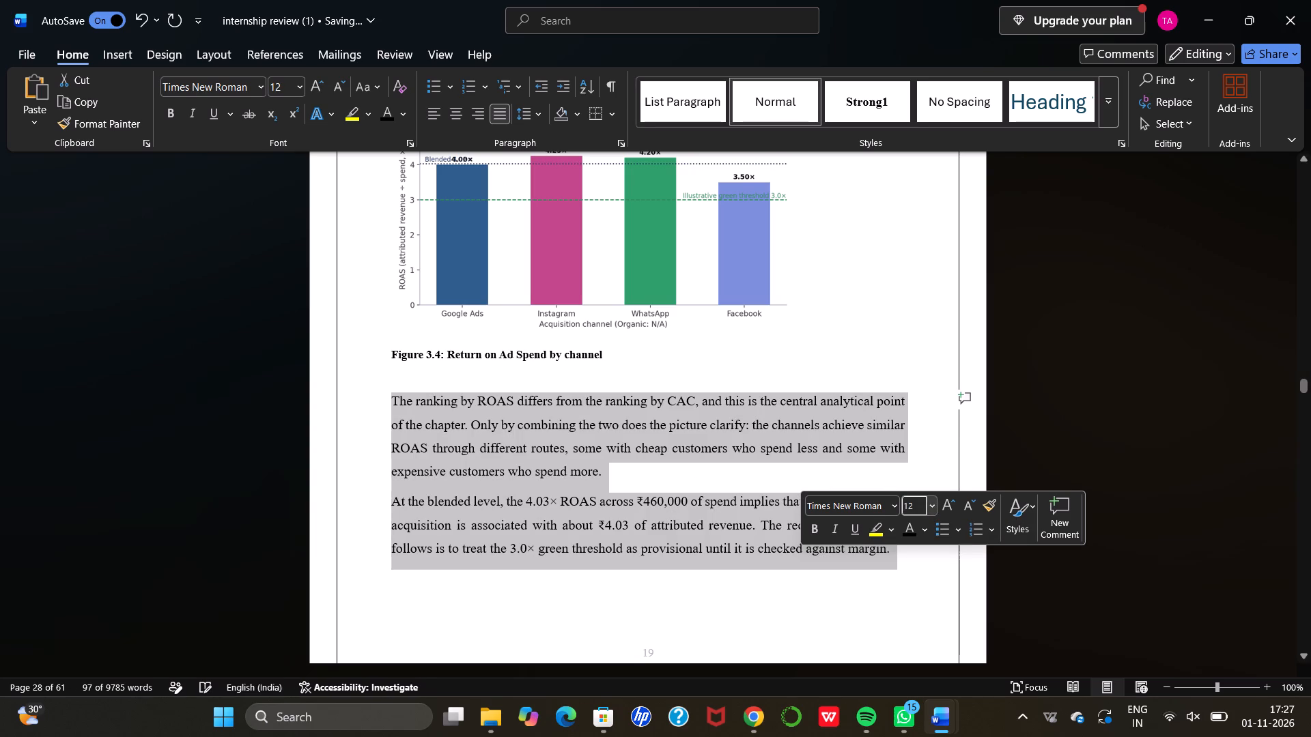
pyautogui.click(797, 373)
# Set the two paragraphs between the 3.5 Attributed Revenue by Channel heading and its chart to 12 pt.
pyautogui.scroll(-3, 797, 373)
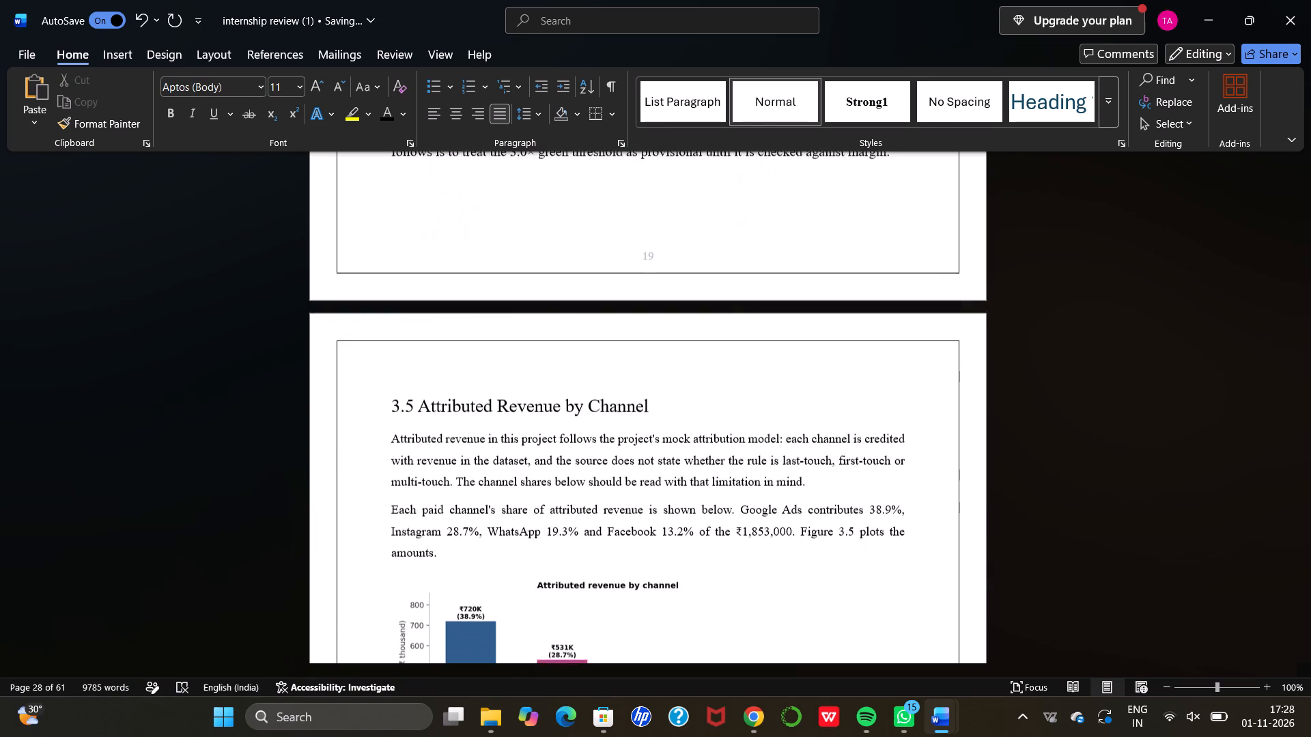
pyautogui.scroll(-1, 797, 373)
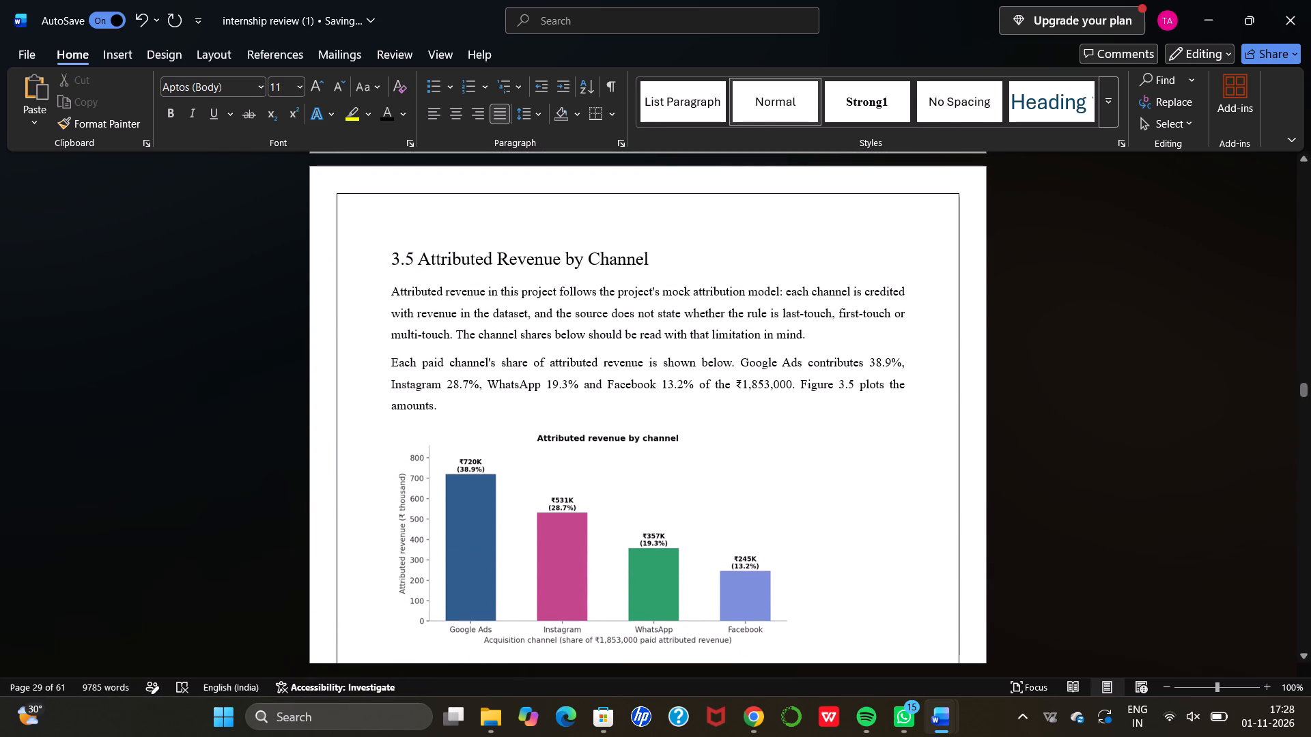
pyautogui.moveTo(389, 294); pyautogui.dragTo(446, 405)
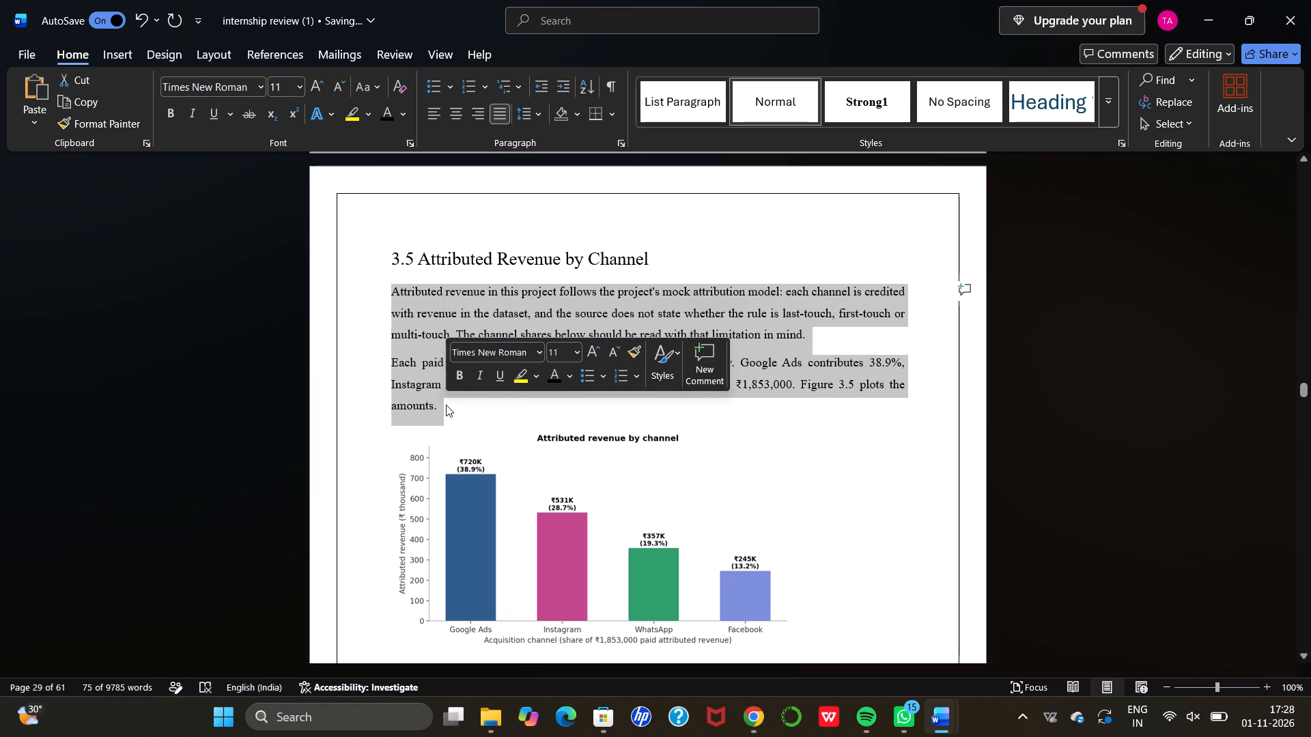
pyautogui.click(579, 349)
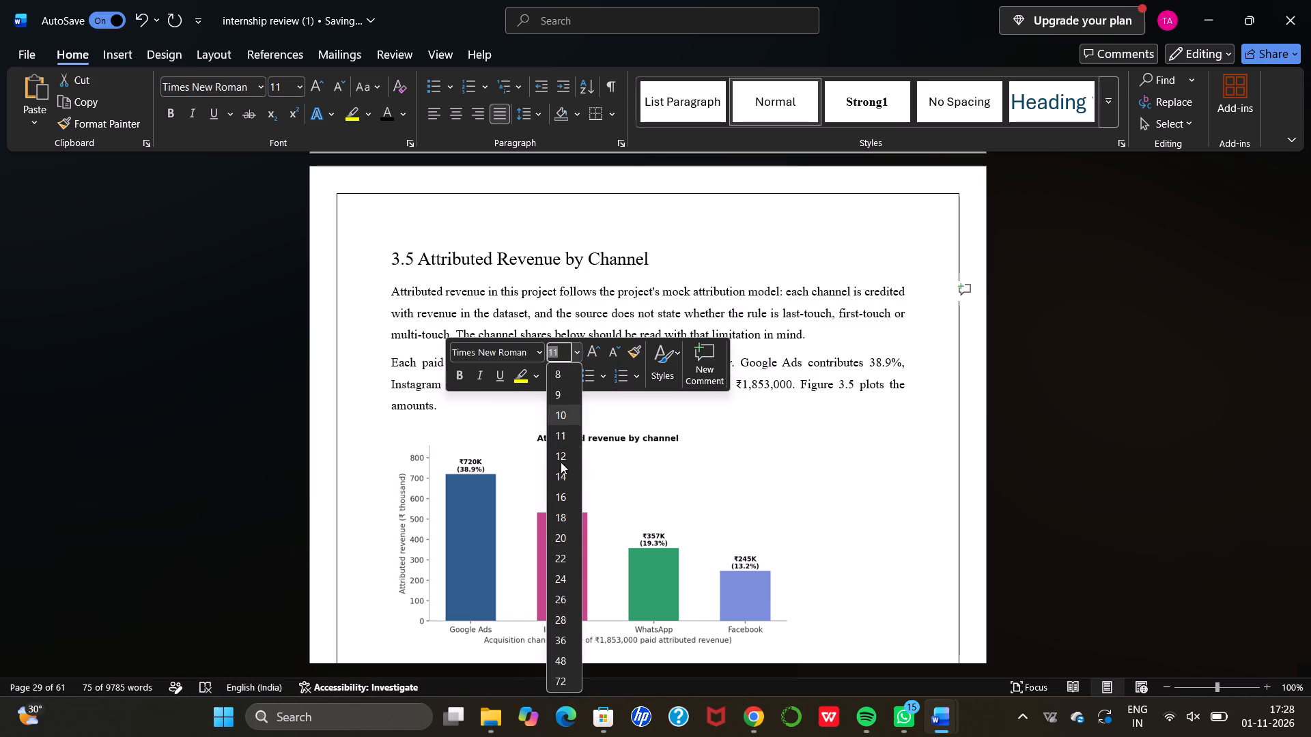
pyautogui.click(564, 457)
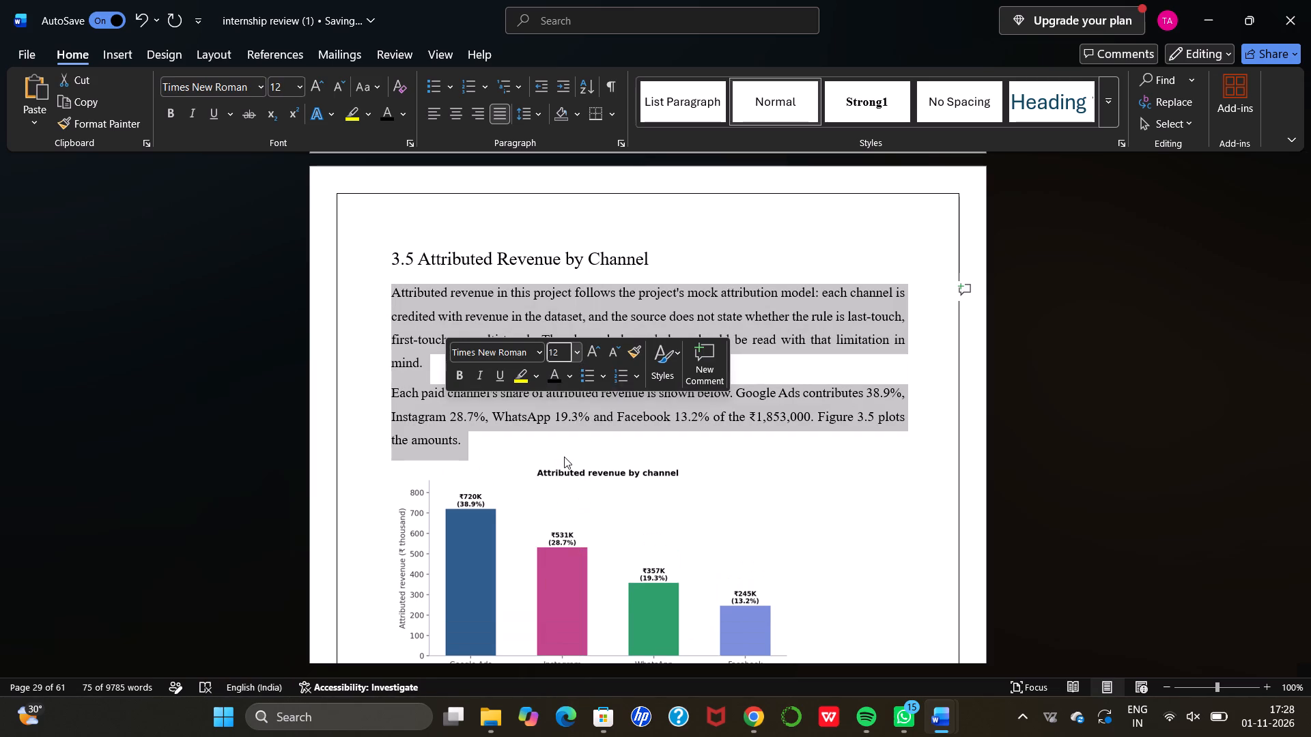
pyautogui.click(564, 457)
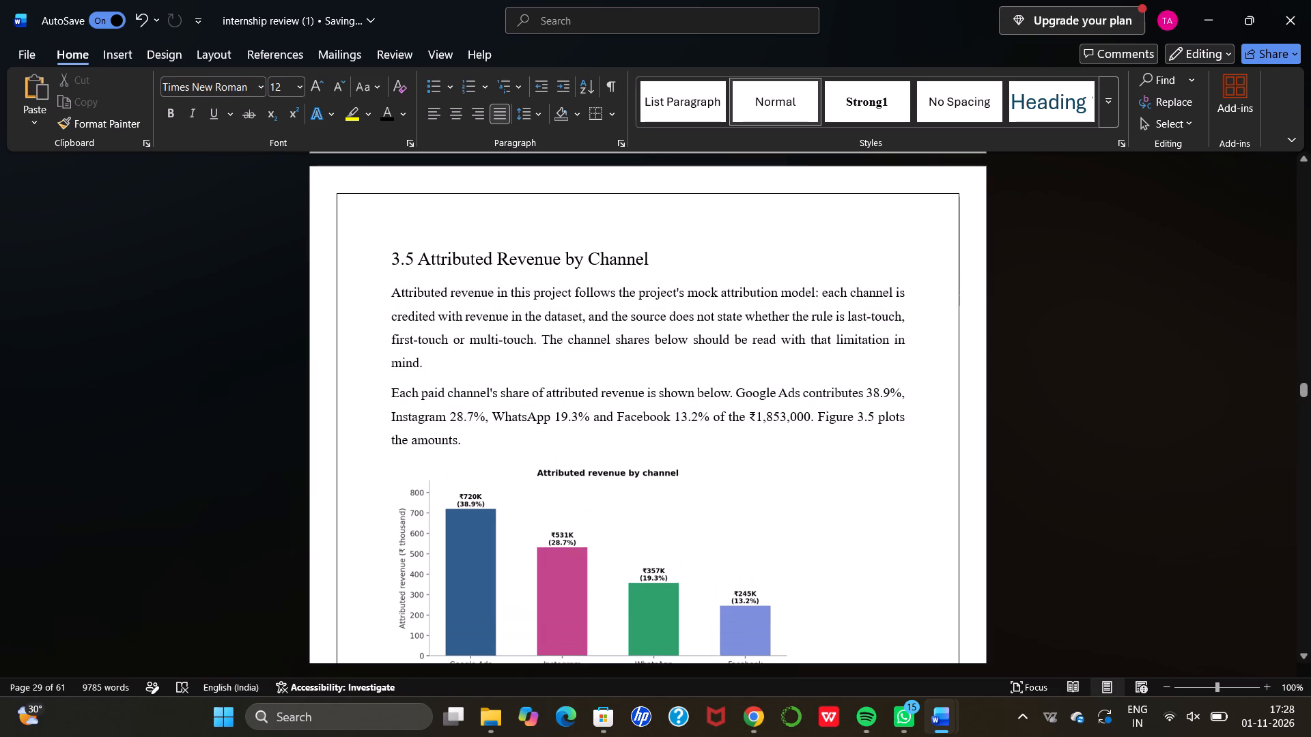
# Set the 3.5 Attributed Revenue by Channel heading to 14 pt.
pyautogui.moveTo(655, 259); pyautogui.dragTo(389, 257)
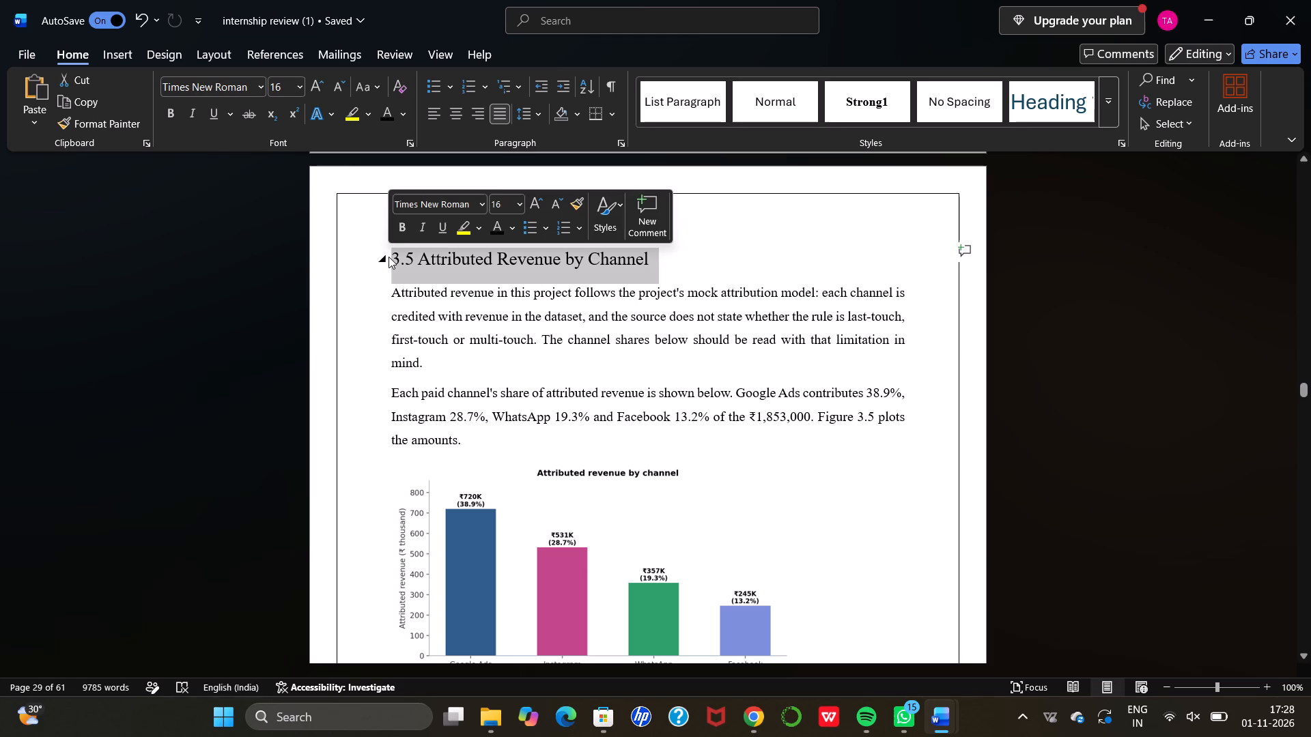
pyautogui.click(522, 204)
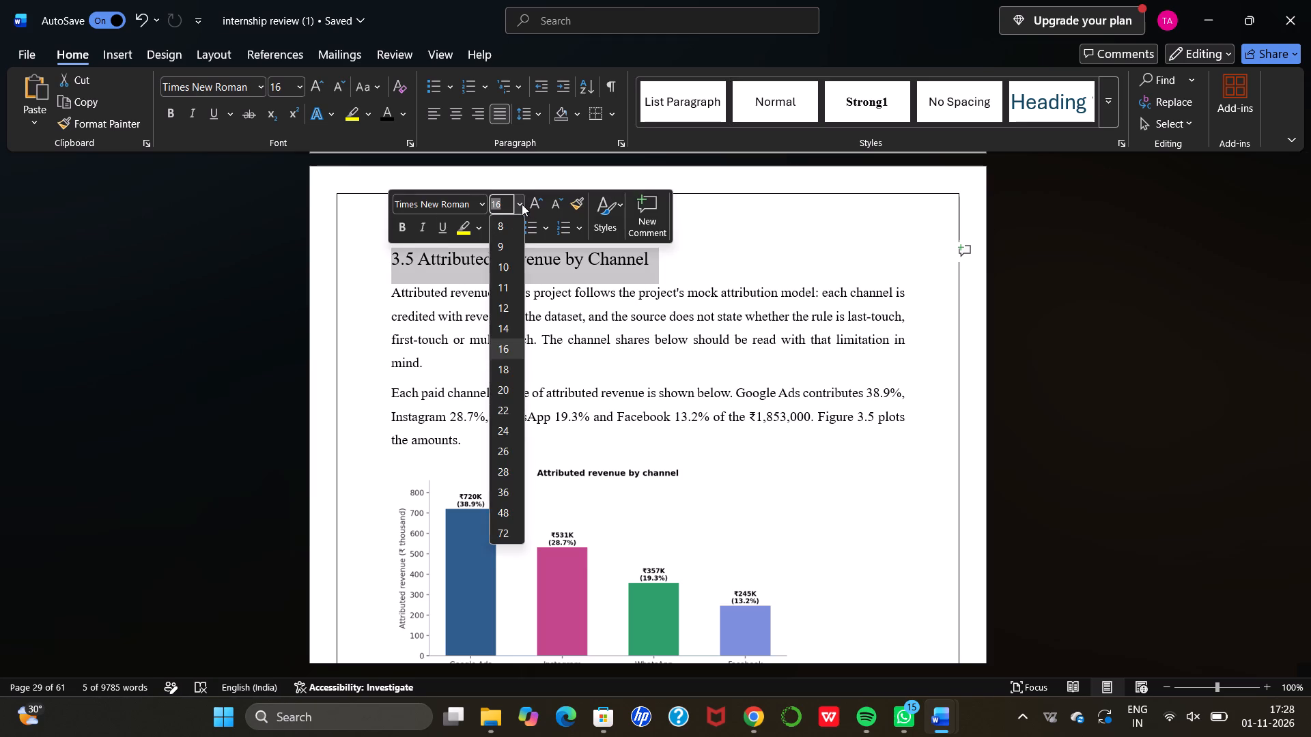
pyautogui.click(507, 325)
# Set the 3.4 ROAS by Channel heading to 14 pt.
pyautogui.scroll(2, 507, 325)
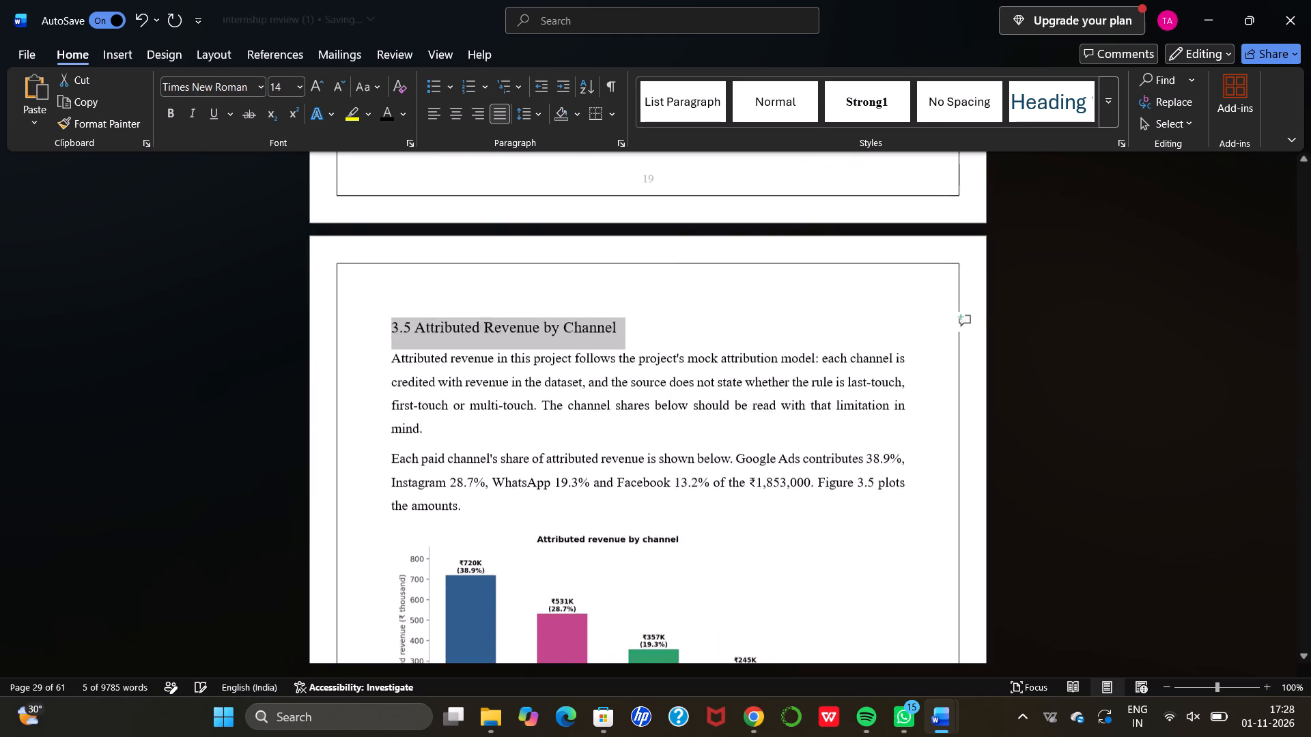
pyautogui.scroll(2, 507, 325)
pyautogui.scroll(3, 584, 373)
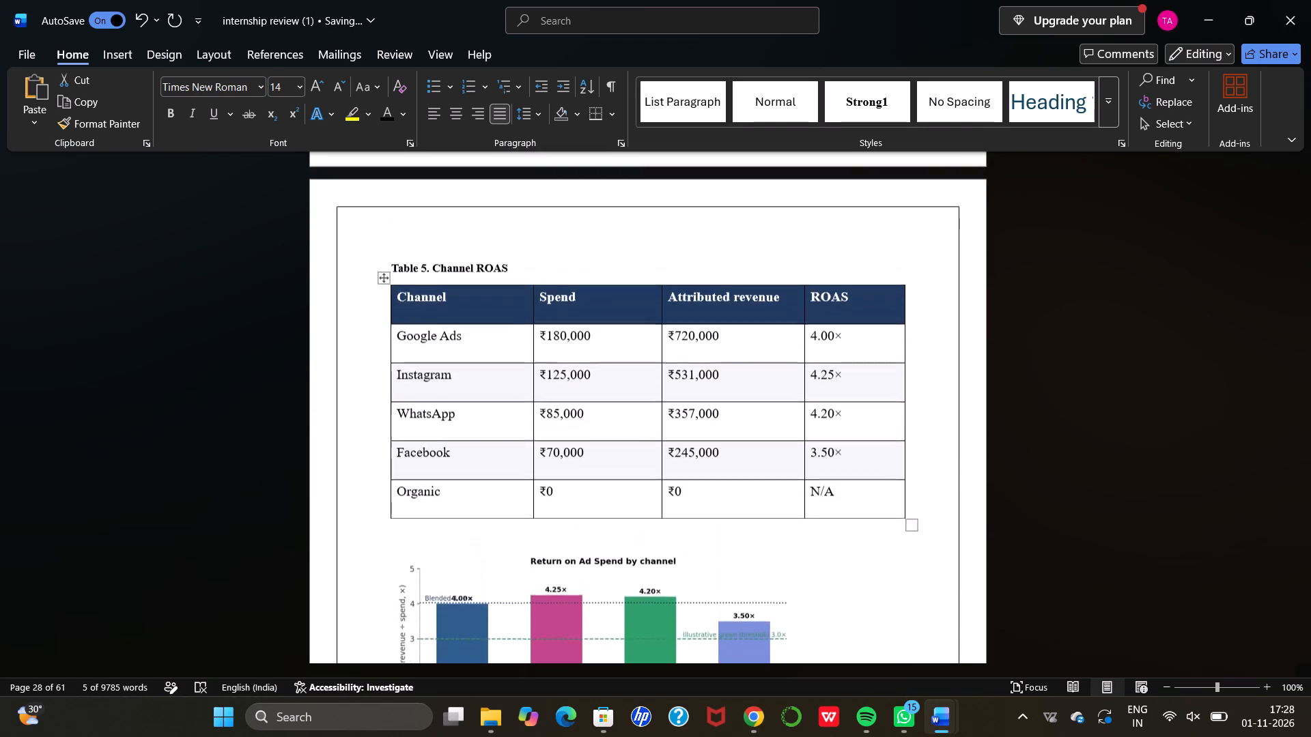
pyautogui.scroll(3, 584, 373)
pyautogui.hscroll(2, 584, 373)
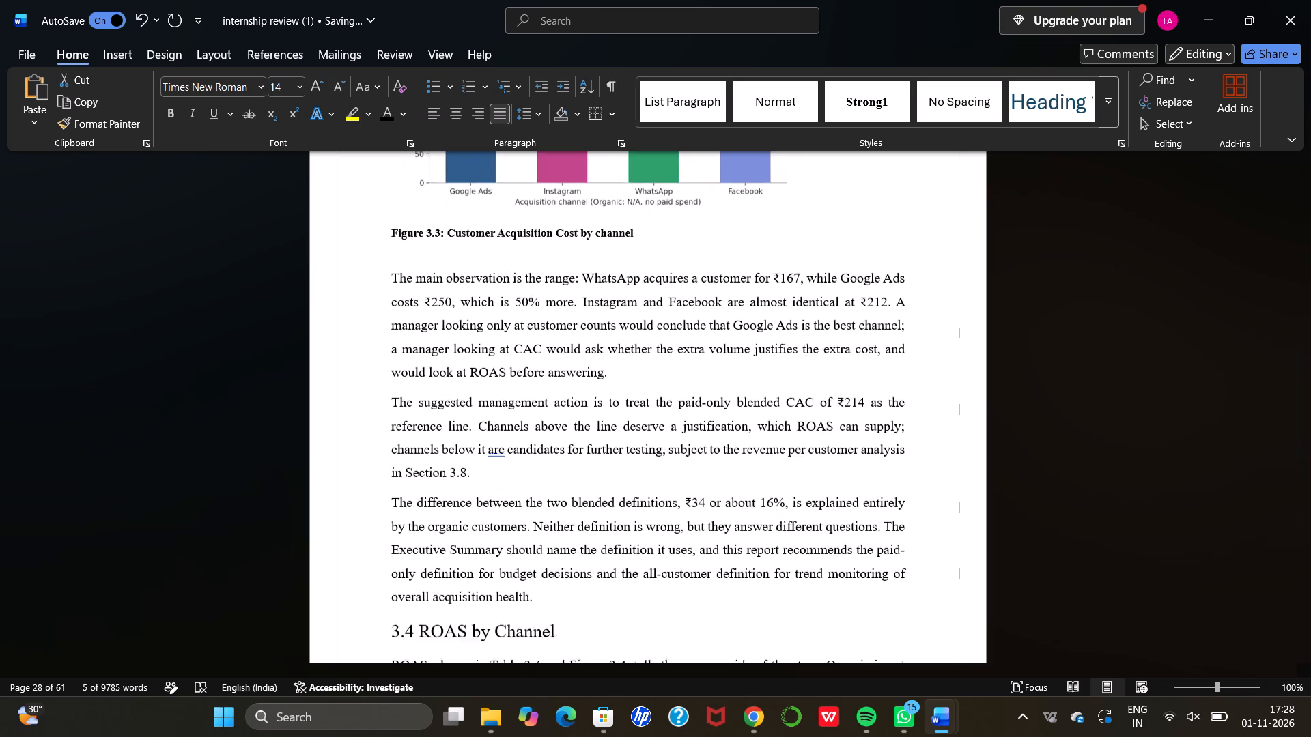
pyautogui.hscroll(1, 584, 373)
pyautogui.moveTo(559, 608); pyautogui.dragTo(482, 606)
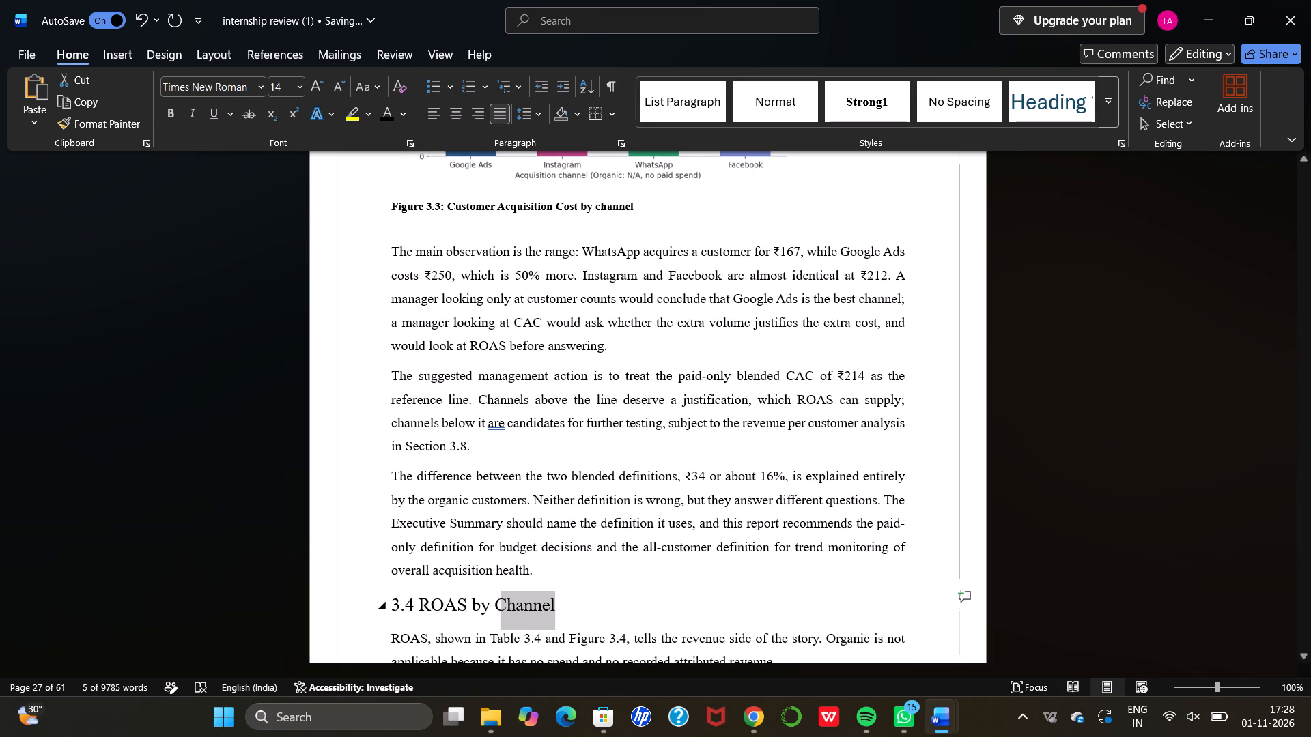
pyautogui.moveTo(482, 606); pyautogui.dragTo(393, 603)
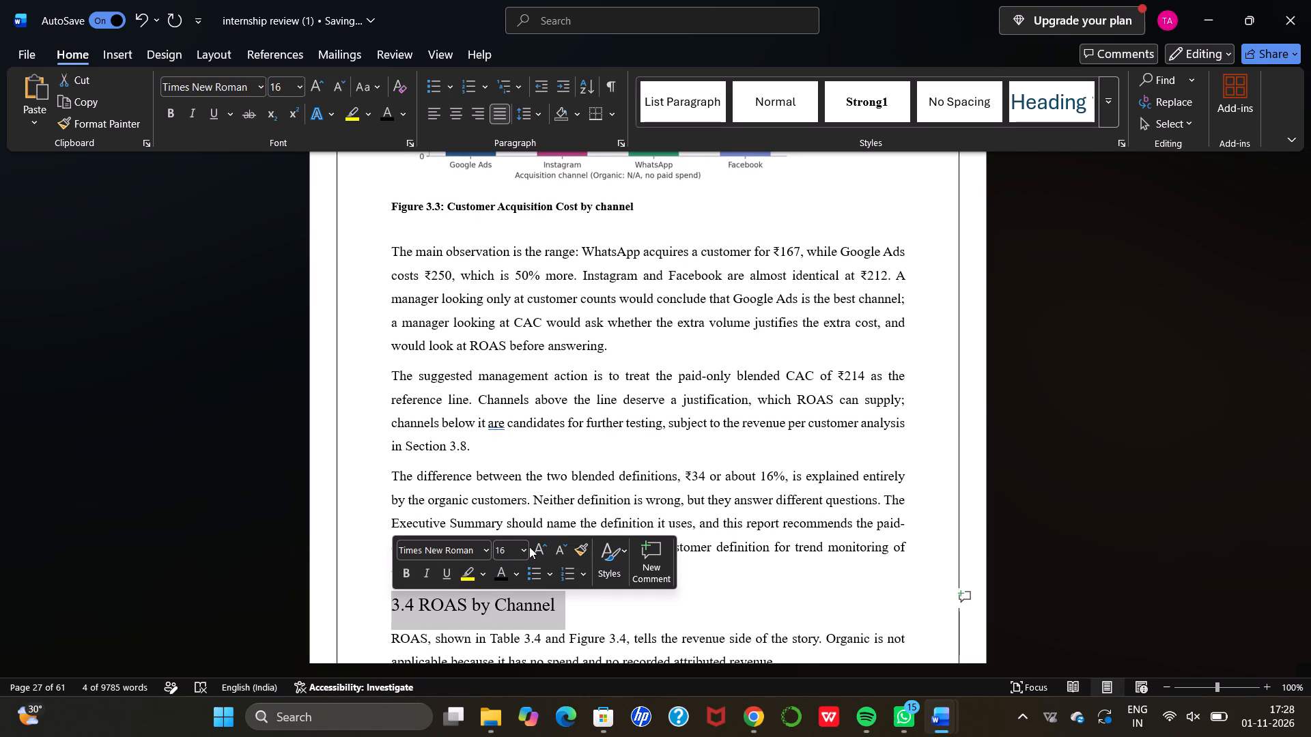
pyautogui.click(521, 551)
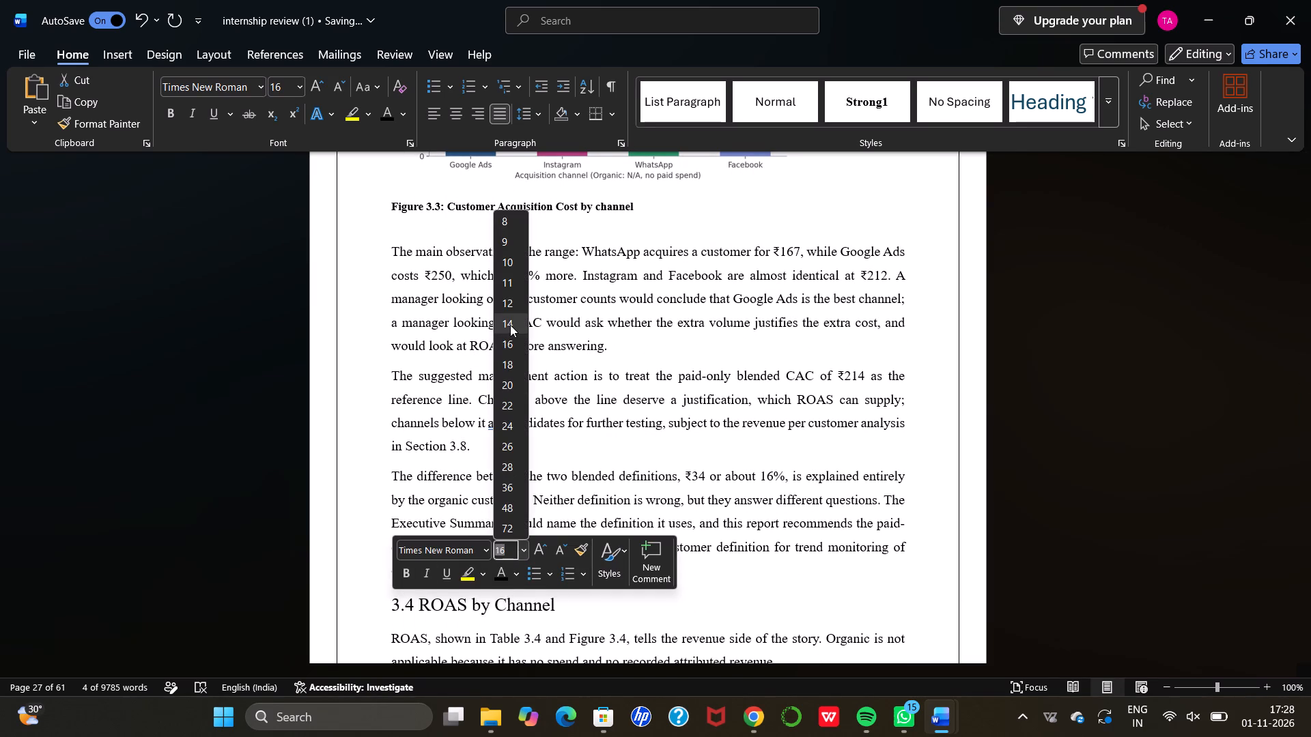
pyautogui.click(510, 325)
# Set the 3.3 CAC by Channel heading to 14 pt.
pyautogui.scroll(4, 510, 325)
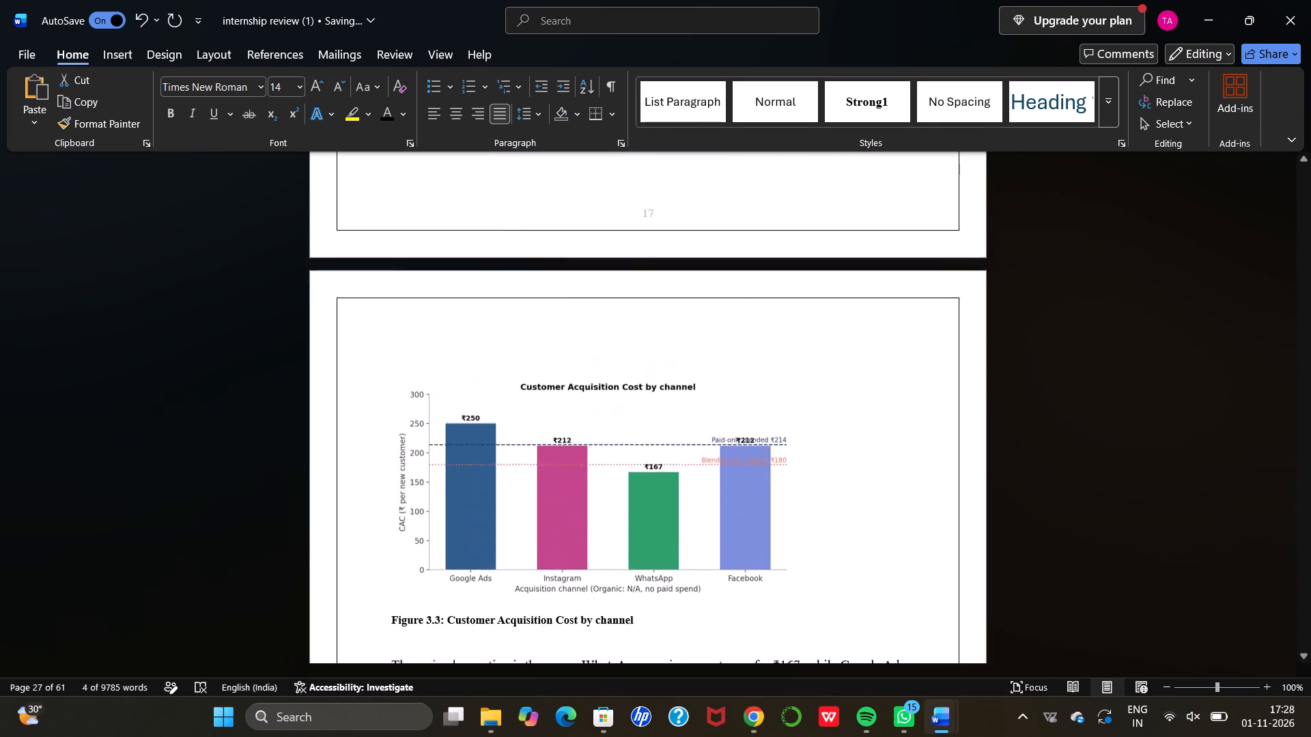
pyautogui.scroll(4, 510, 325)
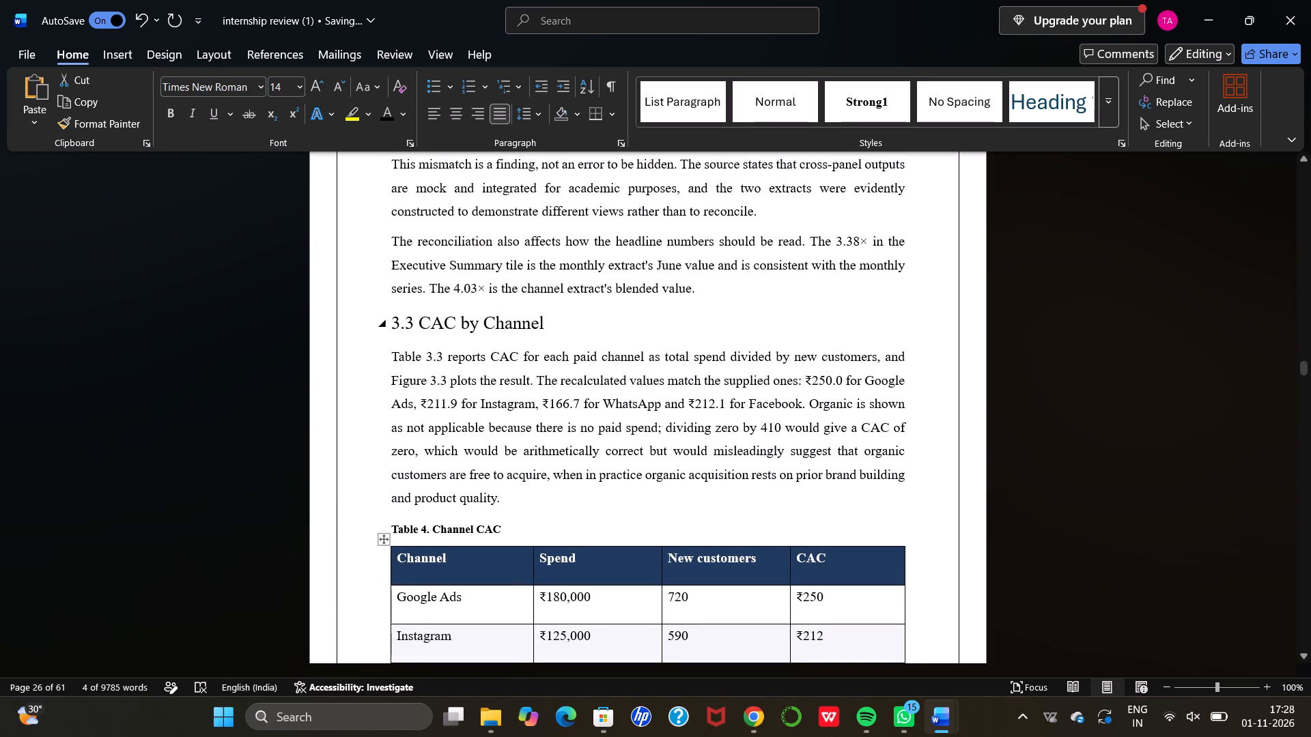
pyautogui.moveTo(554, 323); pyautogui.dragTo(389, 322)
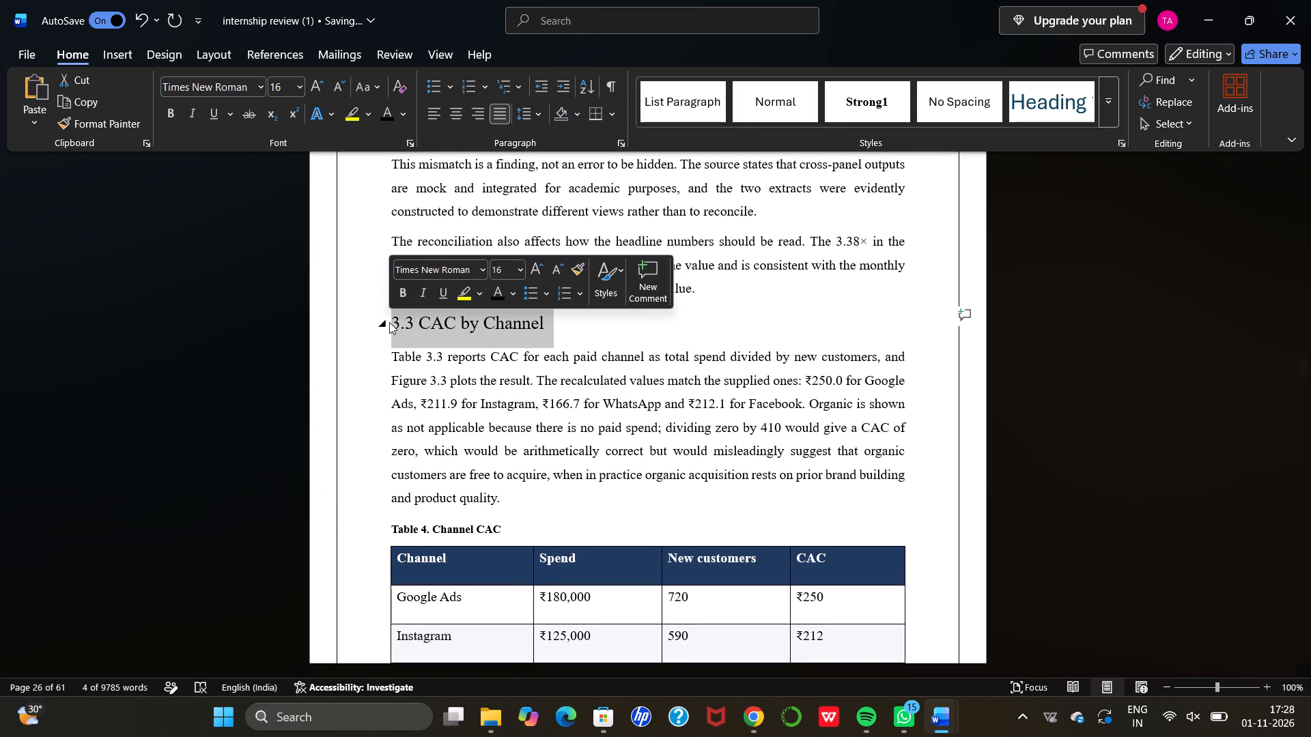
pyautogui.click(503, 272)
pyautogui.press('BackSpace')
pyautogui.write('14')
pyautogui.press('Return')
# Set the whole 3.2 New Customer Acquisition Analysis heading to 14 pt.
pyautogui.scroll(2, 503, 272)
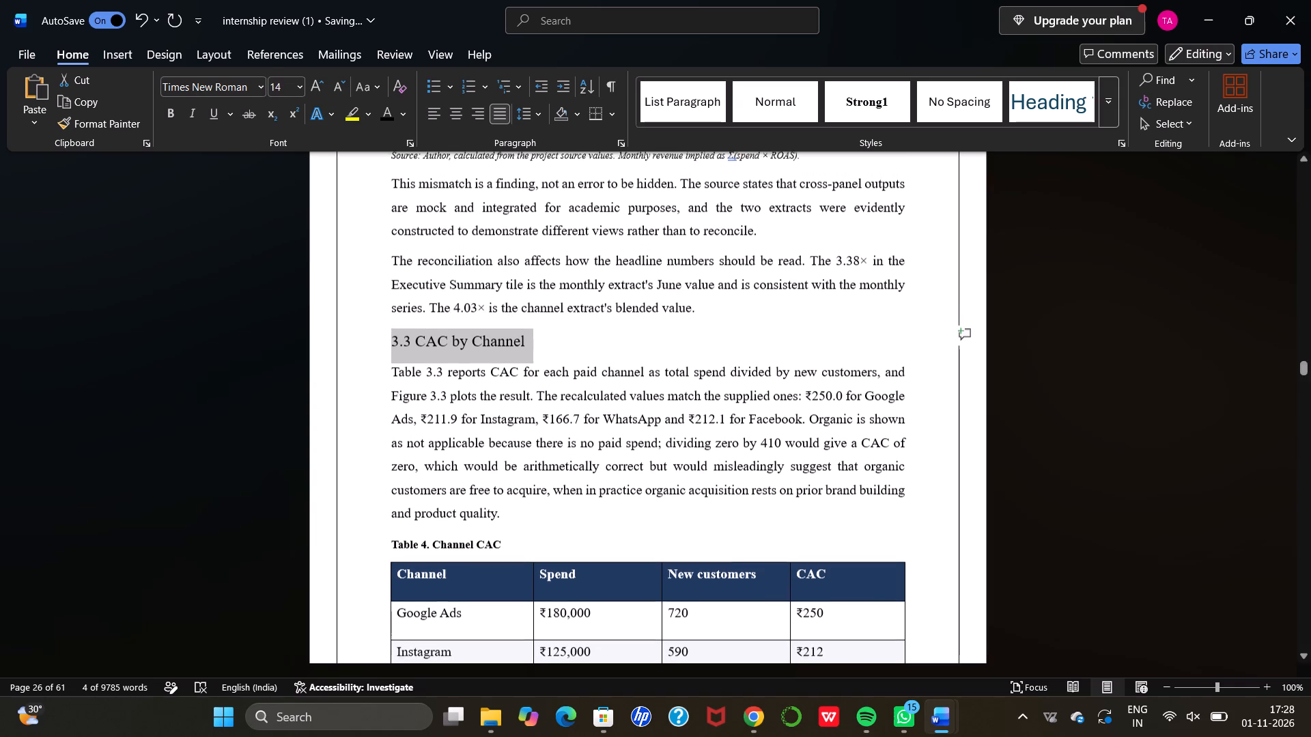
pyautogui.scroll(5, 503, 272)
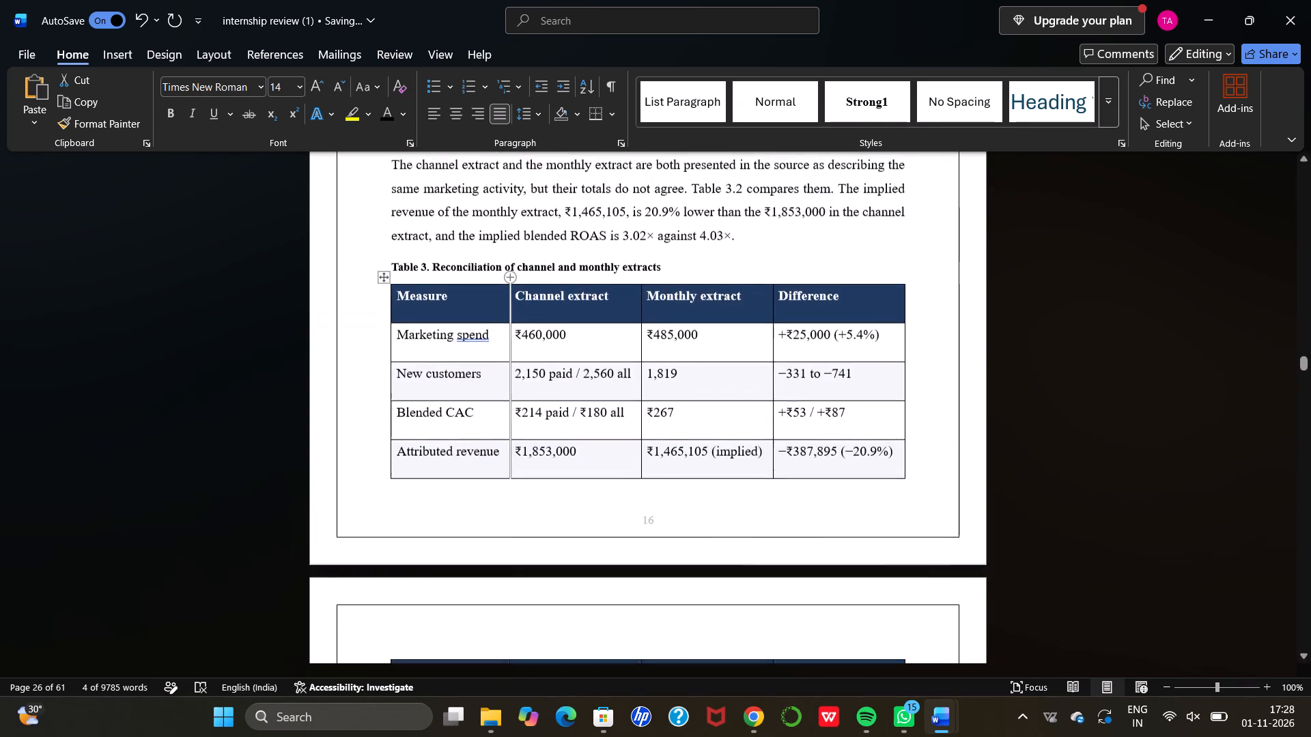
pyautogui.scroll(5, 503, 272)
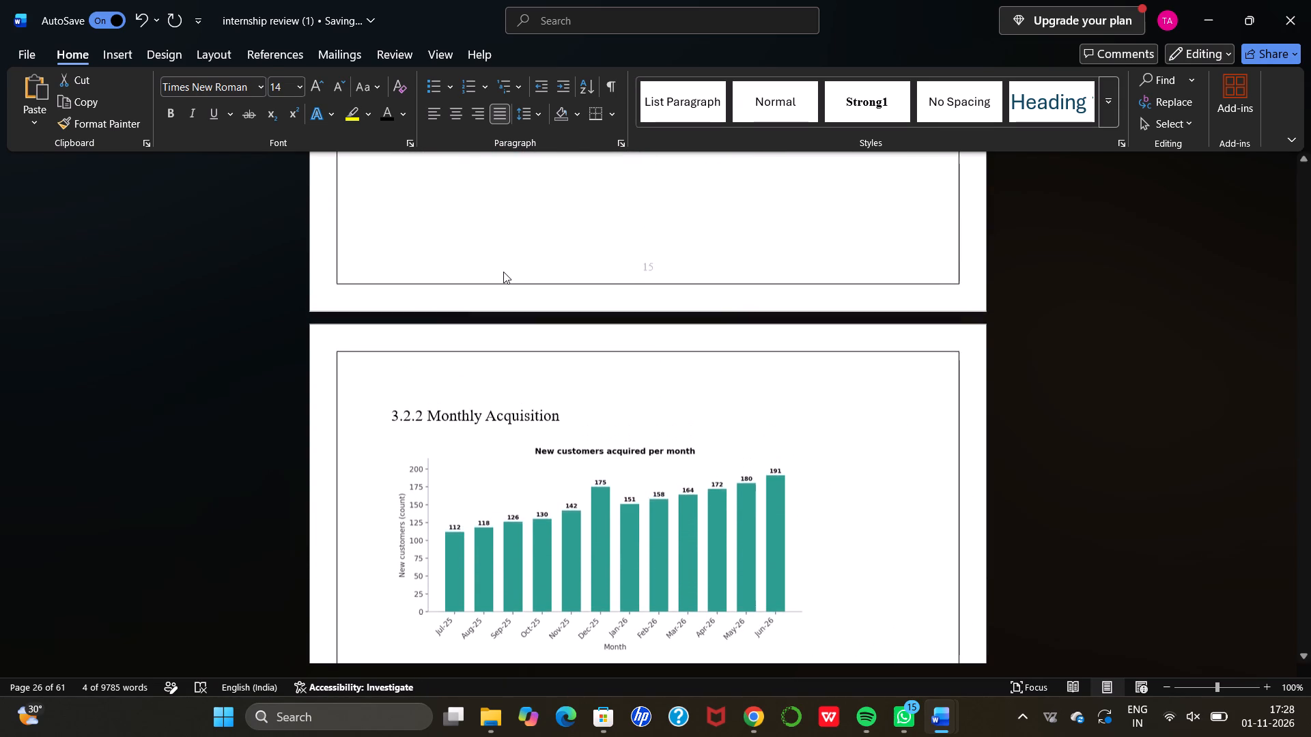
pyautogui.scroll(2, 503, 272)
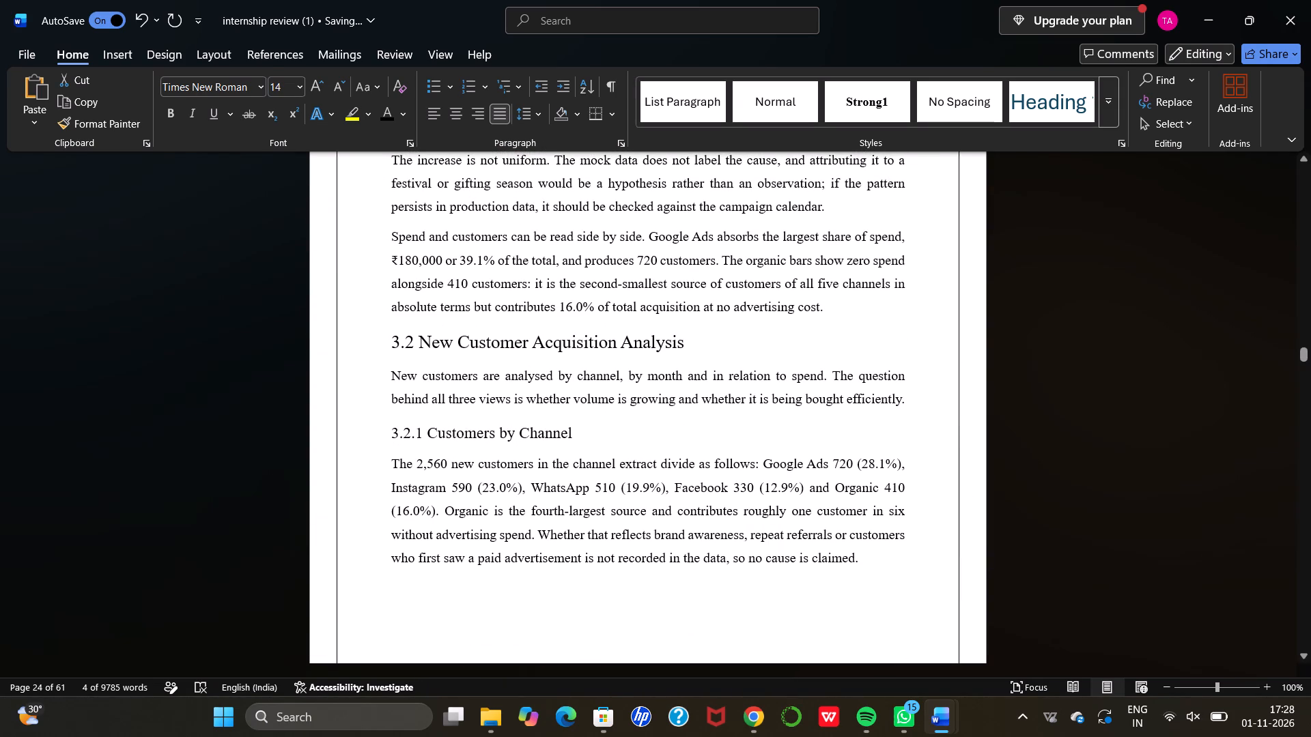
pyautogui.moveTo(694, 345); pyautogui.dragTo(533, 352)
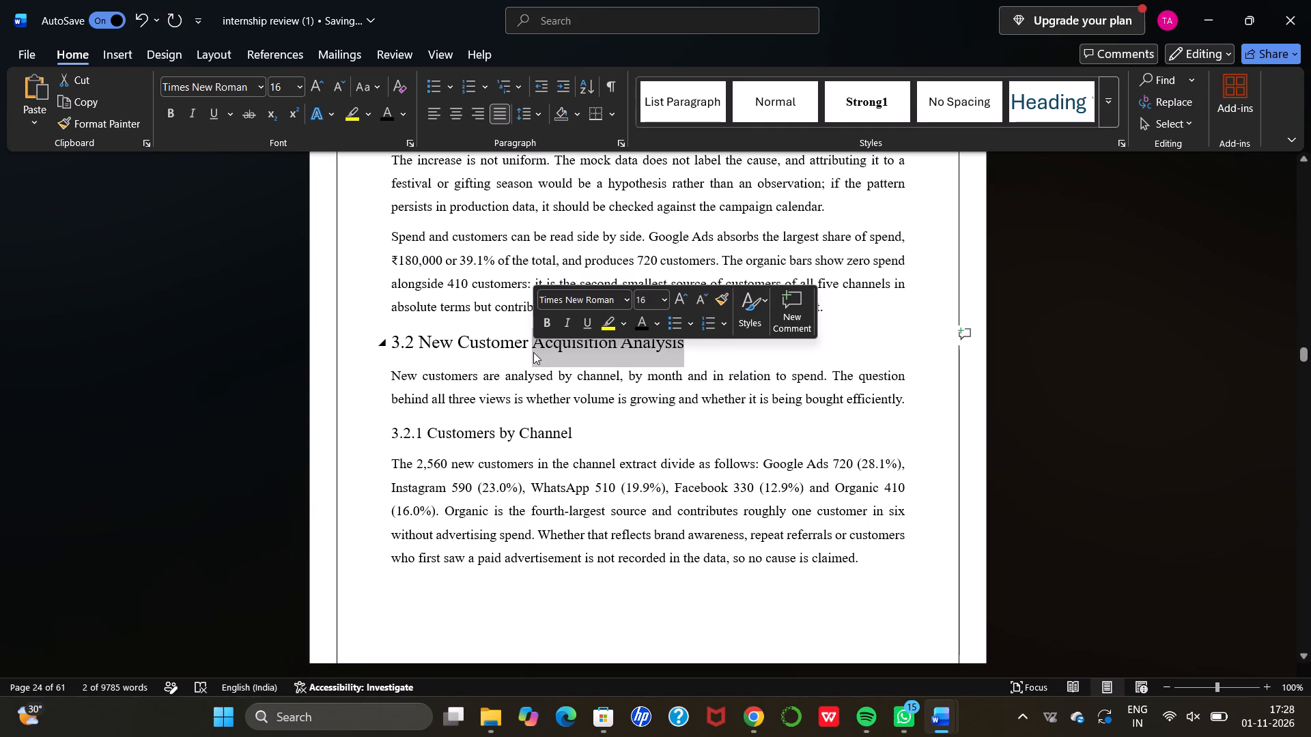
pyautogui.click(649, 296)
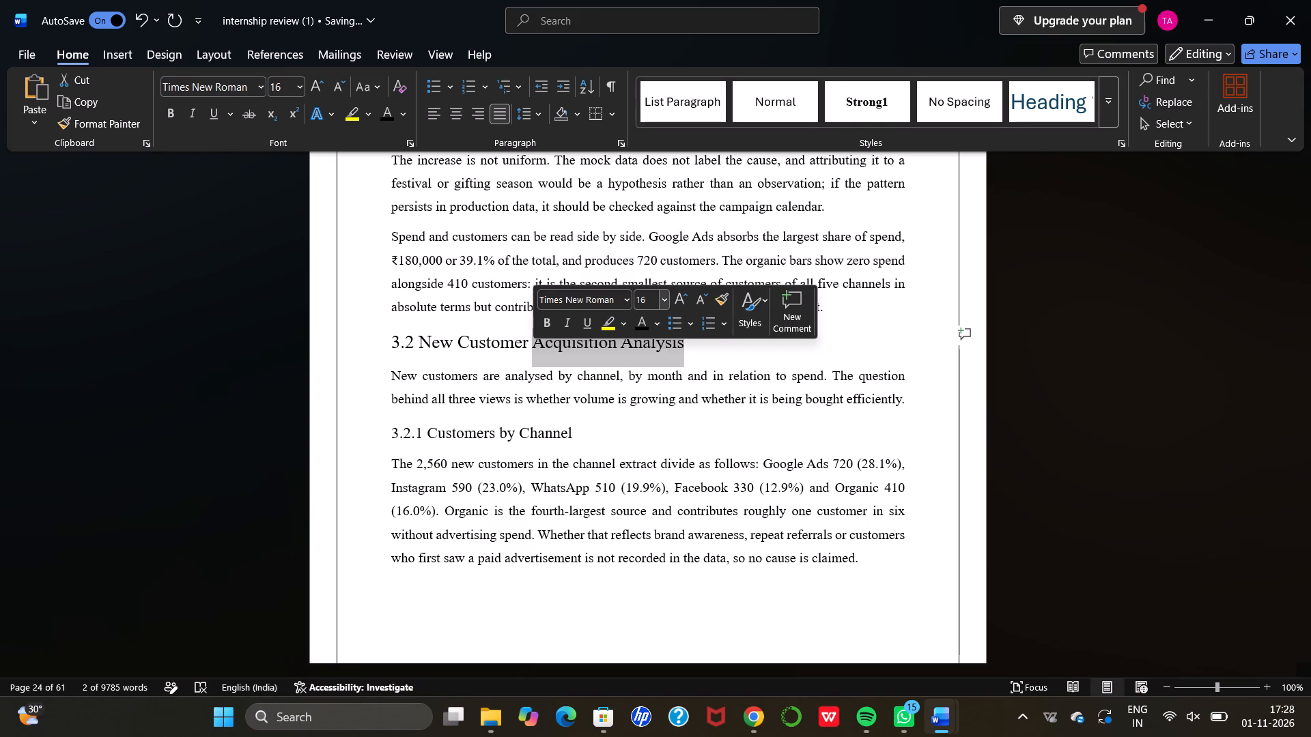
pyautogui.click(649, 296)
pyautogui.press('BackSpace')
pyautogui.press('4')
pyautogui.press('Return')
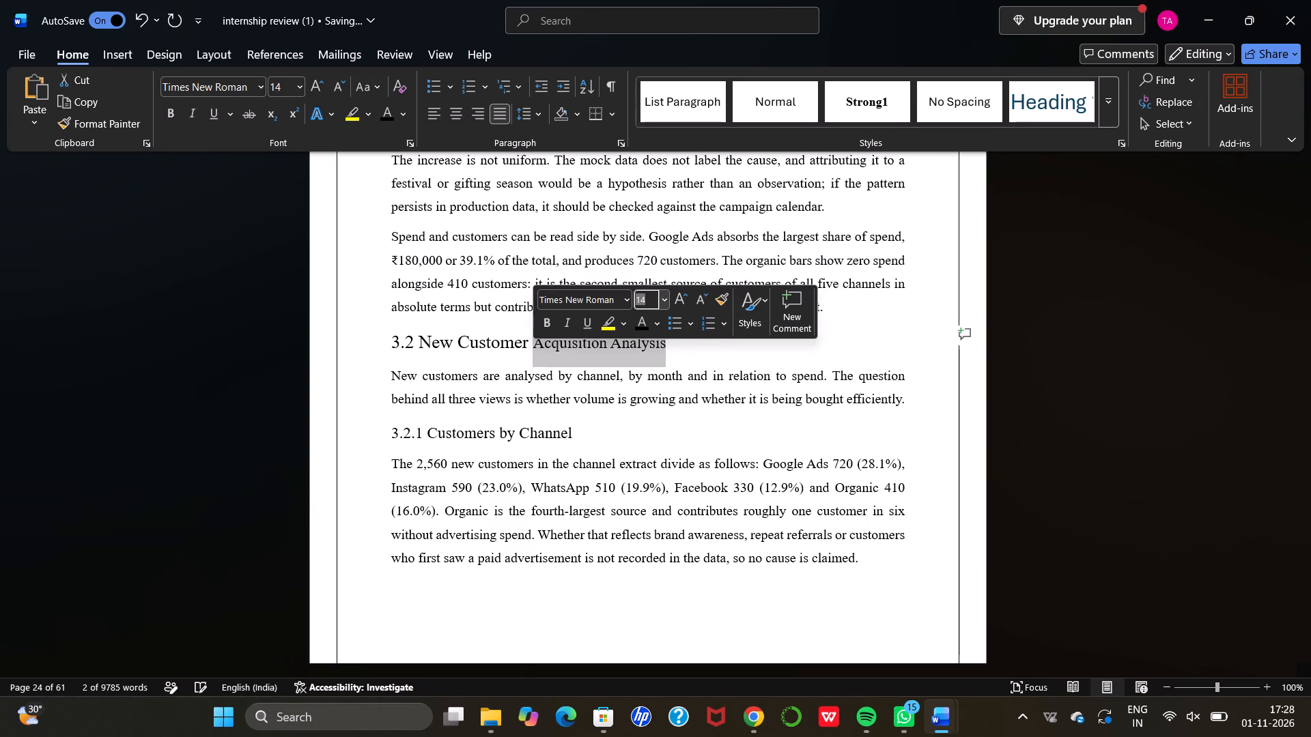
pyautogui.click(595, 428)
pyautogui.moveTo(529, 344); pyautogui.dragTo(390, 339)
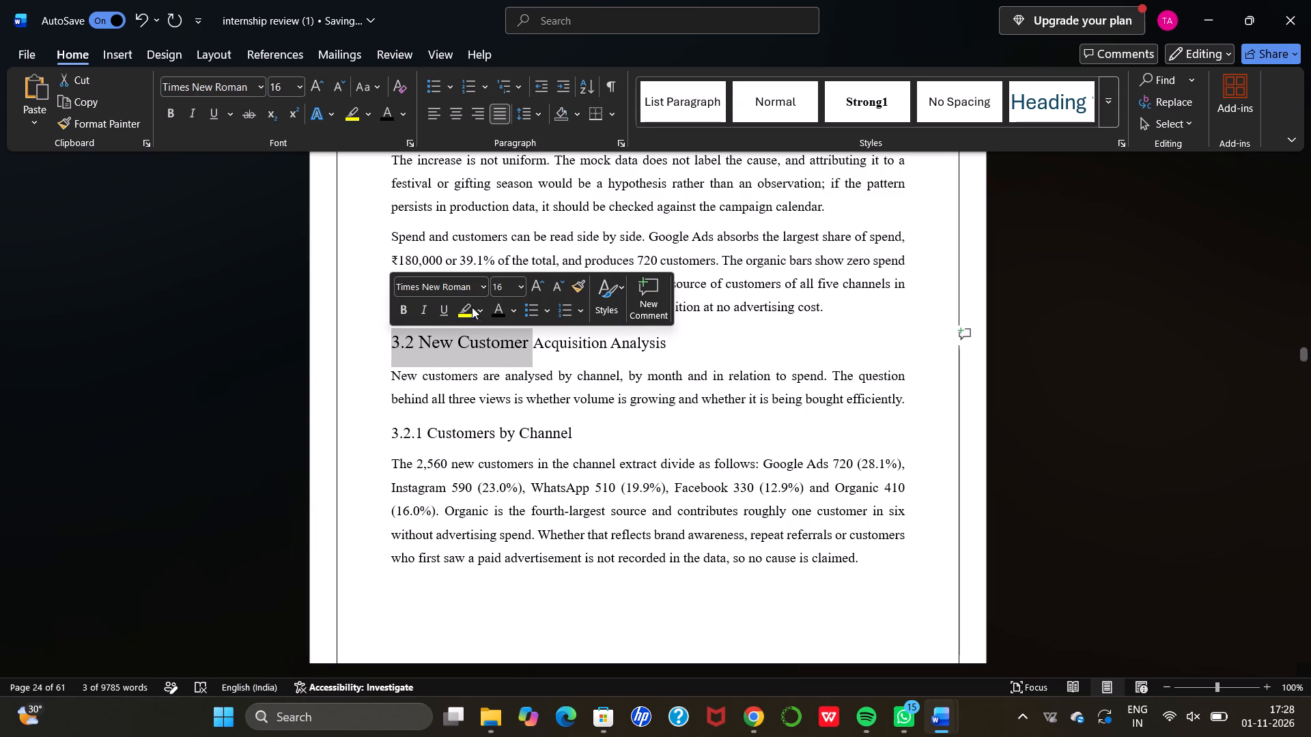
pyautogui.doubleClick(504, 285)
pyautogui.press('BackSpace')
pyautogui.press('4')
pyautogui.press('Return')
pyautogui.click(678, 341)
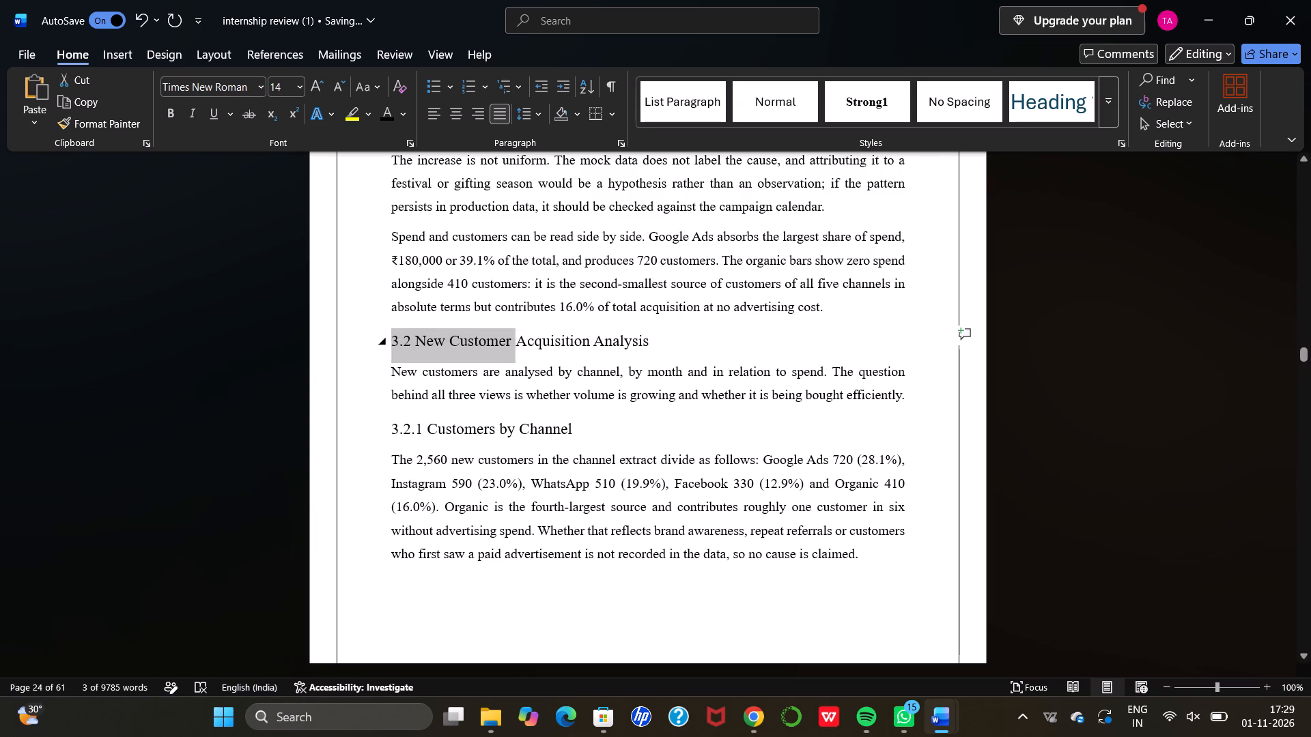
# Set the Observations and Analysis heading at the start of Chapter 3 to 14 pt.
pyautogui.scroll(4, 678, 341)
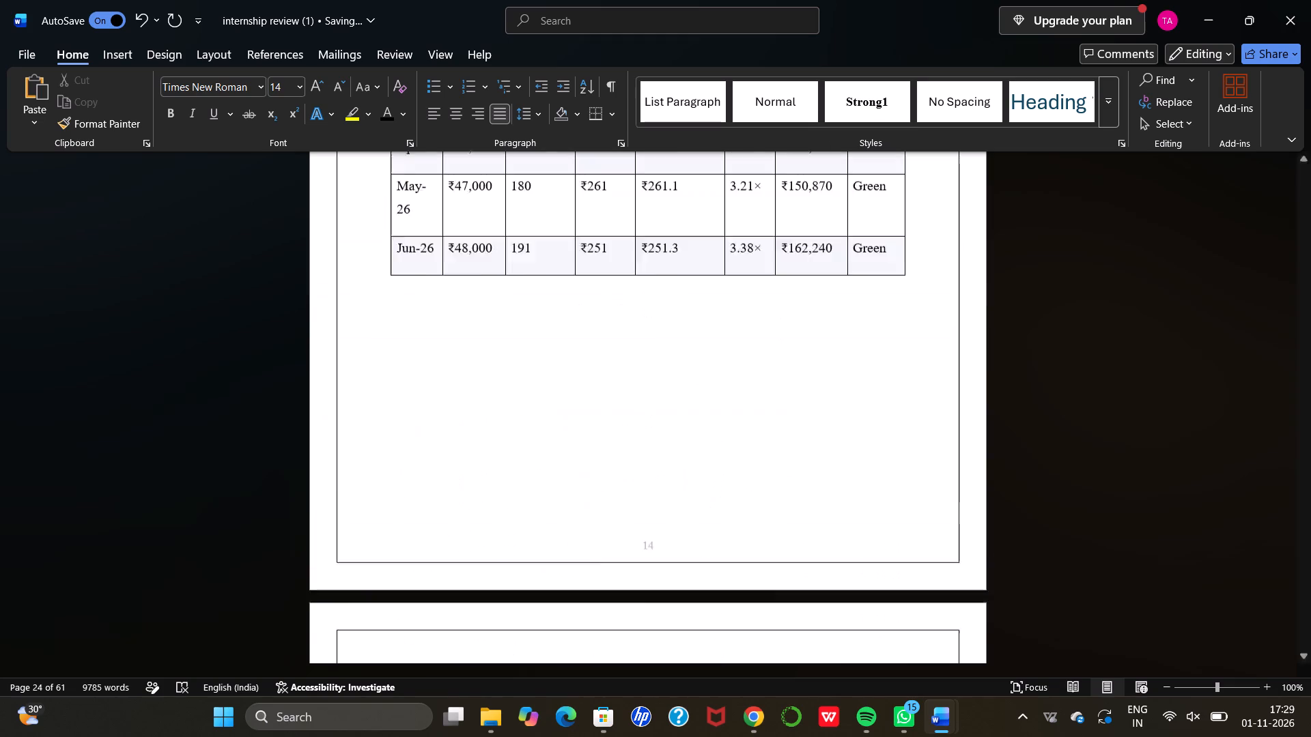
pyautogui.scroll(6, 678, 341)
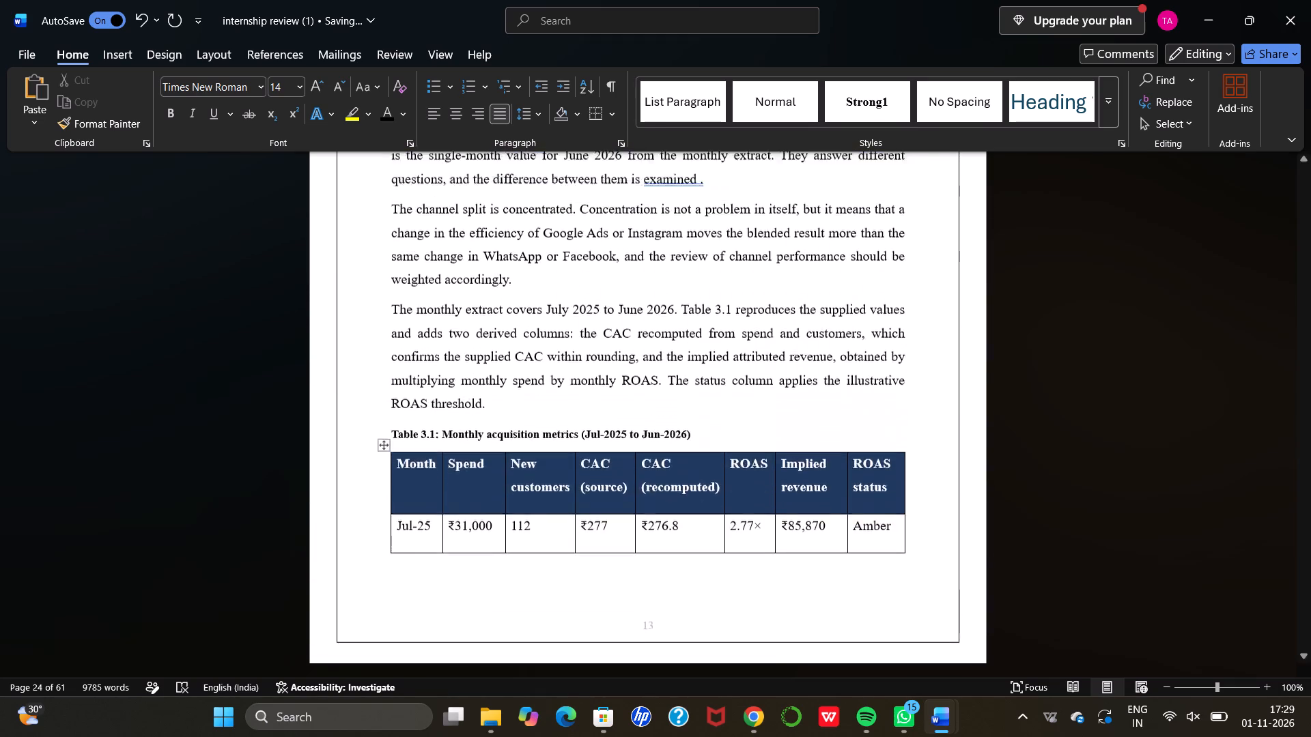
pyautogui.scroll(4, 678, 341)
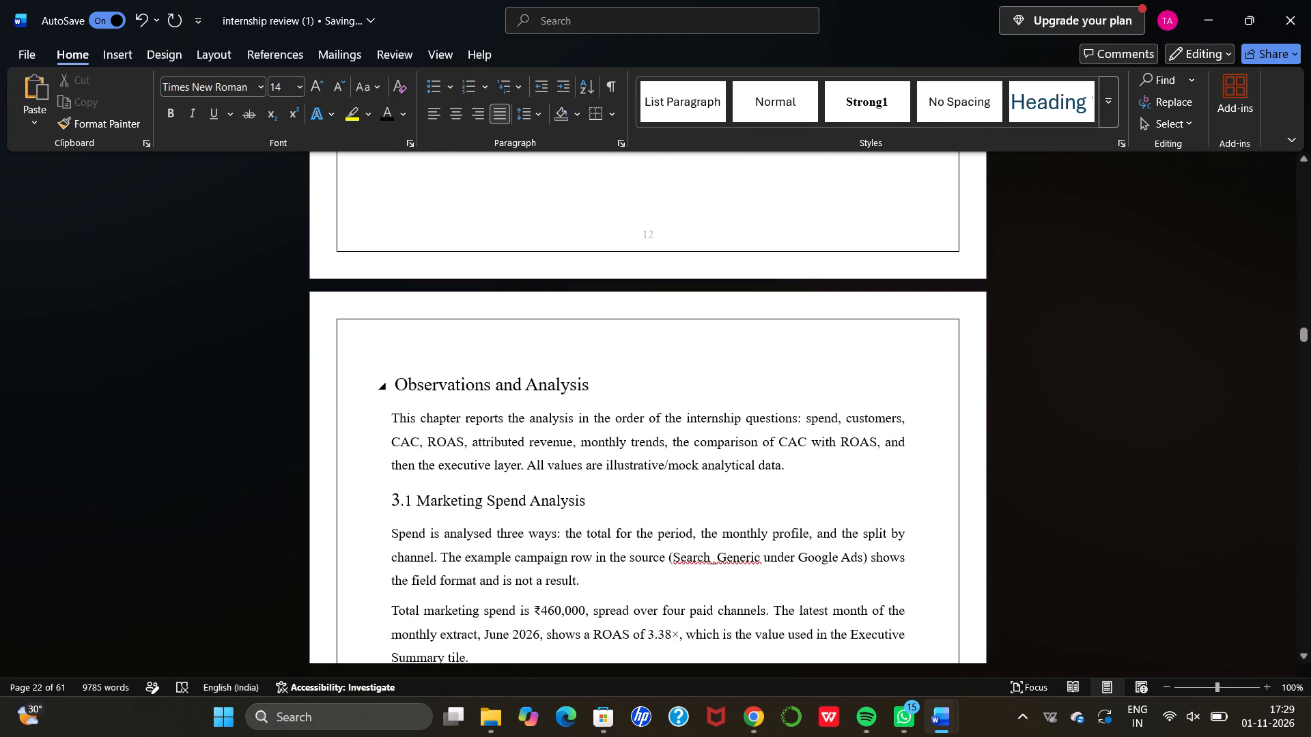
pyautogui.moveTo(600, 384); pyautogui.dragTo(436, 374)
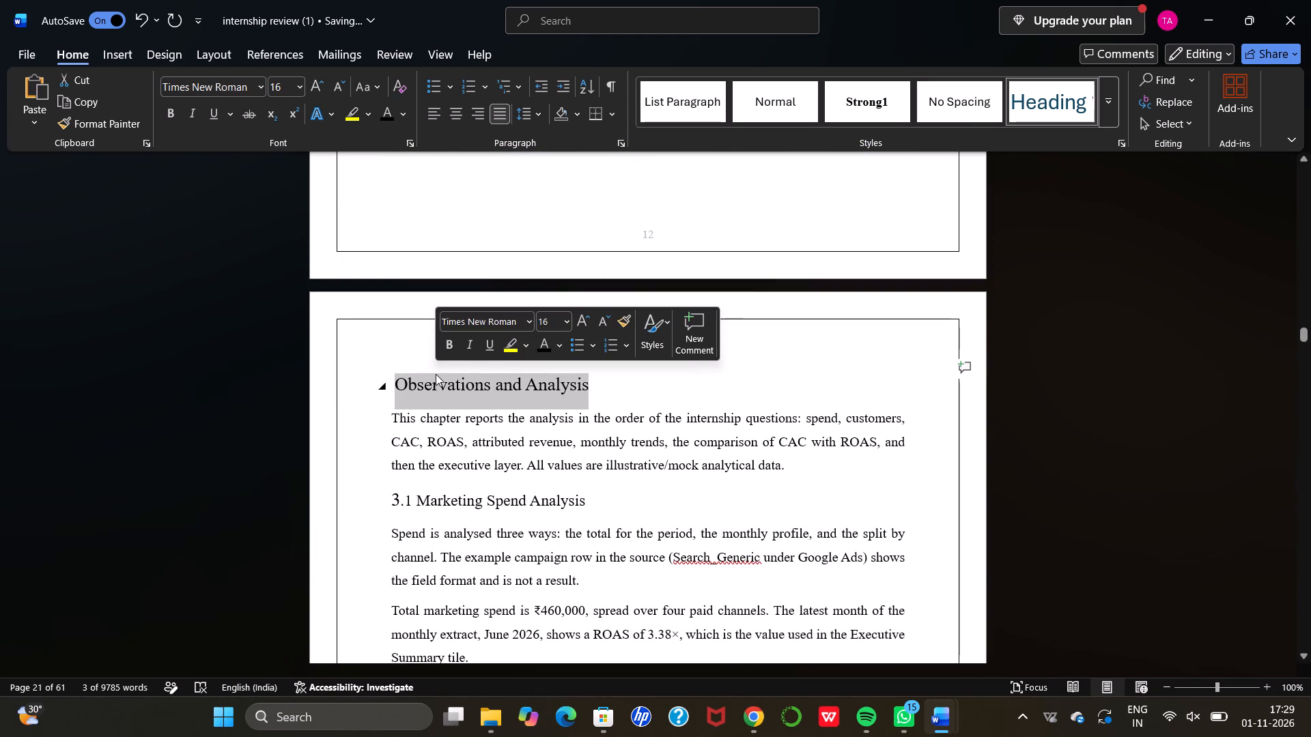
pyautogui.doubleClick(552, 317)
pyautogui.press('BackSpace')
pyautogui.press('4')
pyautogui.press('Return')
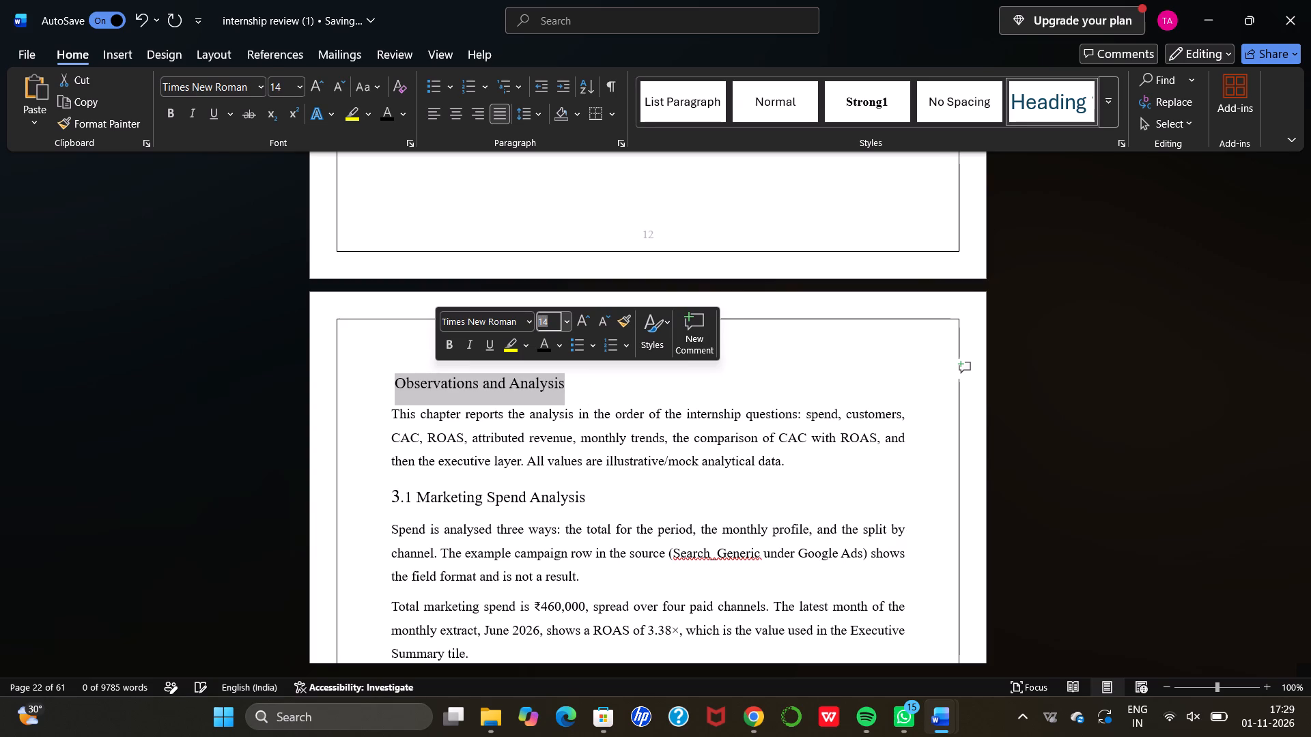
pyautogui.click(625, 369)
# Make the Observations and Analysis heading bold.
pyautogui.scroll(1, 625, 369)
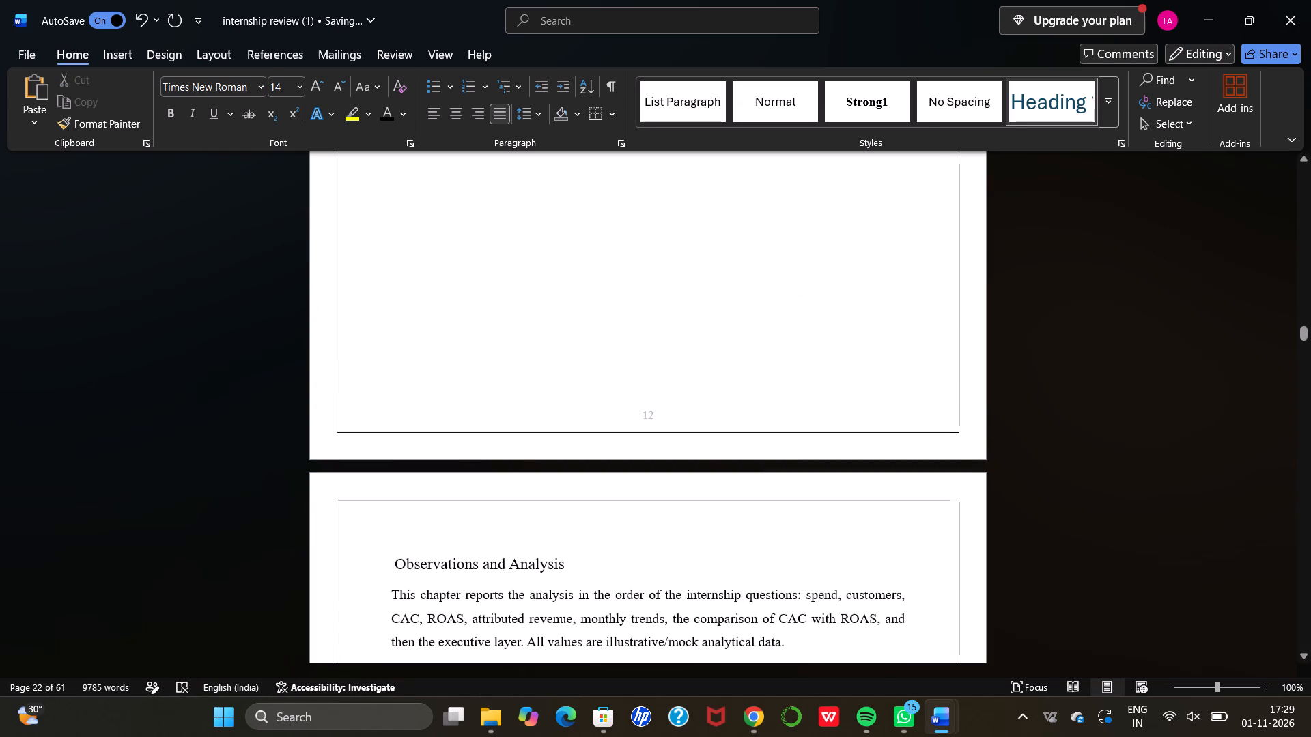
pyautogui.scroll(1, 625, 369)
pyautogui.scroll(-2, 625, 369)
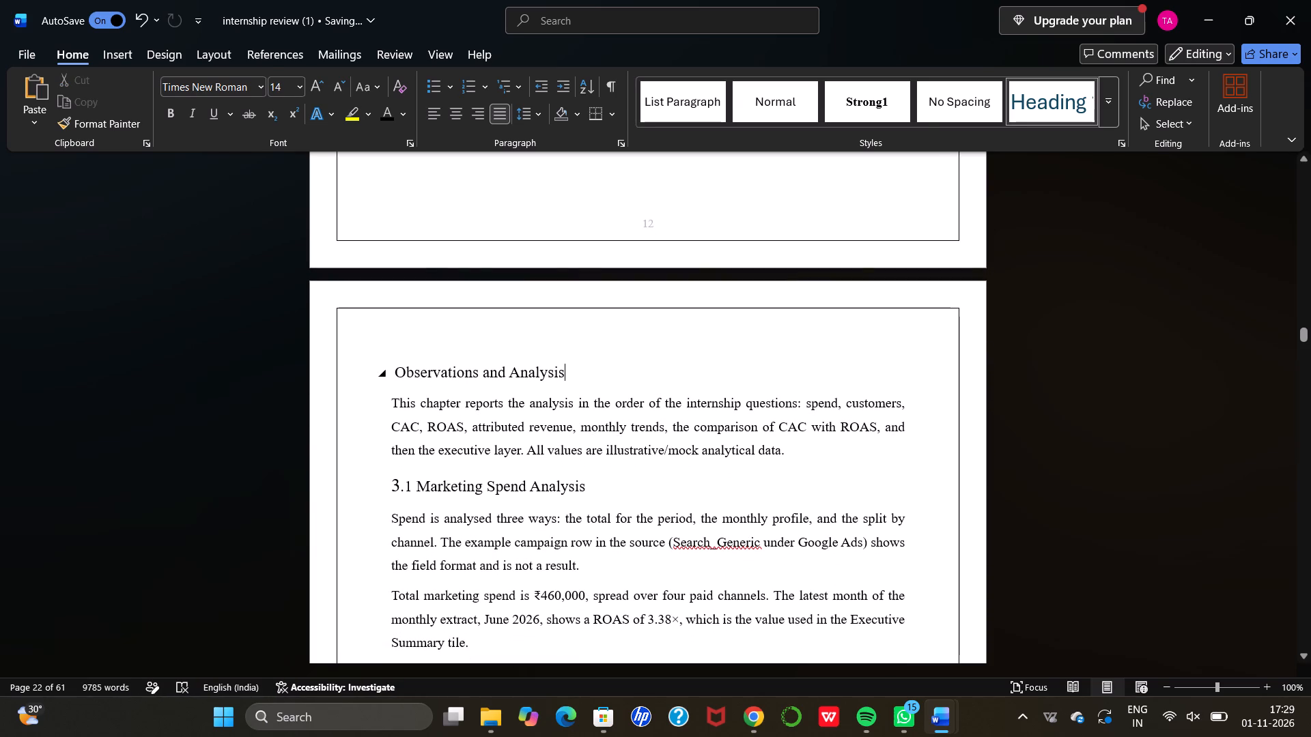
pyautogui.moveTo(565, 375); pyautogui.dragTo(444, 367)
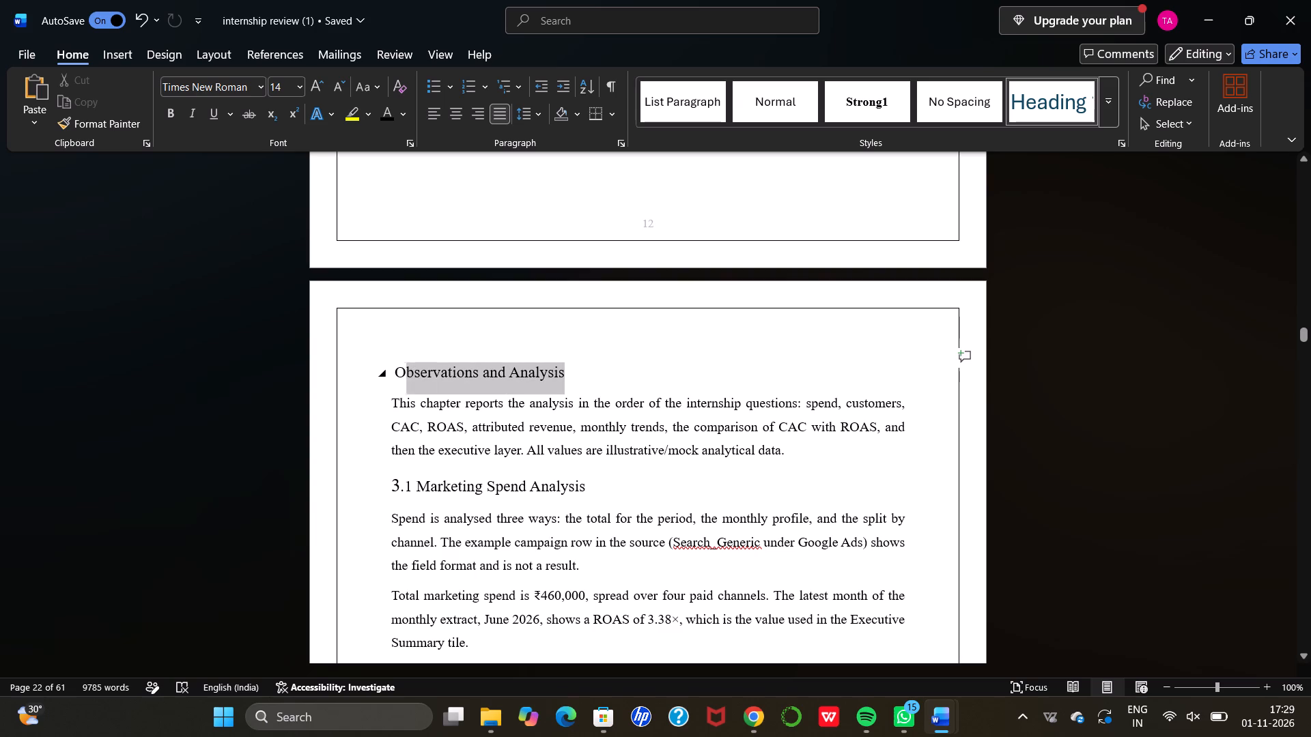
pyautogui.moveTo(444, 367); pyautogui.dragTo(392, 375)
pyautogui.click(414, 347)
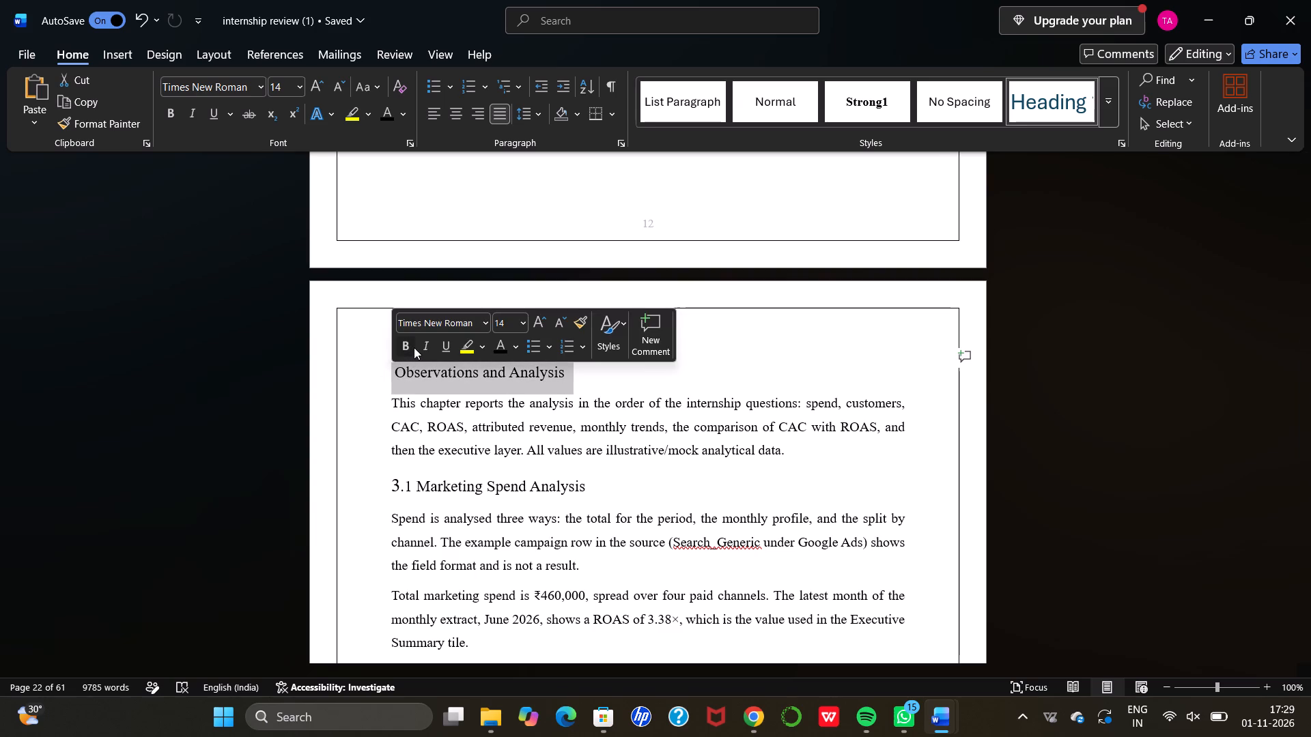
pyautogui.click(608, 364)
# Review the heading formatting from section 2.6 through section 3.5, including the 3.4 ROAS by Channel heading.
pyautogui.scroll(-2, 608, 364)
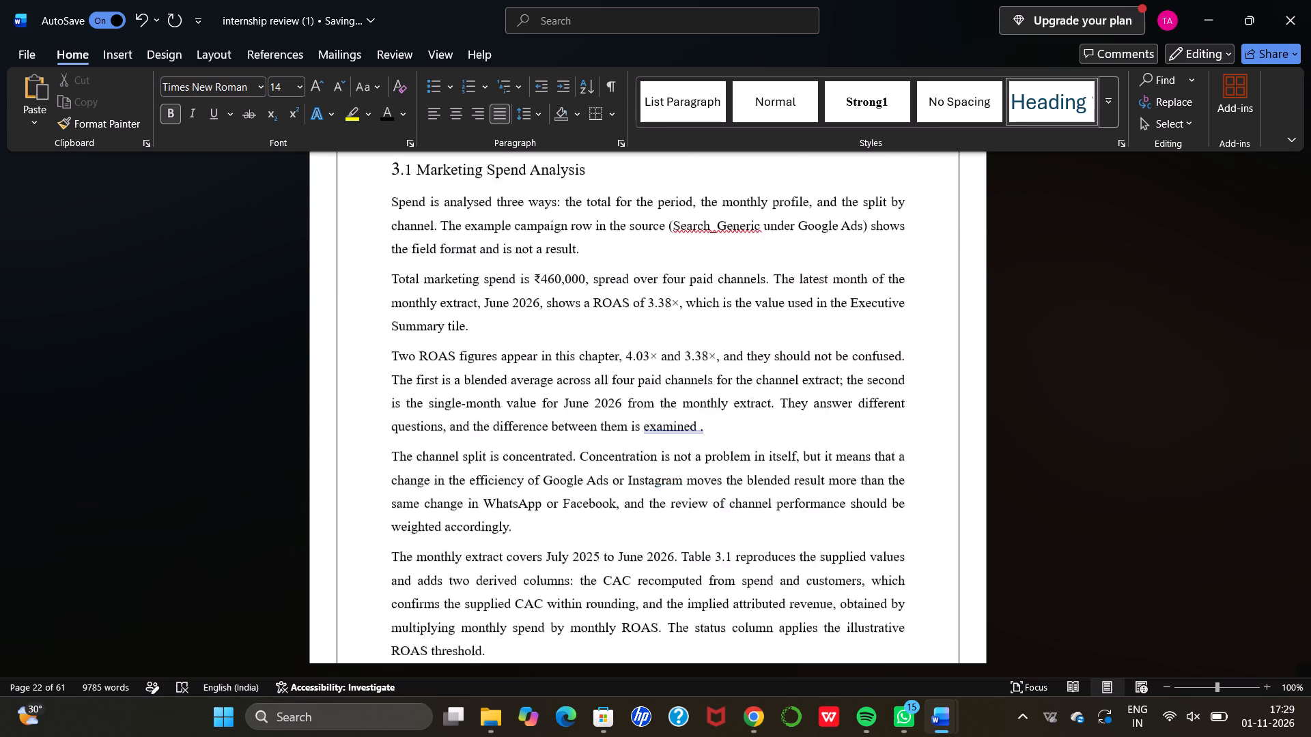
pyautogui.scroll(-6, 608, 364)
pyautogui.scroll(4, 608, 364)
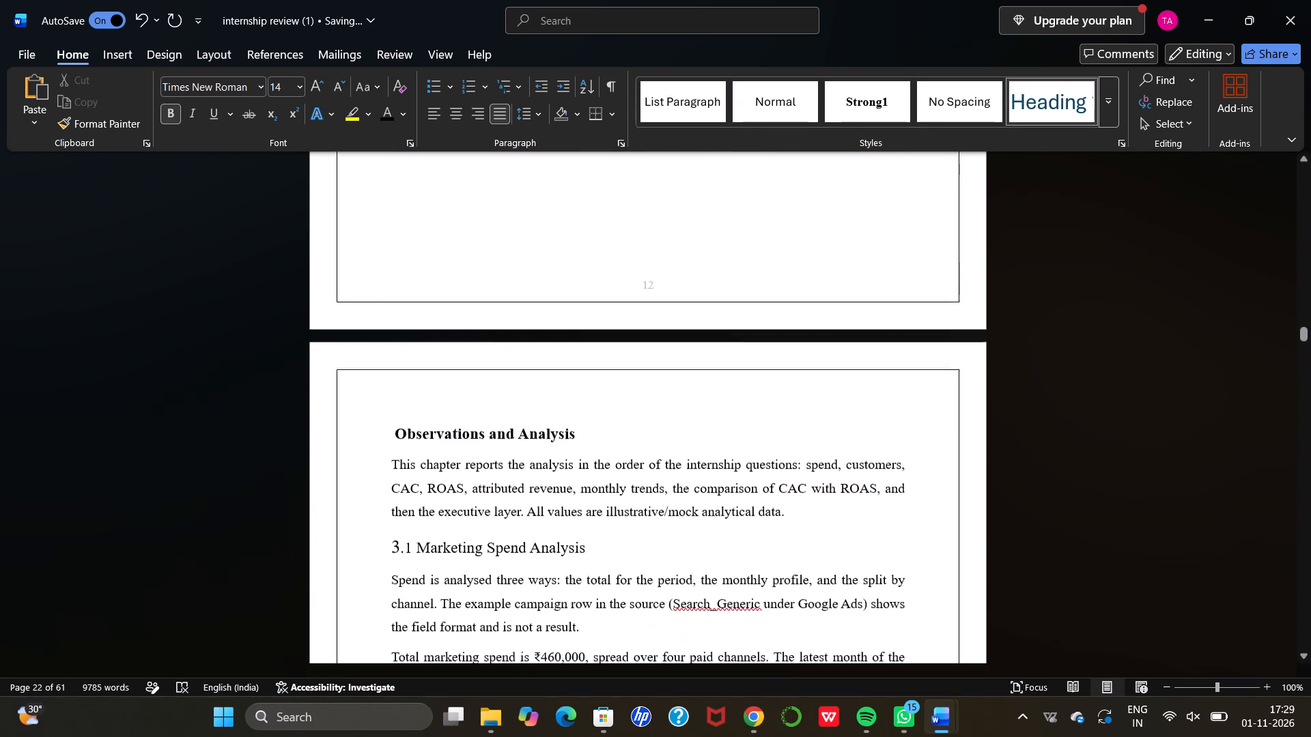
pyautogui.scroll(11, 608, 364)
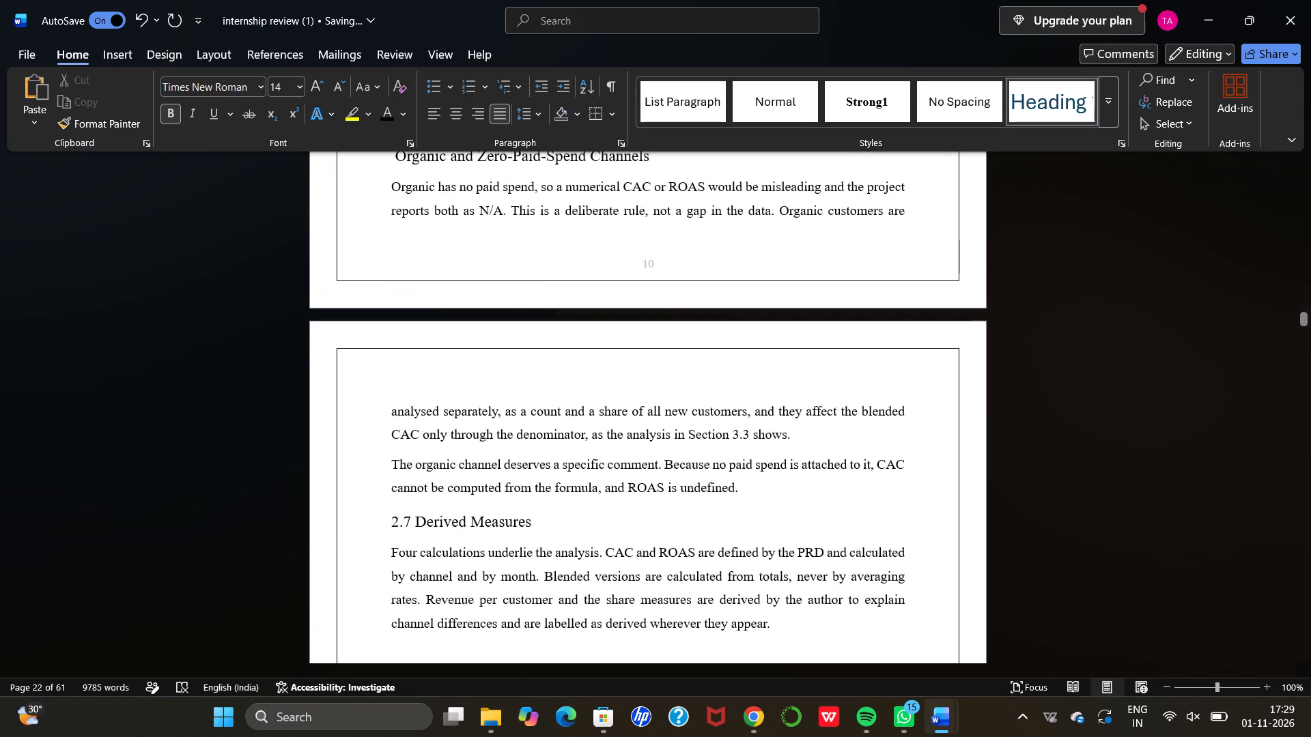
pyautogui.scroll(1, 608, 364)
pyautogui.scroll(3, 575, 492)
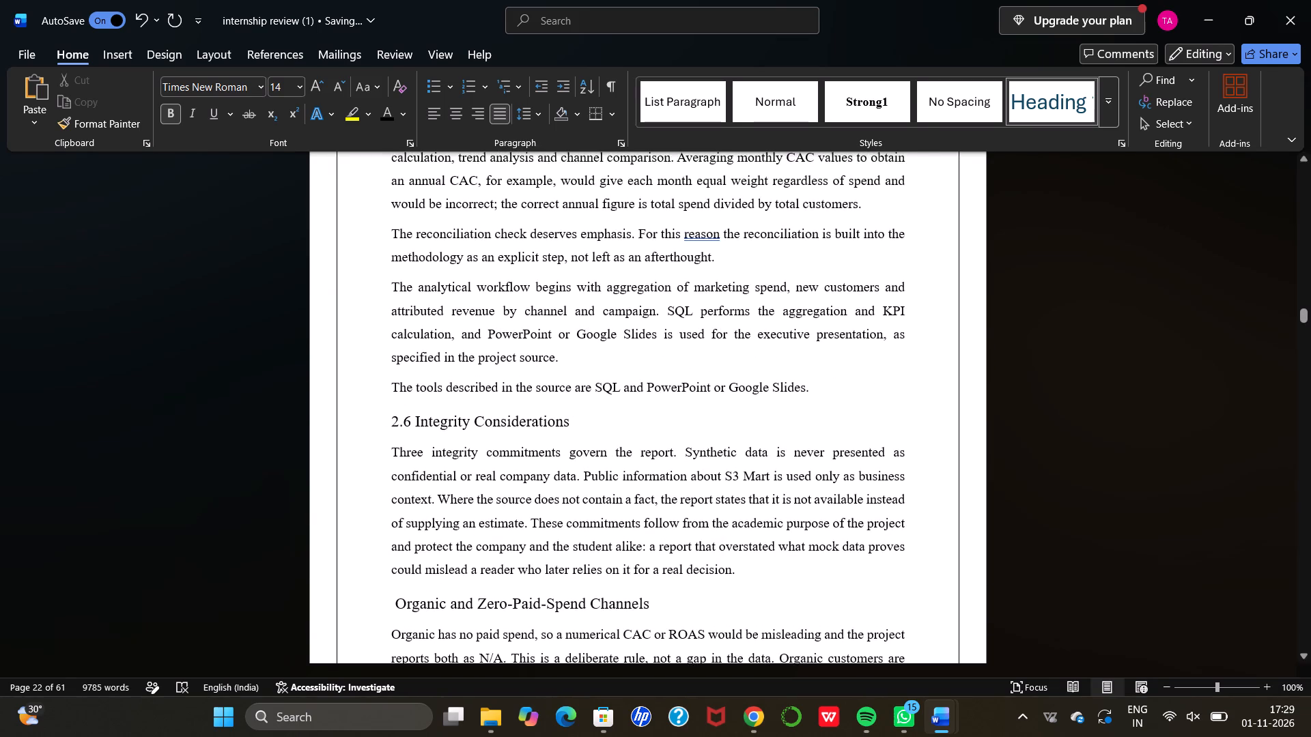
pyautogui.scroll(-13, 575, 492)
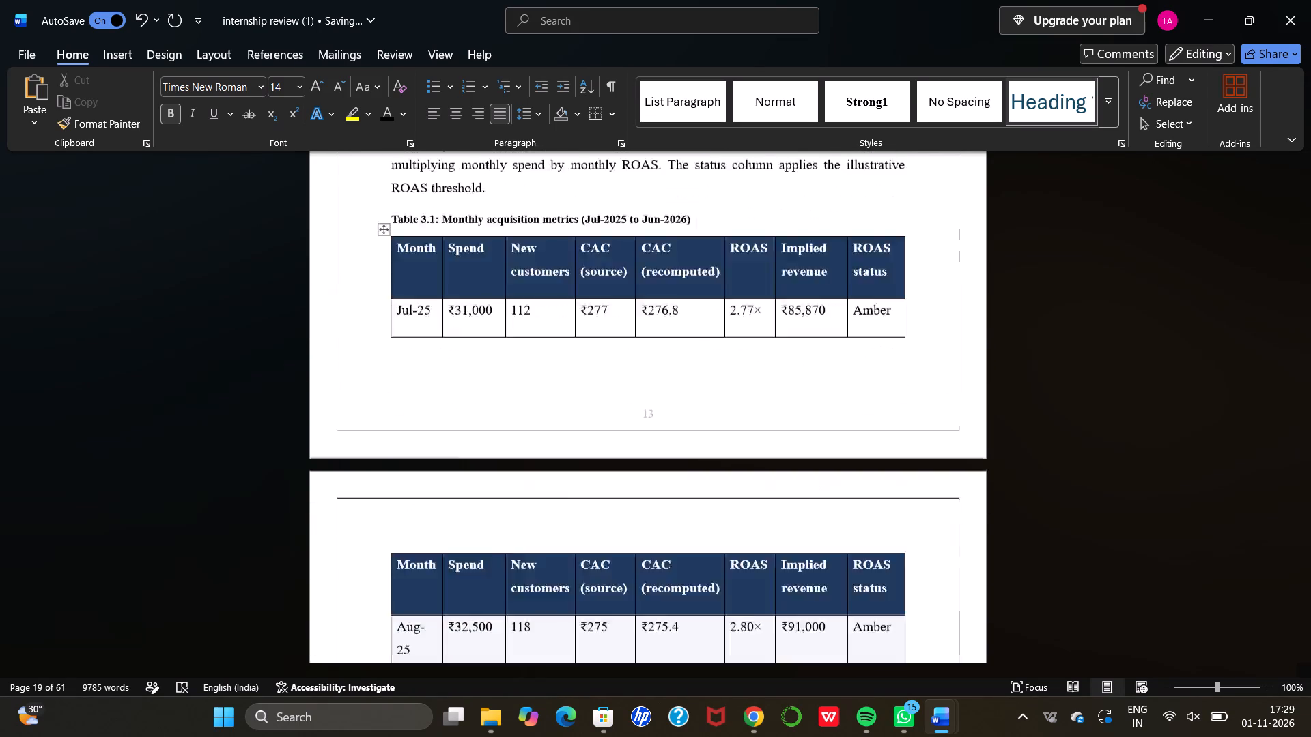
pyautogui.scroll(-4, 575, 492)
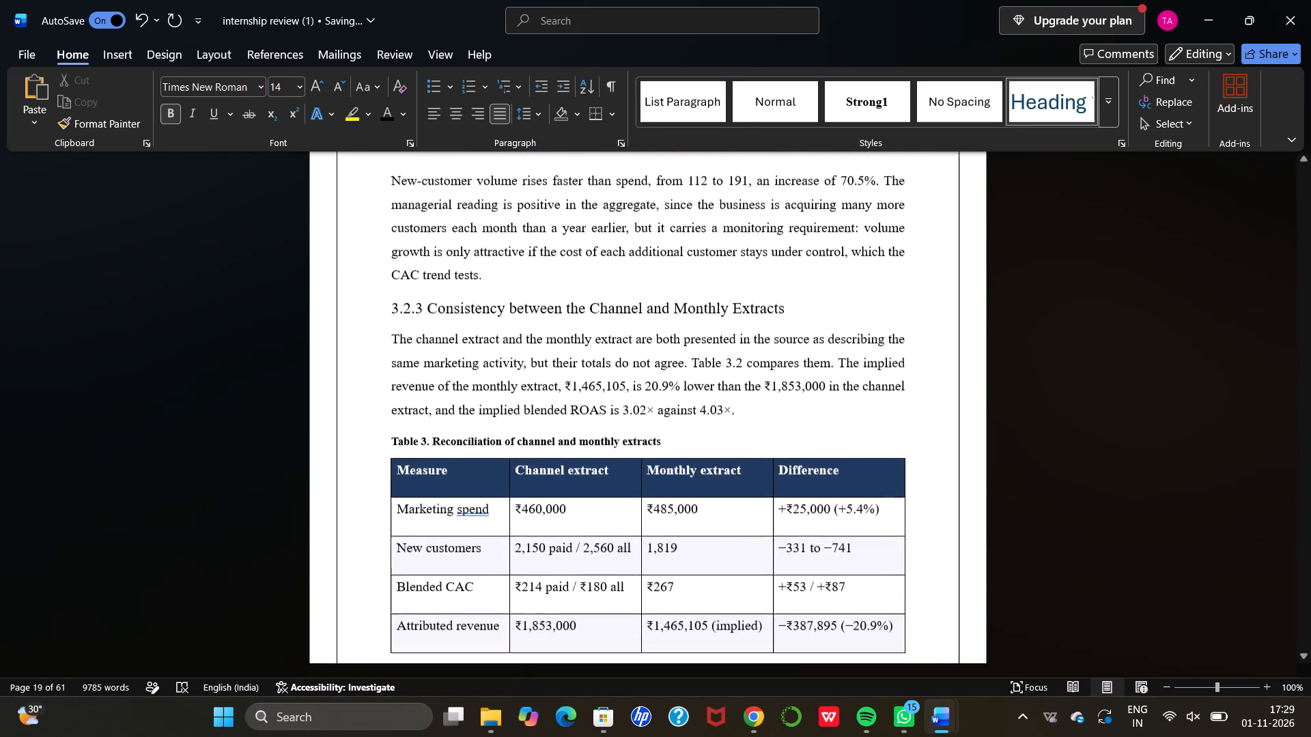
pyautogui.scroll(-5, 575, 492)
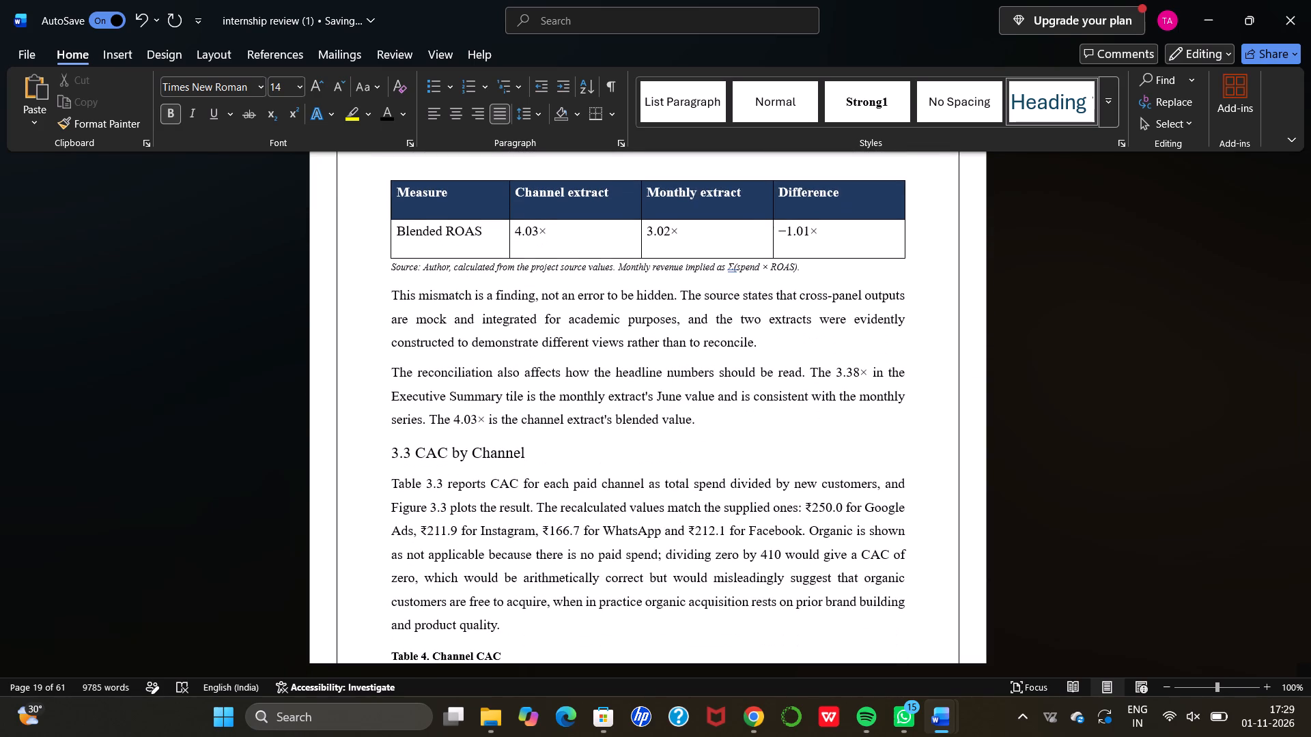
pyautogui.scroll(-3, 525, 478)
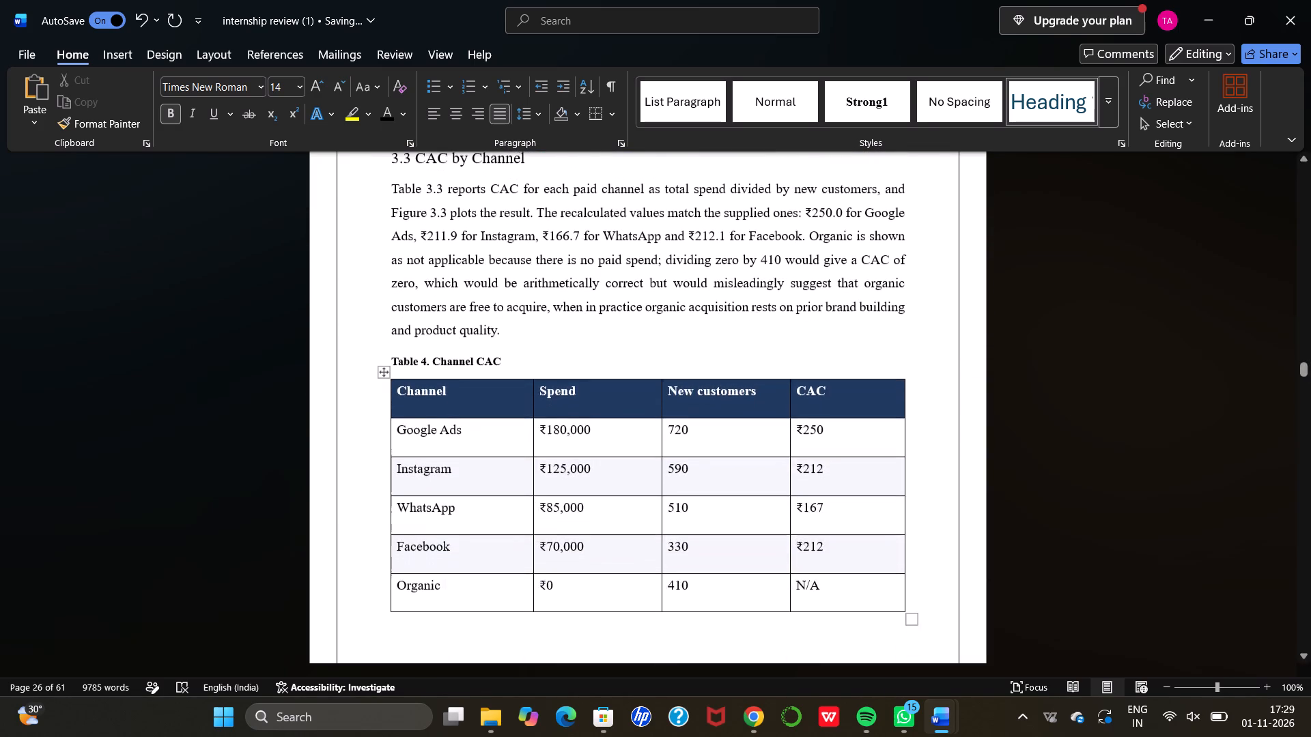
pyautogui.scroll(-5, 525, 478)
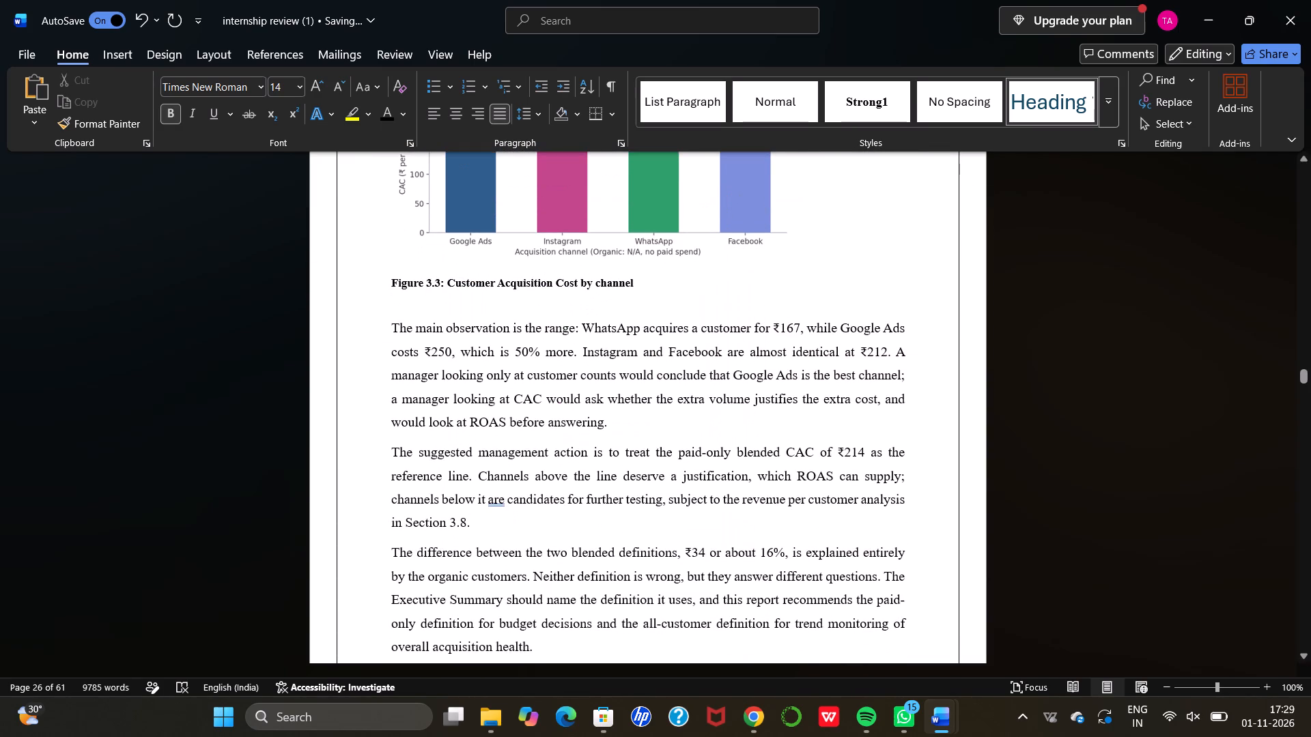
pyautogui.scroll(-4, 525, 478)
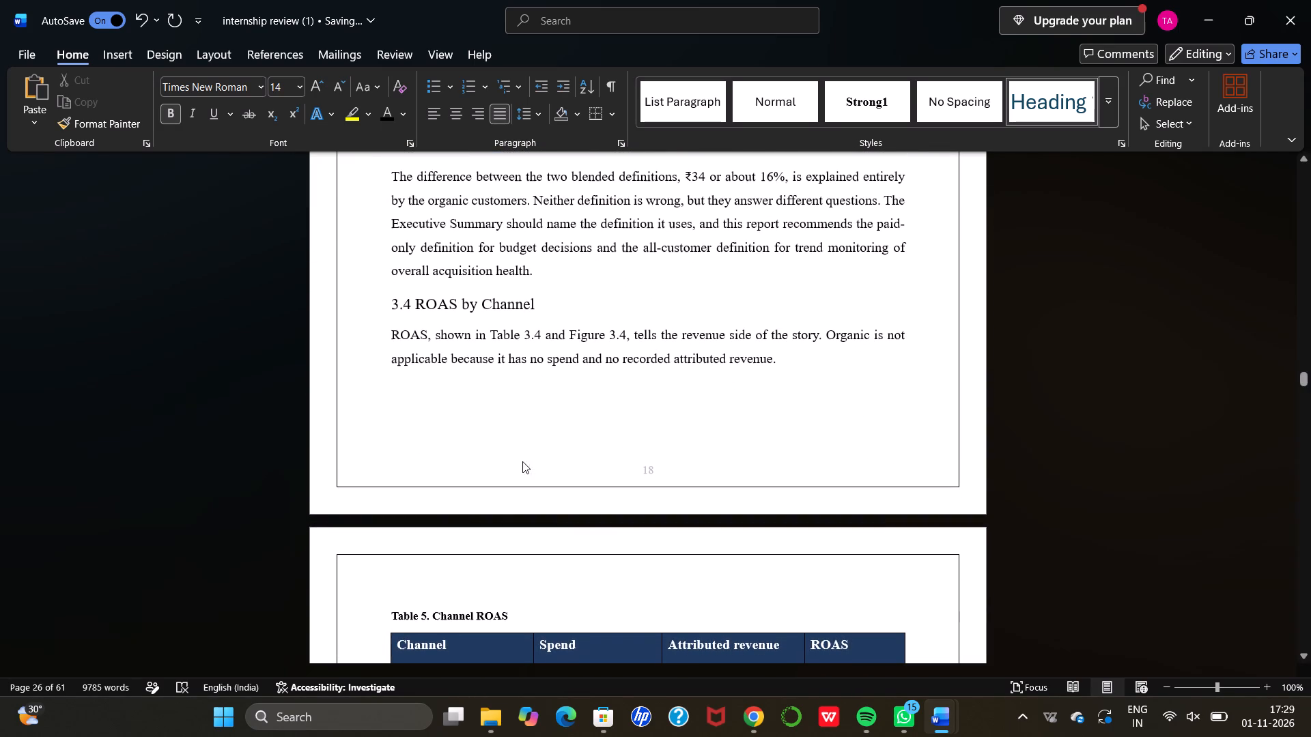
pyautogui.moveTo(539, 308); pyautogui.dragTo(397, 304)
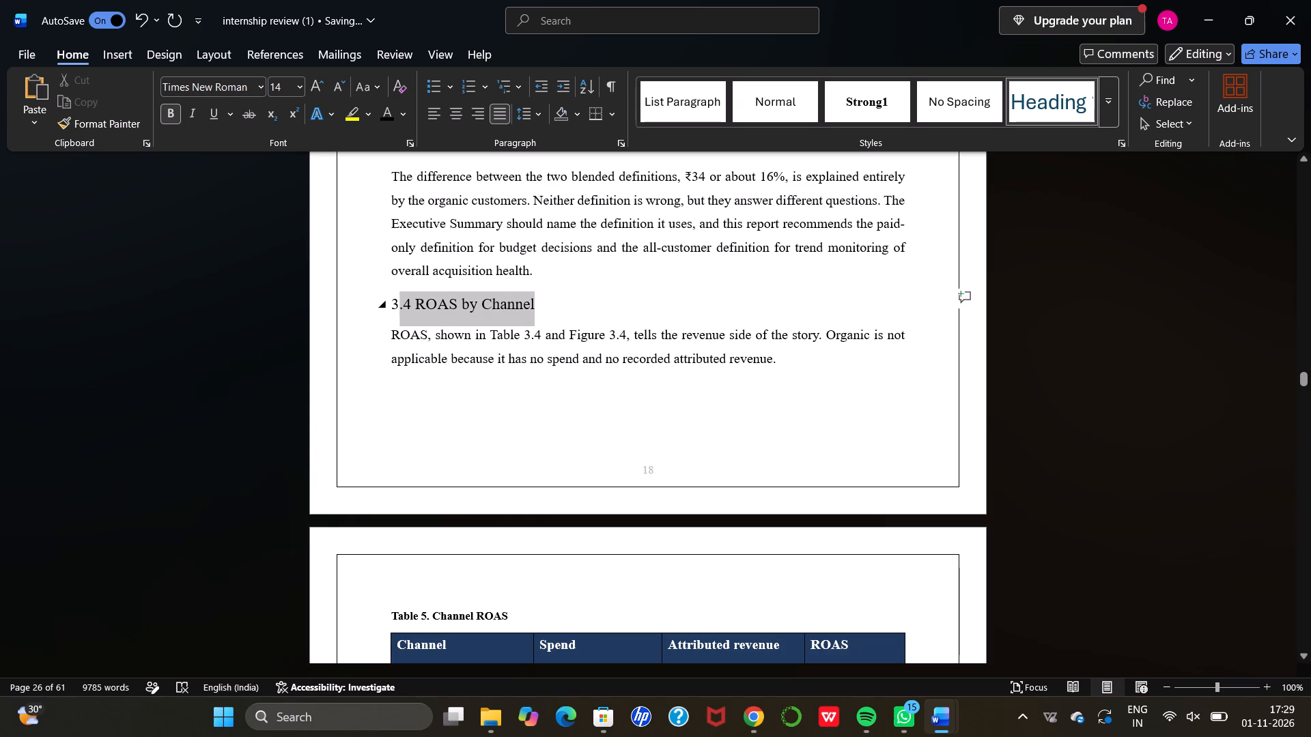
pyautogui.moveTo(397, 304); pyautogui.dragTo(391, 304)
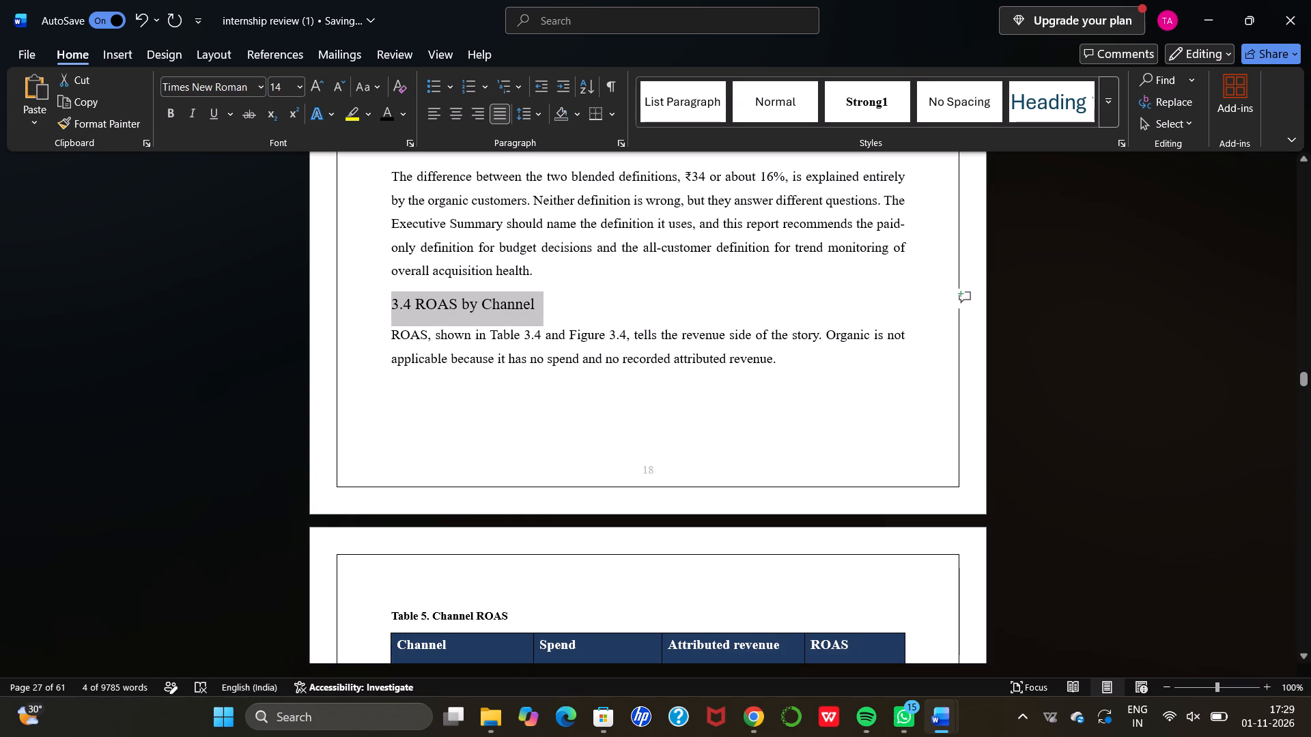
pyautogui.scroll(-6, 442, 457)
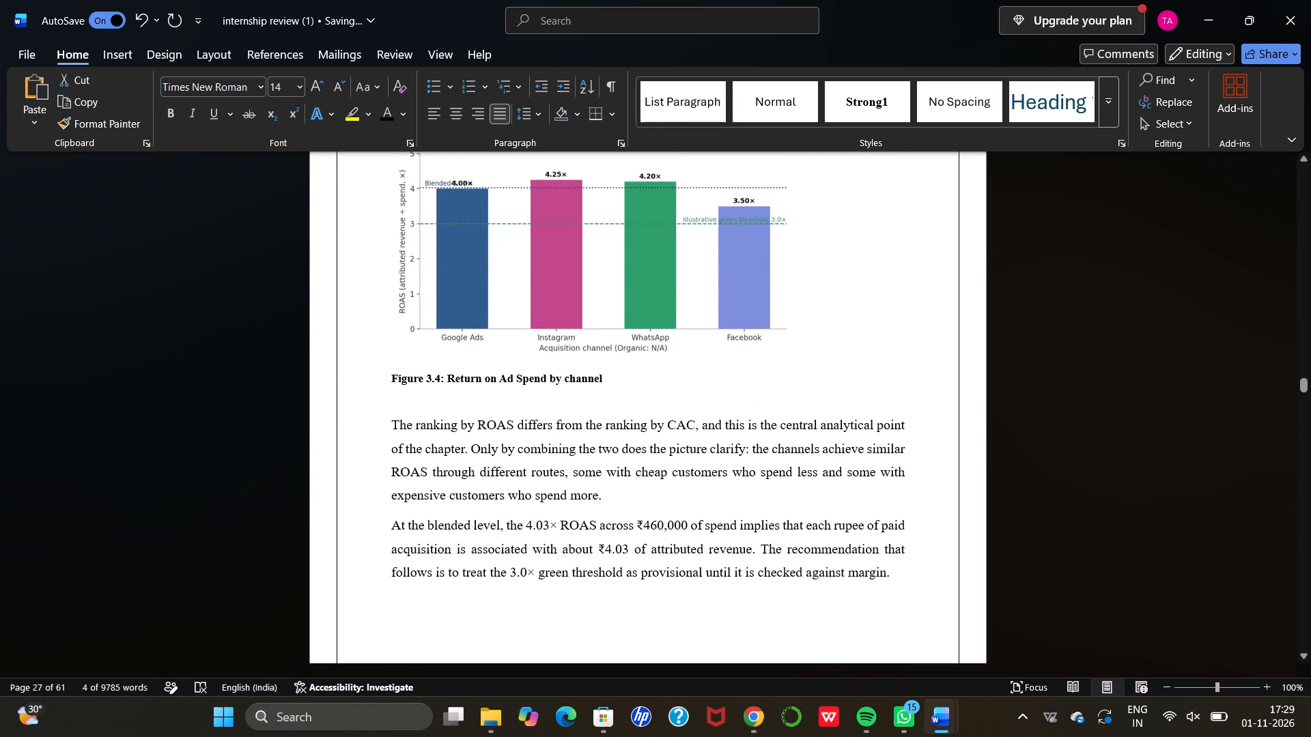
pyautogui.scroll(-4, 442, 457)
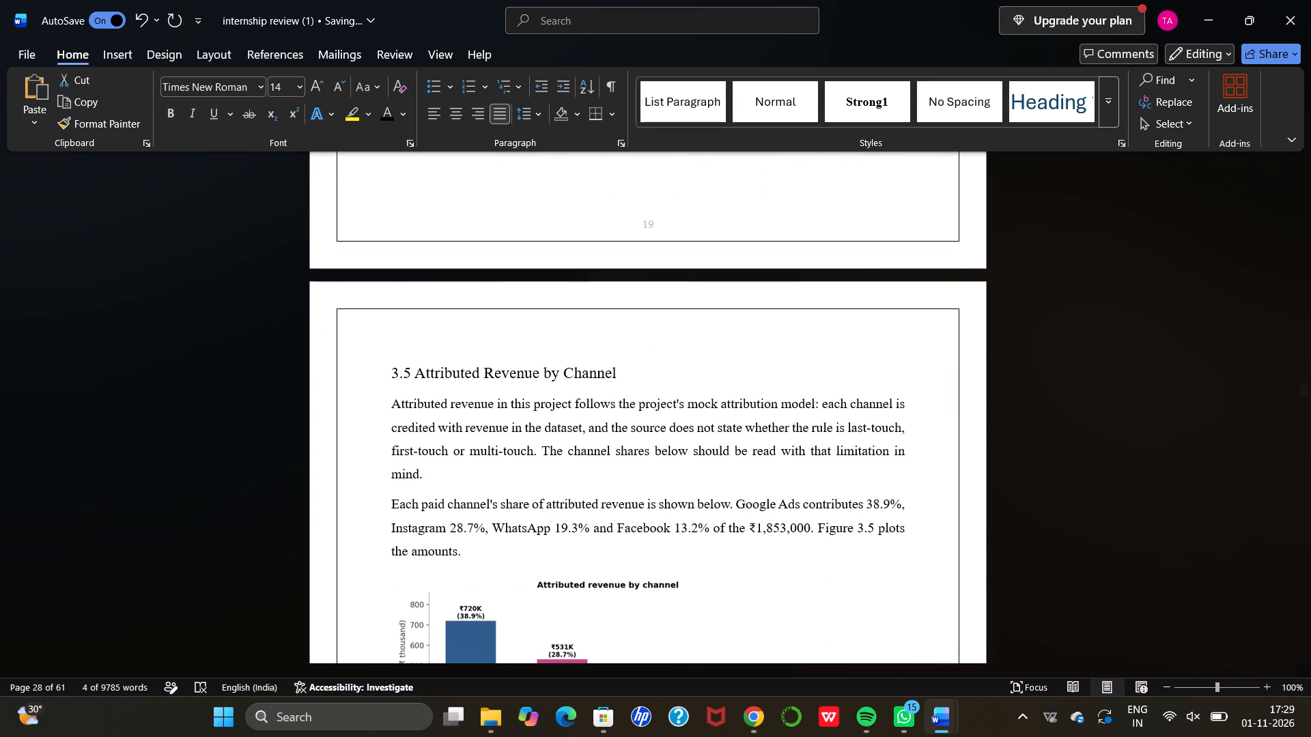
pyautogui.scroll(-3, 442, 457)
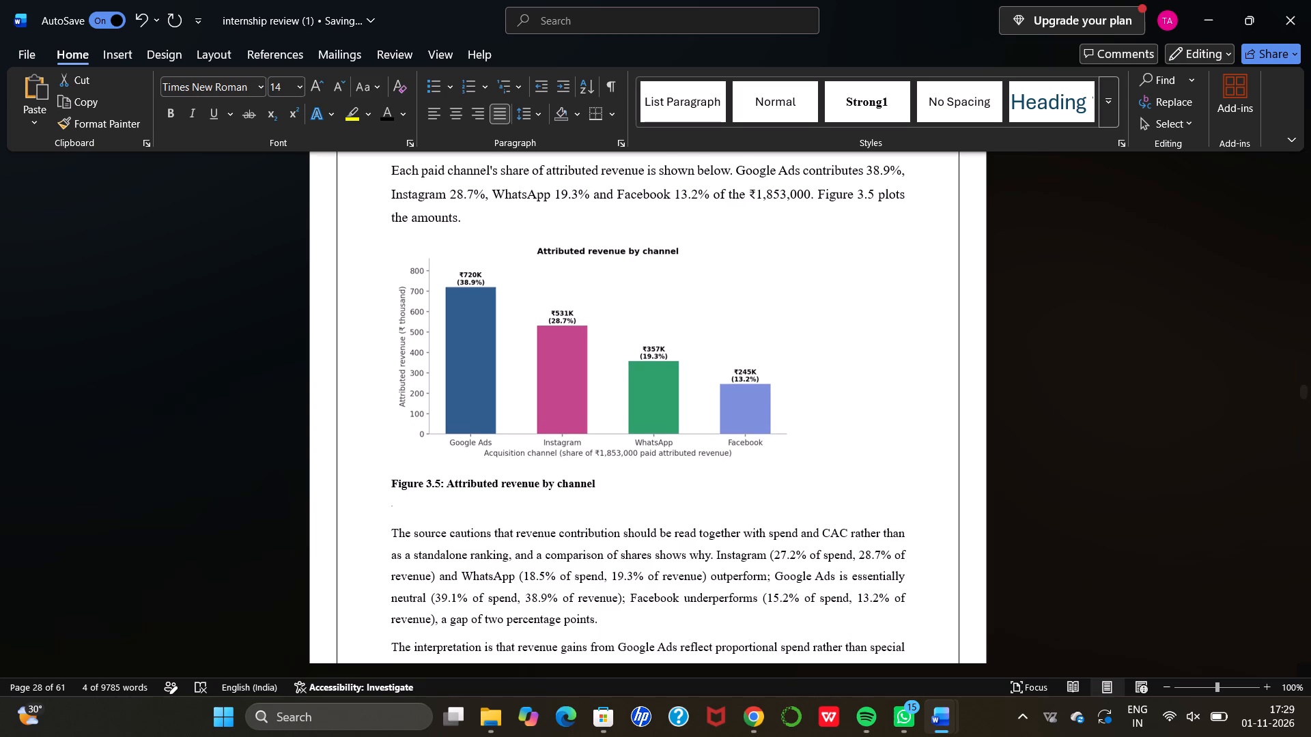
pyautogui.scroll(-1, 442, 457)
pyautogui.scroll(3, 442, 457)
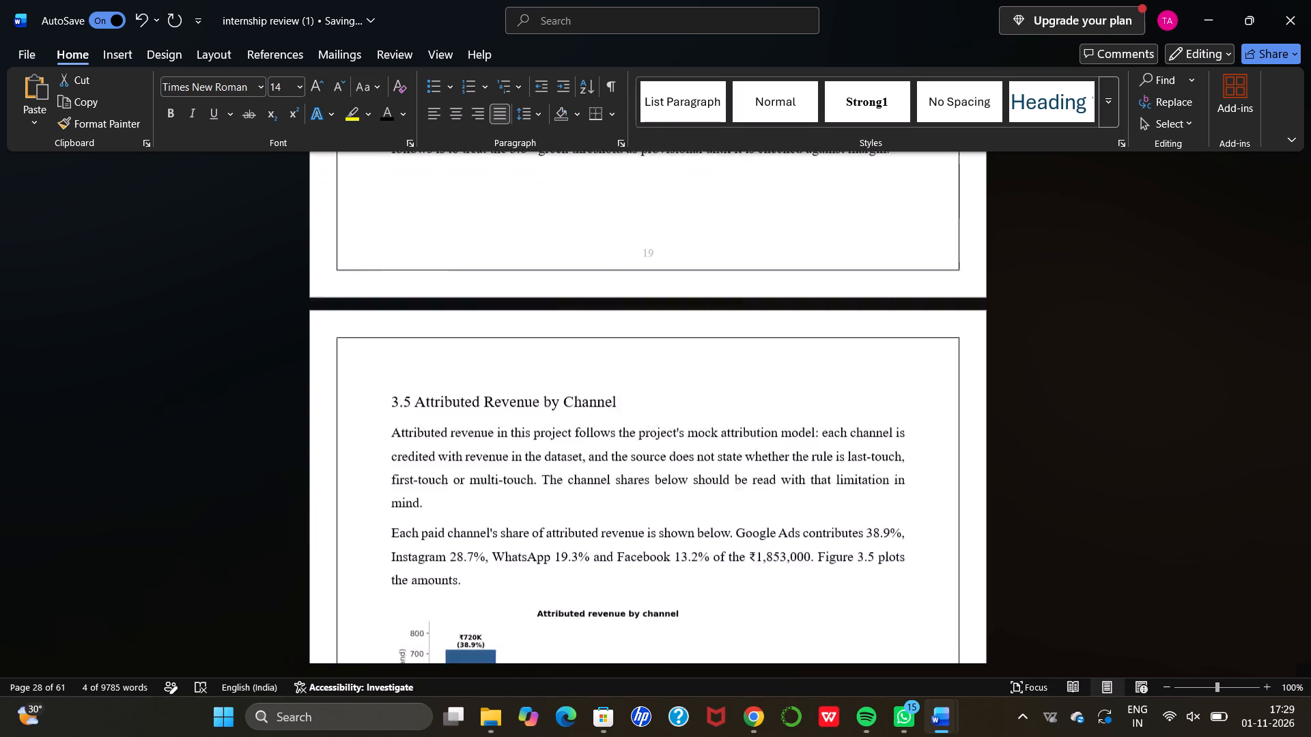
pyautogui.scroll(3, 442, 457)
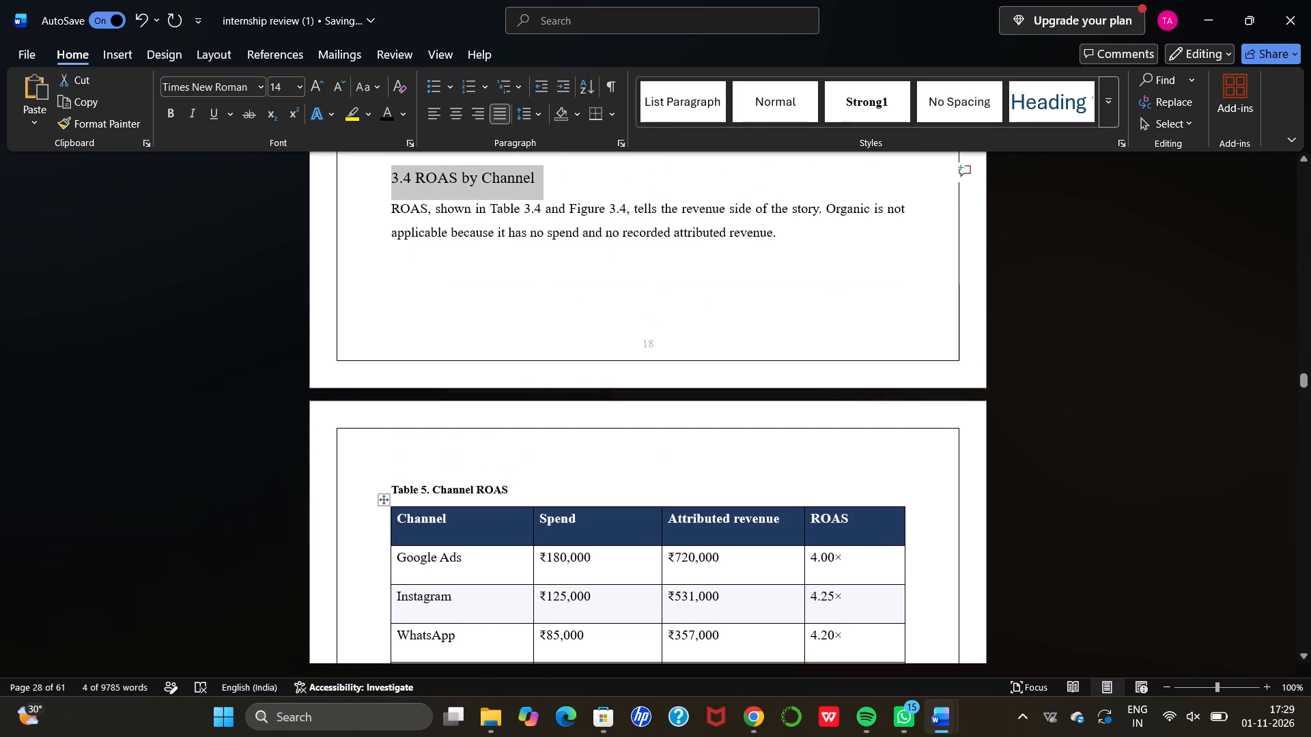
# Check the Table 5 Channel ROAS caption's formatting and compare it with the captions and headings of the earlier chapters.
pyautogui.click(431, 490)
pyautogui.scroll(10, 431, 490)
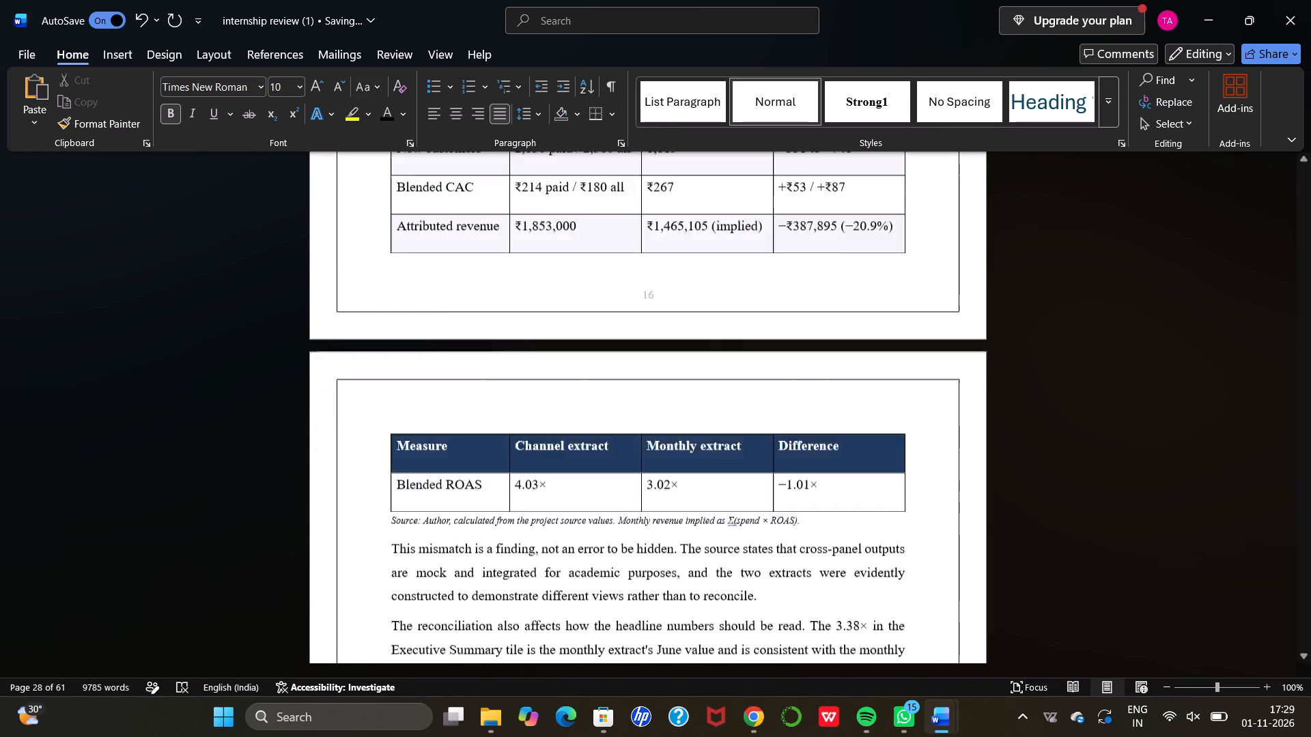
pyautogui.scroll(11, 431, 490)
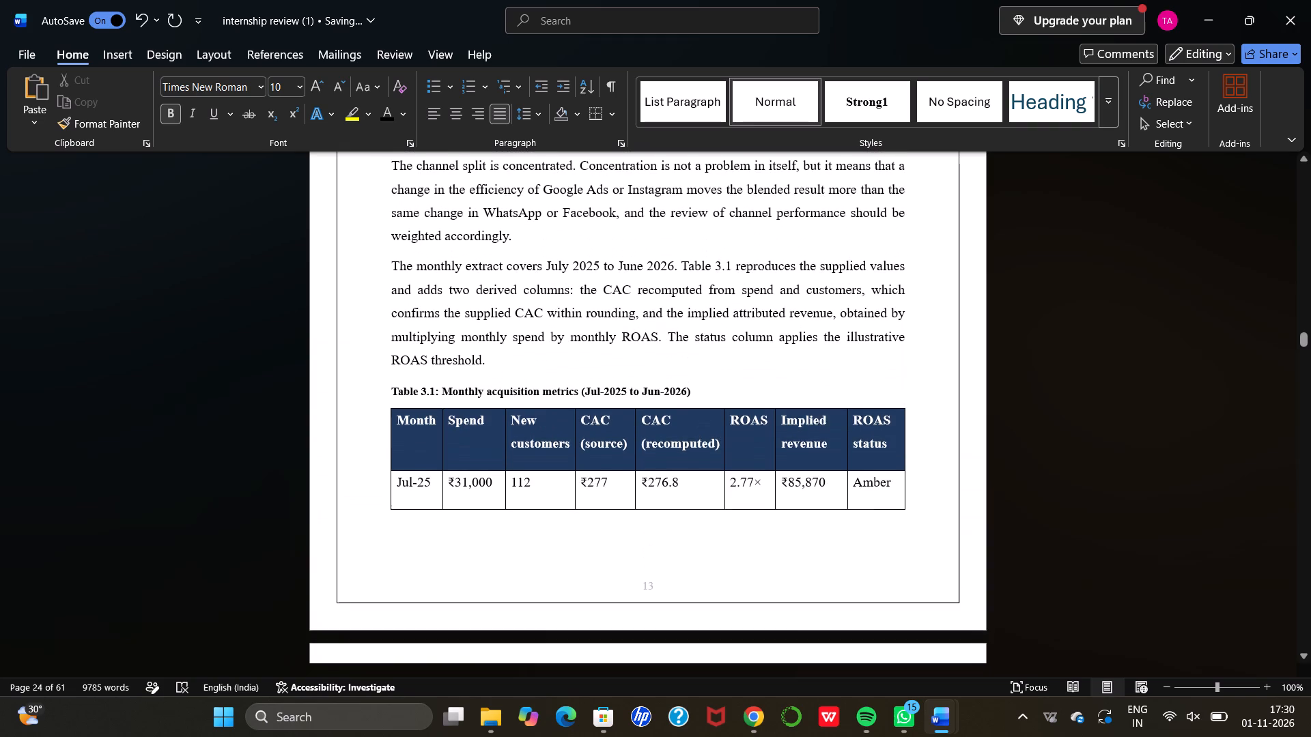
pyautogui.scroll(9, 431, 490)
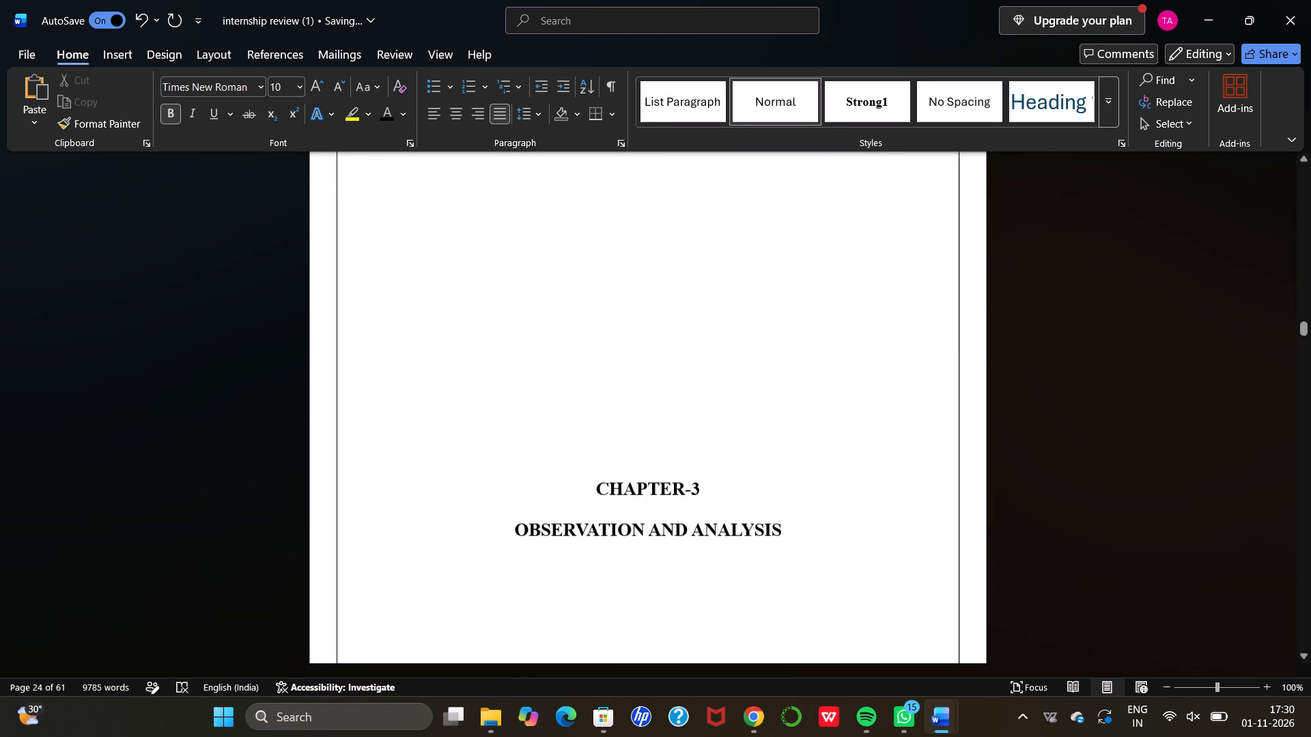
pyautogui.scroll(11, 431, 490)
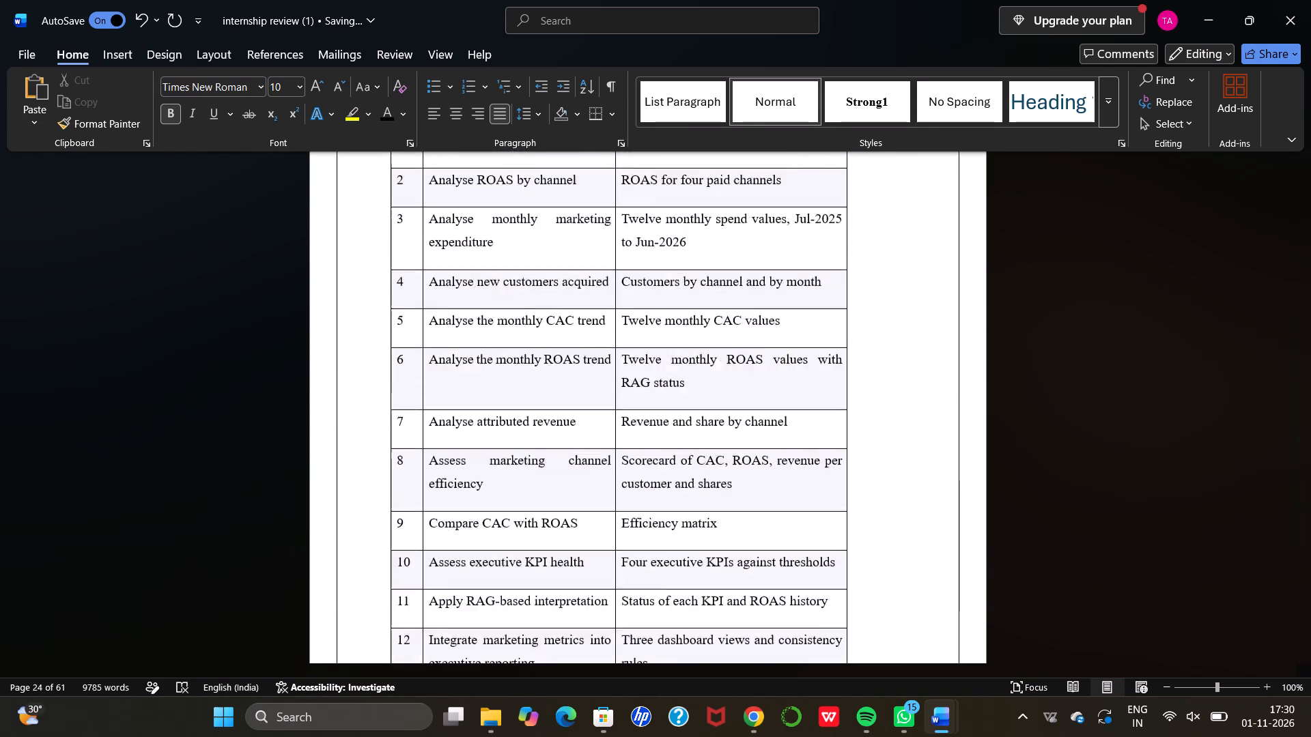
pyautogui.scroll(6, 431, 490)
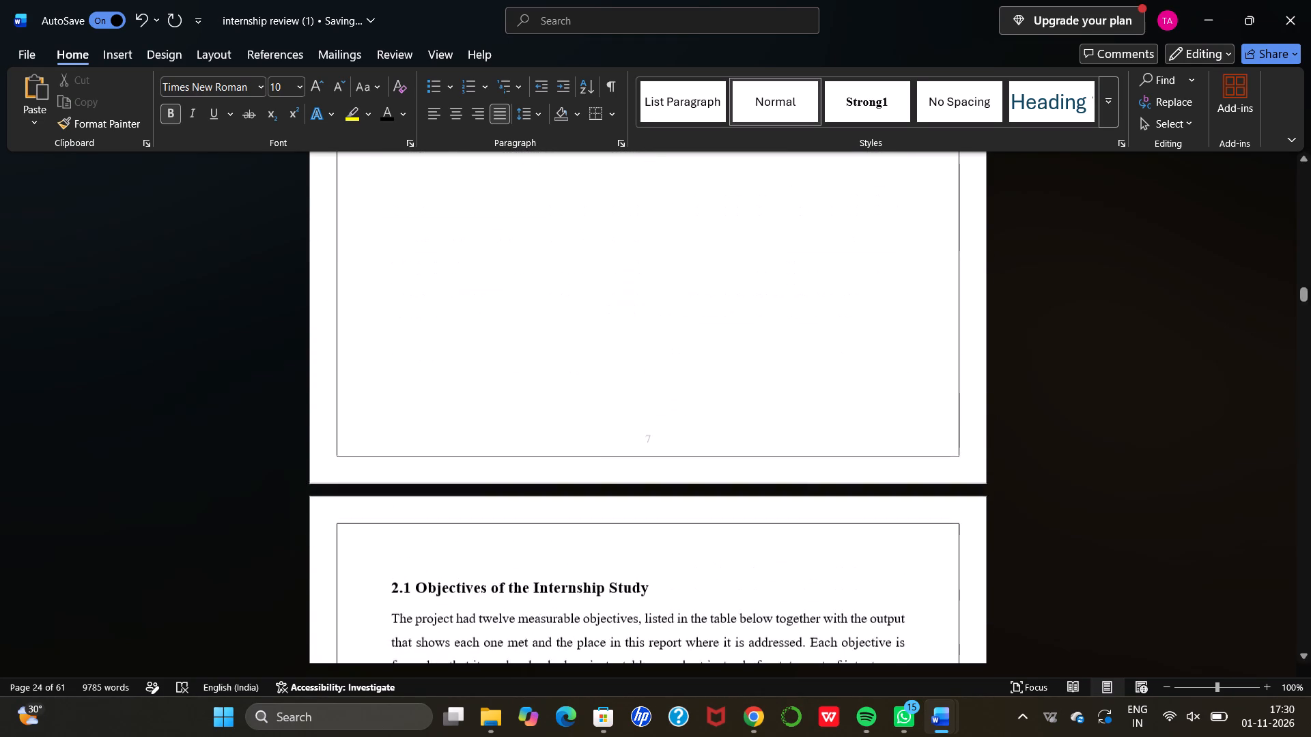
pyautogui.scroll(7, 431, 490)
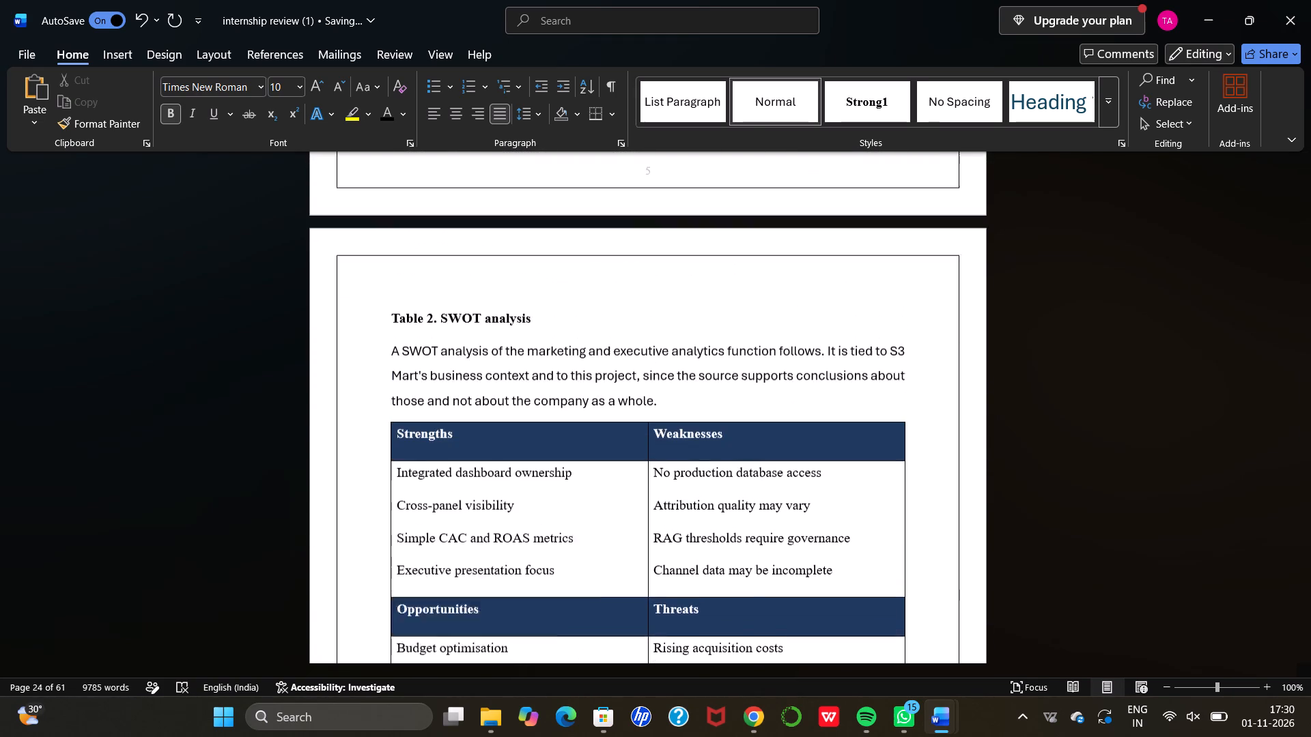
pyautogui.scroll(2, 431, 490)
pyautogui.scroll(-13, 431, 490)
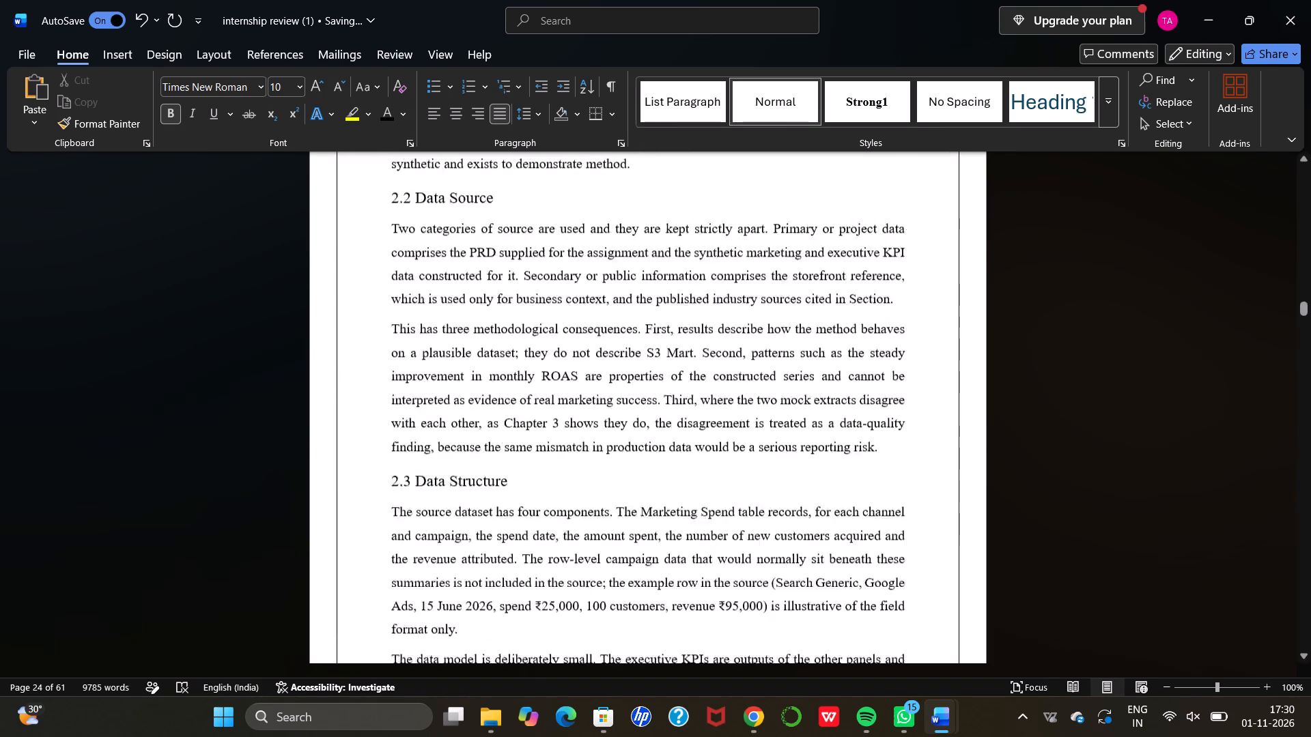
pyautogui.scroll(-11, 431, 490)
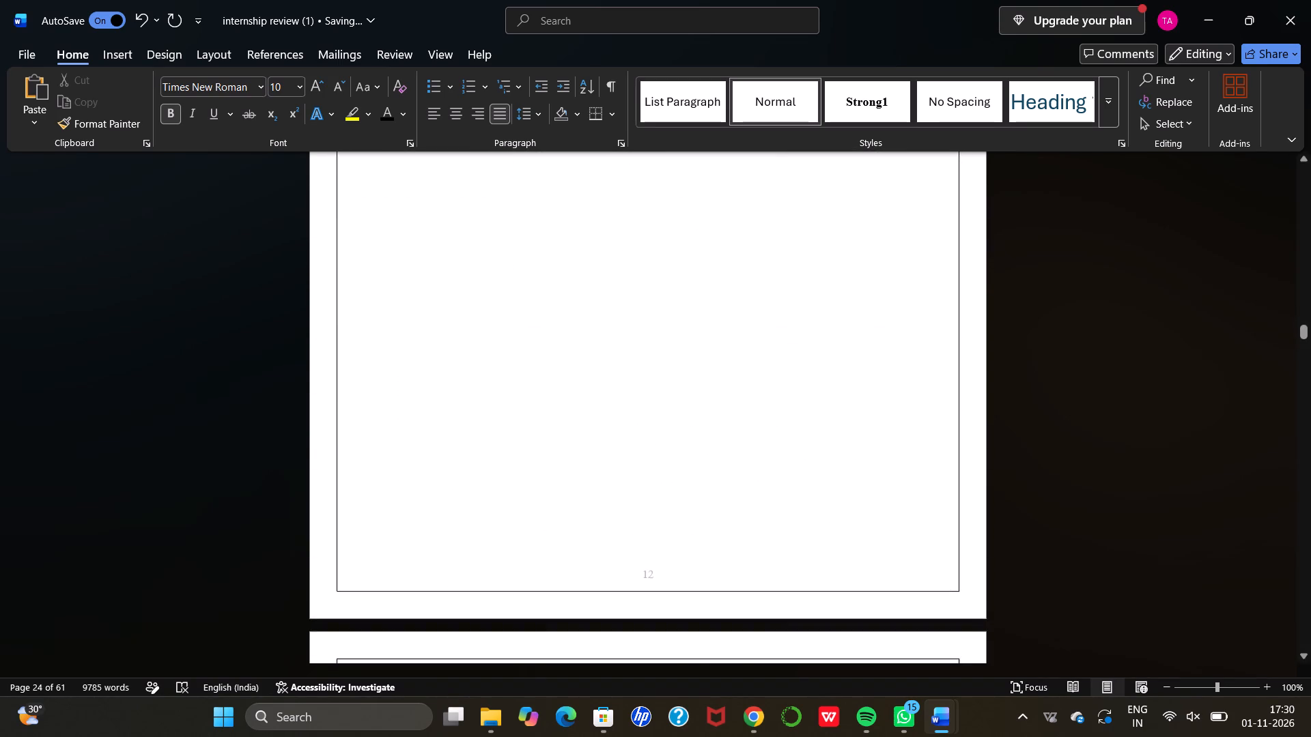
# Renumber the Illustrative RAG thresholds table caption in Chapter 3 so its label reads "Table 6.".
pyautogui.scroll(-12, 431, 490)
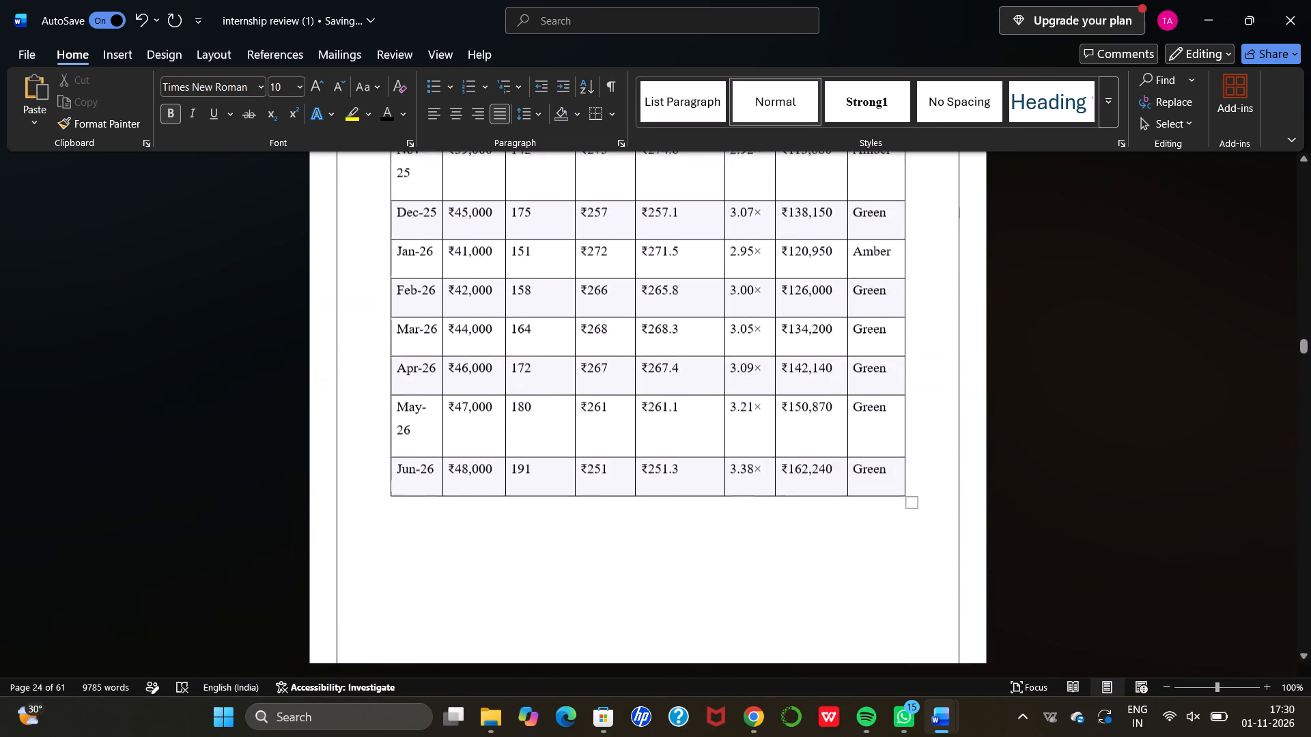
pyautogui.scroll(-9, 431, 490)
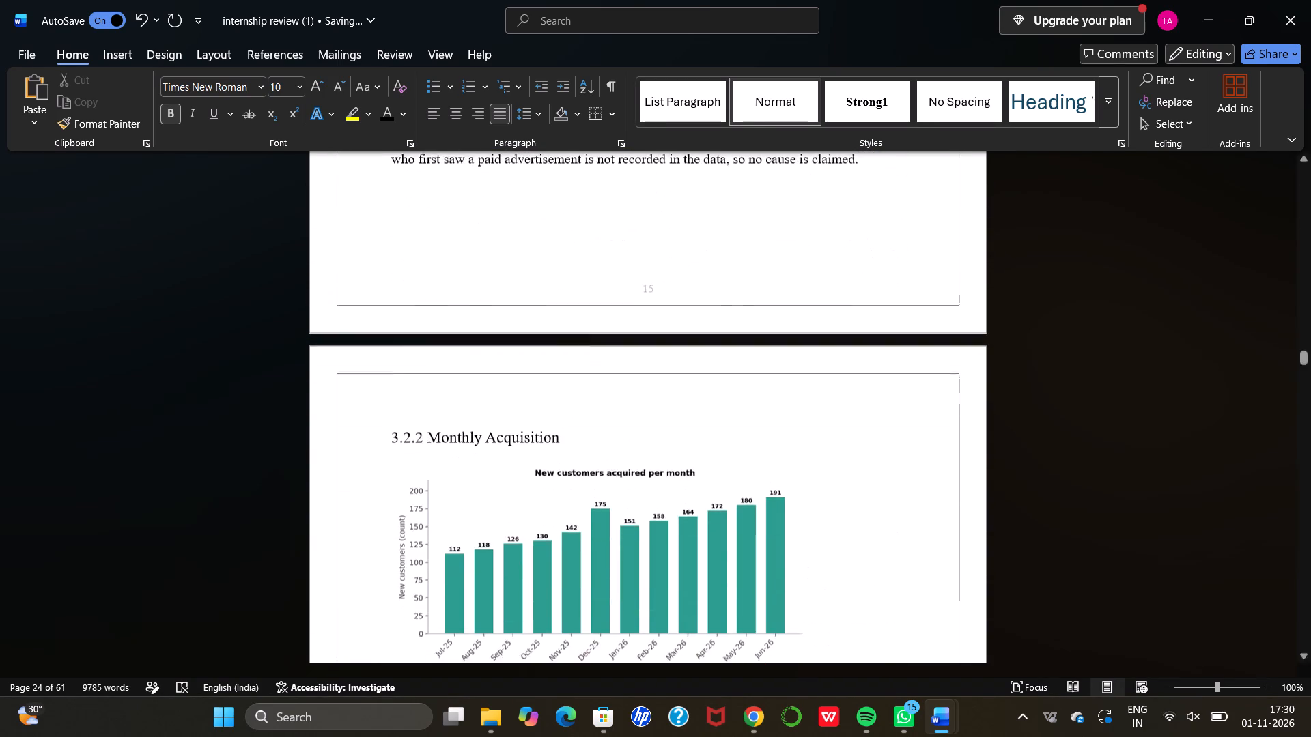
pyautogui.scroll(-4, 431, 490)
pyautogui.scroll(1, 431, 490)
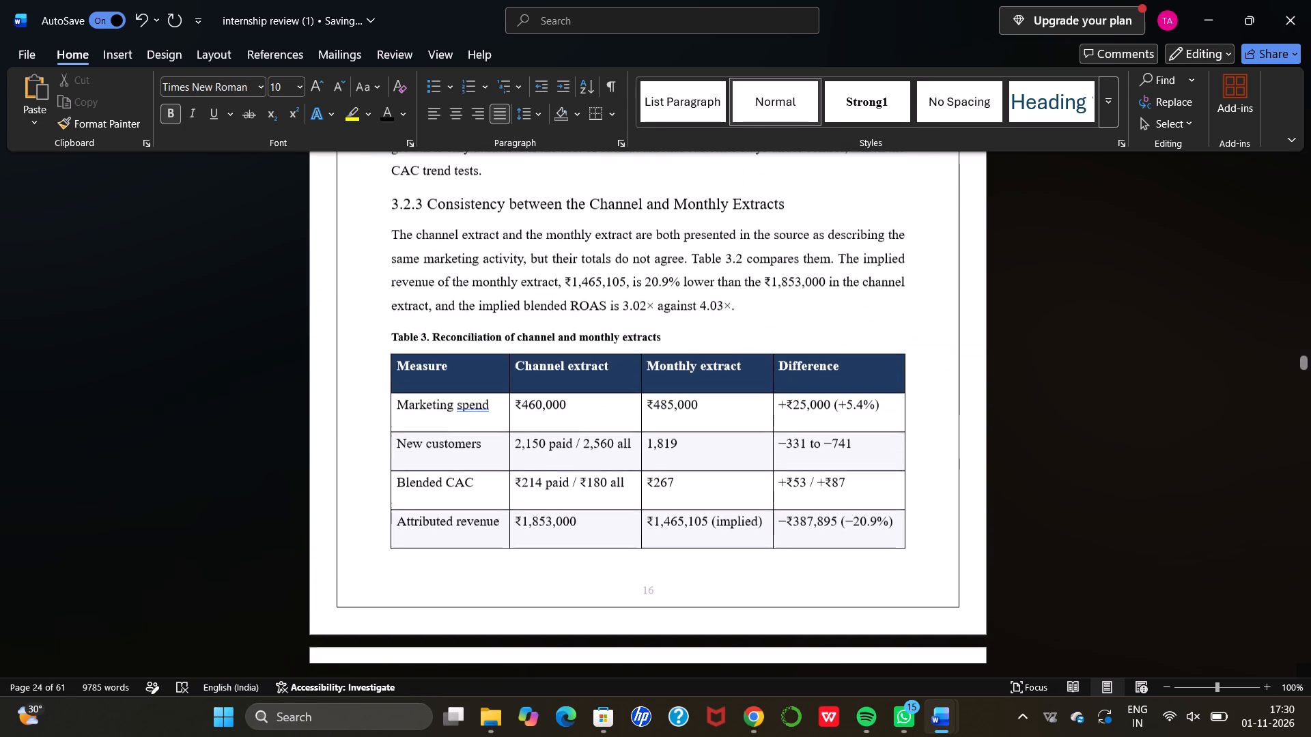
pyautogui.scroll(-7, 431, 490)
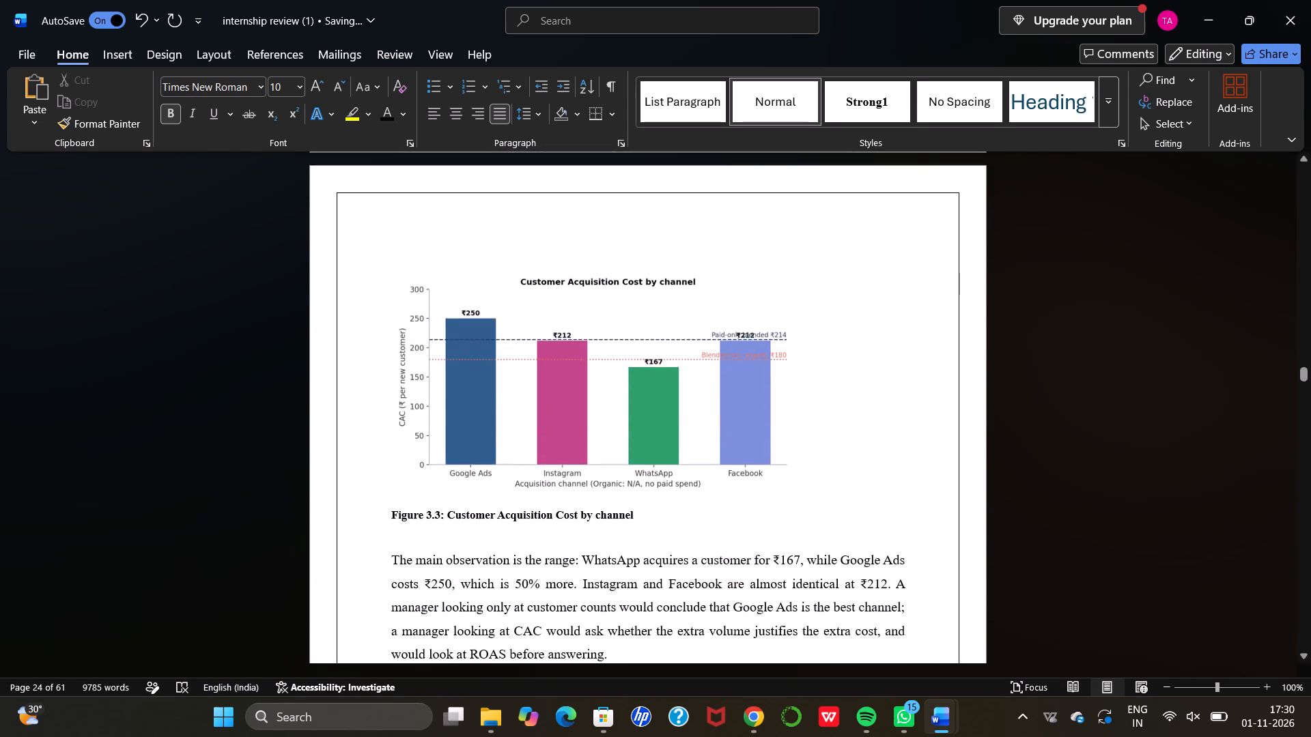
pyautogui.scroll(-7, 431, 490)
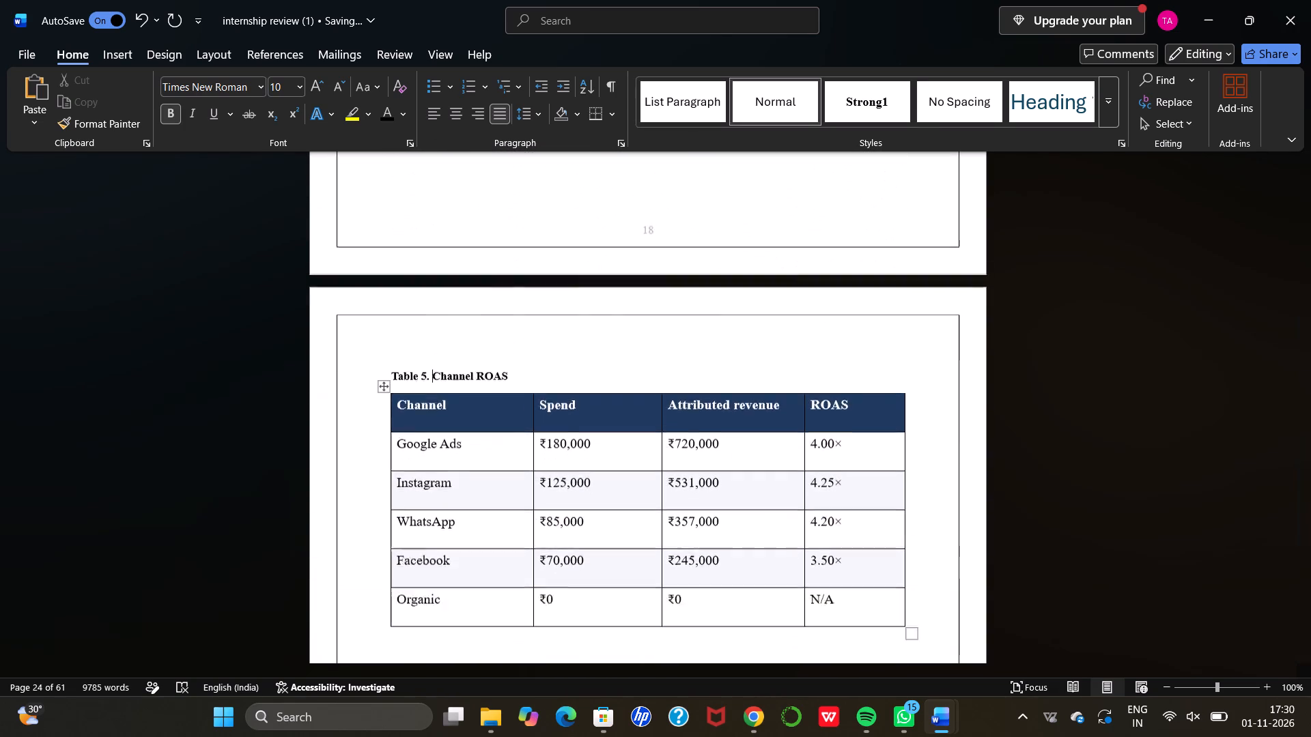
pyautogui.scroll(-9, 431, 490)
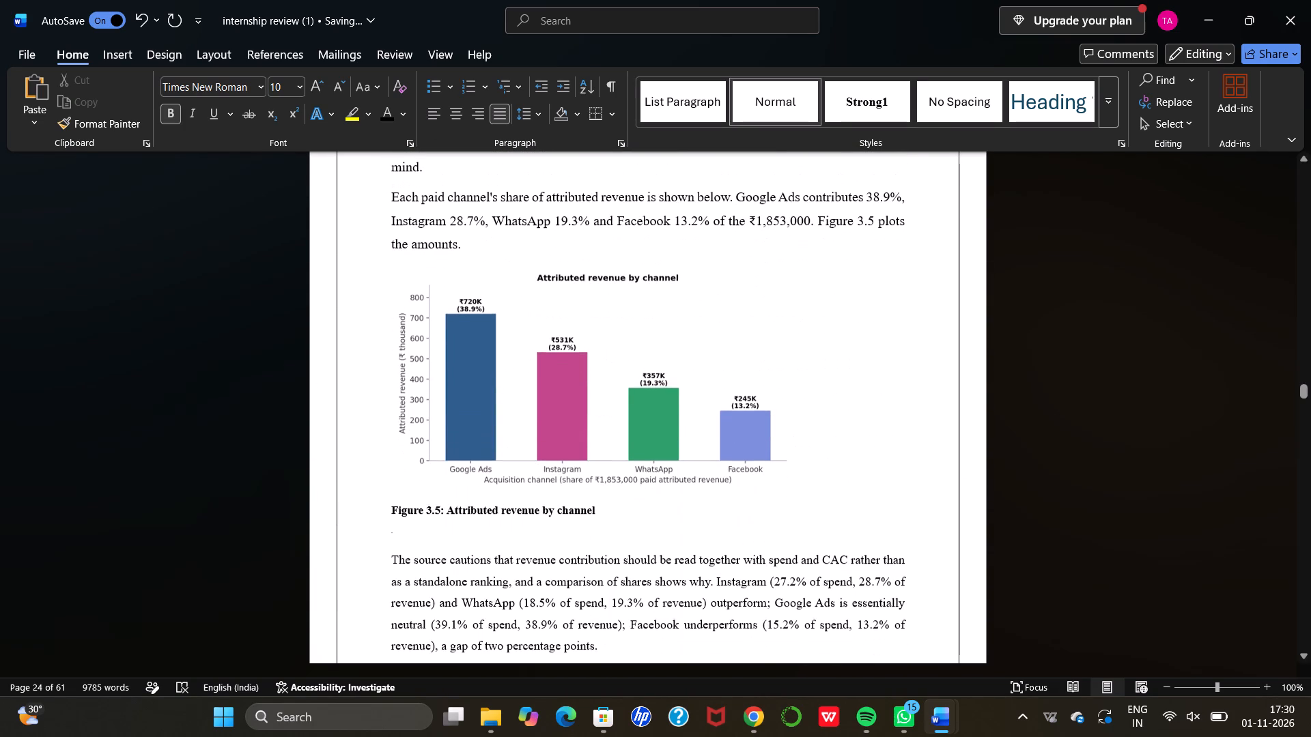
pyautogui.scroll(-5, 431, 490)
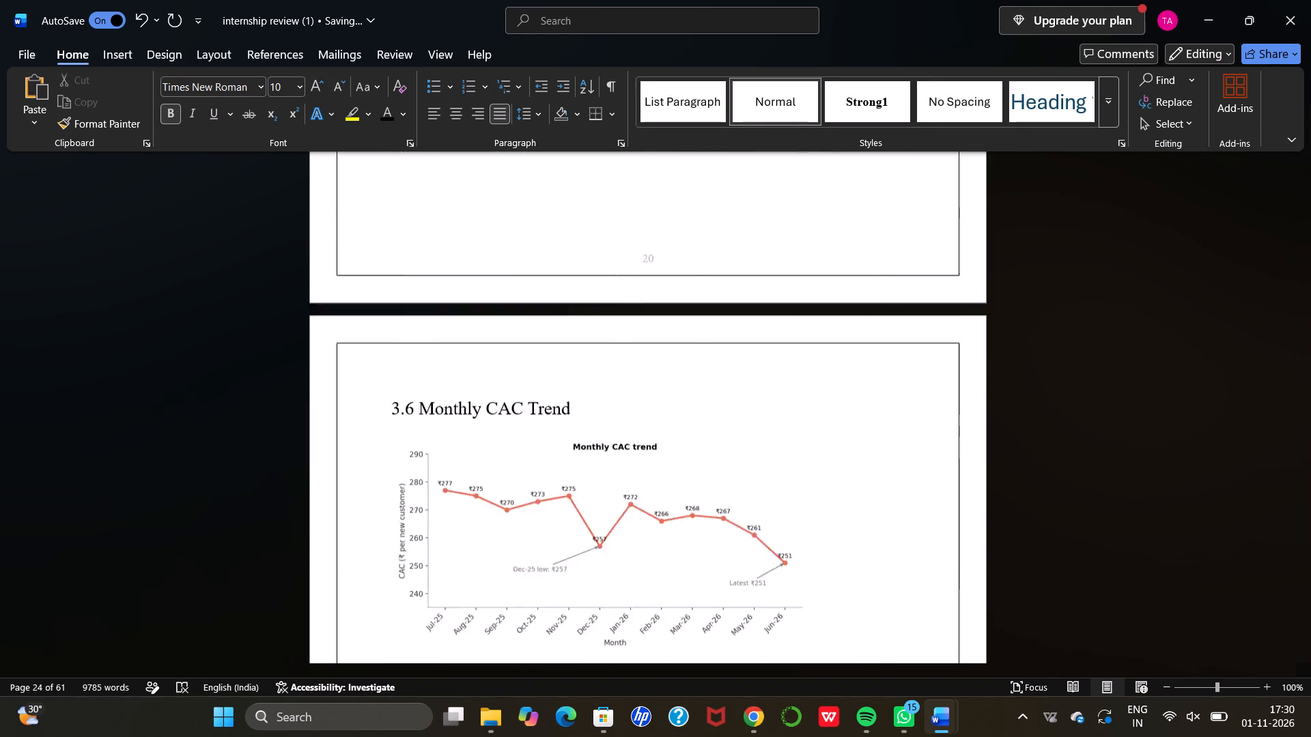
pyautogui.scroll(-9, 431, 490)
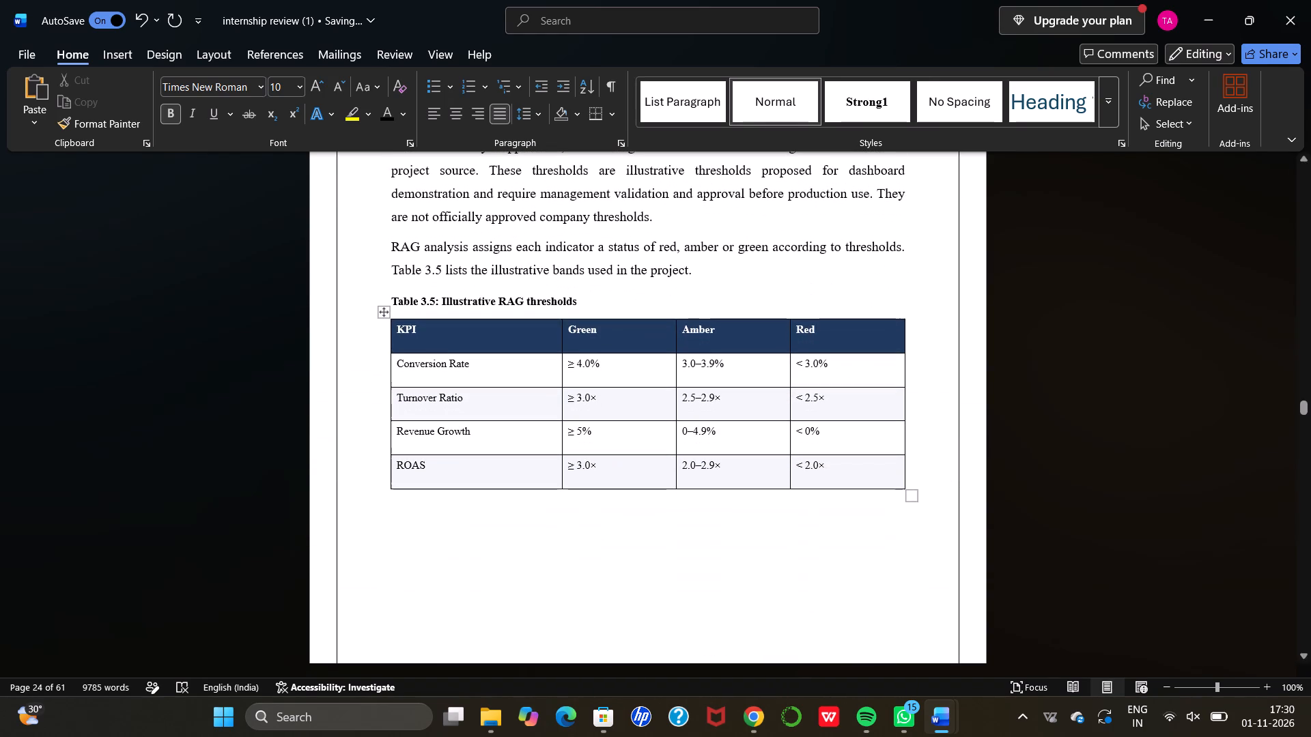
pyautogui.click(439, 304)
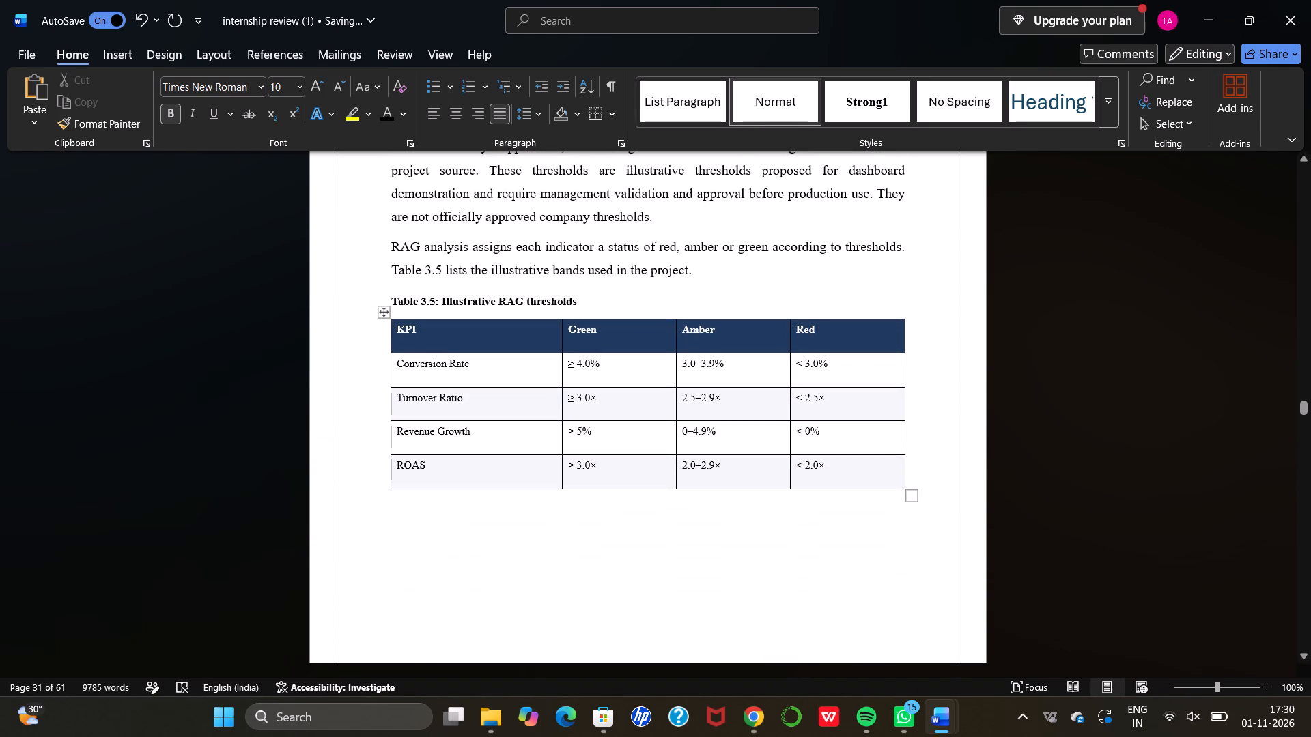
pyautogui.press('BackSpace')
pyautogui.press('BackSpace')
pyautogui.press('BackSpace')
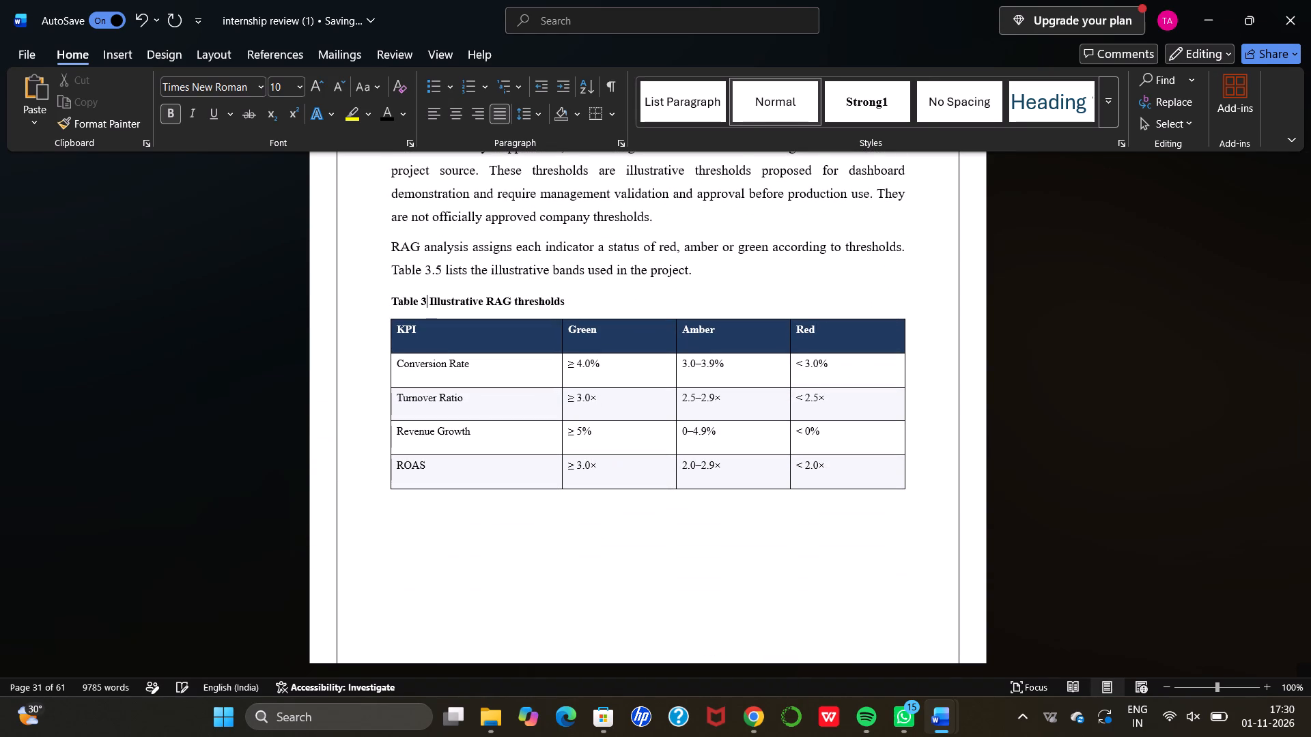
pyautogui.press('BackSpace')
pyautogui.write('6.')
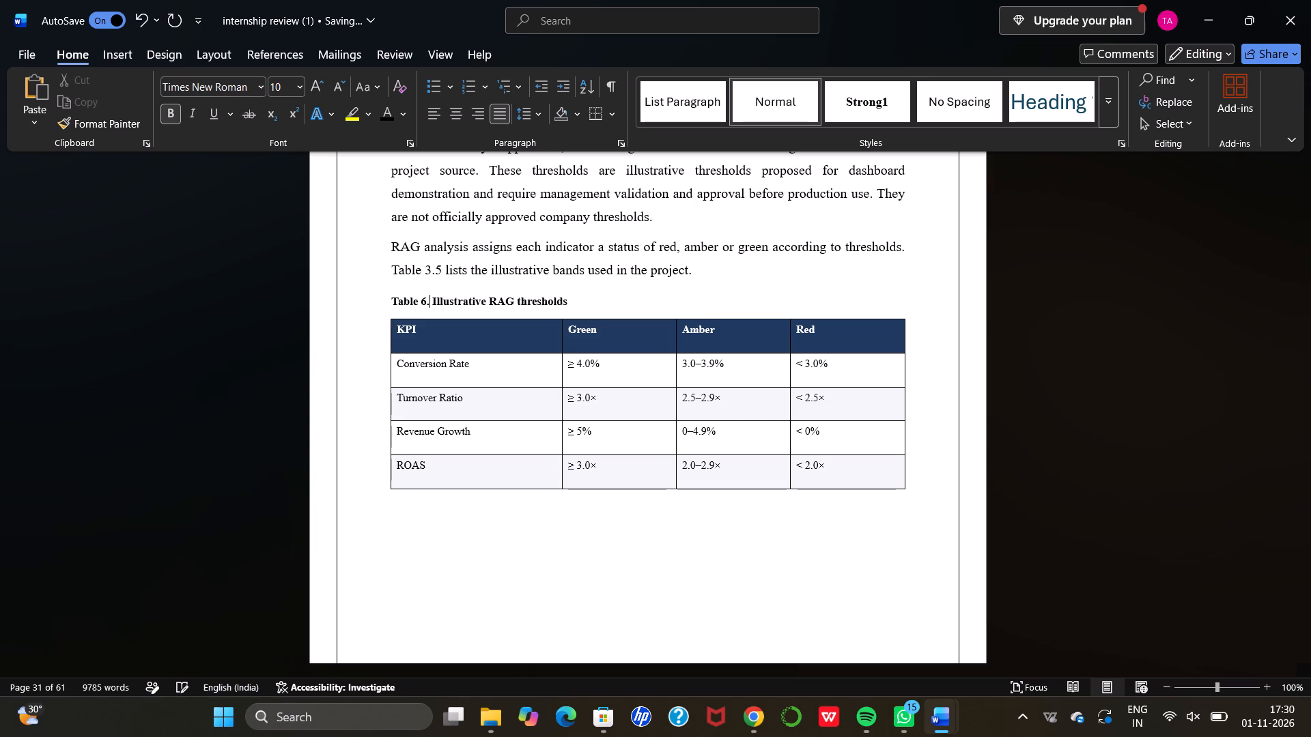
# Make both lines of the CHAPTER-4 FINDINGS title page bold.
pyautogui.scroll(-10, 439, 304)
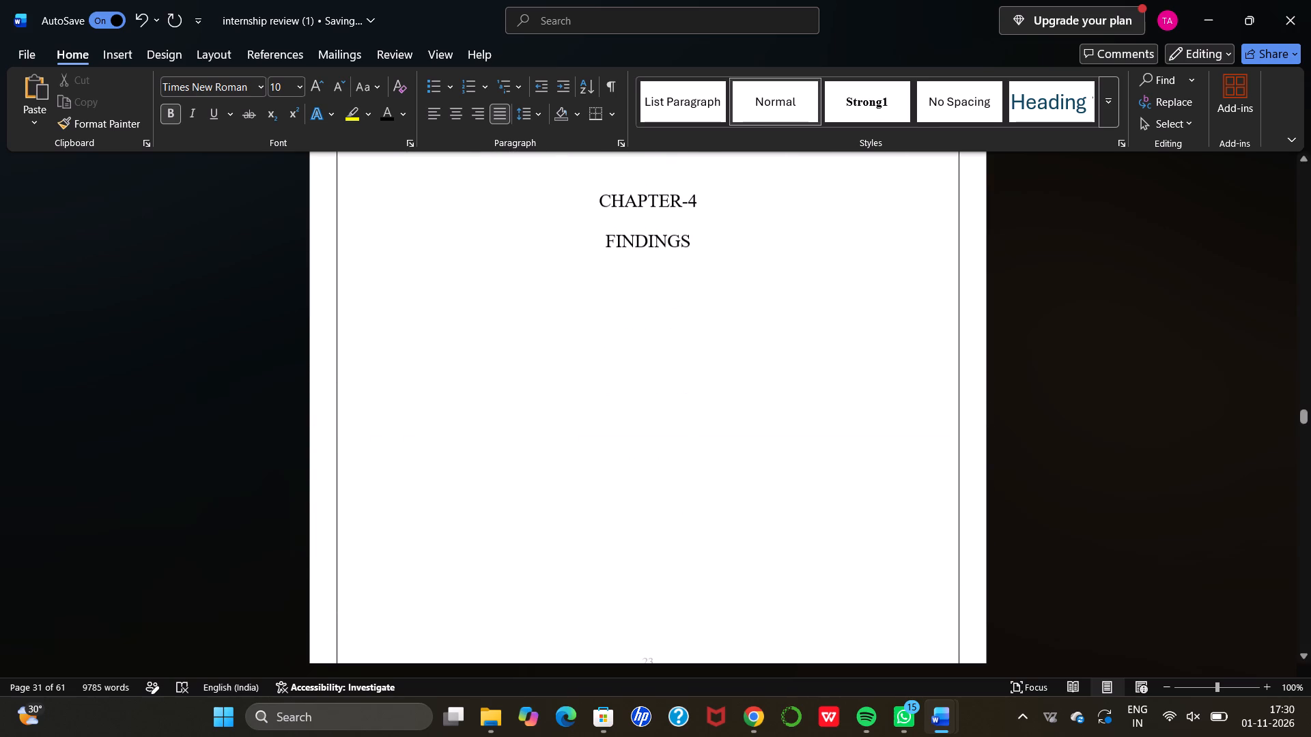
pyautogui.scroll(1, 439, 304)
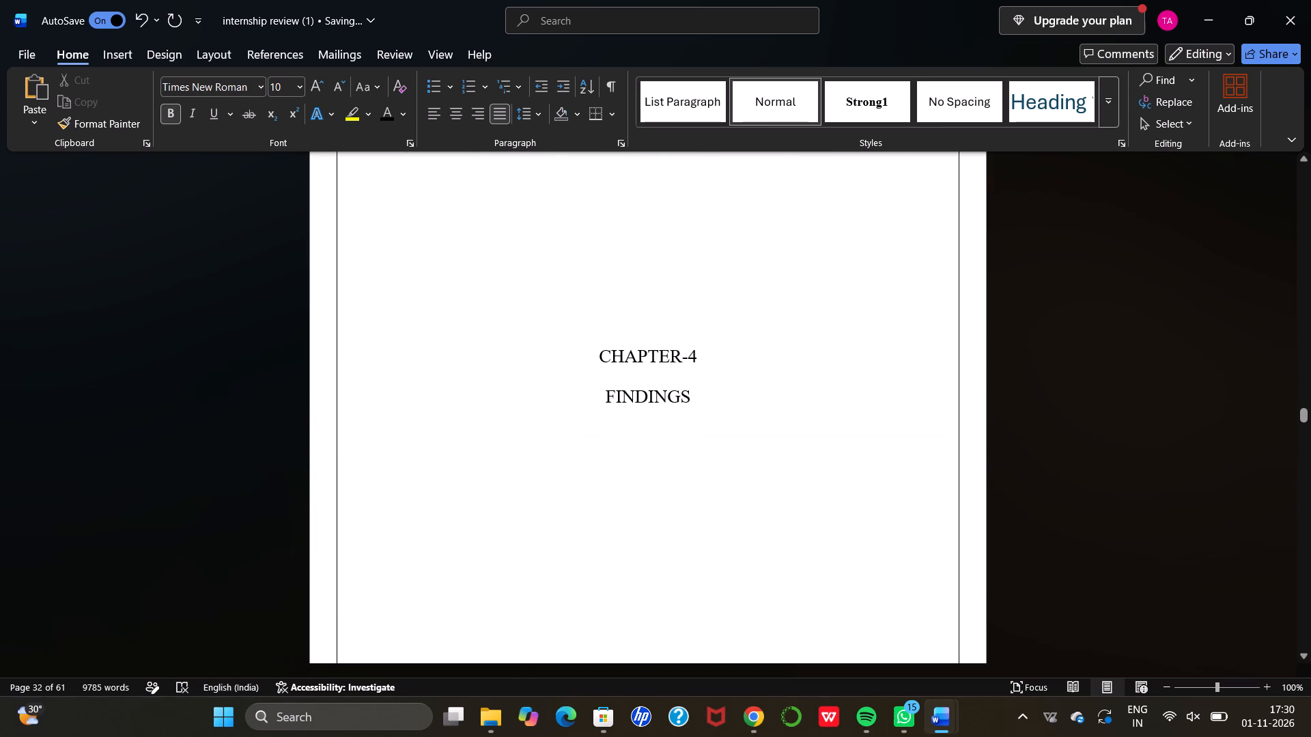
pyautogui.moveTo(593, 356); pyautogui.dragTo(690, 402)
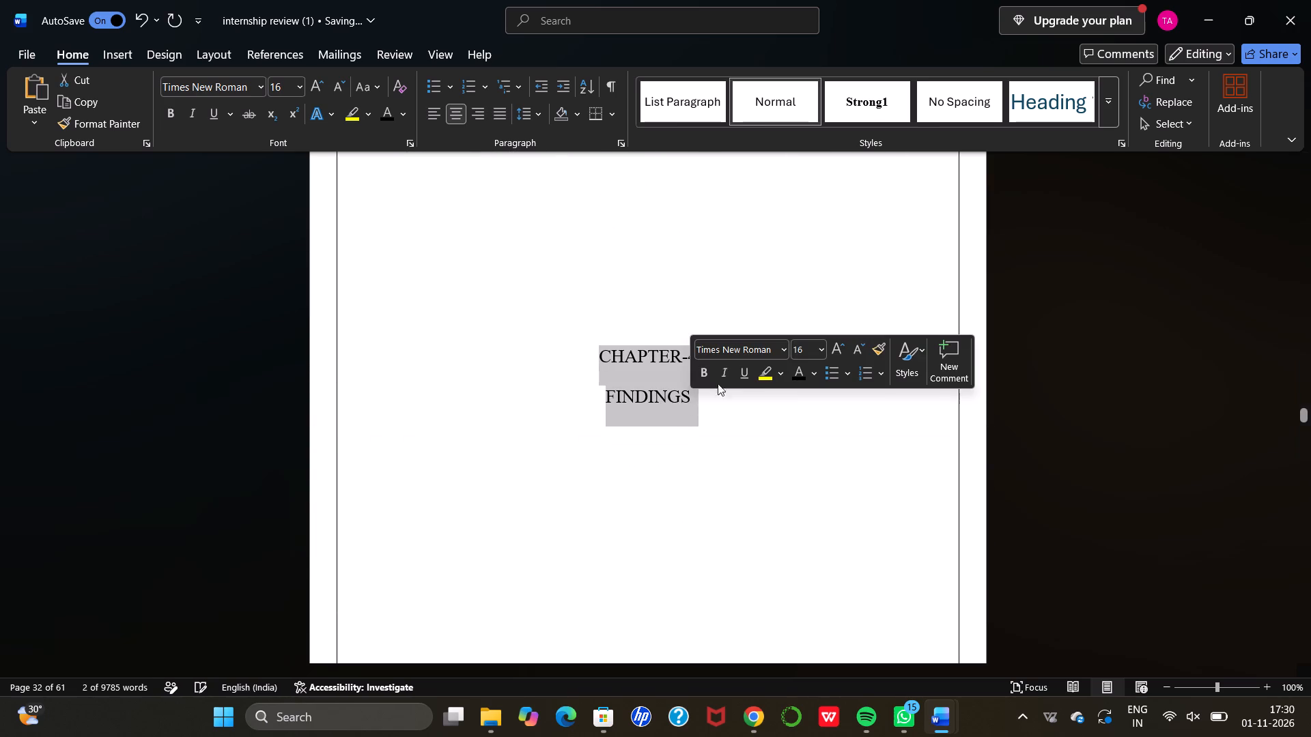
pyautogui.click(703, 372)
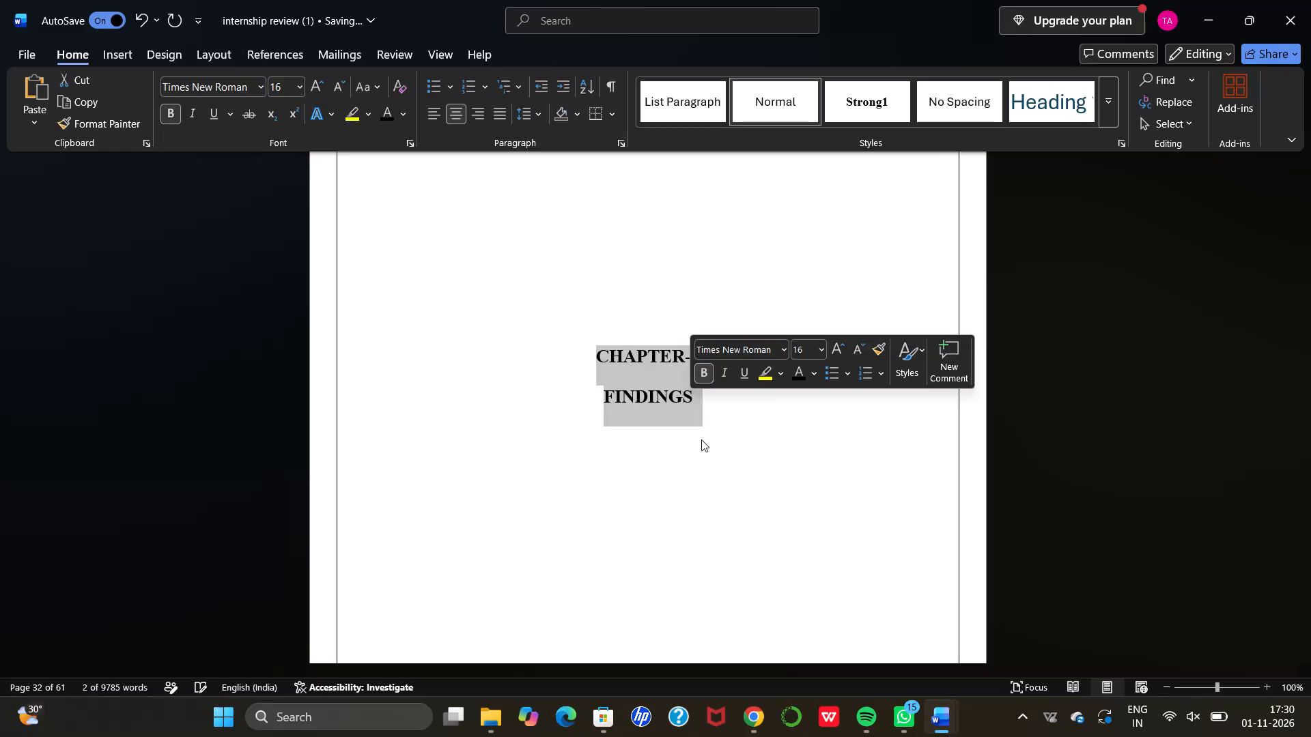
pyautogui.click(703, 464)
# Renumber the Findings and supporting evidence table caption in Chapter 4 so its label reads "Table 7.".
pyautogui.scroll(-4, 703, 464)
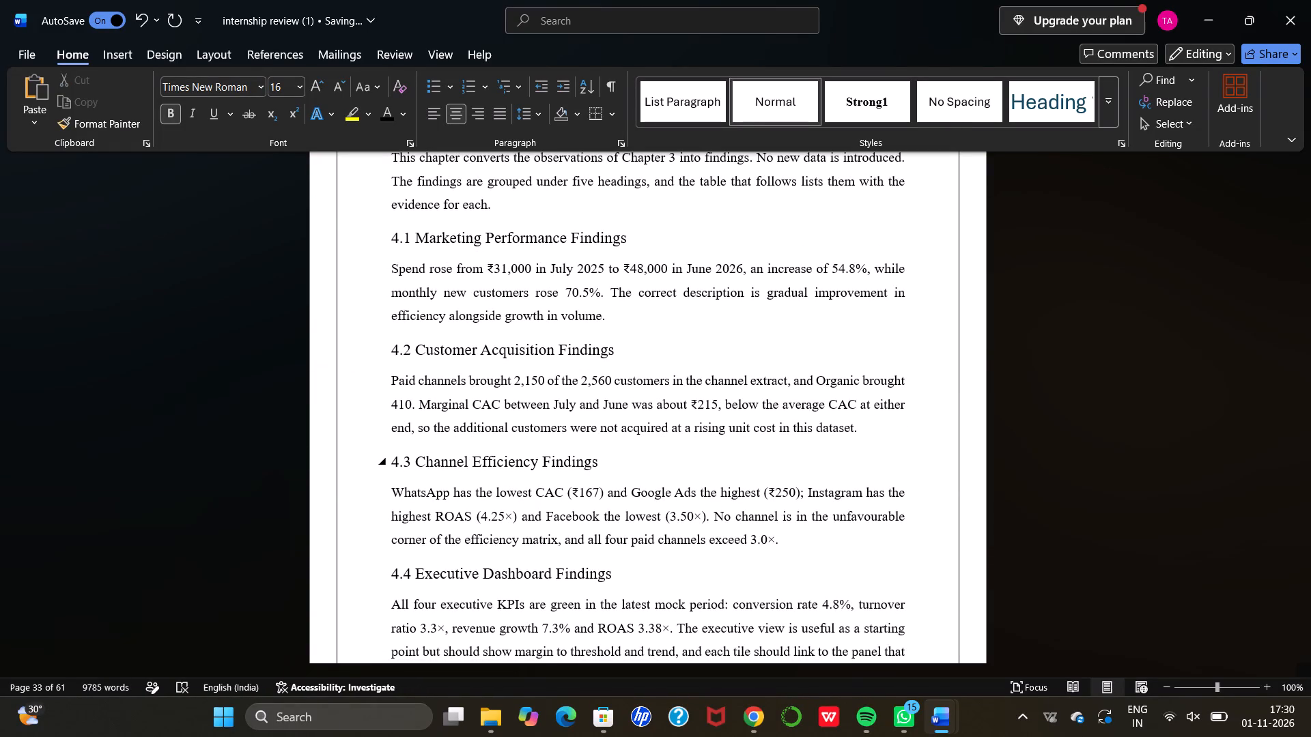
pyautogui.scroll(-4, 703, 464)
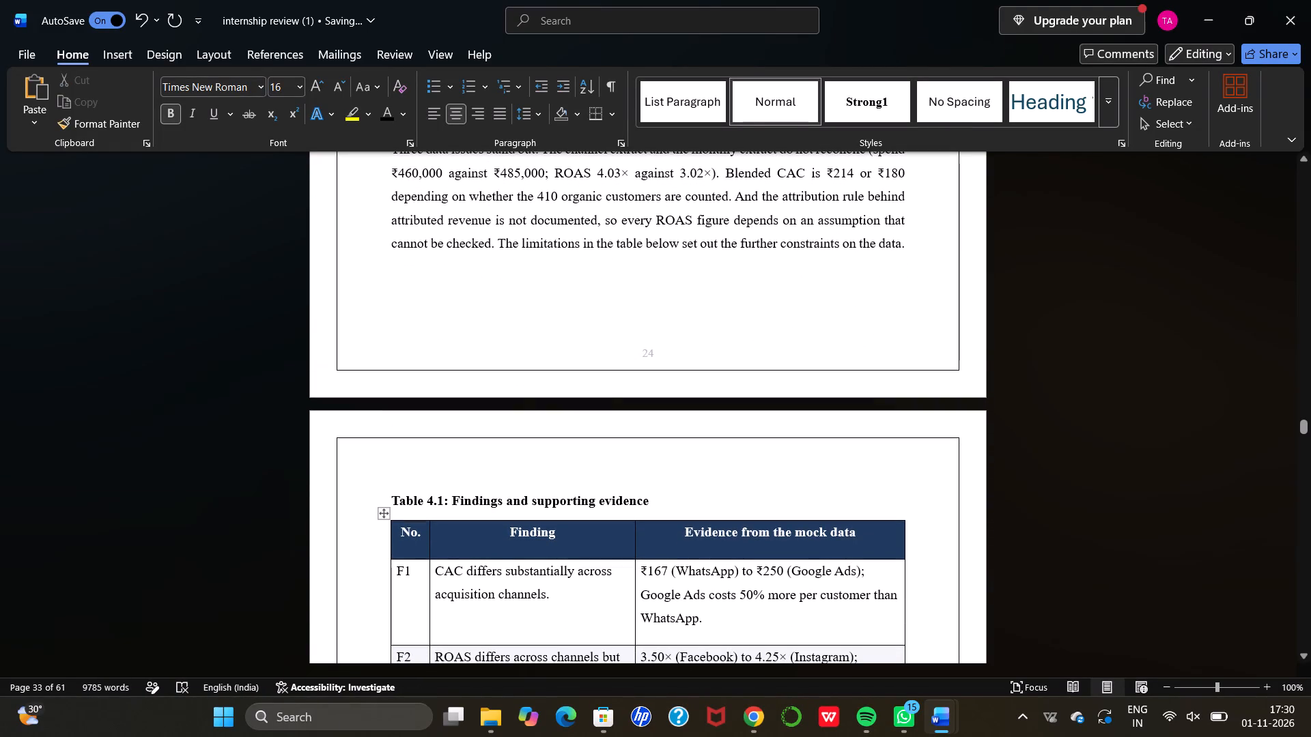
pyautogui.click(451, 500)
pyautogui.press('BackSpace')
pyautogui.press('BackSpace')
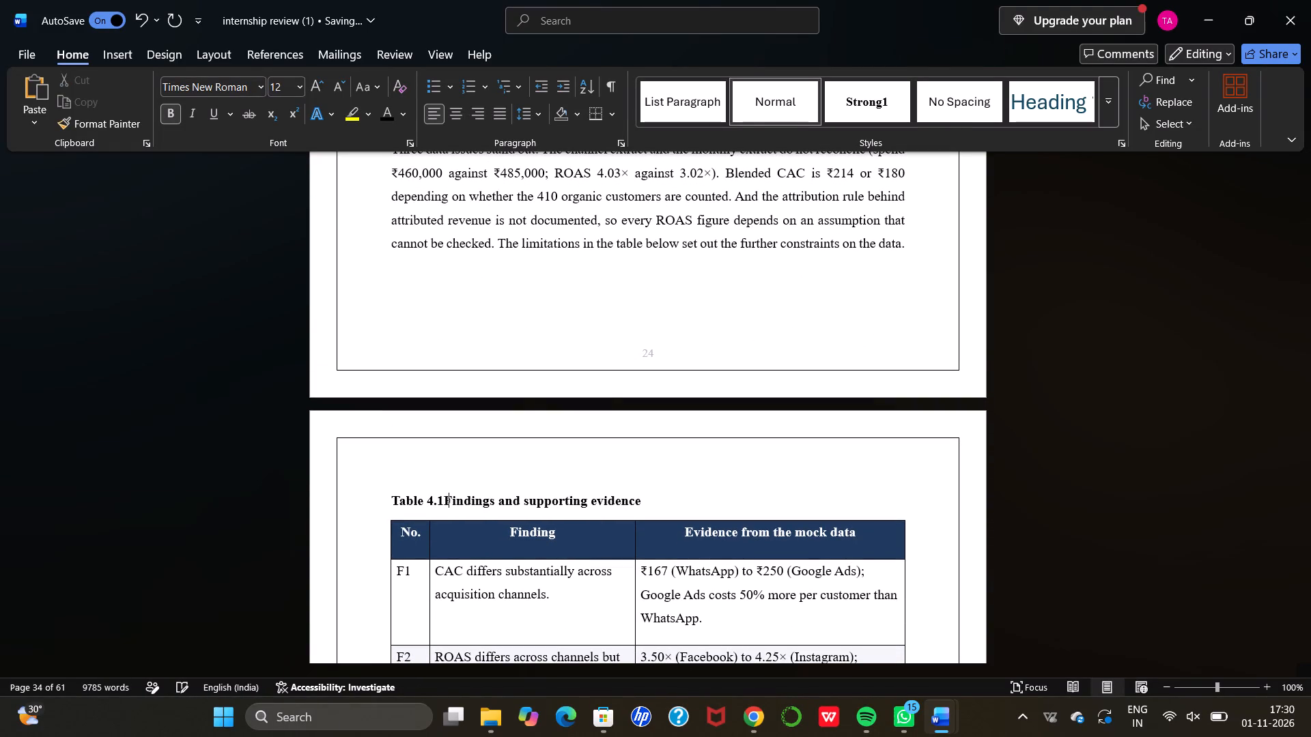
pyautogui.press('BackSpace')
pyautogui.press('BackSpace')
pyautogui.press('BackSpace')
pyautogui.write('7.')
# Make both lines of the CHAPTER-5 RECOMENDATIONS title page bold.
pyautogui.scroll(-7, 451, 500)
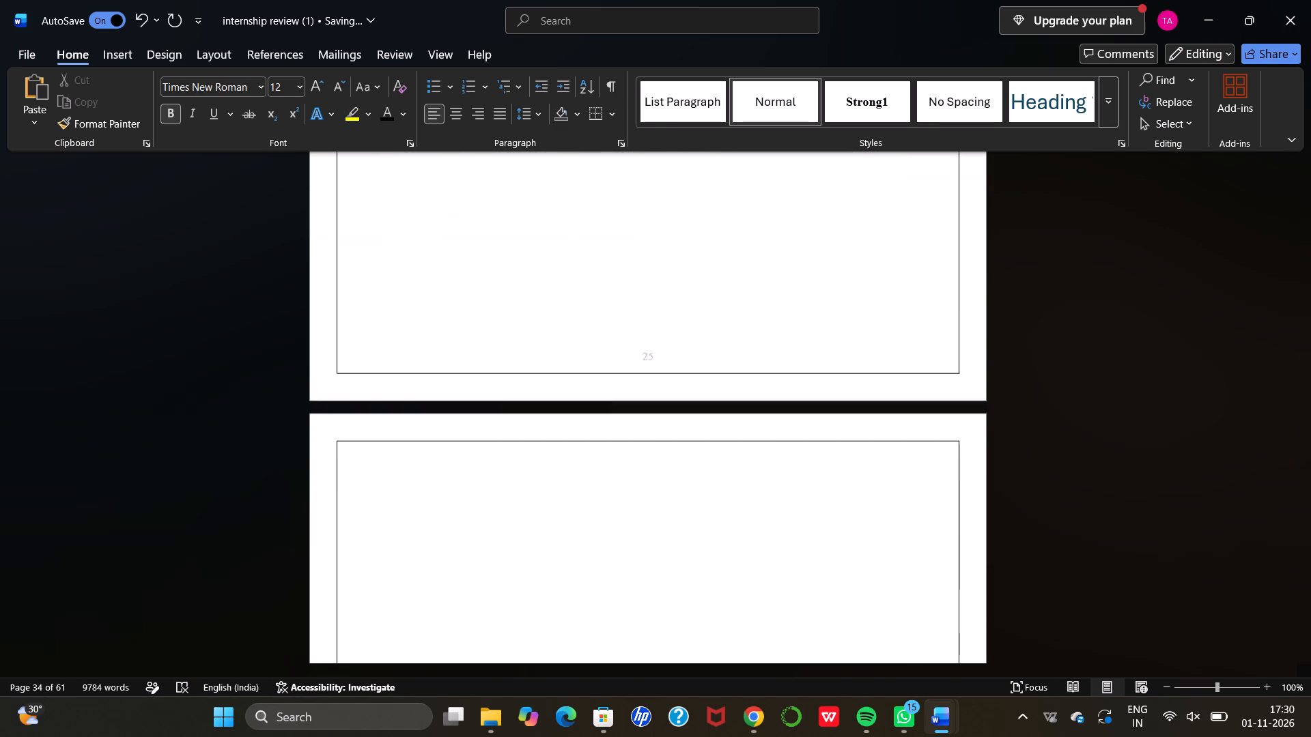
pyautogui.scroll(-4, 451, 500)
pyautogui.scroll(1, 451, 500)
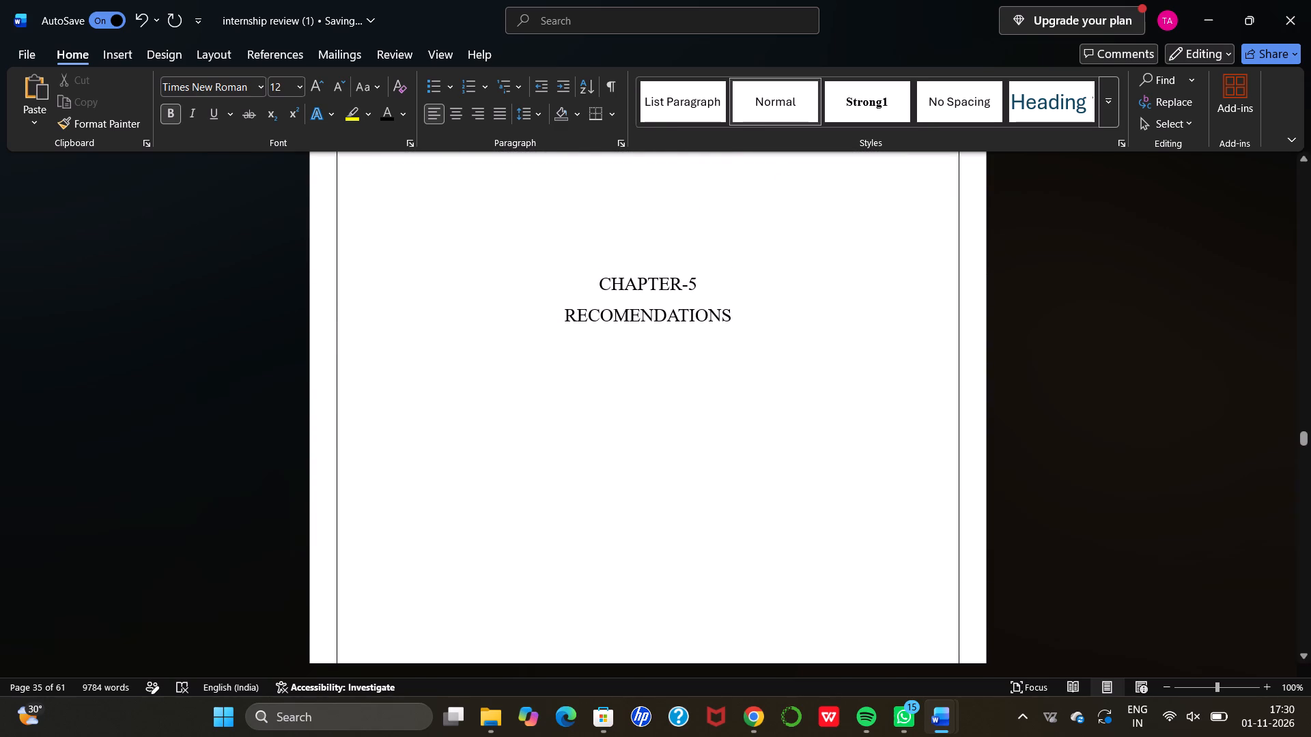
pyautogui.moveTo(591, 285); pyautogui.dragTo(753, 312)
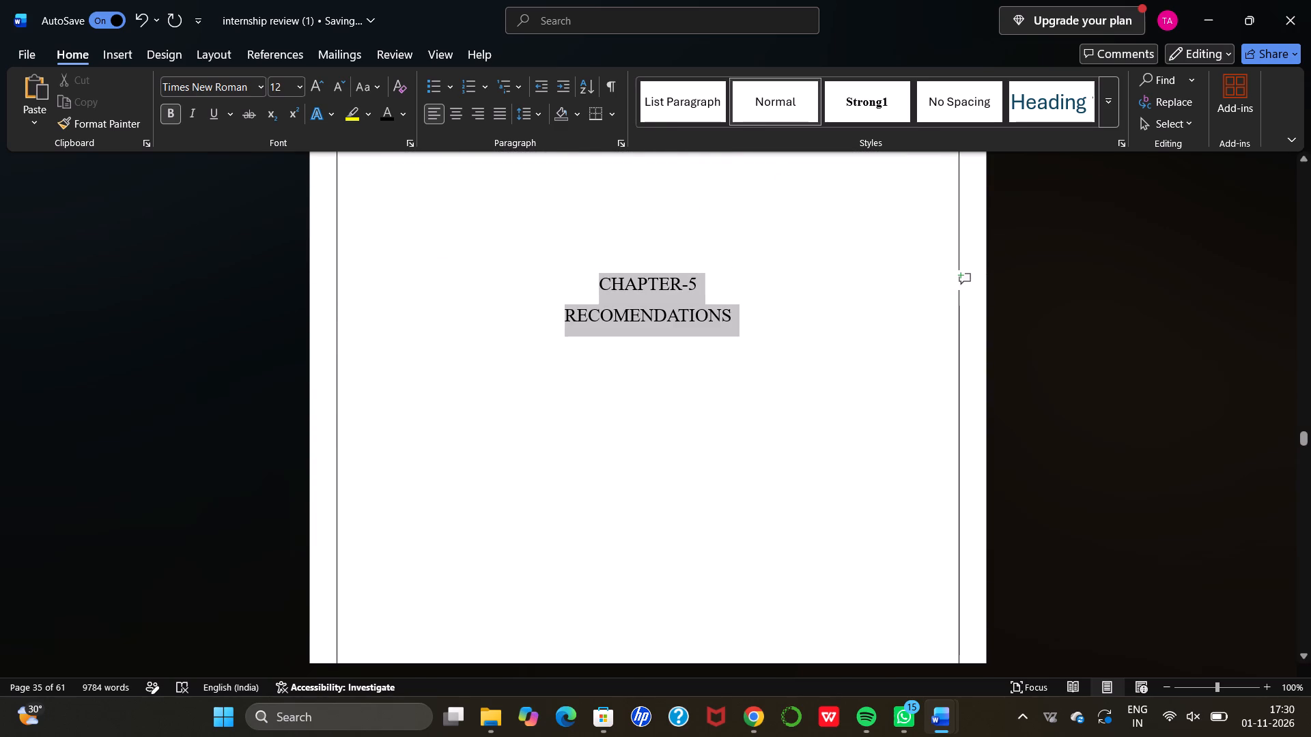
pyautogui.moveTo(753, 312); pyautogui.dragTo(746, 333)
pyautogui.click(757, 305)
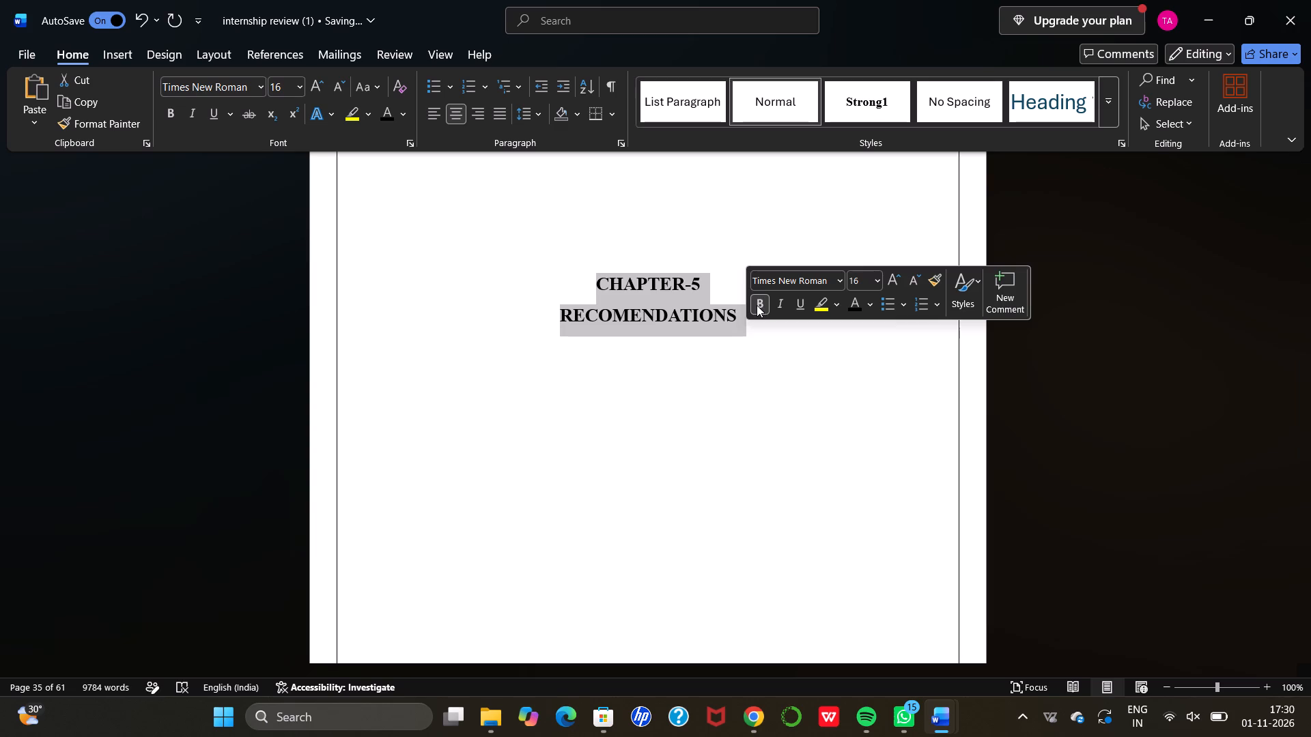
# Renumber the Recommendations linked to findings table caption in Chapter 5 so its label reads "Table 8.".
pyautogui.scroll(-5, 727, 409)
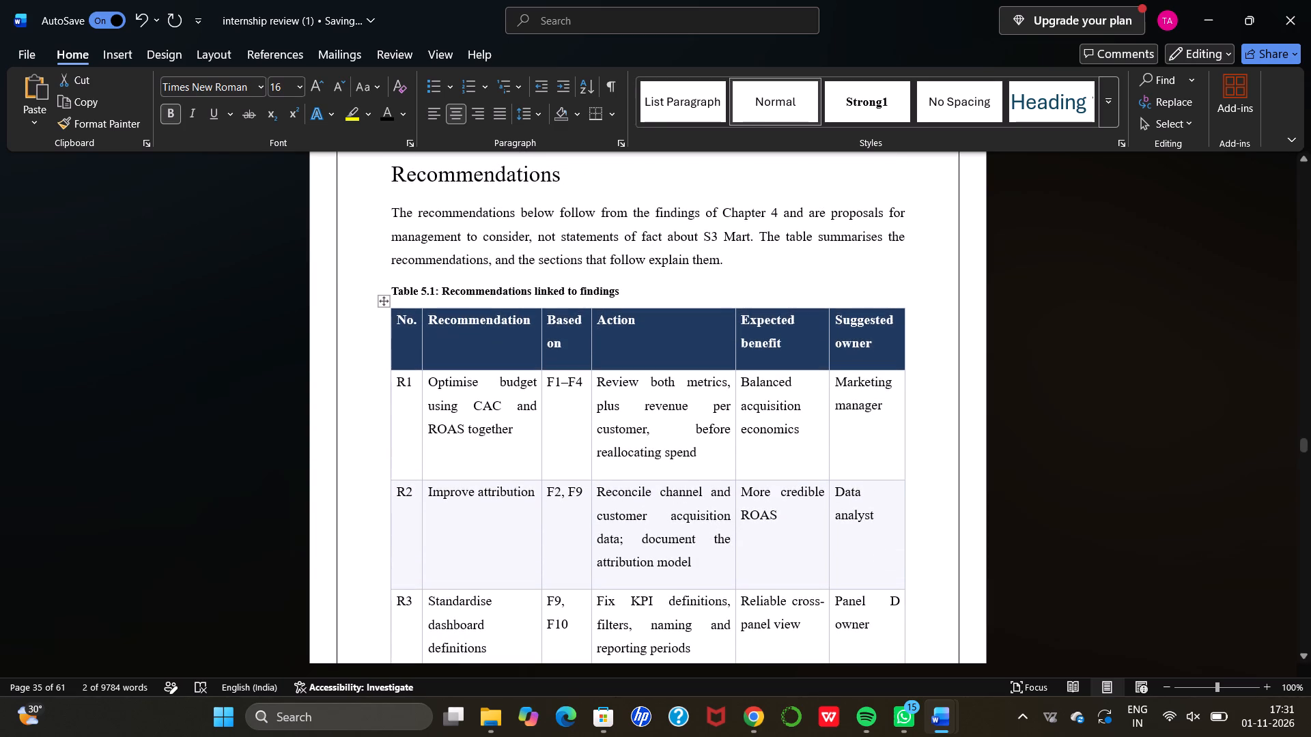
pyautogui.click(437, 288)
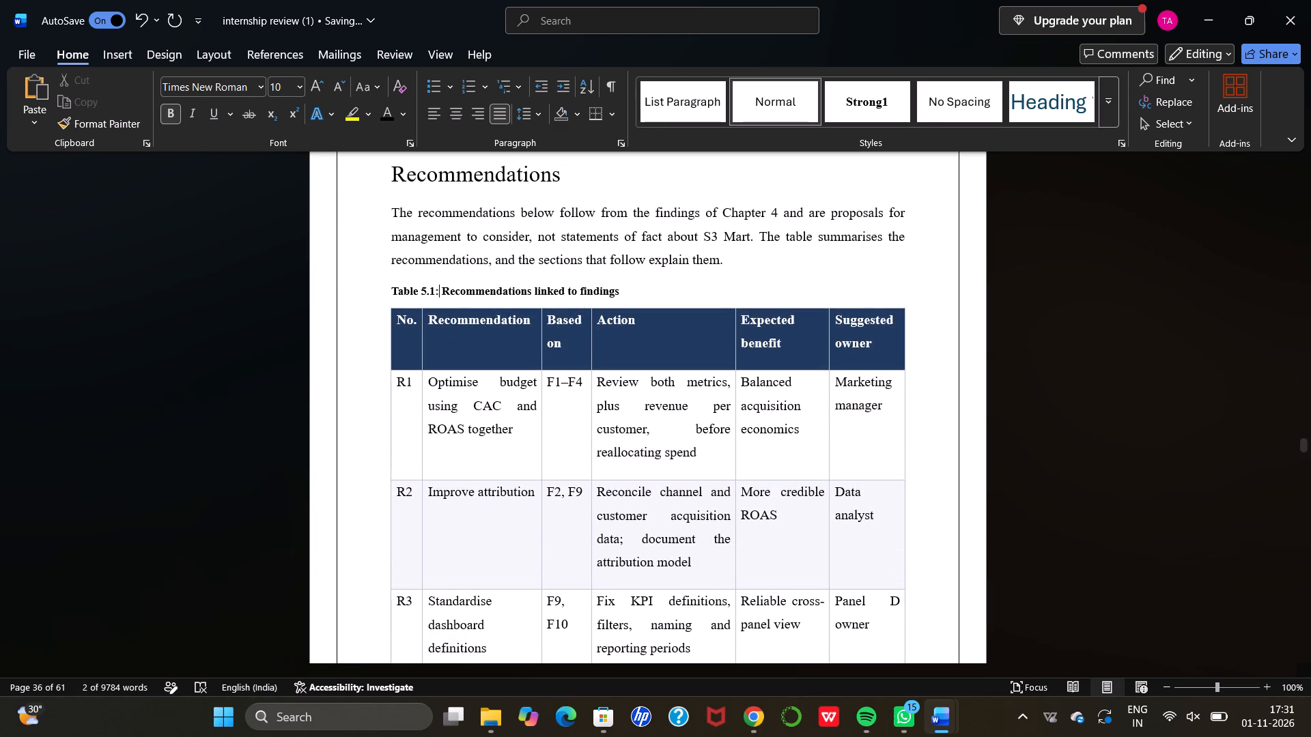
pyautogui.press('BackSpace')
pyautogui.press('BackSpace')
pyautogui.press('BackSpace')
pyautogui.press('BackSpace')
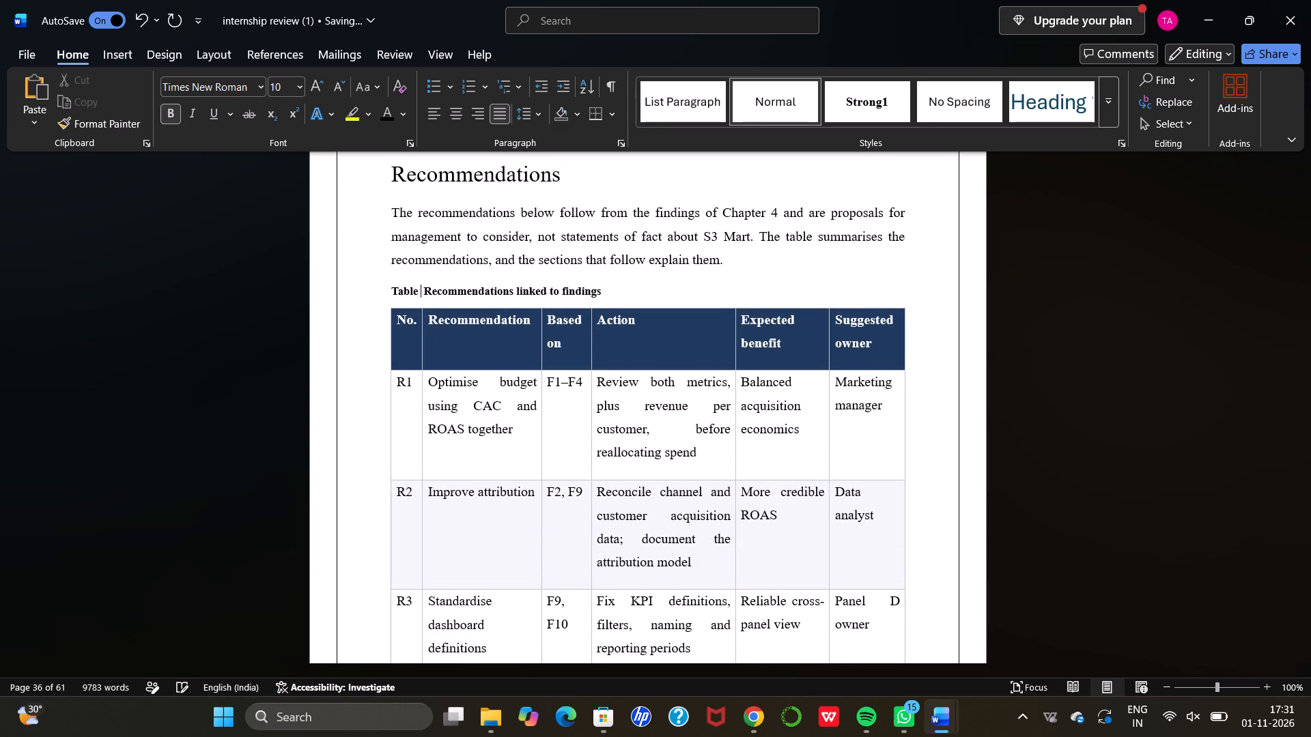
pyautogui.write('8.')
# Make both lines of the CHAPTER-6 CONCUSION title page bold.
pyautogui.scroll(-2, 437, 288)
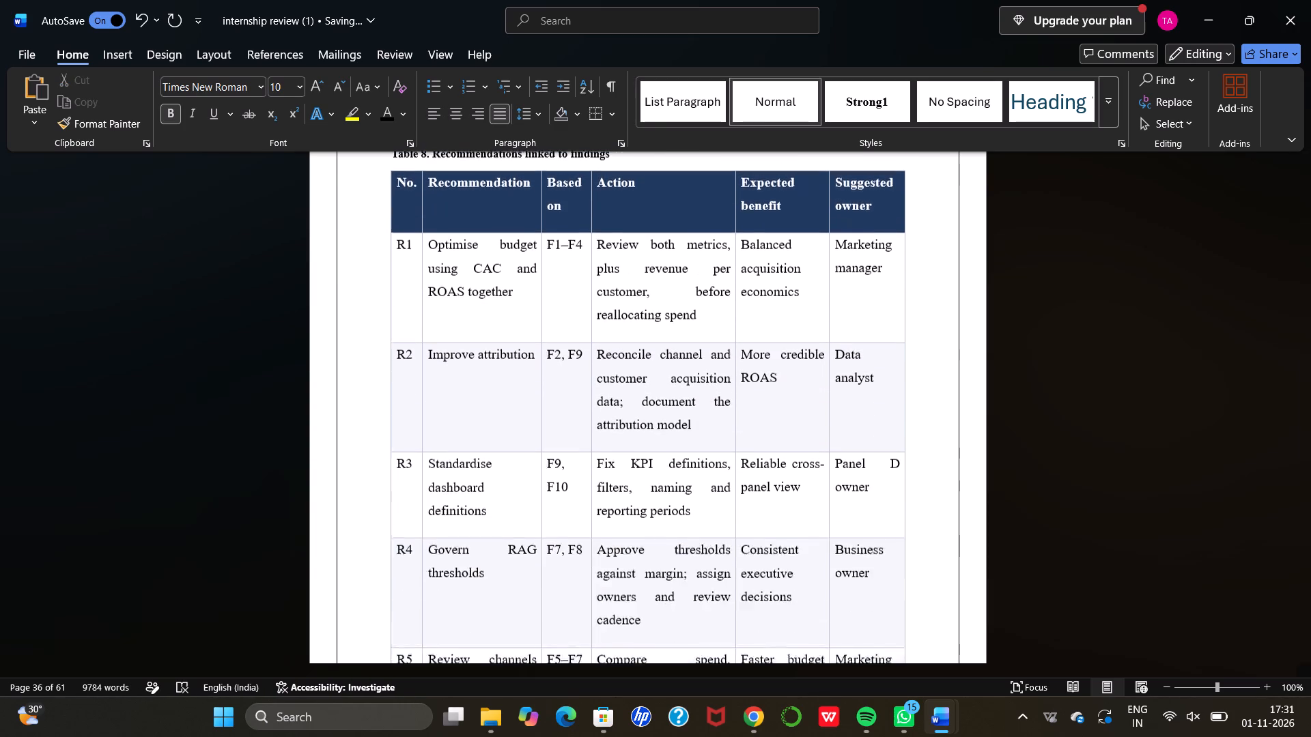
pyautogui.scroll(-4, 437, 288)
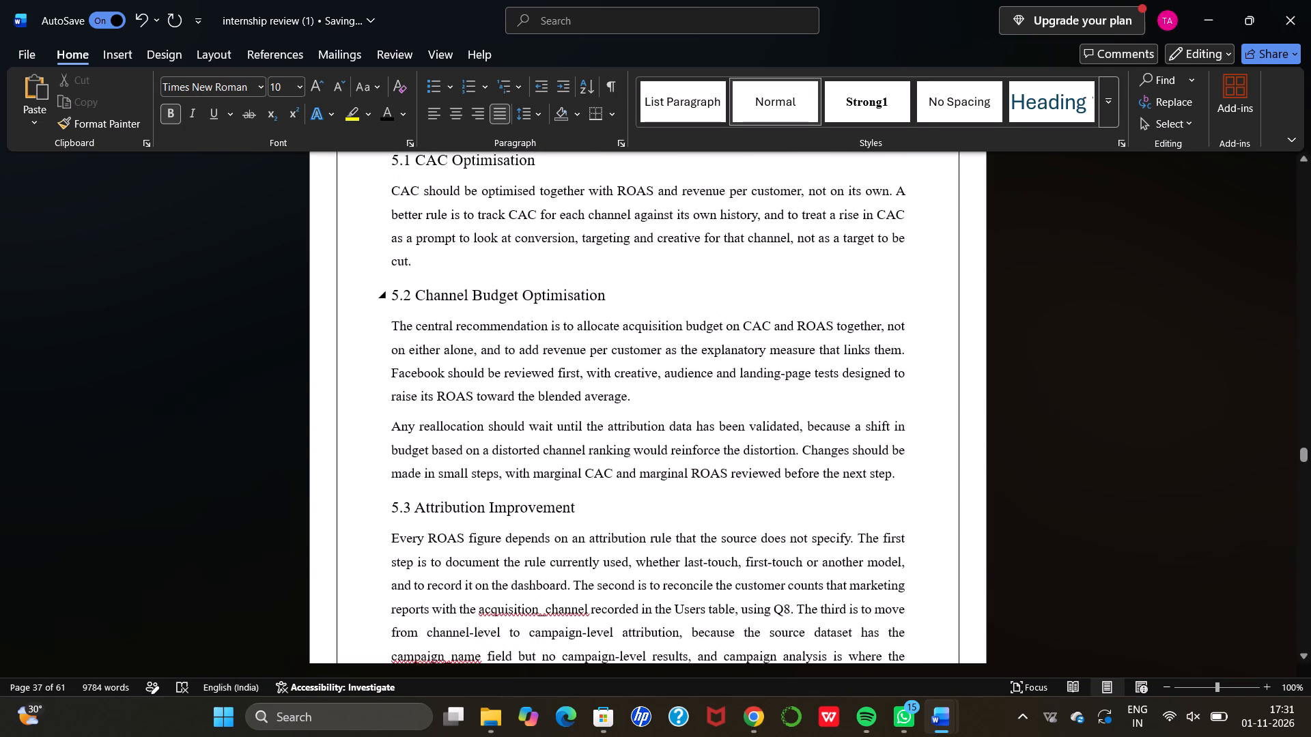
pyautogui.scroll(-7, 437, 288)
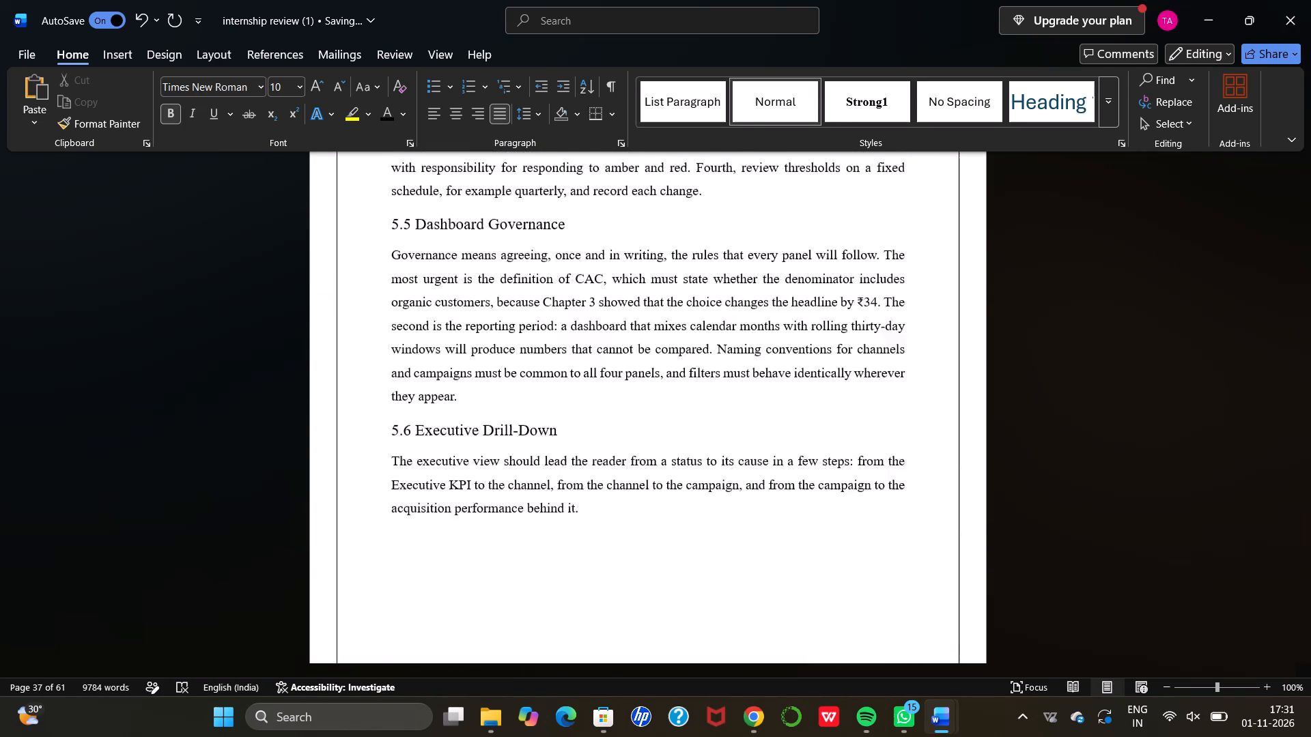
pyautogui.scroll(-5, 437, 288)
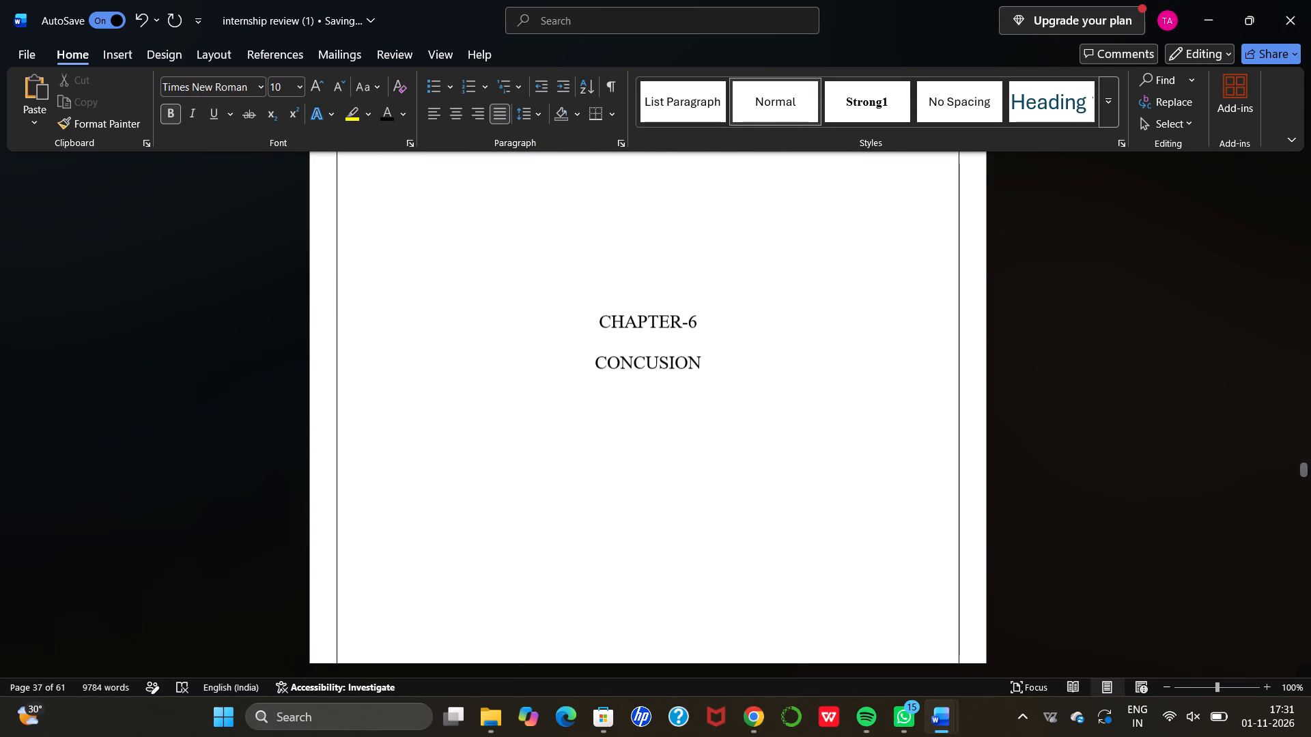
pyautogui.moveTo(595, 324); pyautogui.dragTo(715, 360)
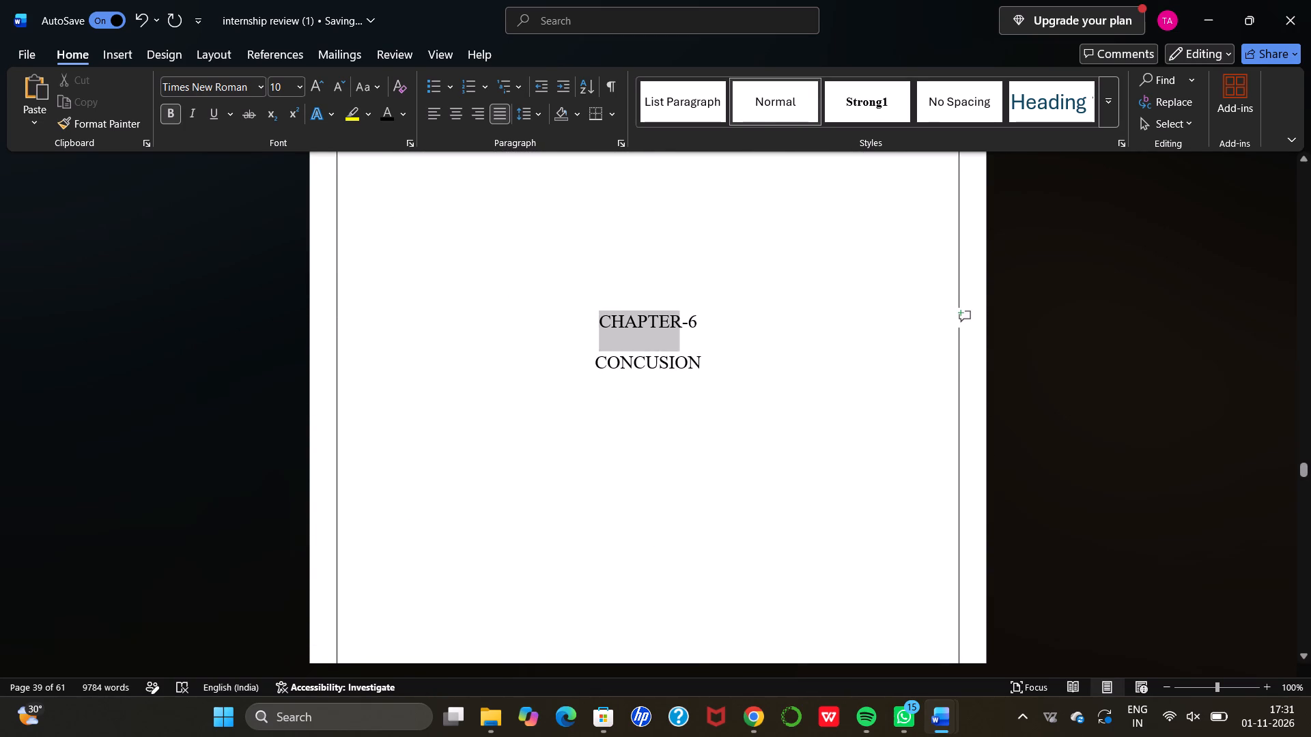
pyautogui.moveTo(715, 360); pyautogui.dragTo(716, 362)
pyautogui.click(727, 334)
# Make both lines of the CHAPTER-7 LEARNING OUTCOME title page bold.
pyautogui.scroll(-2, 727, 334)
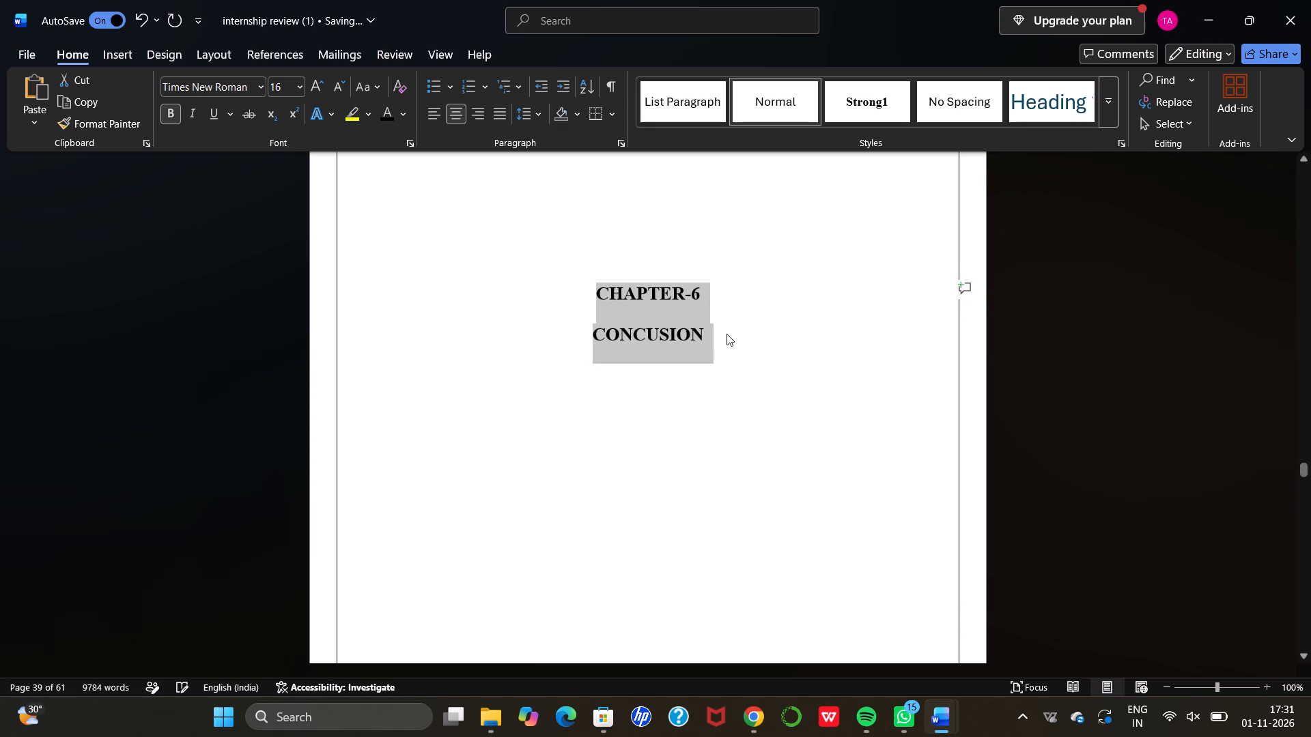
pyautogui.scroll(-7, 727, 334)
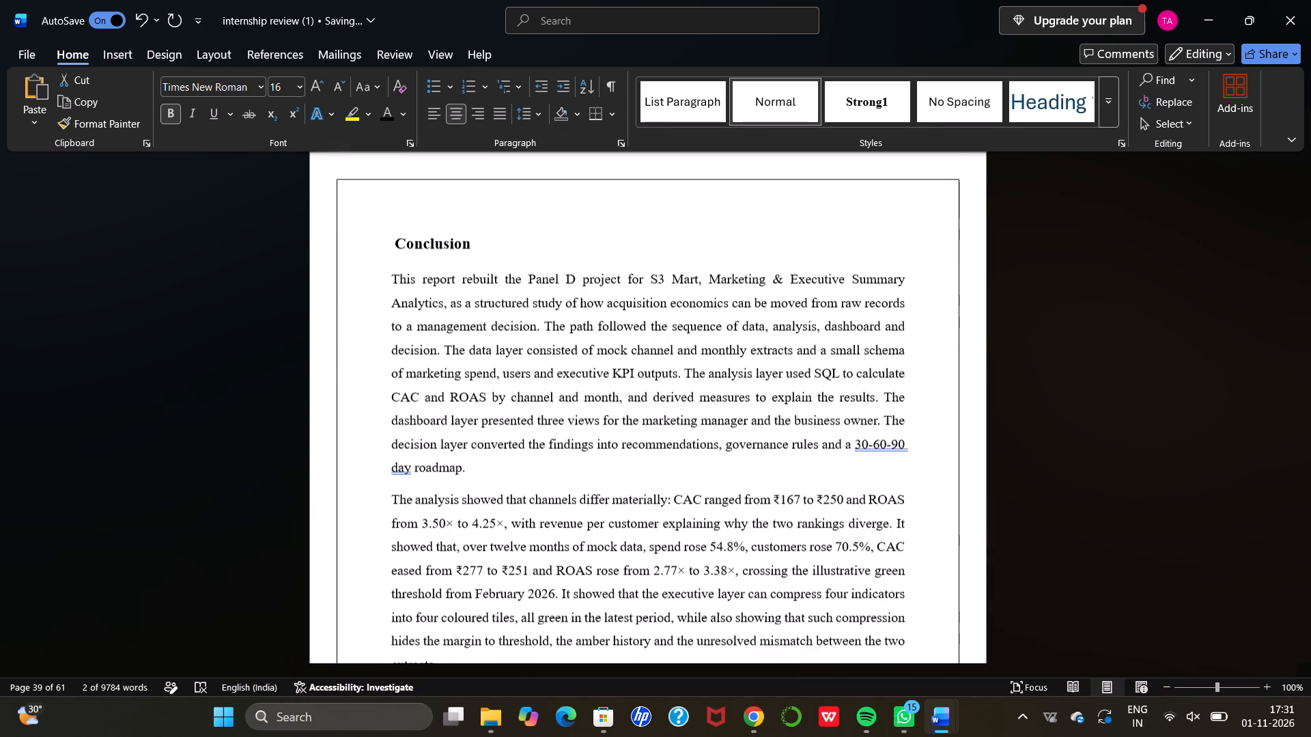
pyautogui.scroll(-10, 727, 334)
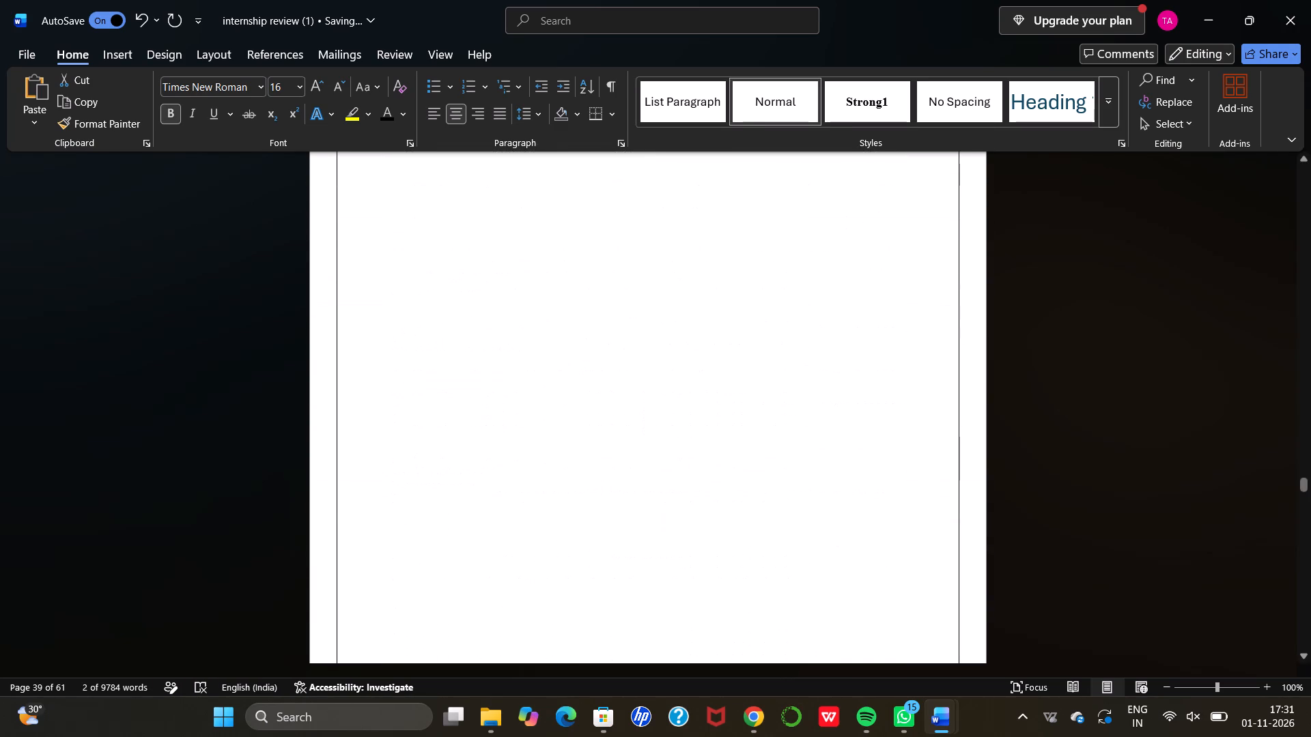
pyautogui.scroll(-3, 727, 334)
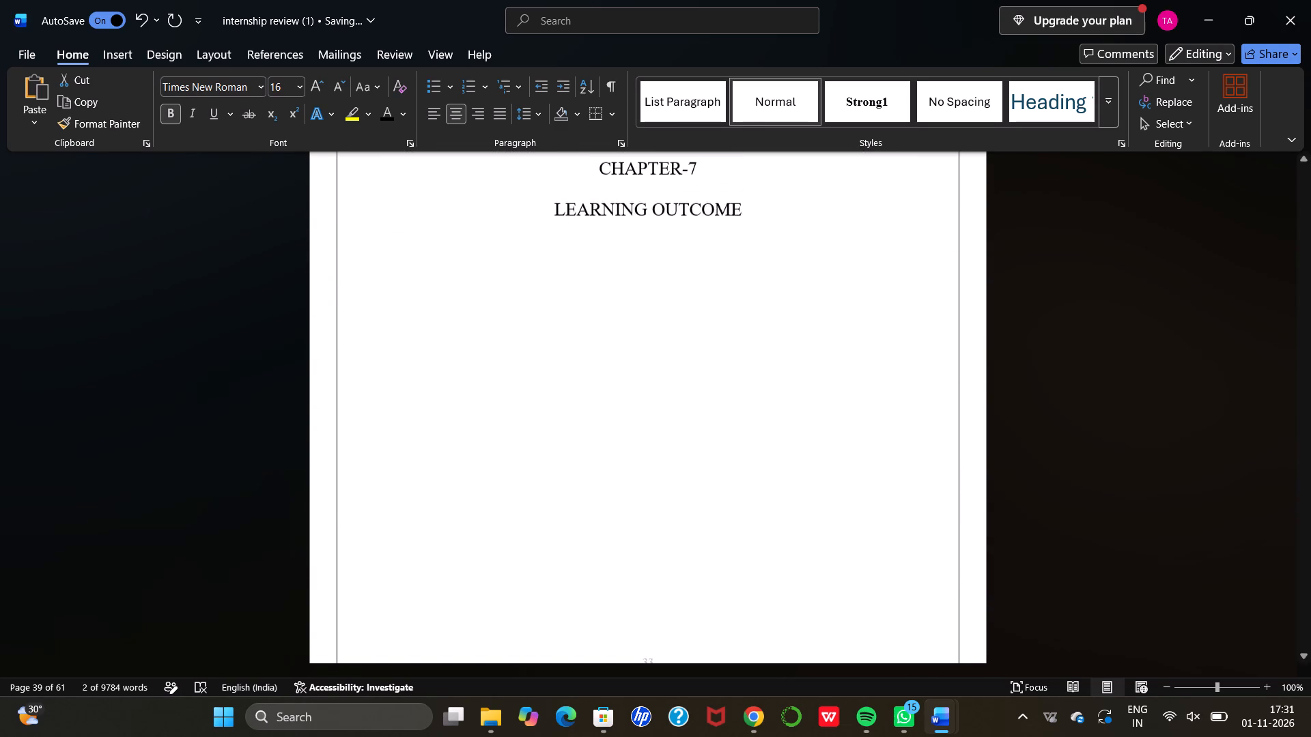
pyautogui.moveTo(727, 334); pyautogui.dragTo(597, 227)
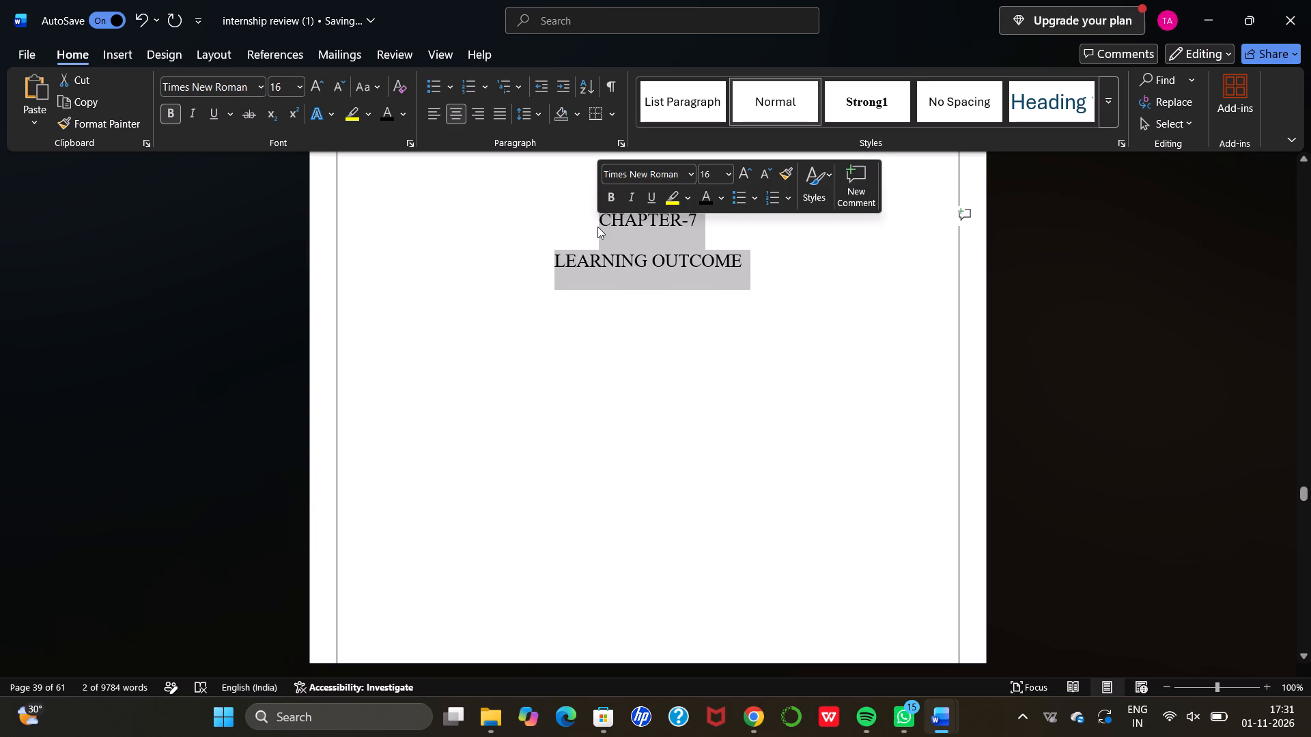
pyautogui.click(606, 198)
# Make the Learning Outcome heading at the start of the Chapter 7 text bold.
pyautogui.scroll(-1, 606, 198)
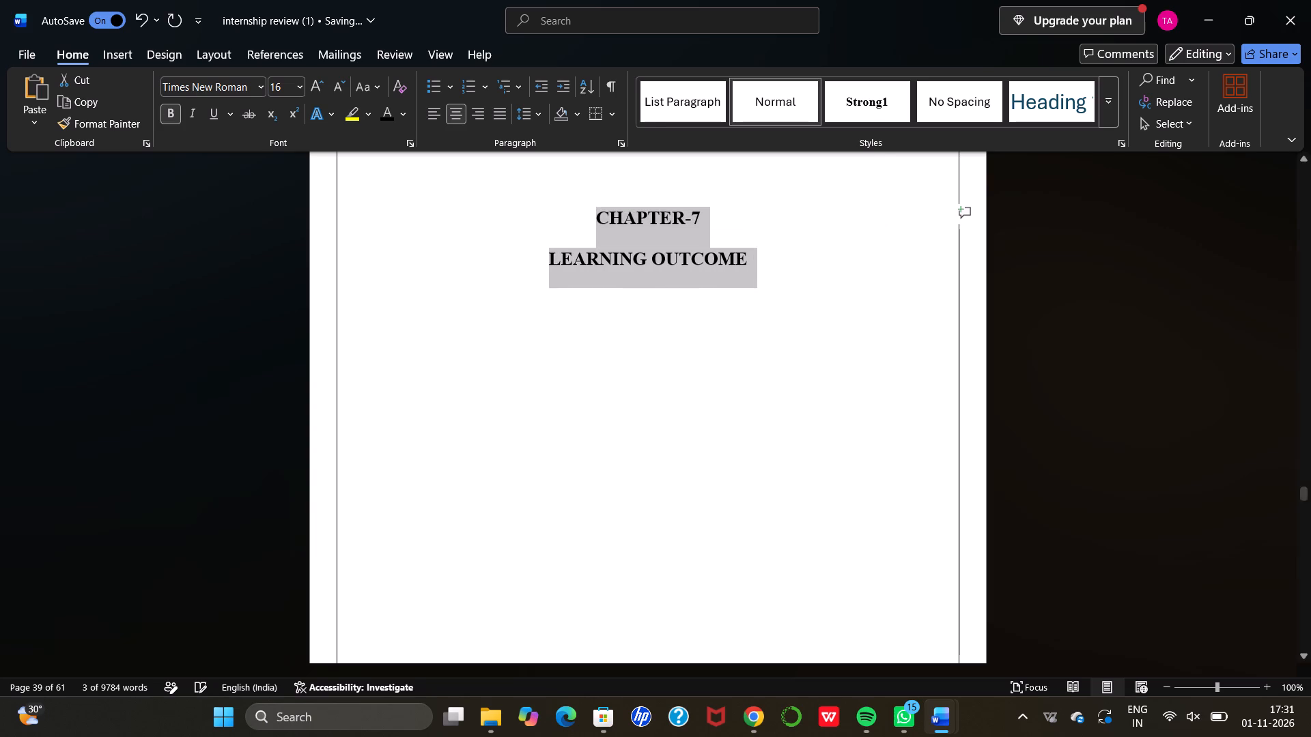
pyautogui.scroll(-4, 606, 198)
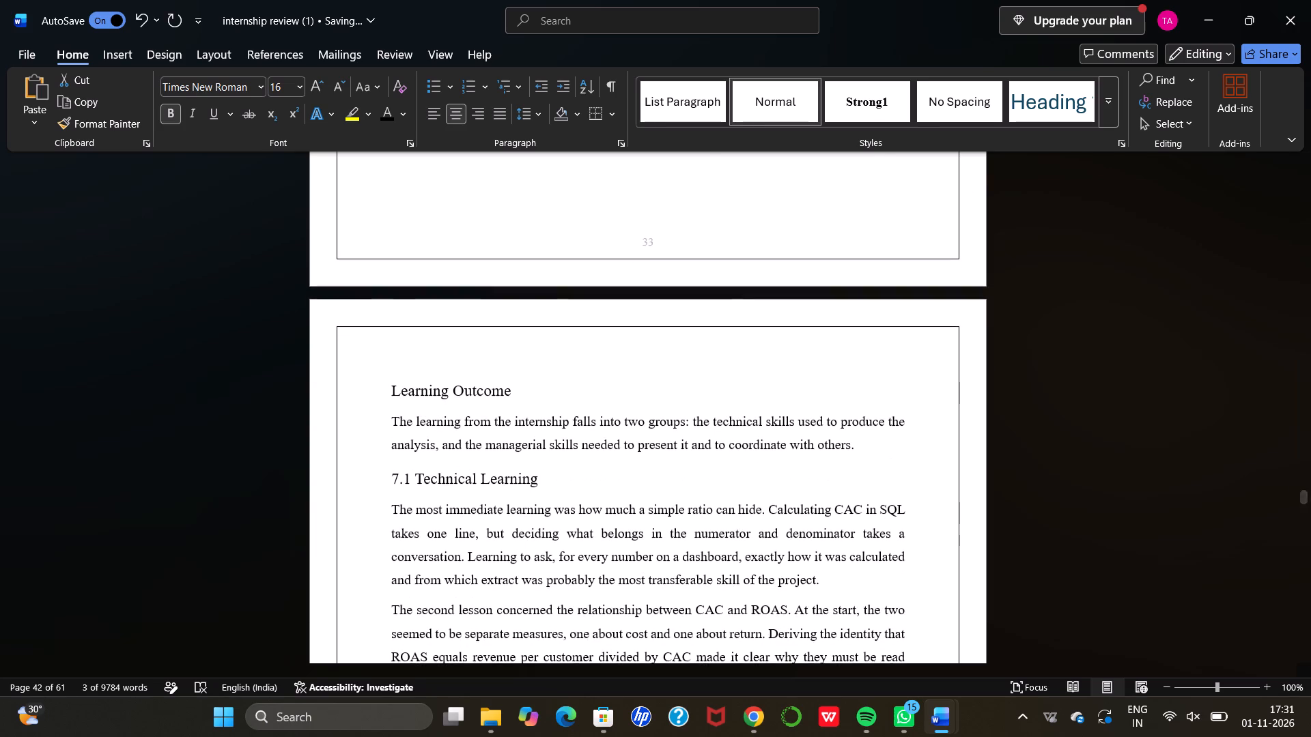
pyautogui.scroll(-2, 606, 198)
pyautogui.scroll(1, 606, 198)
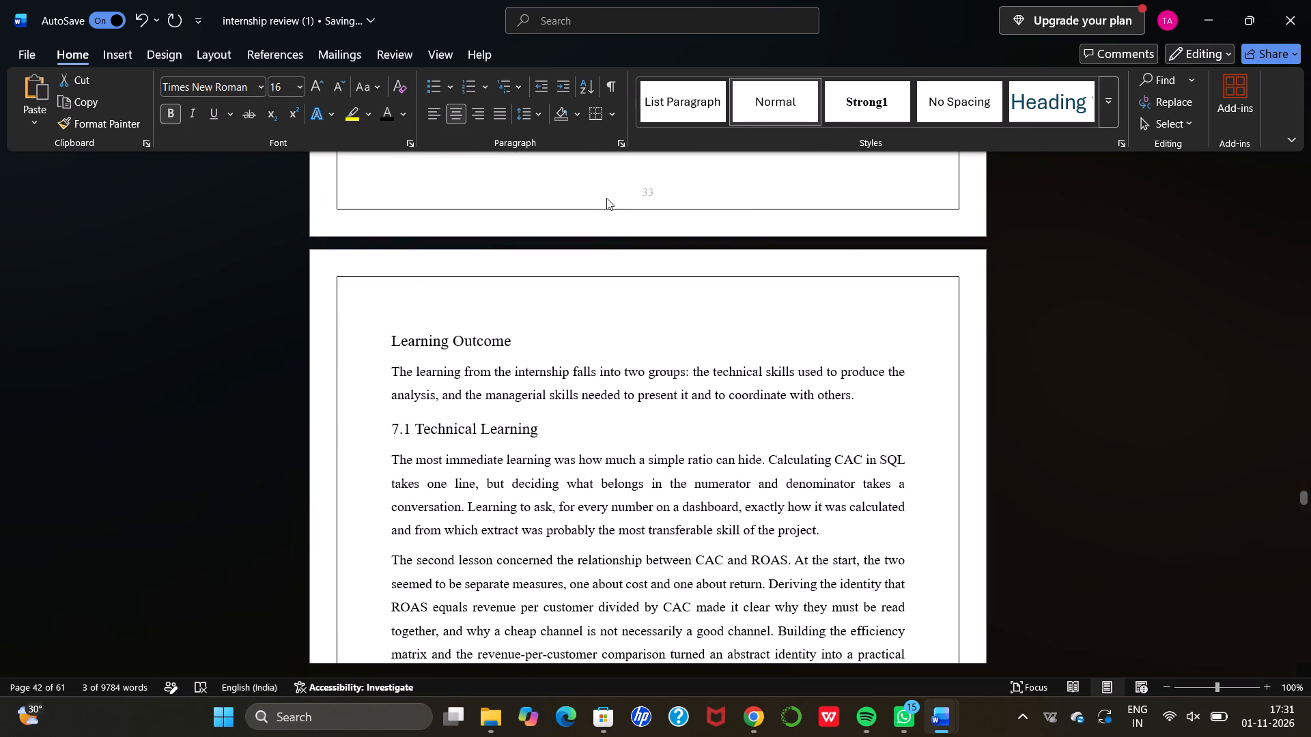
pyautogui.scroll(1, 606, 198)
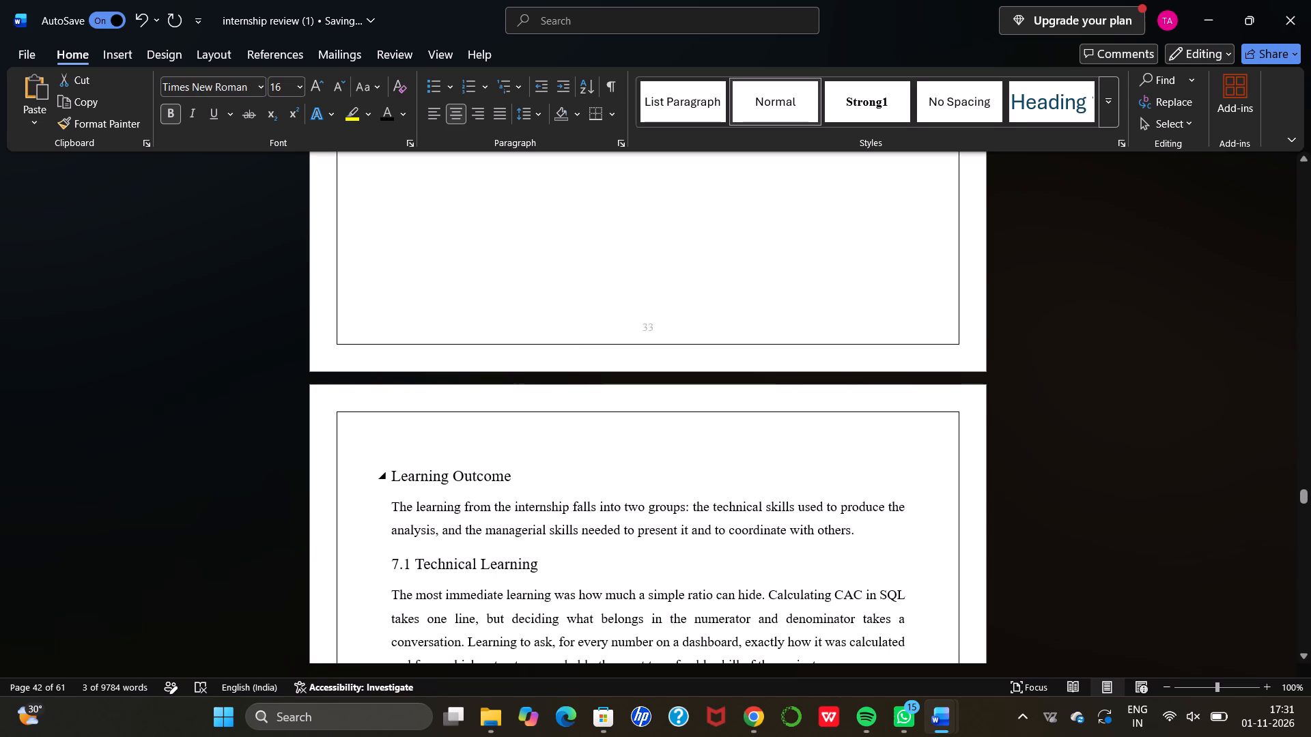
pyautogui.moveTo(516, 476); pyautogui.dragTo(399, 472)
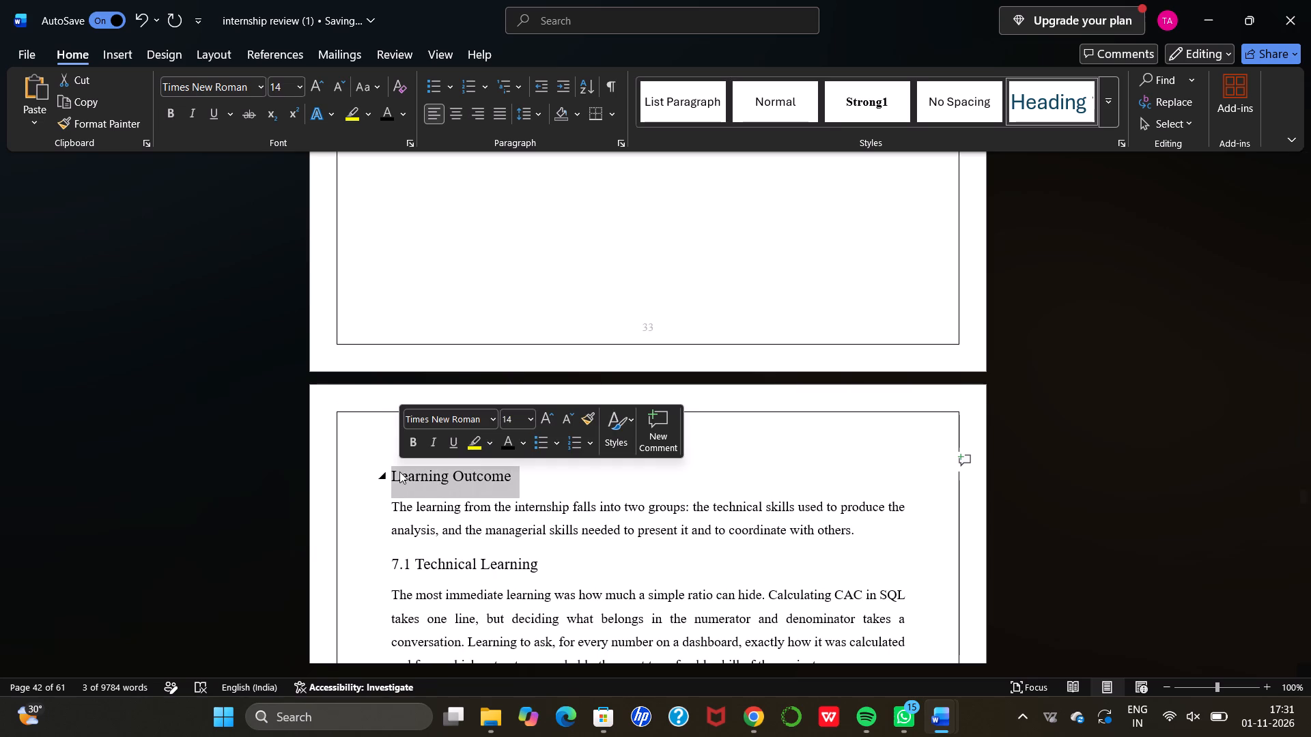
pyautogui.click(411, 441)
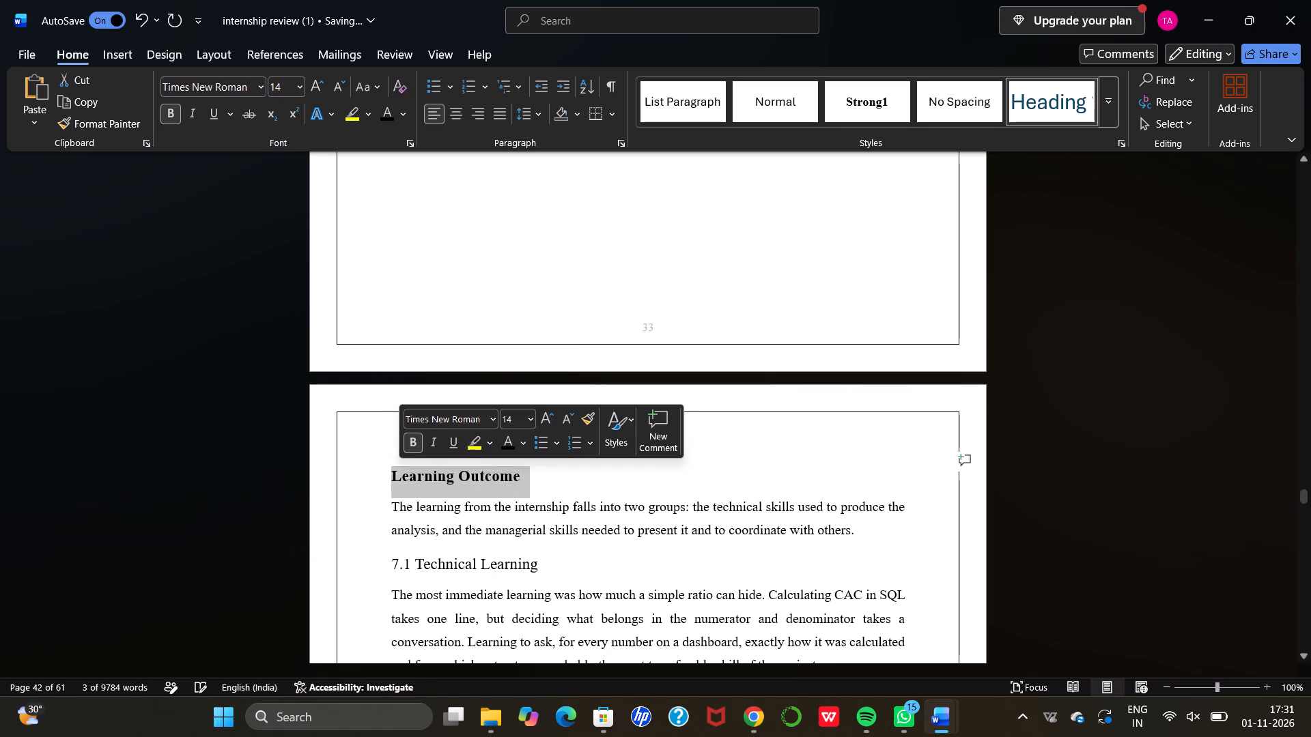
pyautogui.click(613, 483)
# Review the formatting of the remaining Chapter 7 text, Annexures A and B, and section 3.4 ROAS by Channel.
pyautogui.scroll(-4, 613, 483)
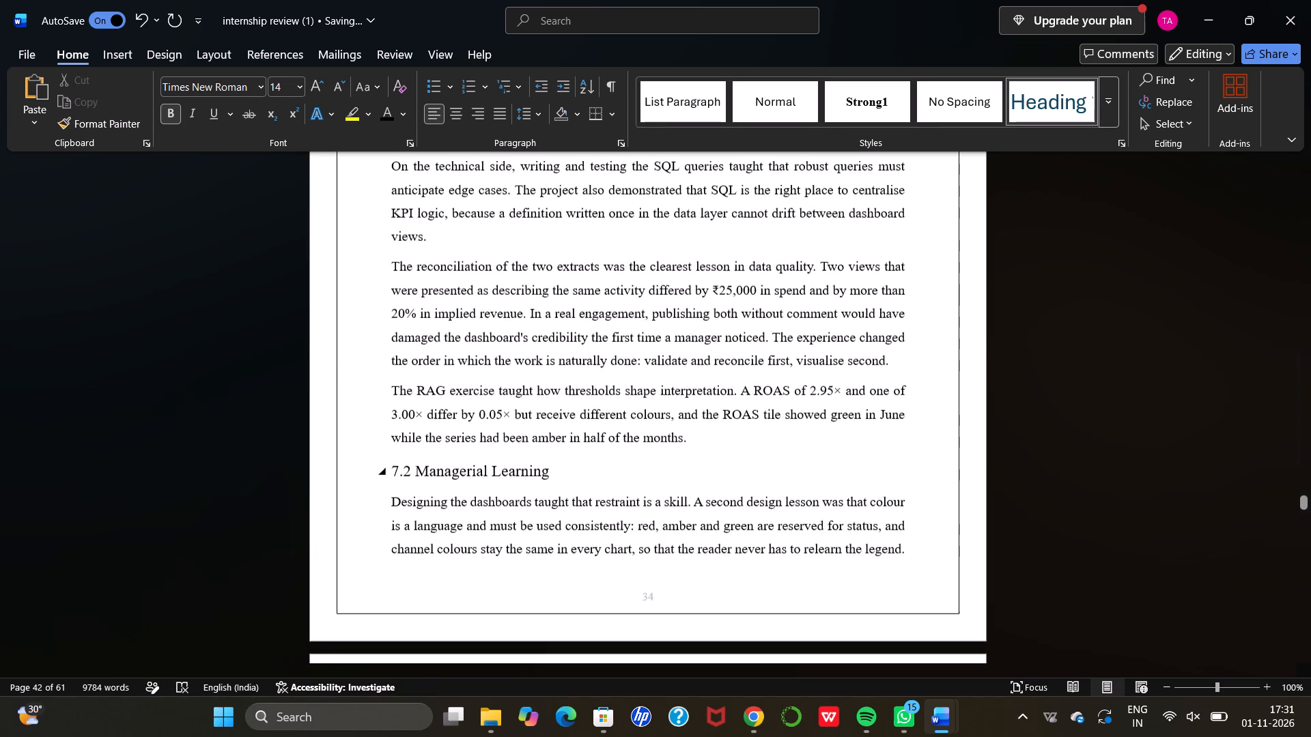
pyautogui.scroll(-3, 613, 483)
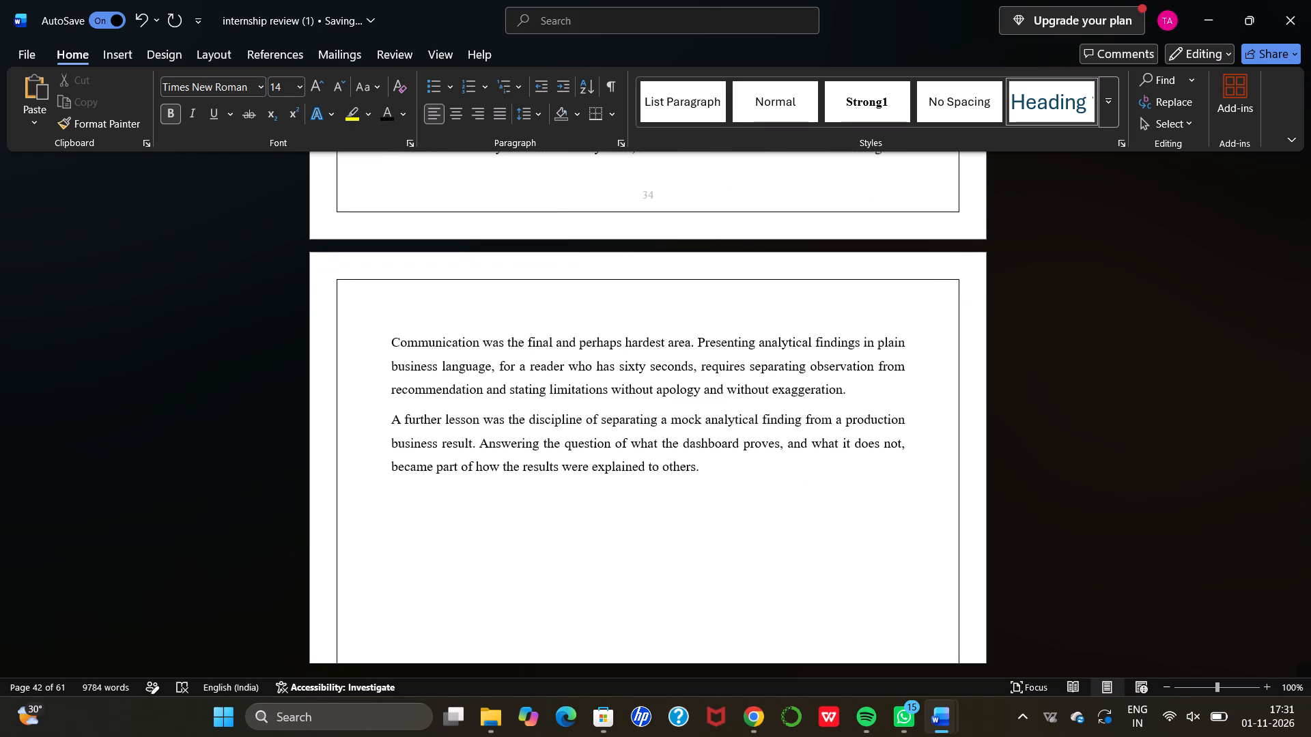
pyautogui.scroll(-7, 613, 483)
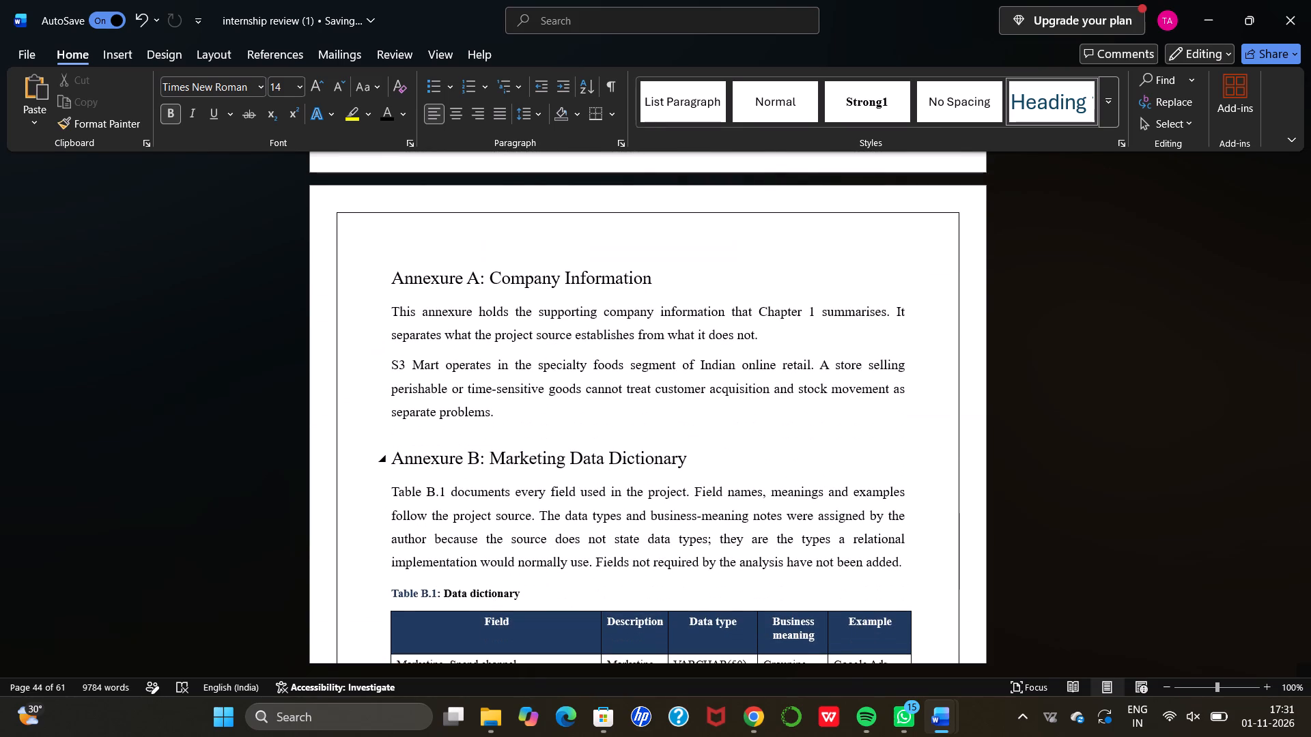
pyautogui.scroll(16, 613, 489)
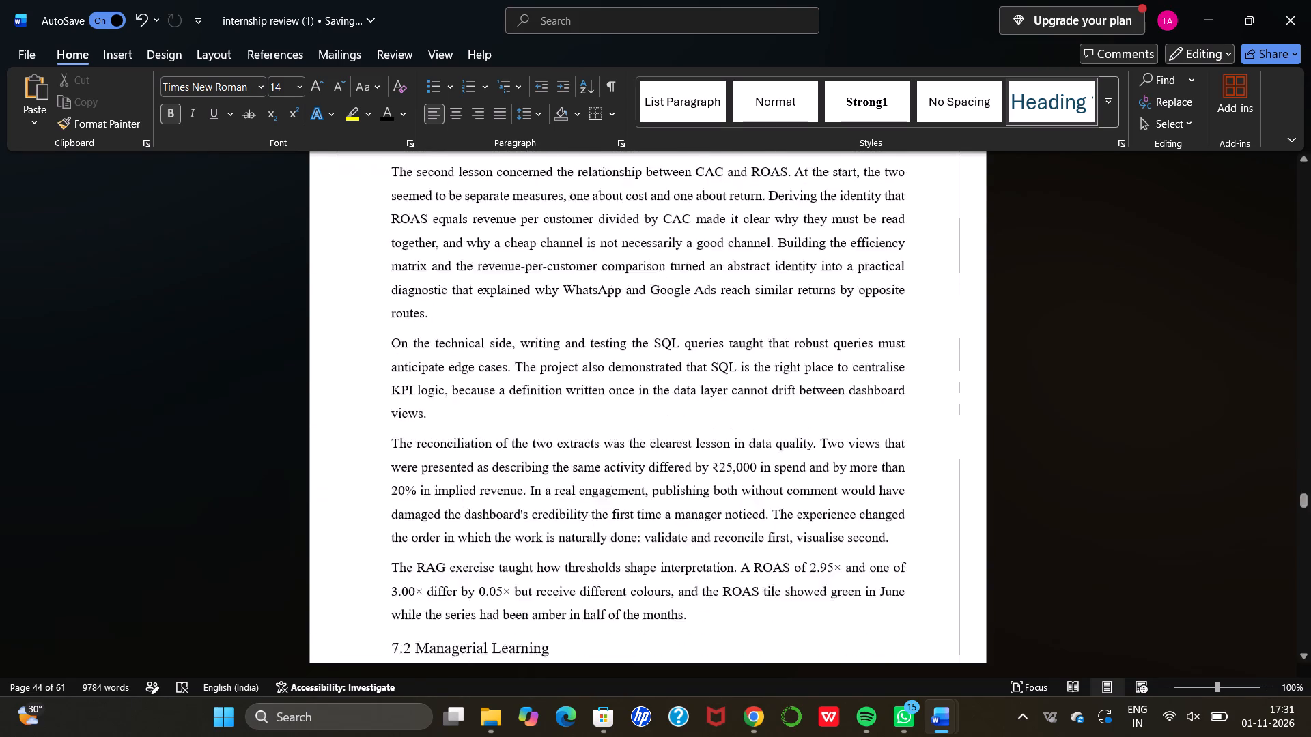
pyautogui.scroll(14, 613, 489)
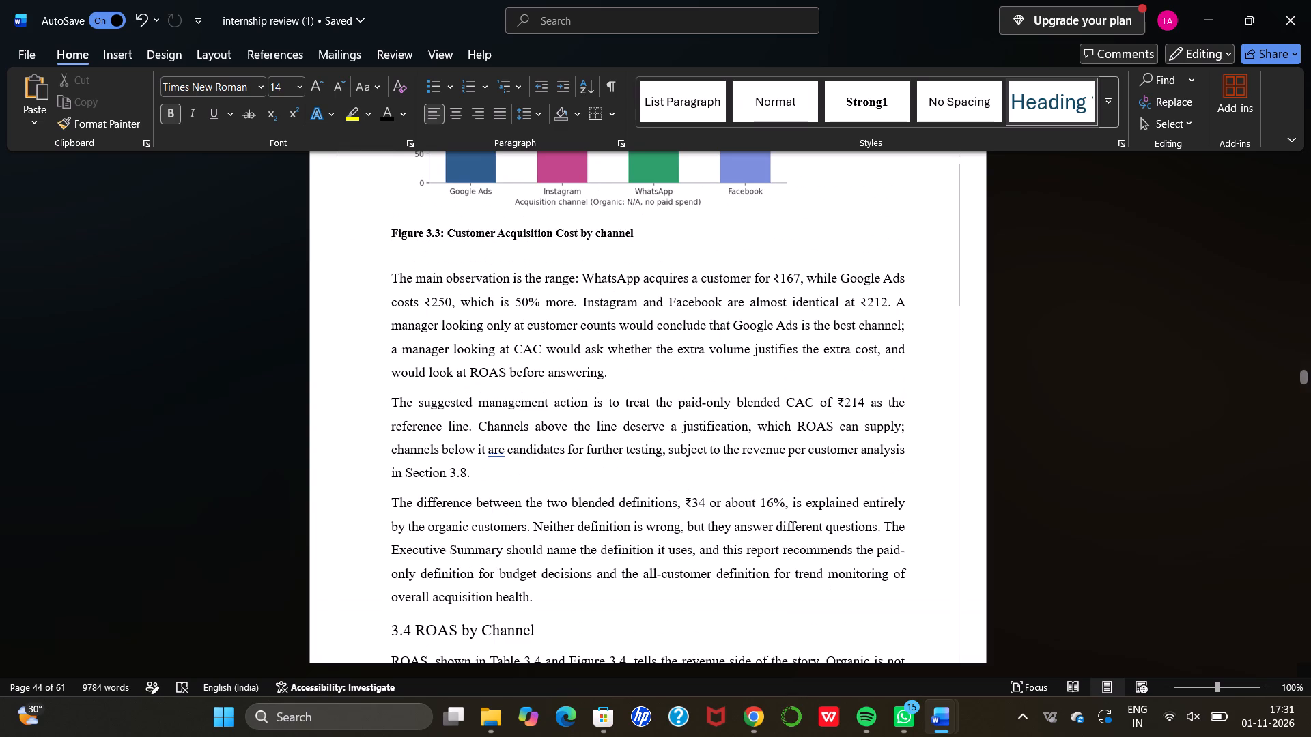
pyautogui.scroll(-4, 613, 489)
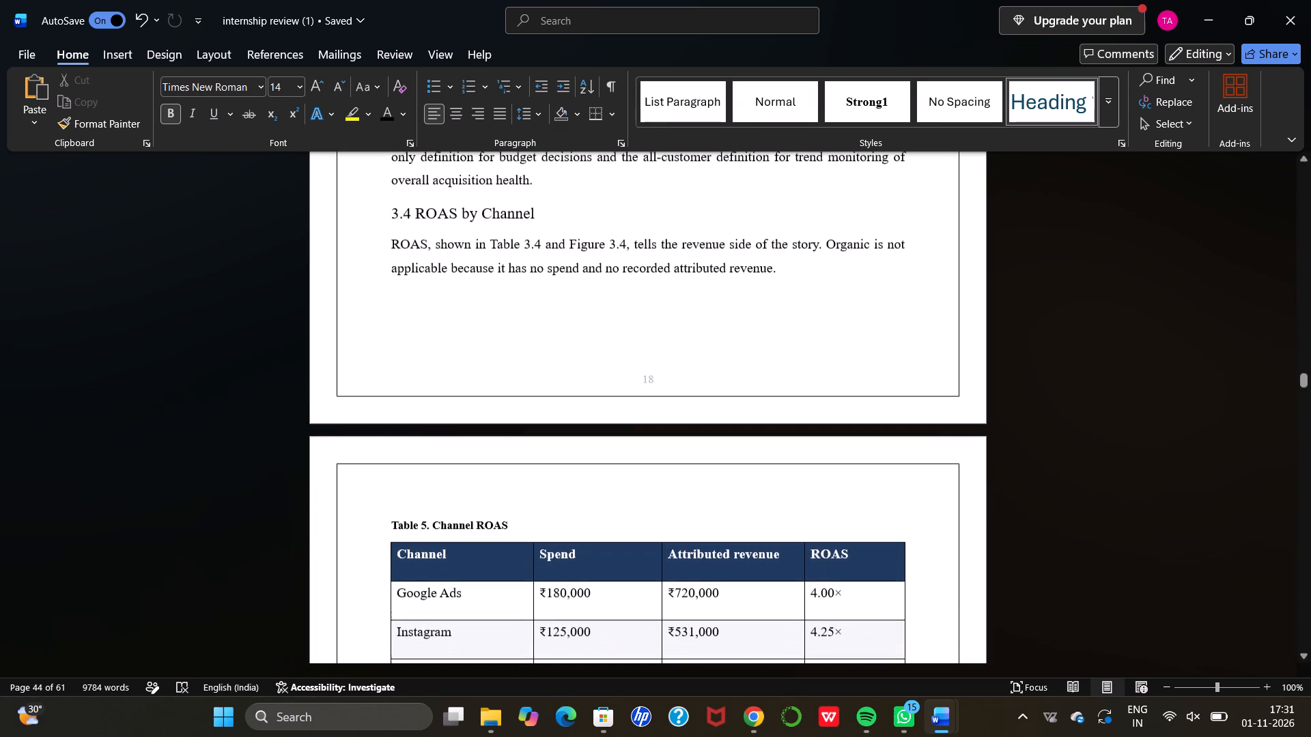
pyautogui.scroll(-1, 613, 489)
pyautogui.moveTo(639, 301); pyautogui.dragTo(671, 225)
pyautogui.click(735, 295)
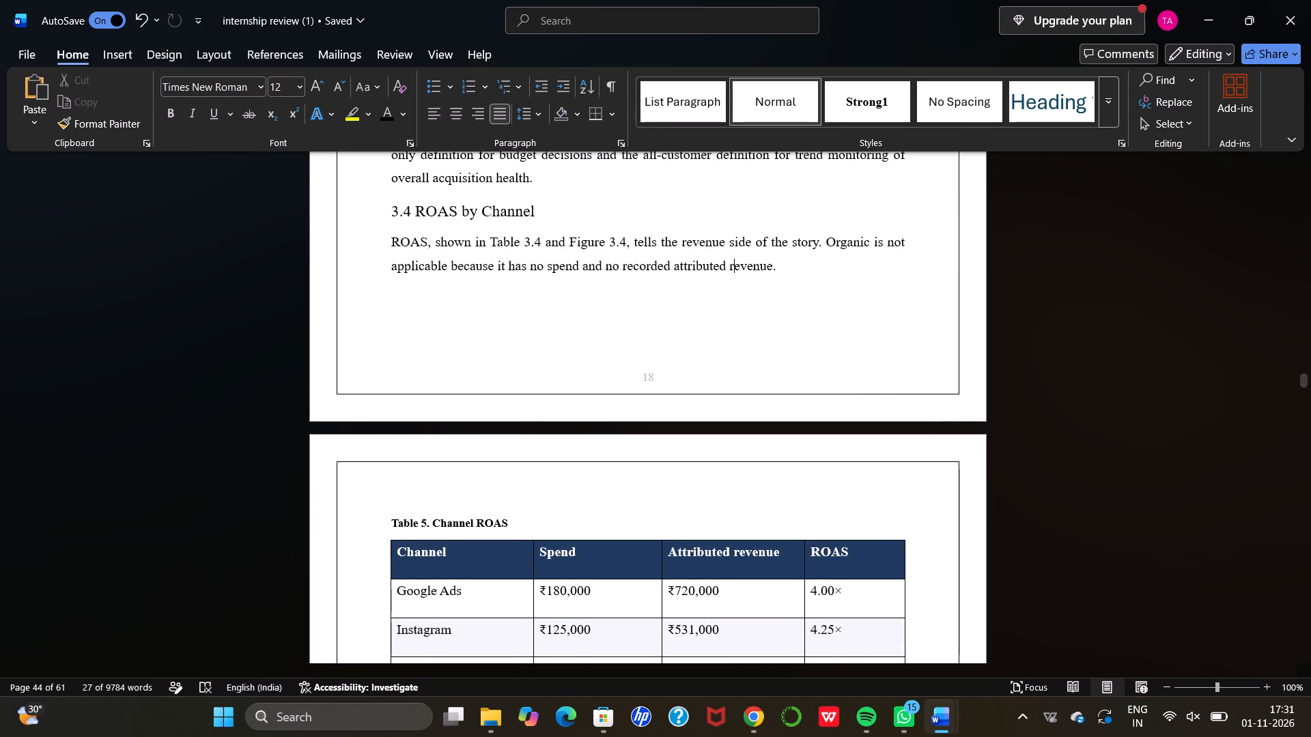
# Set the two paragraphs below the Figure 3.5 caption to 12 pt and check their line spacing.
pyautogui.scroll(-5, 735, 295)
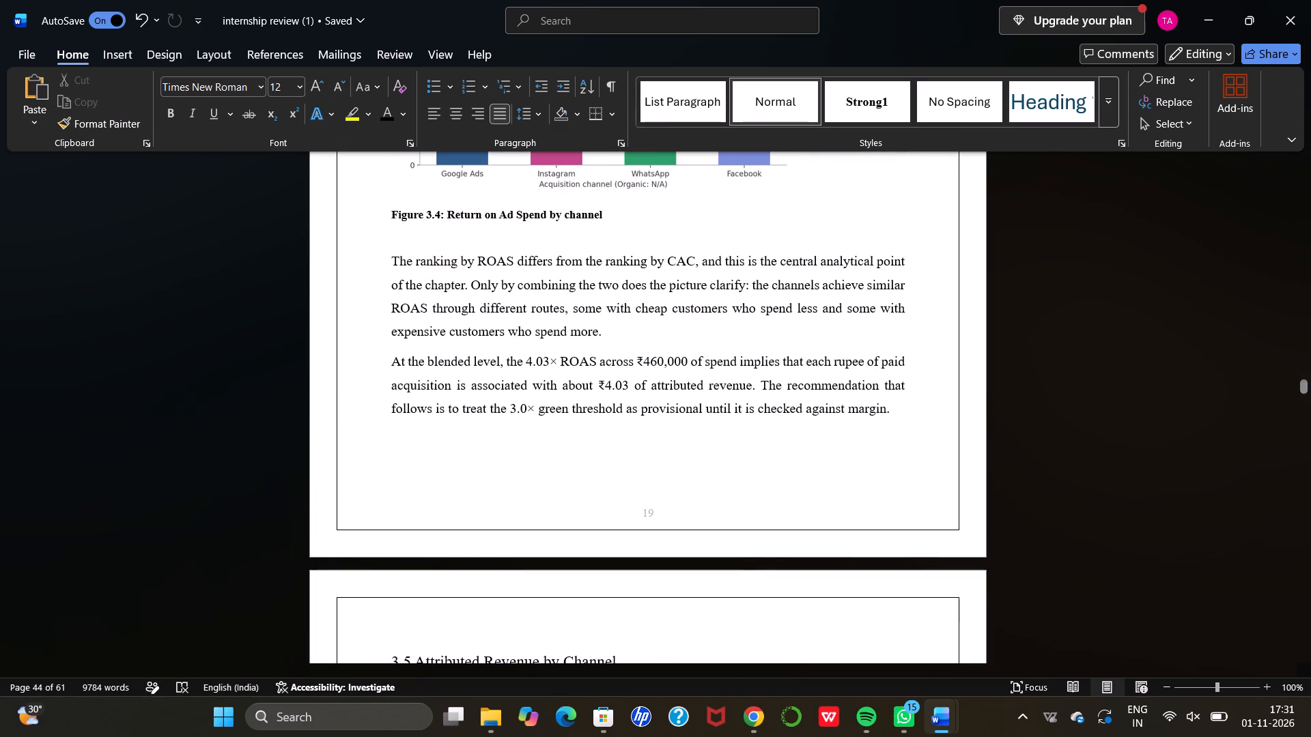
pyautogui.scroll(-3, 735, 295)
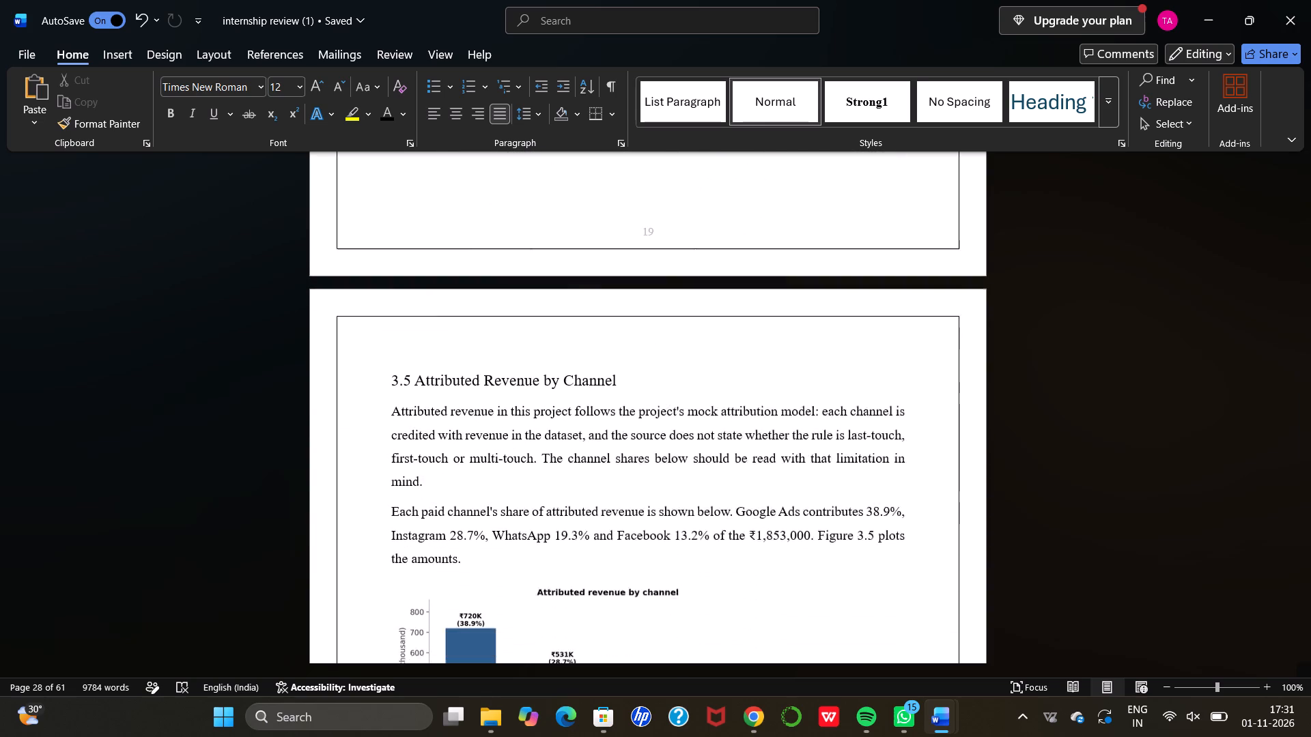
pyautogui.scroll(-7, 735, 295)
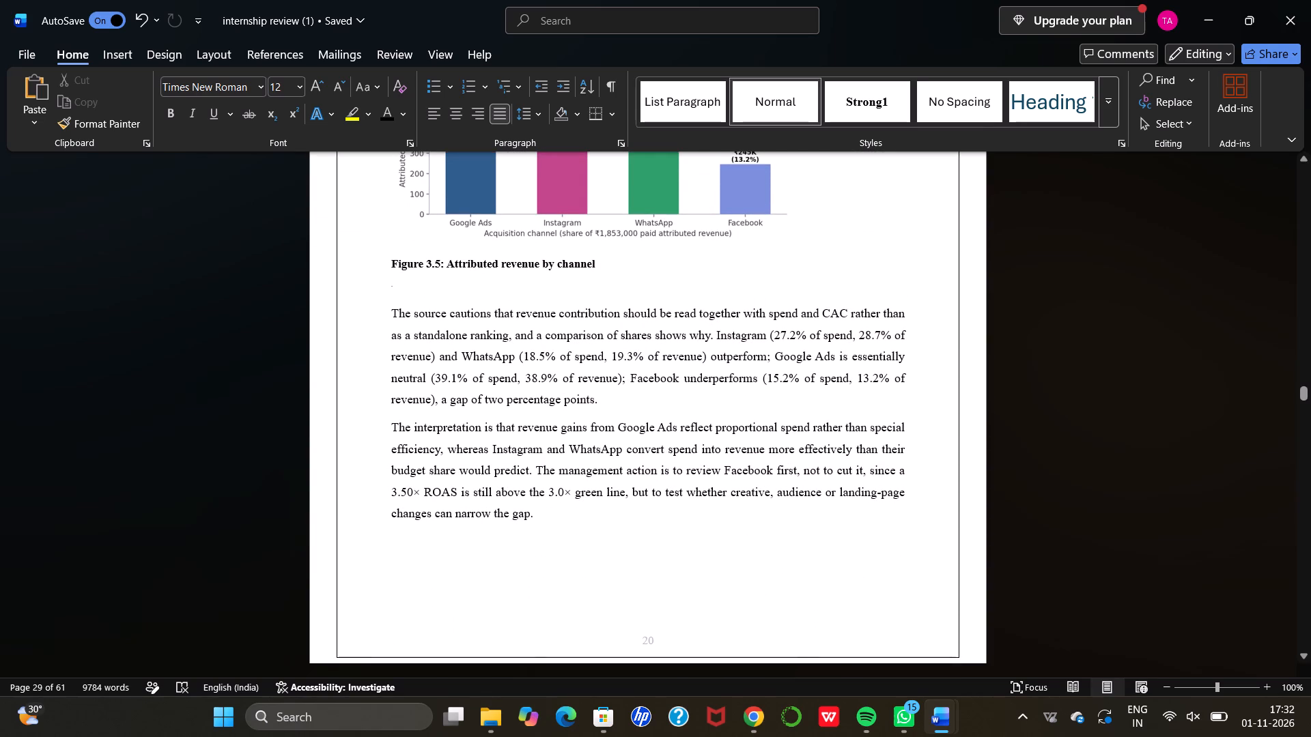
pyautogui.moveTo(391, 311); pyautogui.dragTo(536, 515)
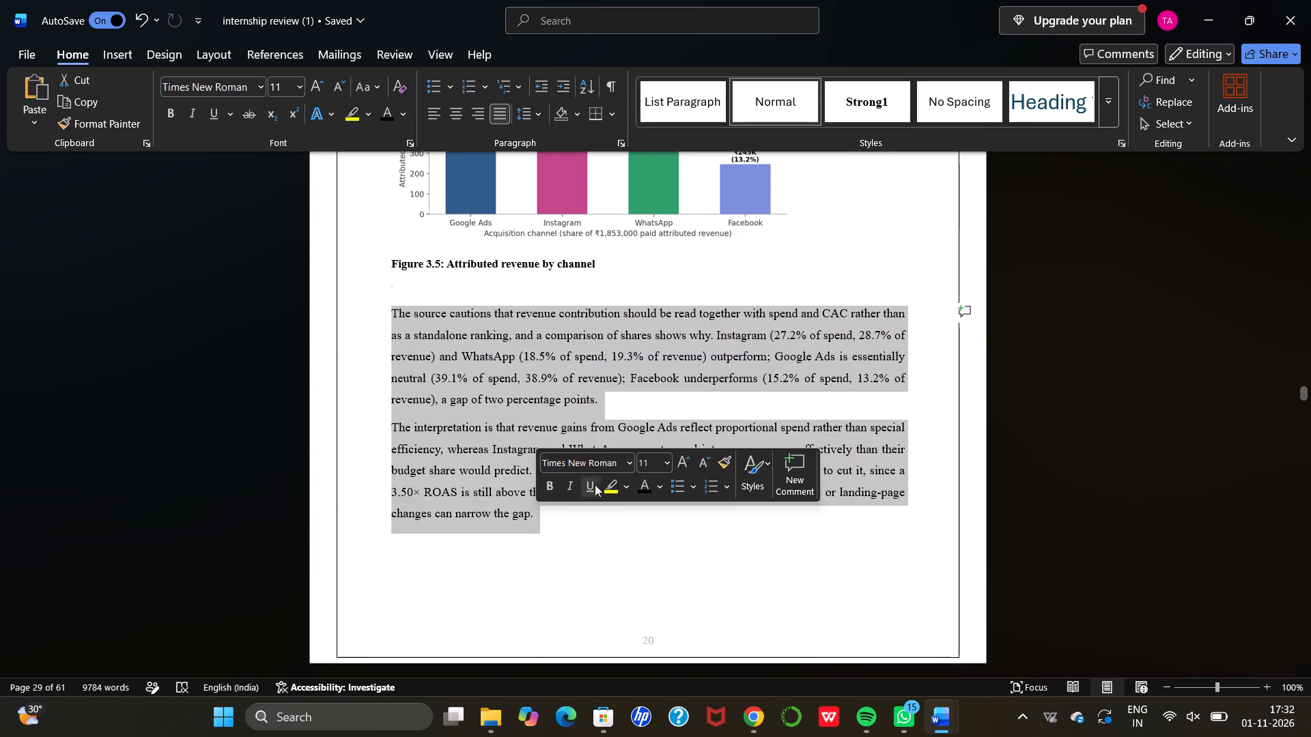
pyautogui.click(664, 463)
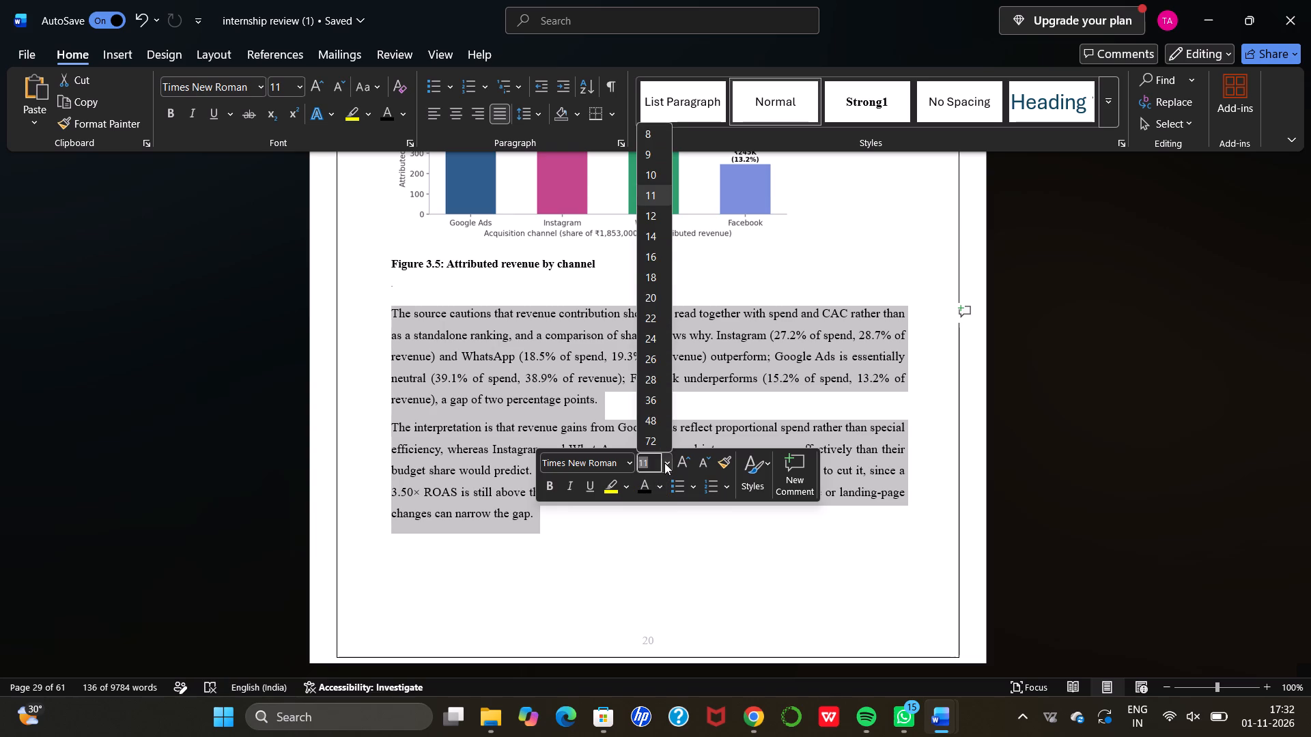
pyautogui.click(649, 217)
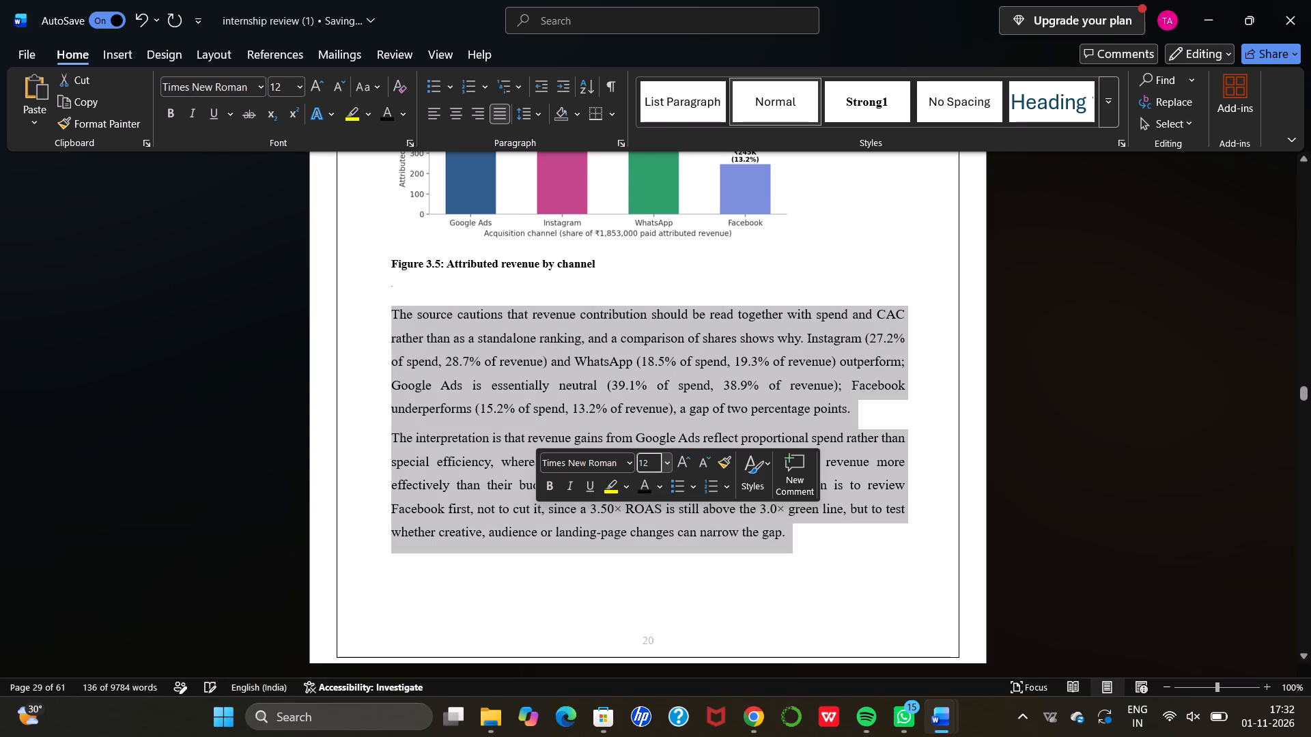
pyautogui.click(535, 111)
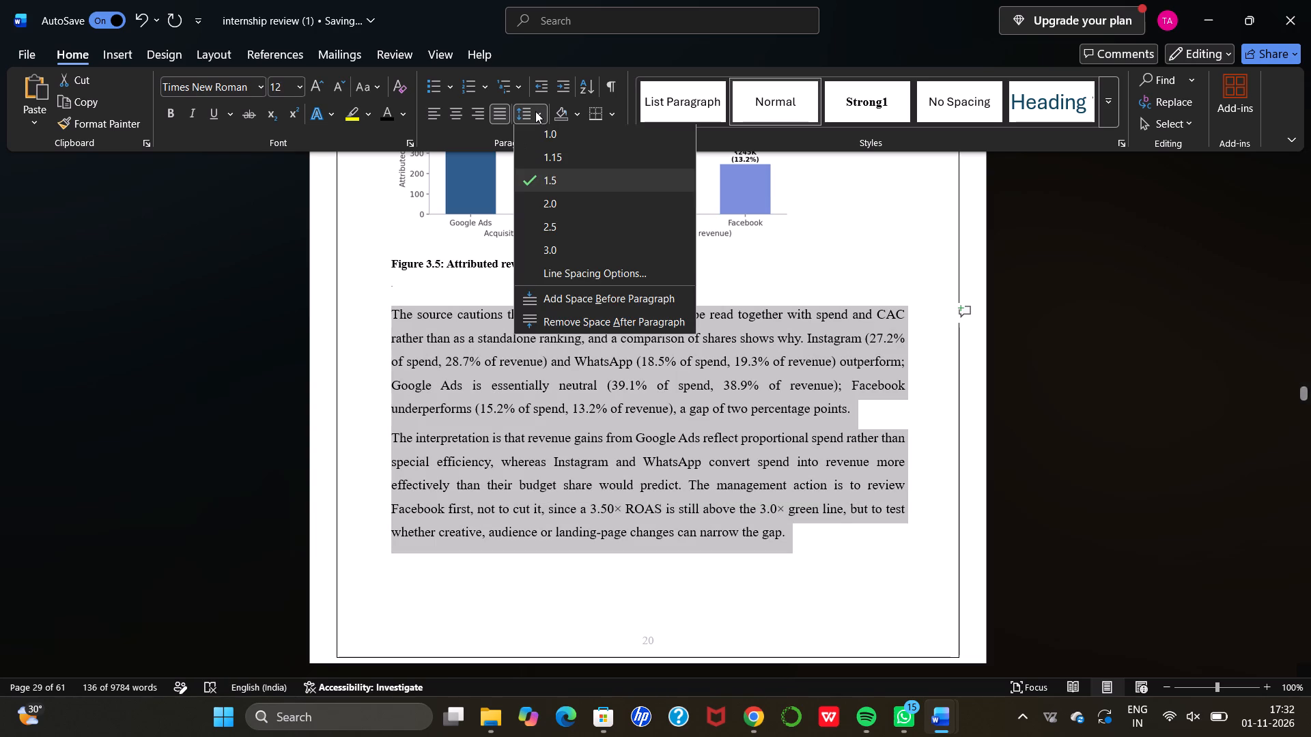
pyautogui.click(678, 500)
# Check the font size of the paragraphs below Figure 3.6 and the Three points follow paragraph before section 3.9.
pyautogui.scroll(-1, 678, 500)
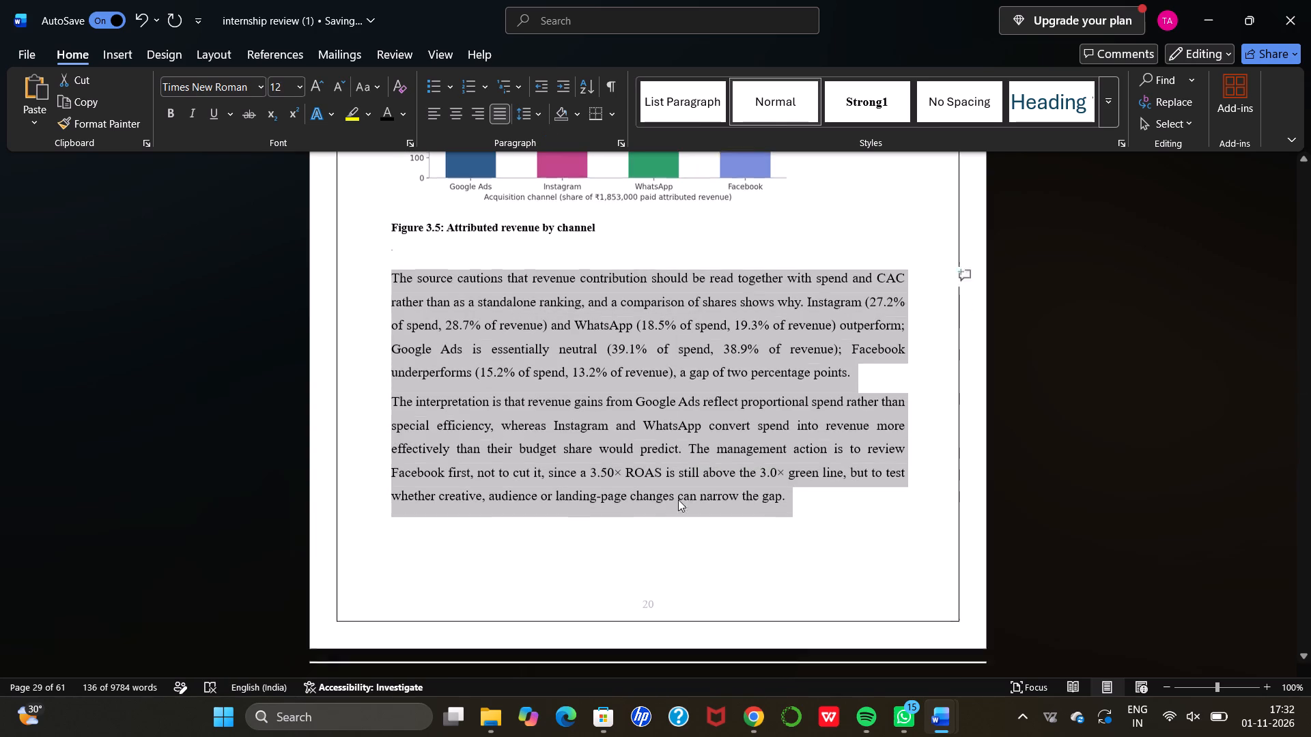
pyautogui.scroll(-4, 678, 500)
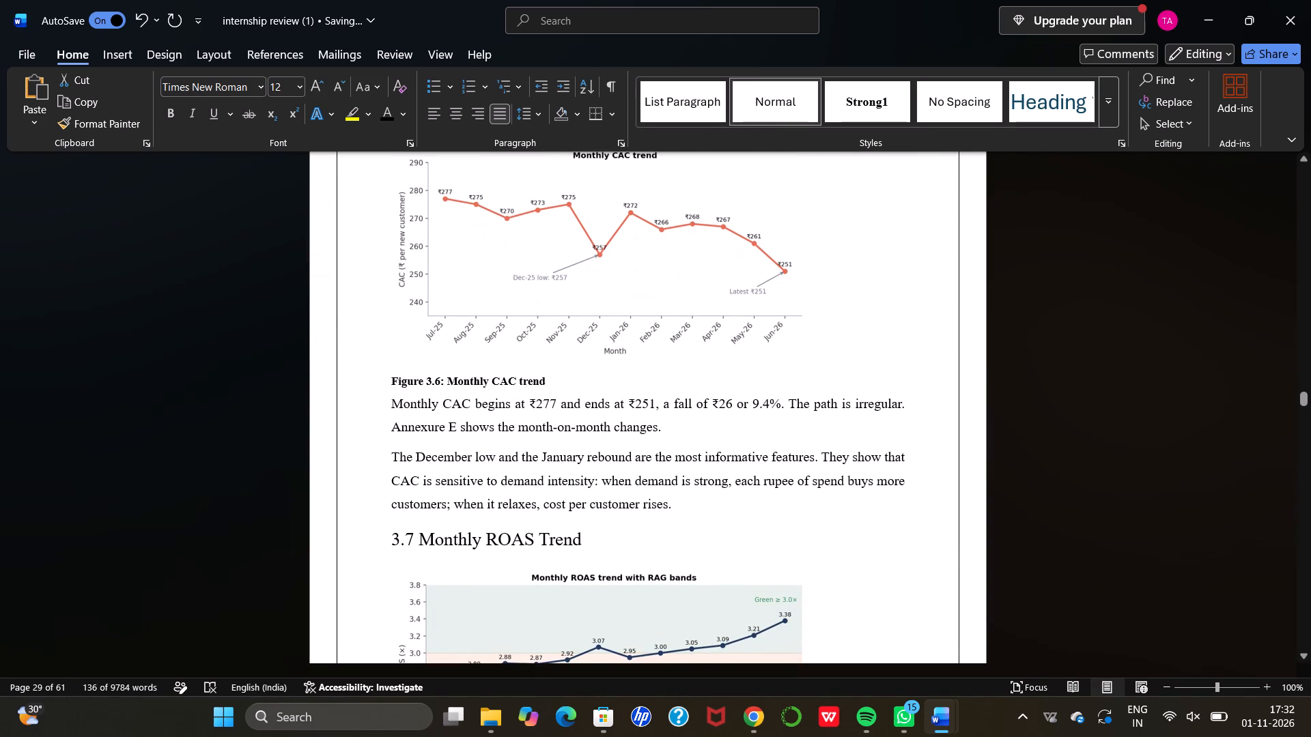
pyautogui.moveTo(391, 403); pyautogui.dragTo(671, 510)
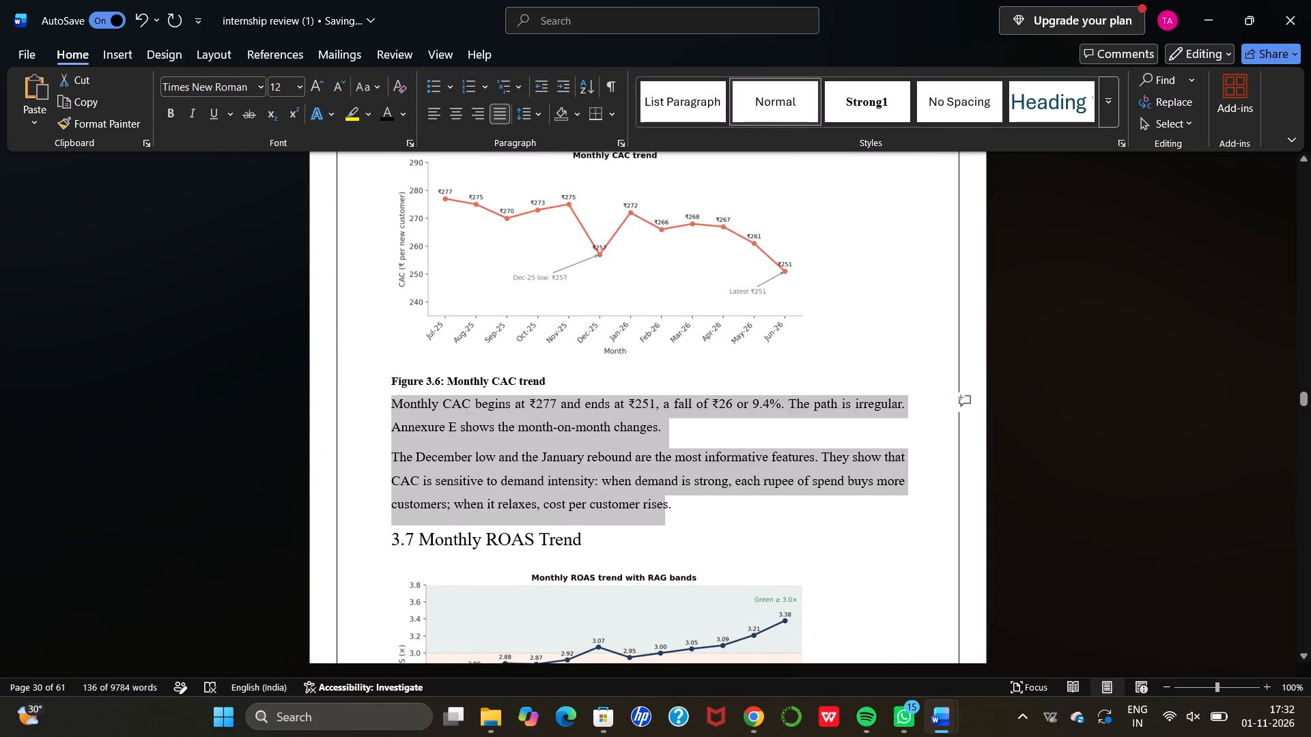
pyautogui.moveTo(671, 510); pyautogui.dragTo(683, 510)
pyautogui.click(714, 524)
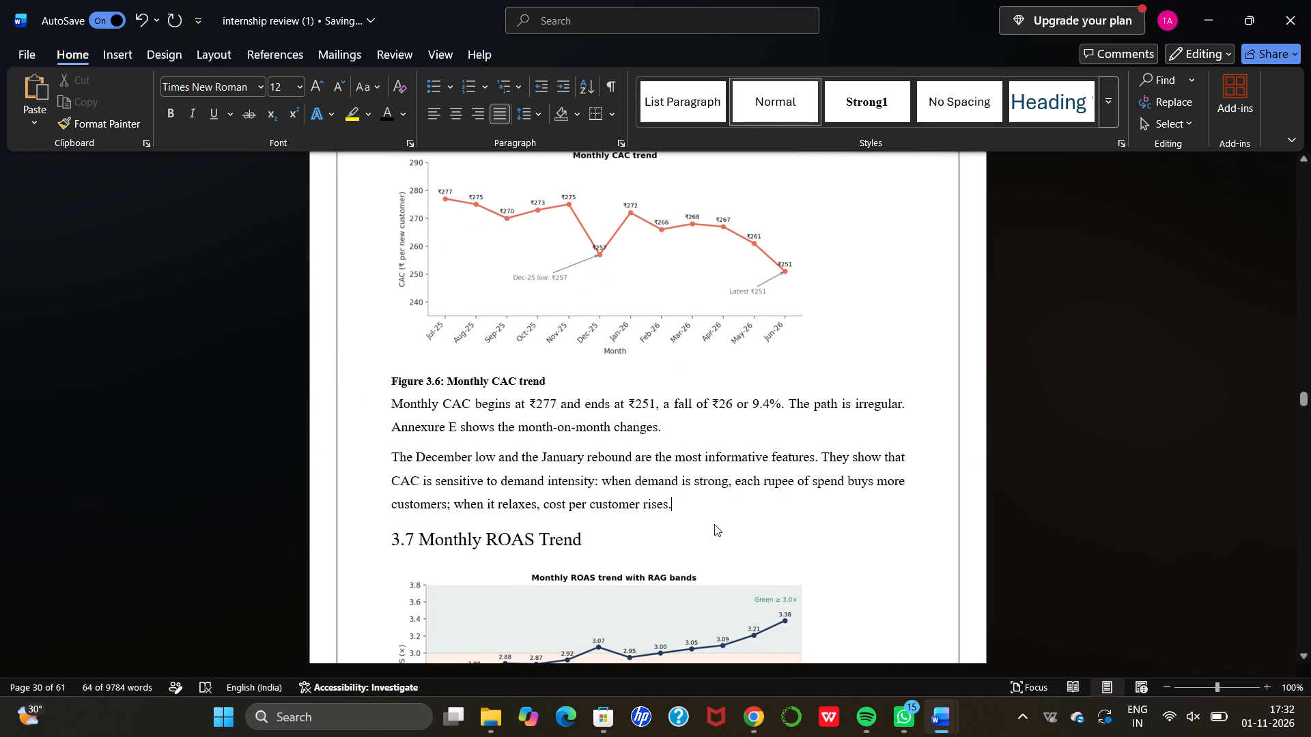
pyautogui.scroll(-4, 714, 524)
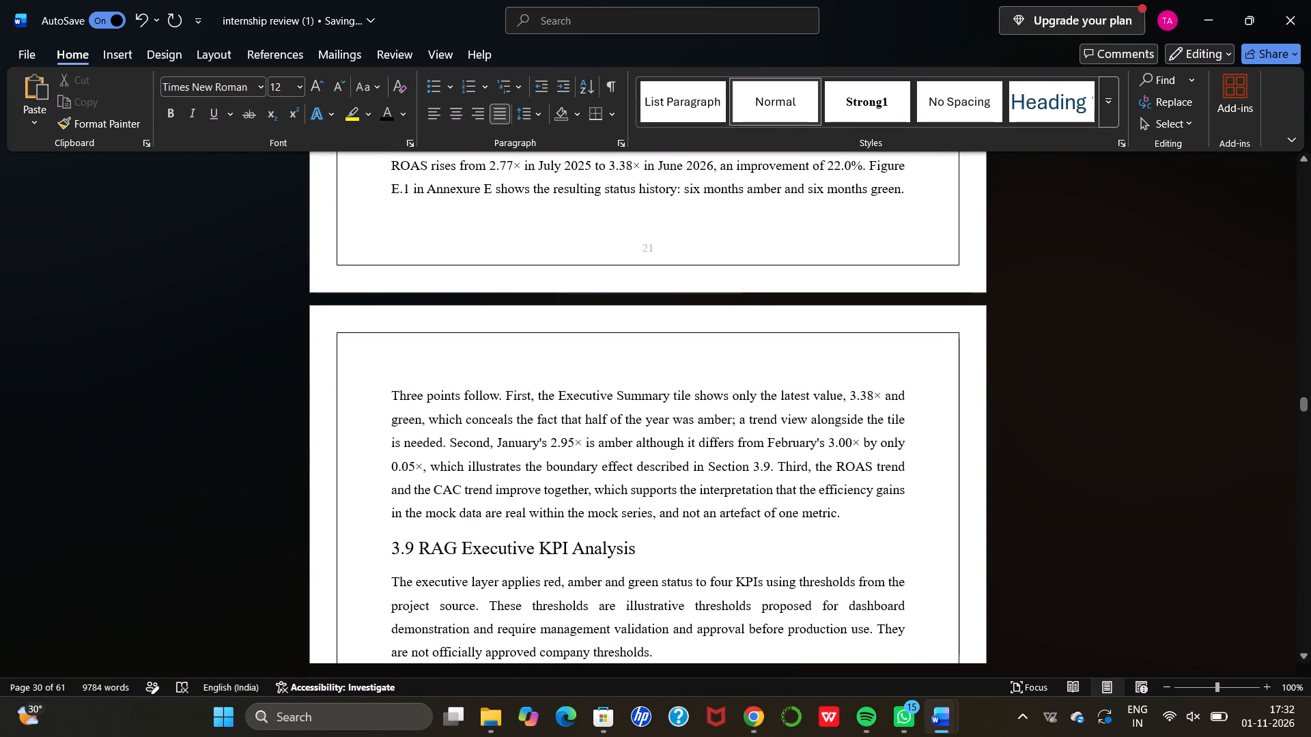
pyautogui.moveTo(391, 394); pyautogui.dragTo(857, 515)
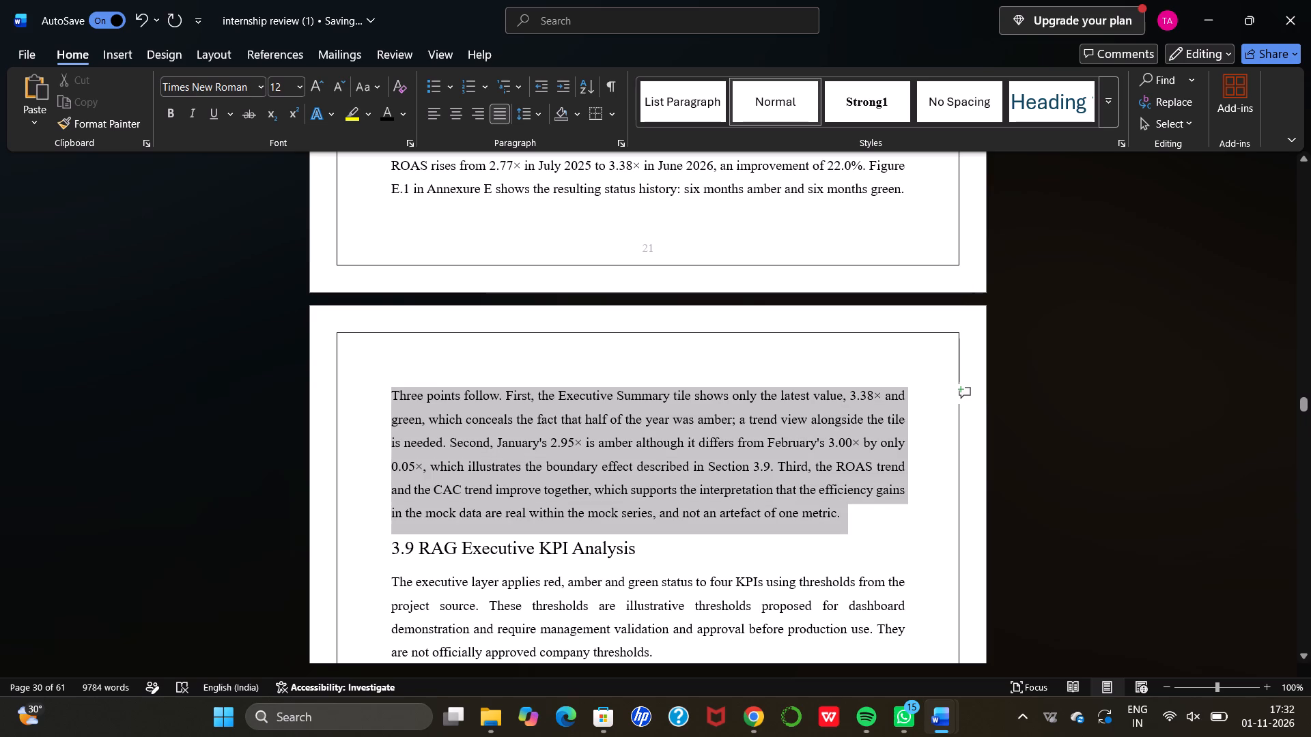
pyautogui.moveTo(857, 515); pyautogui.dragTo(857, 516)
pyautogui.click(857, 516)
# Set the 3.9 RAG Executive KPI Analysis heading to 14 pt.
pyautogui.scroll(-1, 857, 516)
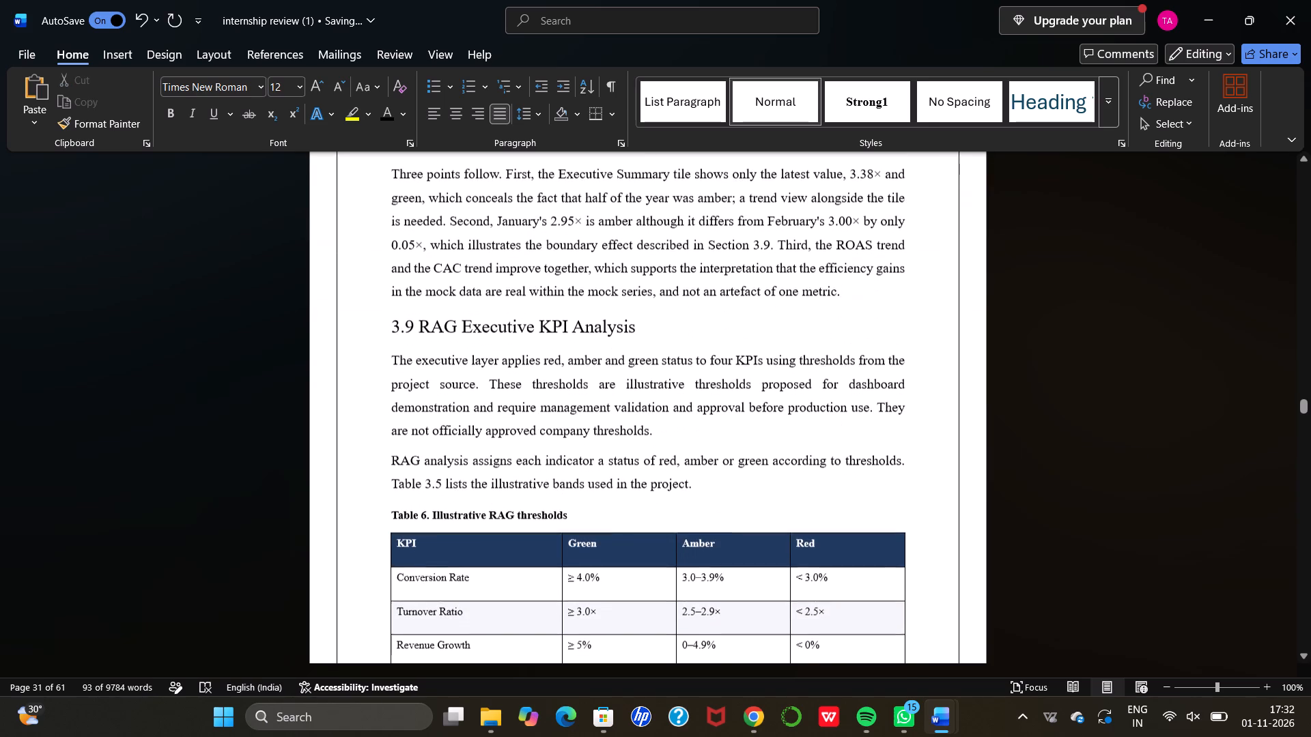
pyautogui.moveTo(647, 321); pyautogui.dragTo(498, 308)
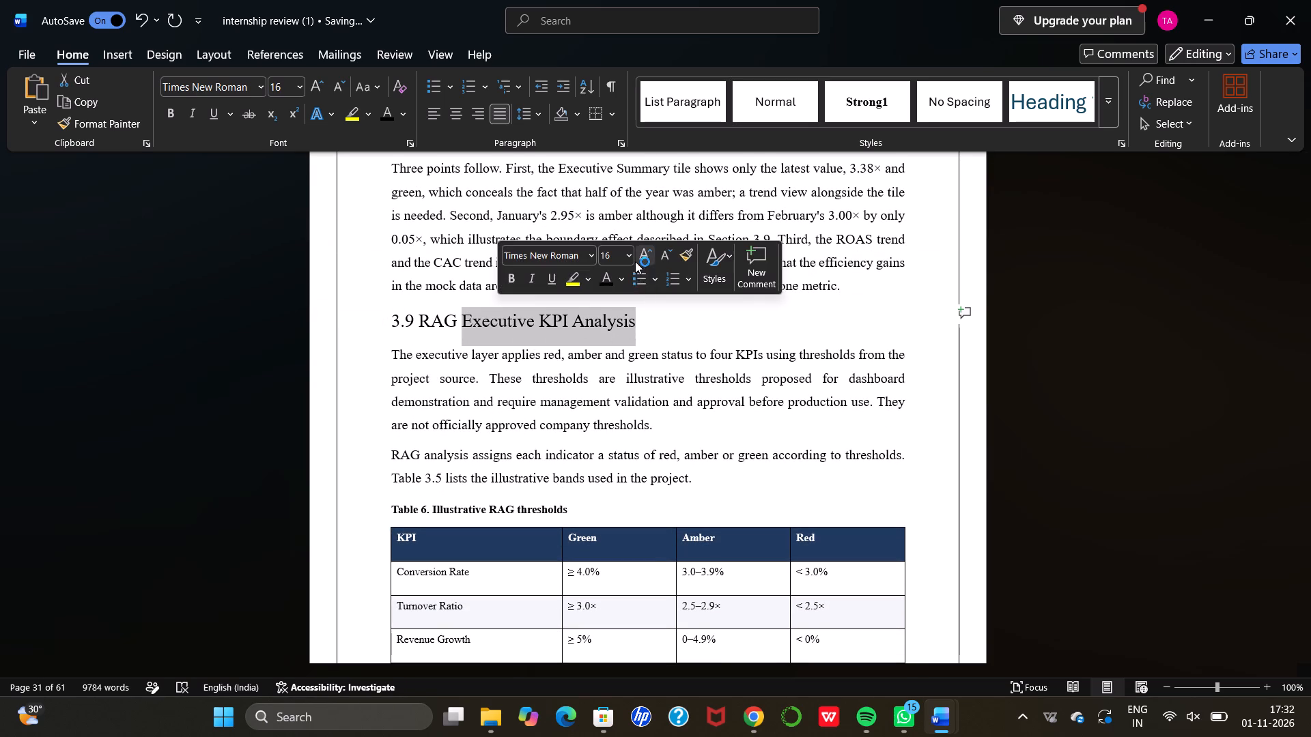
pyautogui.click(660, 321)
pyautogui.moveTo(640, 323); pyautogui.dragTo(503, 304)
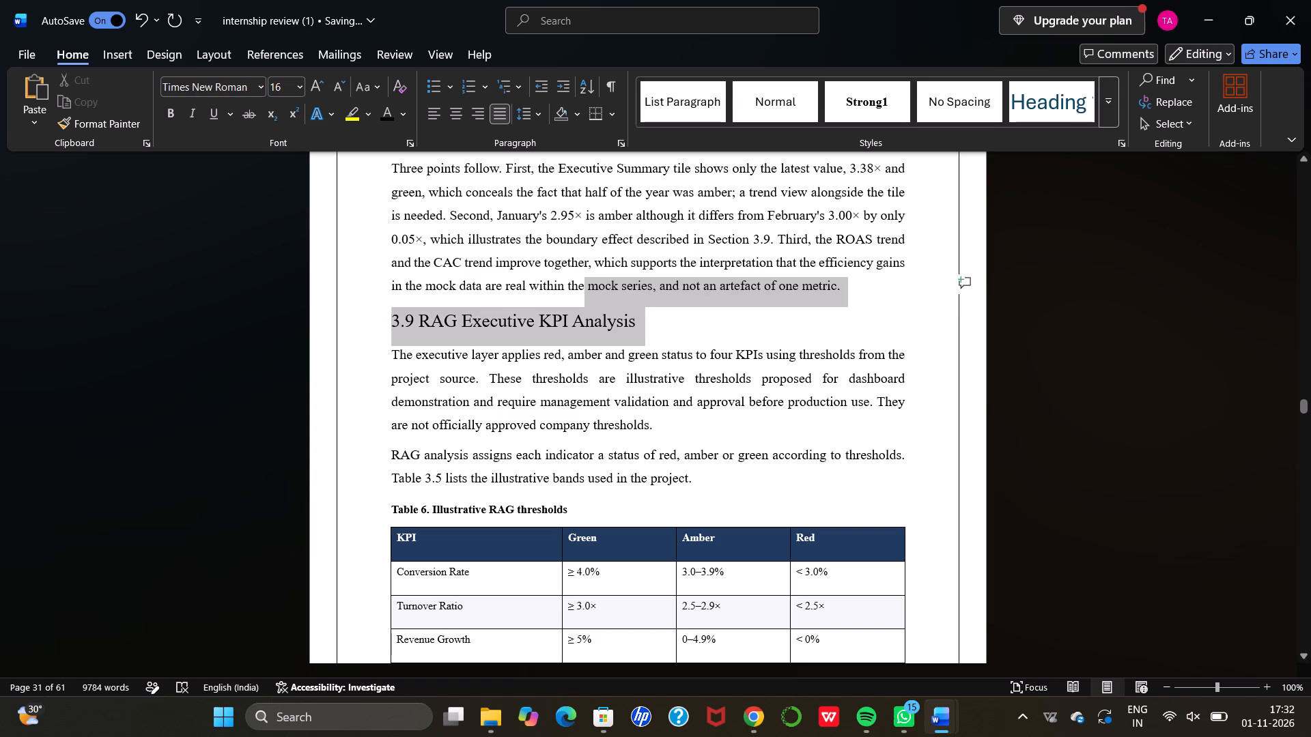
pyautogui.moveTo(503, 304); pyautogui.dragTo(394, 328)
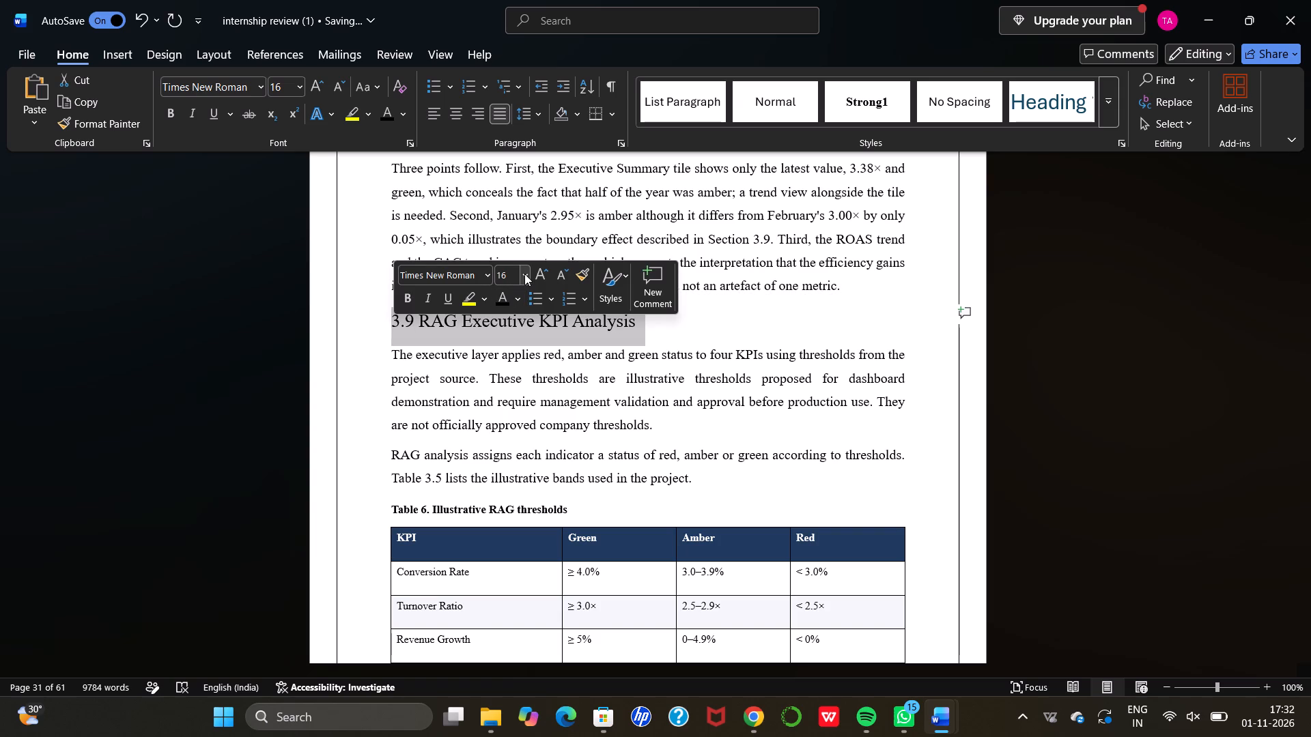
pyautogui.click(524, 274)
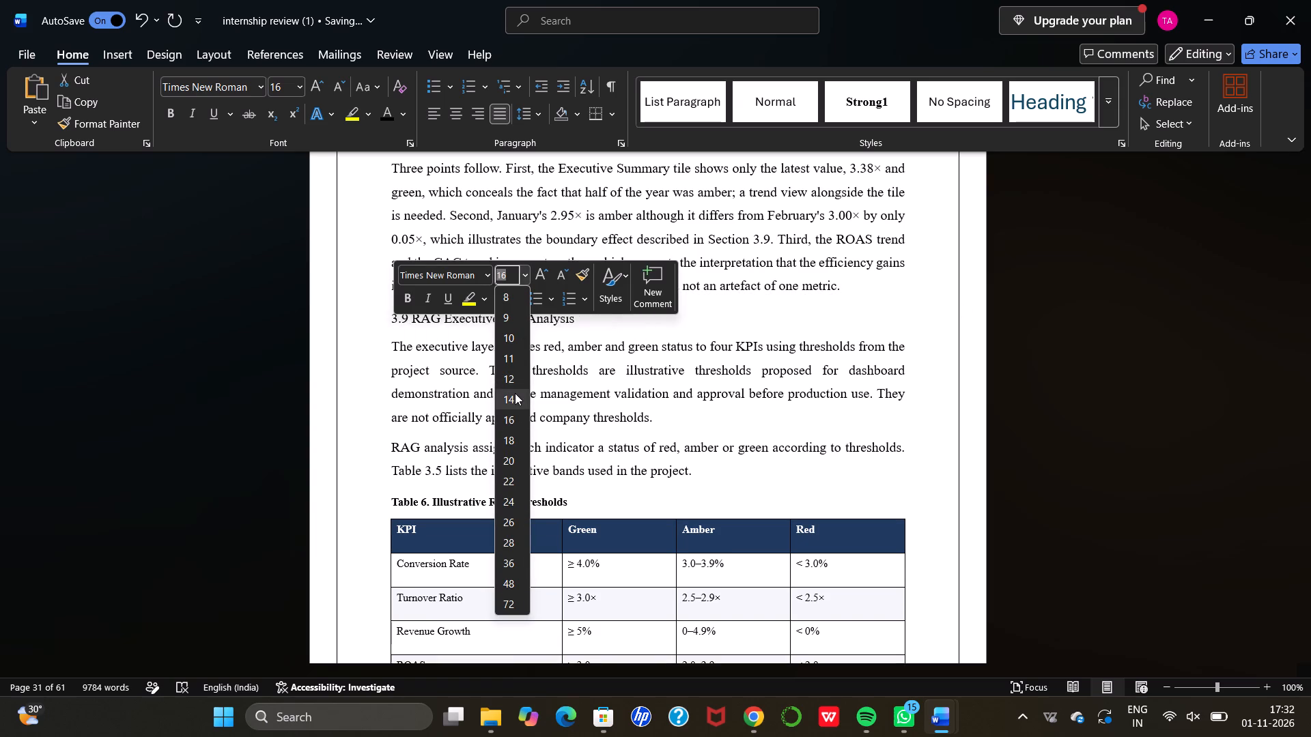
pyautogui.click(515, 393)
pyautogui.click(702, 334)
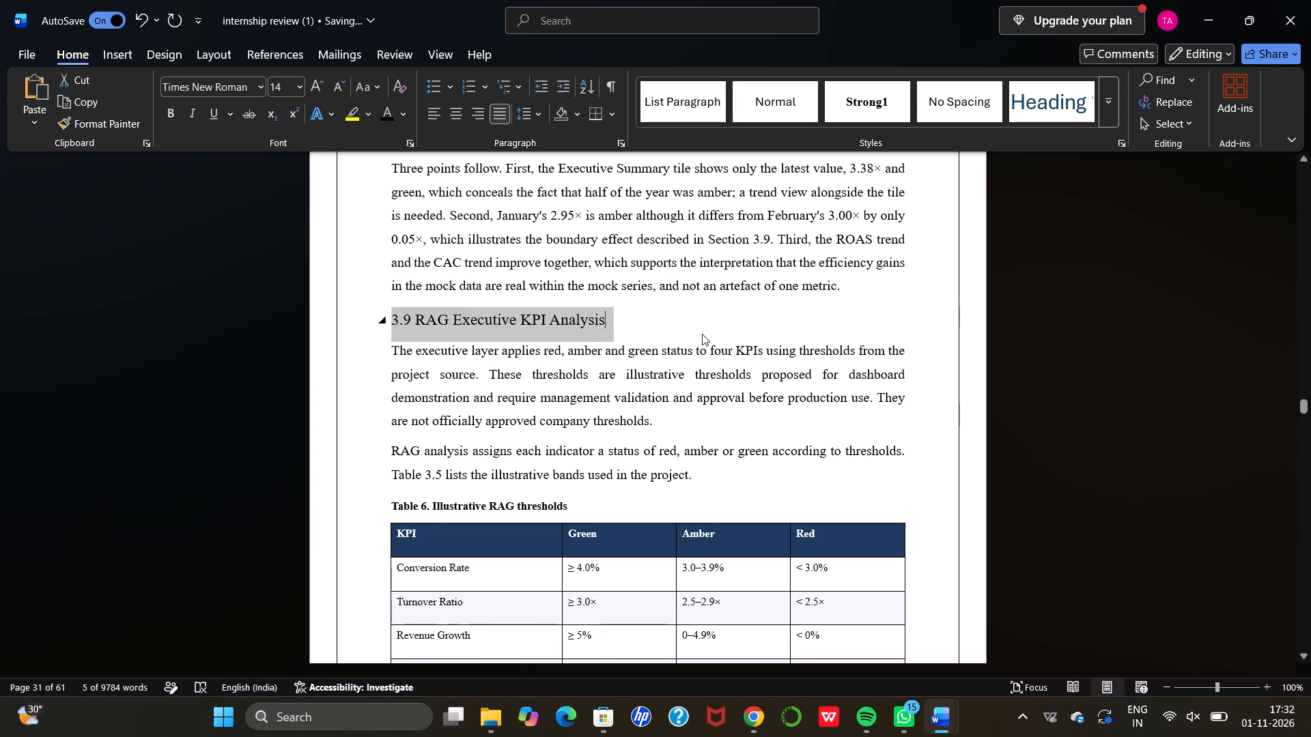
# Set all text in the Table 6 Illustrative RAG thresholds table to 12 pt.
pyautogui.scroll(-2, 702, 334)
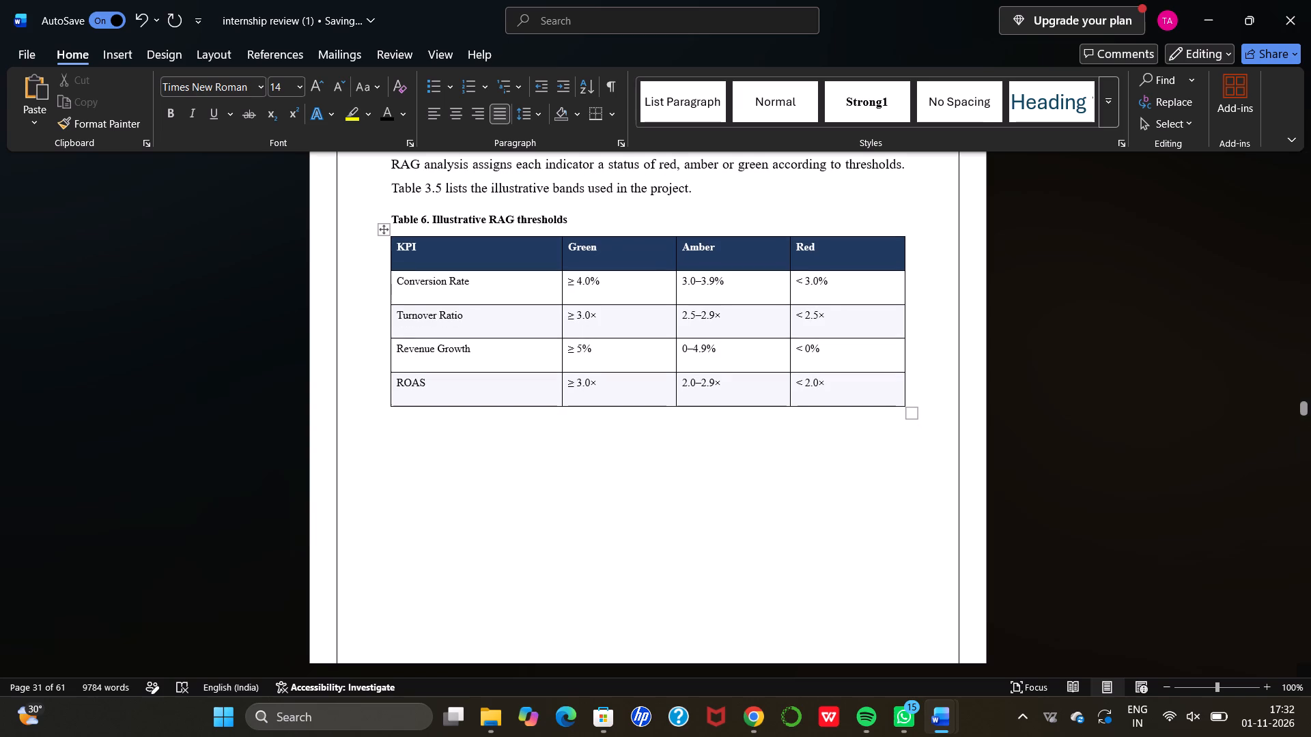
pyautogui.click(384, 233)
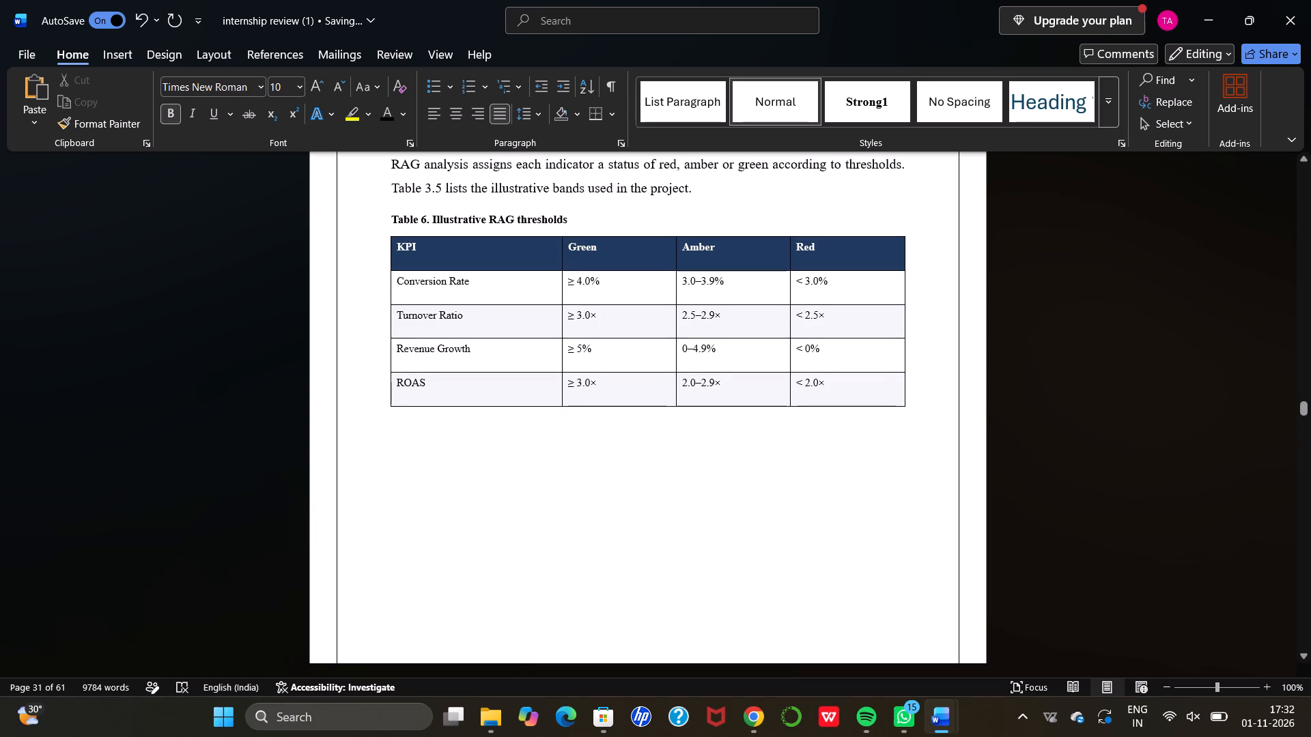
pyautogui.click(384, 234)
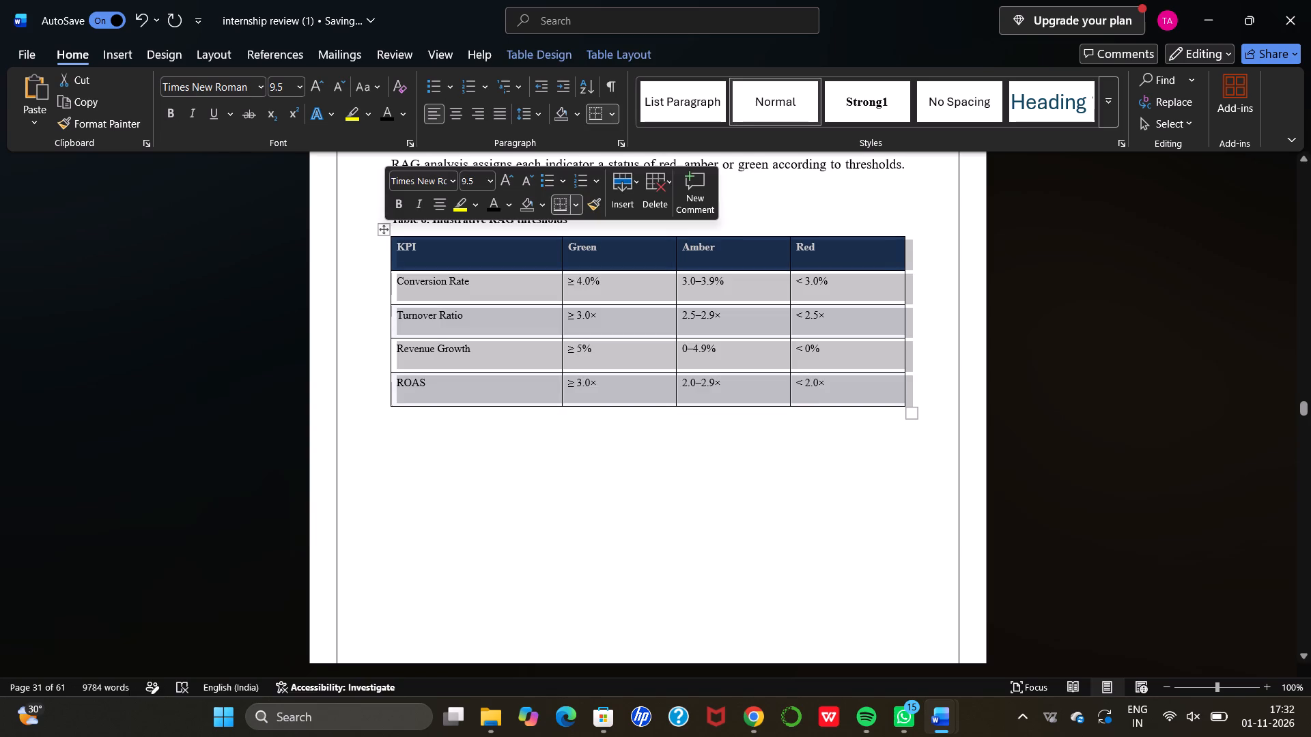
pyautogui.click(491, 177)
pyautogui.click(479, 281)
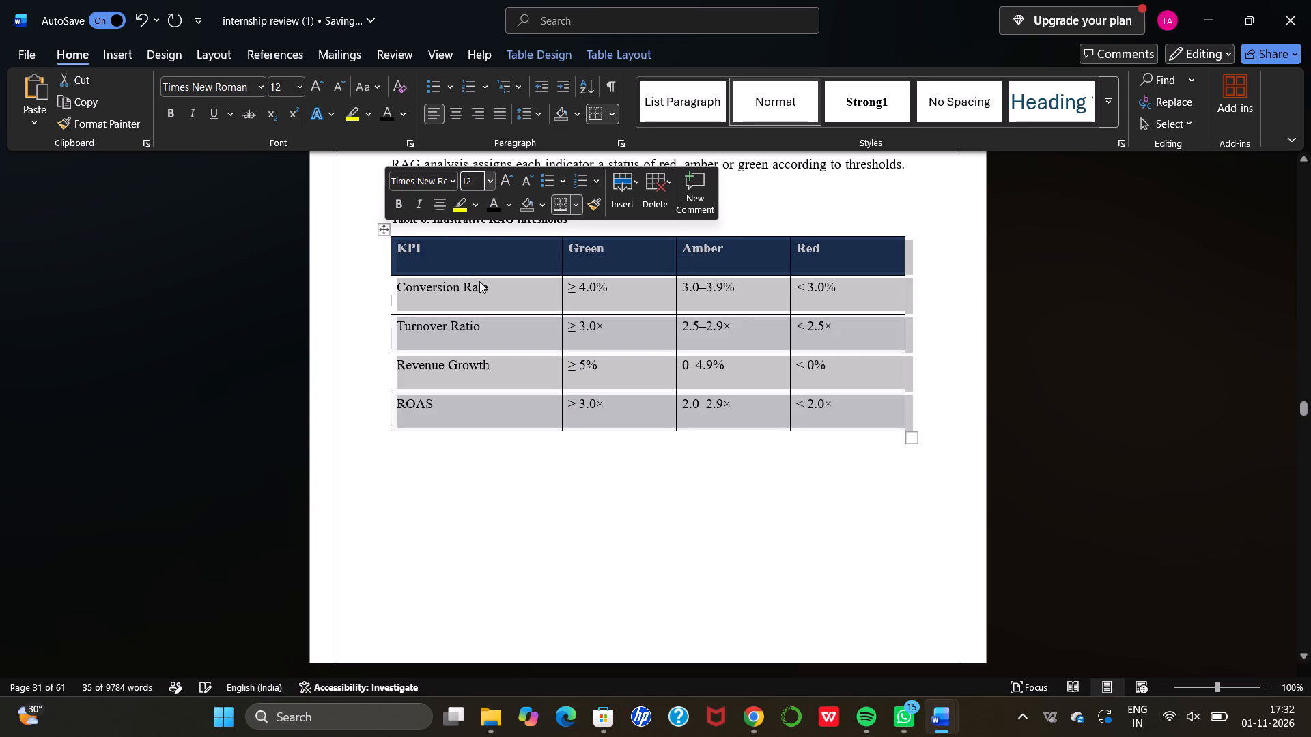
pyautogui.click(509, 485)
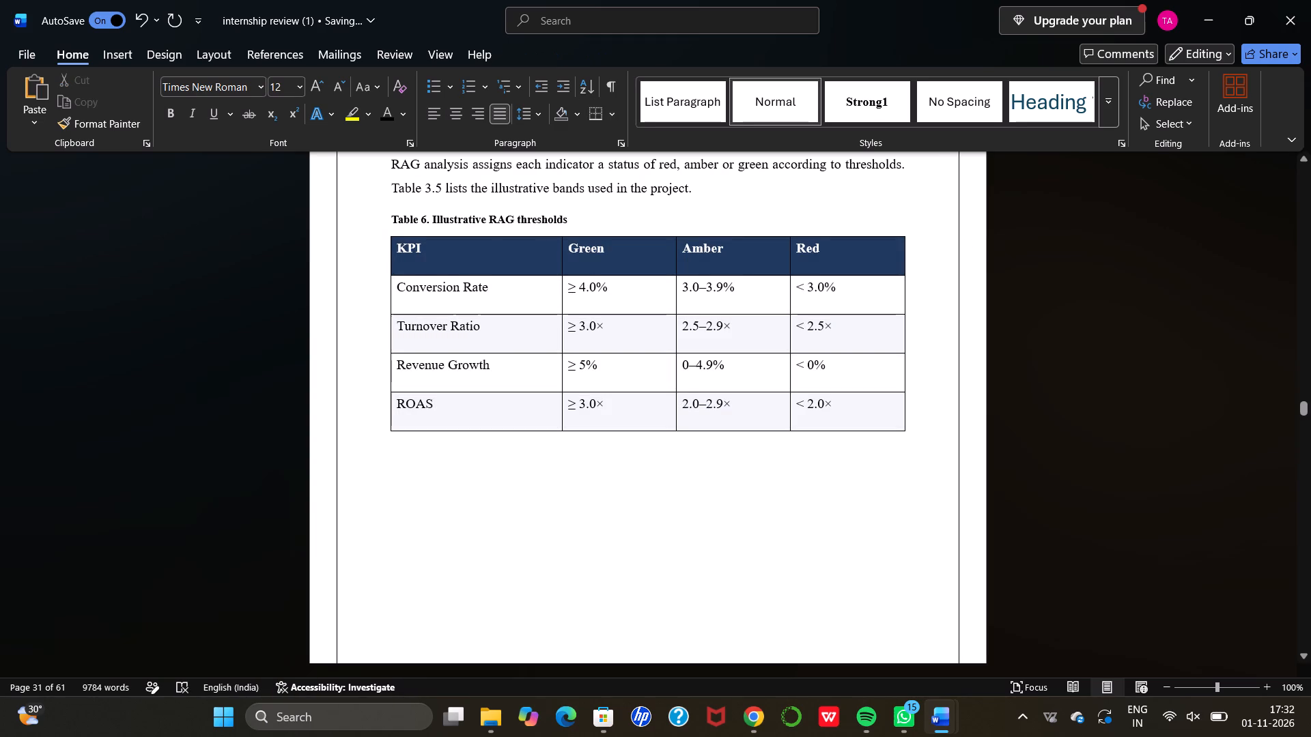
# Check the font sizes of the Chapter 4 Findings introduction, the paragraphs of sections 4.1 to 4.5 and the findings table.
pyautogui.scroll(2, 509, 485)
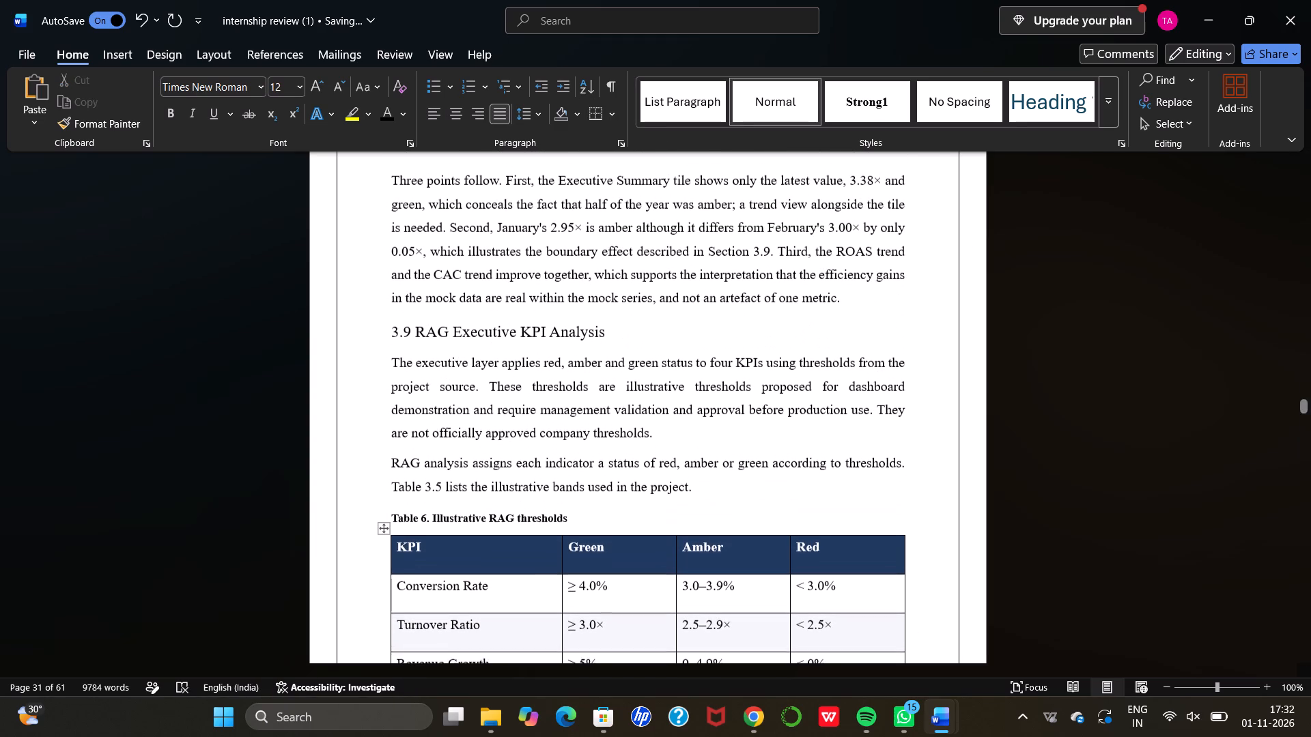
pyautogui.scroll(-5, 509, 485)
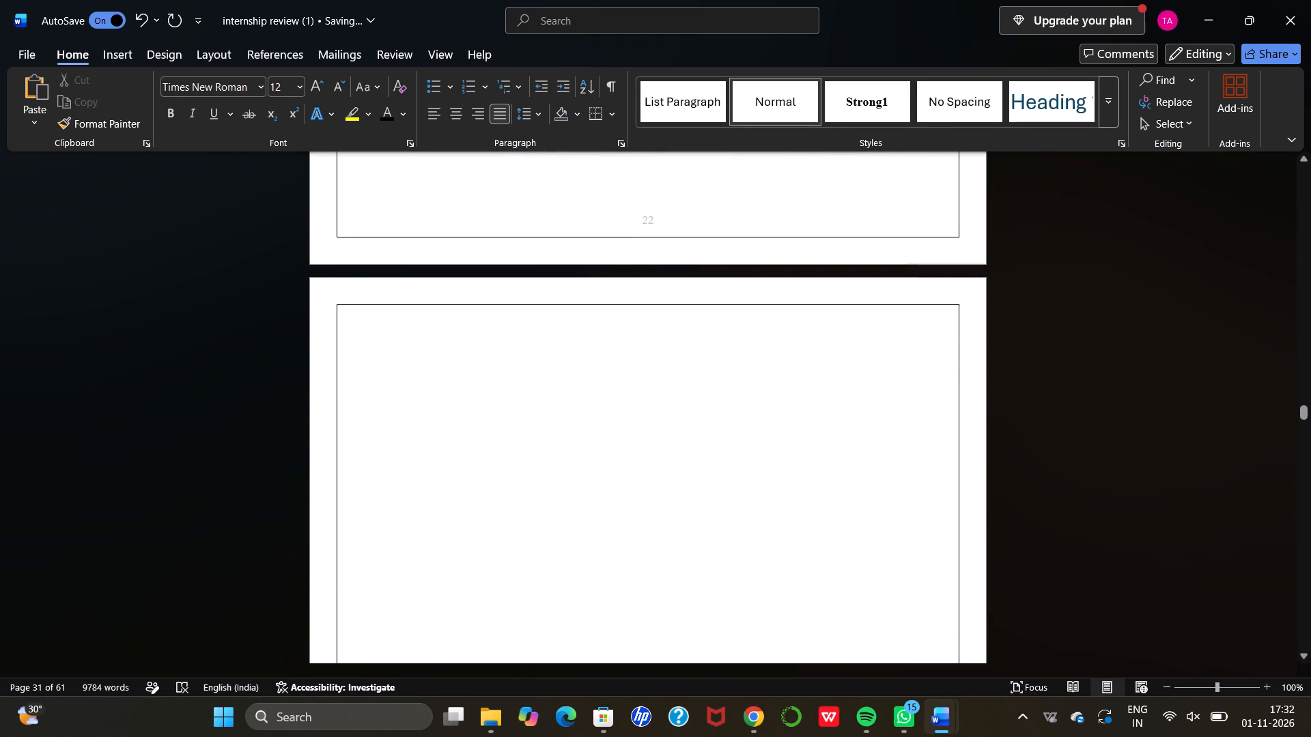
pyautogui.scroll(-5, 509, 485)
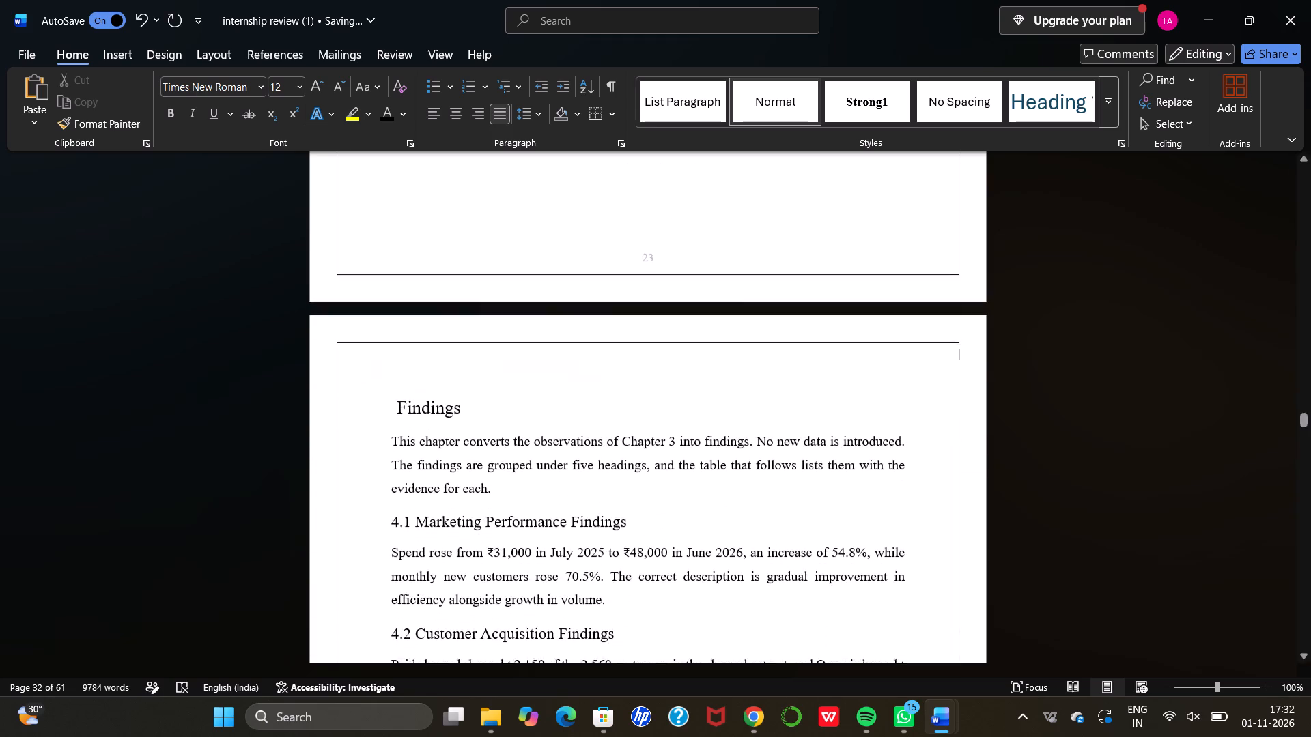
pyautogui.scroll(-1, 509, 485)
pyautogui.moveTo(391, 426); pyautogui.dragTo(435, 441)
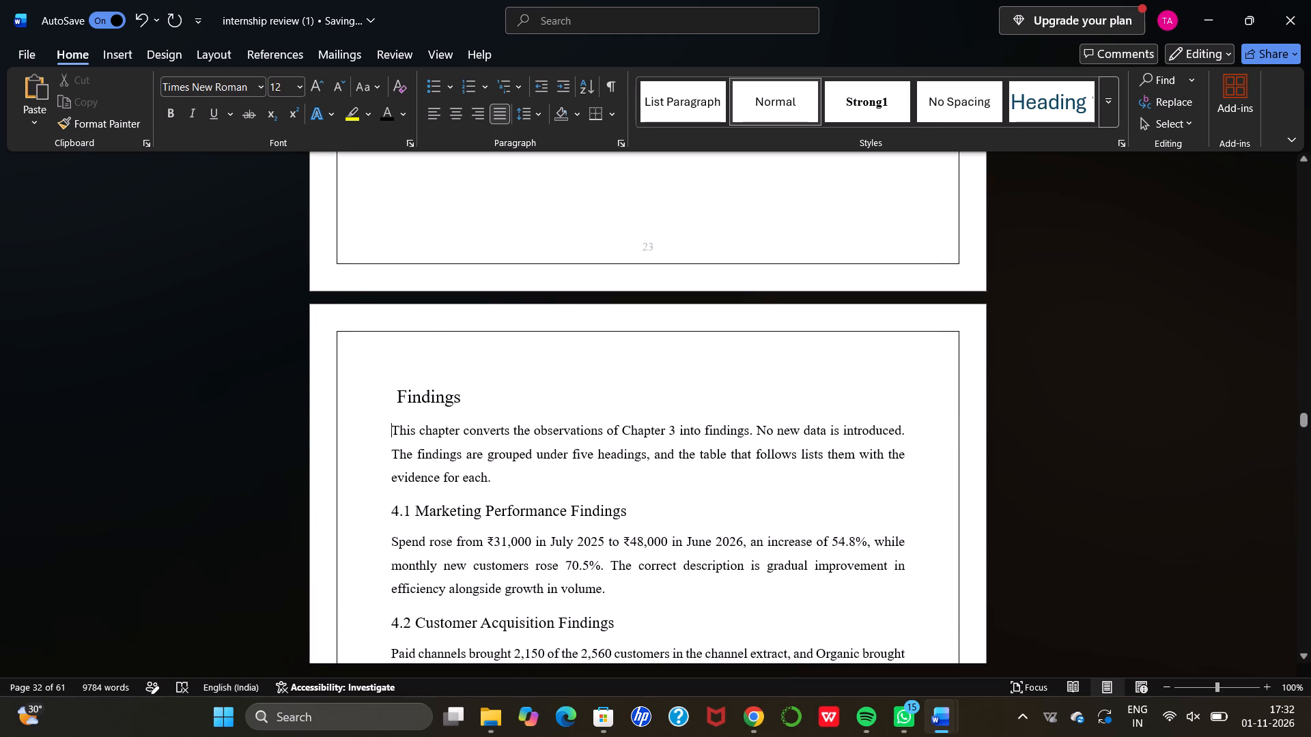
pyautogui.moveTo(435, 441); pyautogui.dragTo(511, 487)
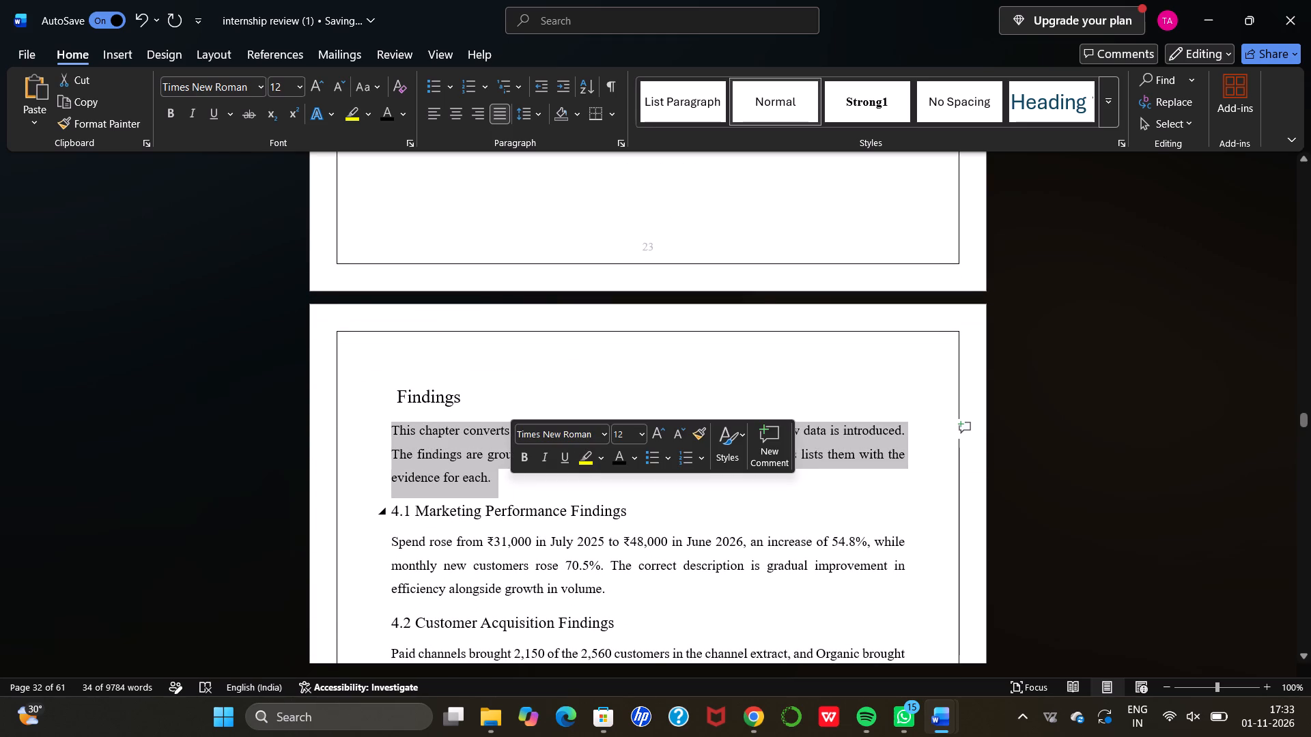
pyautogui.click(623, 532)
pyautogui.scroll(-3, 623, 532)
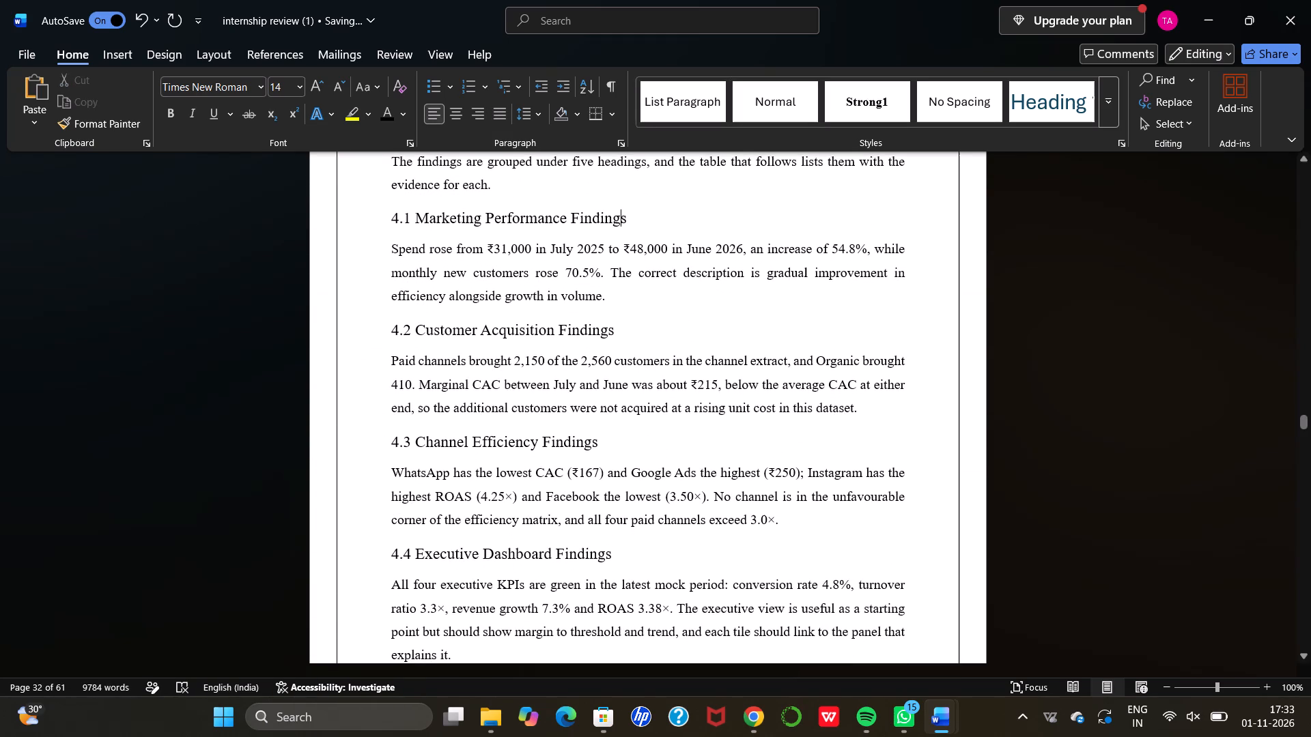
pyautogui.moveTo(389, 360); pyautogui.dragTo(622, 422)
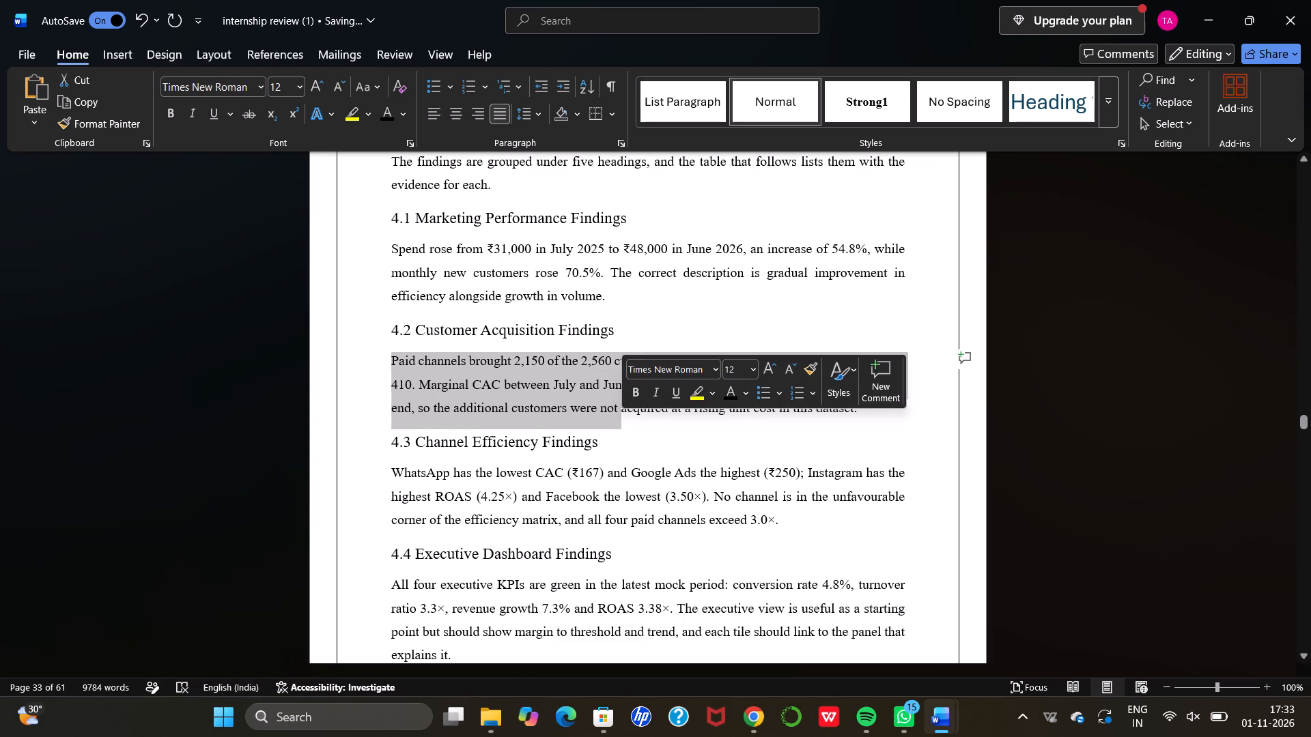
pyautogui.scroll(-2, 622, 422)
pyautogui.moveTo(448, 337); pyautogui.dragTo(544, 417)
pyautogui.click(544, 417)
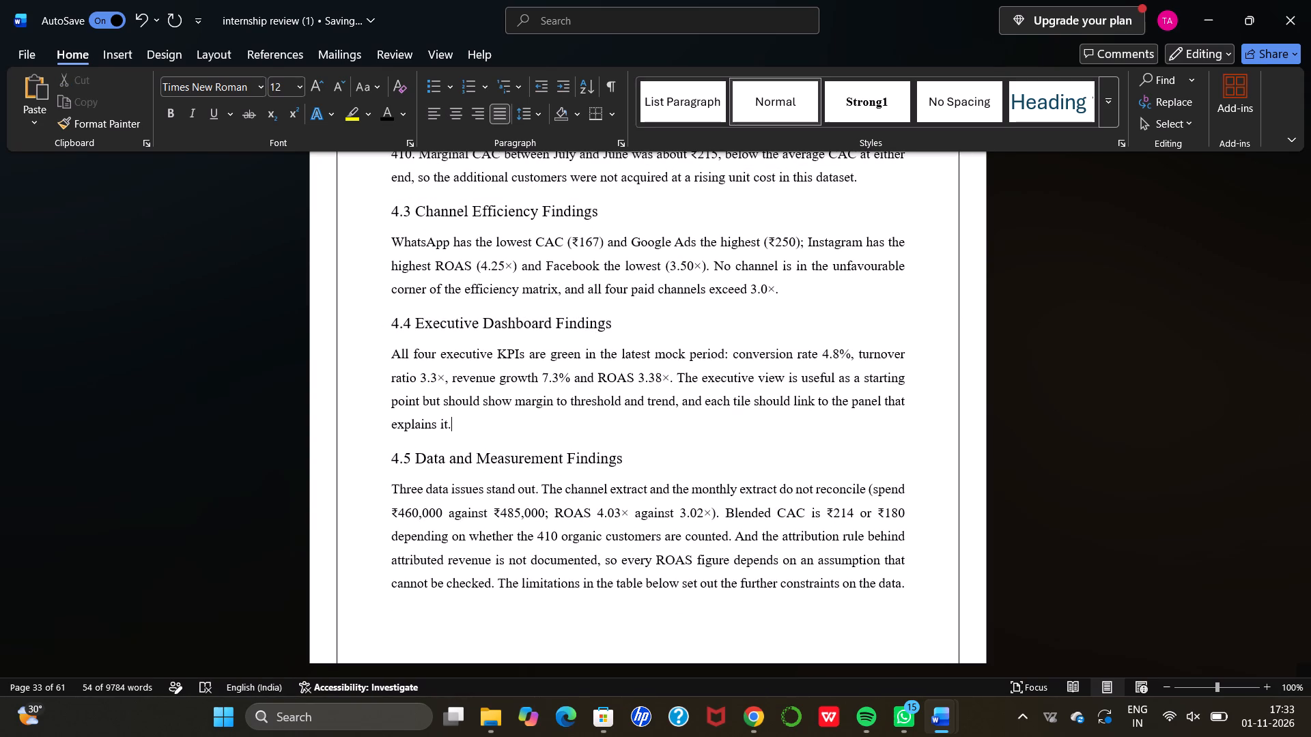
pyautogui.moveTo(524, 487); pyautogui.dragTo(584, 598)
pyautogui.scroll(-2, 584, 598)
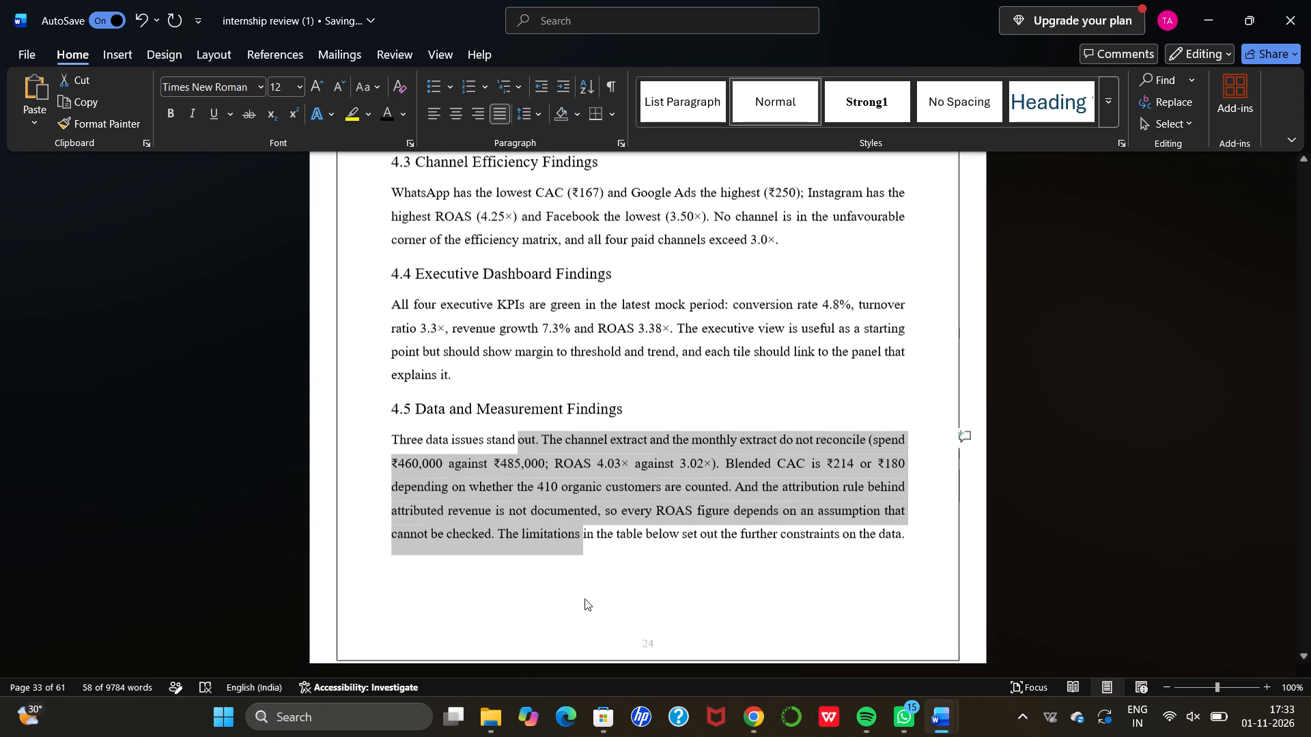
pyautogui.scroll(-7, 584, 598)
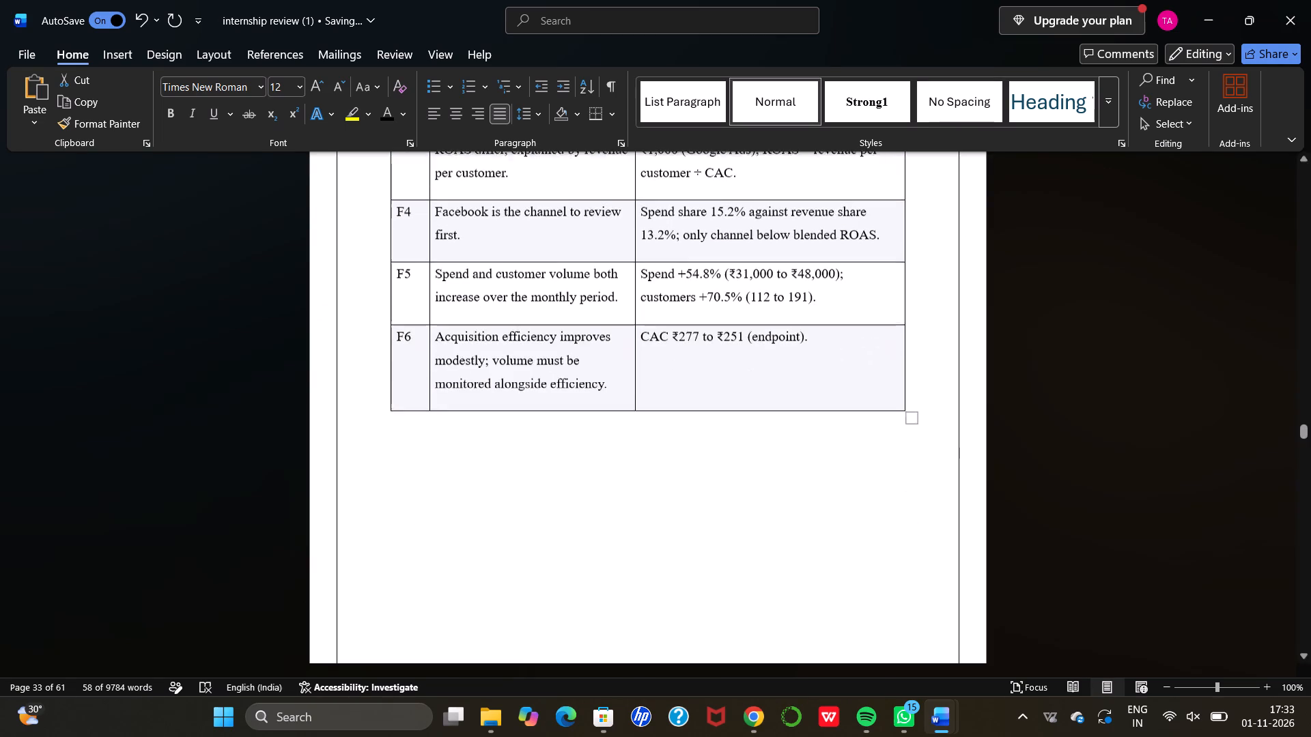
# Check the font sizes in Chapter 5: the Recommendations heading, its introduction, Table 8 and the 5.1 CAC Optimisation paragraph.
pyautogui.scroll(-8, 584, 598)
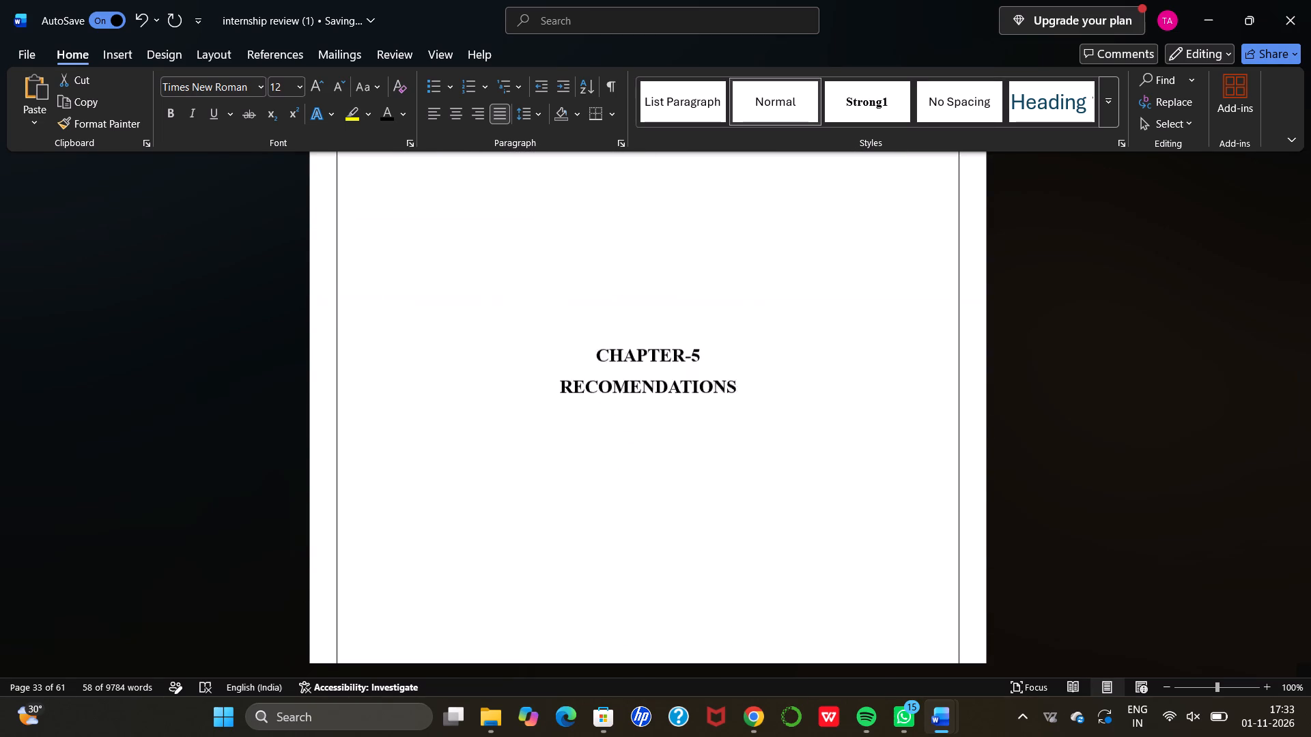
pyautogui.scroll(-3, 584, 598)
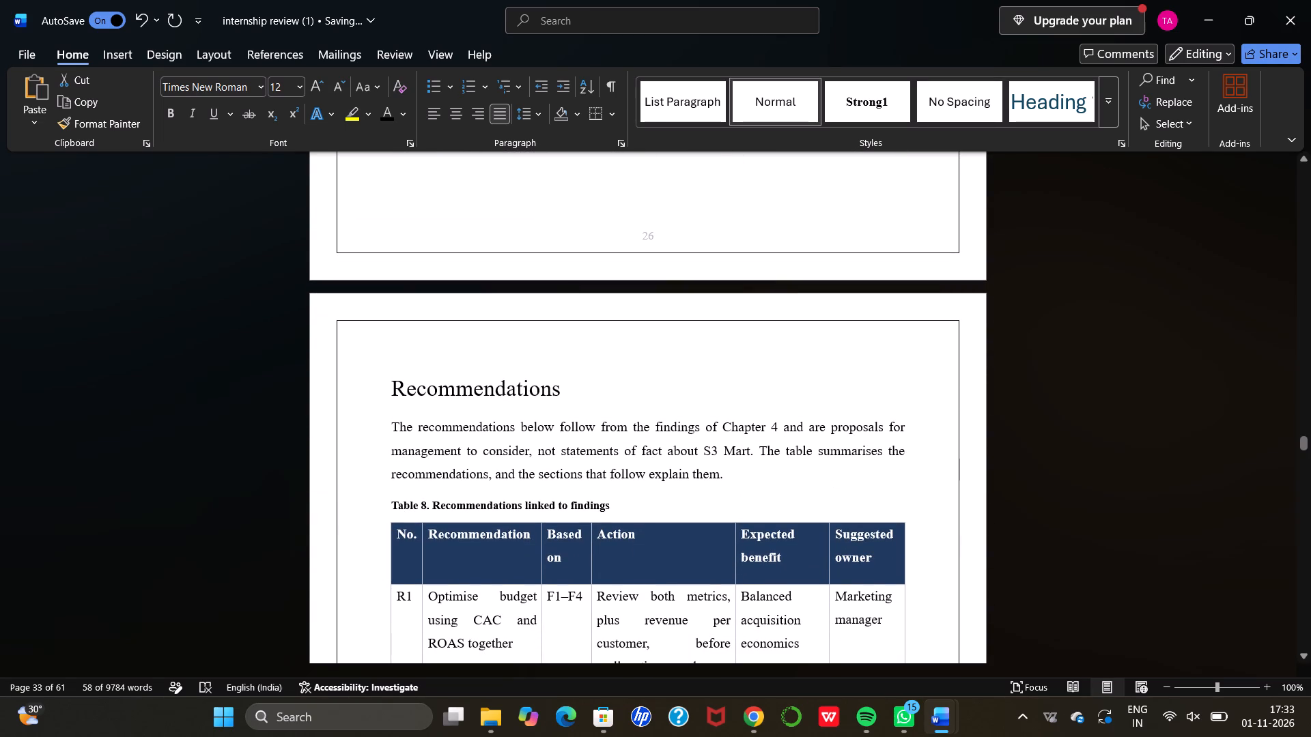
pyautogui.moveTo(656, 482); pyautogui.dragTo(586, 420)
pyautogui.click(567, 348)
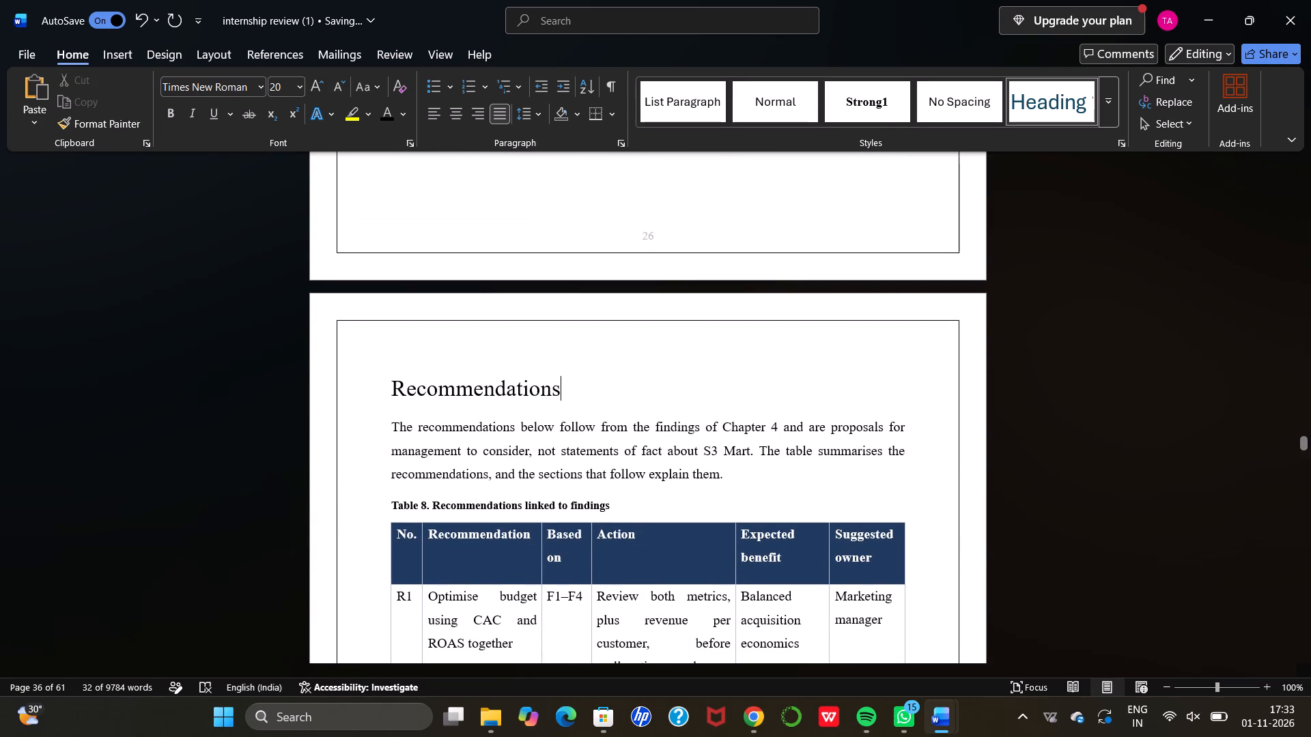
pyautogui.scroll(-8, 567, 348)
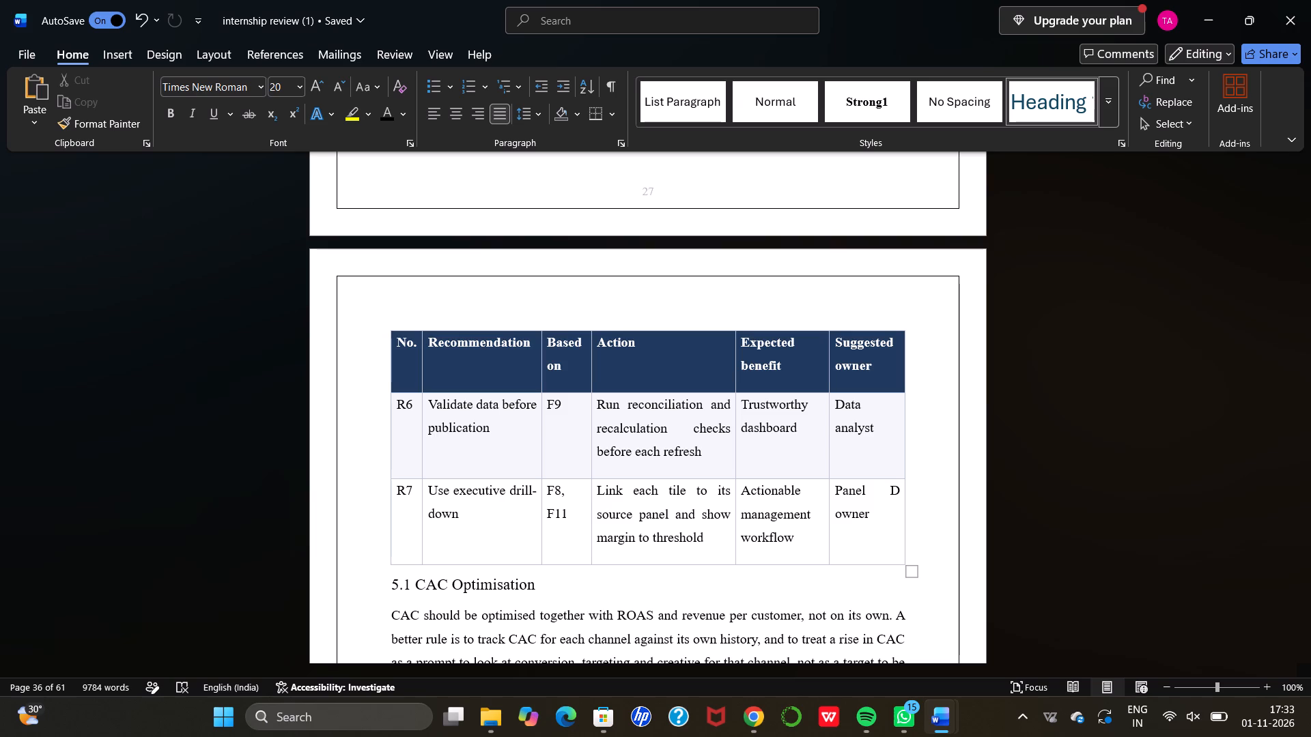
pyautogui.scroll(-1, 567, 348)
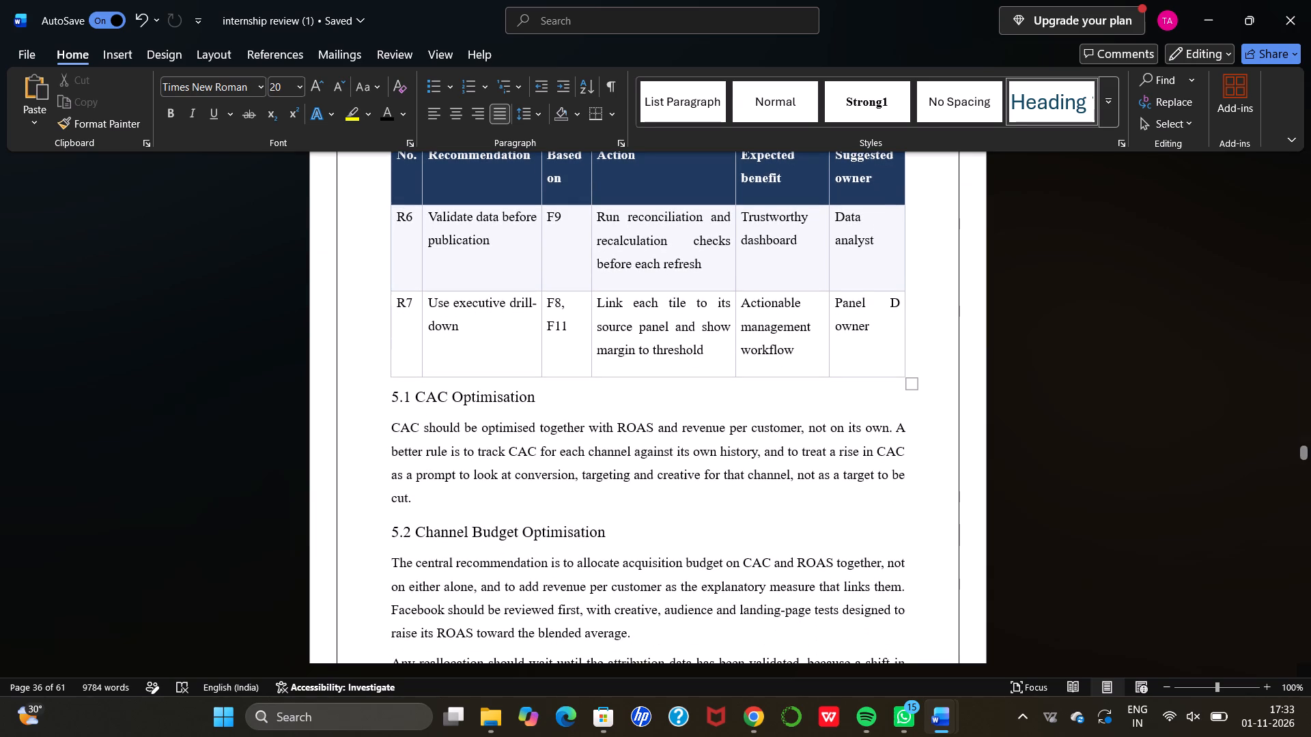
pyautogui.moveTo(550, 424); pyautogui.dragTo(610, 493)
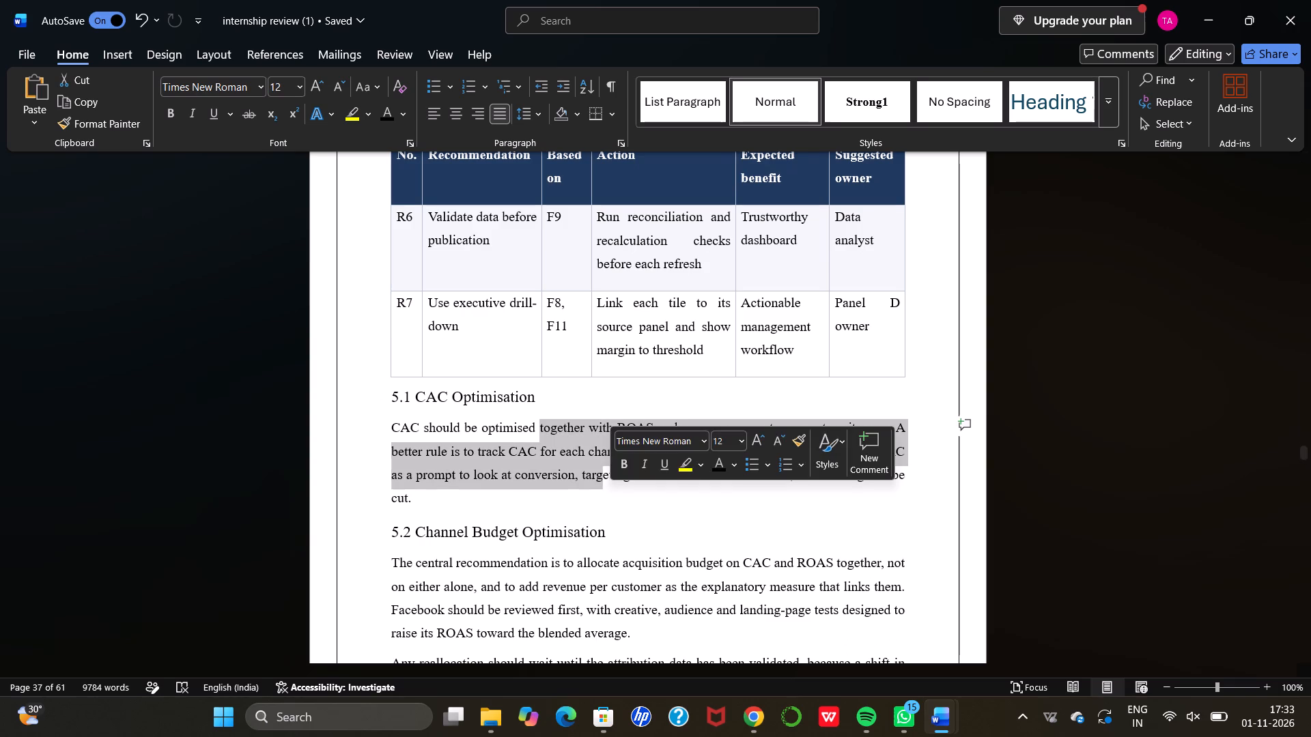
pyautogui.click(610, 493)
# Replace the underscores in acquisition_channel and campaign_name with spaces in the 5.3 Attribution Improvement paragraph.
pyautogui.scroll(-3, 610, 493)
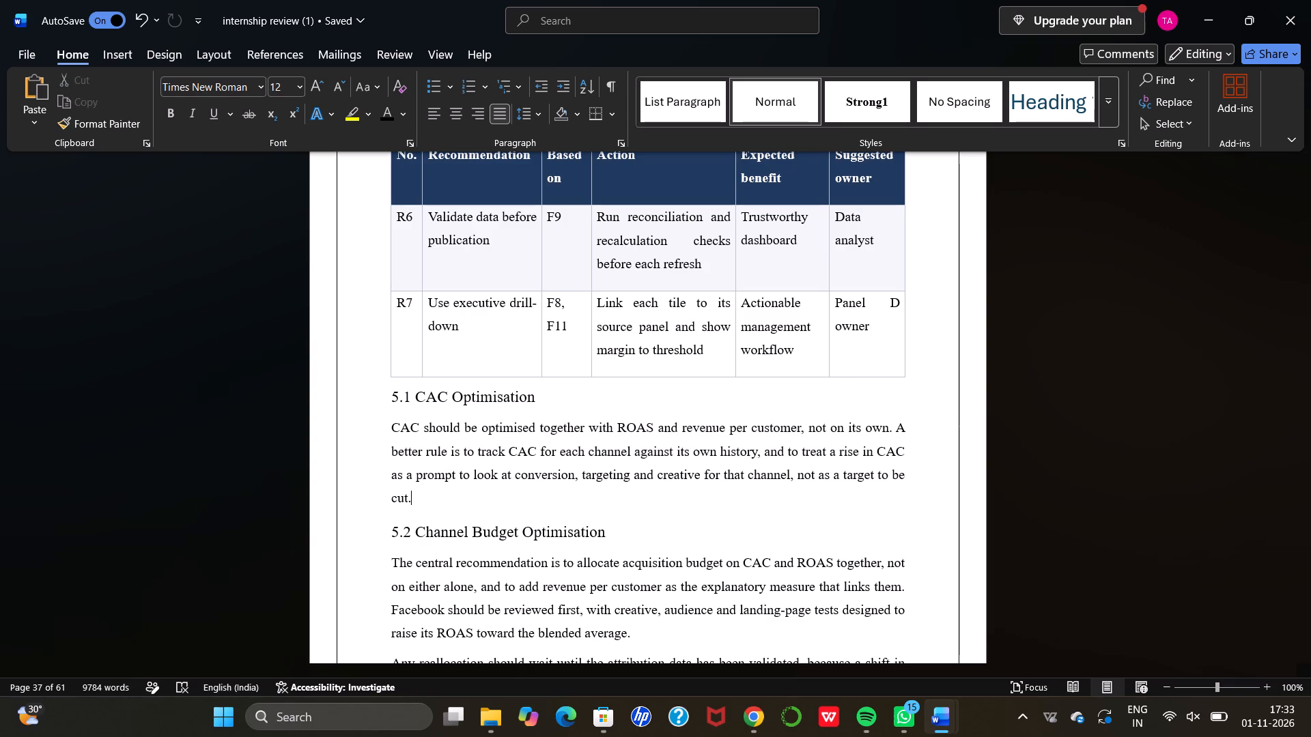
pyautogui.scroll(-2, 640, 515)
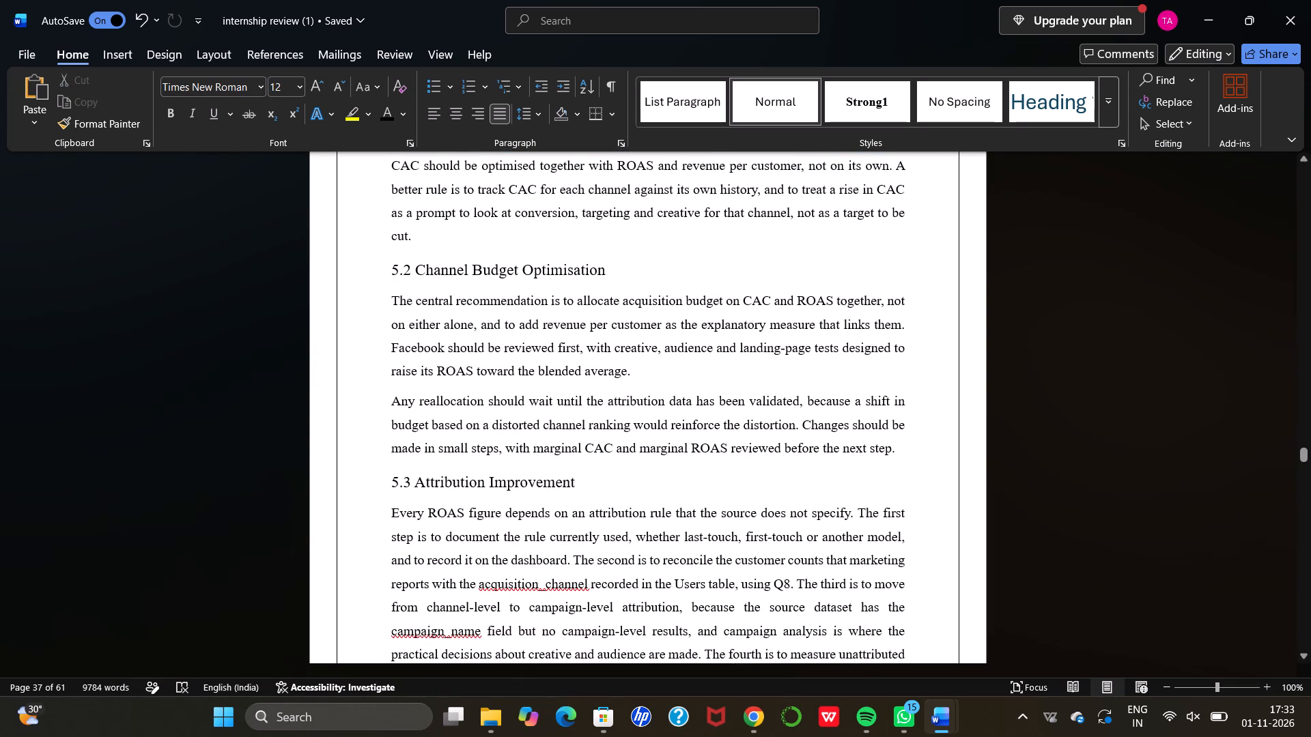
pyautogui.click(549, 586)
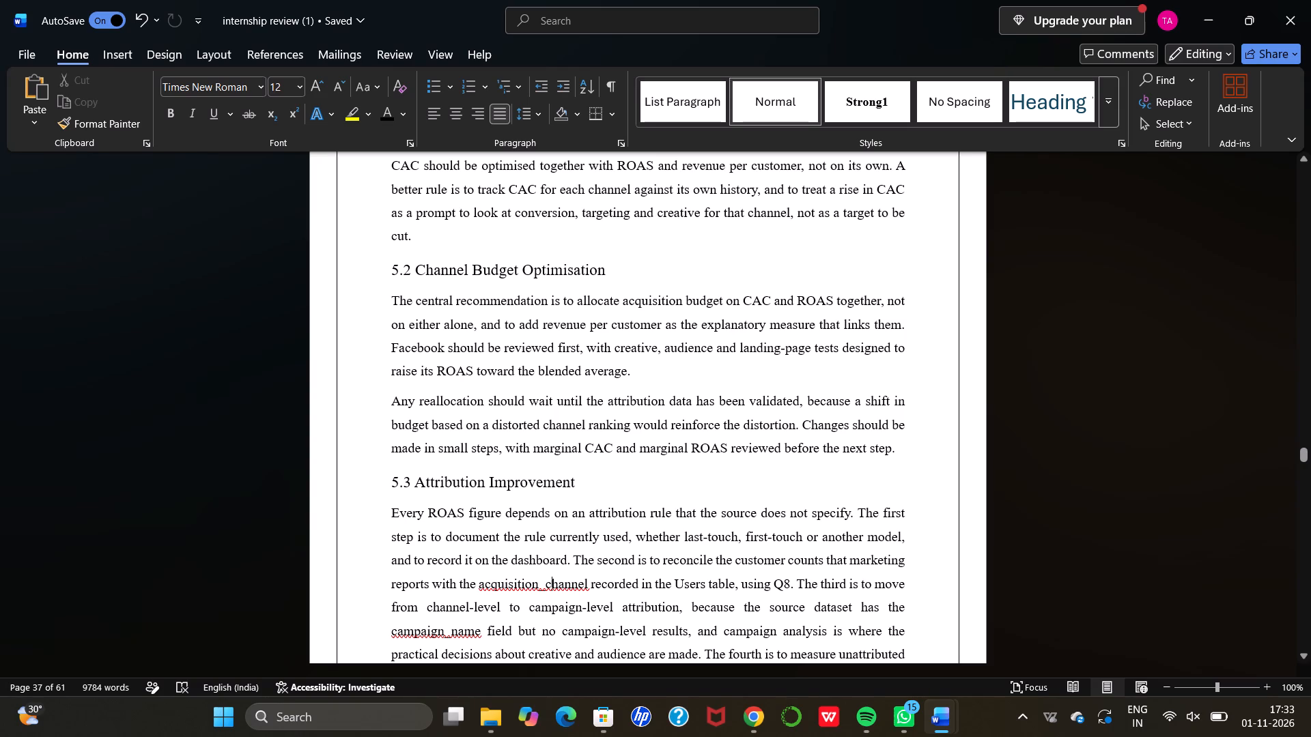
pyautogui.click(545, 586)
pyautogui.press('BackSpace')
pyautogui.press('space')
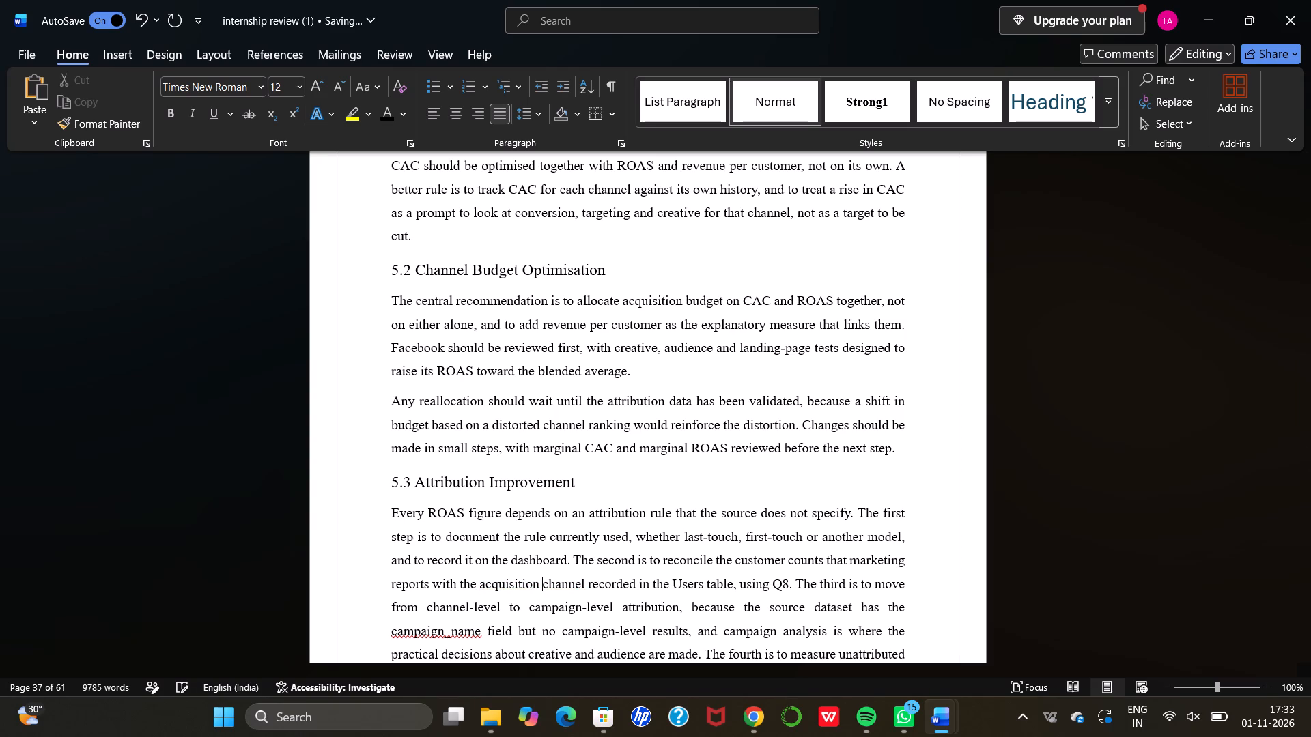
pyautogui.click(450, 636)
pyautogui.press('BackSpace')
pyautogui.press('space')
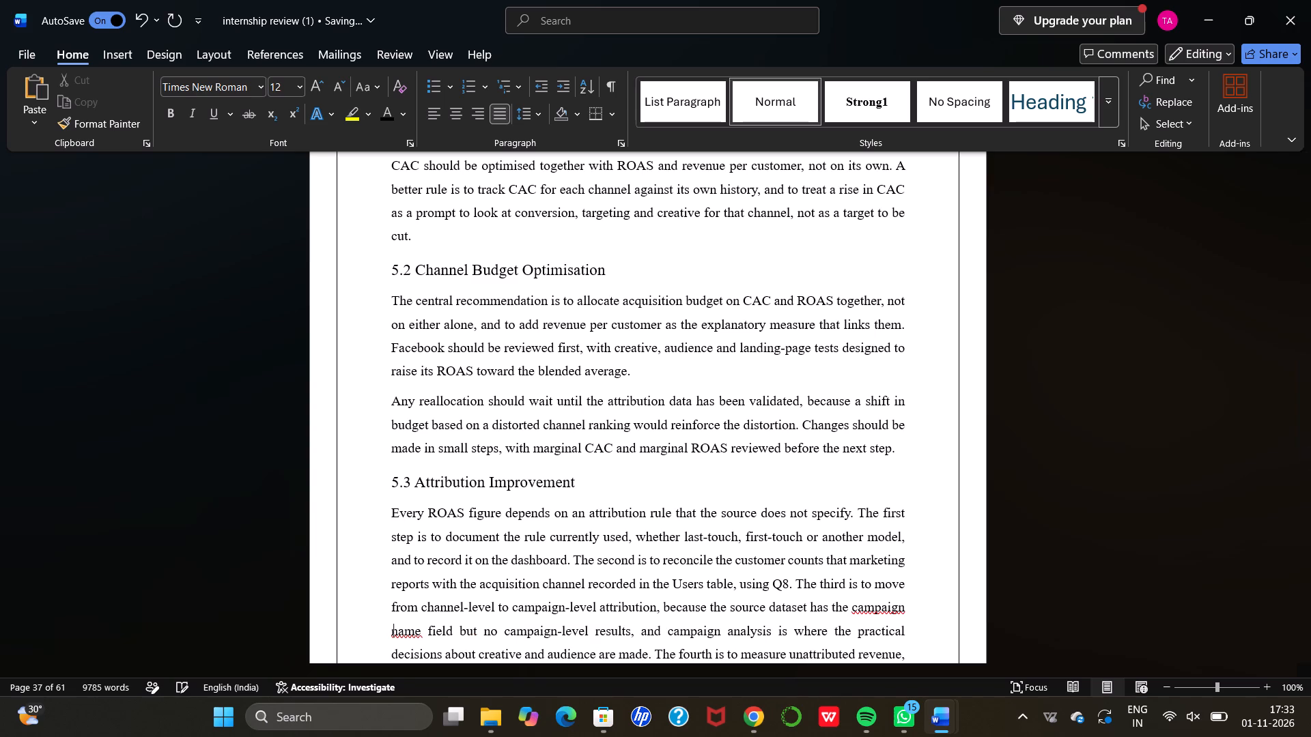
# Check the font size of the 5.4 RAG Governance heading and look over sections 5.4 to 5.6 and the Chapter 6 title page.
pyautogui.scroll(-2, 450, 636)
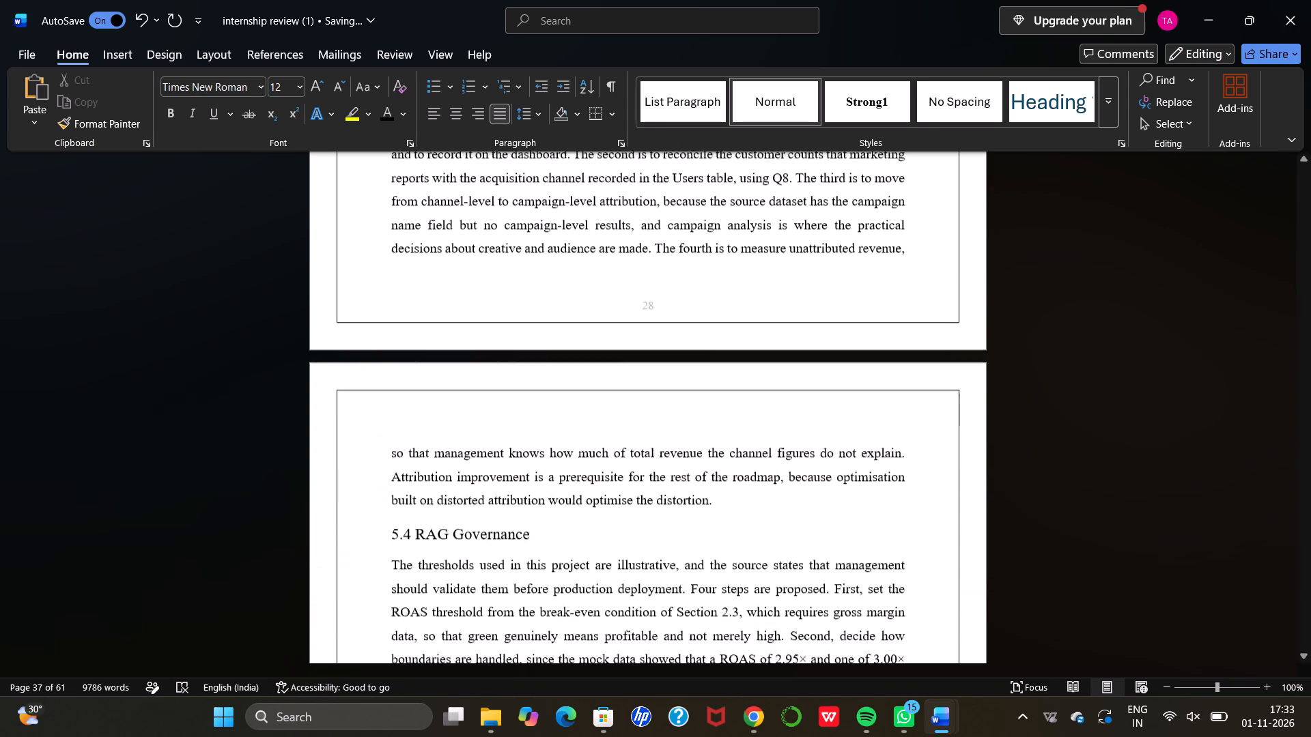
pyautogui.scroll(-2, 450, 636)
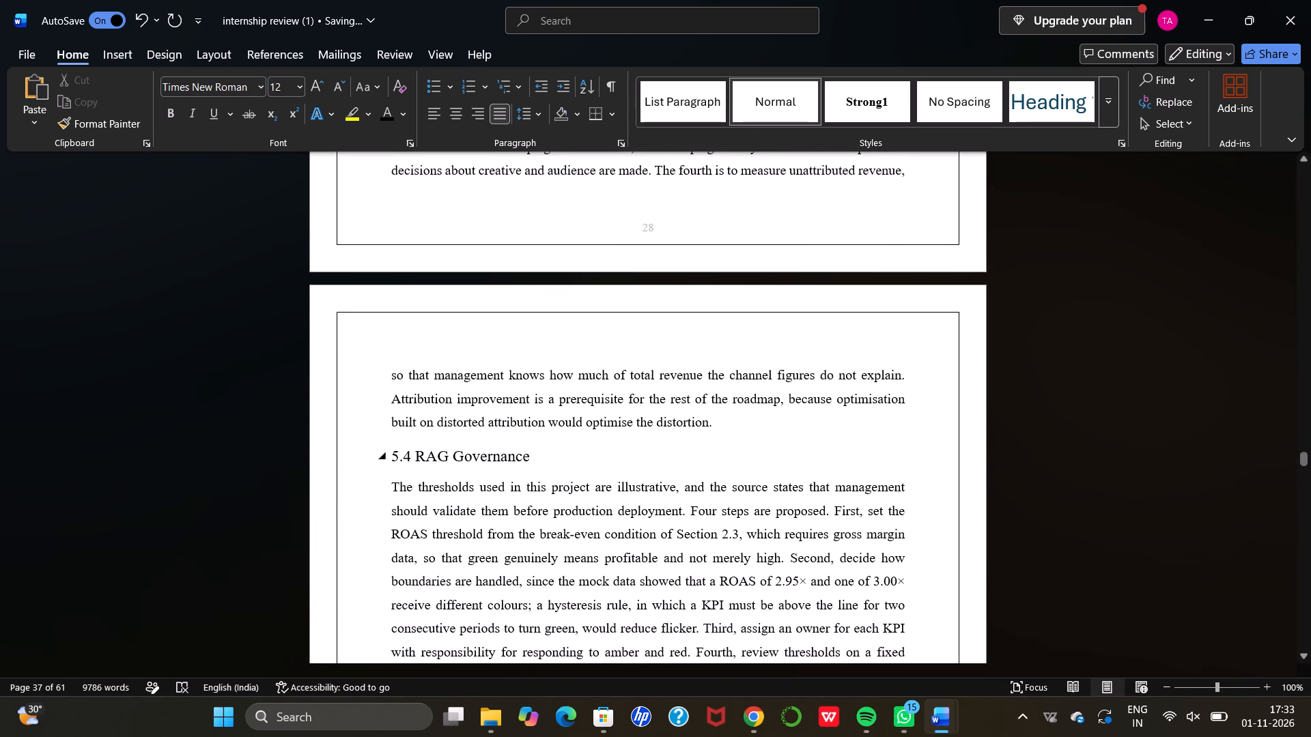
pyautogui.moveTo(530, 460); pyautogui.dragTo(403, 455)
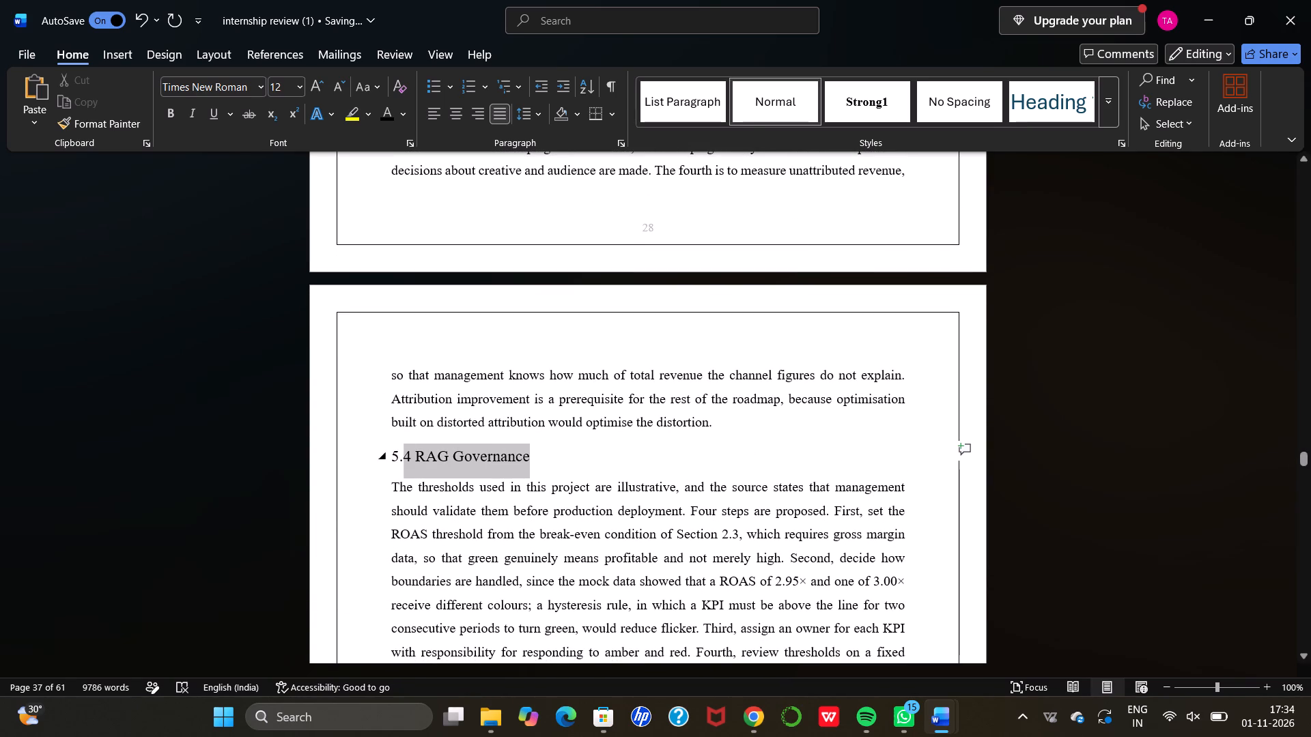
pyautogui.moveTo(403, 455); pyautogui.dragTo(387, 456)
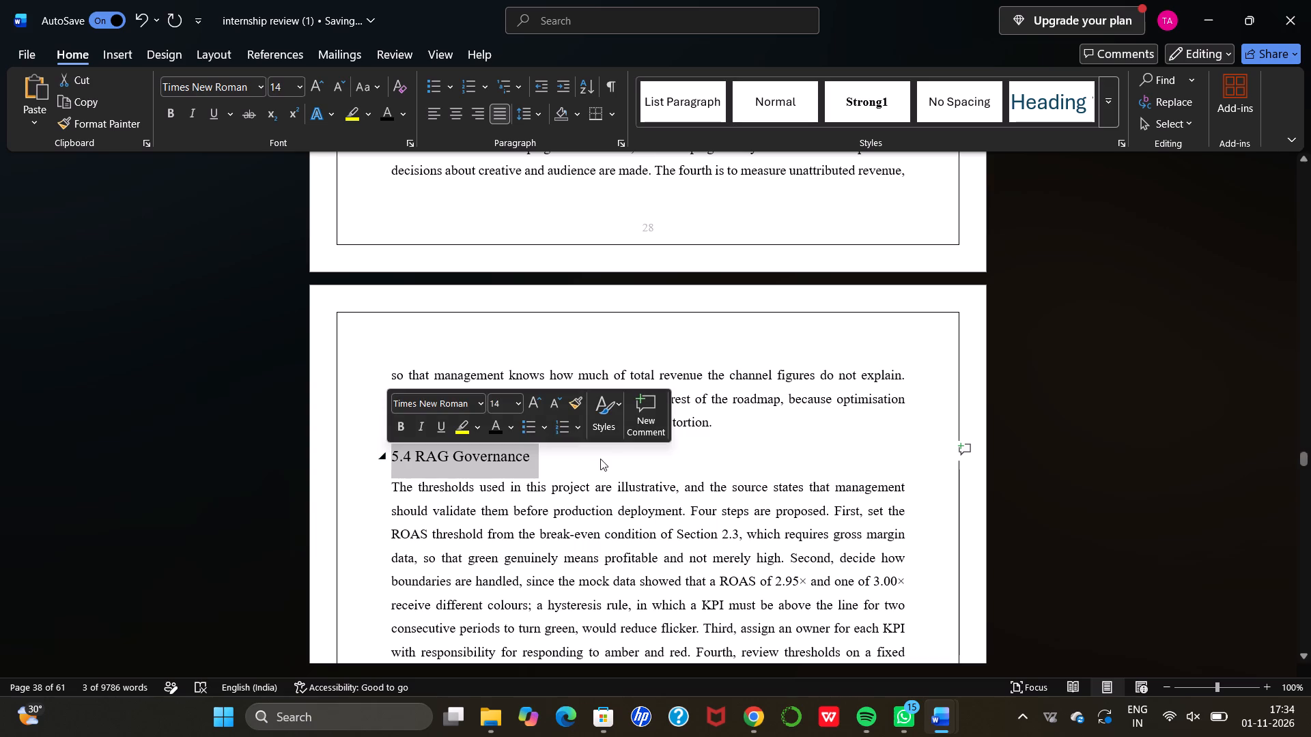
pyautogui.click(627, 455)
pyautogui.scroll(-3, 627, 455)
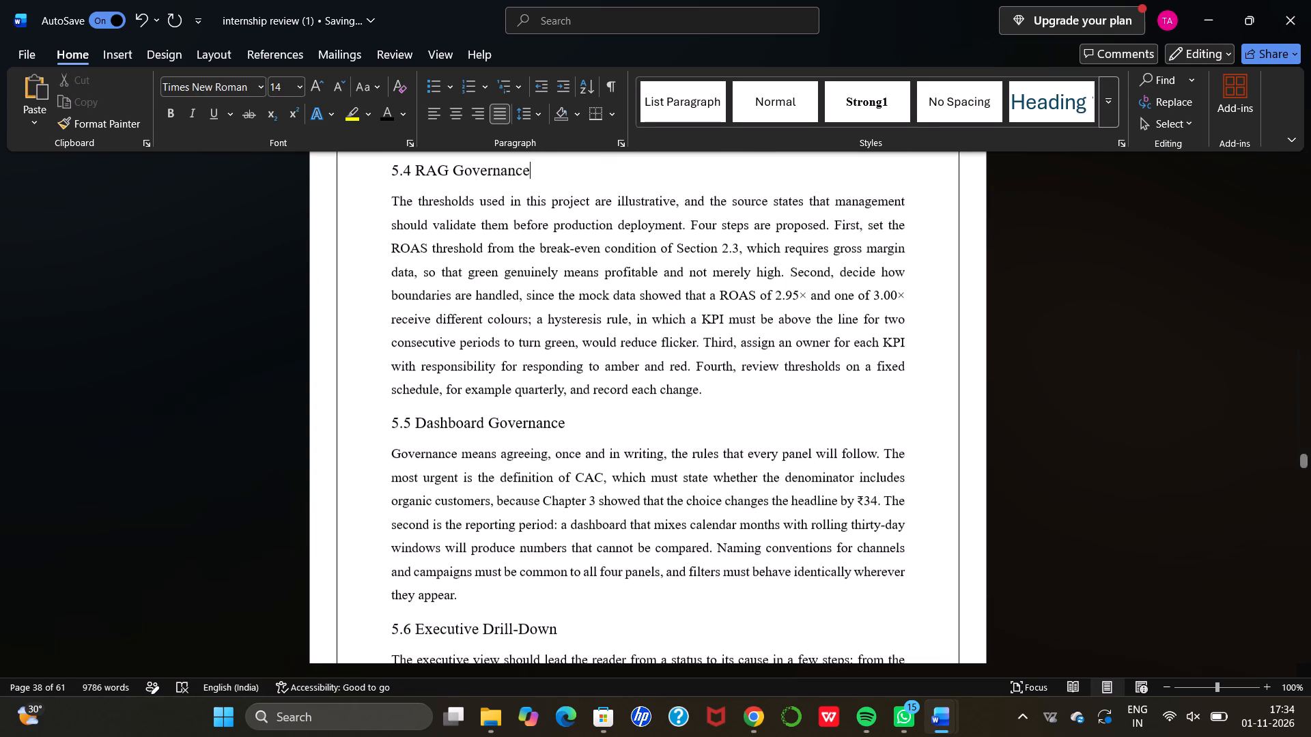
pyautogui.scroll(-2, 627, 455)
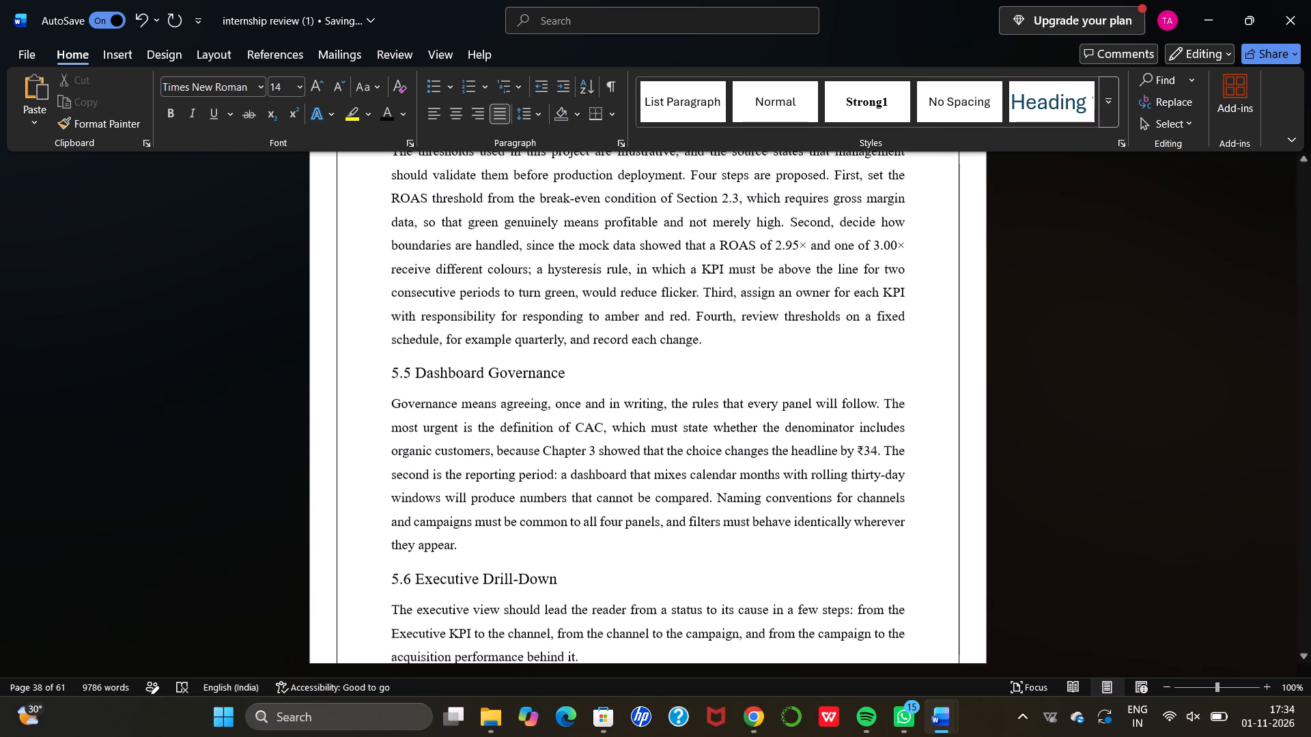
pyautogui.scroll(-4, 627, 455)
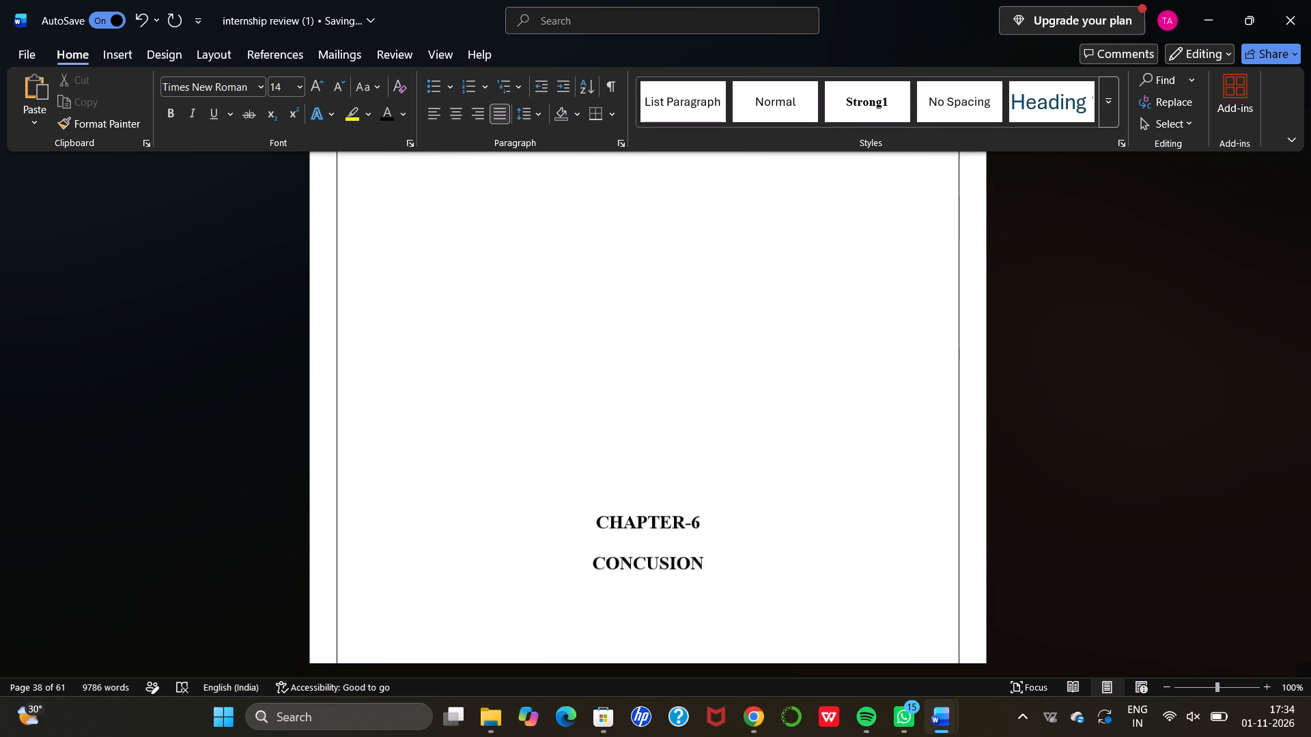
pyautogui.scroll(-5, 627, 455)
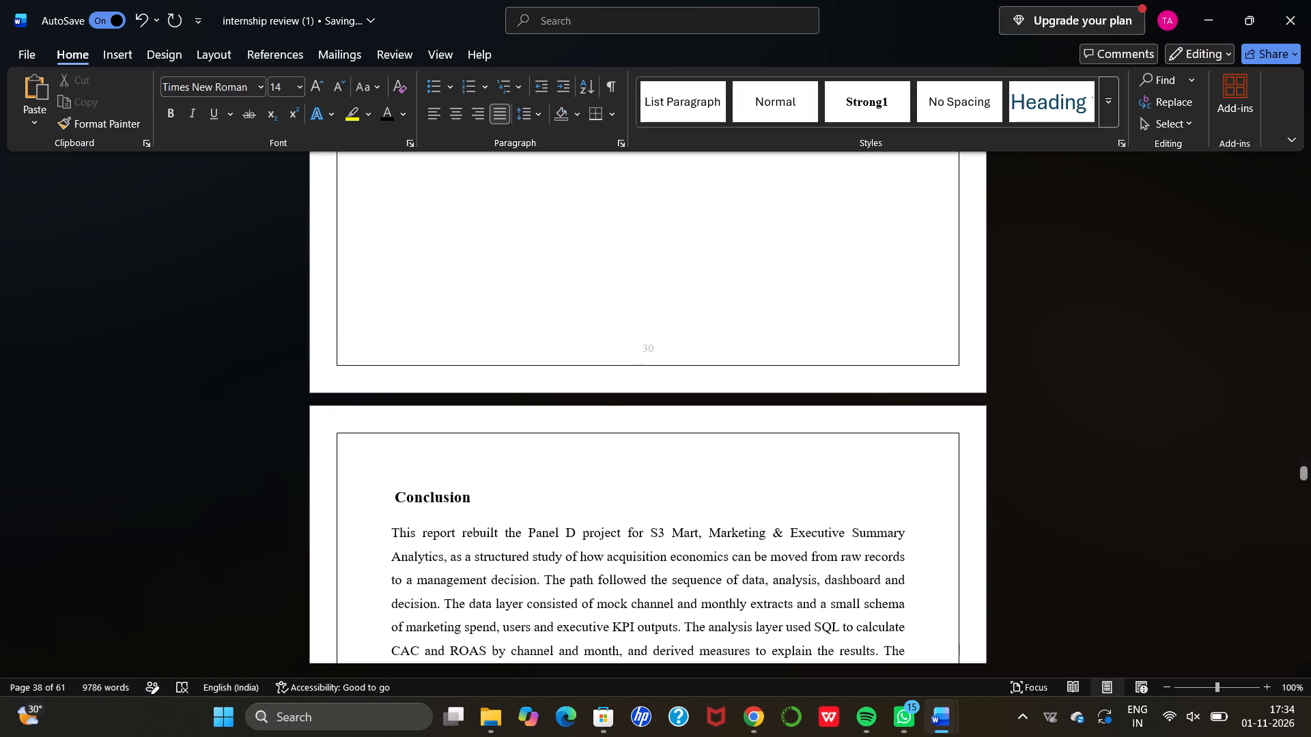
# Delete the sentence starting "The decision layer converted" from the first Conclusion paragraph, ending it with a full stop after "business owner".
pyautogui.scroll(-1, 627, 455)
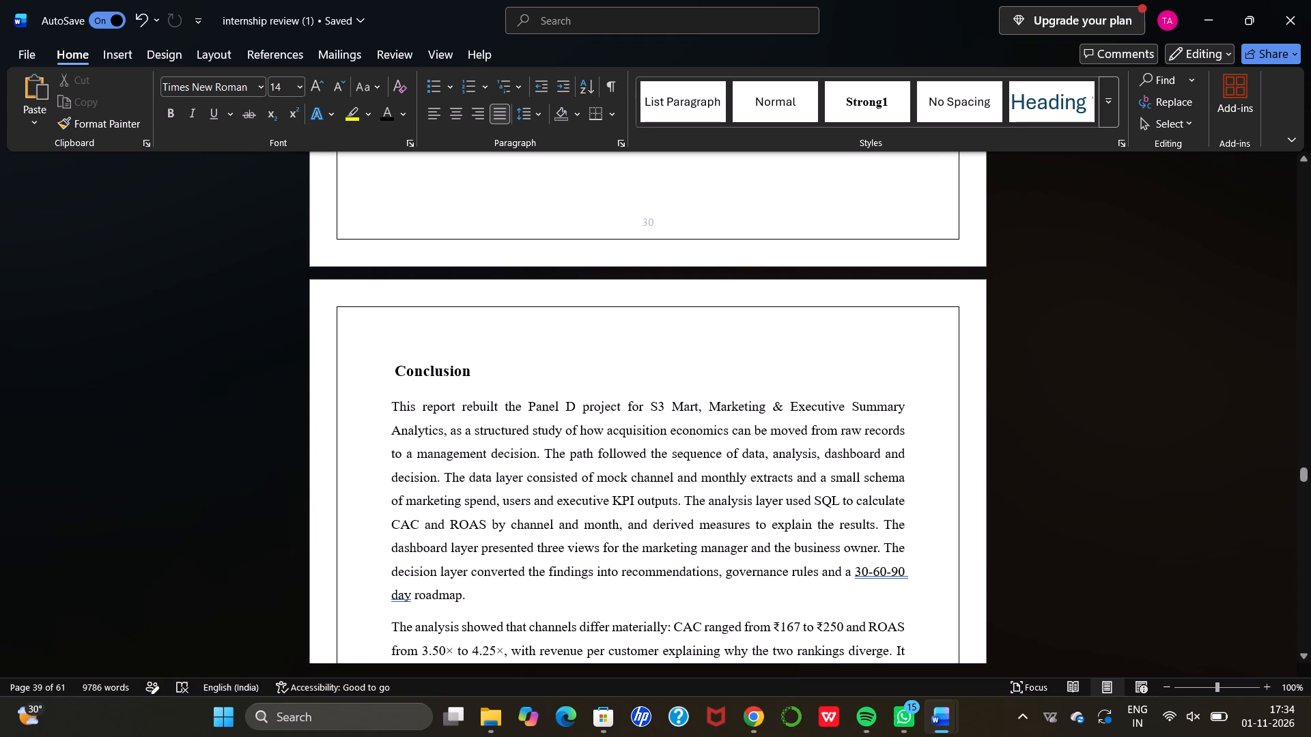
pyautogui.moveTo(881, 547); pyautogui.dragTo(883, 587)
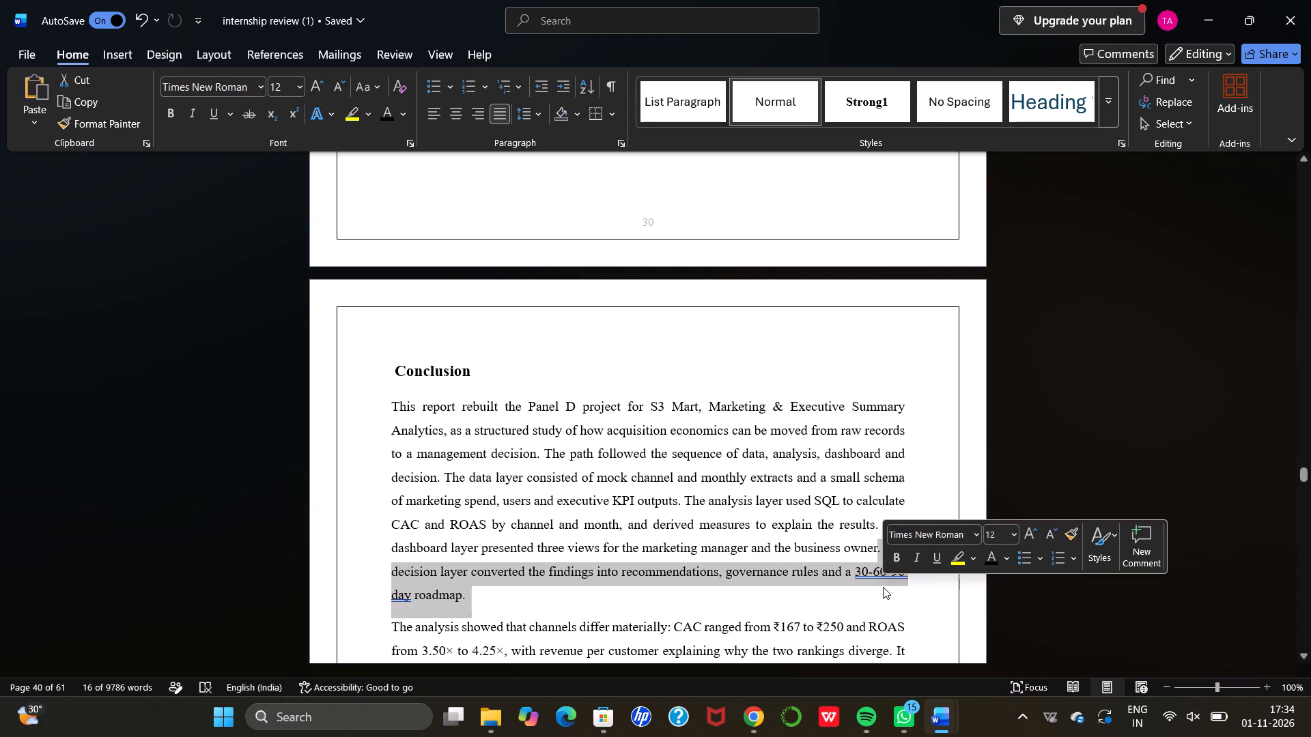
pyautogui.press('BackSpace')
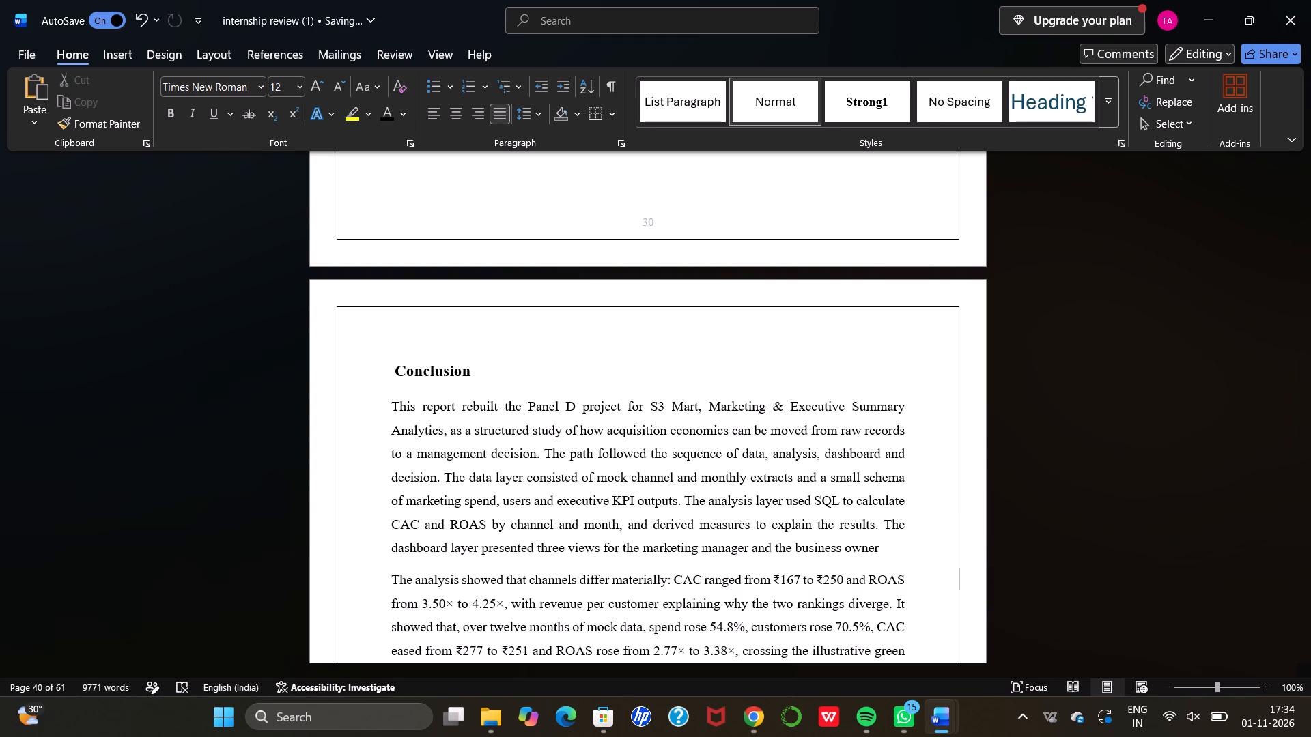
pyautogui.press('.')
# Delete the last Conclusion paragraph, which starts "The results throughout this report are based on synthetic/mock data".
pyautogui.scroll(-4, 883, 587)
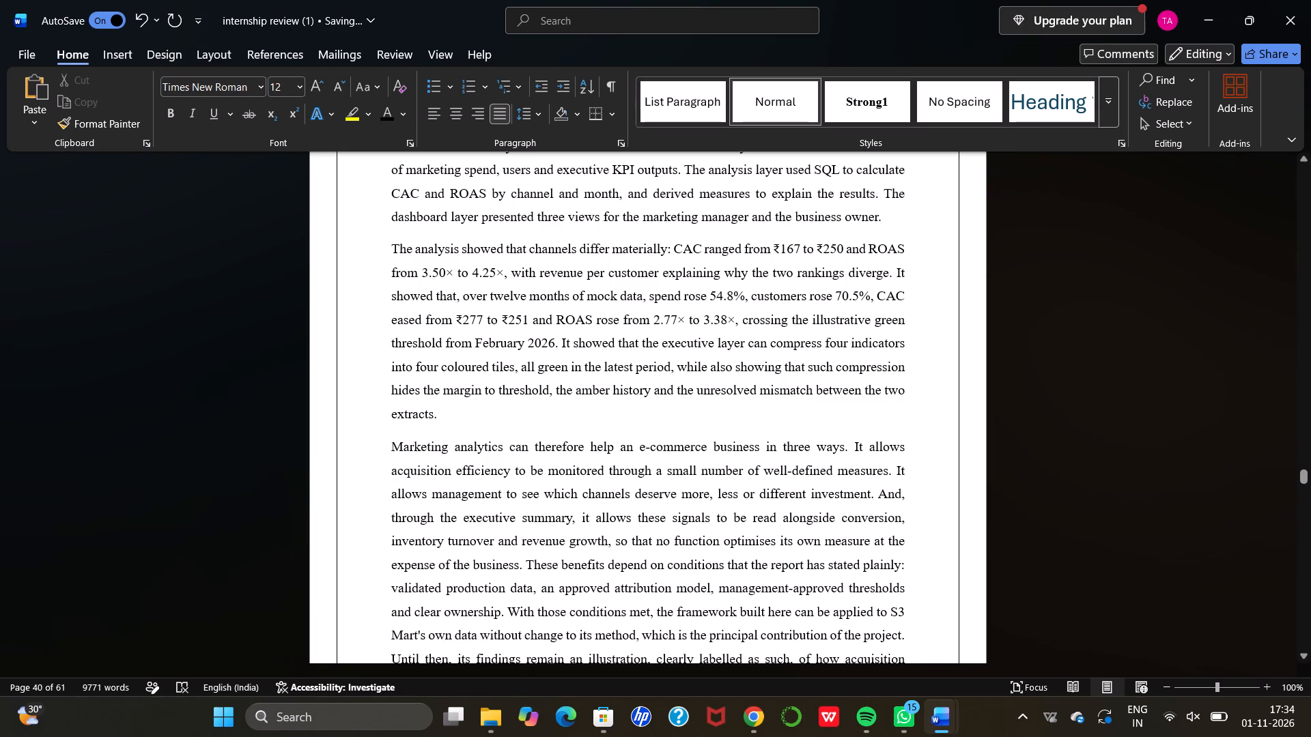
pyautogui.scroll(-2, 774, 319)
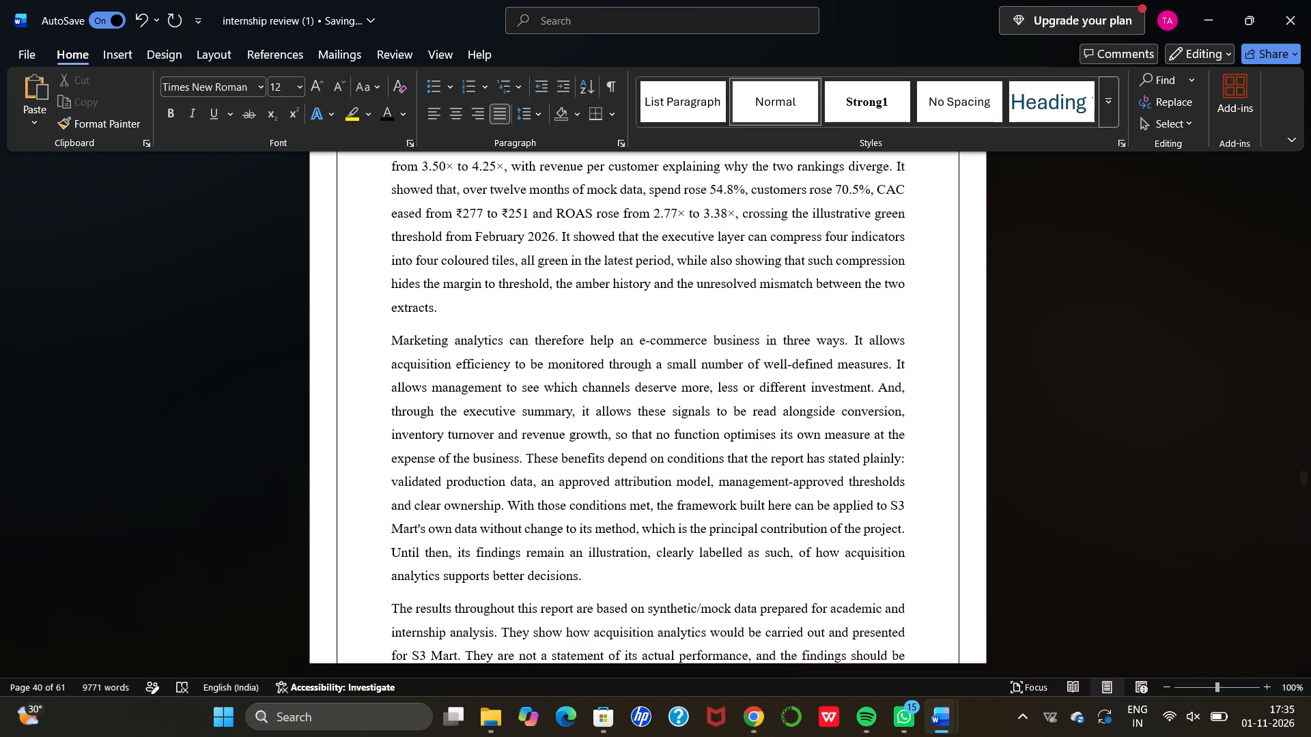
pyautogui.scroll(-1, 774, 319)
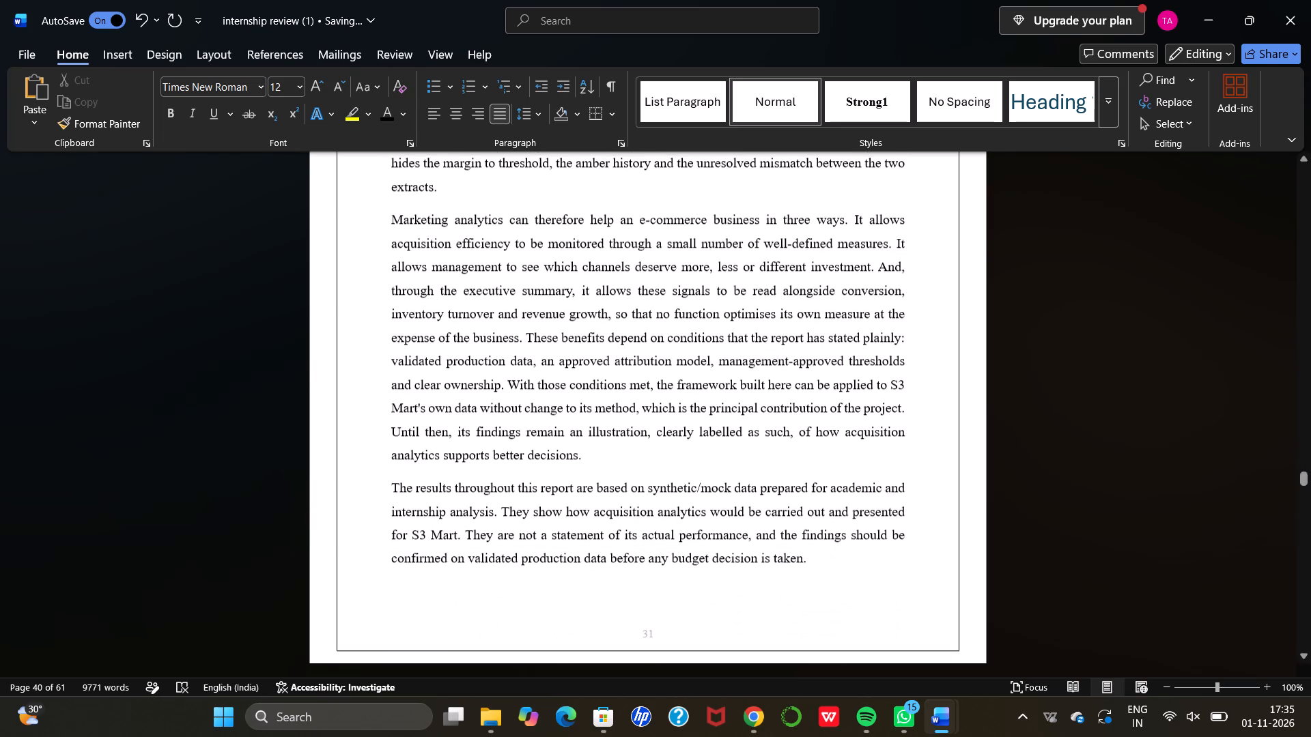
pyautogui.scroll(-1, 774, 319)
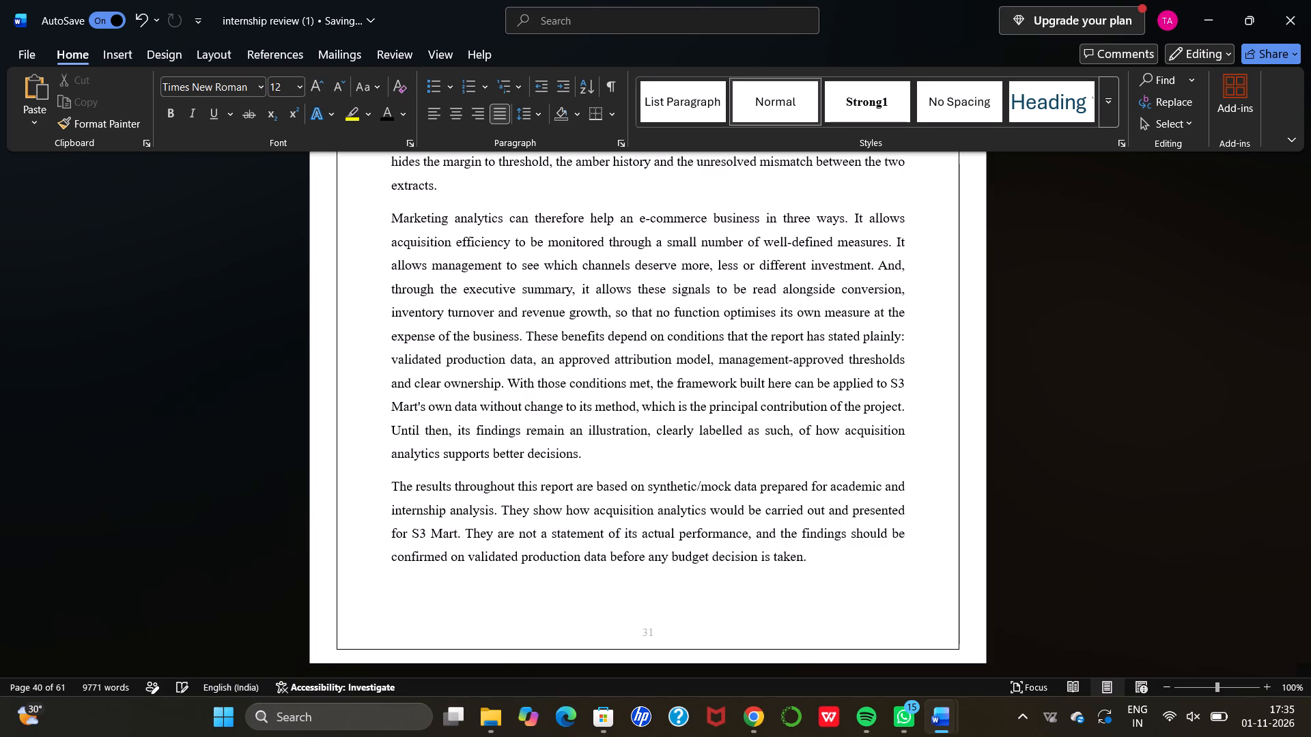
pyautogui.scroll(-1, 774, 319)
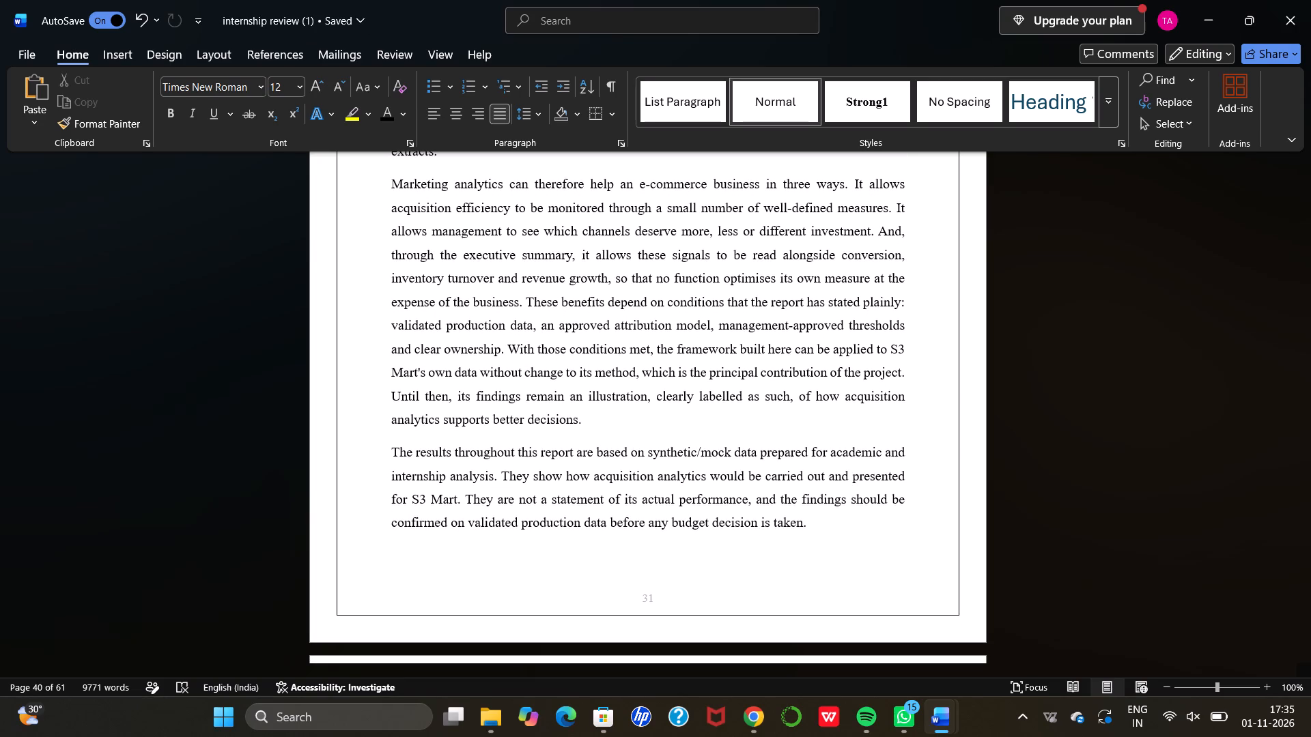
pyautogui.scroll(-1, 774, 319)
pyautogui.moveTo(390, 454); pyautogui.dragTo(398, 454)
pyautogui.moveTo(398, 454); pyautogui.dragTo(569, 463)
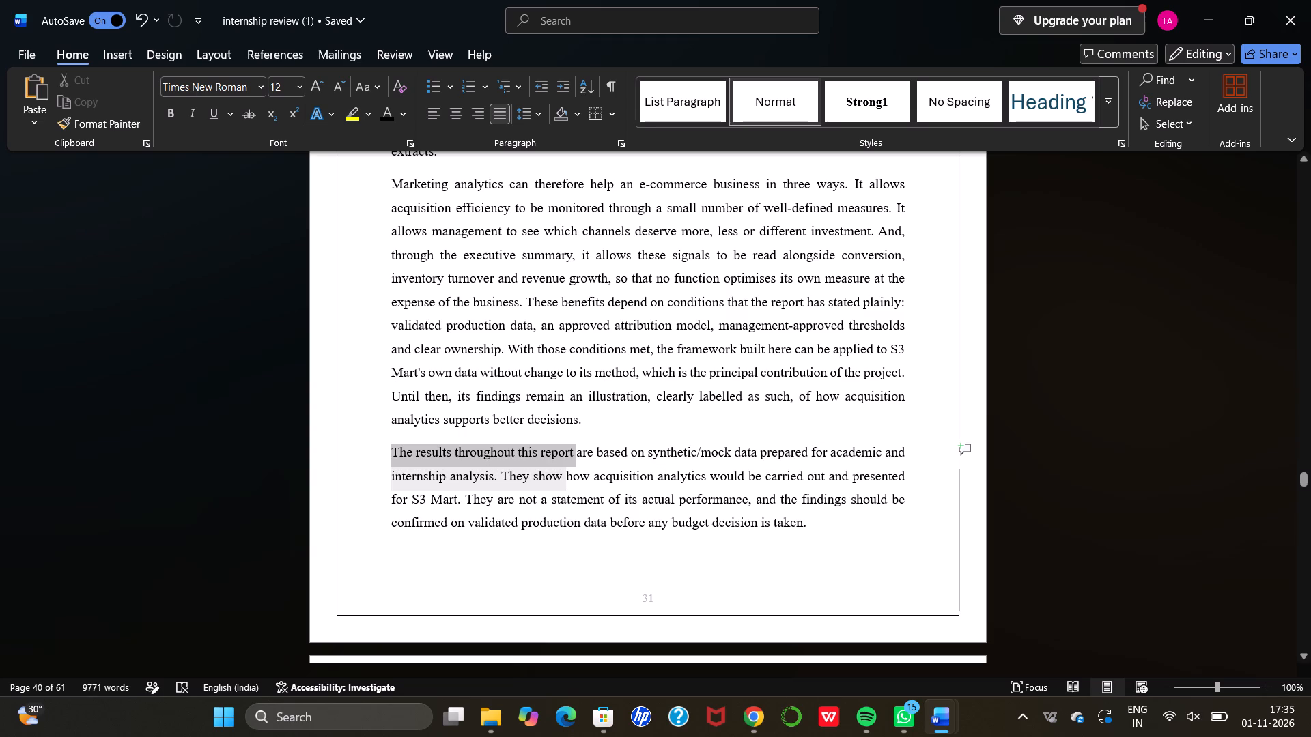
pyautogui.moveTo(569, 463); pyautogui.dragTo(563, 469)
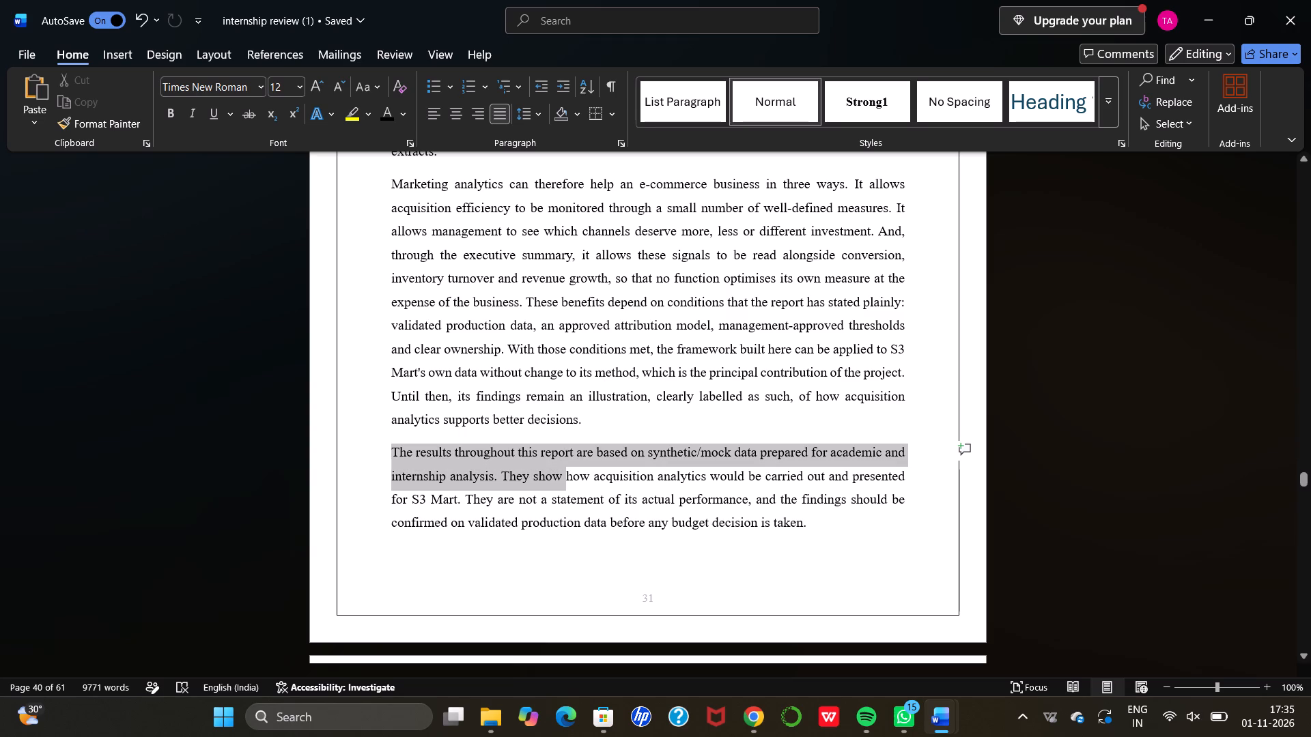
pyautogui.moveTo(563, 469); pyautogui.dragTo(856, 530)
pyautogui.press('BackSpace')
# Try to remove the blank page between the Conclusion and the Chapter 7 title page by deleting its empty lines.
pyautogui.scroll(-1, 856, 530)
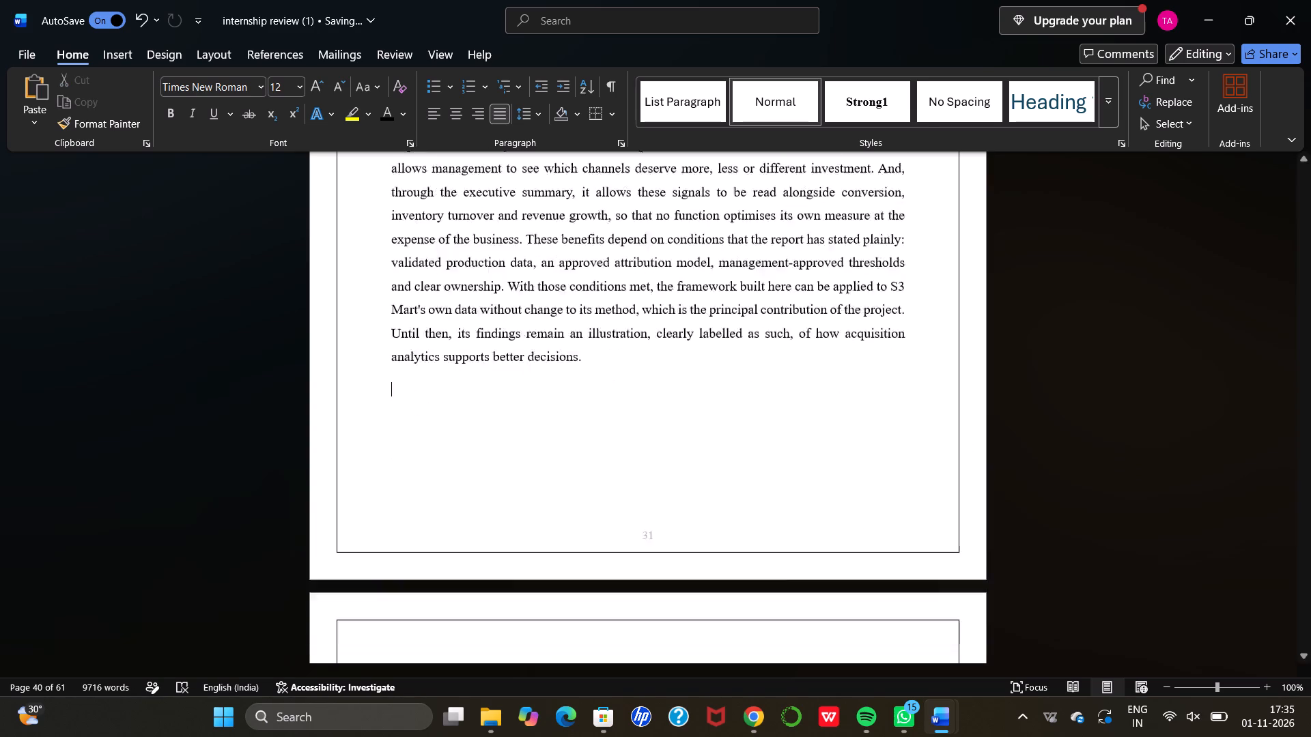
pyautogui.scroll(-11, 856, 530)
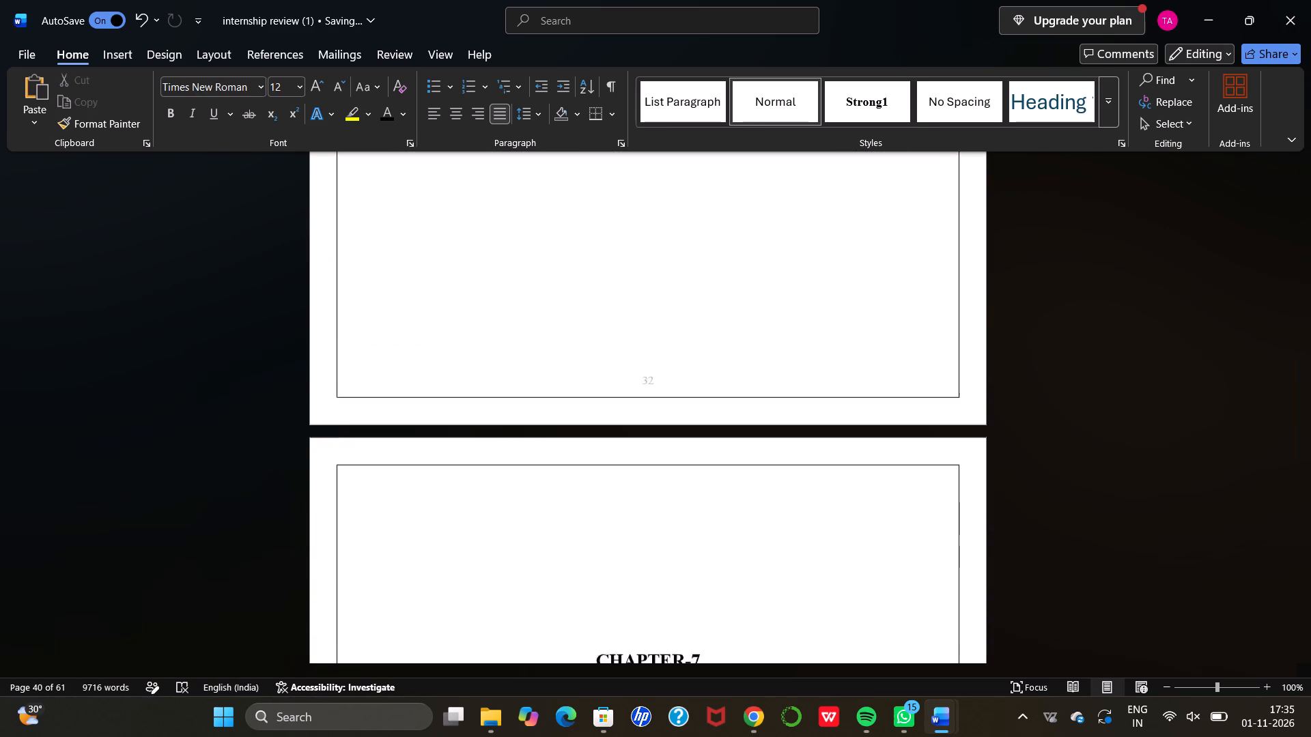
pyautogui.scroll(6, 856, 530)
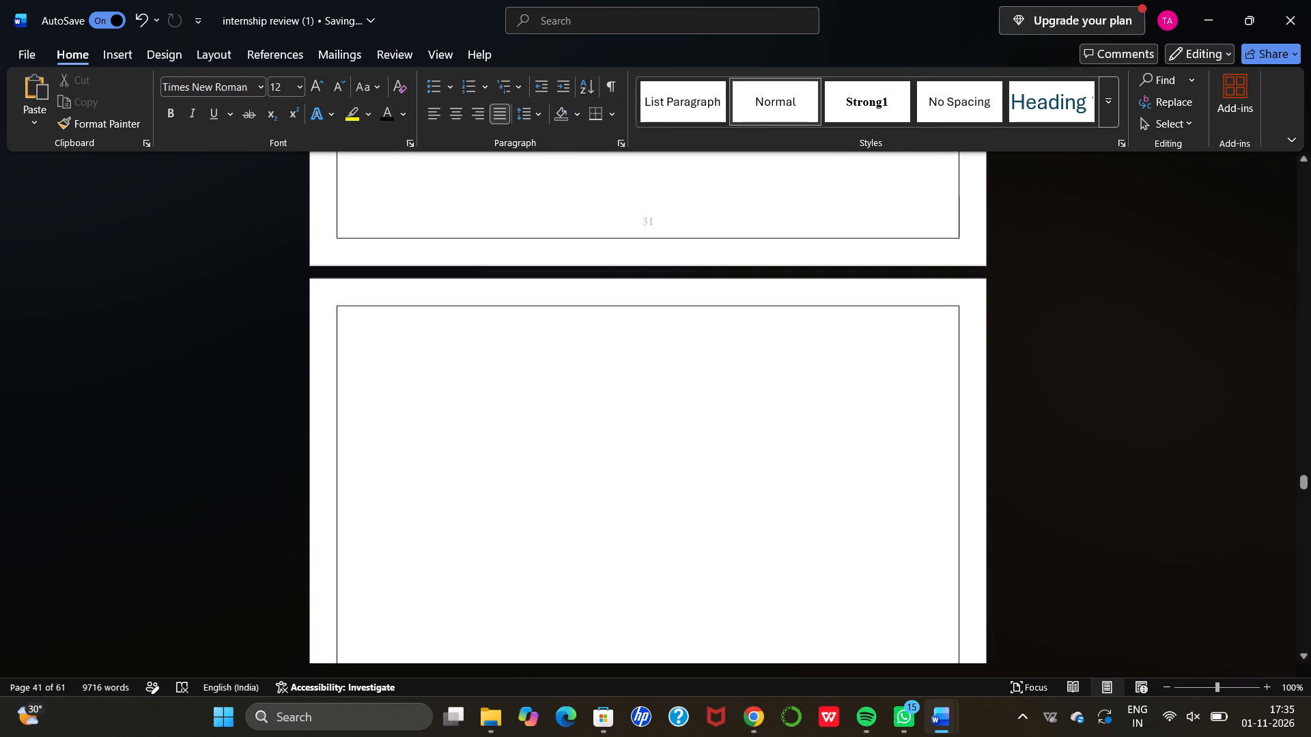
pyautogui.scroll(1, 856, 530)
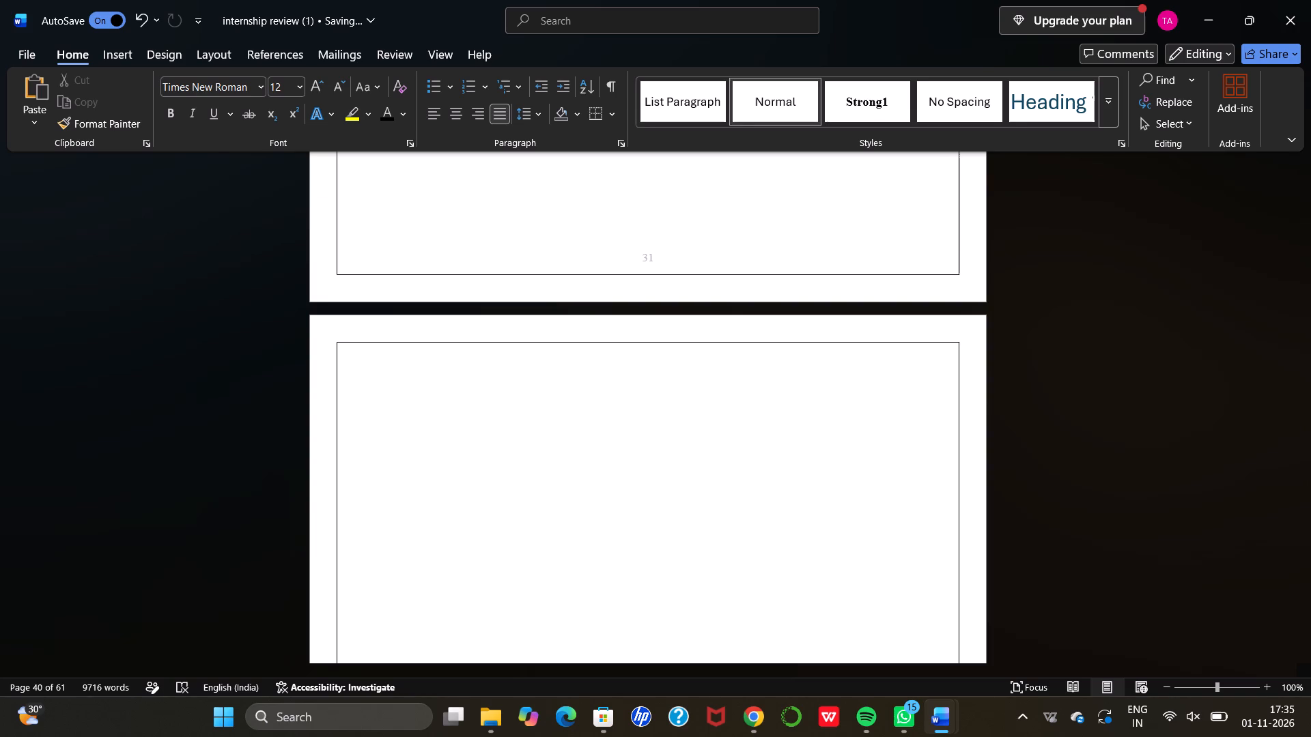
pyautogui.click(784, 479)
pyautogui.press('Delete')
pyautogui.press('Delete')
# Show the page thumbnails in the Navigation pane, browse the annexure pages and go to the page numbered 41.
pyautogui.click(443, 57)
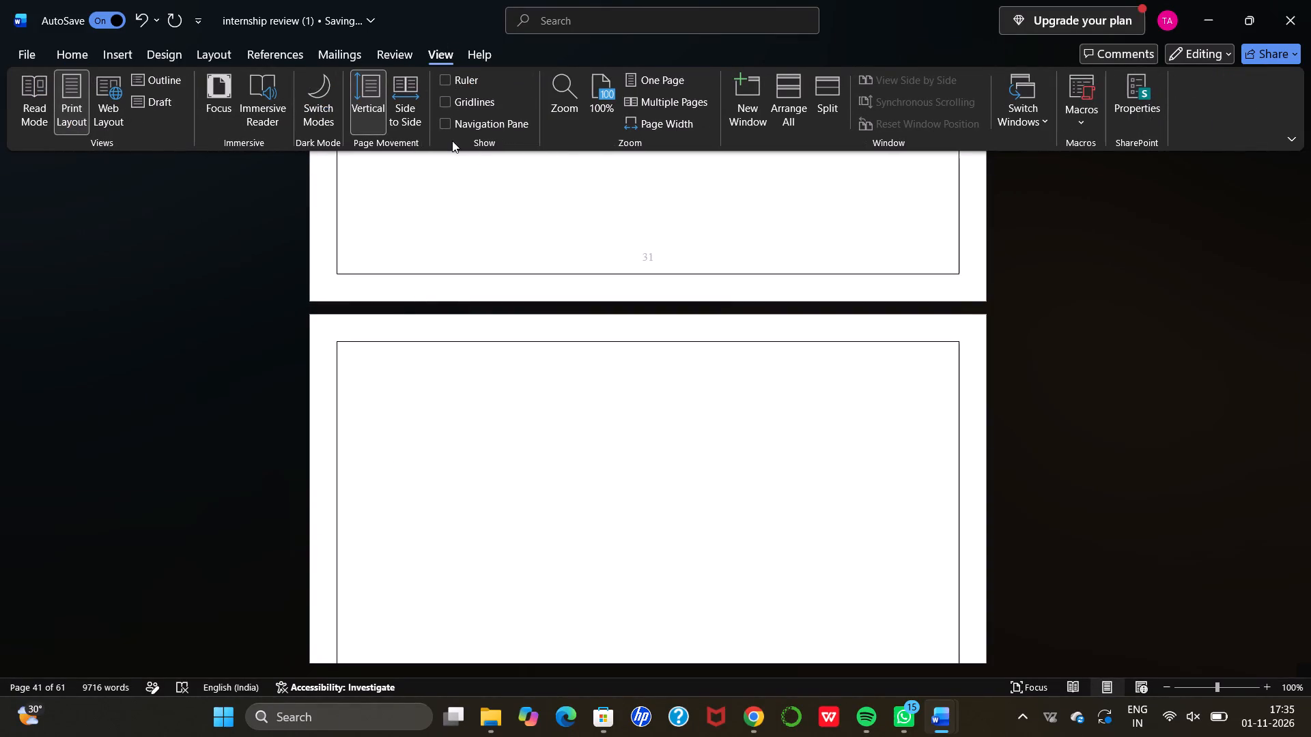
pyautogui.click(442, 130)
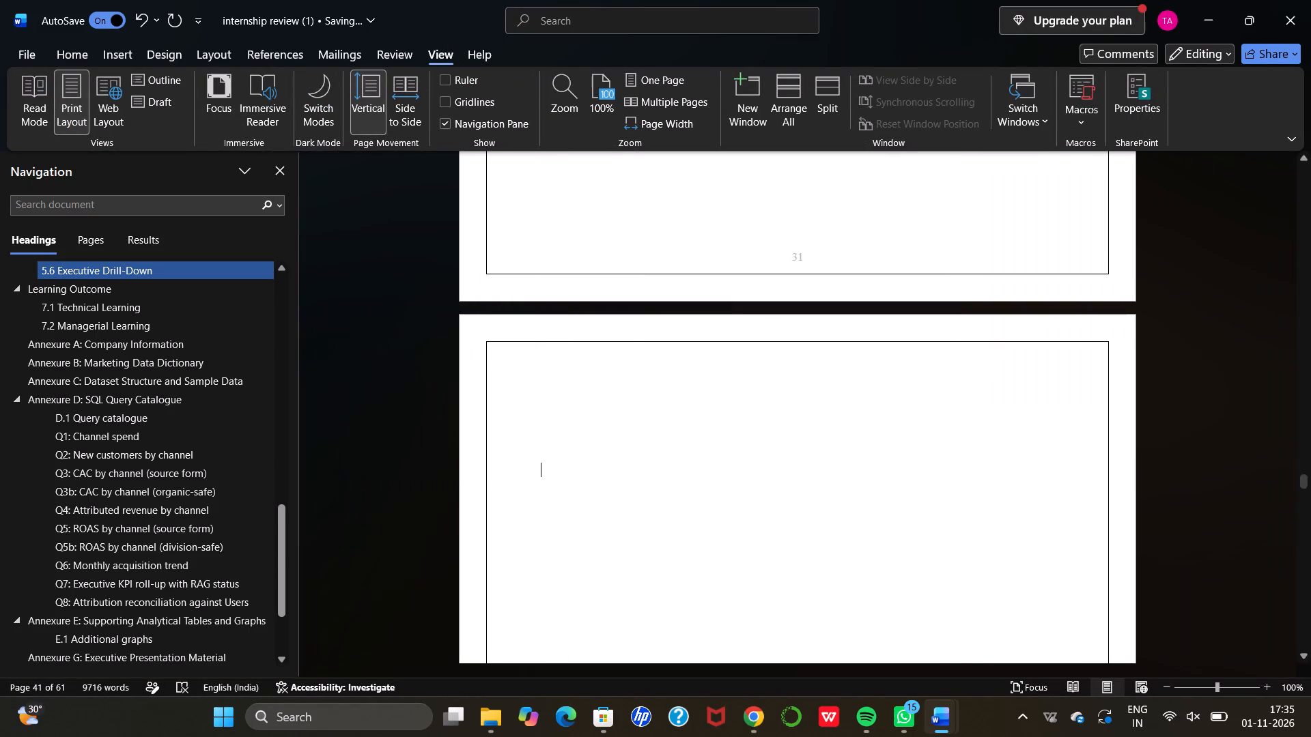
pyautogui.click(96, 239)
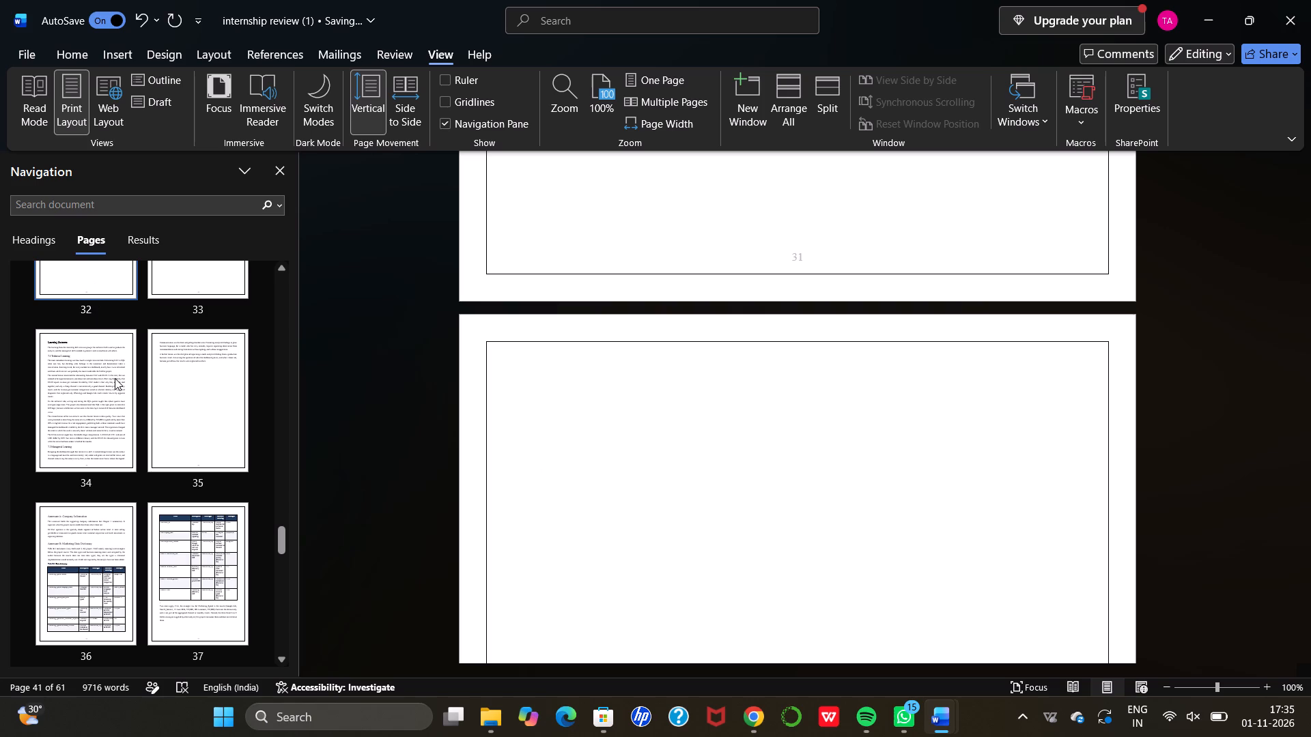
pyautogui.scroll(-1, 143, 472)
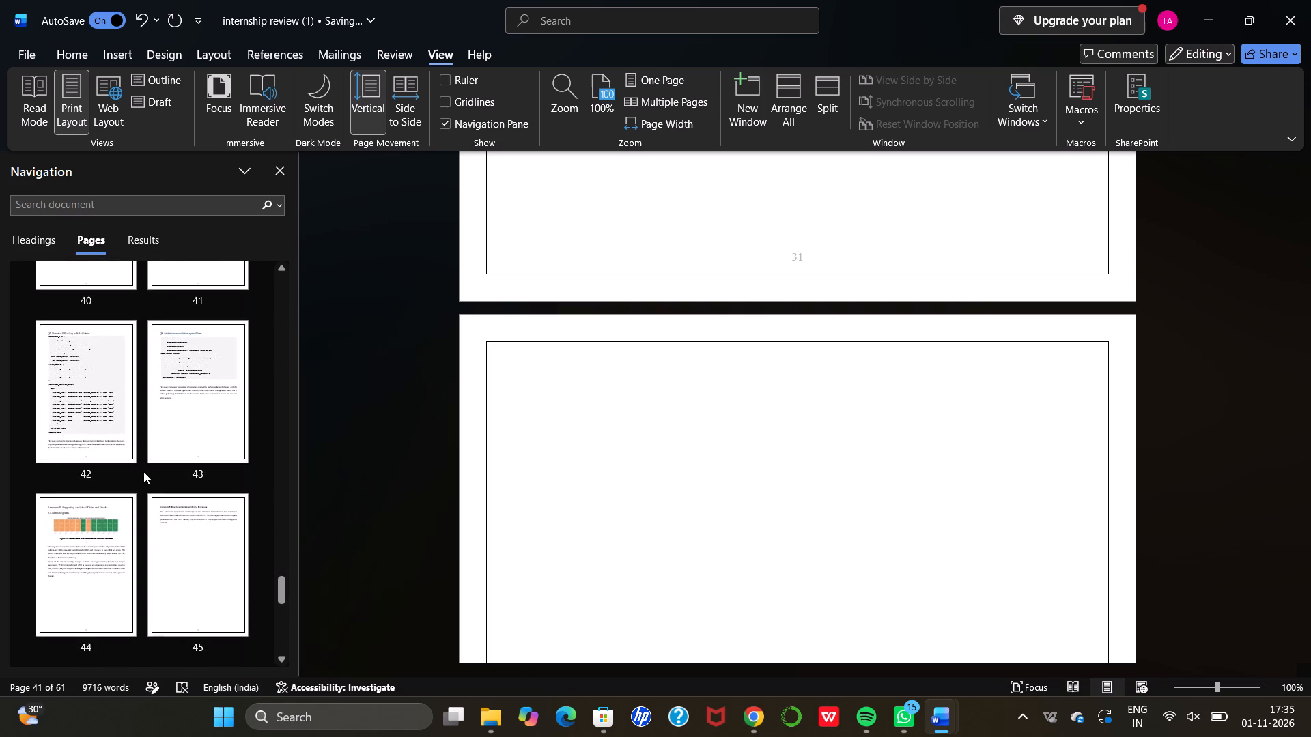
pyautogui.scroll(-2, 143, 472)
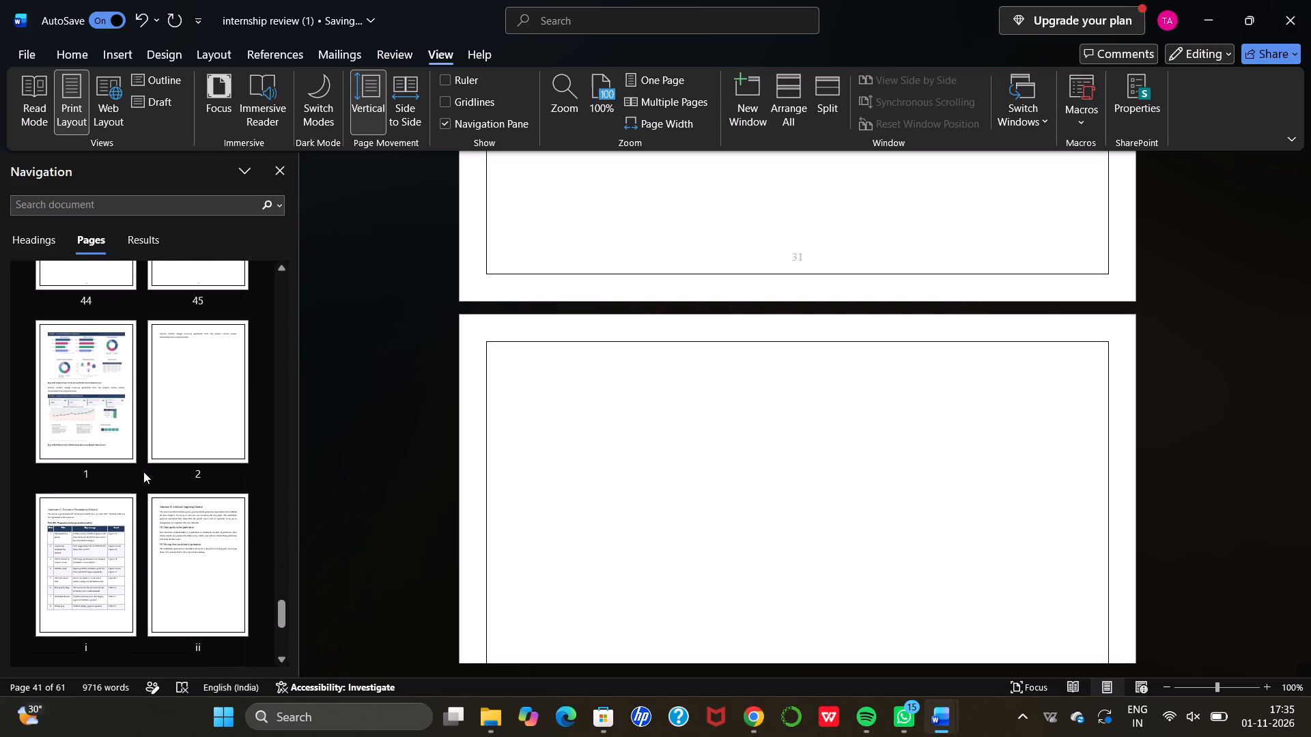
pyautogui.scroll(1, 143, 472)
pyautogui.scroll(-1, 143, 472)
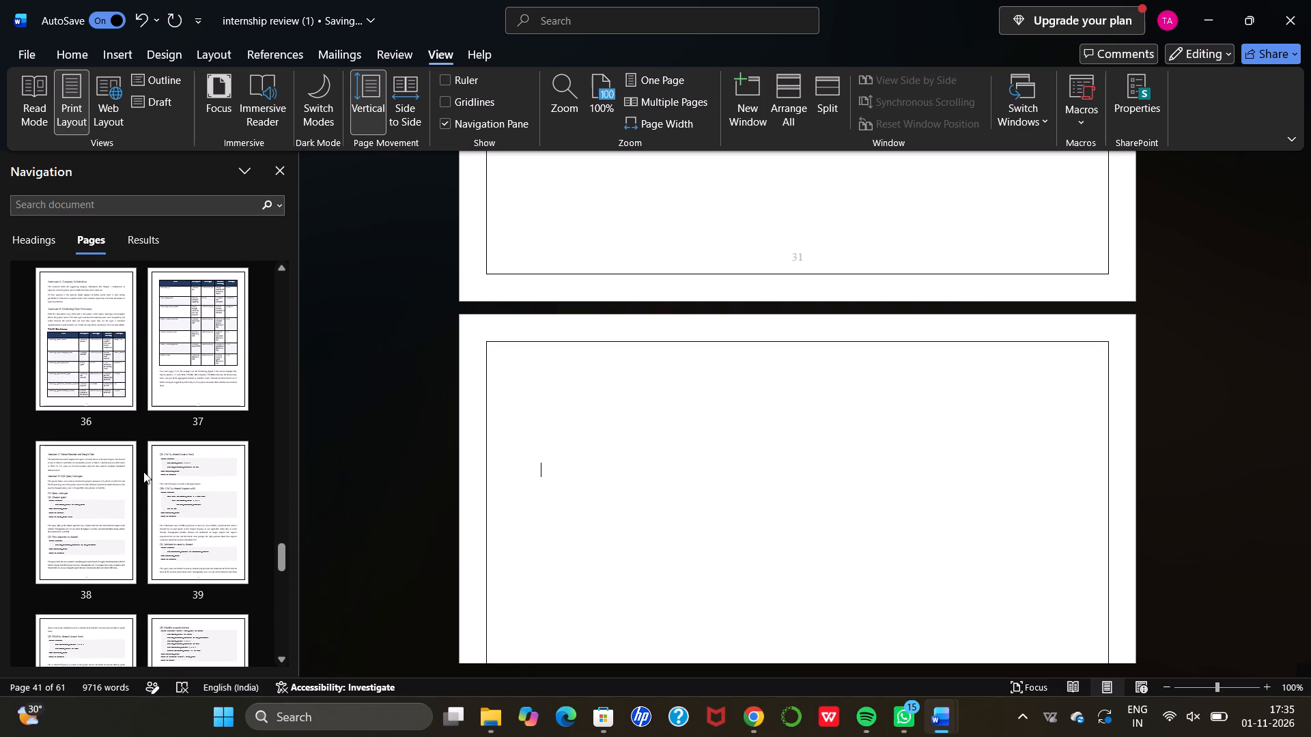
pyautogui.scroll(-2, 143, 472)
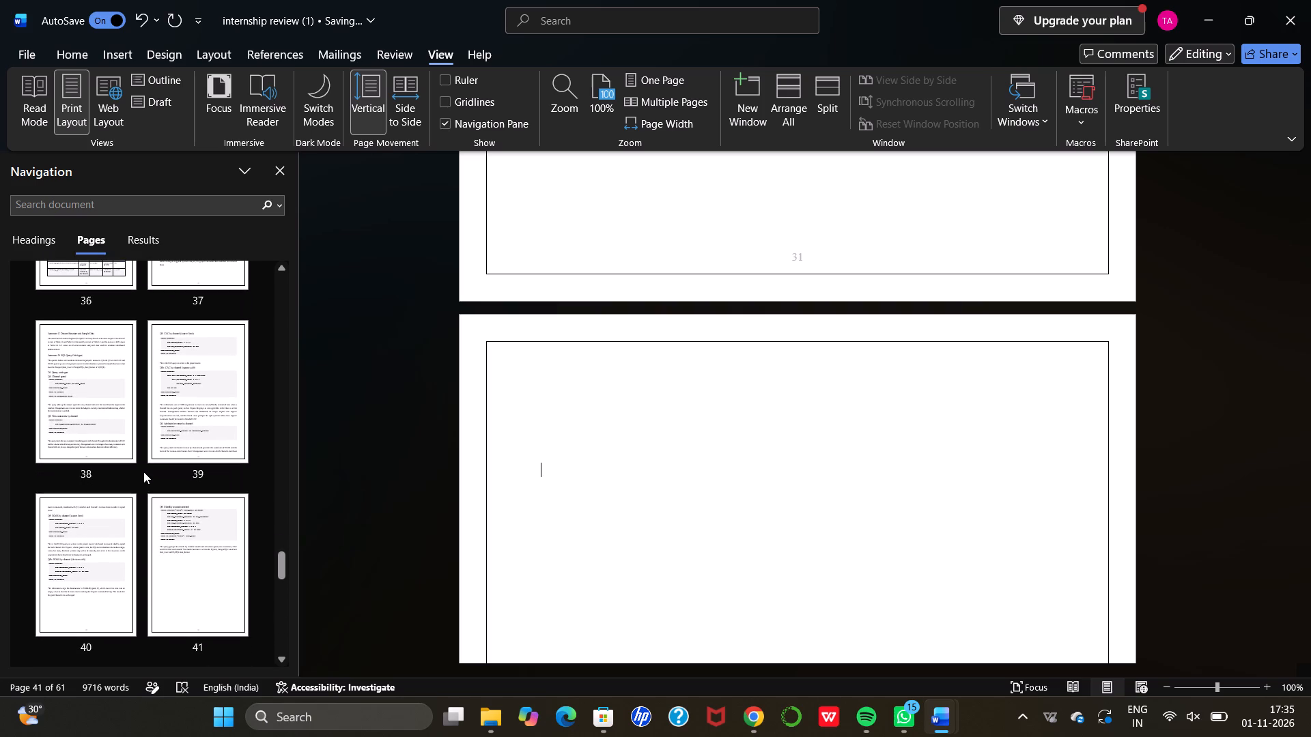
pyautogui.scroll(-1, 143, 472)
pyautogui.click(193, 545)
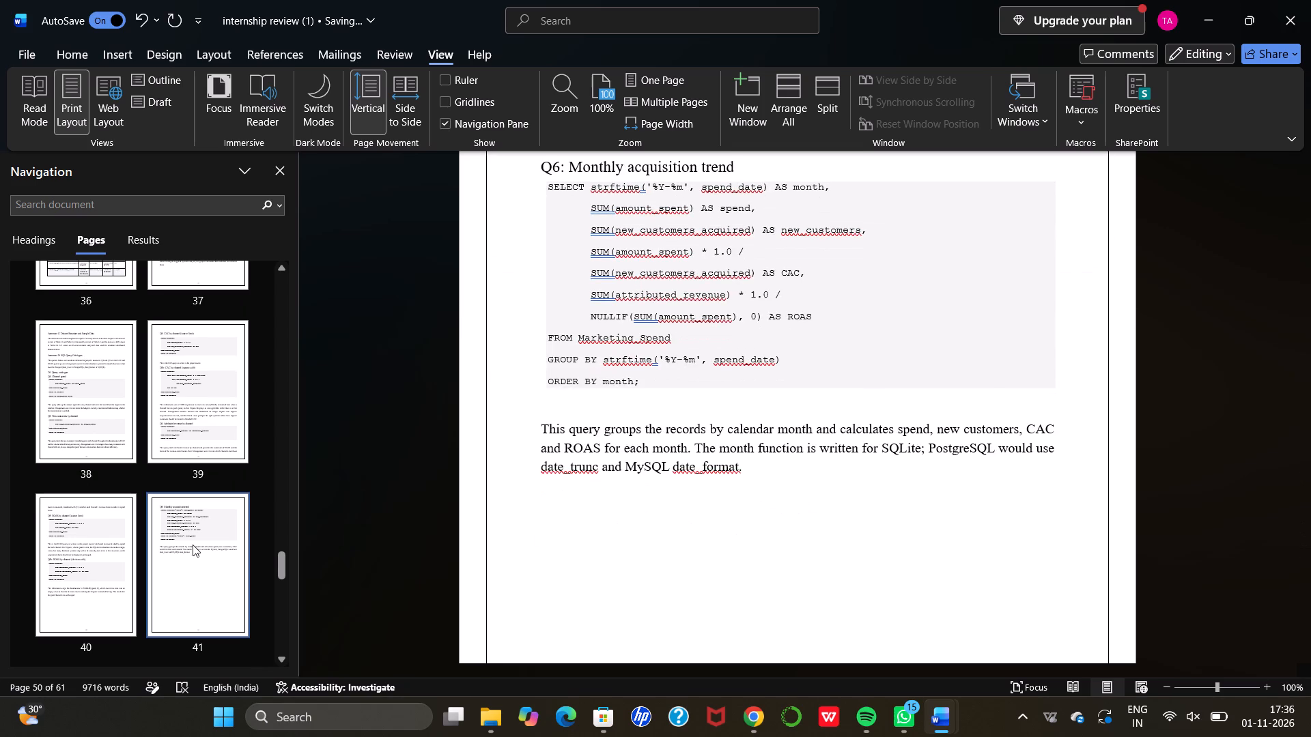
# Remove the blank page numbered 32 before the Chapter 7 title page by deleting its empty lines.
pyautogui.scroll(1, 195, 438)
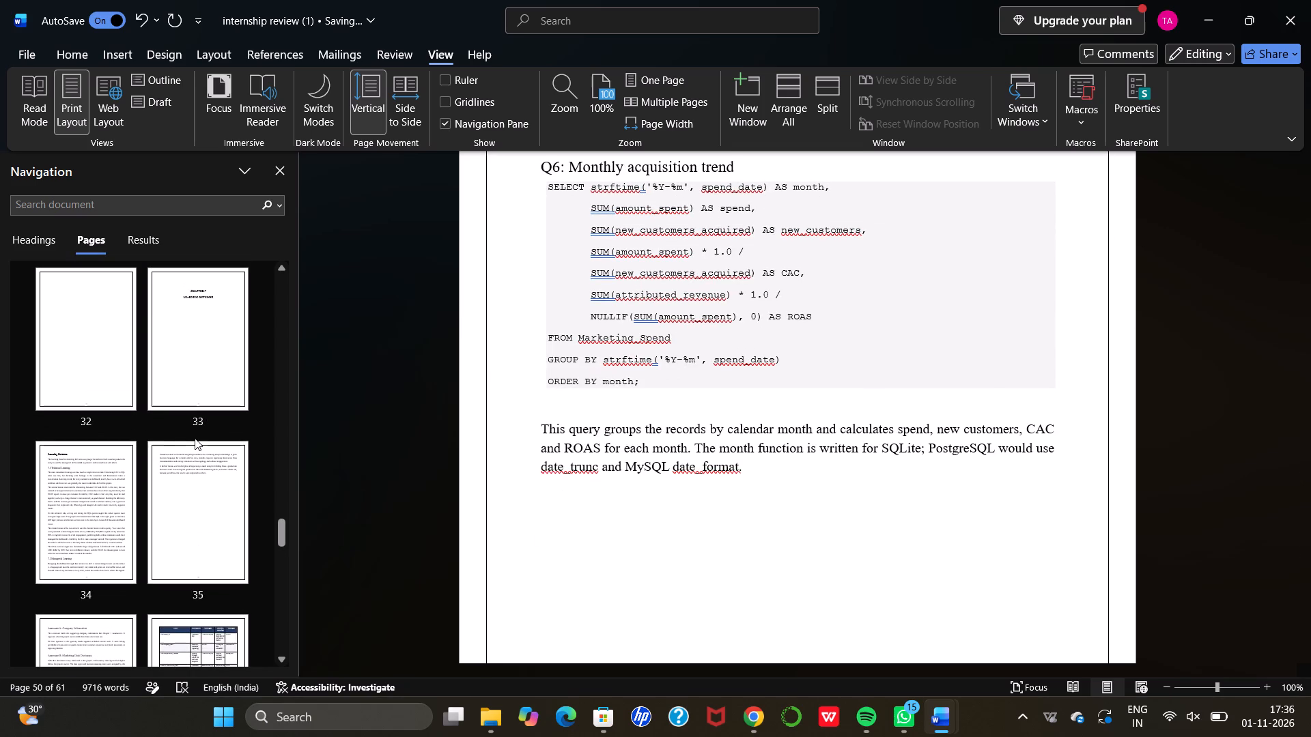
pyautogui.scroll(1, 195, 438)
pyautogui.click(82, 333)
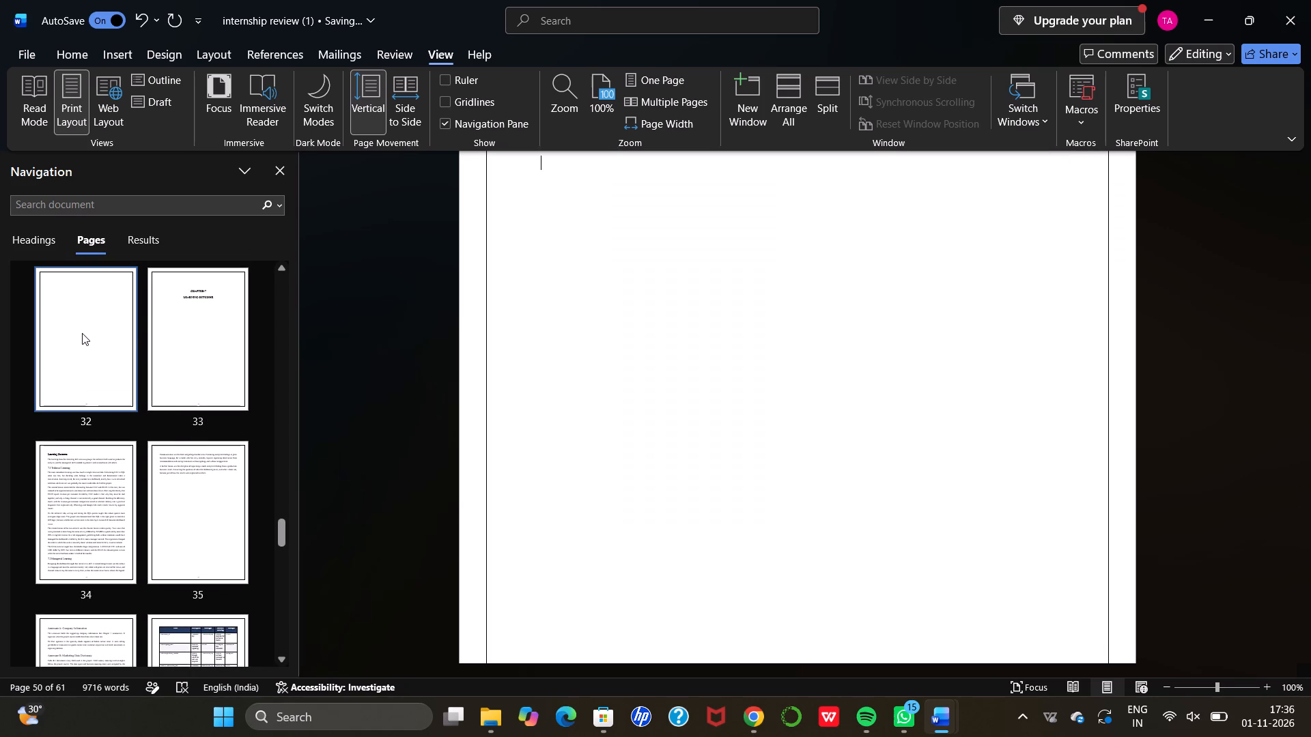
pyautogui.click(183, 332)
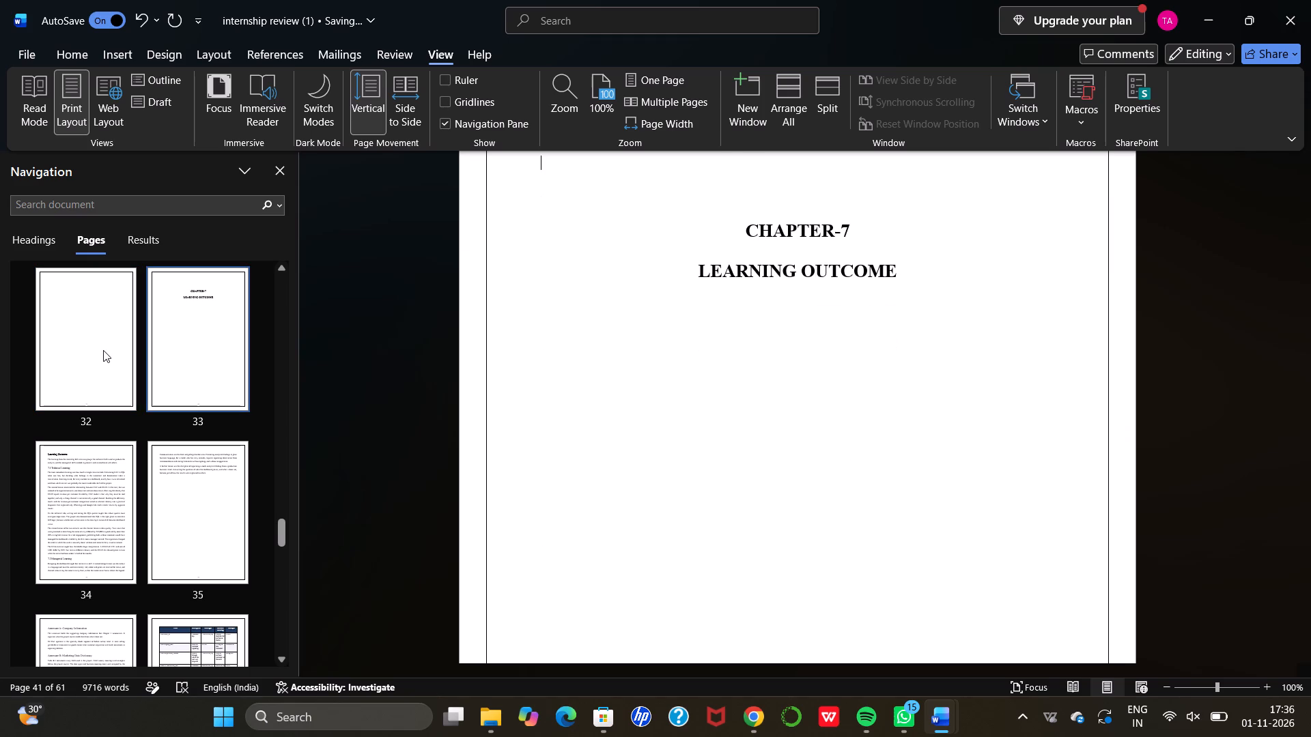
pyautogui.click(103, 350)
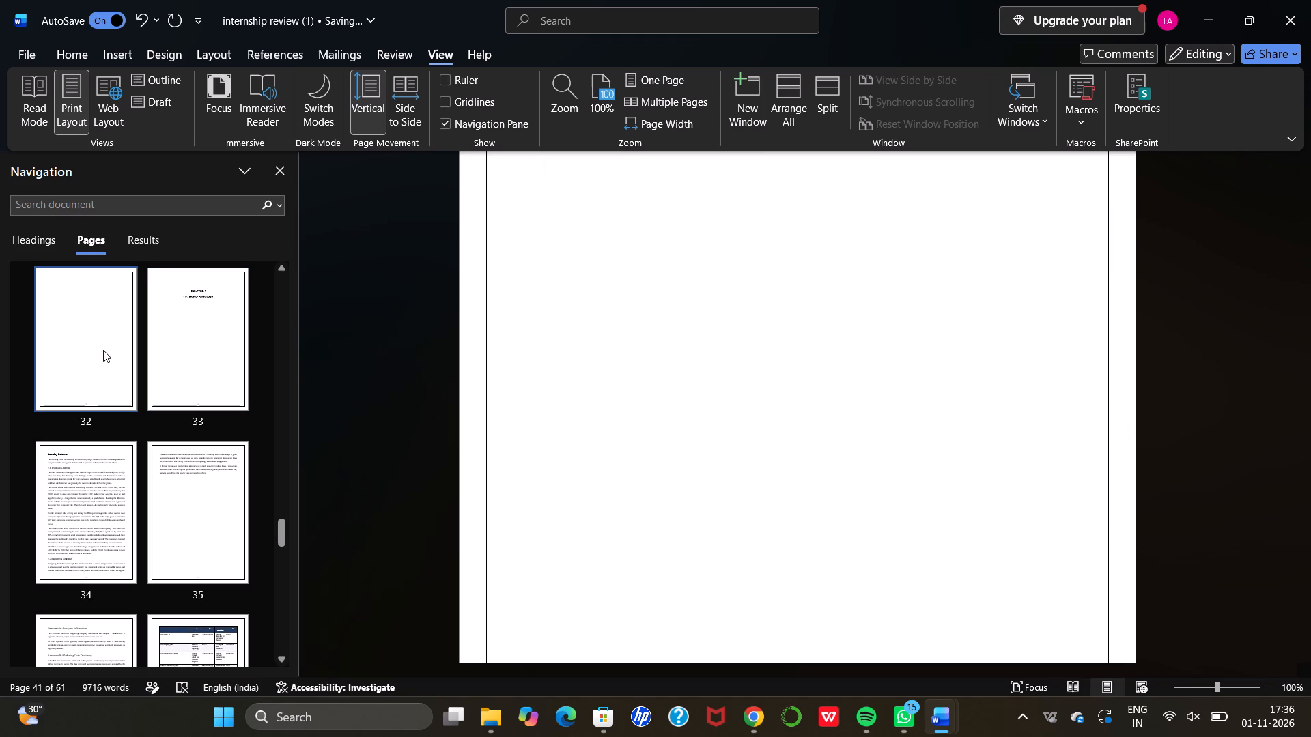
pyautogui.press('Delete')
pyautogui.press('Delete')
pyautogui.click(43, 356)
pyautogui.click(61, 329)
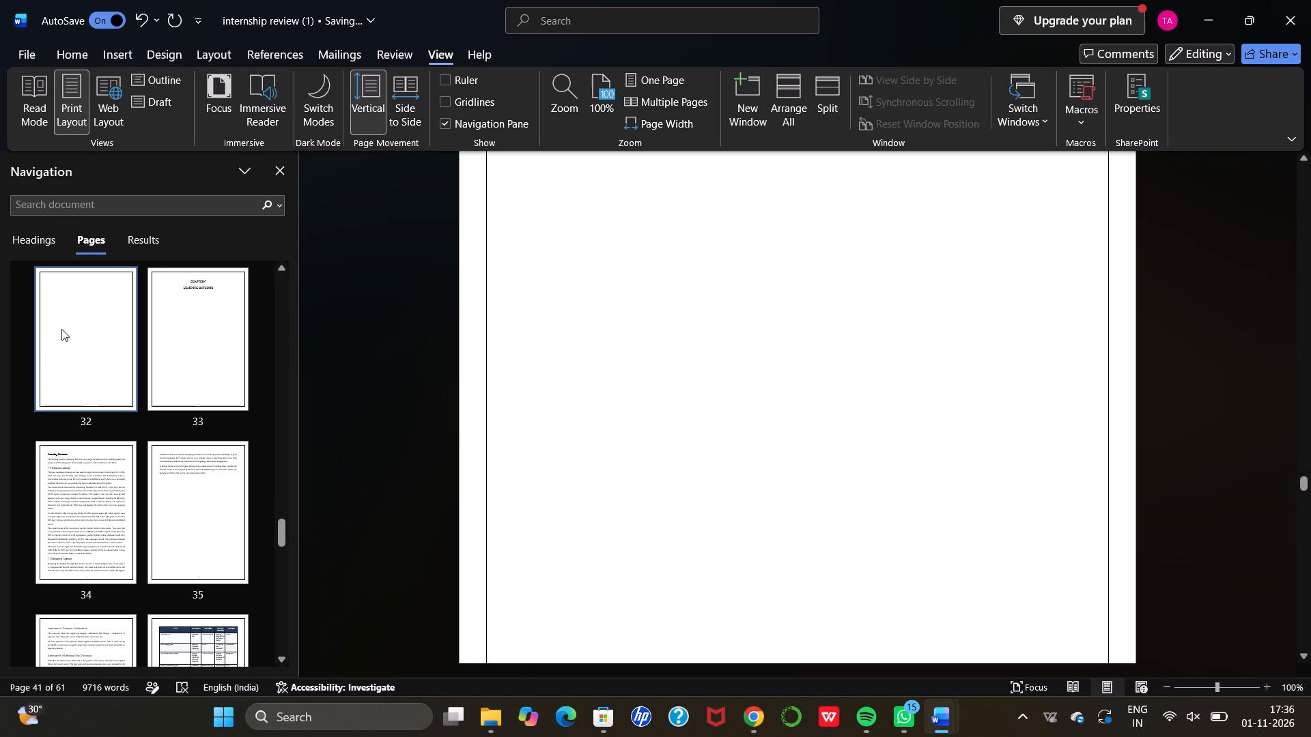
pyautogui.press('Delete')
pyautogui.press('Delete')
pyautogui.press('Delete')
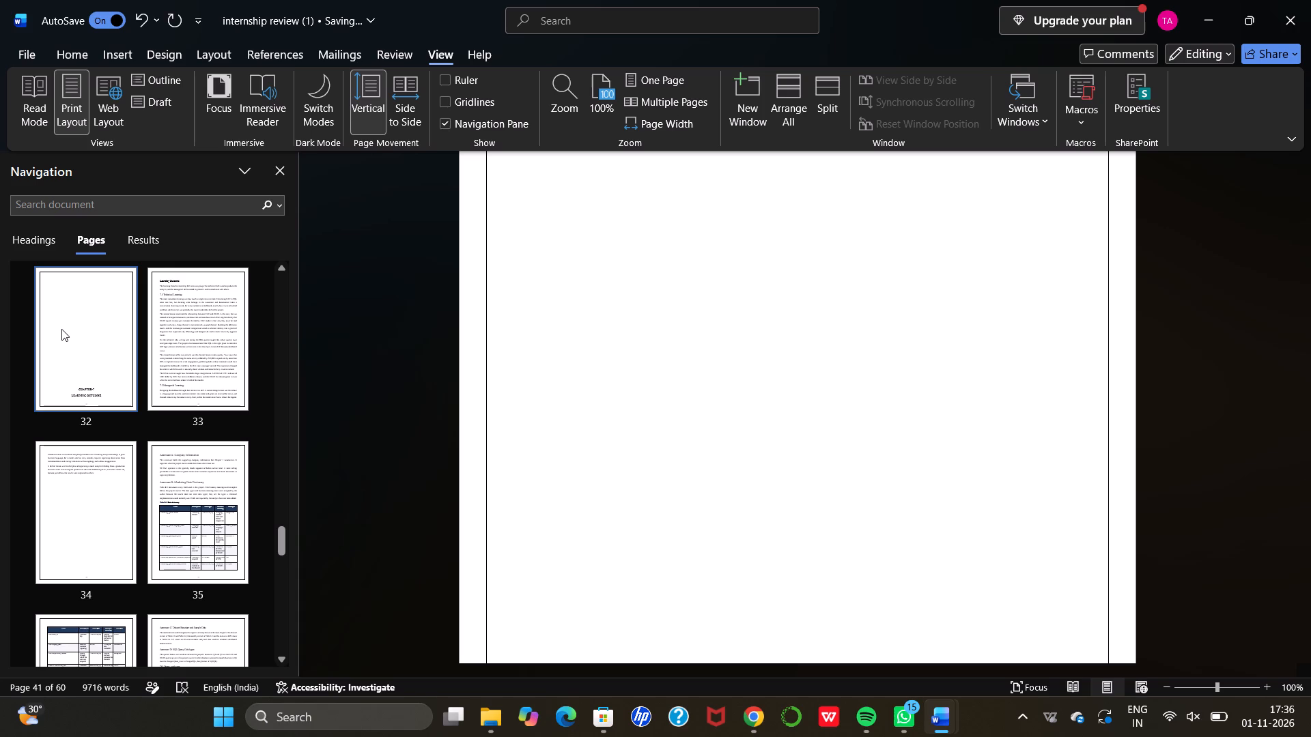
pyautogui.press('BackSpace')
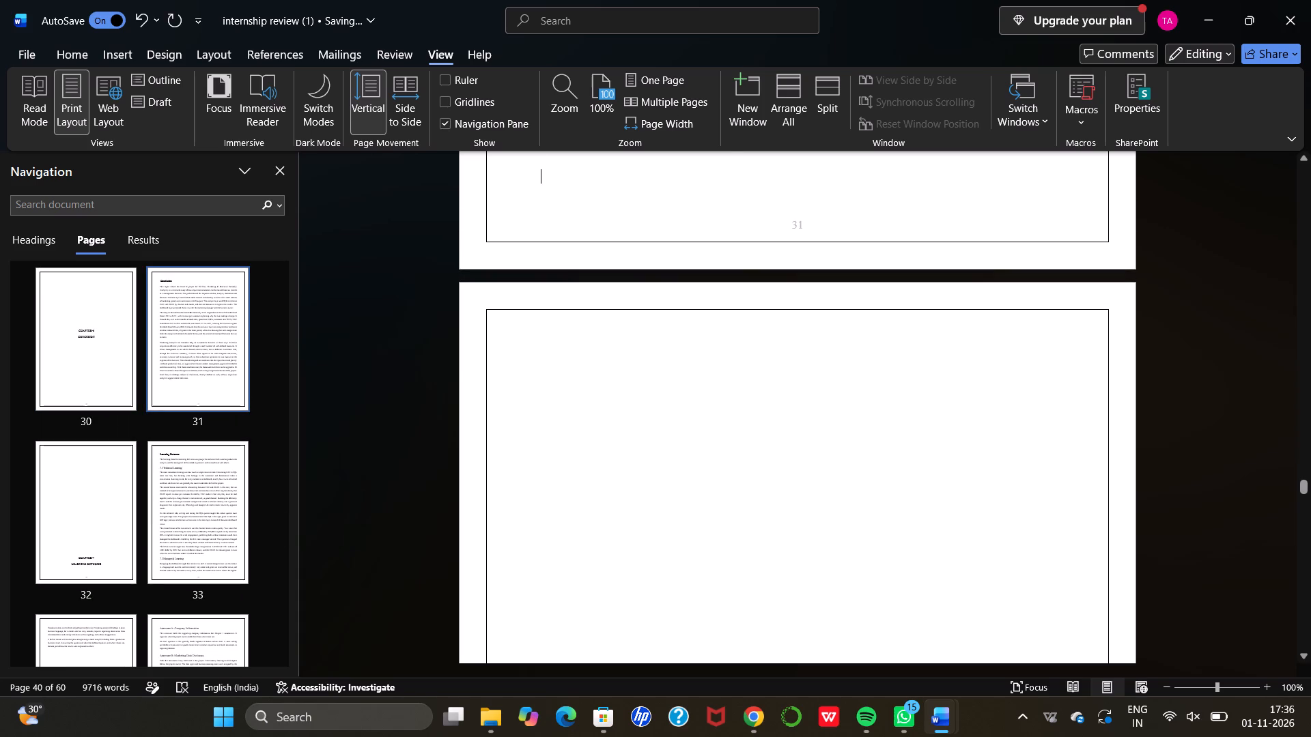
# Delete empty lines above "CHAPTER-7" to move the Chapter 7 title up to about the middle of its page.
pyautogui.scroll(2, 749, 454)
pyautogui.scroll(-4, 749, 454)
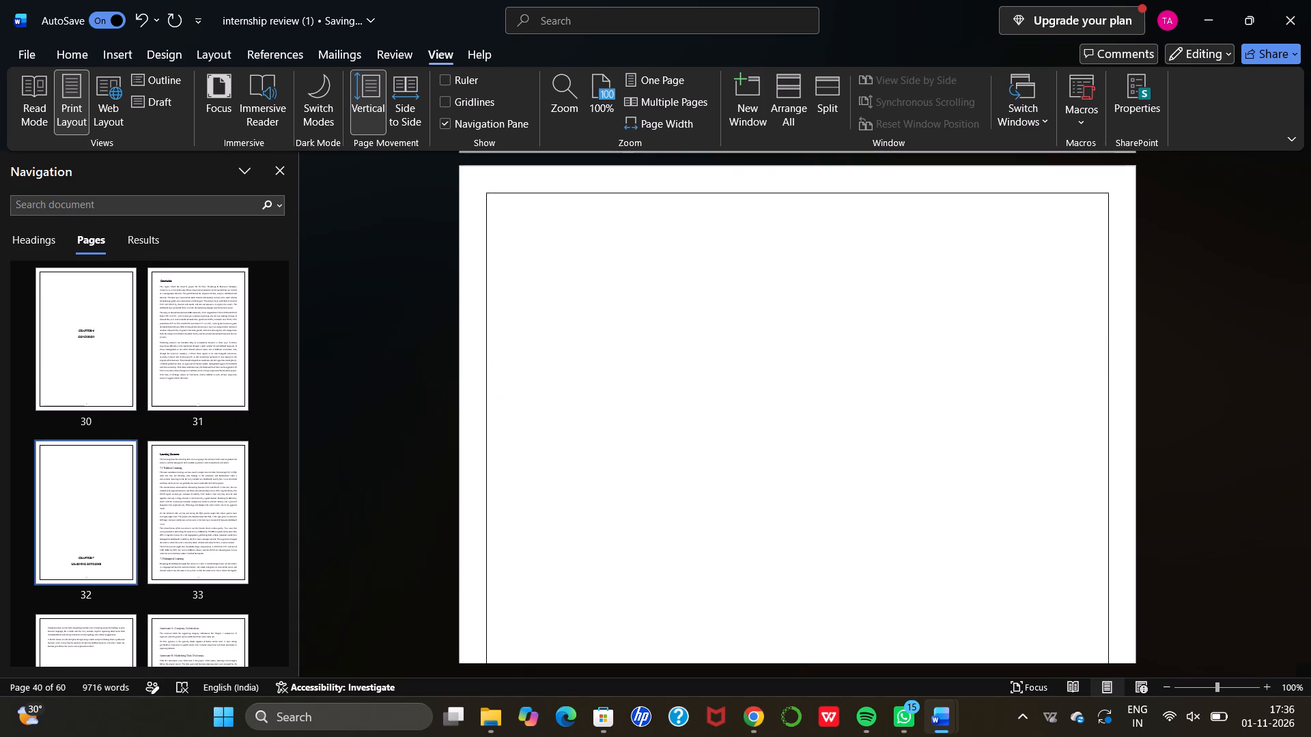
pyautogui.scroll(-5, 749, 454)
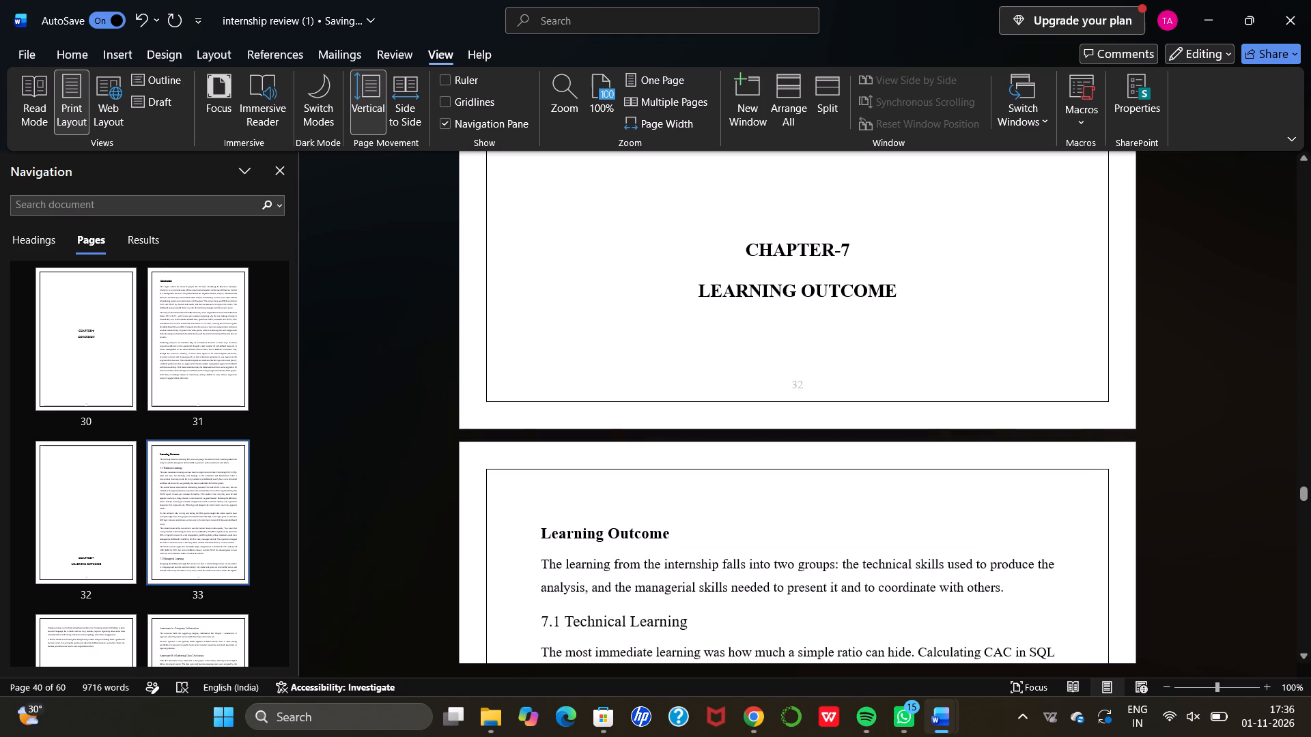
pyautogui.scroll(1, 749, 454)
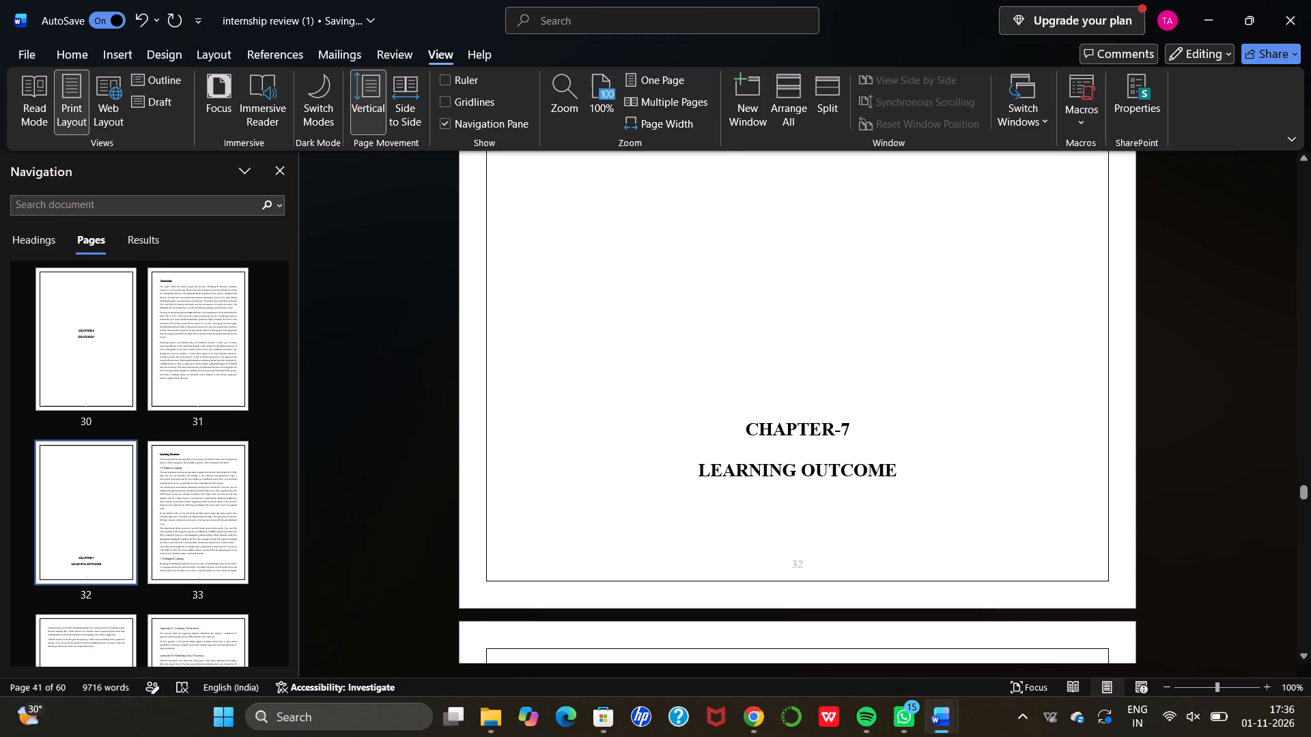
pyautogui.click(745, 426)
pyautogui.press('BackSpace')
pyautogui.press('BackSpace')
pyautogui.press('BackSpace')
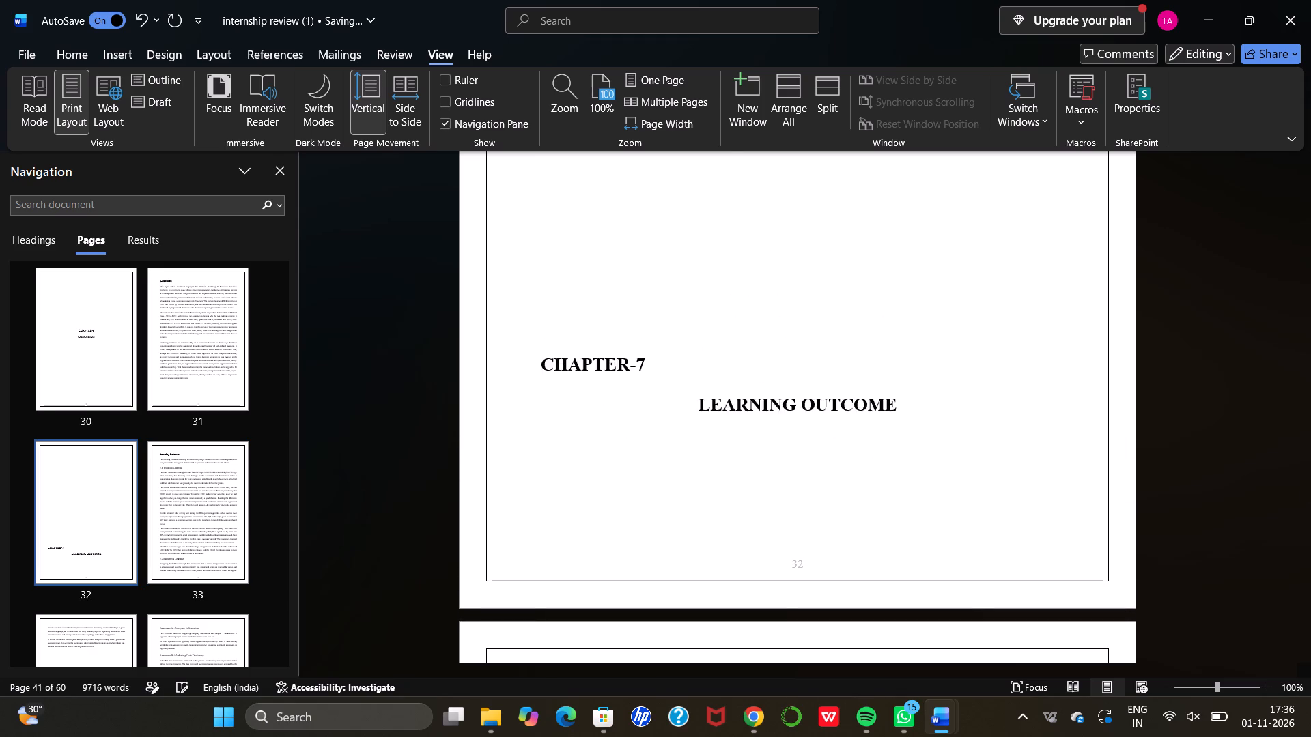
pyautogui.press('BackSpace')
pyautogui.press('BackSpace')
pyautogui.press('BackSpace')
pyautogui.press('BackSpace')
pyautogui.press('BackSpace')
pyautogui.scroll(3, 745, 426)
pyautogui.press('BackSpace')
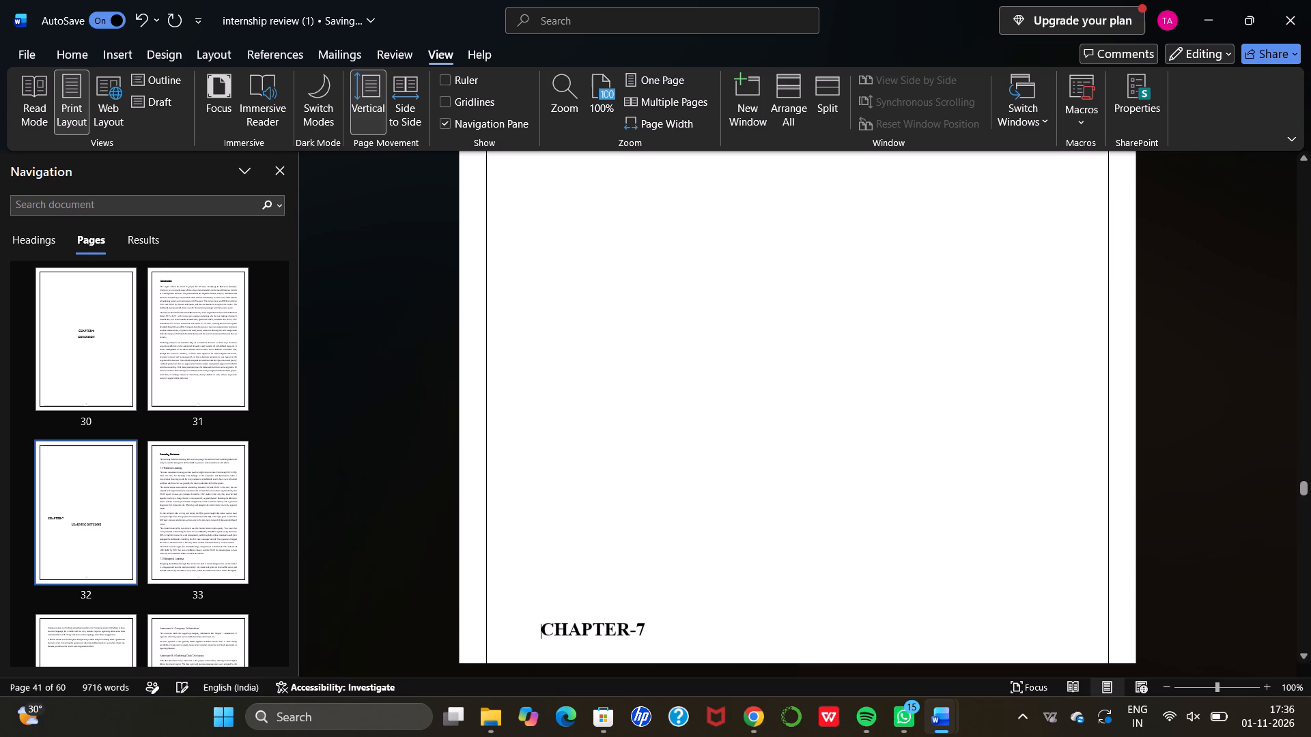
pyautogui.scroll(1, 720, 465)
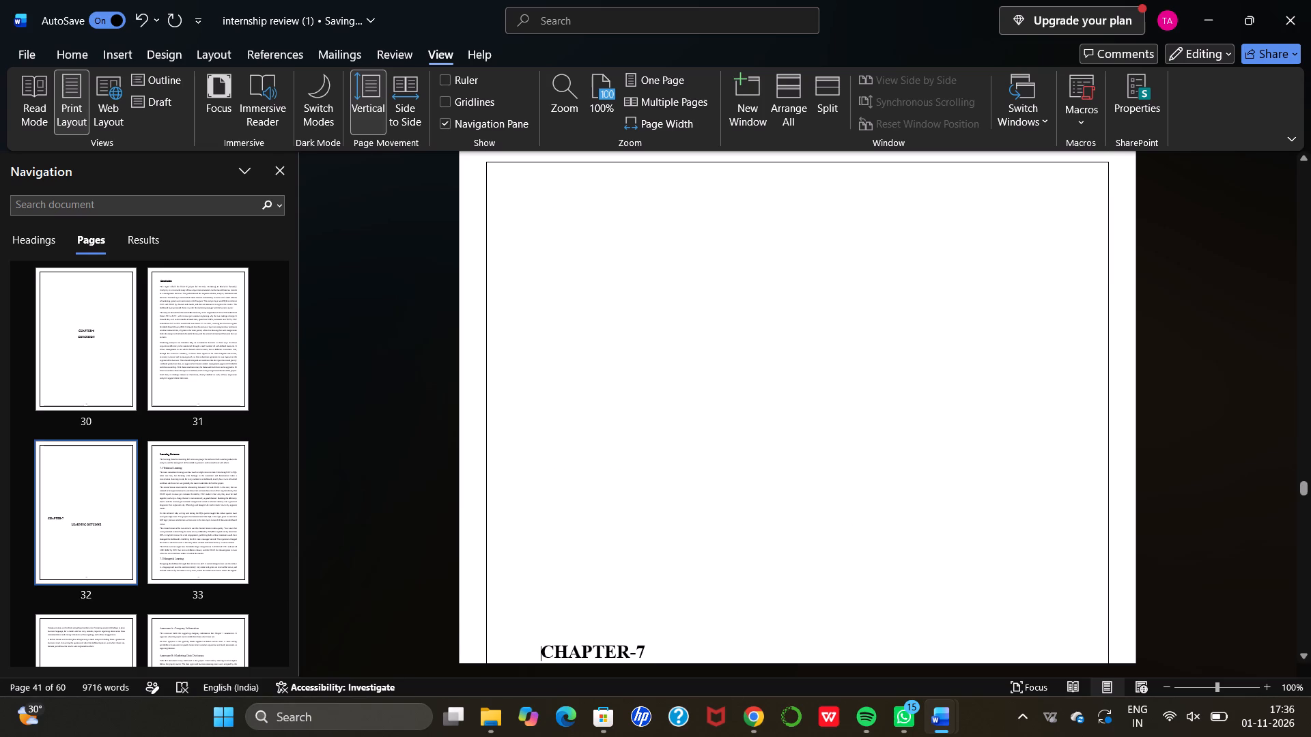
pyautogui.press('BackSpace')
pyautogui.press('BackSpace')
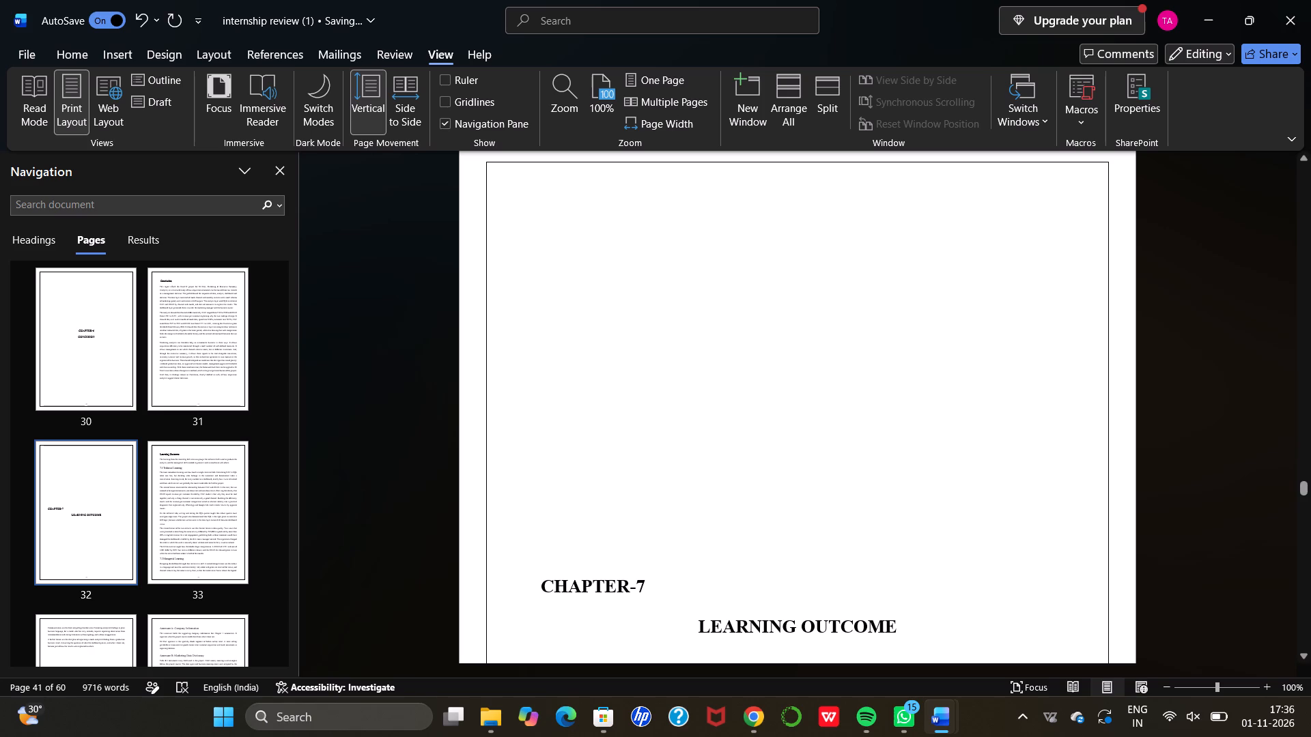
# Centre the "CHAPTER-7" and "LEARNING OUTCOME" title lines horizontally.
pyautogui.click(544, 589)
pyautogui.moveTo(541, 587); pyautogui.dragTo(903, 632)
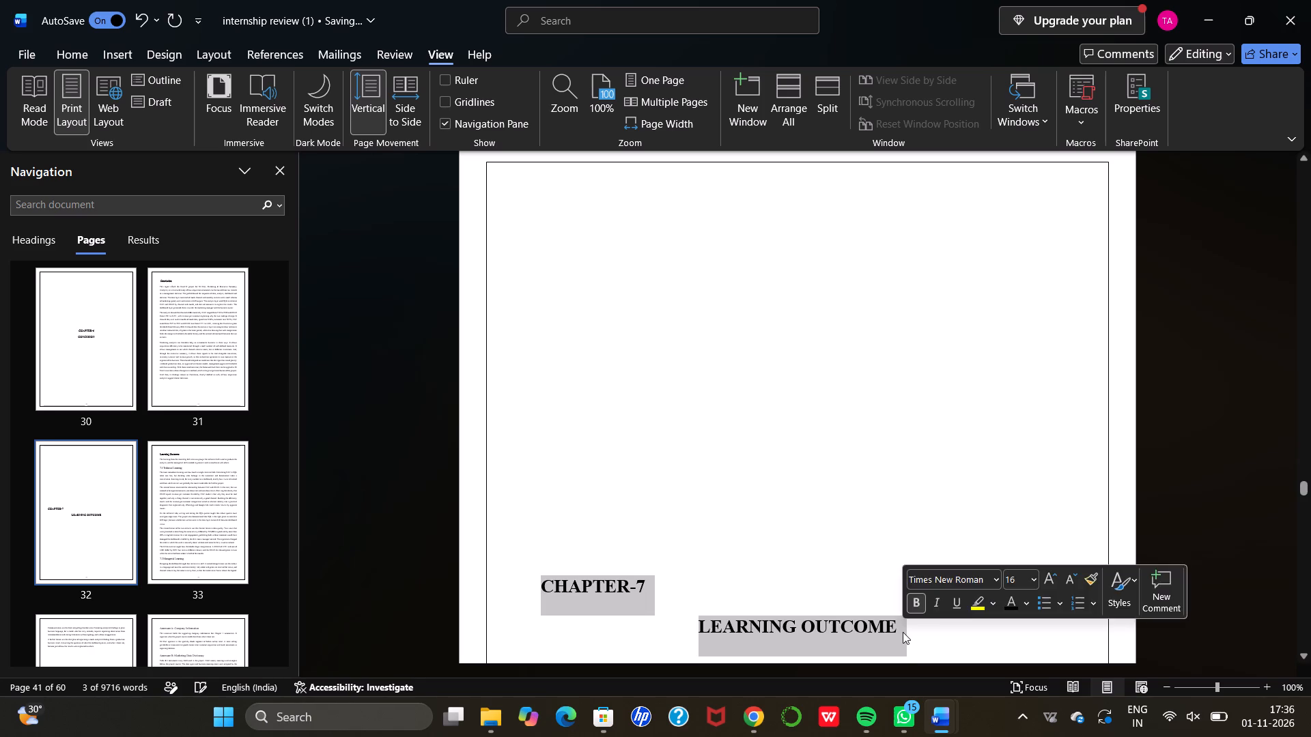
pyautogui.click(85, 45)
pyautogui.click(448, 110)
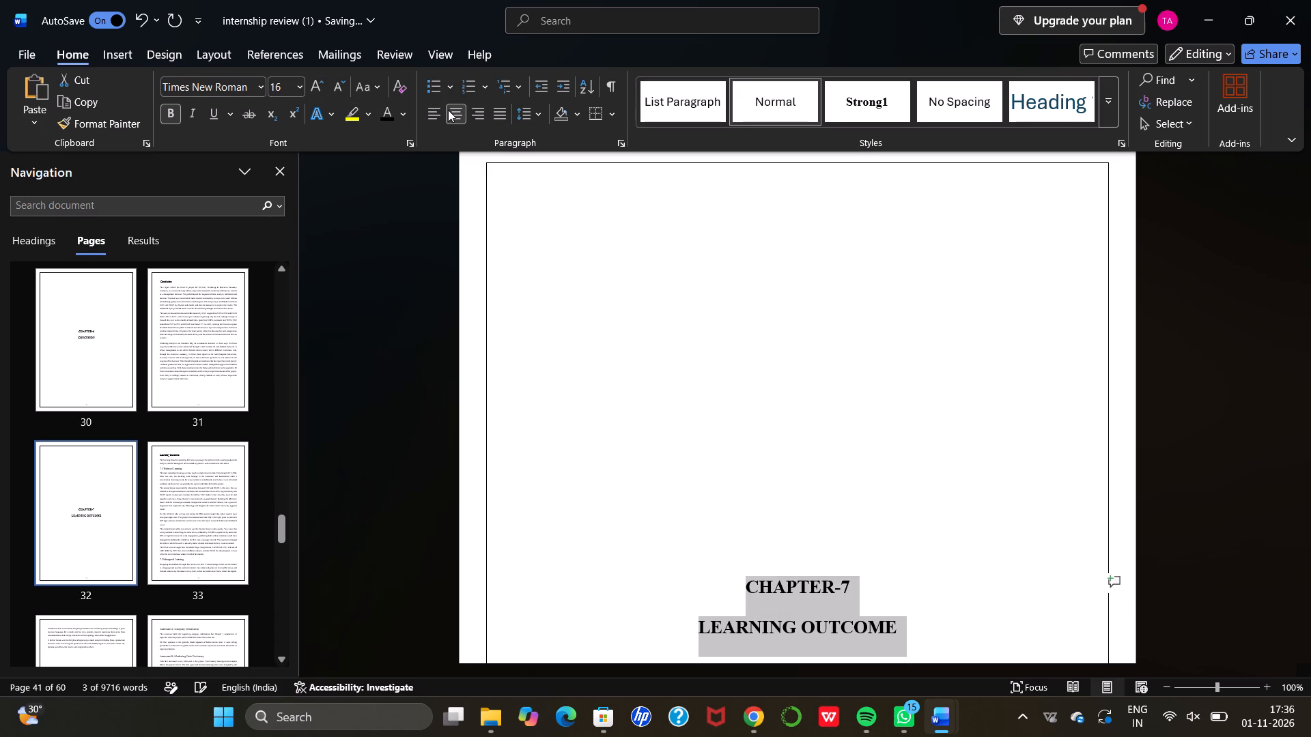
# Read through the Learning Outcome chapter, from 7.1 Technical Learning to the end of 7.2 Managerial Learning, checking its wording and layout.
pyautogui.scroll(-1, 668, 430)
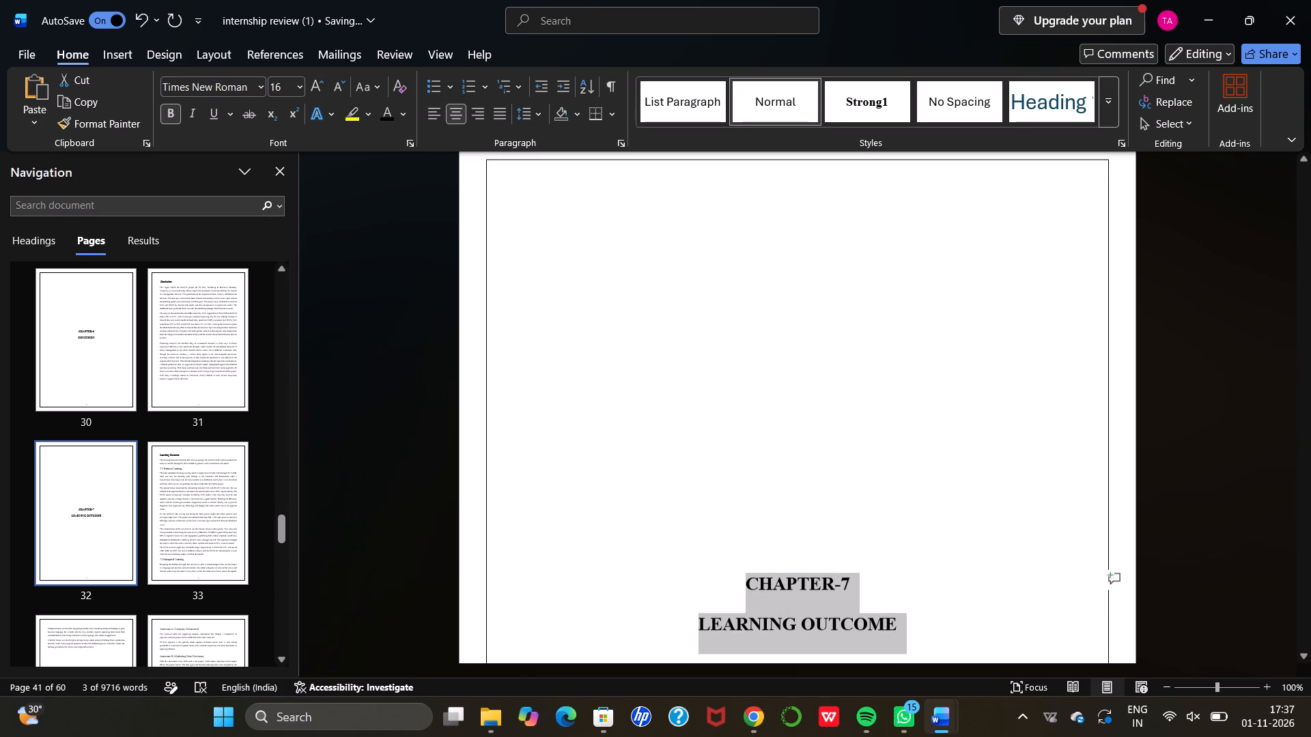
pyautogui.scroll(-5, 668, 430)
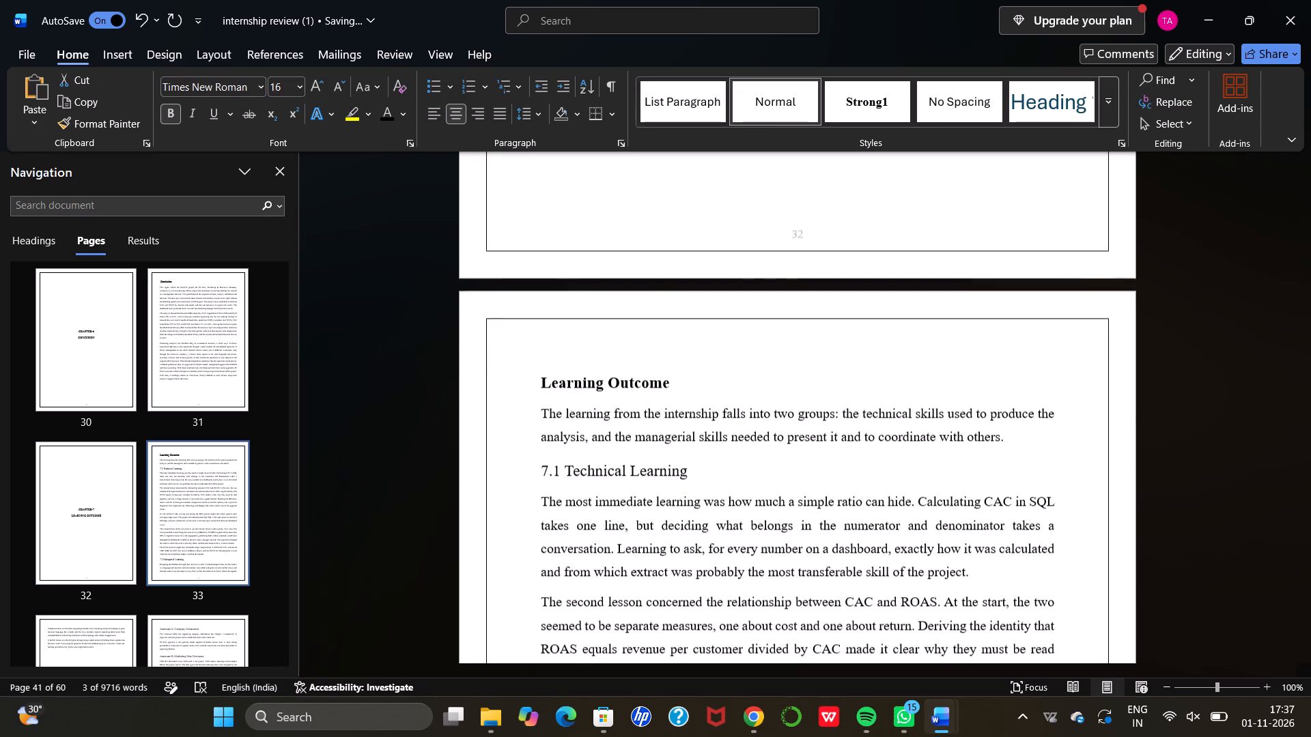
pyautogui.scroll(-1, 668, 430)
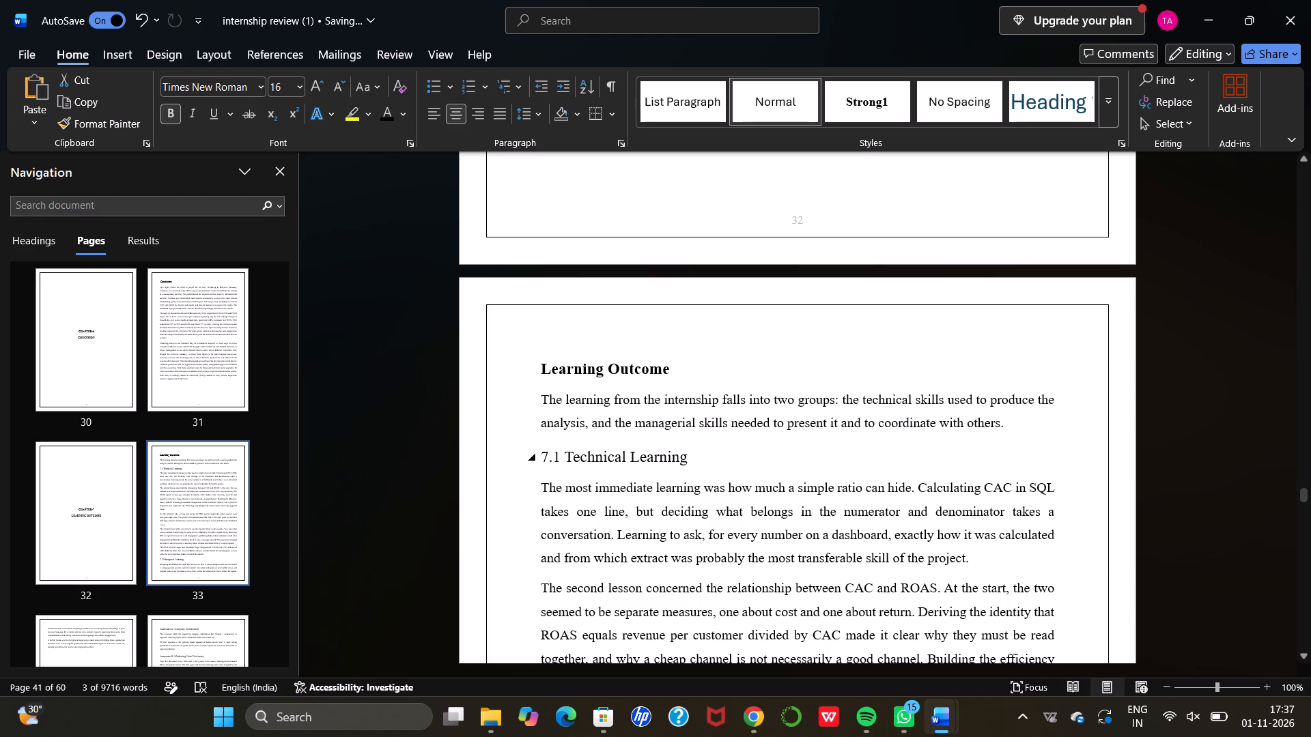
pyautogui.scroll(-1, 875, 445)
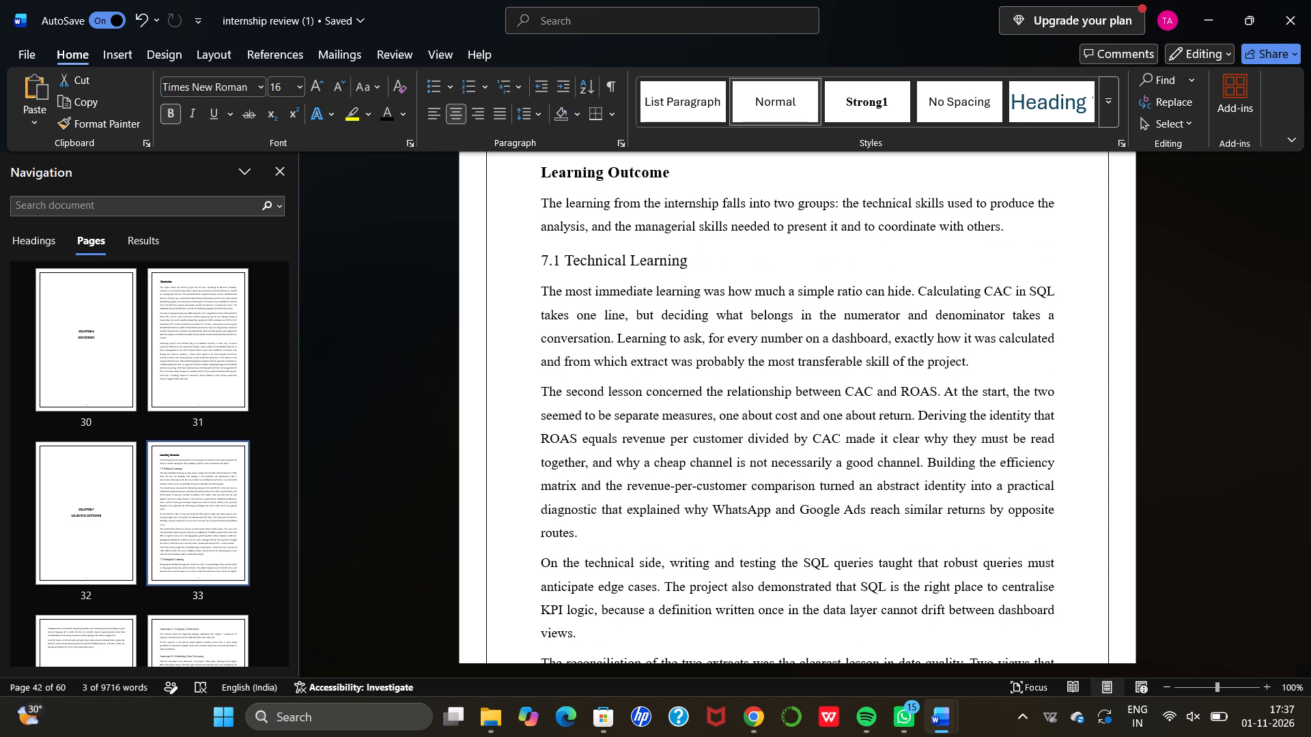
pyautogui.scroll(-1, 875, 445)
pyautogui.scroll(-2, 906, 394)
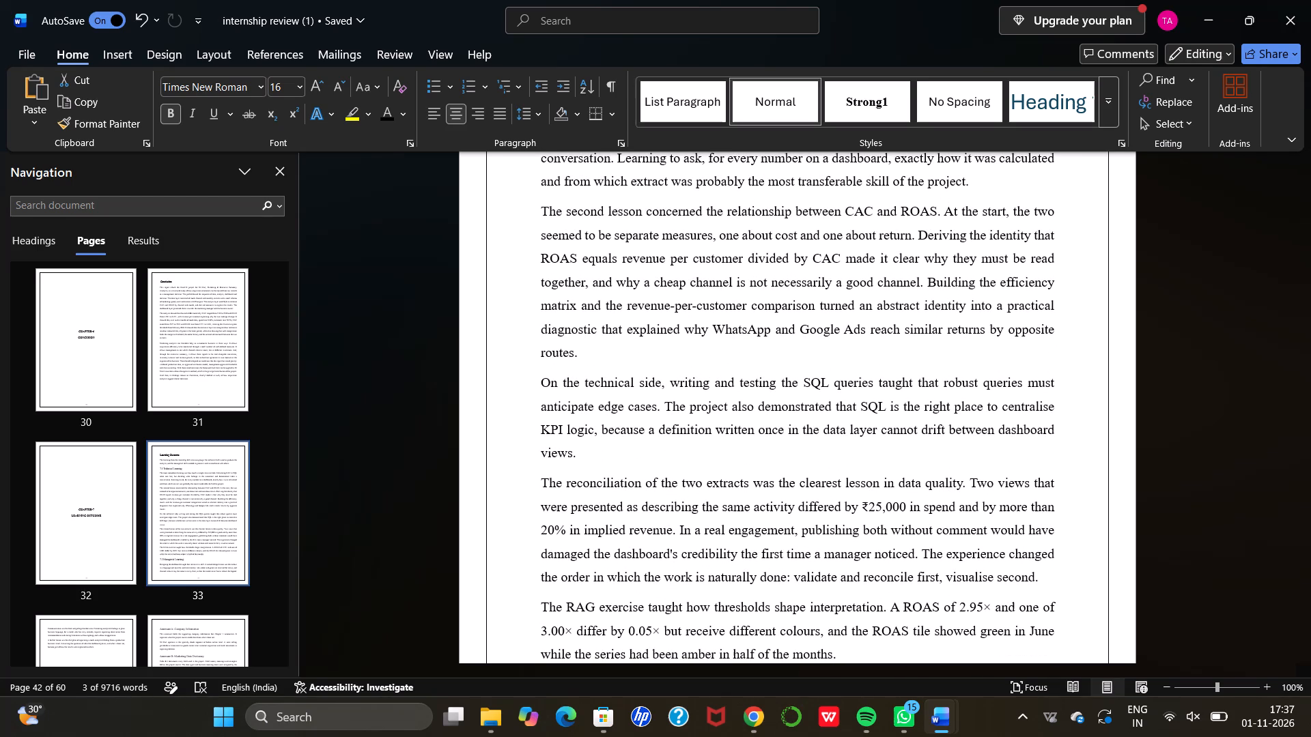
pyautogui.scroll(-1, 906, 394)
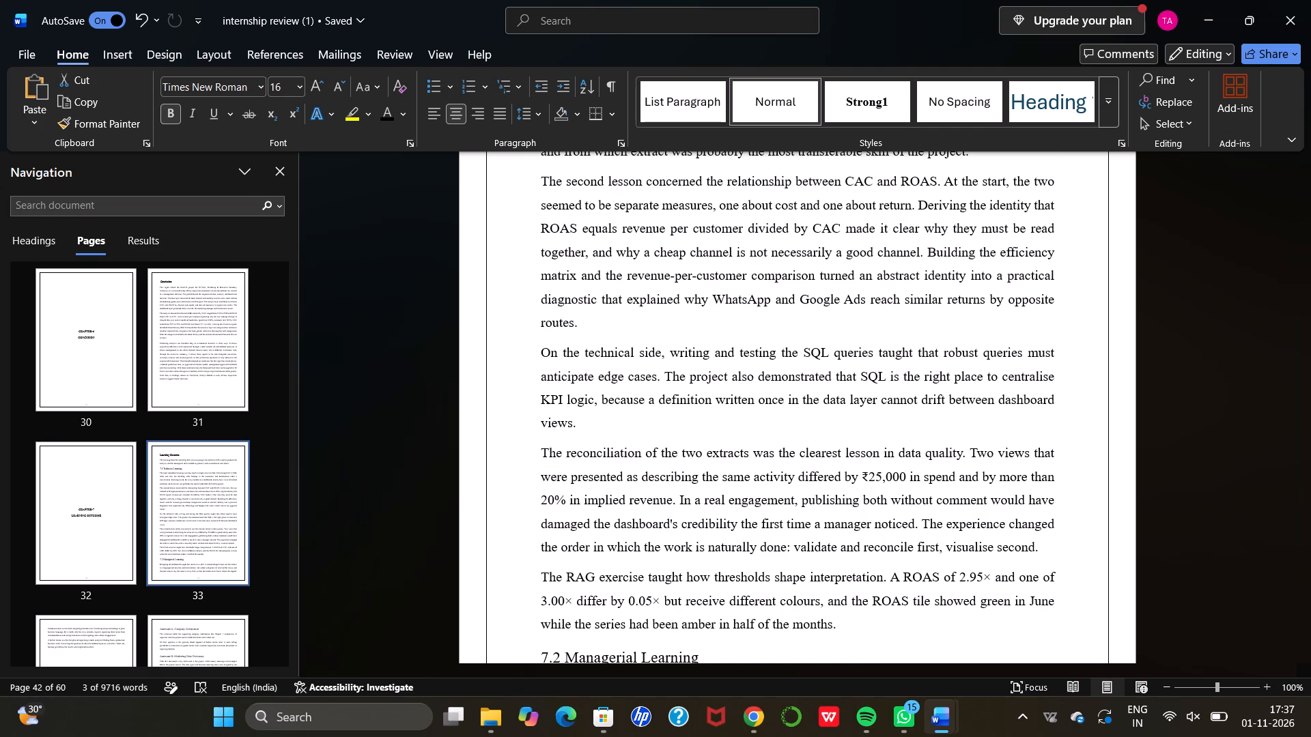
pyautogui.scroll(-1, 906, 394)
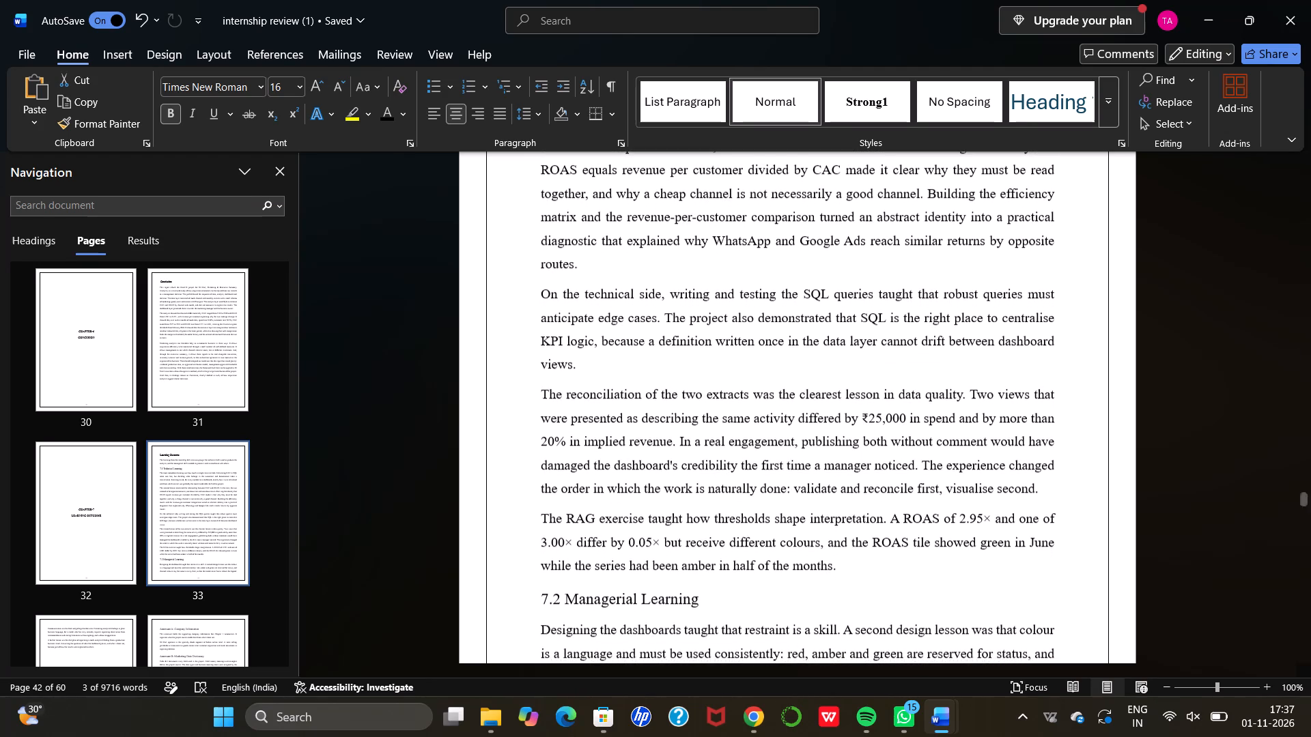
pyautogui.scroll(-2, 906, 394)
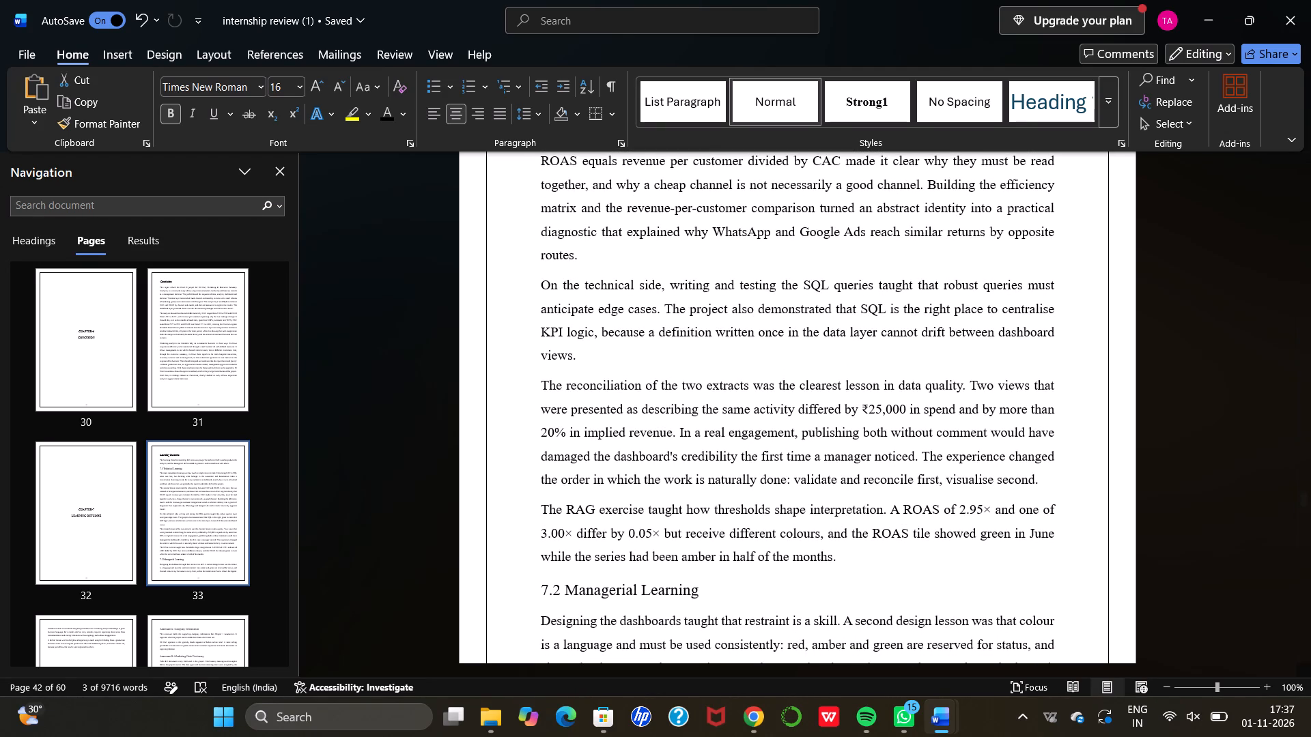
pyautogui.scroll(-1, 906, 394)
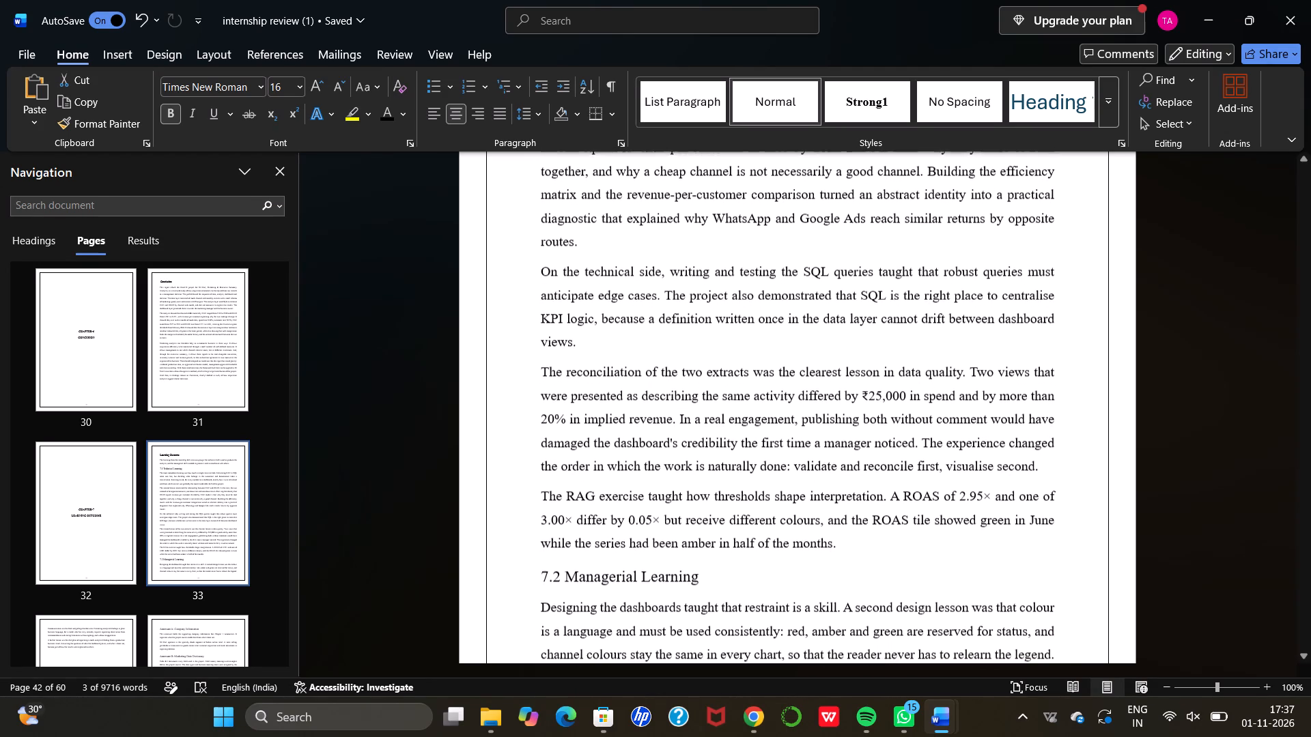
pyautogui.scroll(-1, 906, 394)
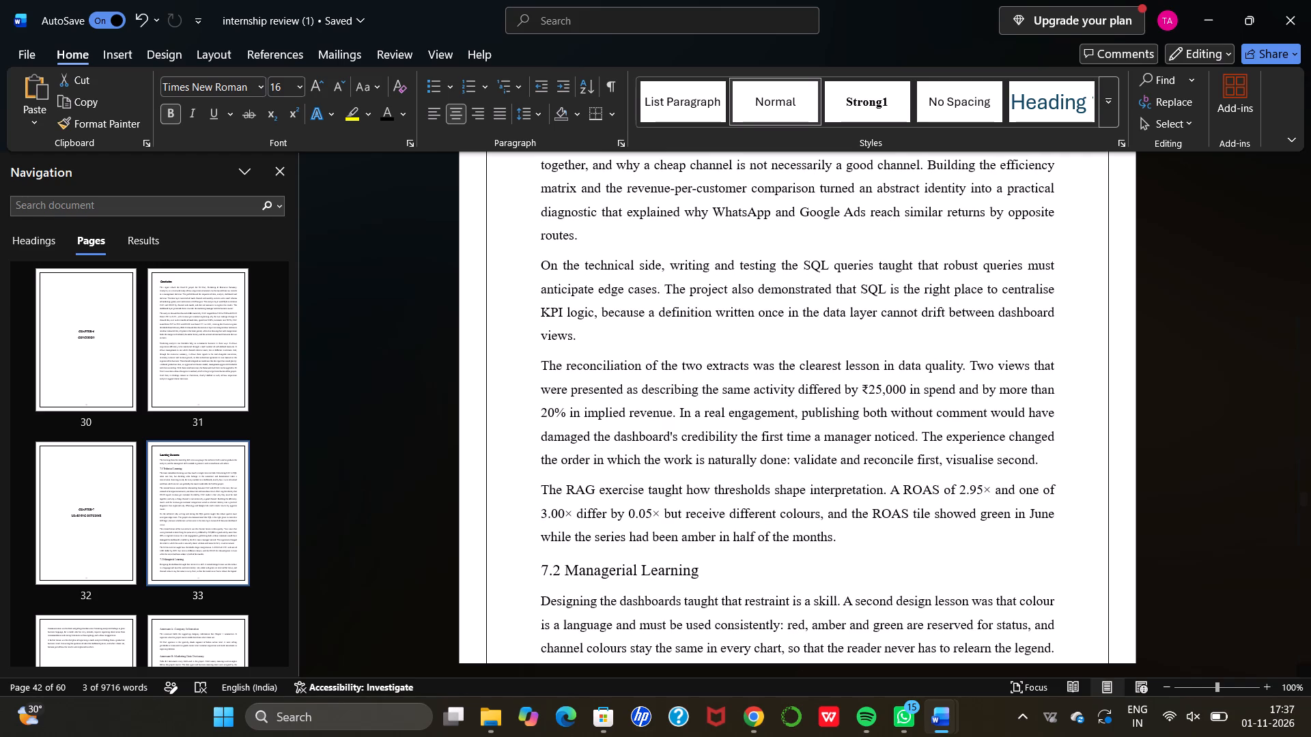
pyautogui.scroll(-1, 906, 394)
pyautogui.click(906, 394)
pyautogui.scroll(-2, 906, 394)
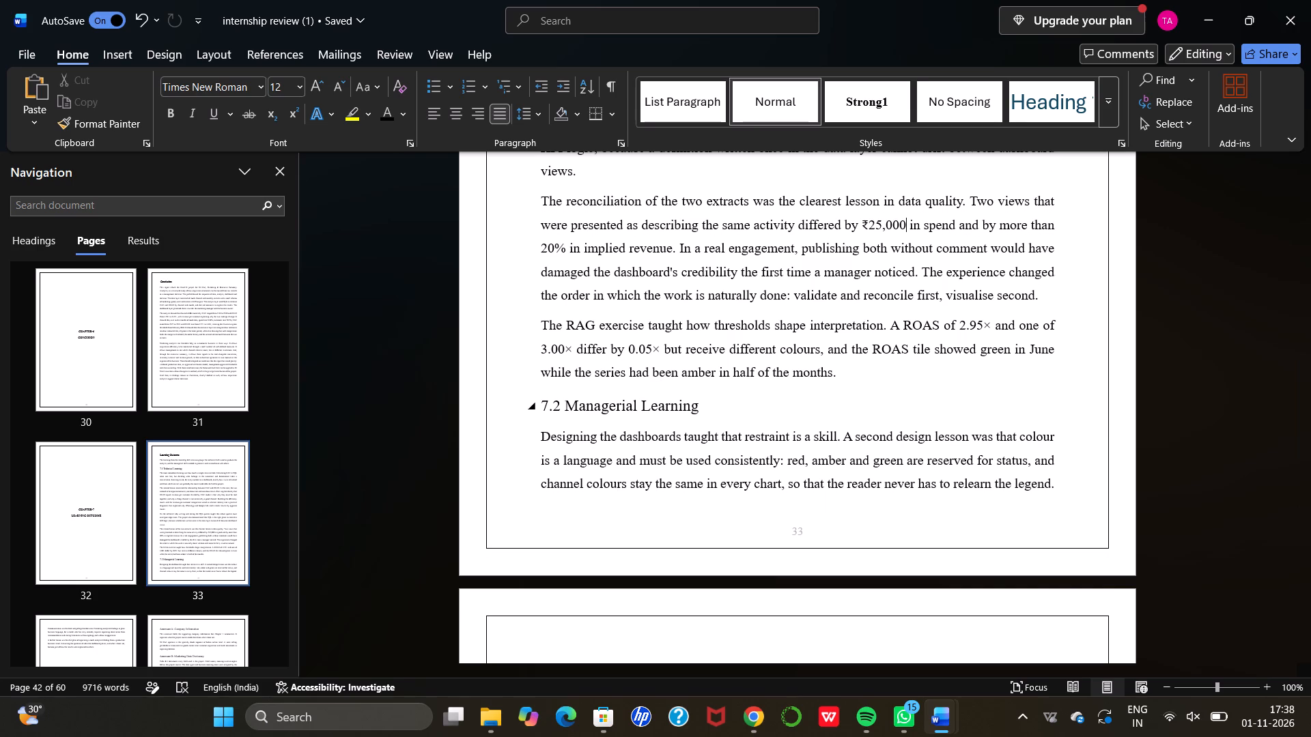
pyautogui.scroll(-6, 906, 394)
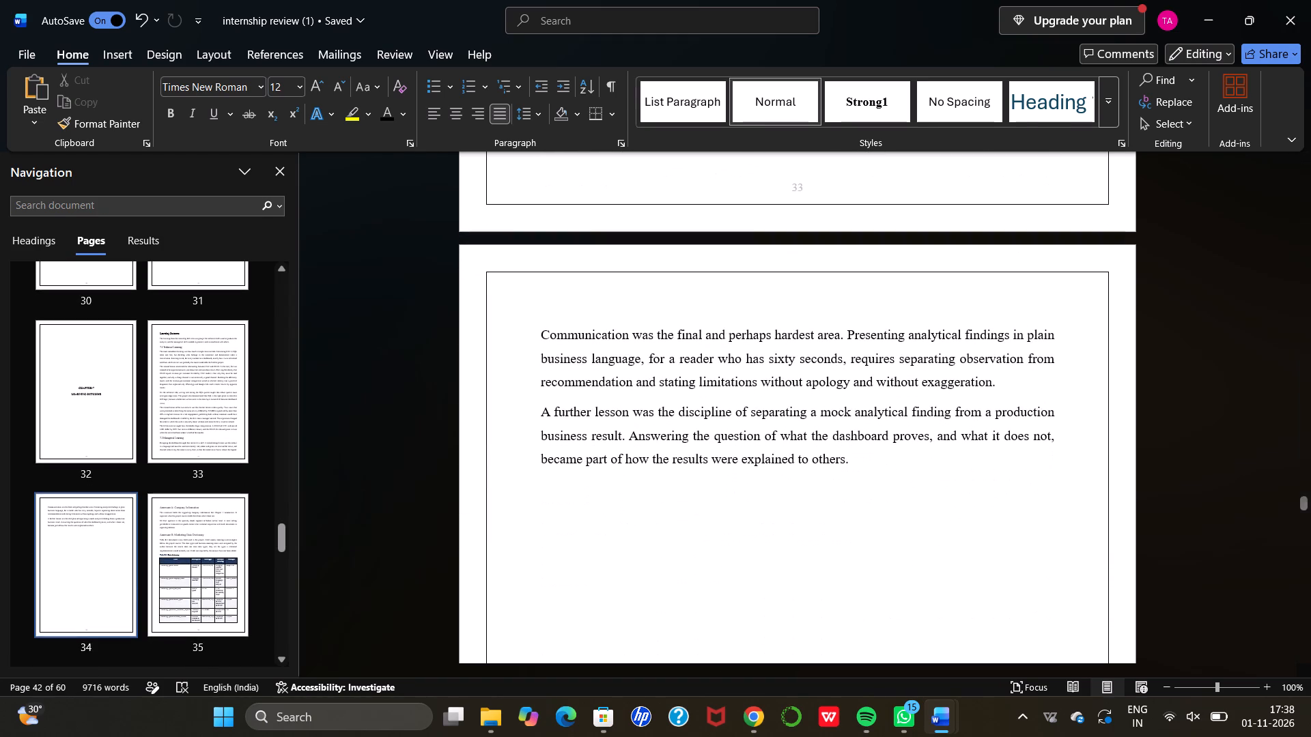
# Review pages 32 to 35, from the Chapter 7 title page to the first annexure page, checking page flow and layout.
pyautogui.scroll(-3, 906, 394)
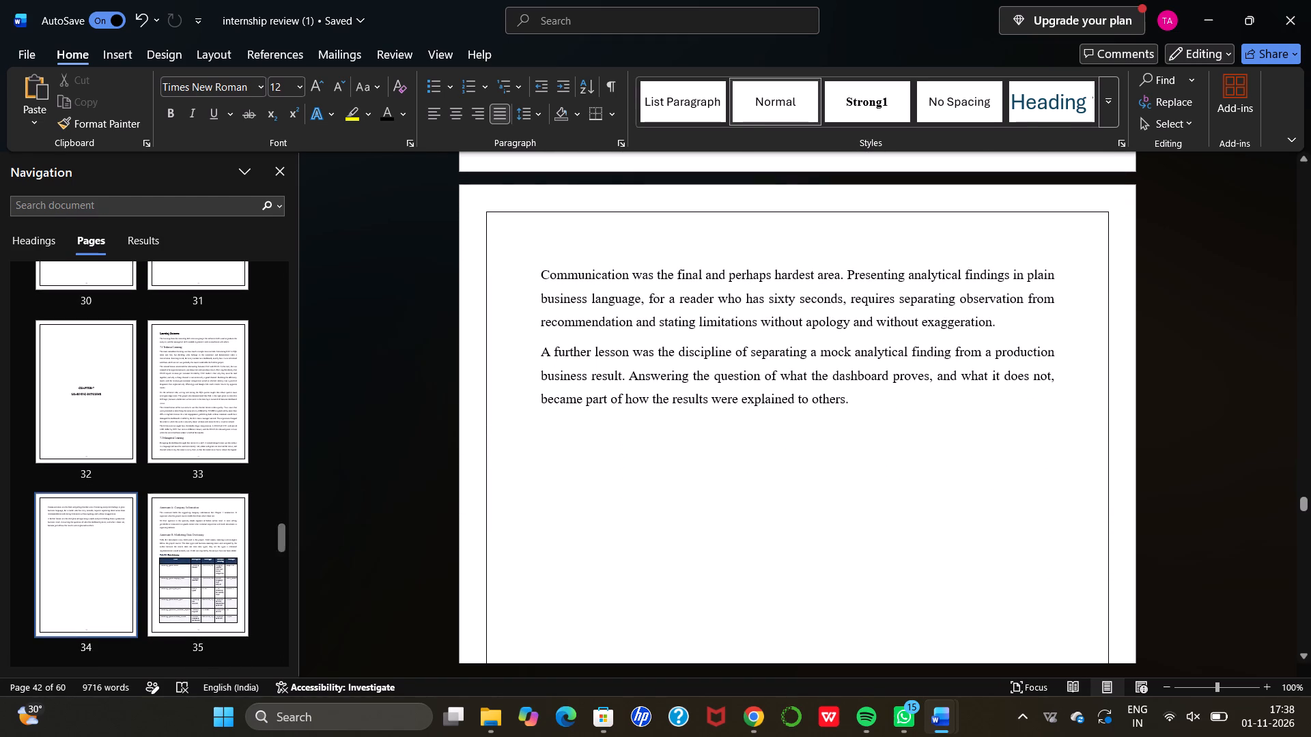
pyautogui.scroll(-7, 906, 394)
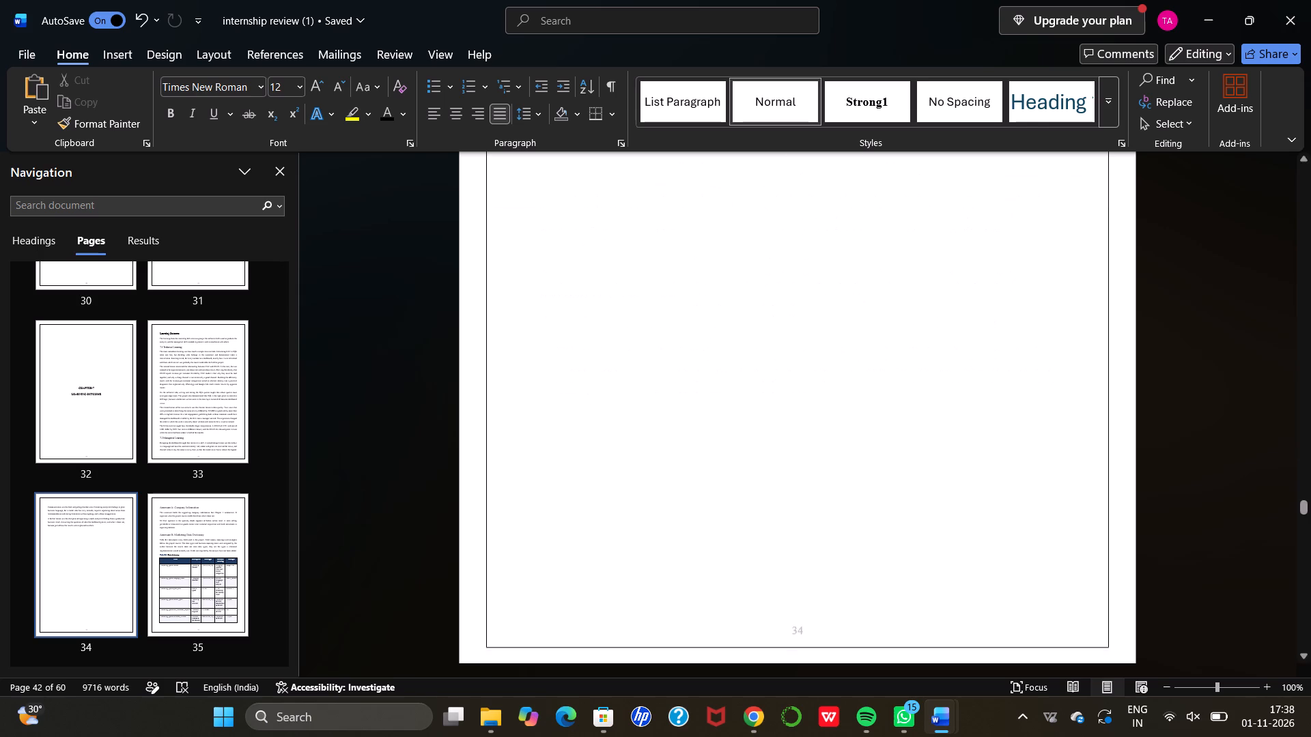
pyautogui.scroll(-3, 906, 394)
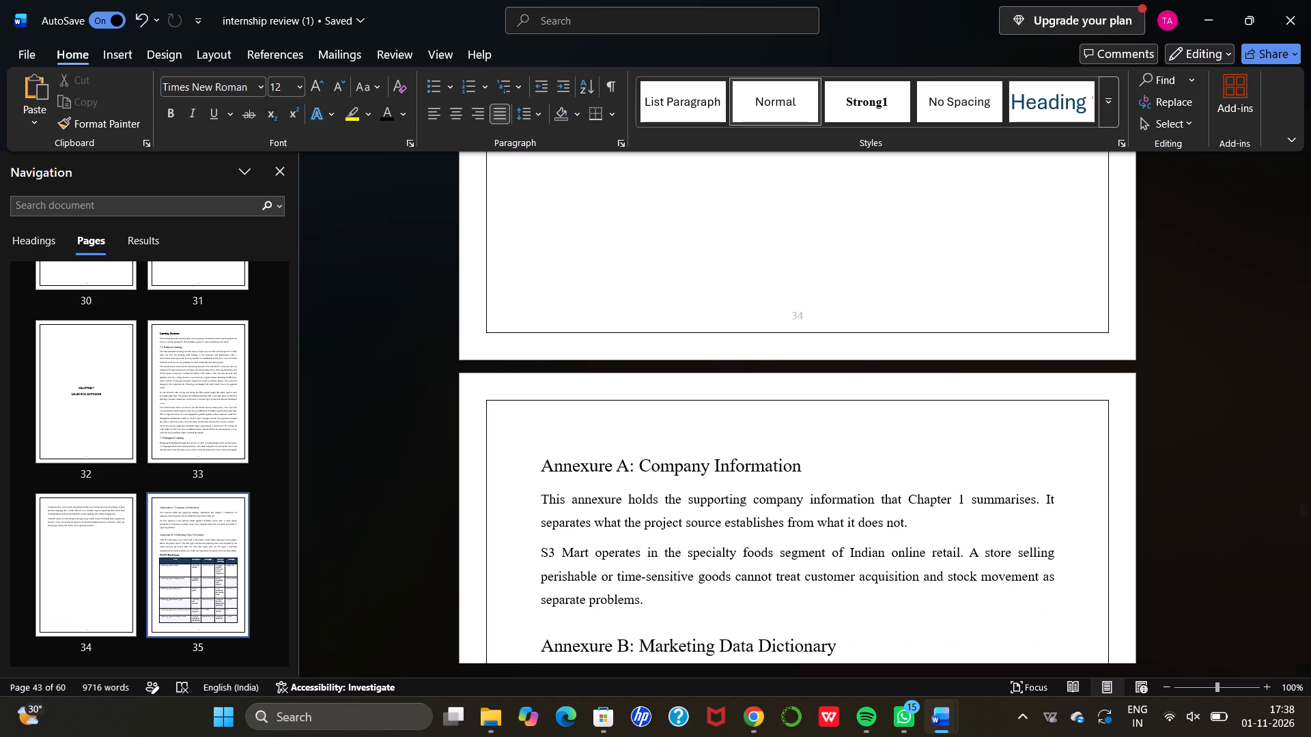
pyautogui.click(107, 366)
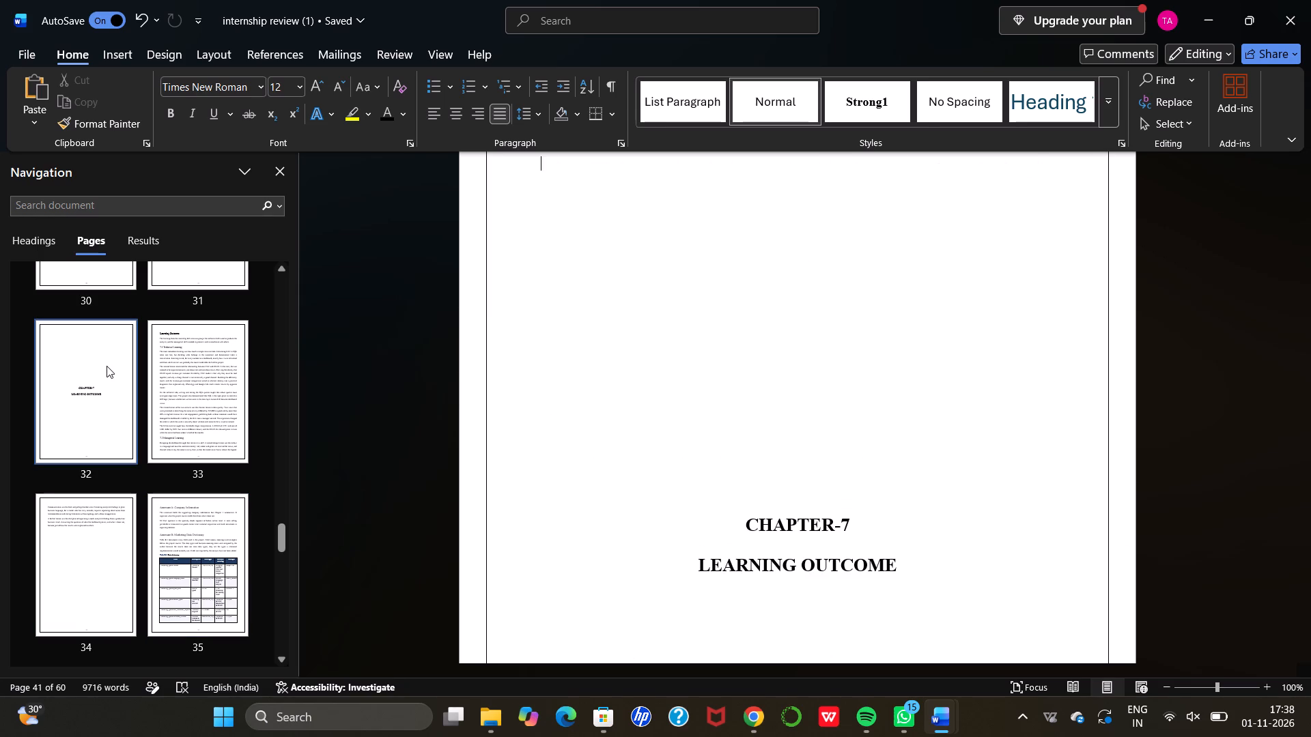
pyautogui.click(196, 397)
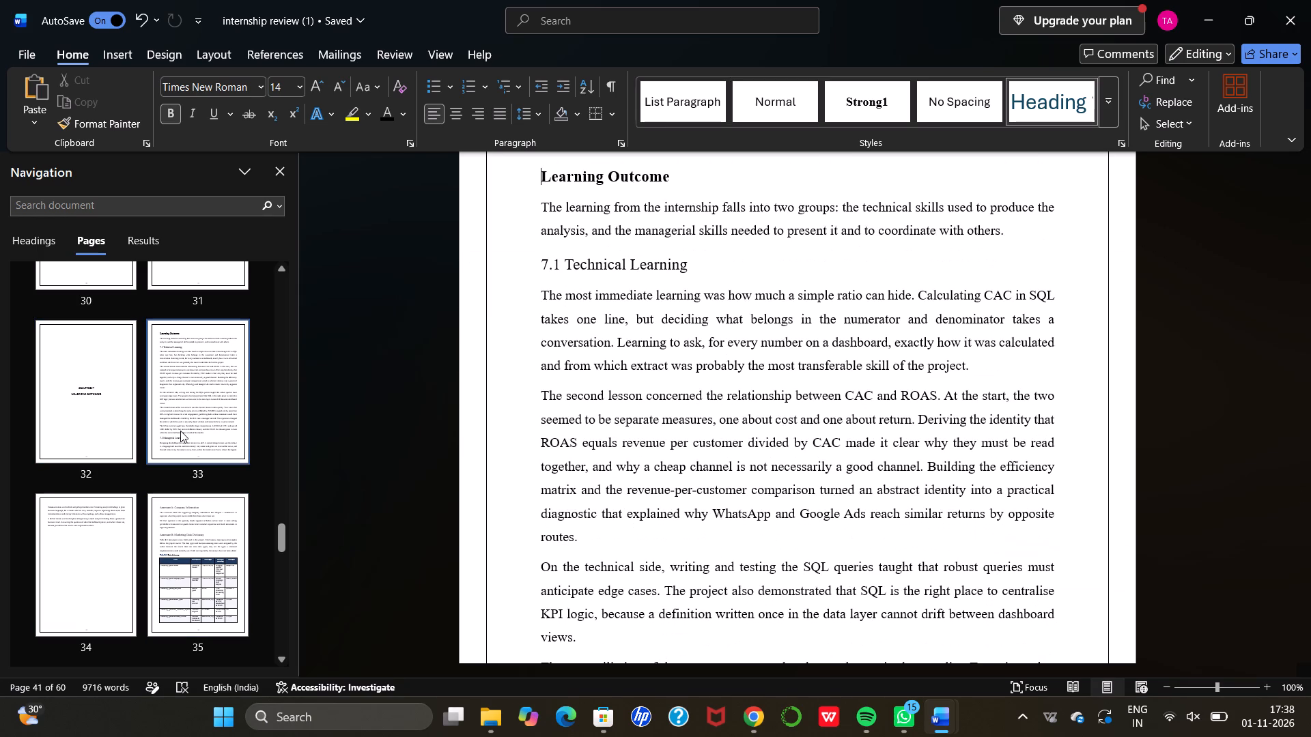
pyautogui.click(119, 525)
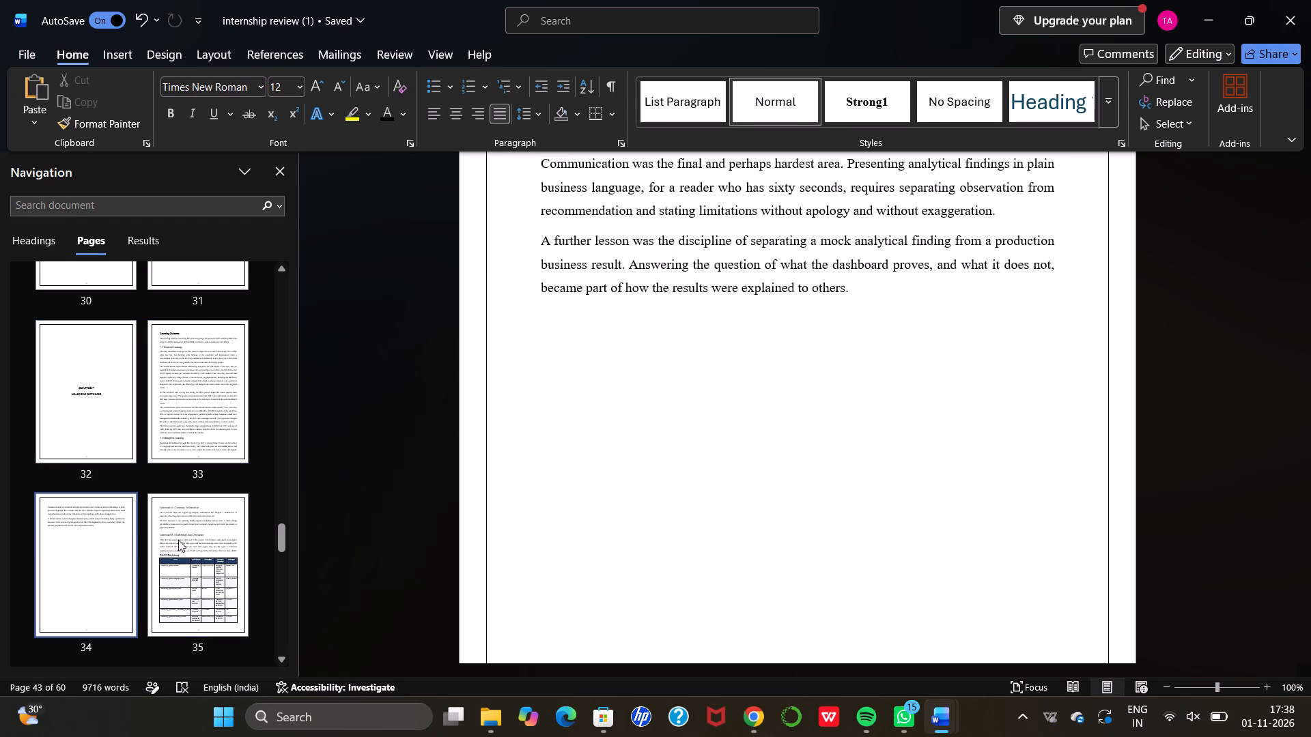
pyautogui.click(178, 540)
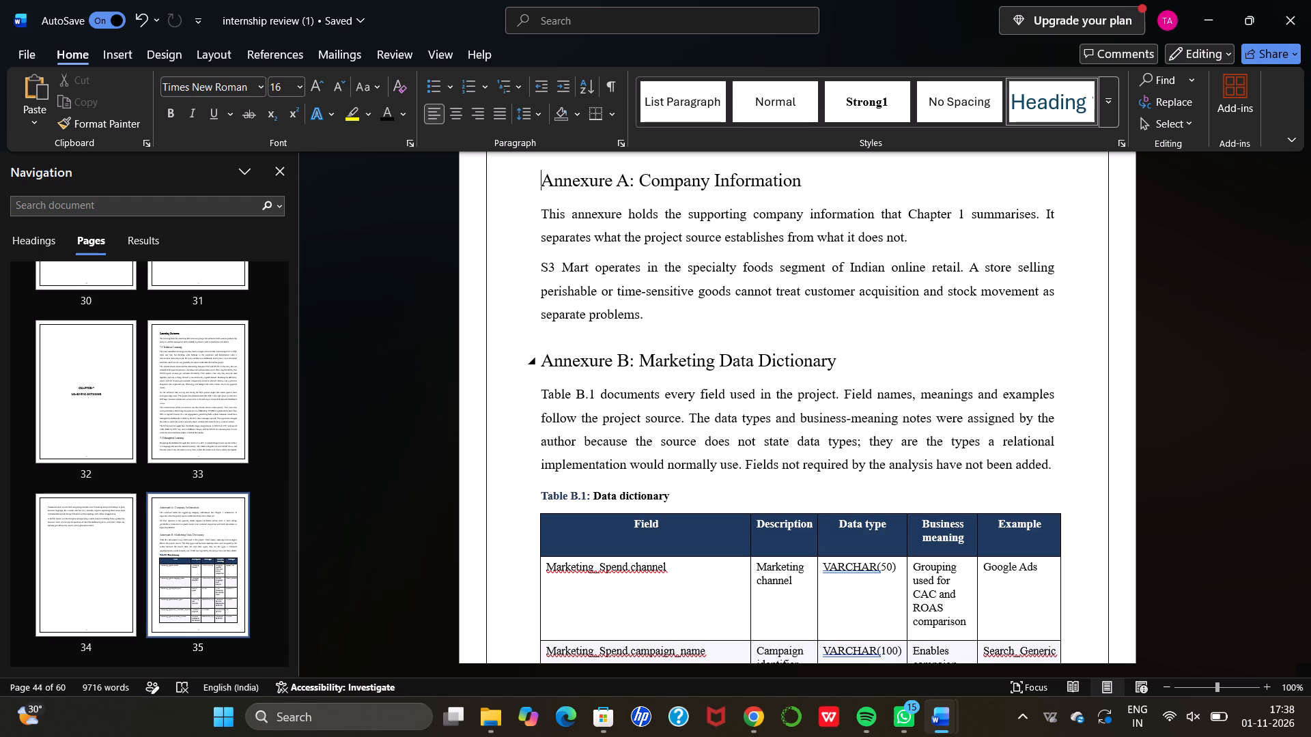
# Examine the end of Chapter 7, the Annexure A text and the Annexure B data dictionary table for content and layout.
pyautogui.scroll(1, 791, 326)
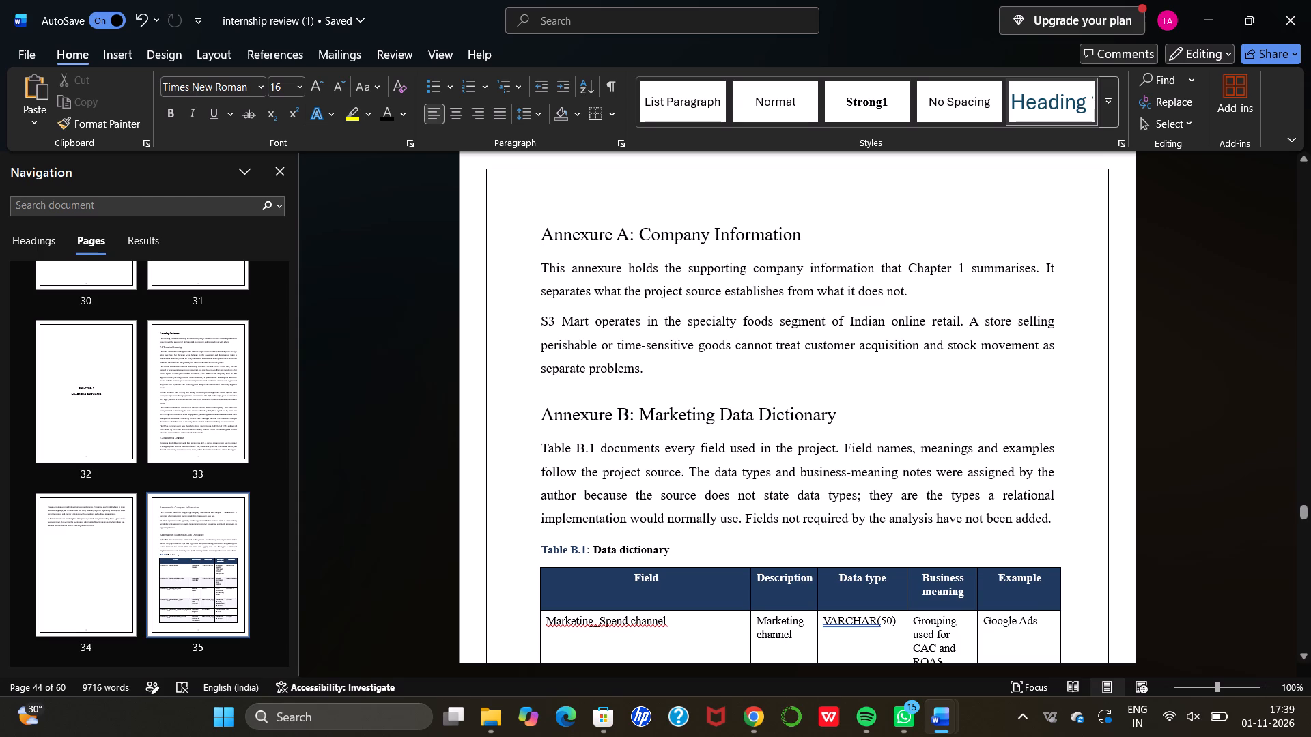
pyautogui.scroll(2, 871, 298)
pyautogui.click(906, 256)
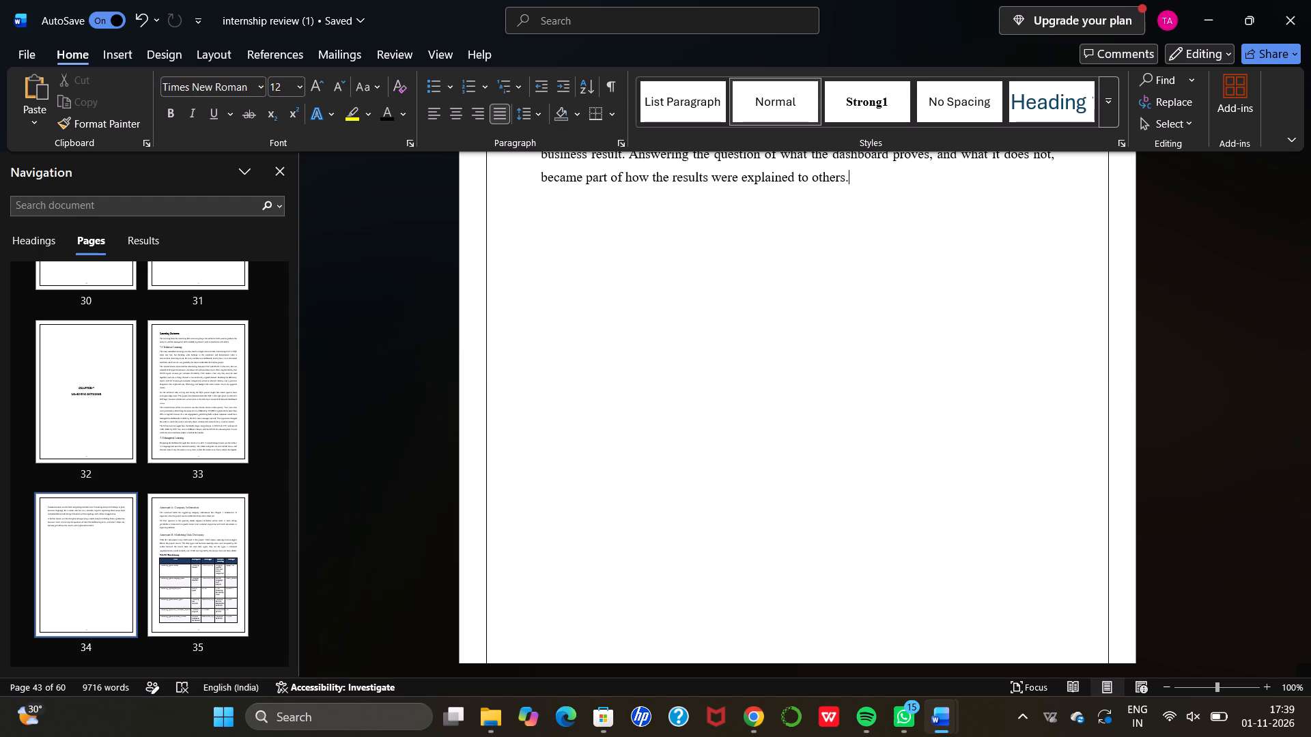
pyautogui.scroll(-2, 906, 256)
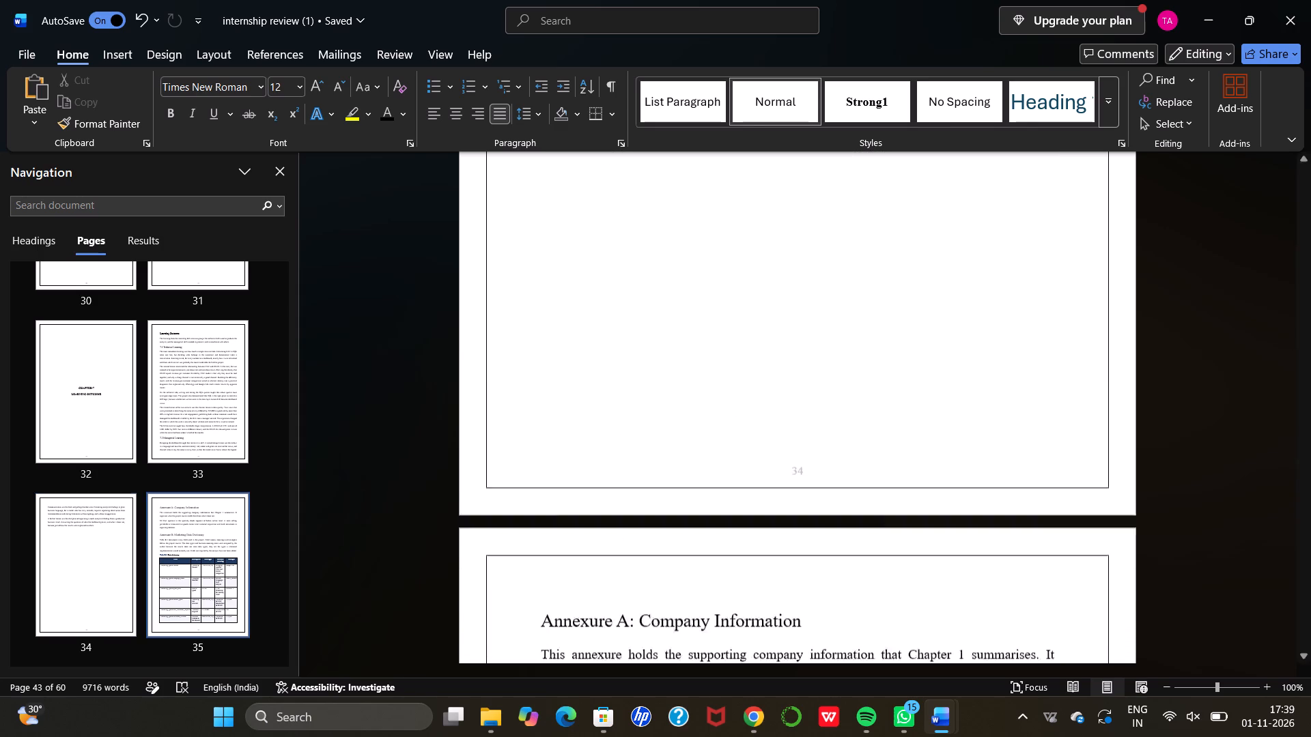
pyautogui.scroll(-3, 906, 256)
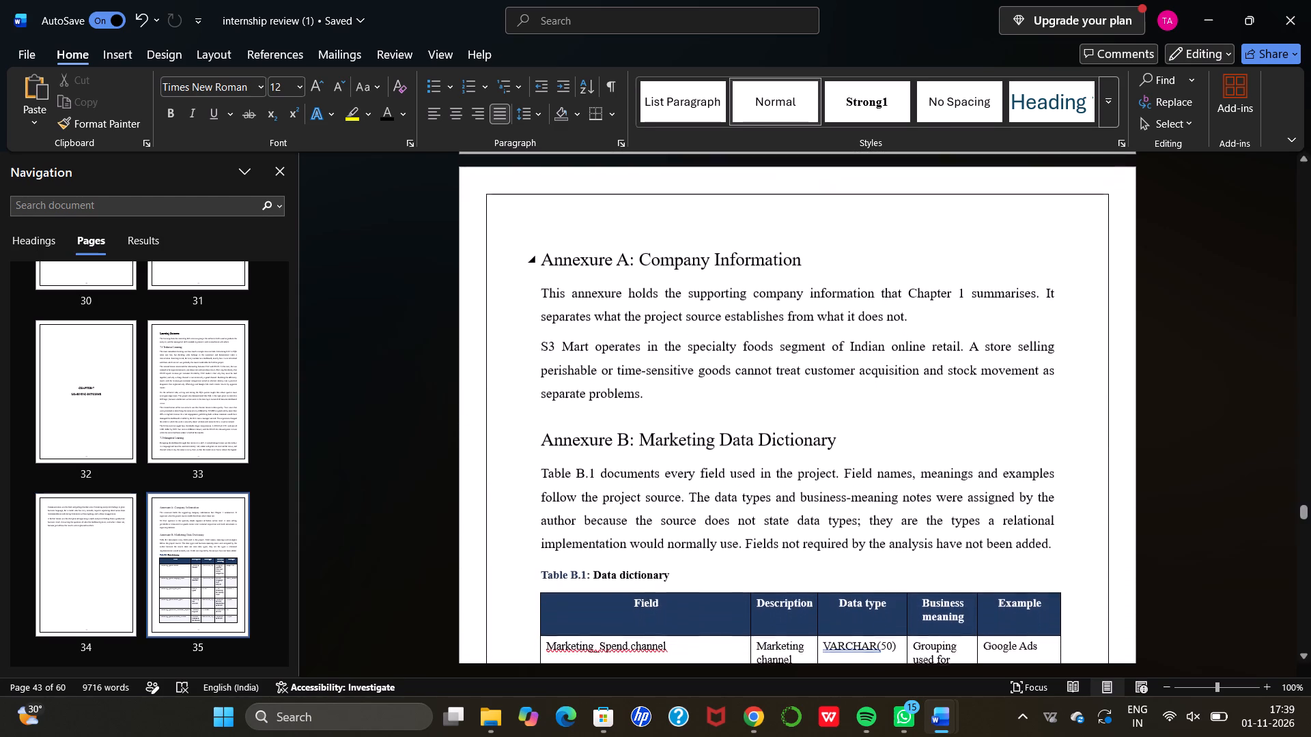
pyautogui.scroll(-2, 906, 256)
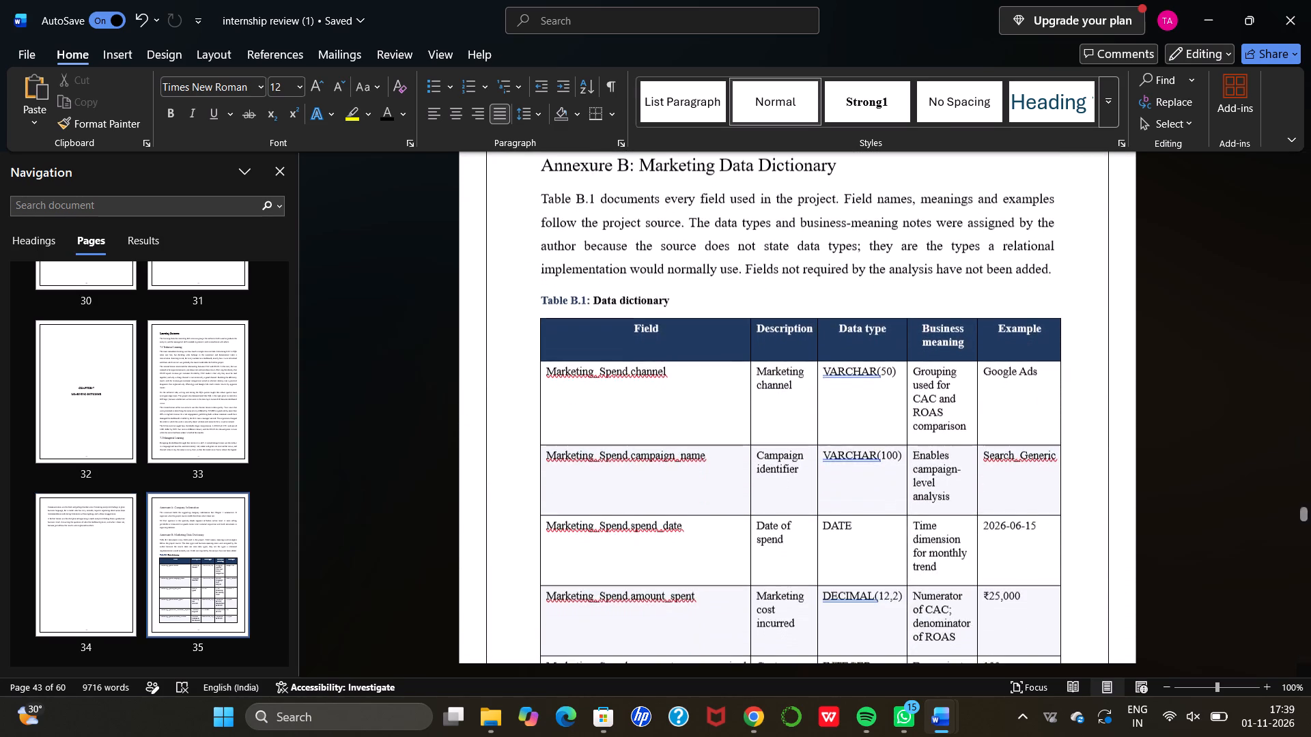
pyautogui.scroll(-1, 906, 256)
pyautogui.scroll(2, 906, 256)
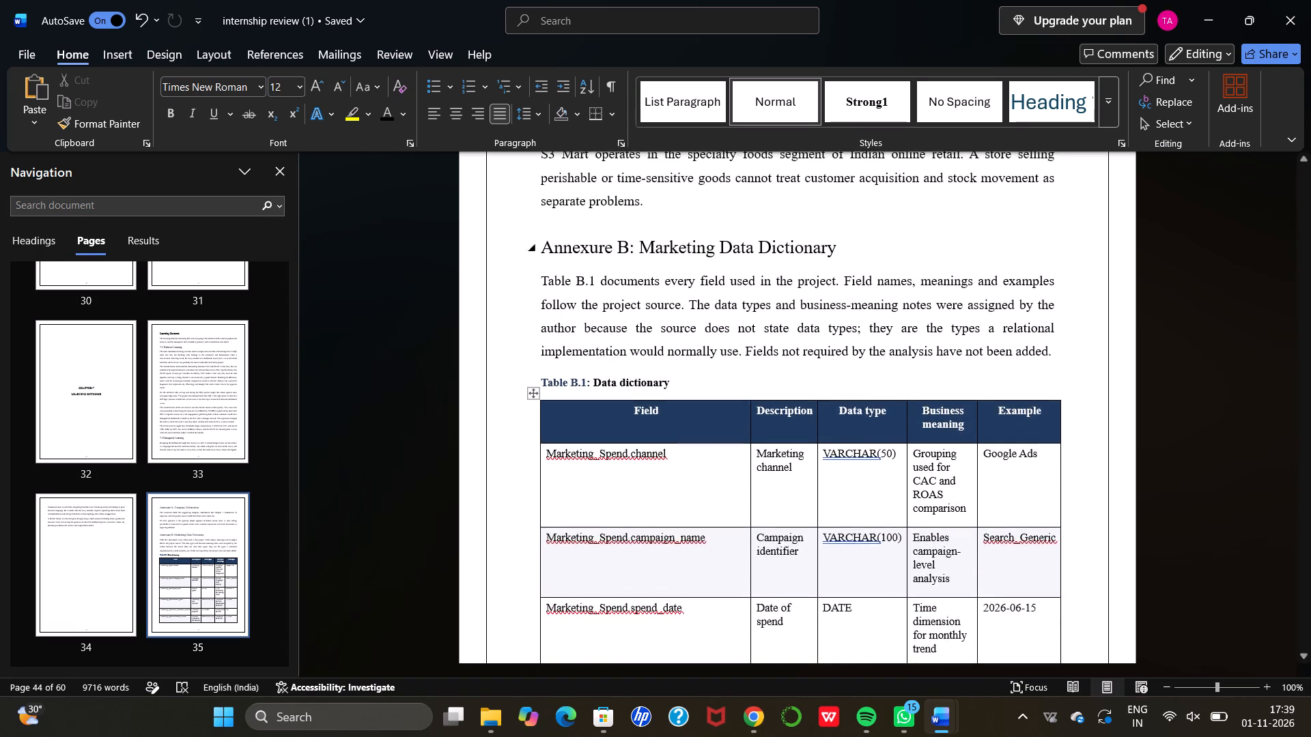
pyautogui.scroll(2, 906, 256)
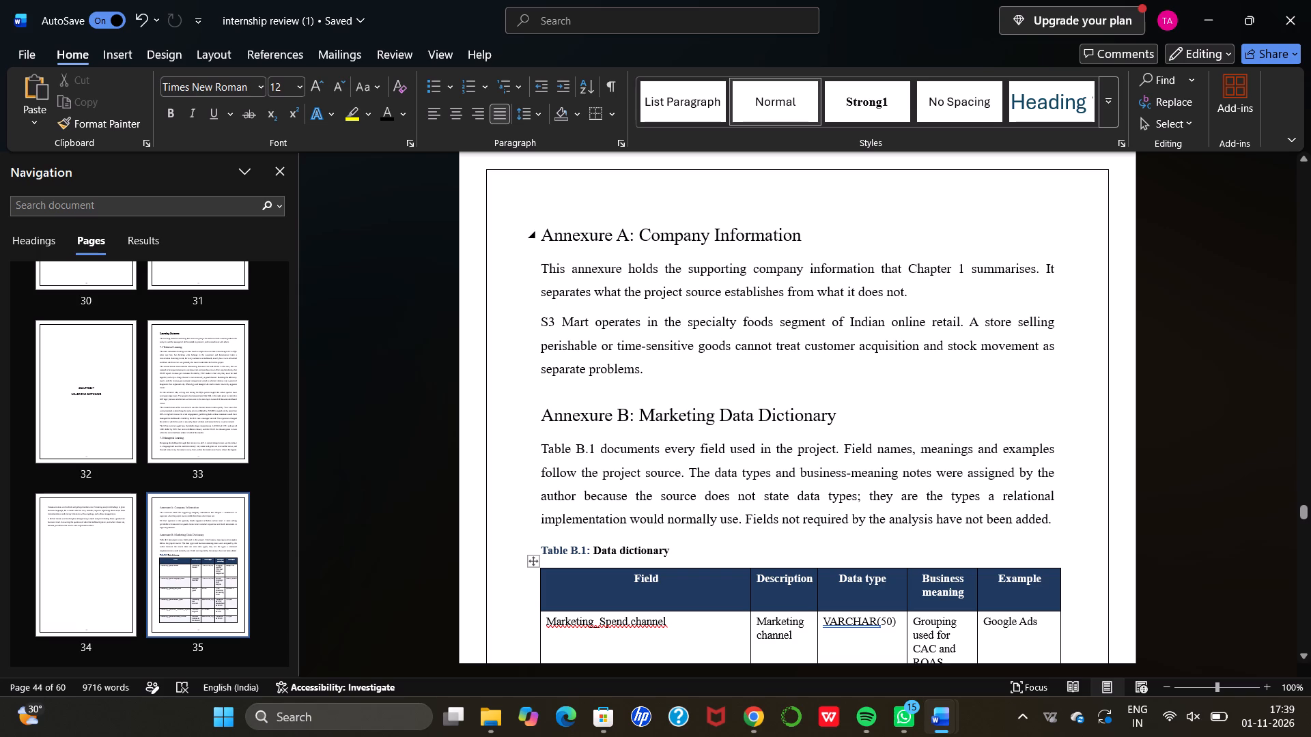
# Delete the two body paragraphs under the "Annexure A: Company Information" heading.
pyautogui.moveTo(539, 262); pyautogui.dragTo(655, 370)
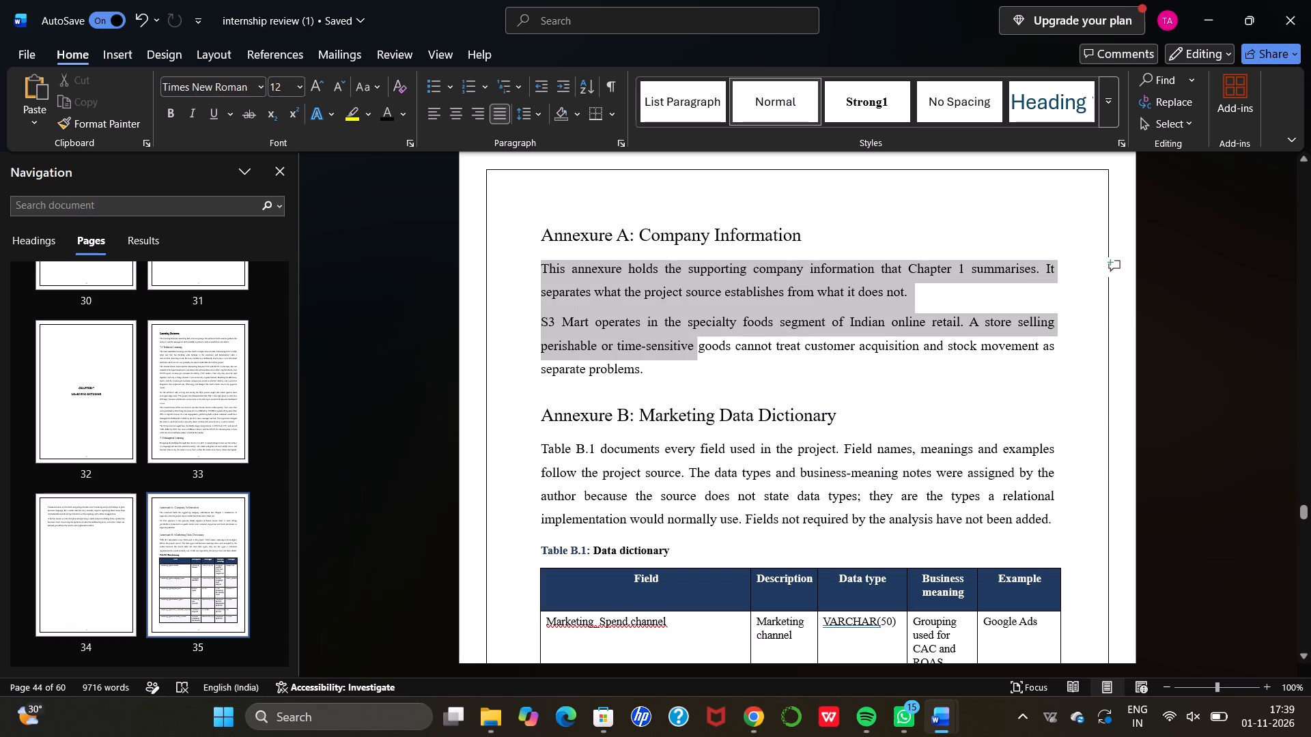
pyautogui.moveTo(655, 370); pyautogui.dragTo(655, 371)
pyautogui.press('BackSpace')
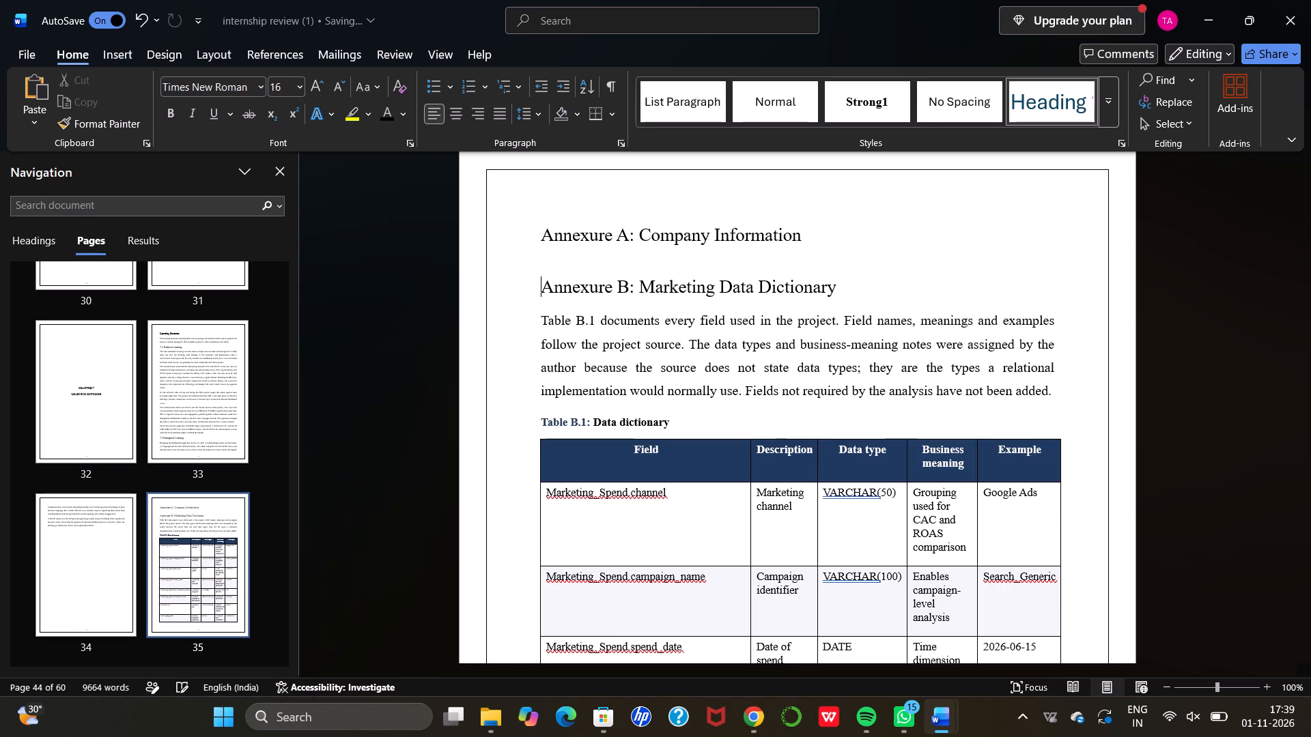
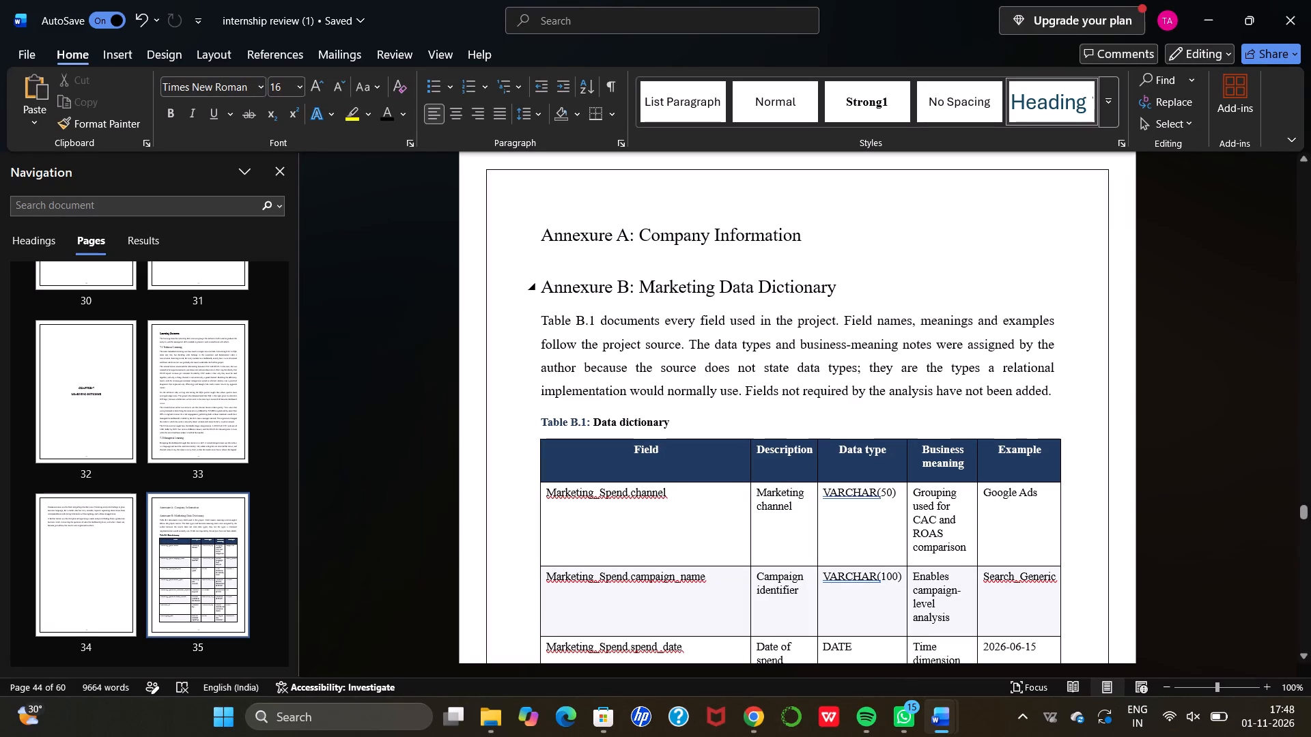
# In Table B.1, rewrite the first field name as "Marketing Spend channel", replacing its underscore and period with spaces.
pyautogui.click(844, 239)
pyautogui.scroll(-1, 863, 283)
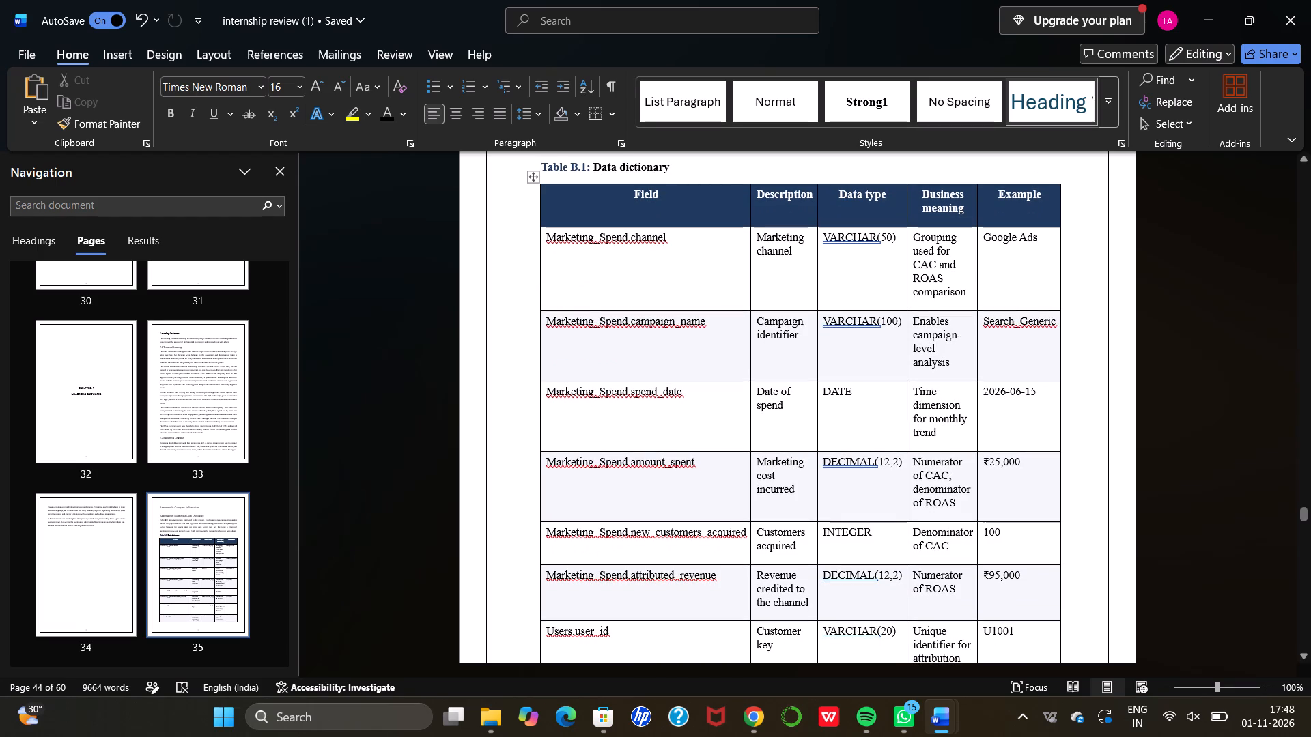
pyautogui.click(600, 240)
pyautogui.press('BackSpace')
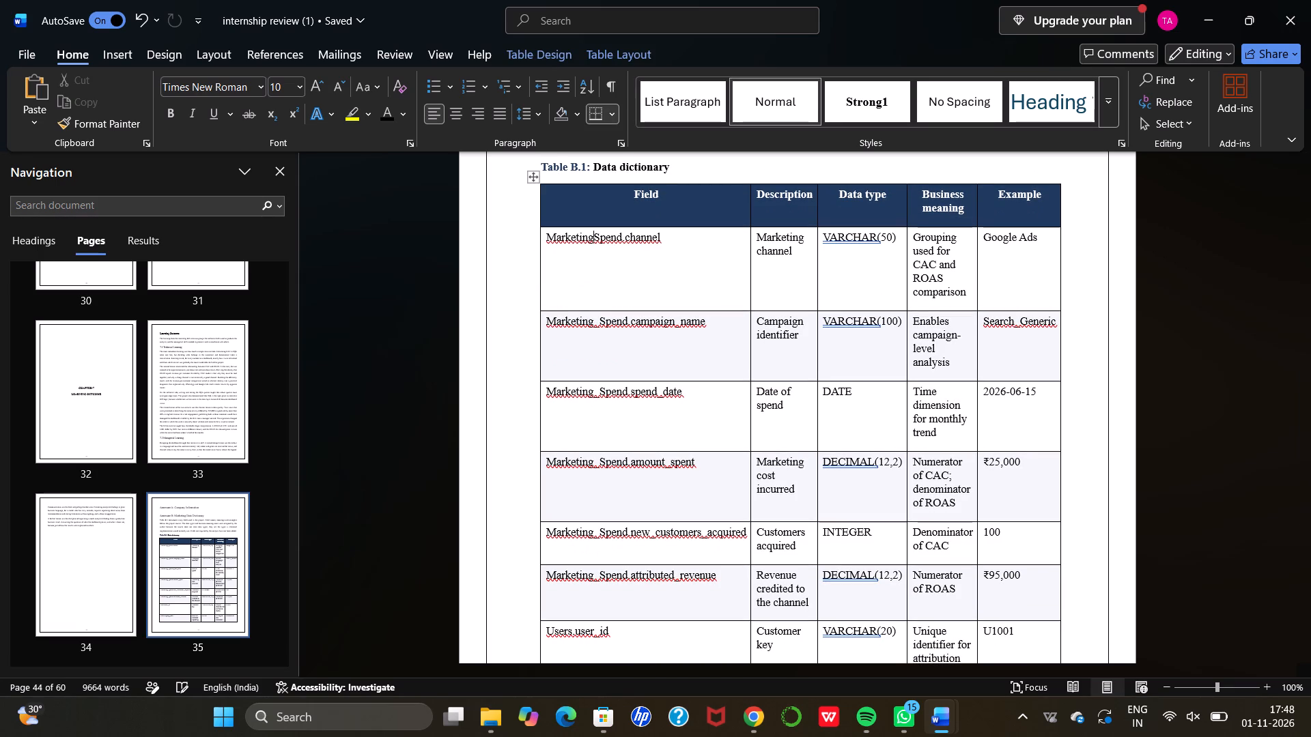
pyautogui.press('space')
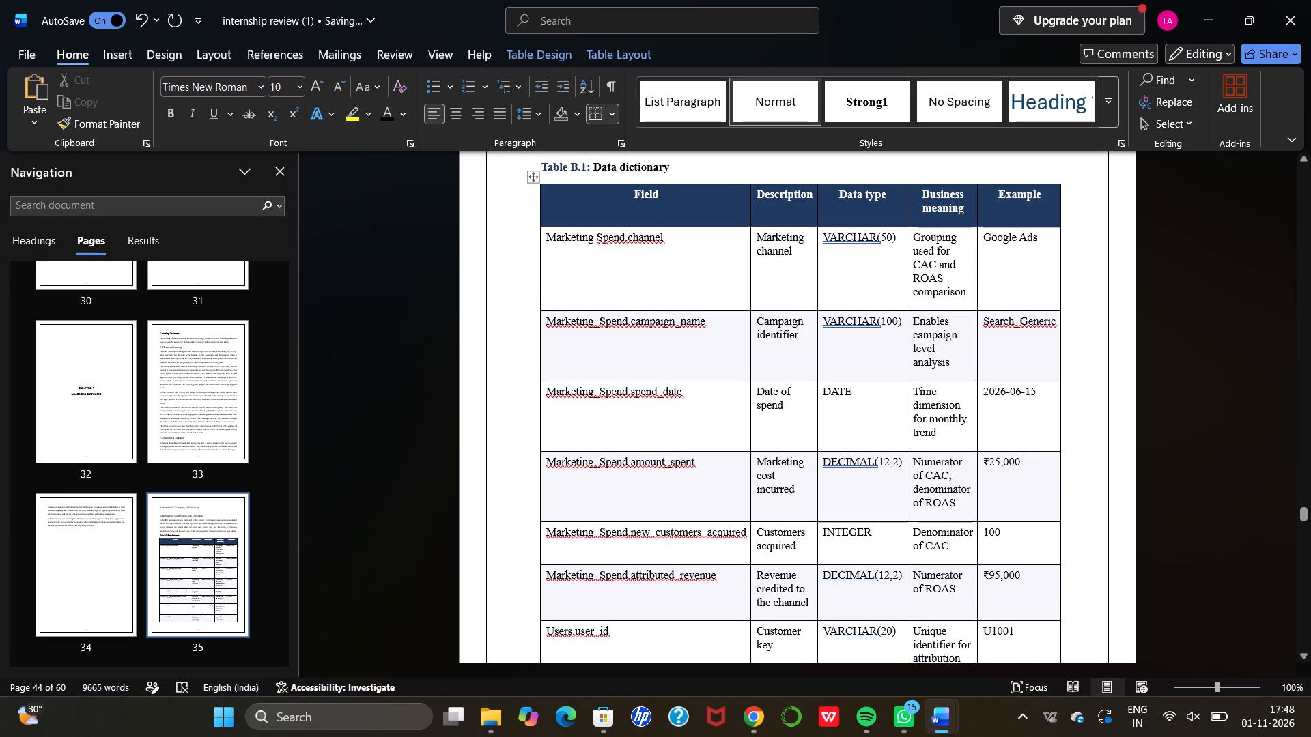
pyautogui.click(629, 243)
pyautogui.press('BackSpace')
pyautogui.press('space')
# Reword the campaign name field in Table B.1 as "Marketing Spend. Campaign name", with spaces instead of underscores and one after the period.
pyautogui.click(602, 328)
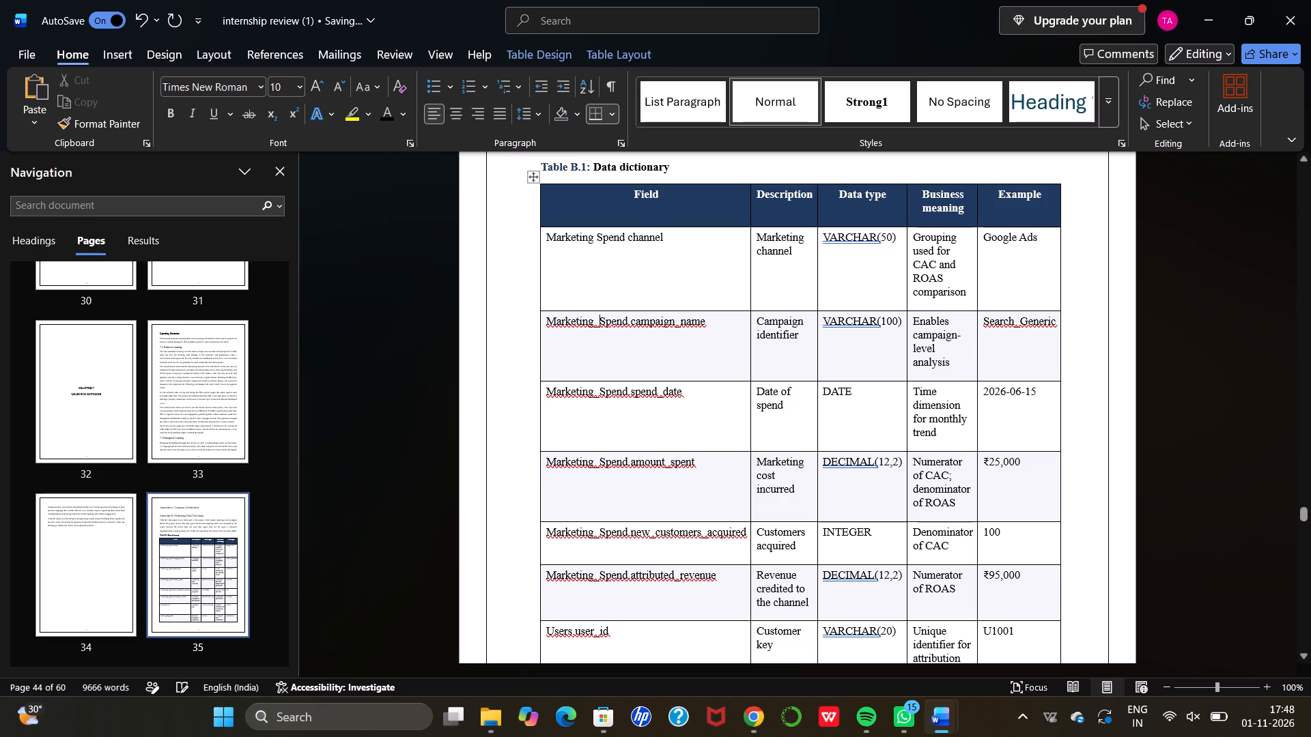
pyautogui.press('BackSpace')
pyautogui.press('space')
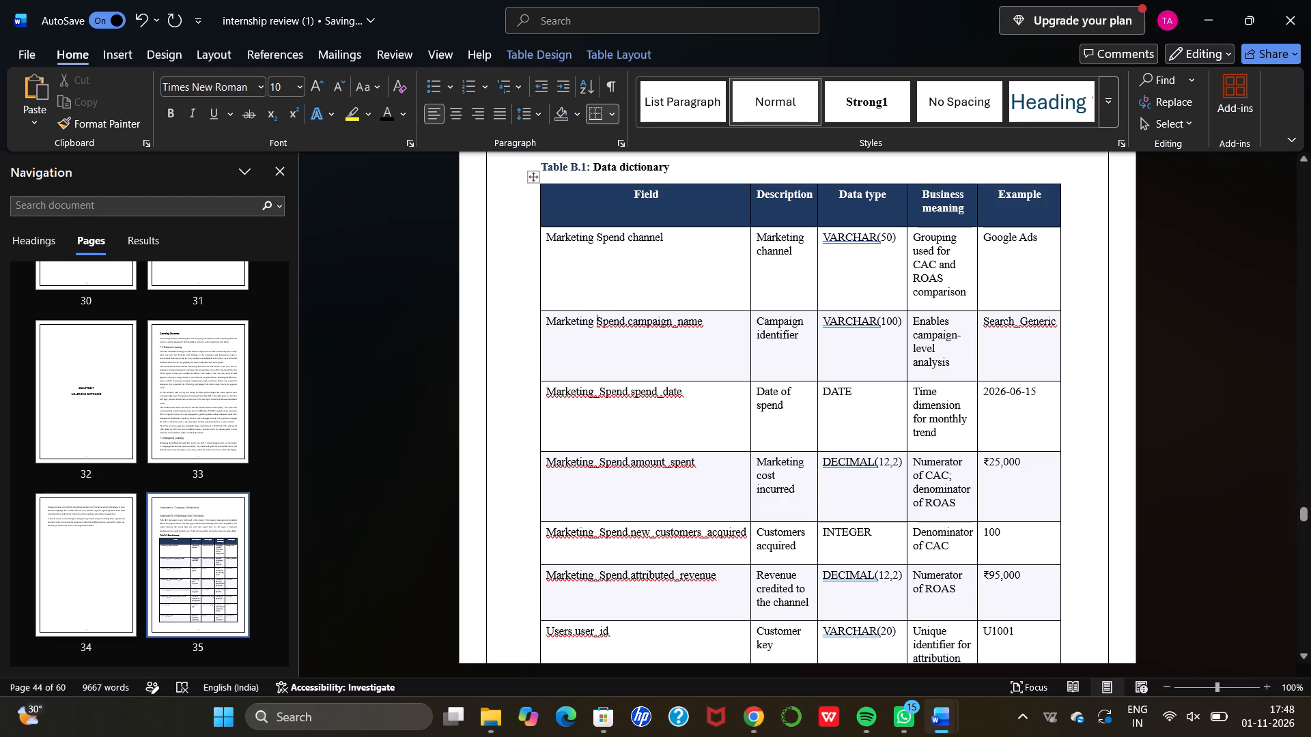
pyautogui.click(629, 324)
pyautogui.press('BackSpace')
pyautogui.click(136, 18)
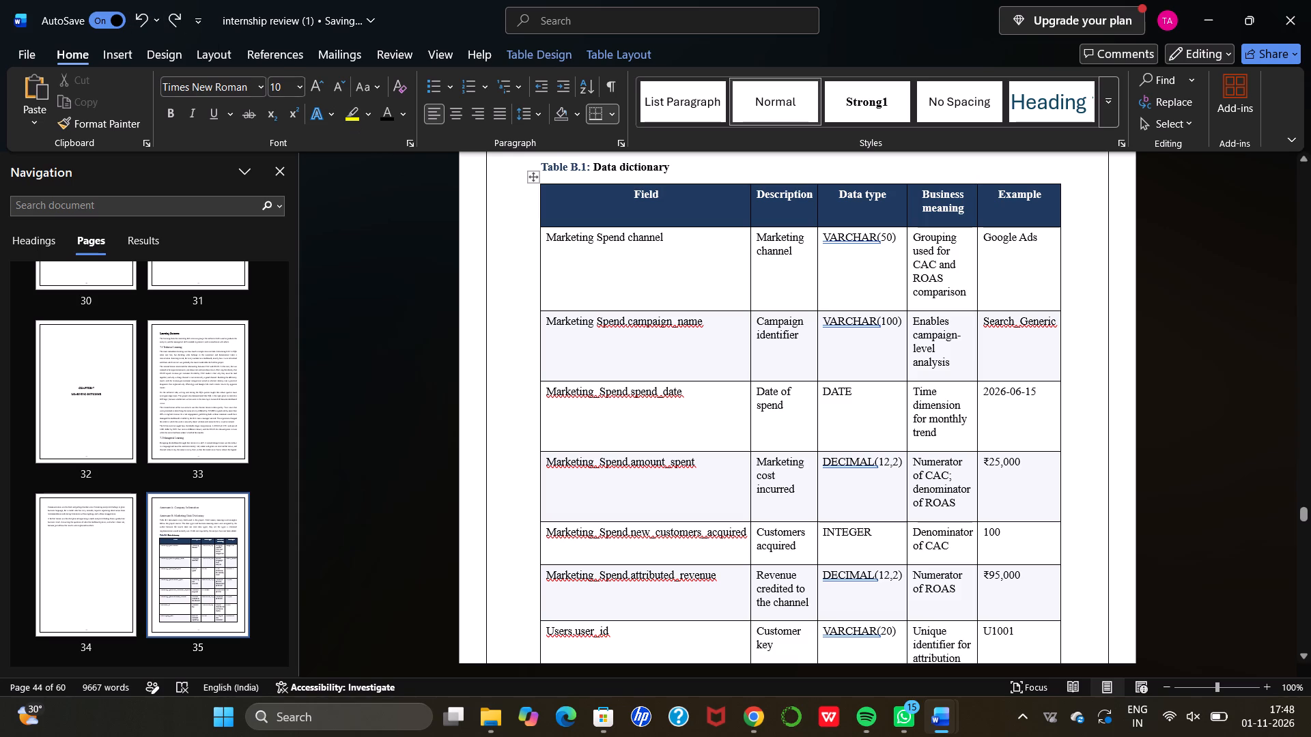
pyautogui.press('space')
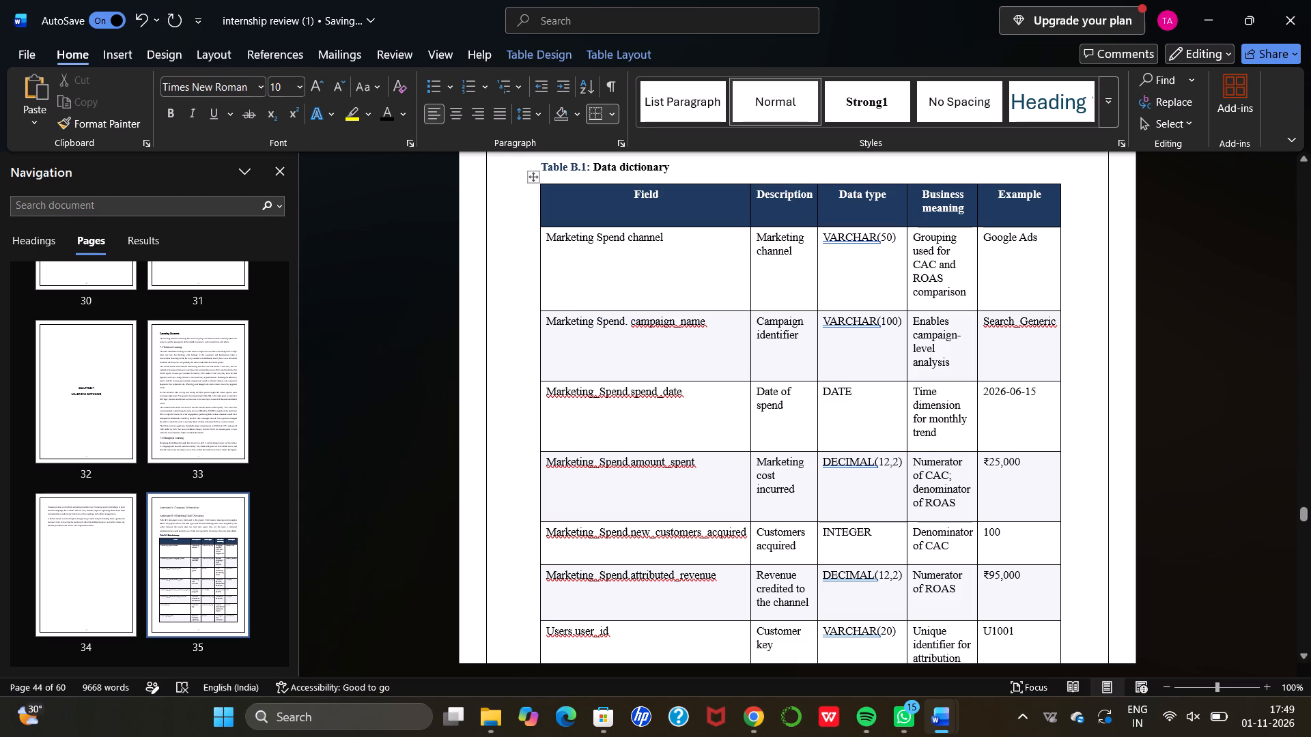
pyautogui.click(679, 322)
pyautogui.press('BackSpace')
pyautogui.press('space')
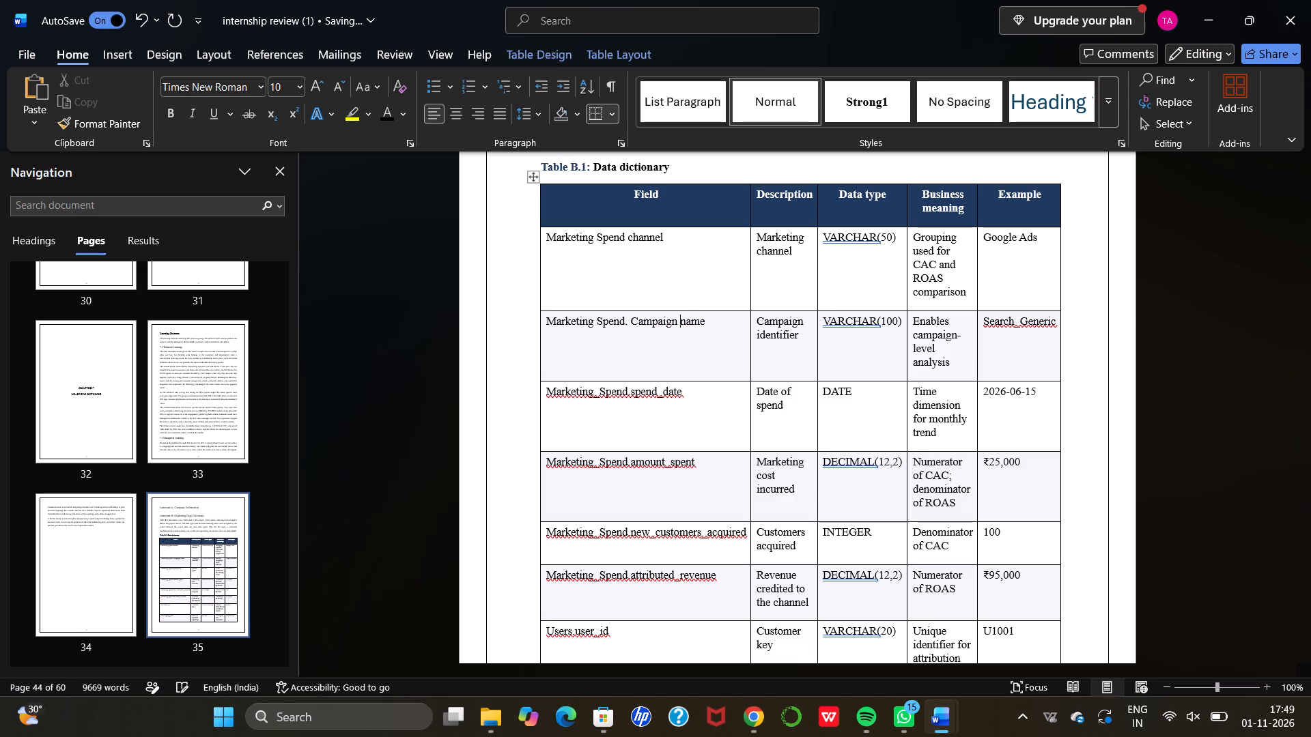
# Reword the spend date field in Table B.1 as "Marketing Spend. Spend date", removing the underscores and spacing after the period.
pyautogui.click(601, 396)
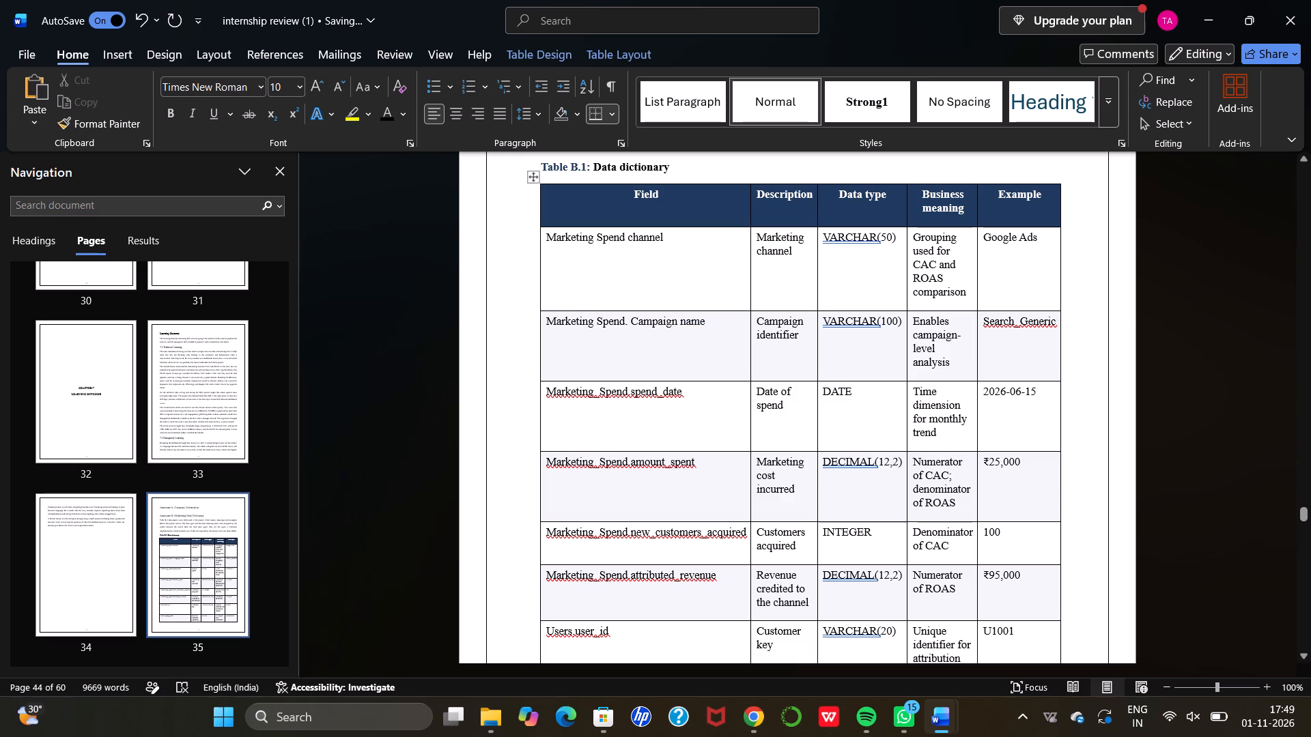
pyautogui.press('BackSpace')
pyautogui.press('space')
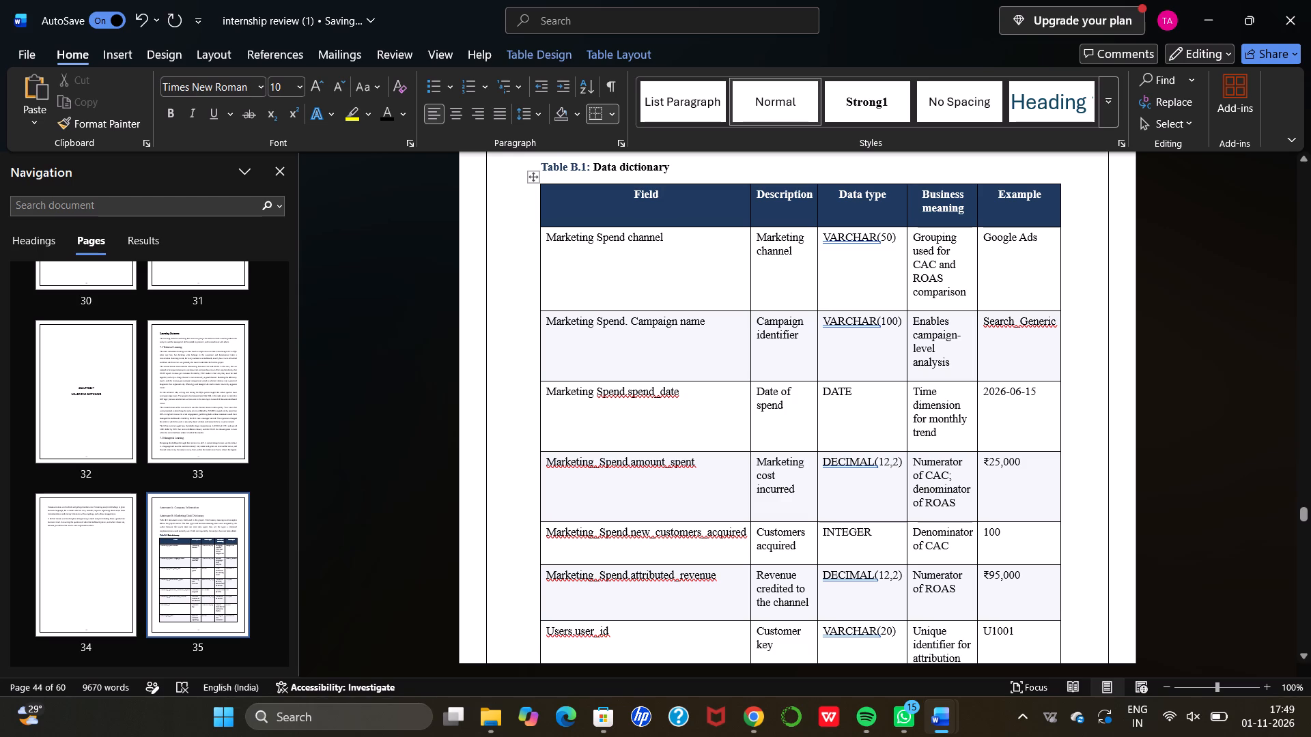
pyautogui.click(630, 395)
pyautogui.press('space')
pyautogui.click(662, 394)
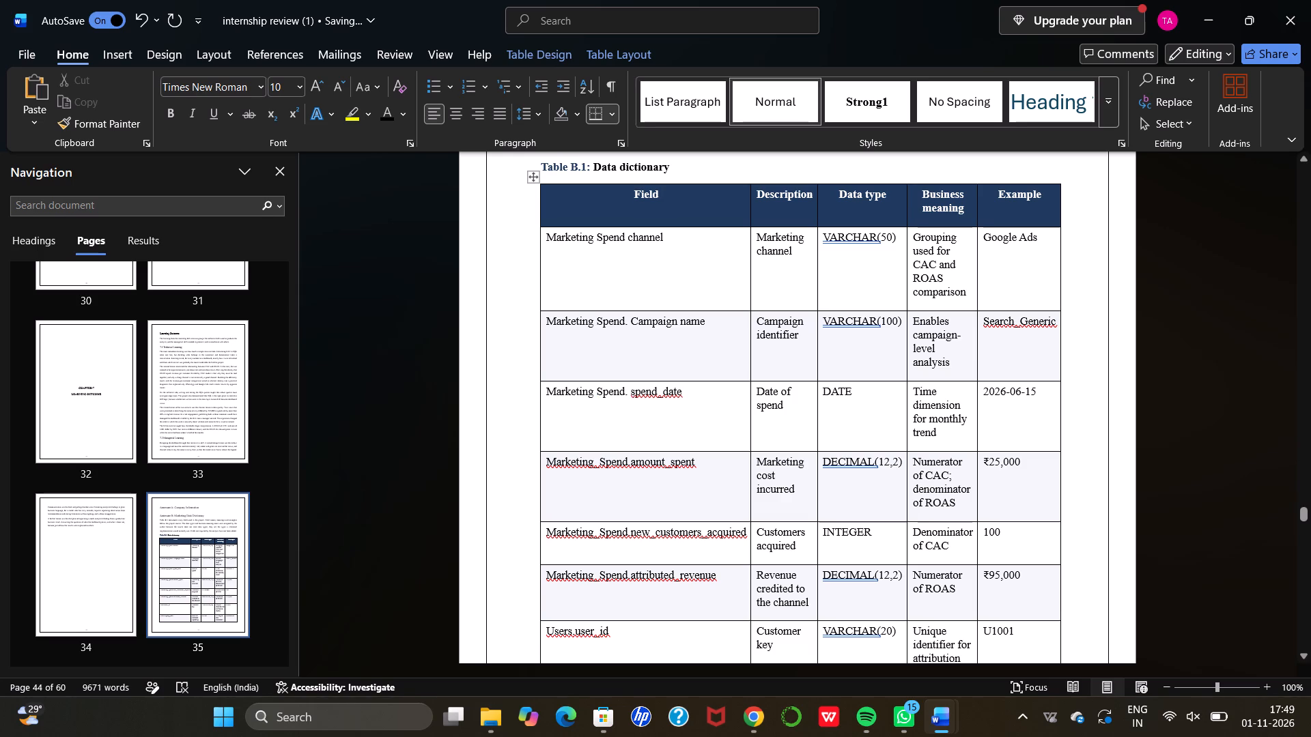
pyautogui.press('BackSpace')
pyautogui.press('space')
# Reword the amount spent field in Table B.1 as "Marketing Spend. Amount spent", removing the underscores and spacing after the period.
pyautogui.scroll(-1, 662, 394)
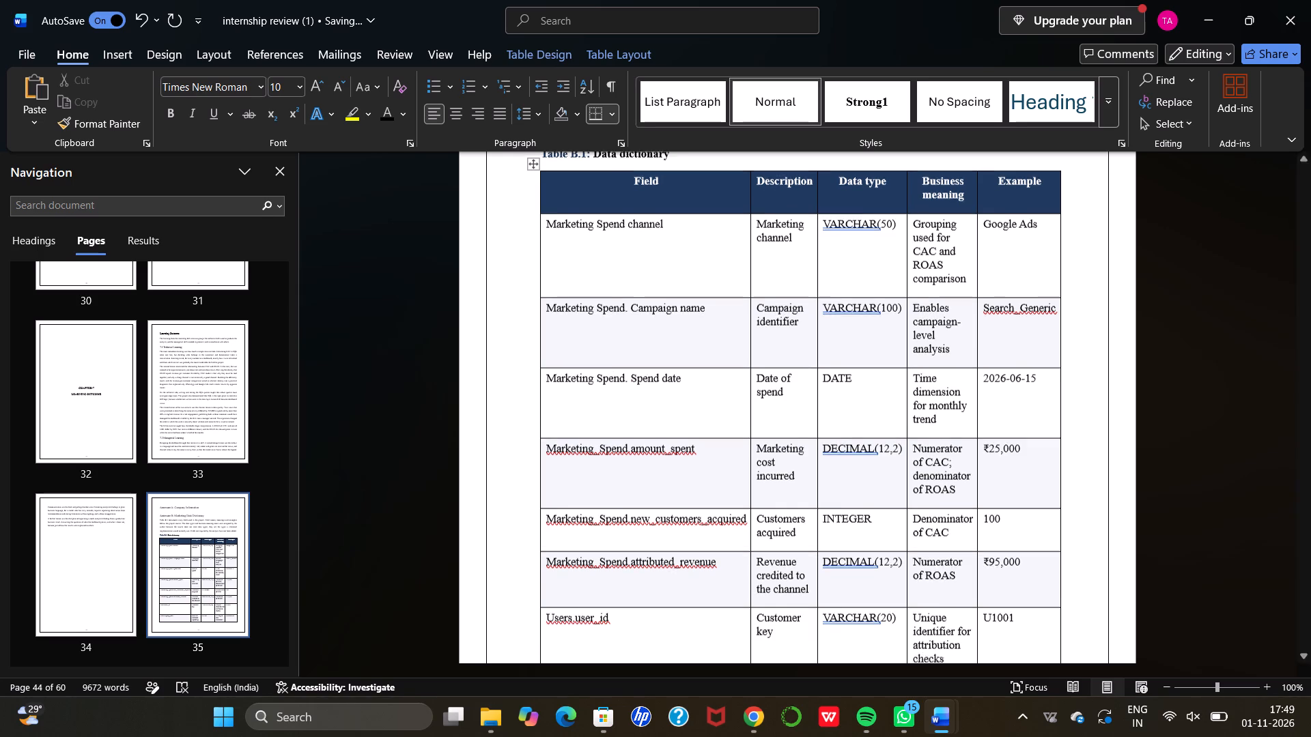
pyautogui.scroll(-1, 662, 394)
pyautogui.click(601, 376)
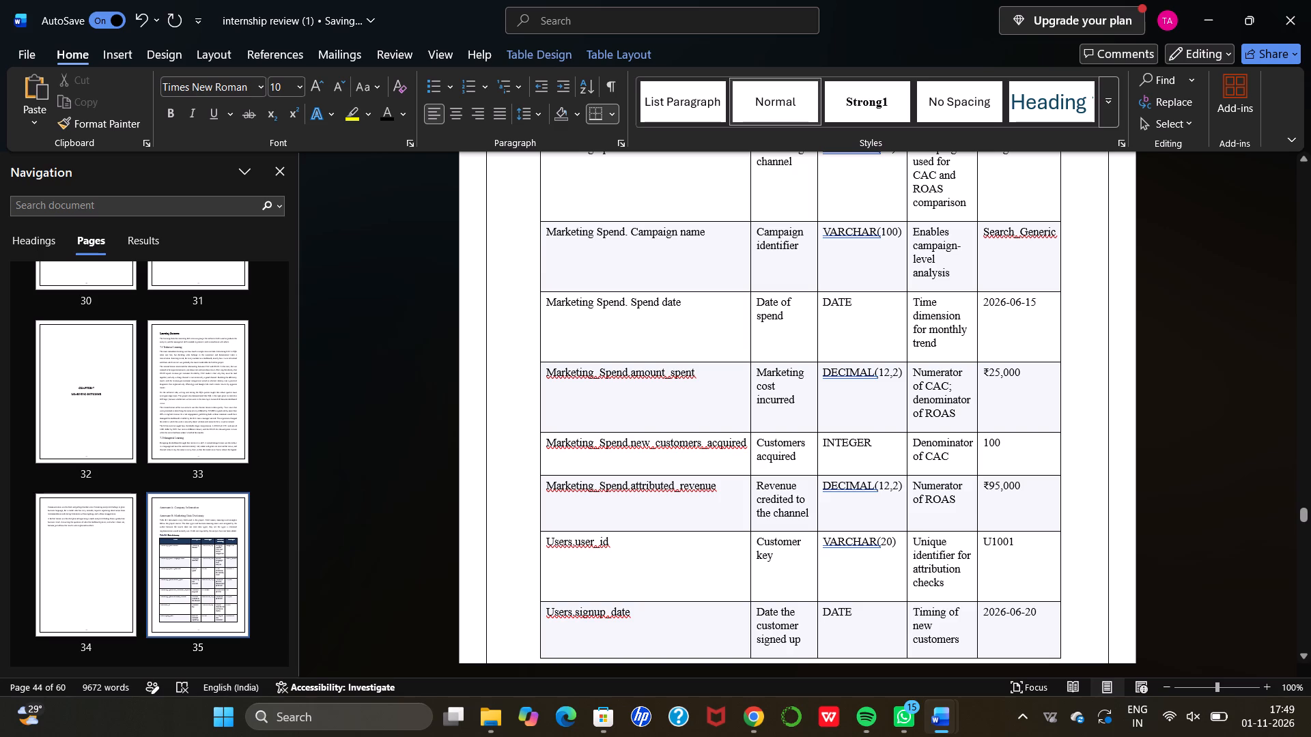
pyautogui.press('BackSpace')
pyautogui.press('space')
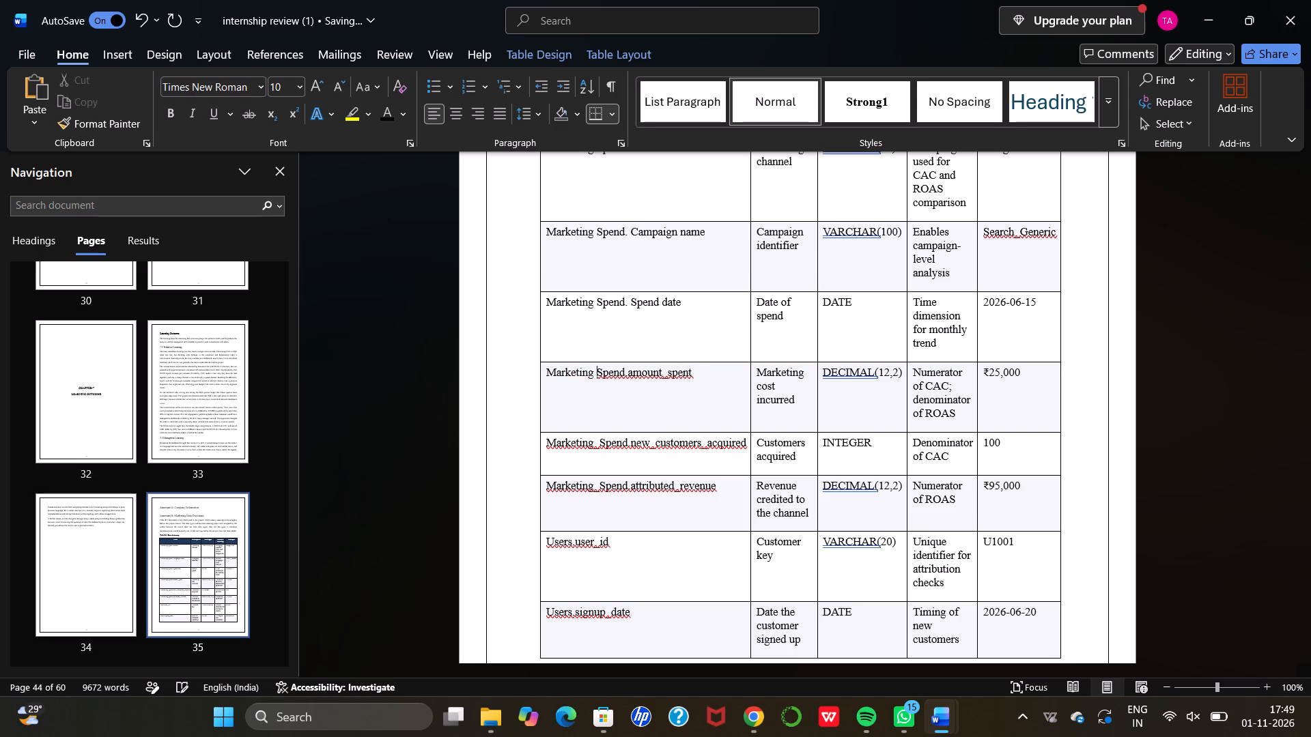
pyautogui.click(628, 375)
pyautogui.press('space')
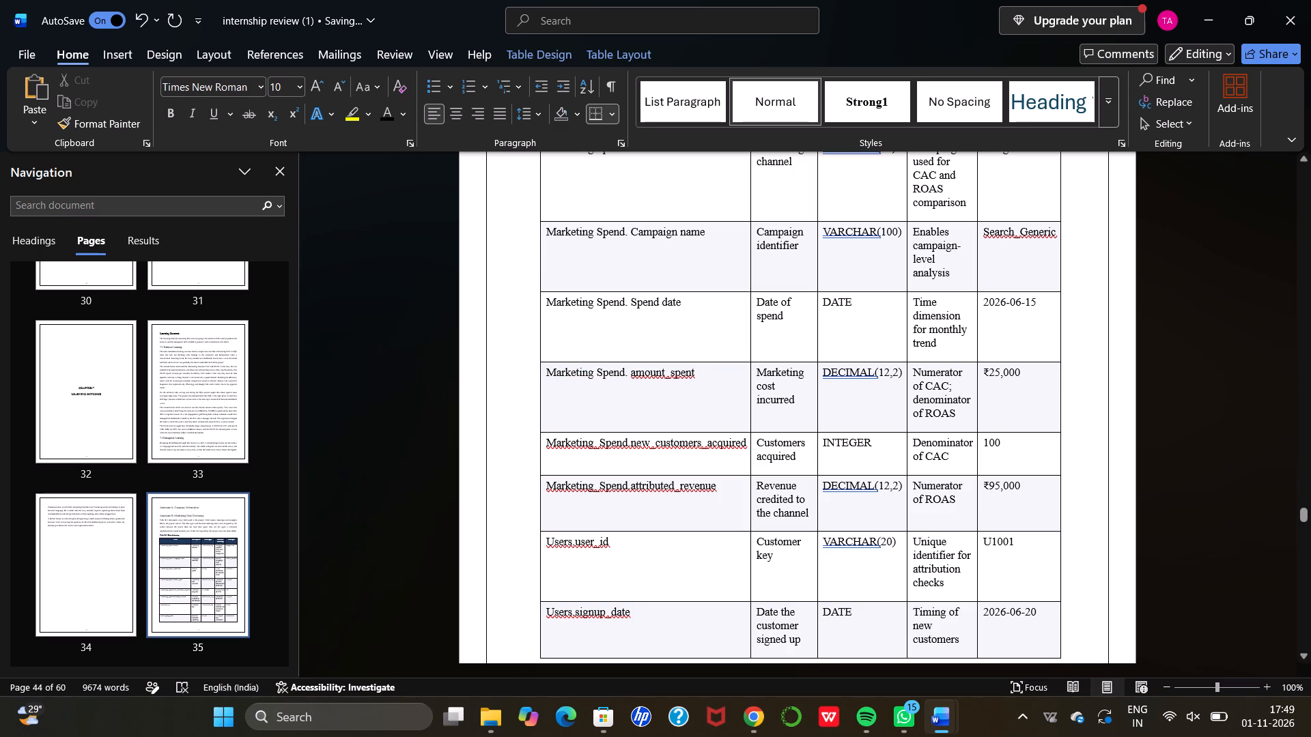
pyautogui.click(671, 377)
pyautogui.press('BackSpace')
pyautogui.press('space')
# Reword the new customers field in Table B.1 as "Marketing Spend. new customers acquired", removing all underscores and spacing after the period.
pyautogui.click(600, 445)
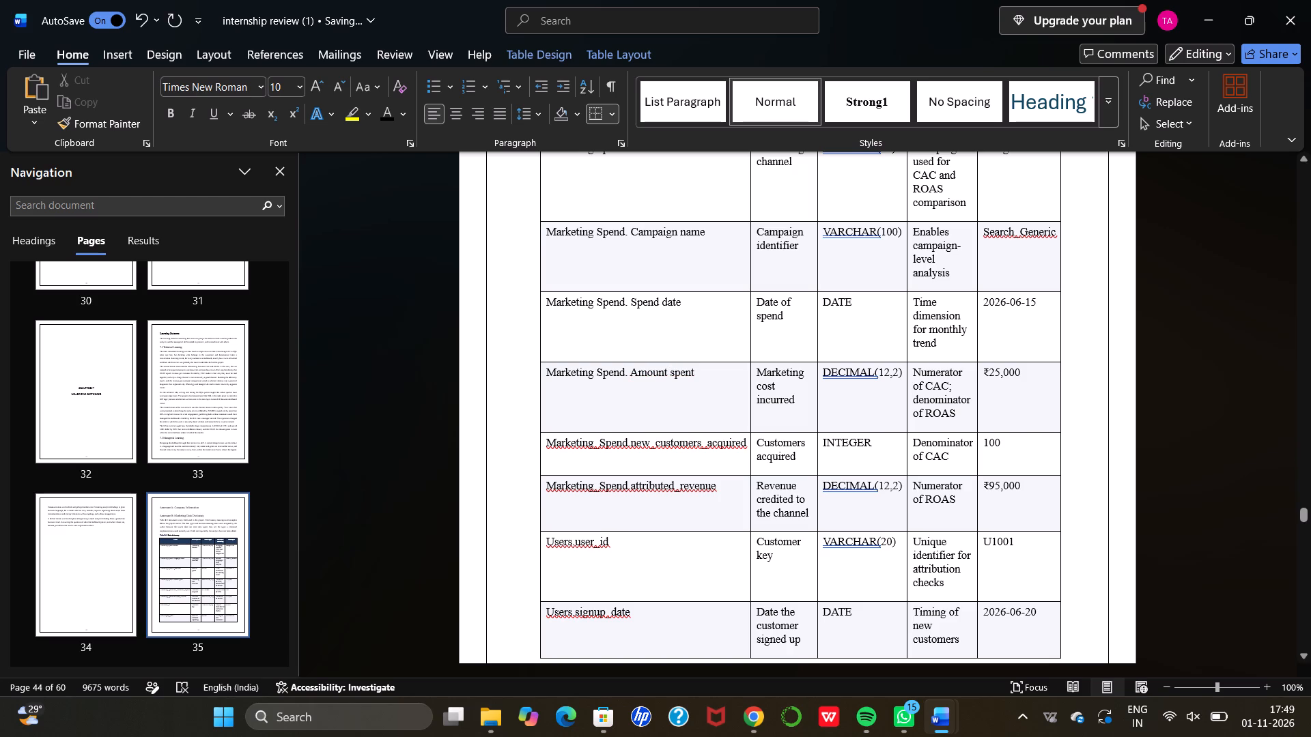
pyautogui.press('BackSpace')
pyautogui.press('space')
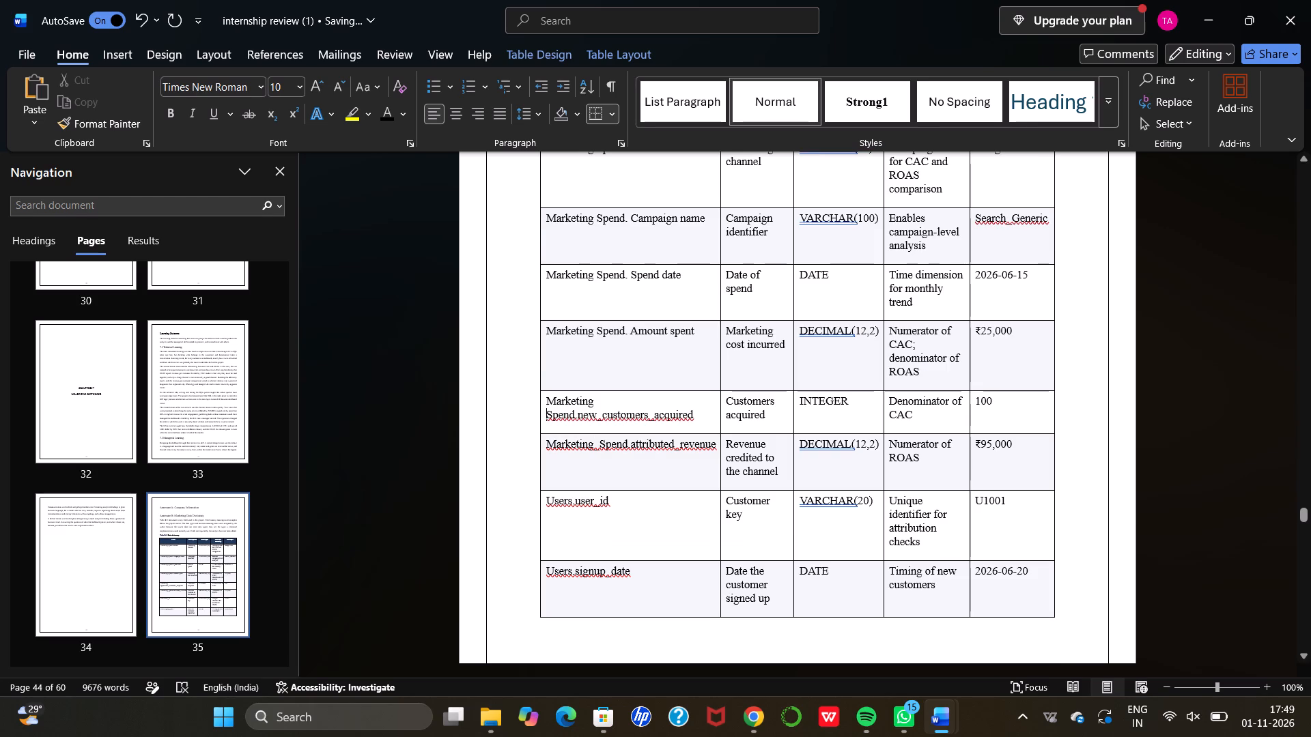
pyautogui.click(603, 419)
pyautogui.press('BackSpace')
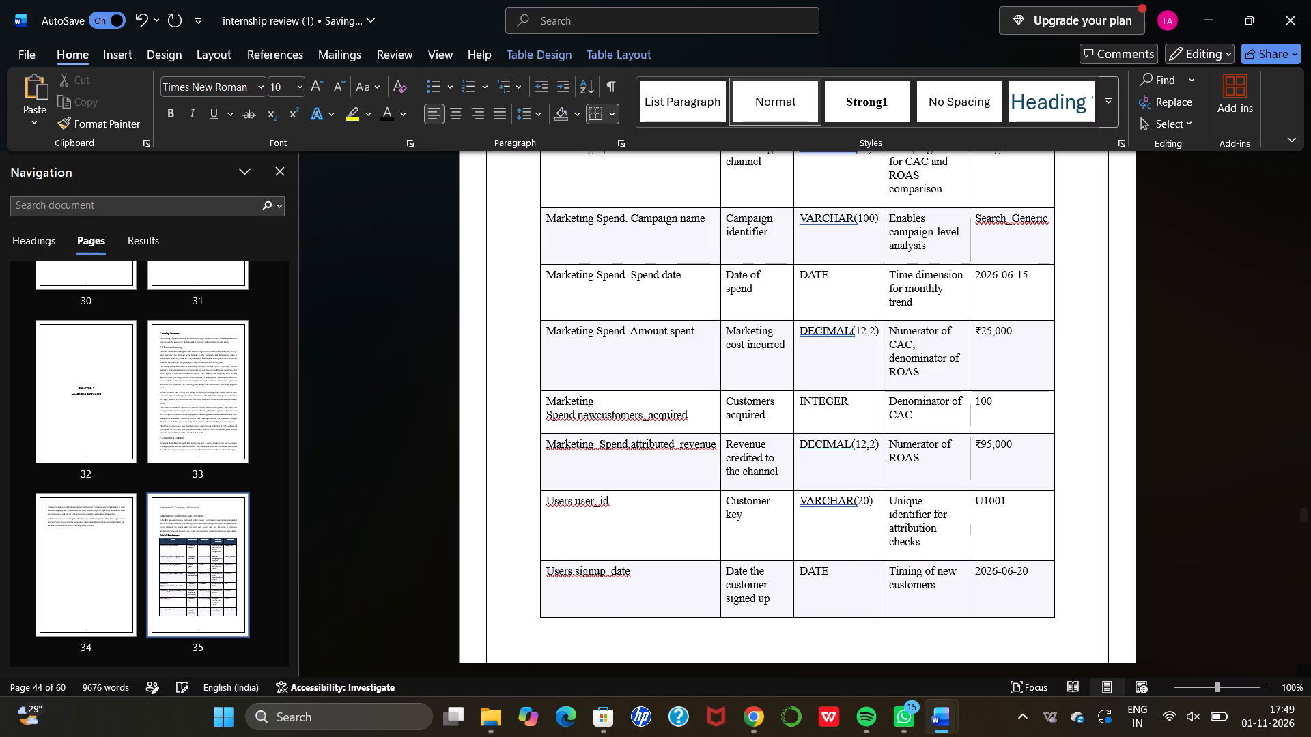
pyautogui.press('space')
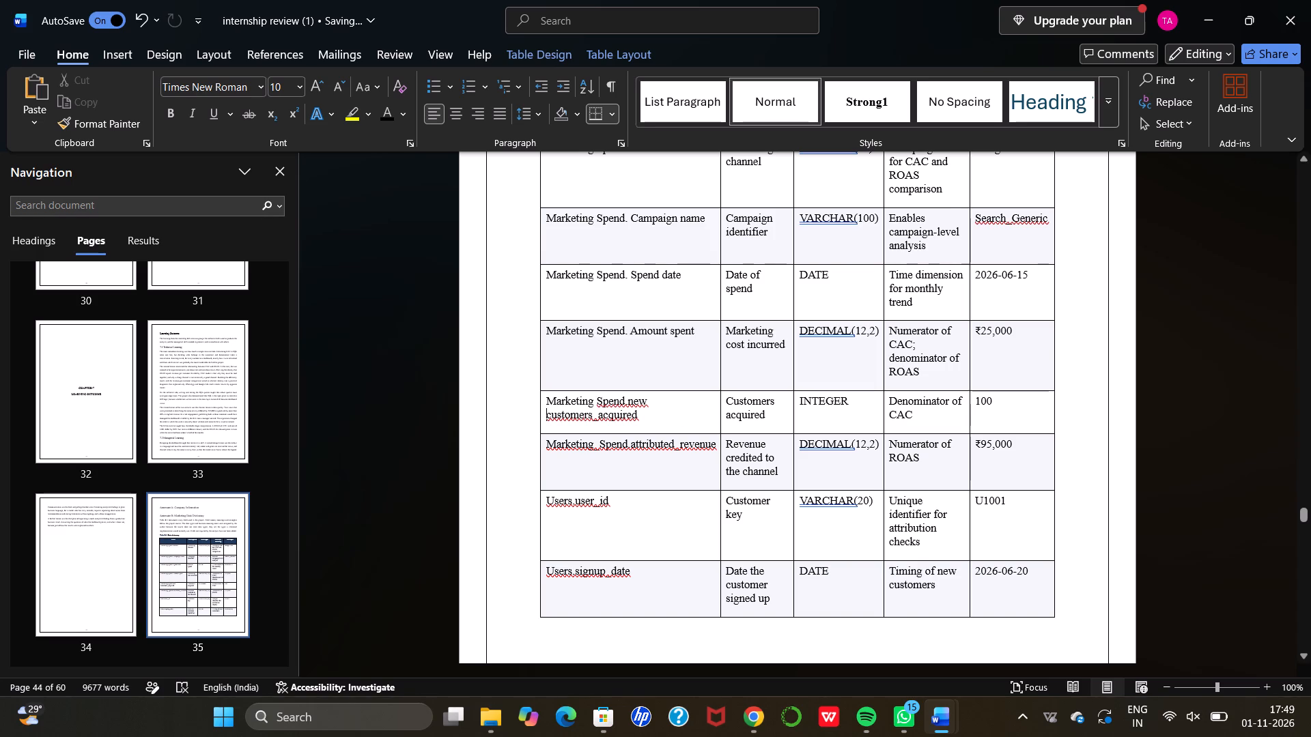
pyautogui.click(630, 403)
pyautogui.press('space')
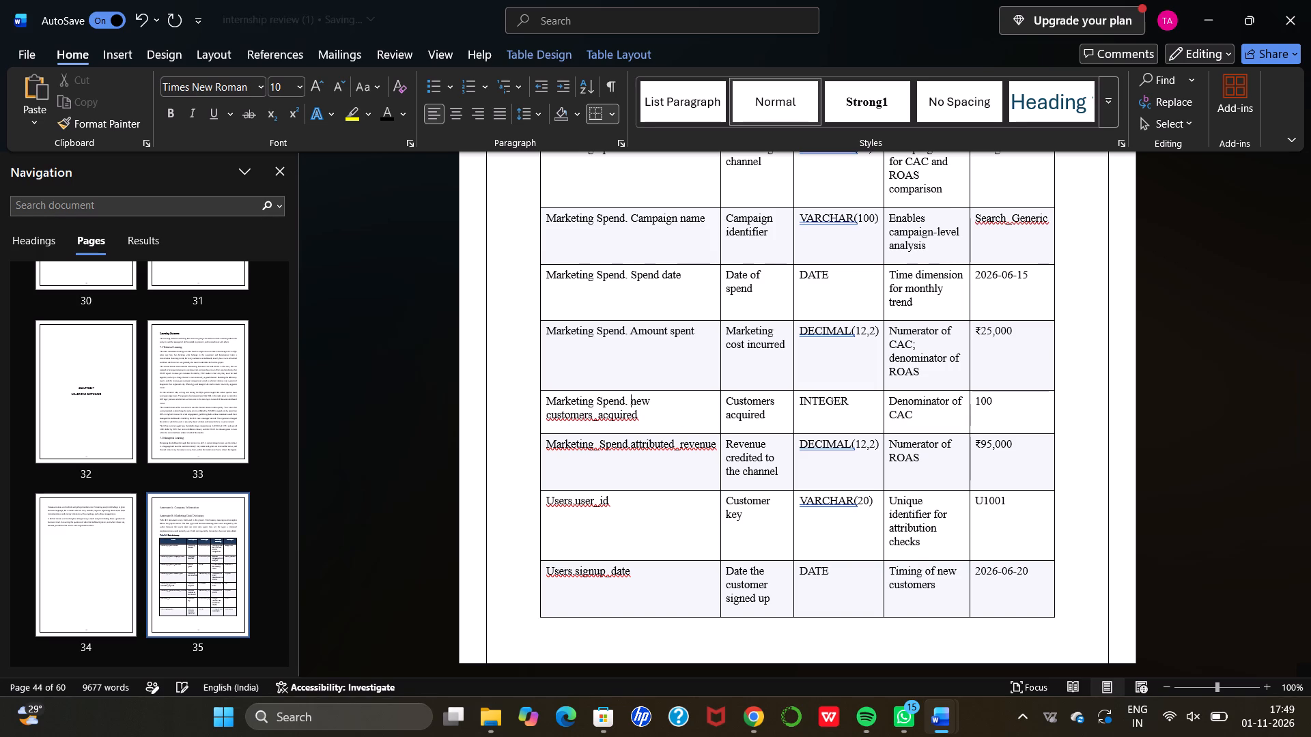
pyautogui.click(598, 420)
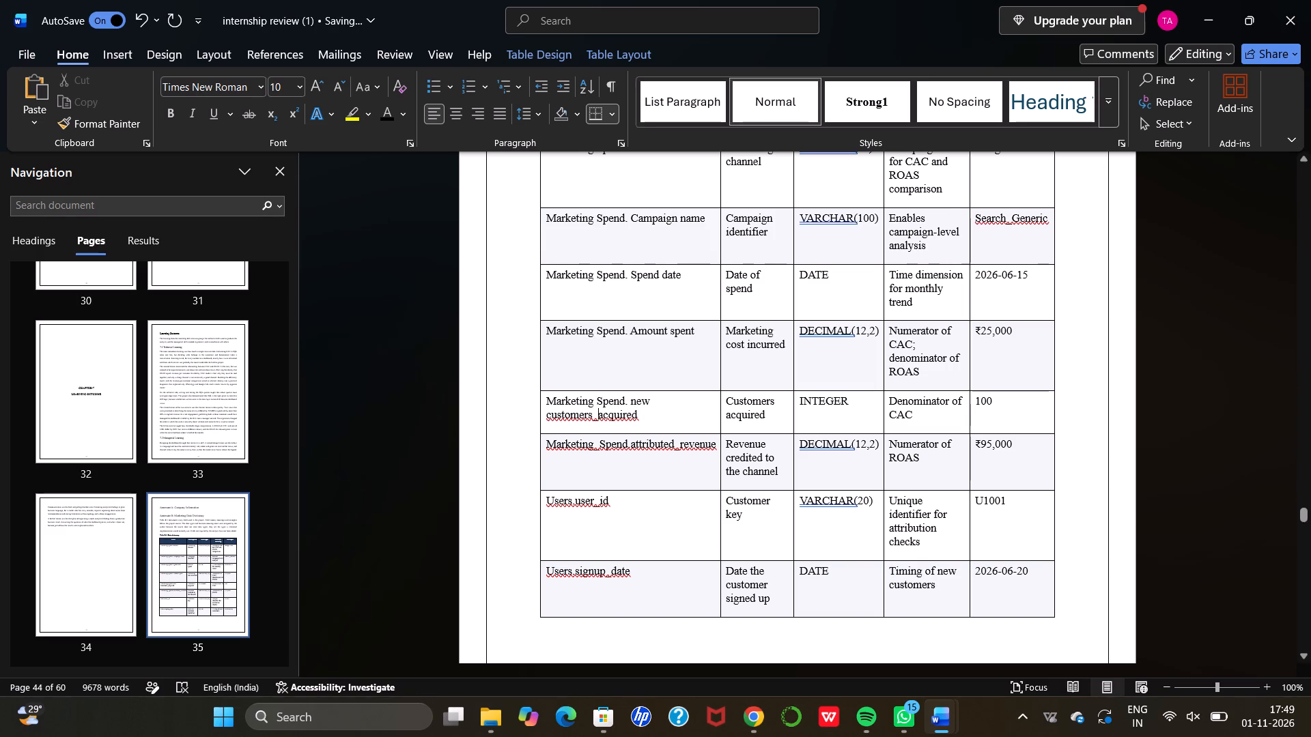
pyautogui.press('BackSpace')
pyautogui.press('space')
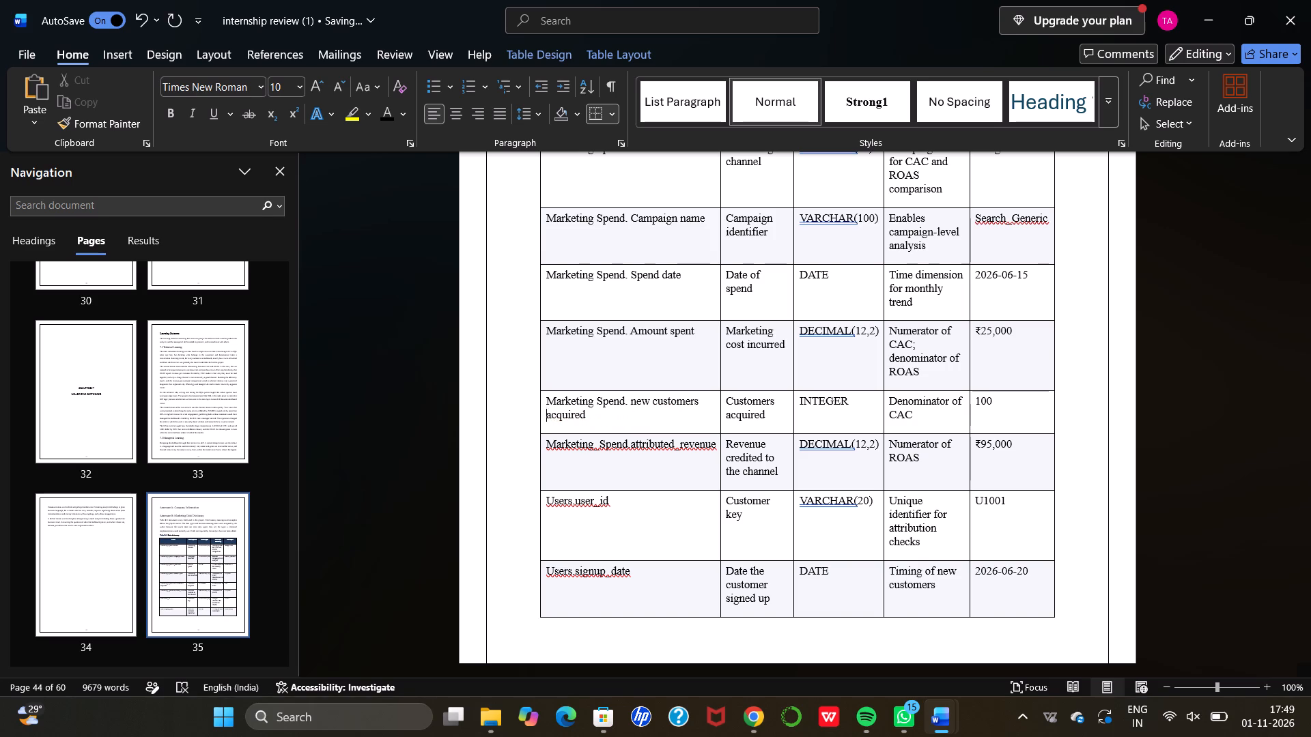
# Reword the attributed revenue field in Table B.1 as "Marketing Spend. Attributed revenue", removing the underscores and spacing after the period.
pyautogui.click(602, 448)
pyautogui.press('BackSpace')
pyautogui.press('space')
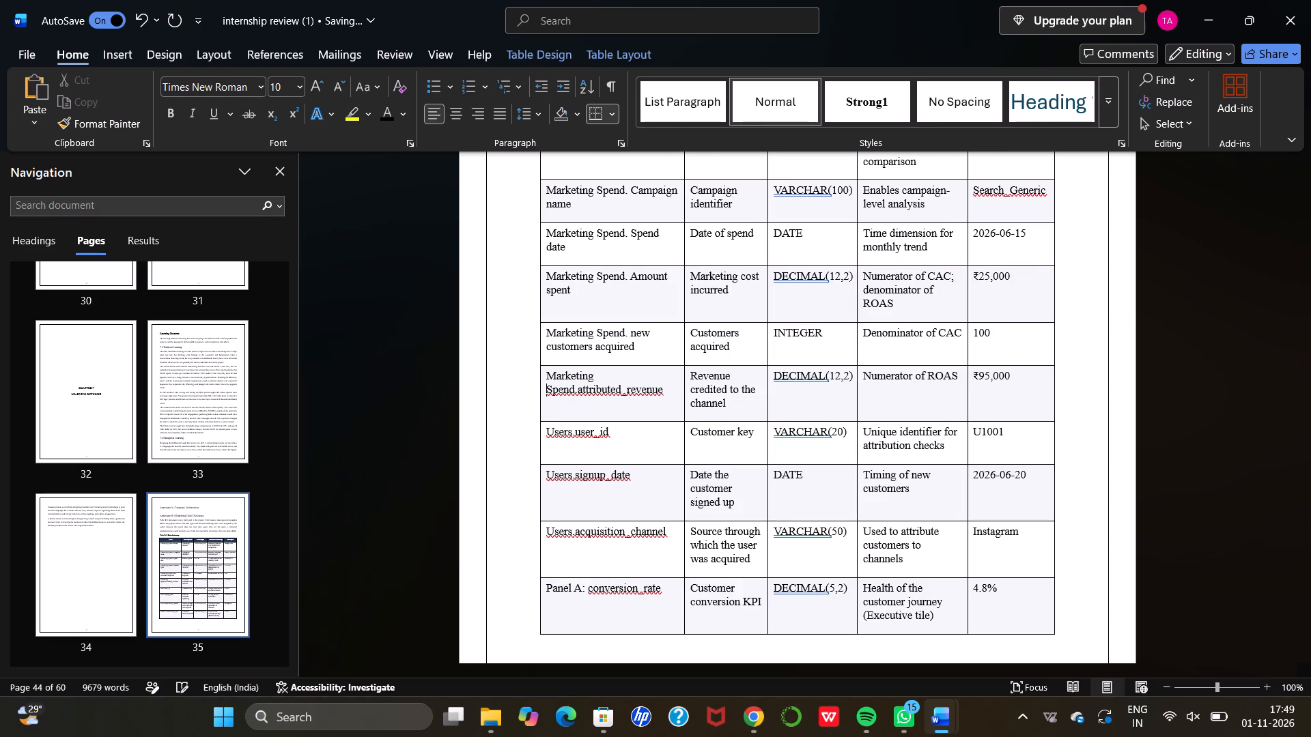
pyautogui.click(579, 390)
pyautogui.press('space')
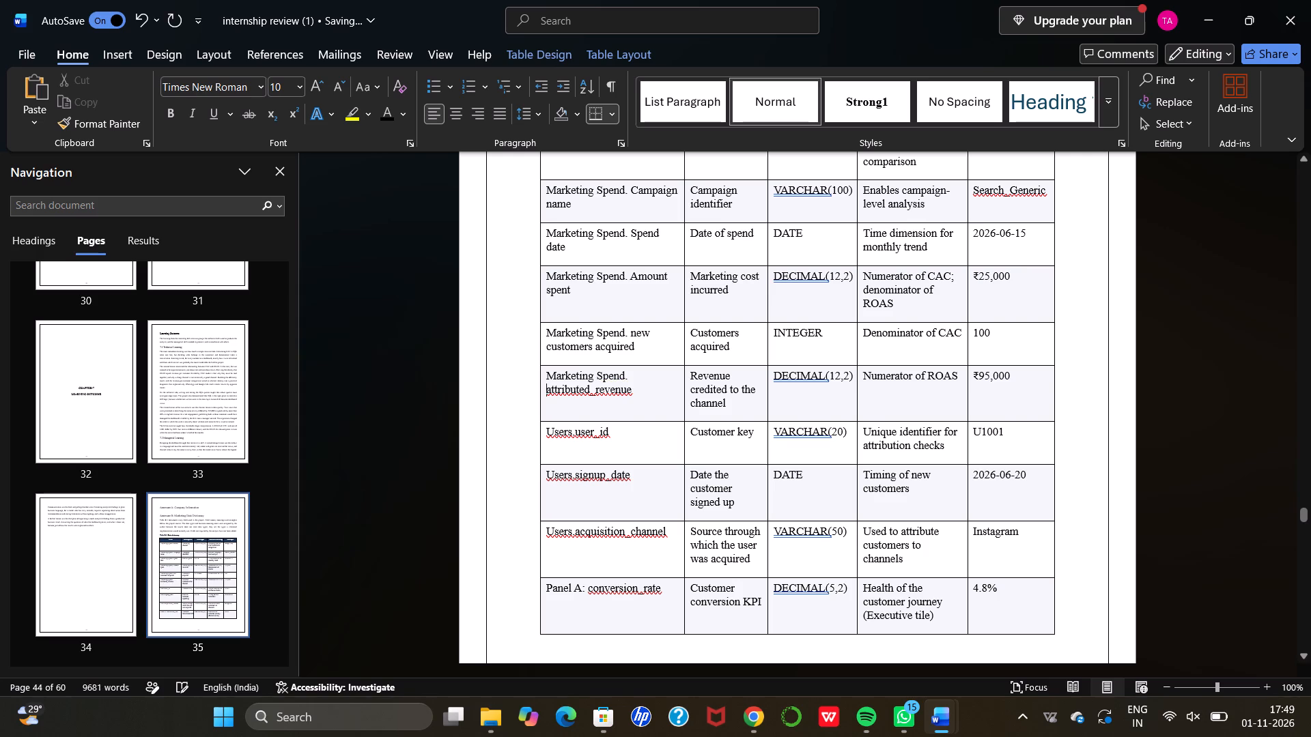
pyautogui.click(598, 393)
pyautogui.press('Left')
pyautogui.press('BackSpace')
pyautogui.press('space')
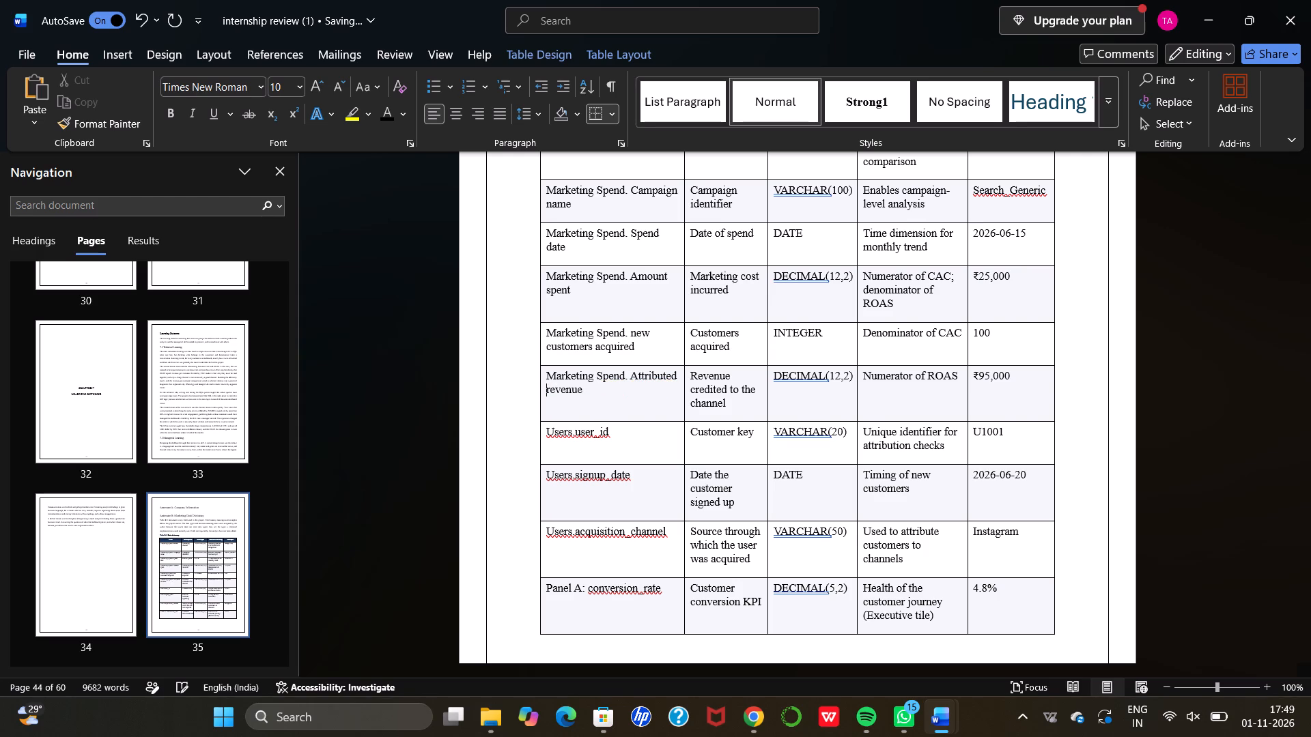
# Reword the user ID field in Table B.1 as "Users. User id", removing the underscore and spacing after the period.
pyautogui.click(577, 434)
pyautogui.press('space')
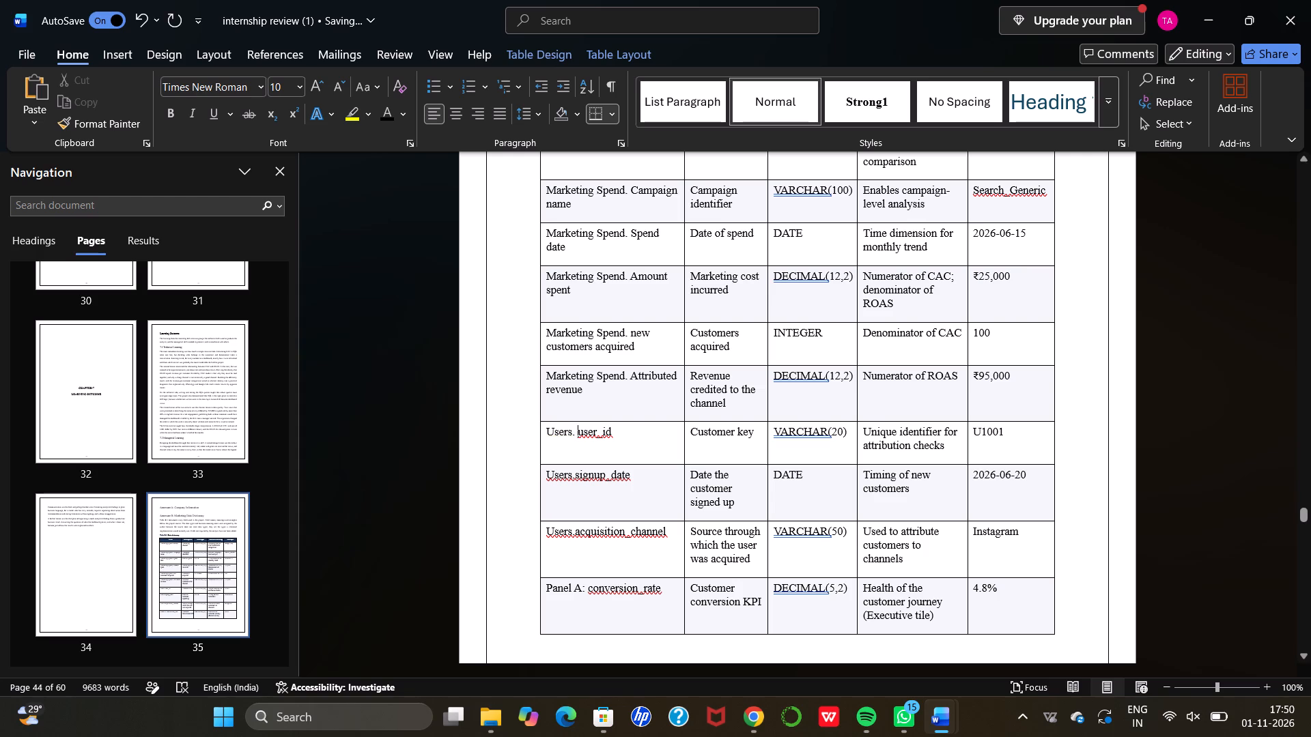
pyautogui.click(606, 434)
pyautogui.press('Left')
pyautogui.press('BackSpace')
pyautogui.press('space')
# Reword the signup date field in Table B.1 as "Users. Signup date", removing the underscore and spacing after the period.
pyautogui.click(576, 480)
pyautogui.press('space')
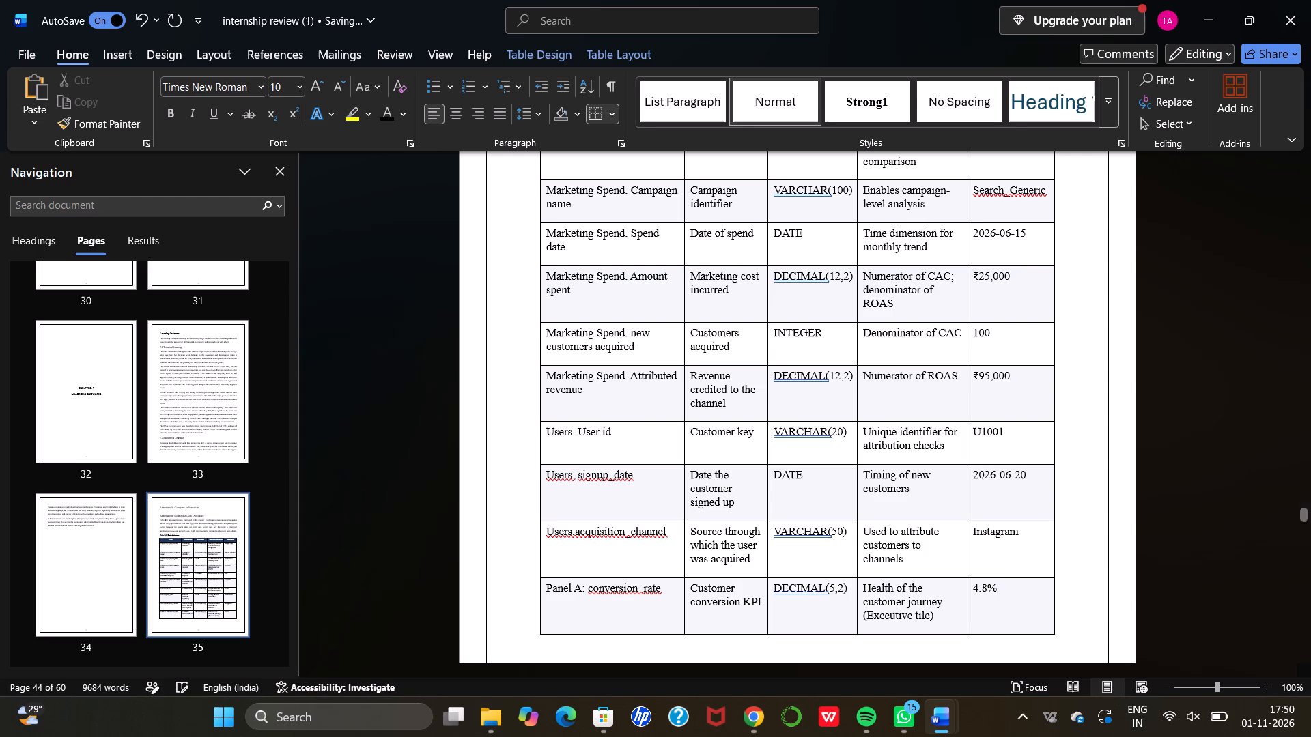
pyautogui.click(615, 474)
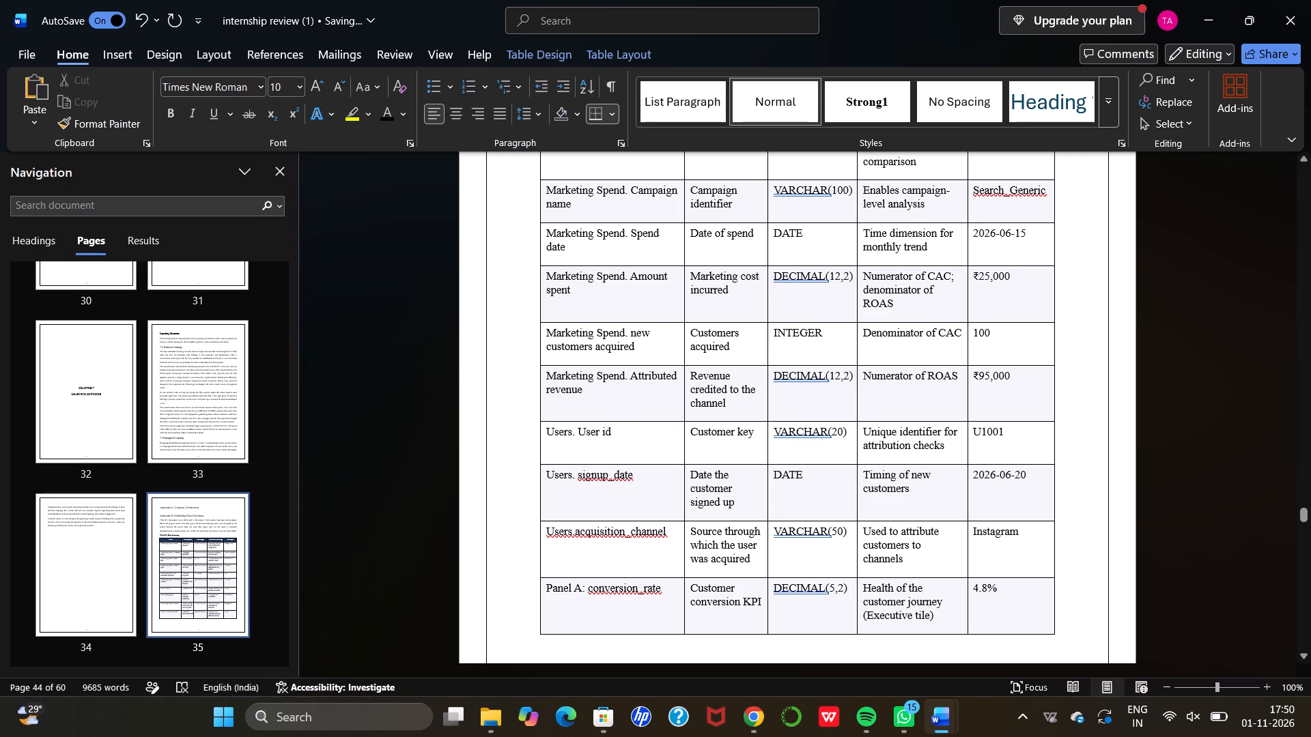
pyautogui.press('Down')
pyautogui.press('Up')
pyautogui.press('BackSpace')
pyautogui.press('space')
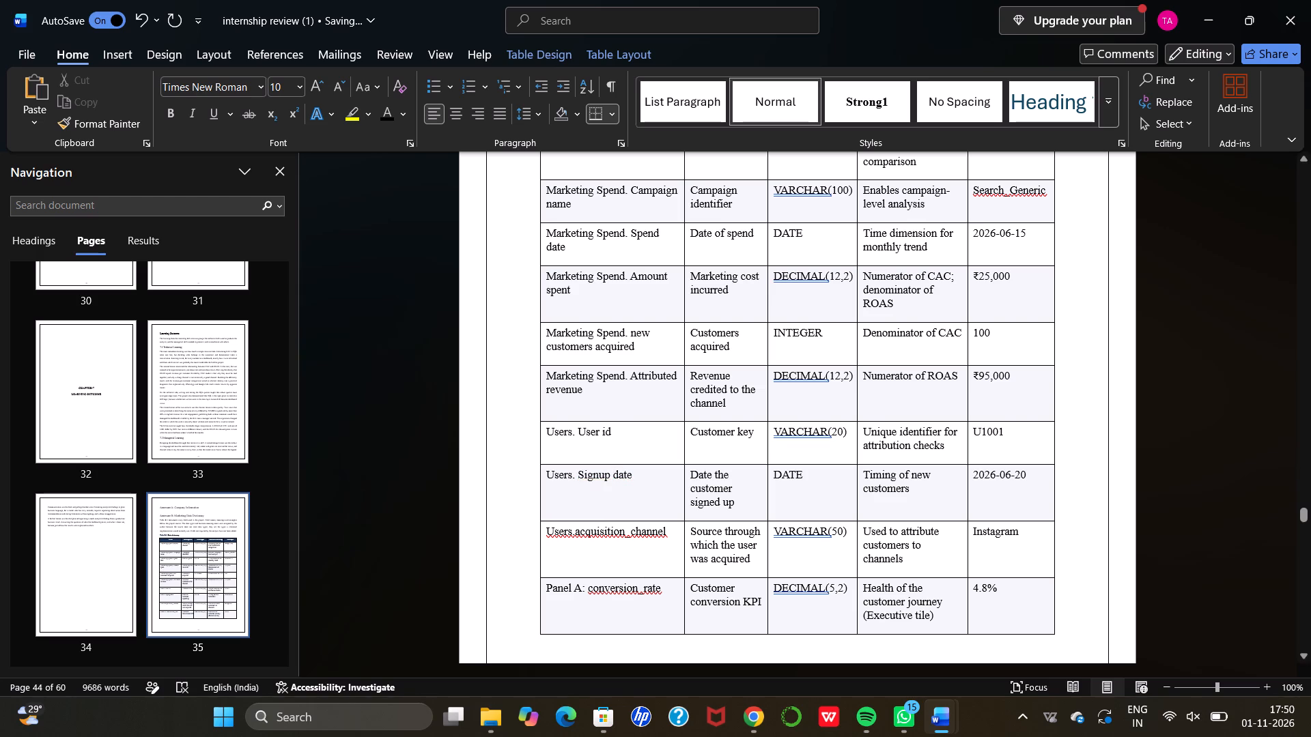
# Reword the acquisition channel field in Table B.1 as "Users. Acquisition channel", removing the underscore and spacing after the period.
pyautogui.click(577, 535)
pyautogui.press('space')
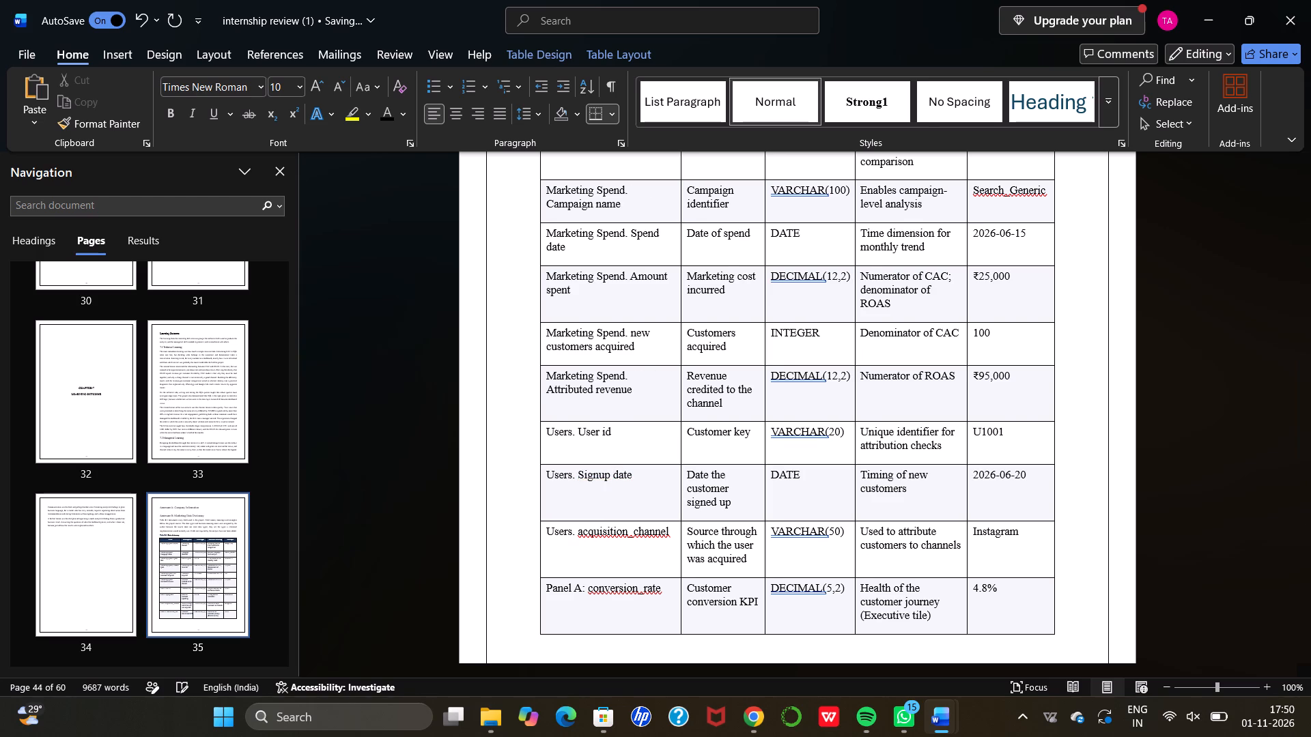
pyautogui.click(633, 537)
pyautogui.press('BackSpace')
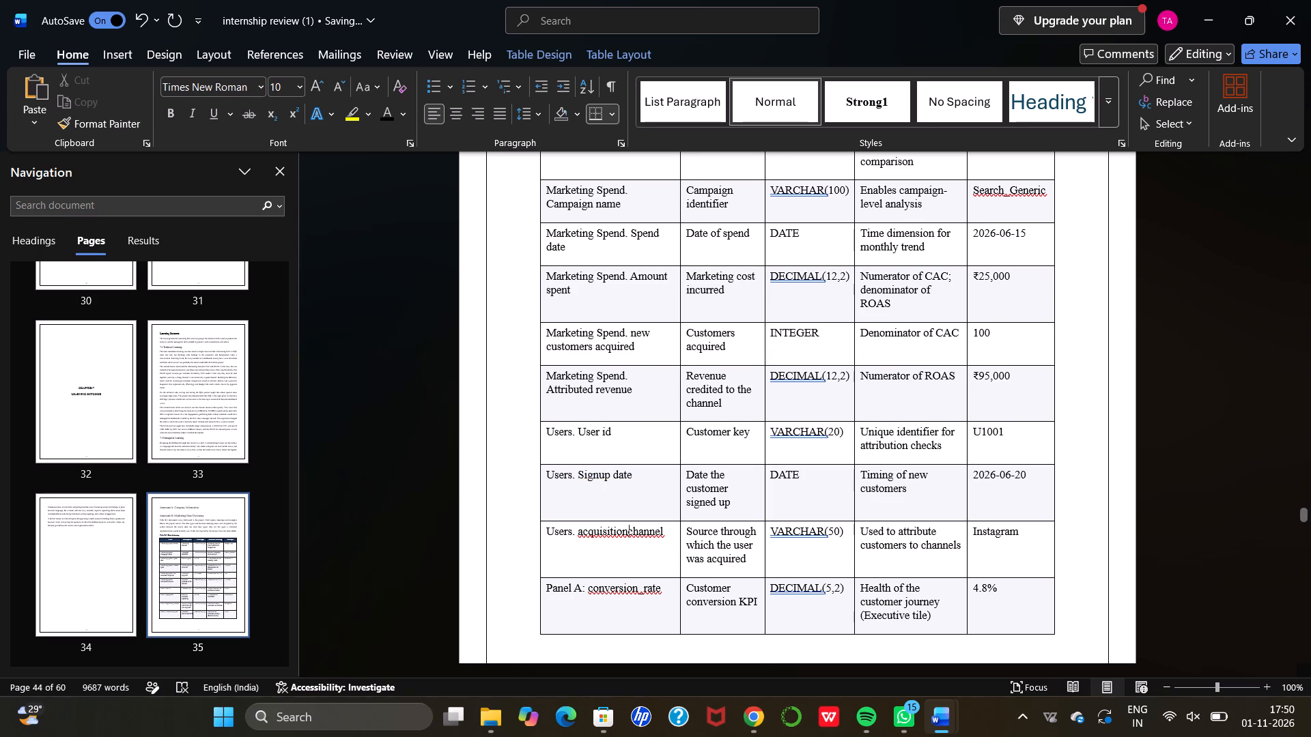
pyautogui.press('space')
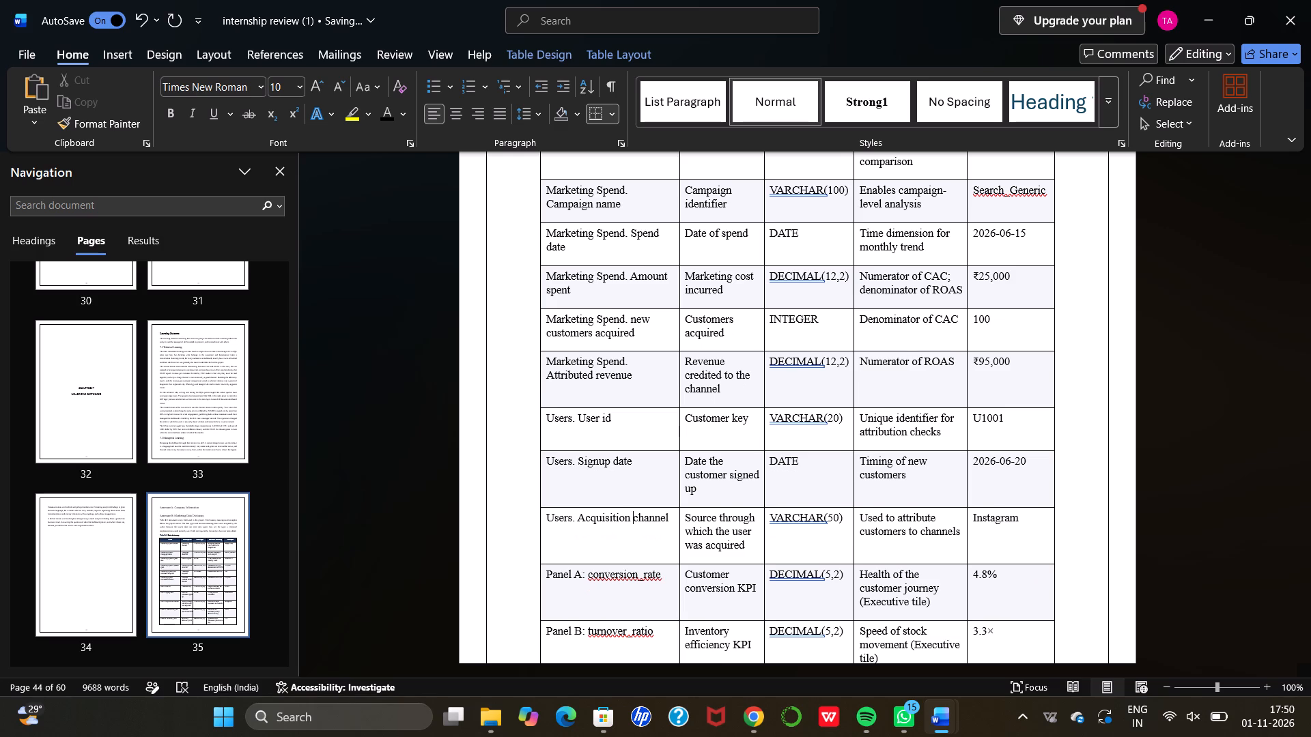
# Replace the underscore in the Panel A field name of Table B.1 with a space, giving "Panel A: conversion rate".
pyautogui.scroll(-1, 633, 537)
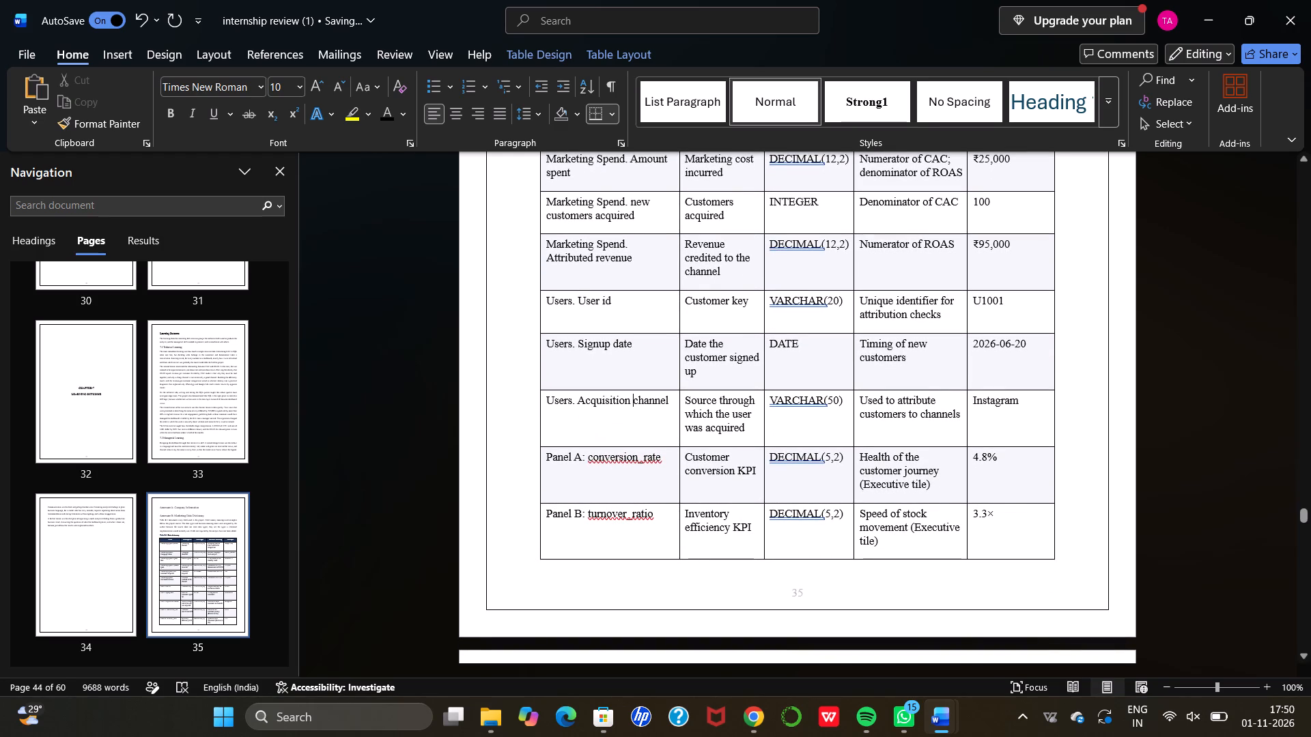
pyautogui.click(644, 461)
pyautogui.press('BackSpace')
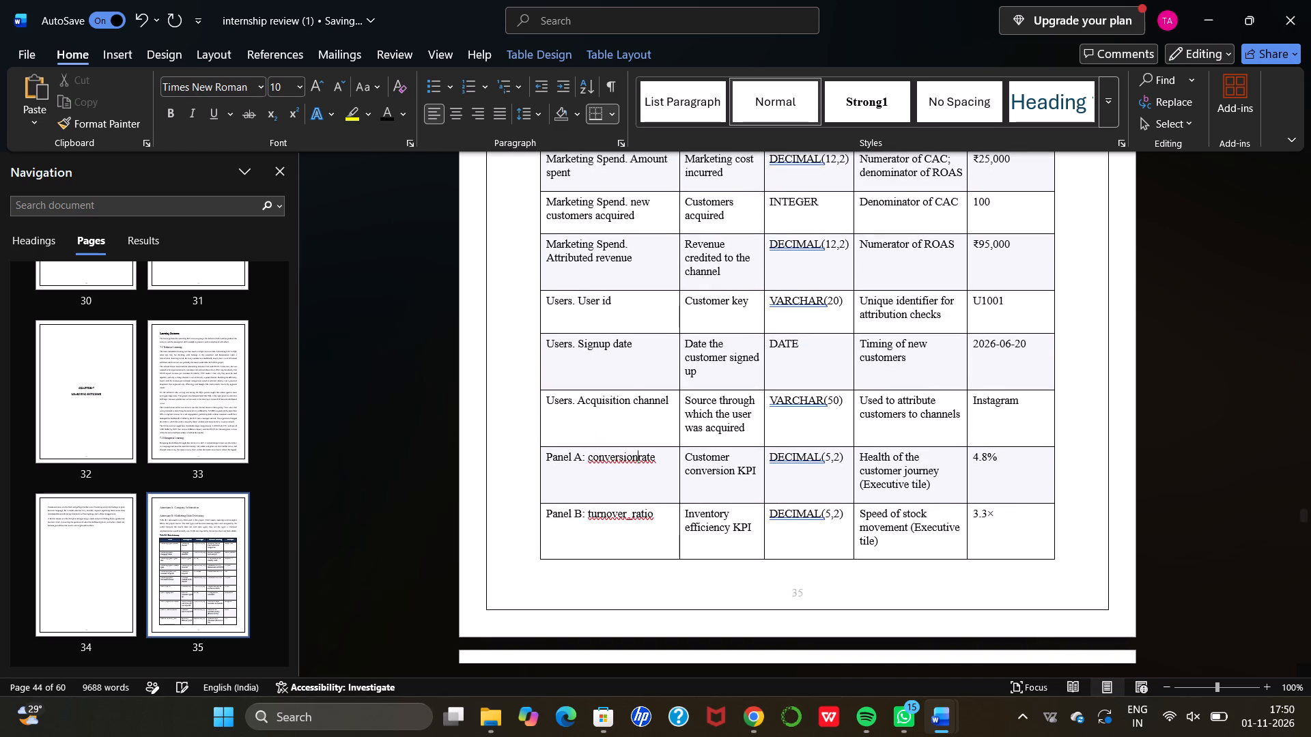
pyautogui.press('space')
# Replace the underscore in the Panel B field name of Table B.1 with a space, giving "Panel B: turnover ratio".
pyautogui.scroll(-1, 644, 461)
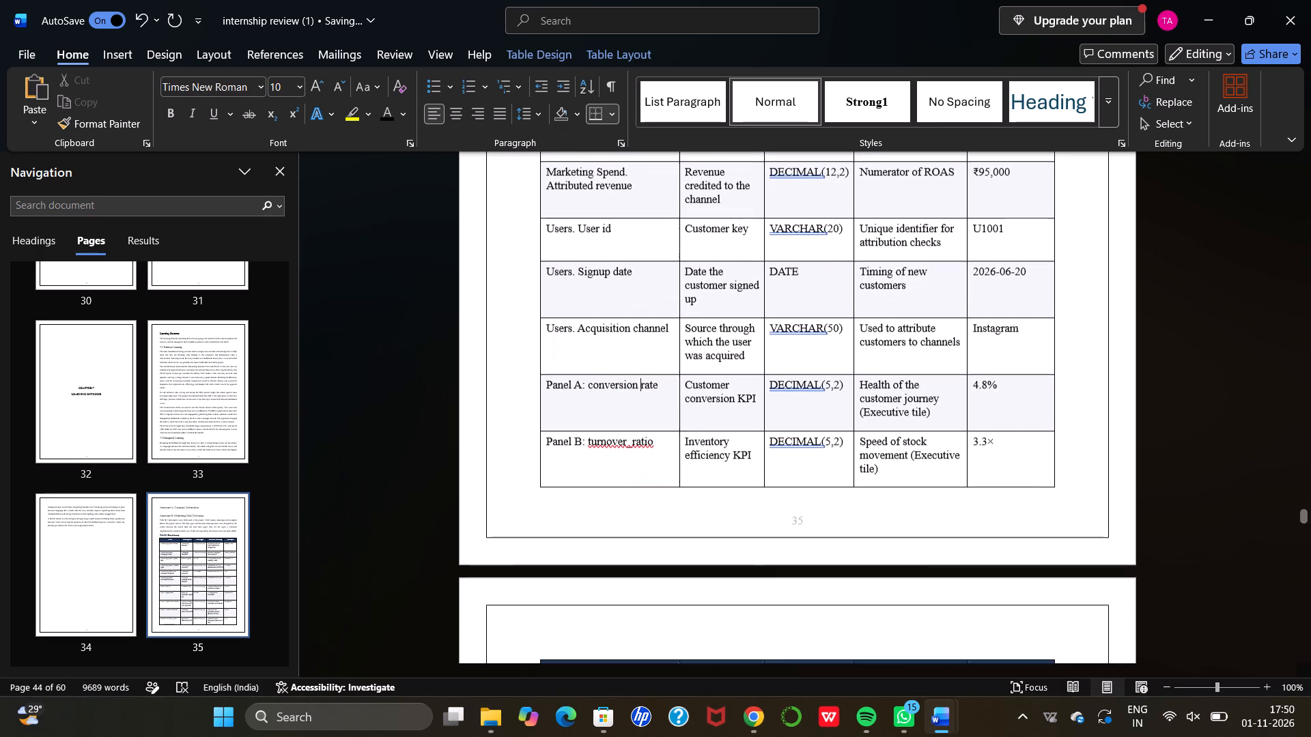
pyautogui.click(633, 450)
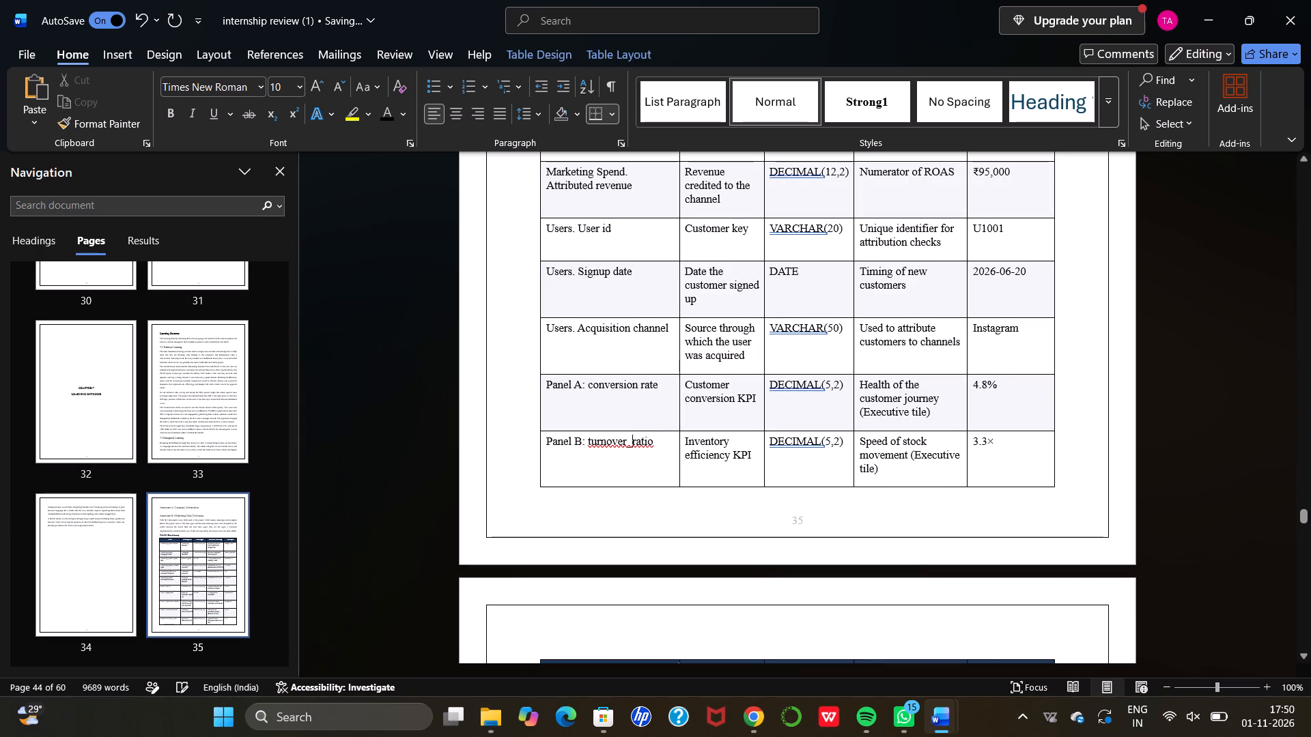
pyautogui.press('BackSpace')
pyautogui.press('space')
# Replace the underscore in the Panel C field name of Table B.1 with a space, giving "Panel C: revenue growth".
pyautogui.scroll(-1, 633, 450)
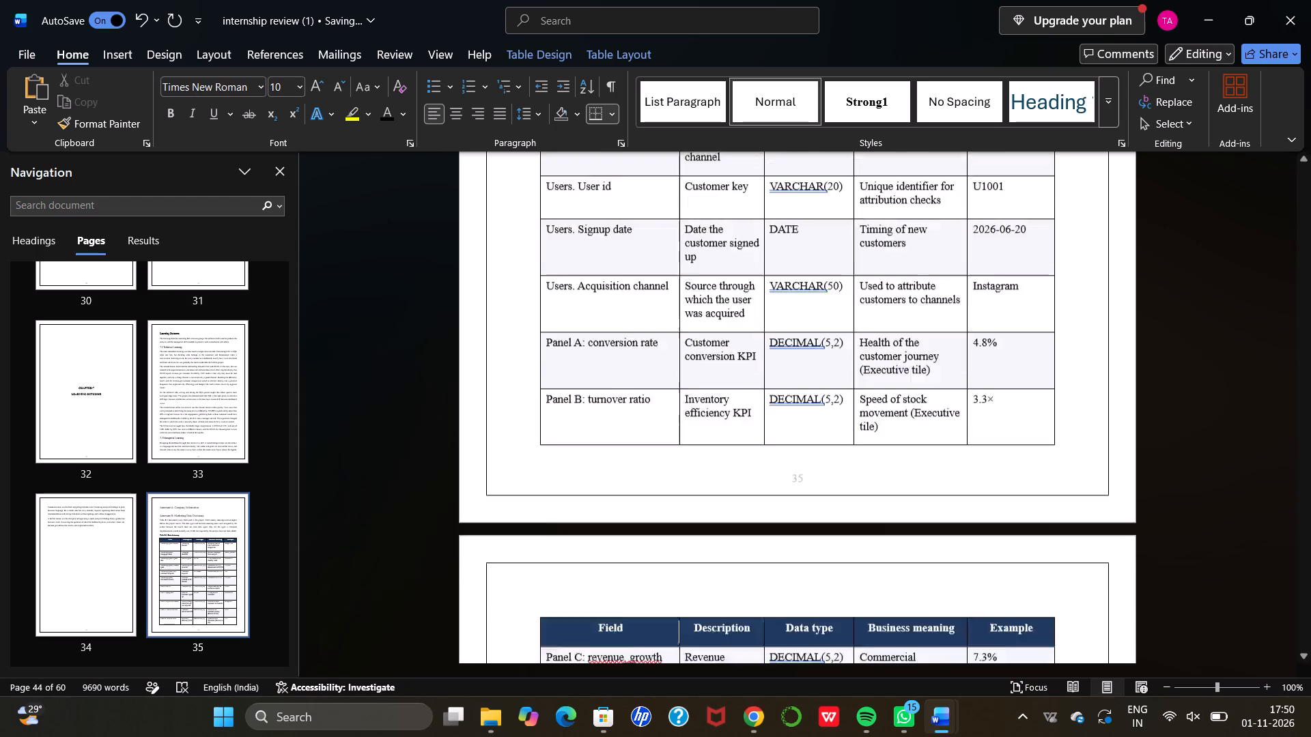
pyautogui.scroll(-2, 633, 450)
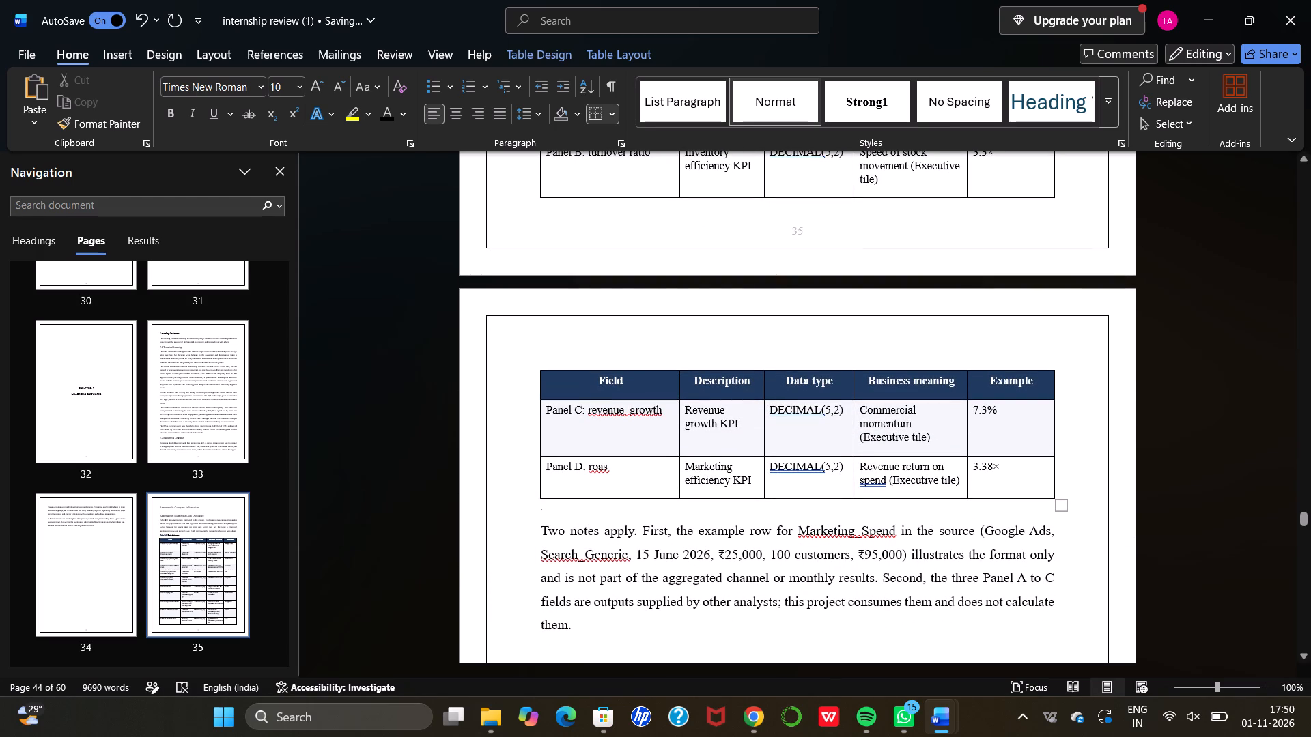
pyautogui.click(630, 411)
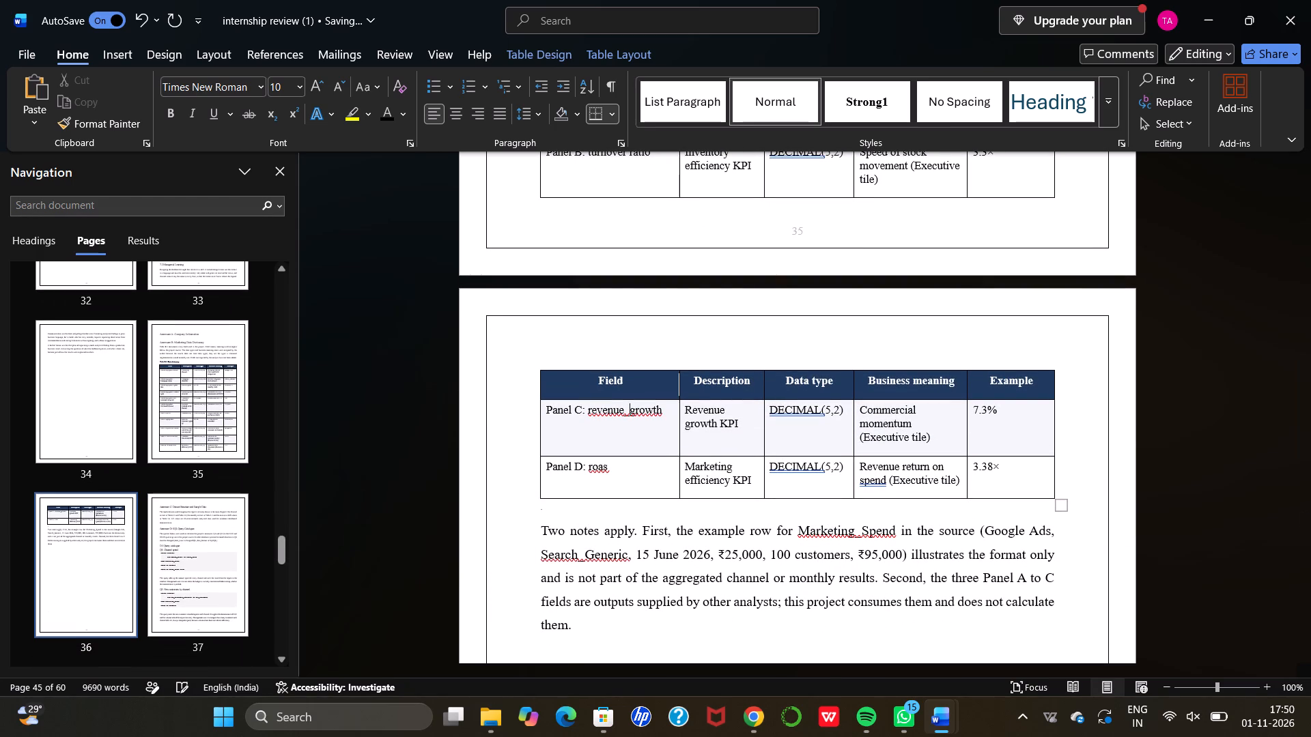
pyautogui.press('BackSpace')
pyautogui.press('space')
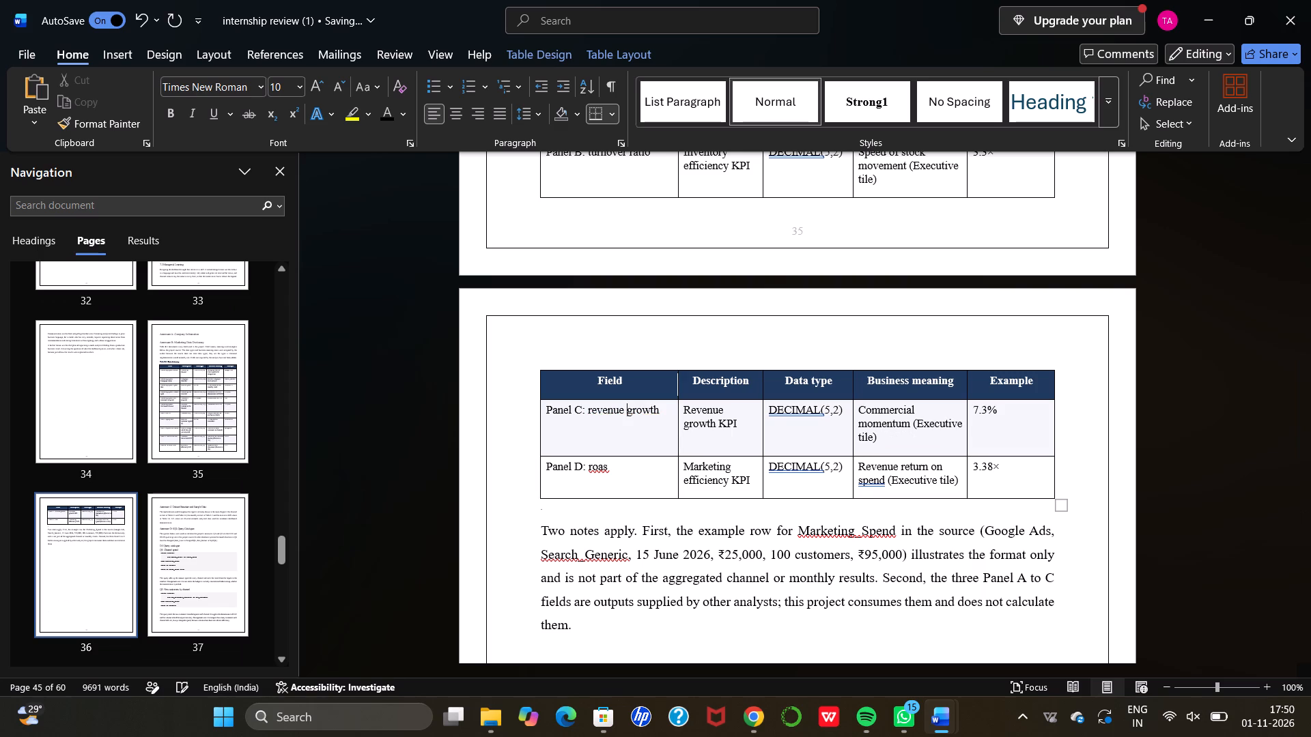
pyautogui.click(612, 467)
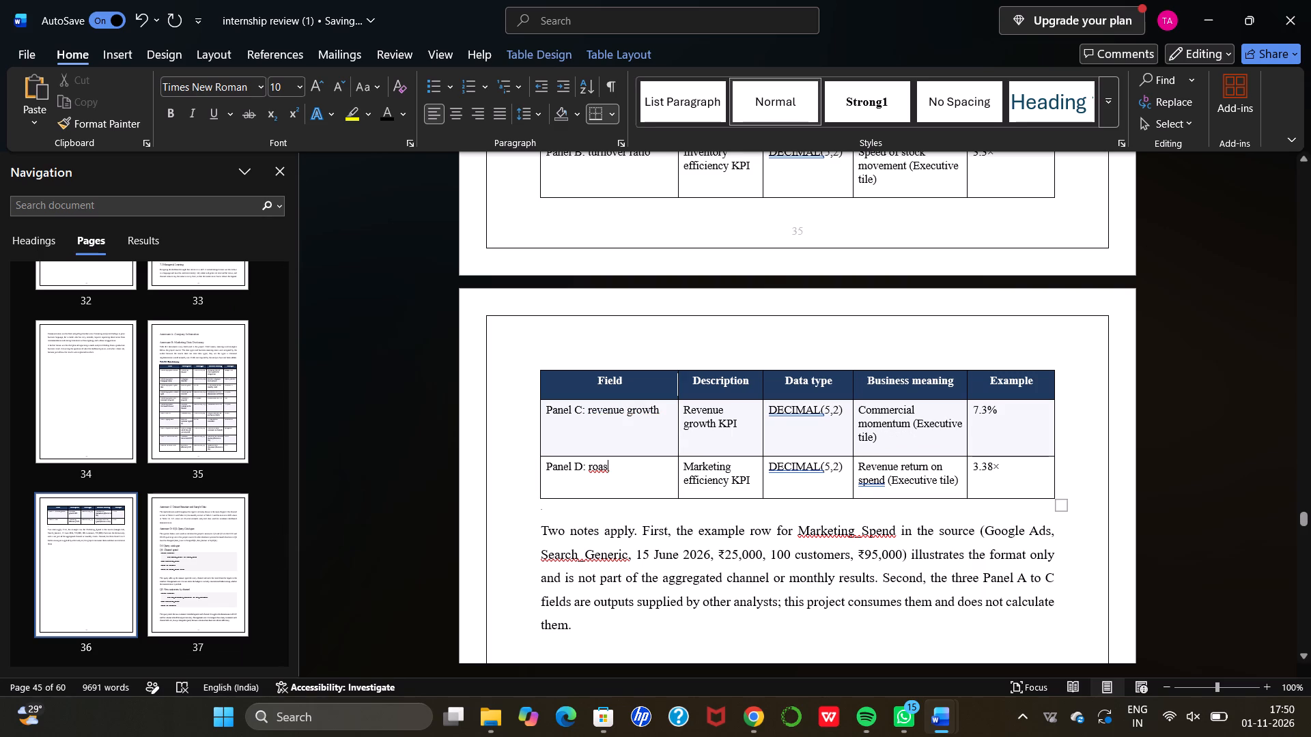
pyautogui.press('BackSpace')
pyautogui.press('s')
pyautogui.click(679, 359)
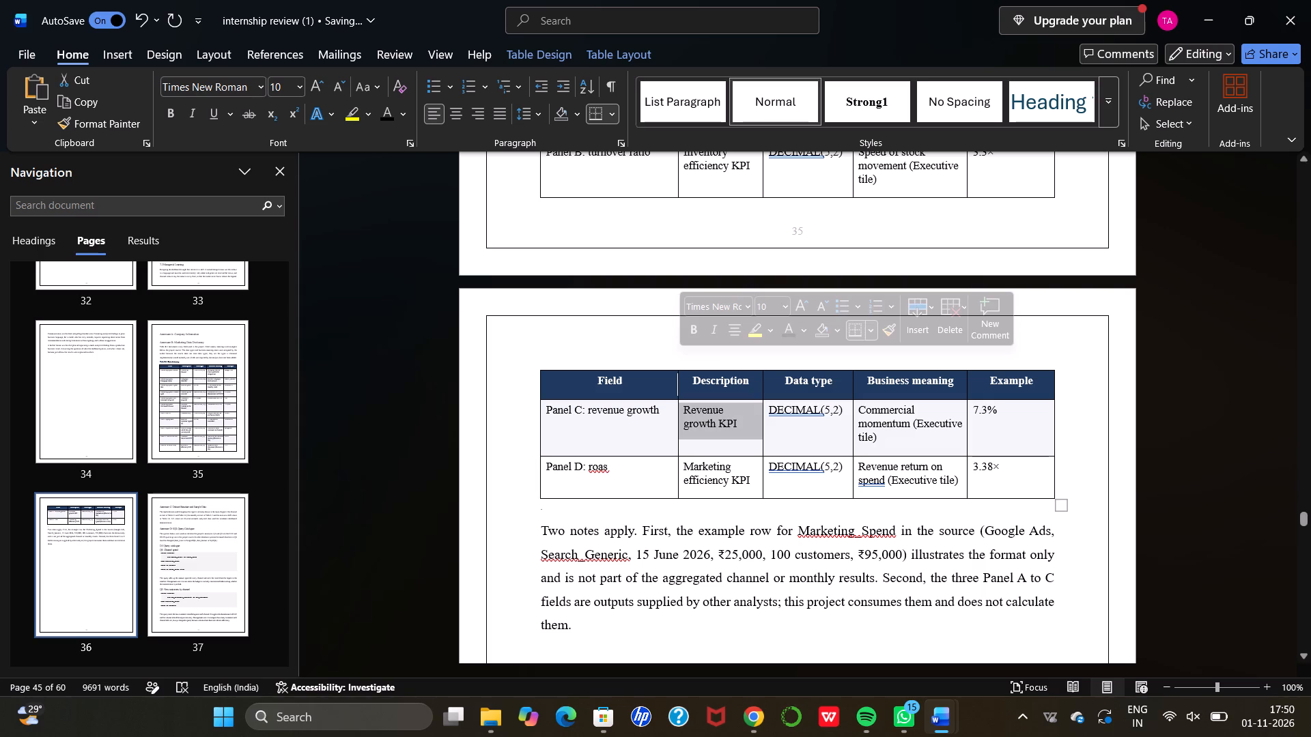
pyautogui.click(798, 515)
# Replace the underscores in the notes paragraph below Table B.1 with spaces, giving "Marketing Spend" and "Search Generic".
pyautogui.scroll(-1, 798, 515)
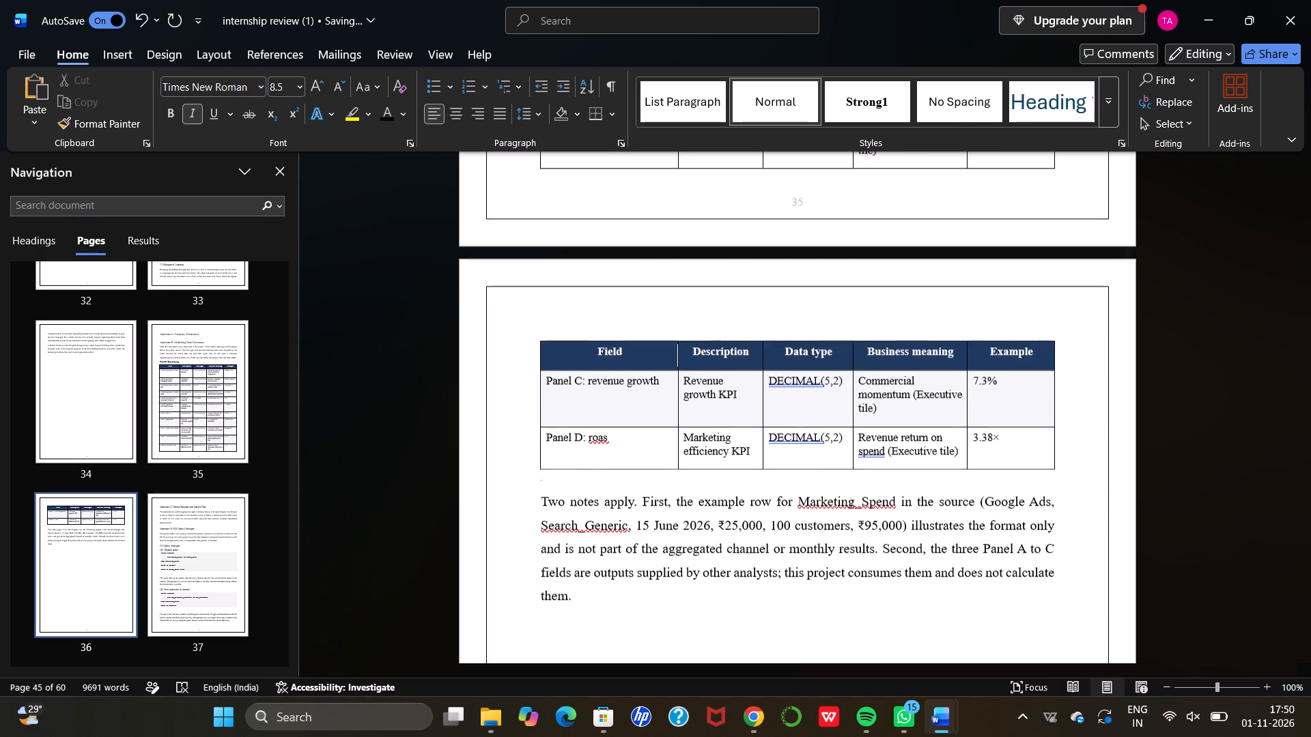
pyautogui.click(862, 508)
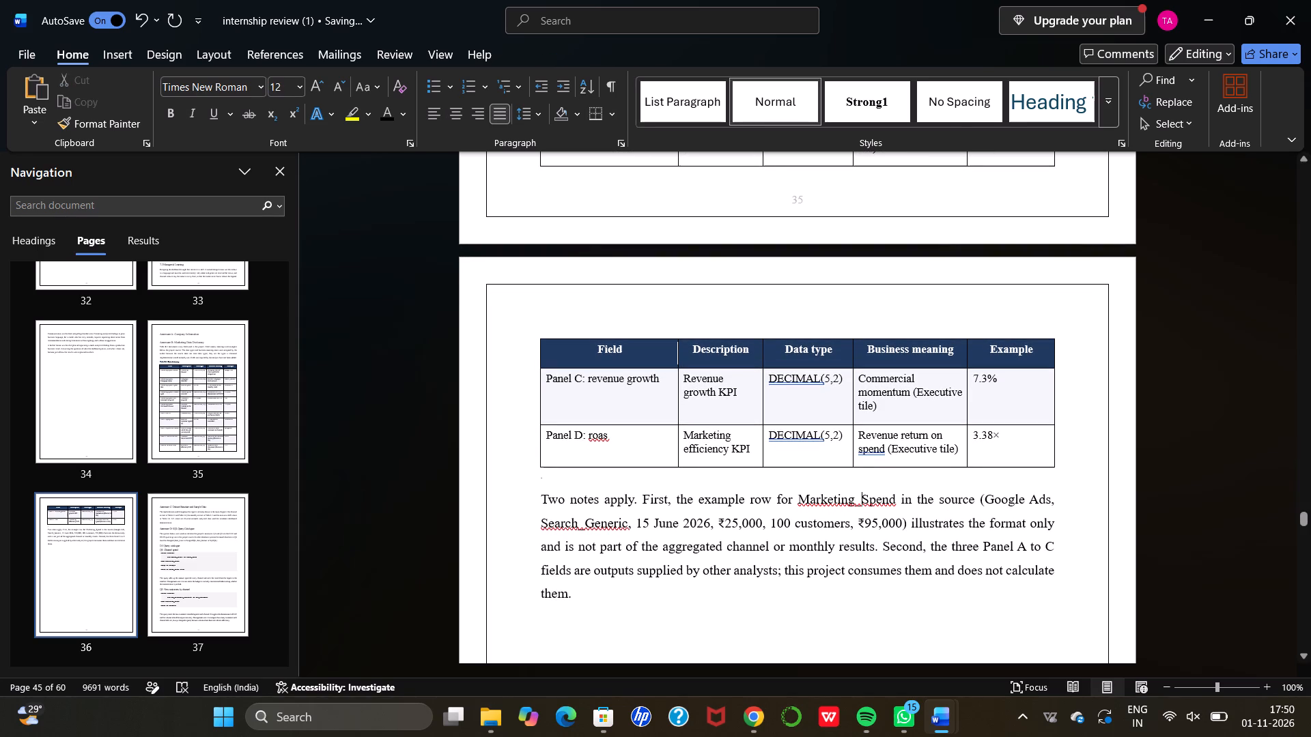
pyautogui.press('BackSpace')
pyautogui.press('space')
pyautogui.scroll(-1, 862, 508)
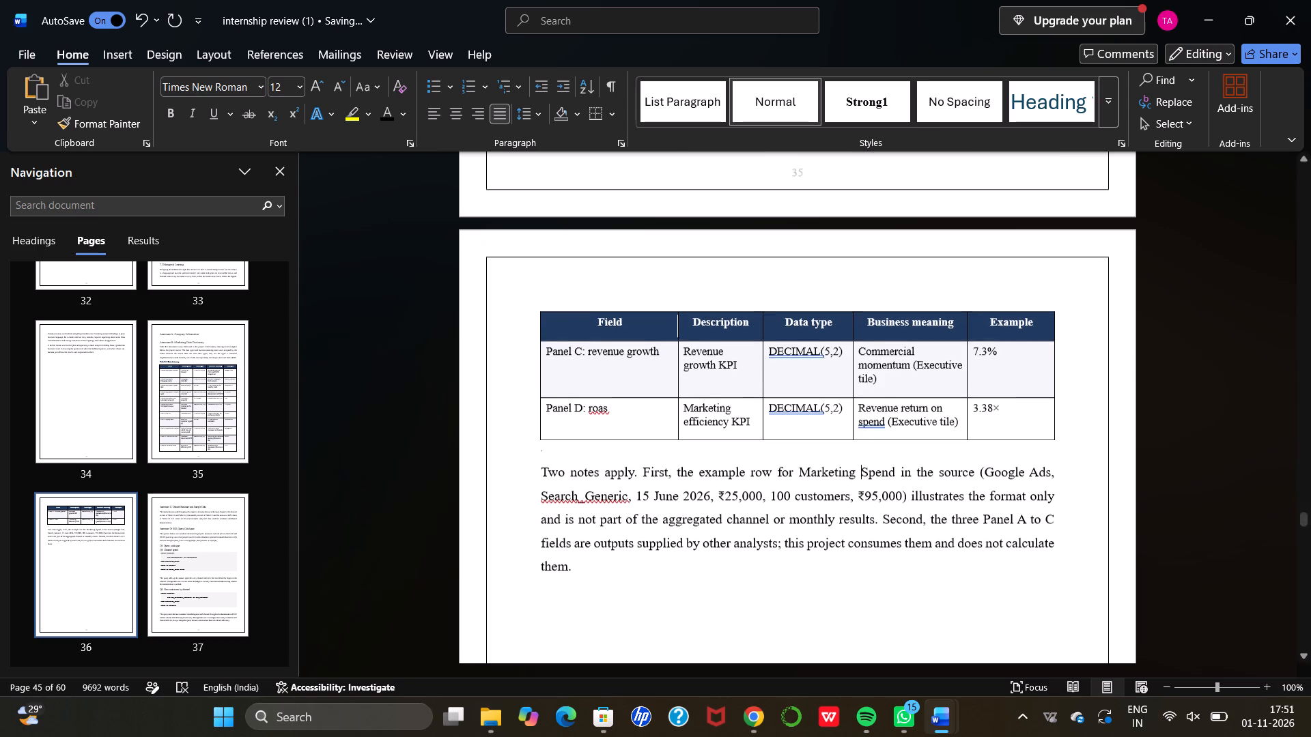
pyautogui.scroll(-1, 862, 508)
pyautogui.click(583, 487)
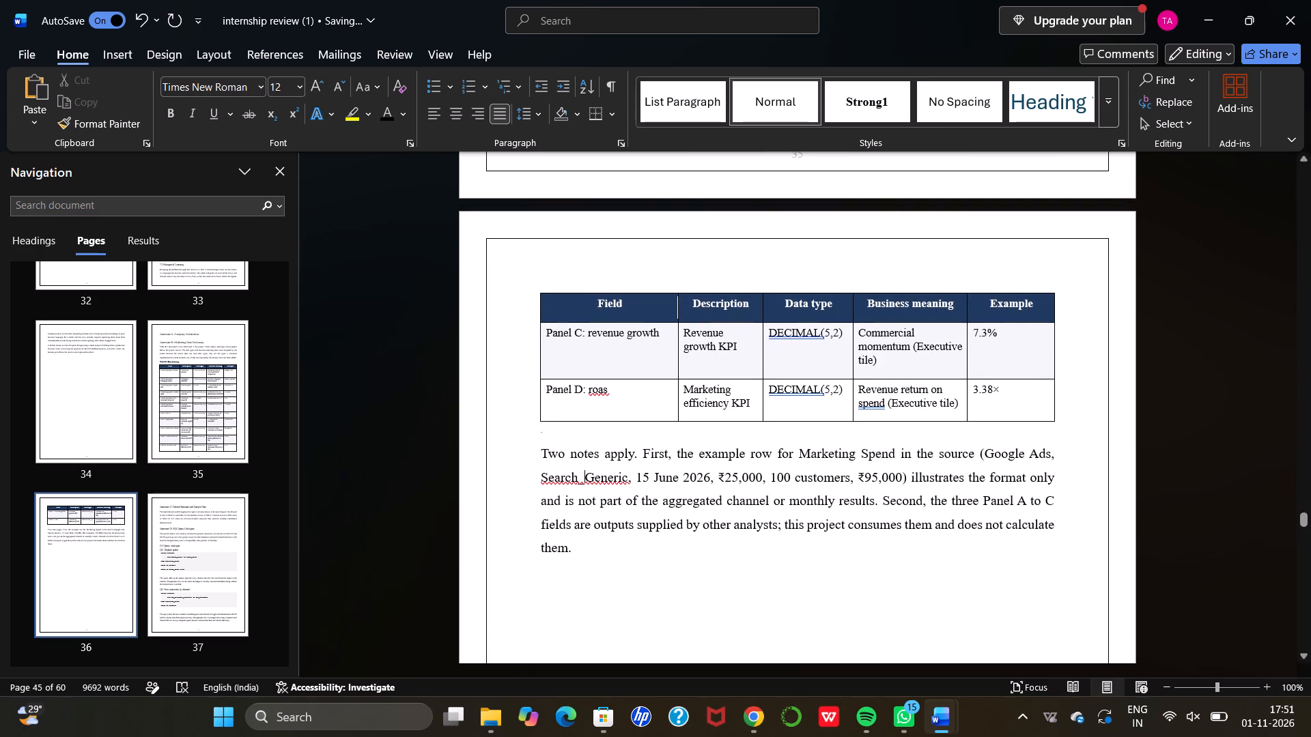
pyautogui.press('BackSpace')
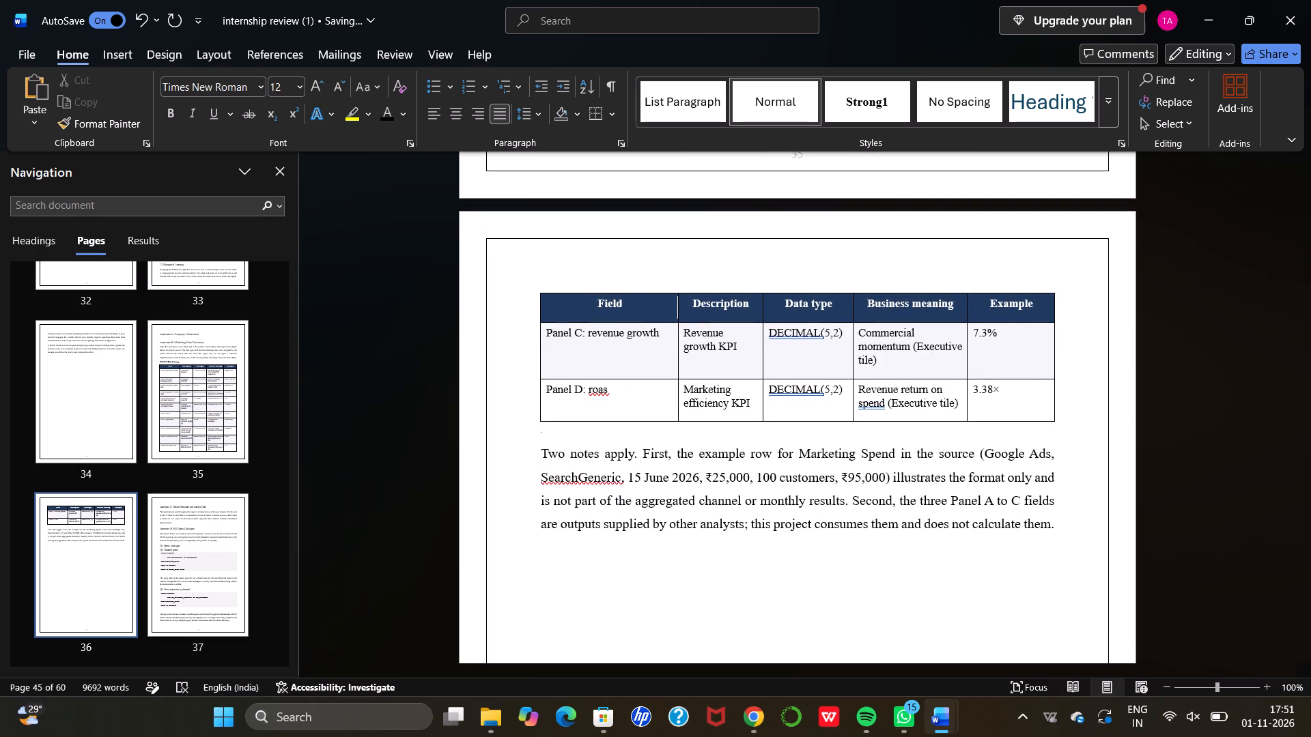
pyautogui.press('space')
# Look through Annexure C and the beginning of Annexure D's SQL query catalogue, including query Q1.
pyautogui.scroll(-1, 583, 487)
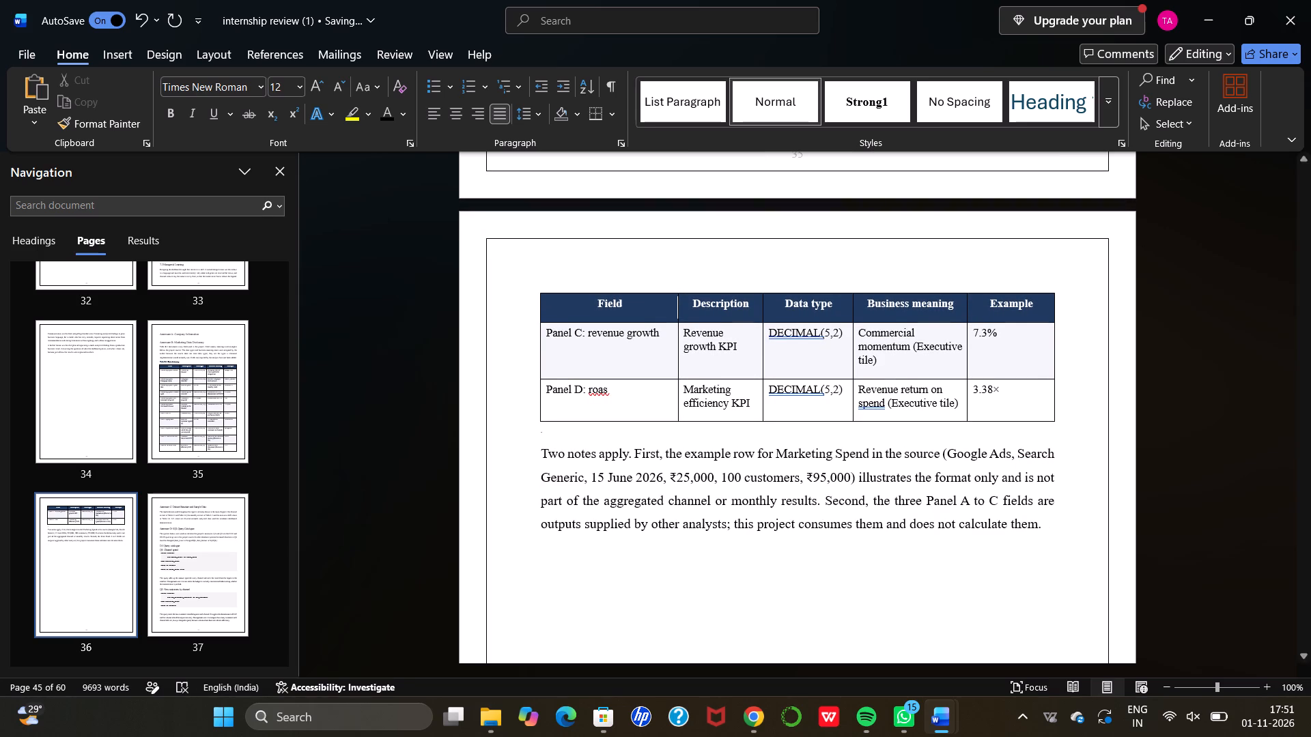
pyautogui.scroll(-6, 583, 487)
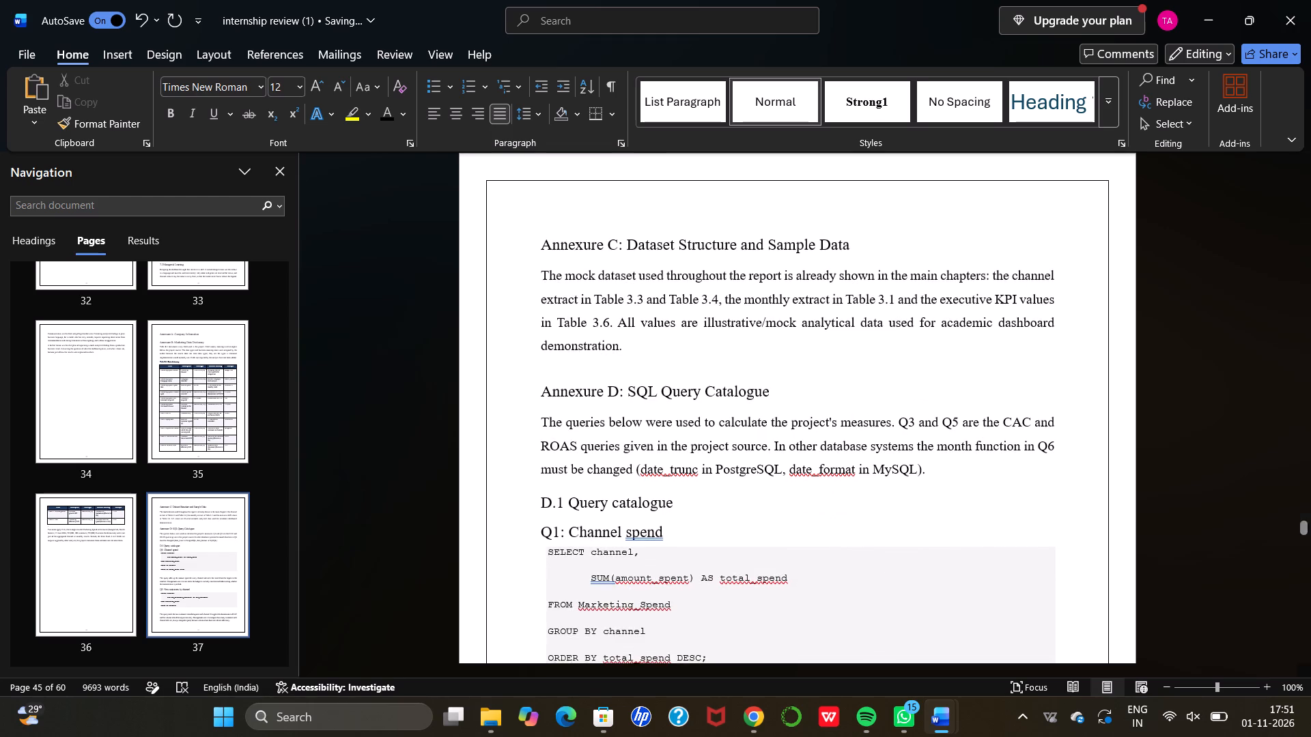
pyautogui.scroll(-2, 583, 487)
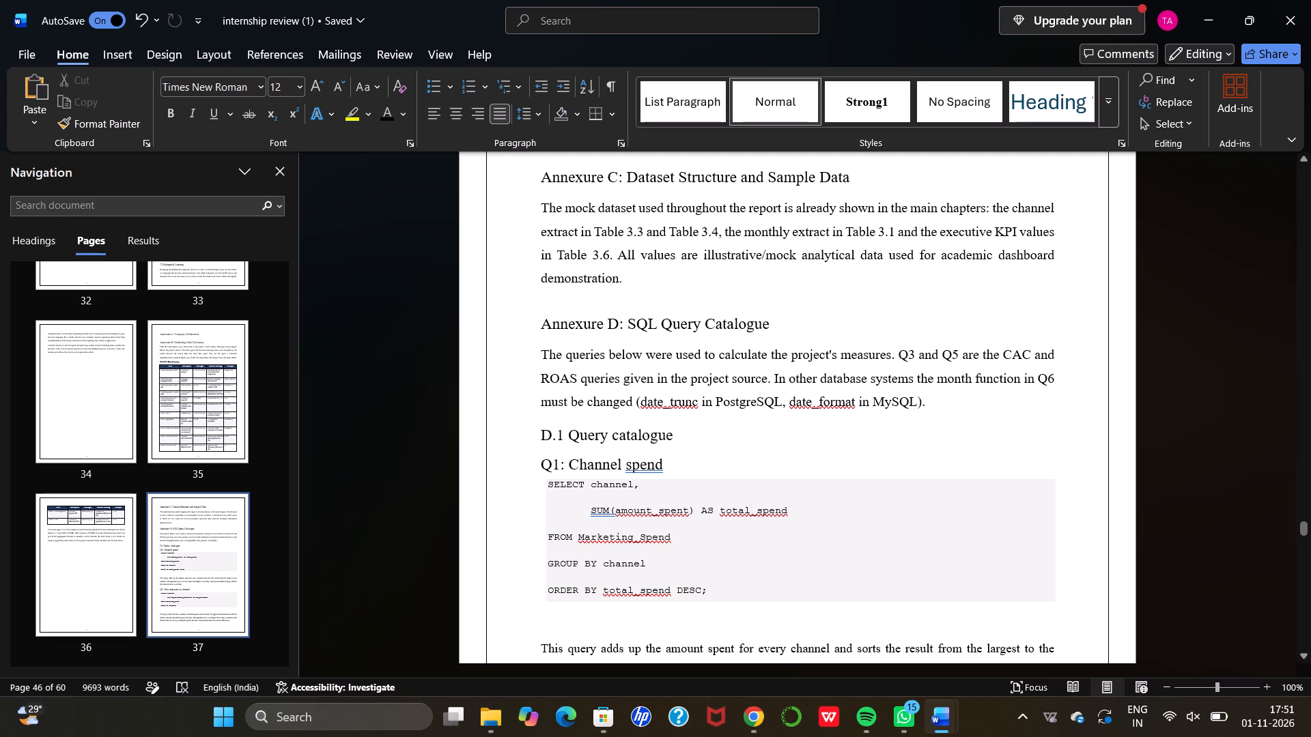
pyautogui.scroll(-1, 699, 471)
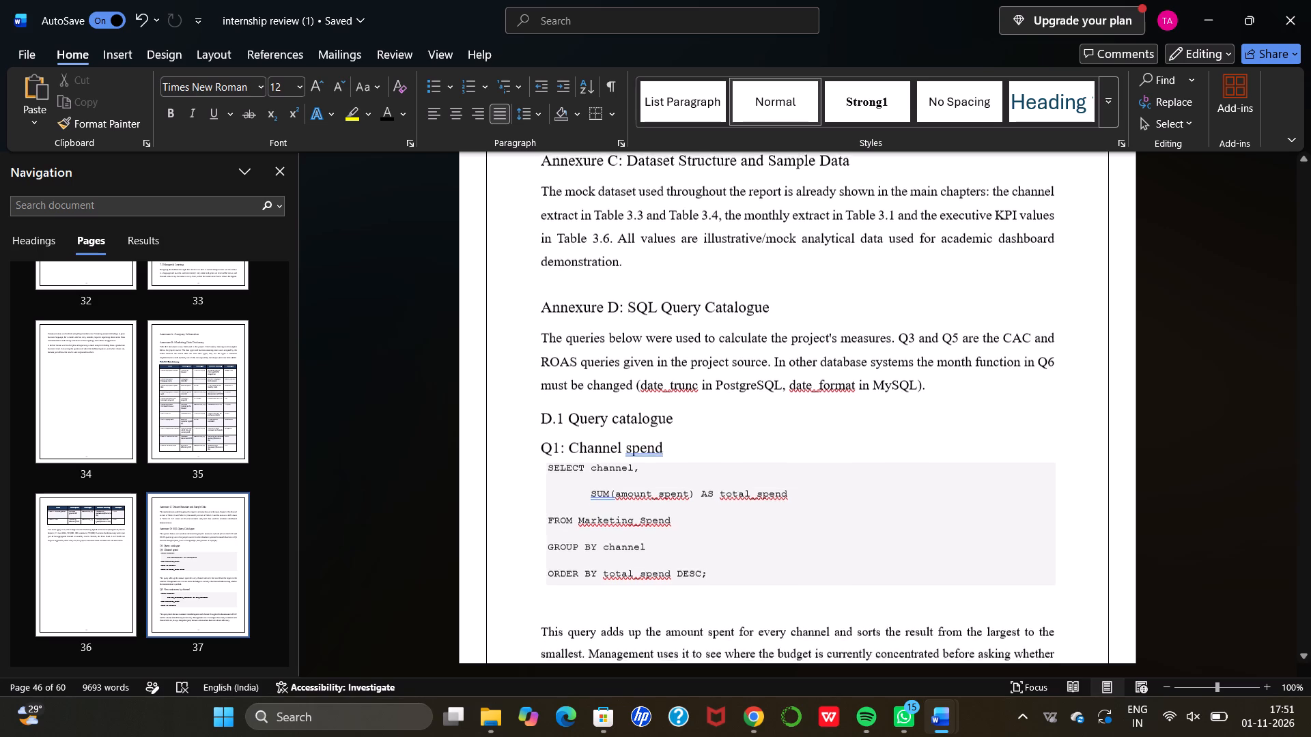
pyautogui.scroll(-1, 699, 471)
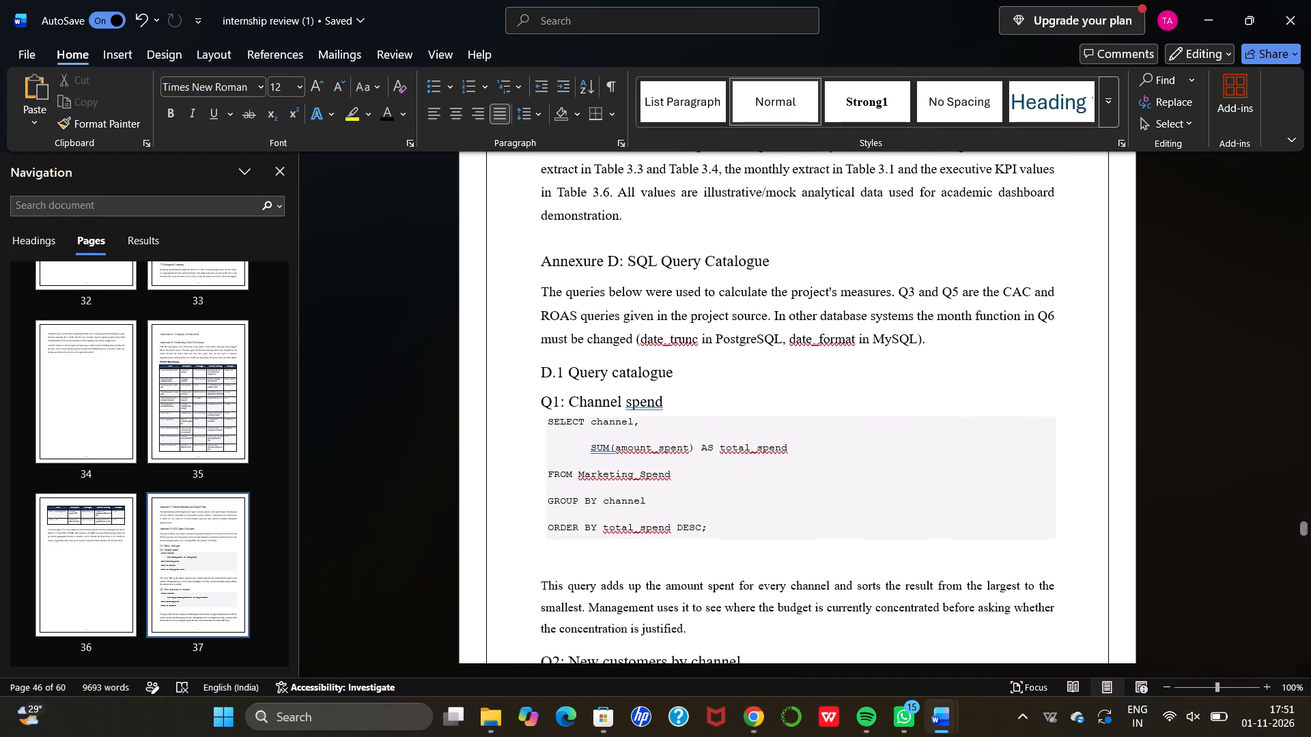
# Look through the SQL queries Q1, Q2, Q3 and Q3b and their explanations in Annexure D.
pyautogui.scroll(-4, 699, 471)
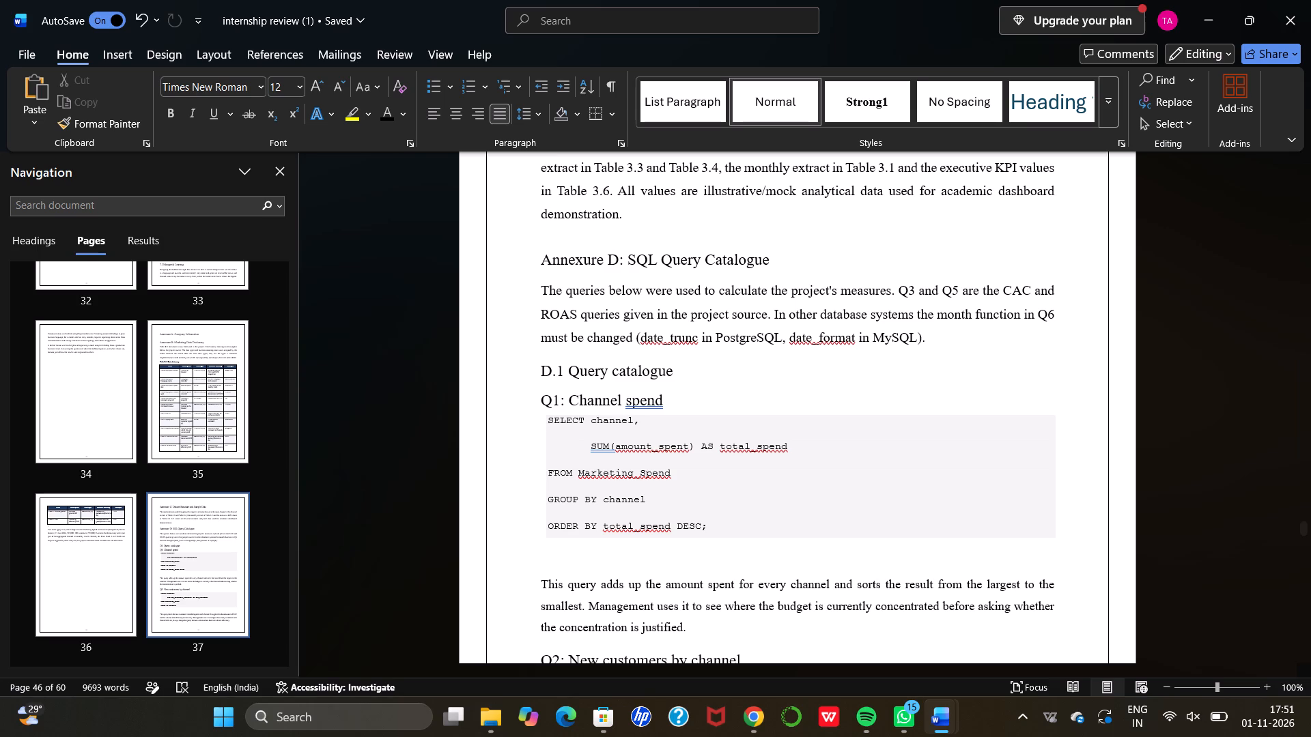
pyautogui.scroll(-2, 699, 471)
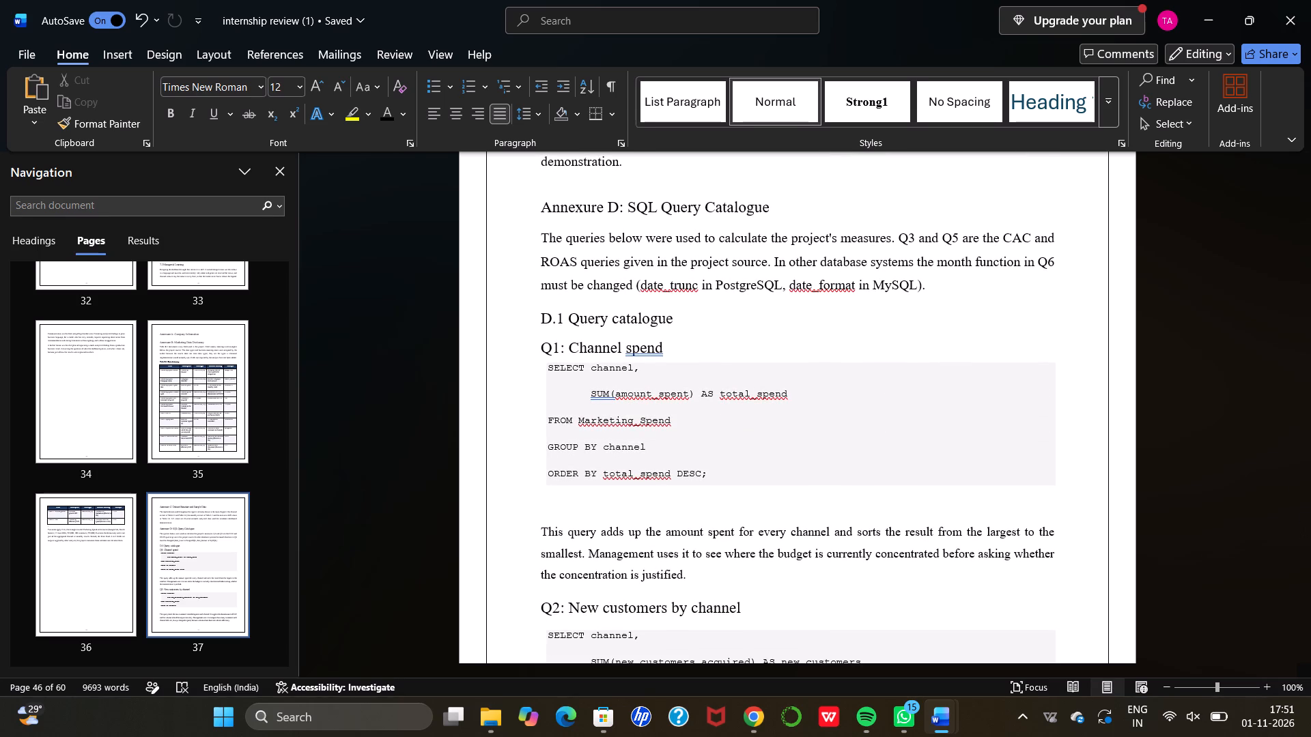
pyautogui.scroll(-2, 699, 471)
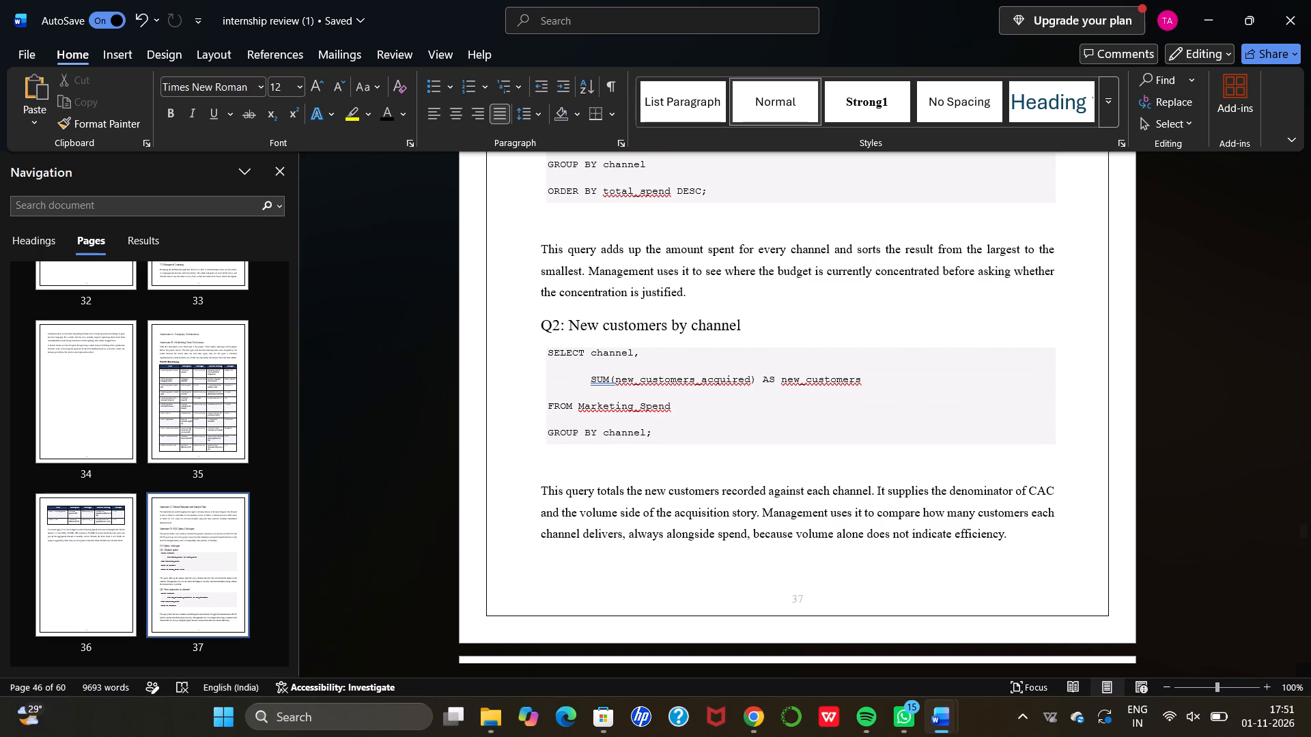
pyautogui.scroll(-1, 699, 471)
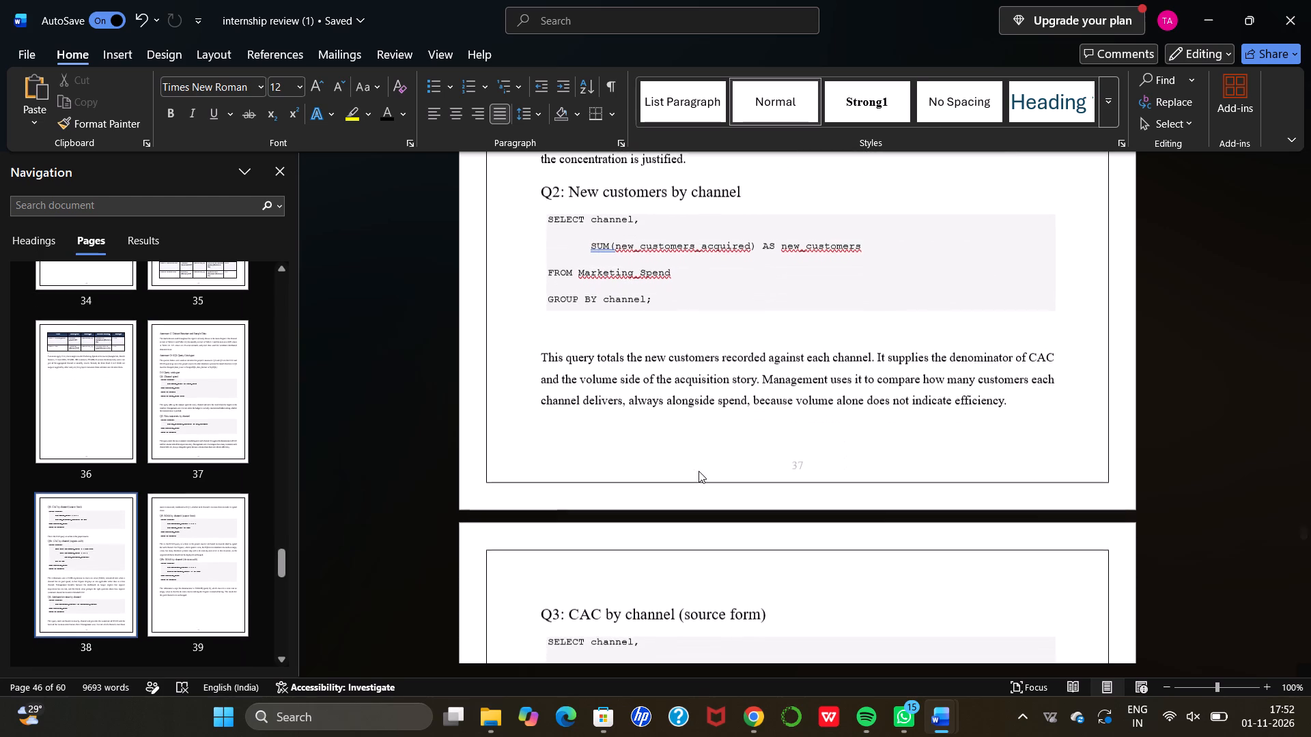
pyautogui.scroll(-1, 699, 471)
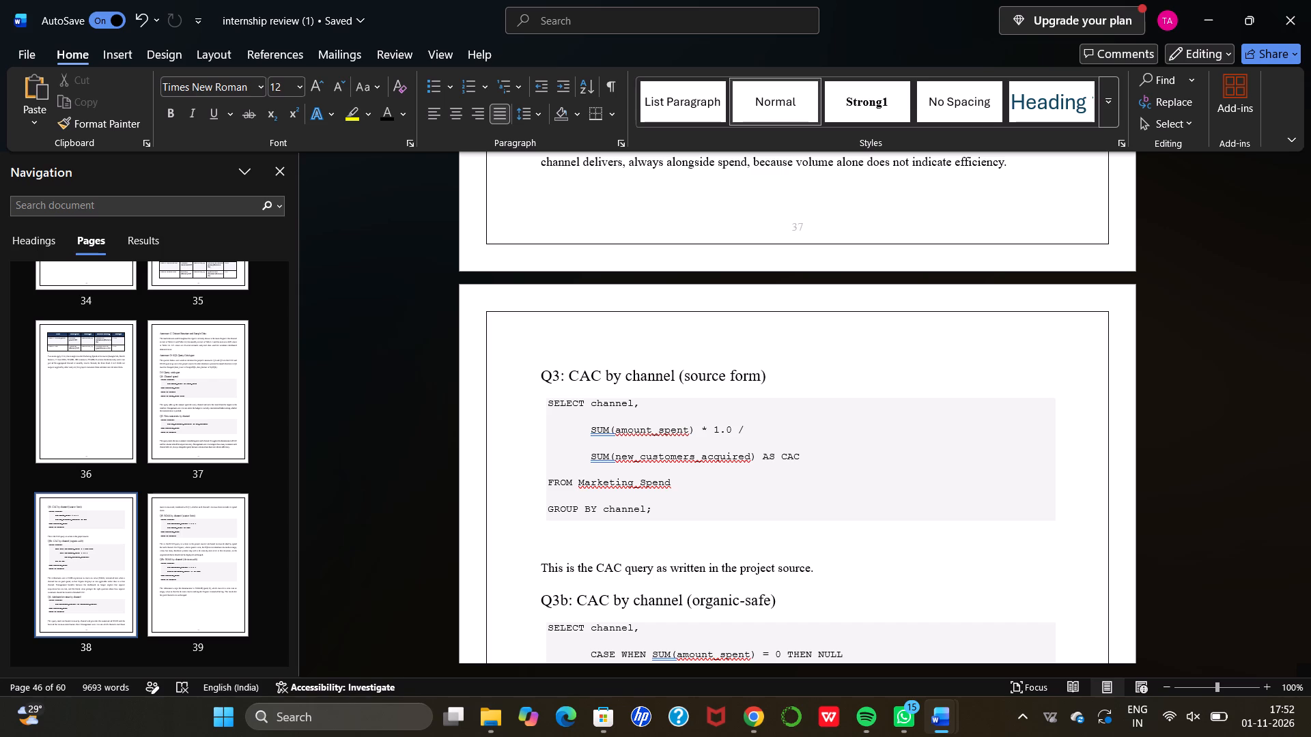
pyautogui.scroll(-2, 699, 471)
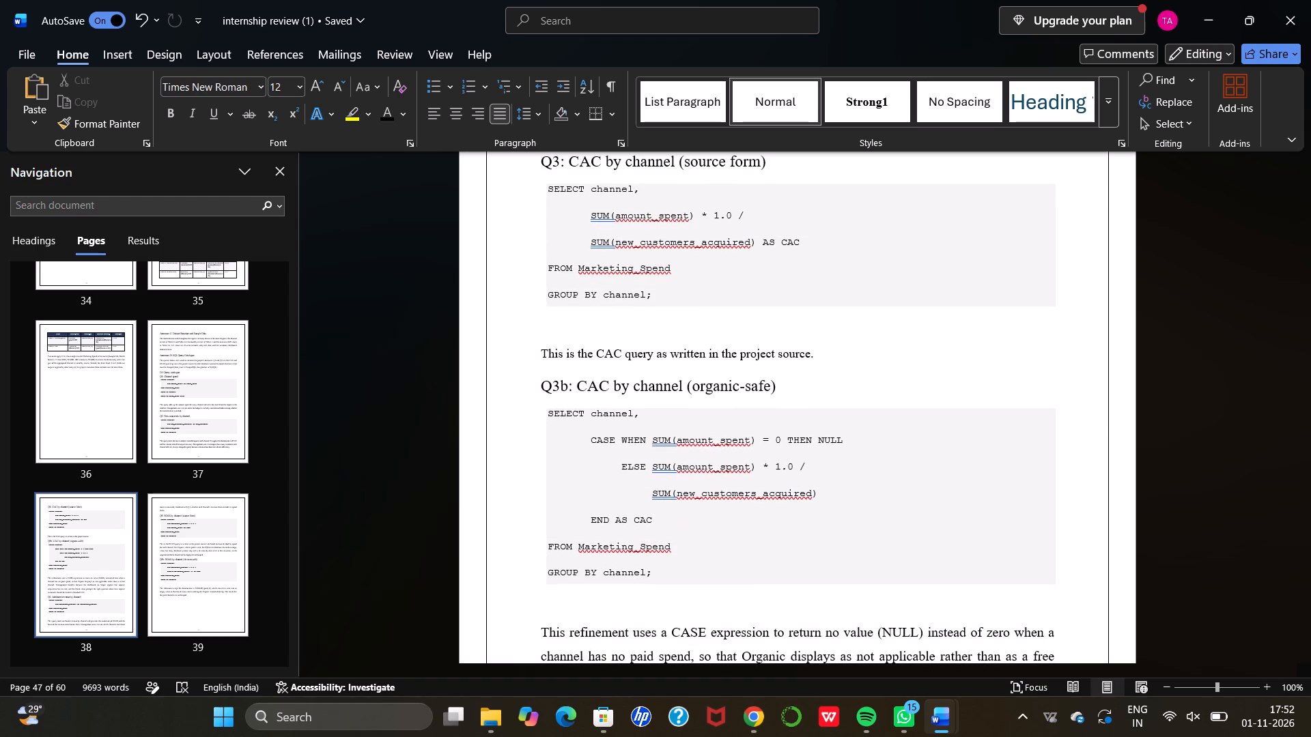
pyautogui.scroll(2, 699, 471)
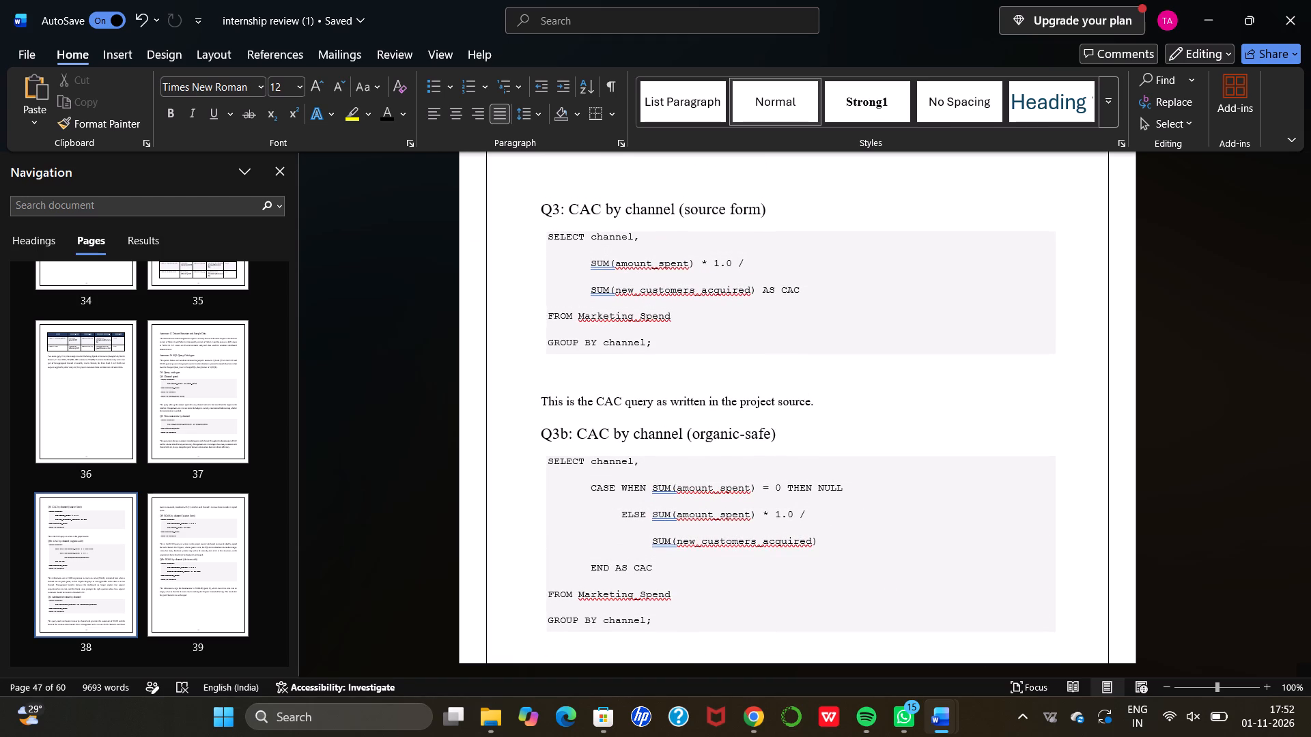
pyautogui.scroll(3, 699, 471)
pyautogui.scroll(1, 826, 420)
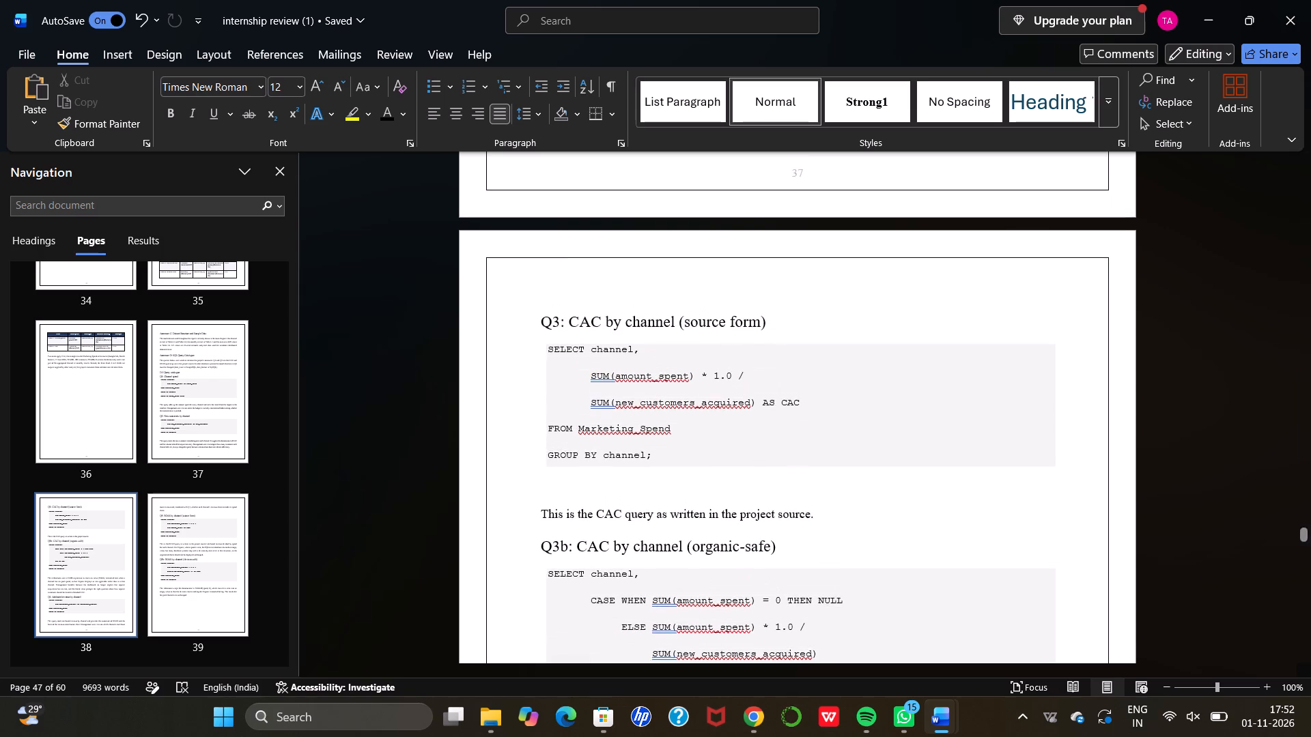
pyautogui.scroll(2, 826, 420)
pyautogui.scroll(-1, 826, 420)
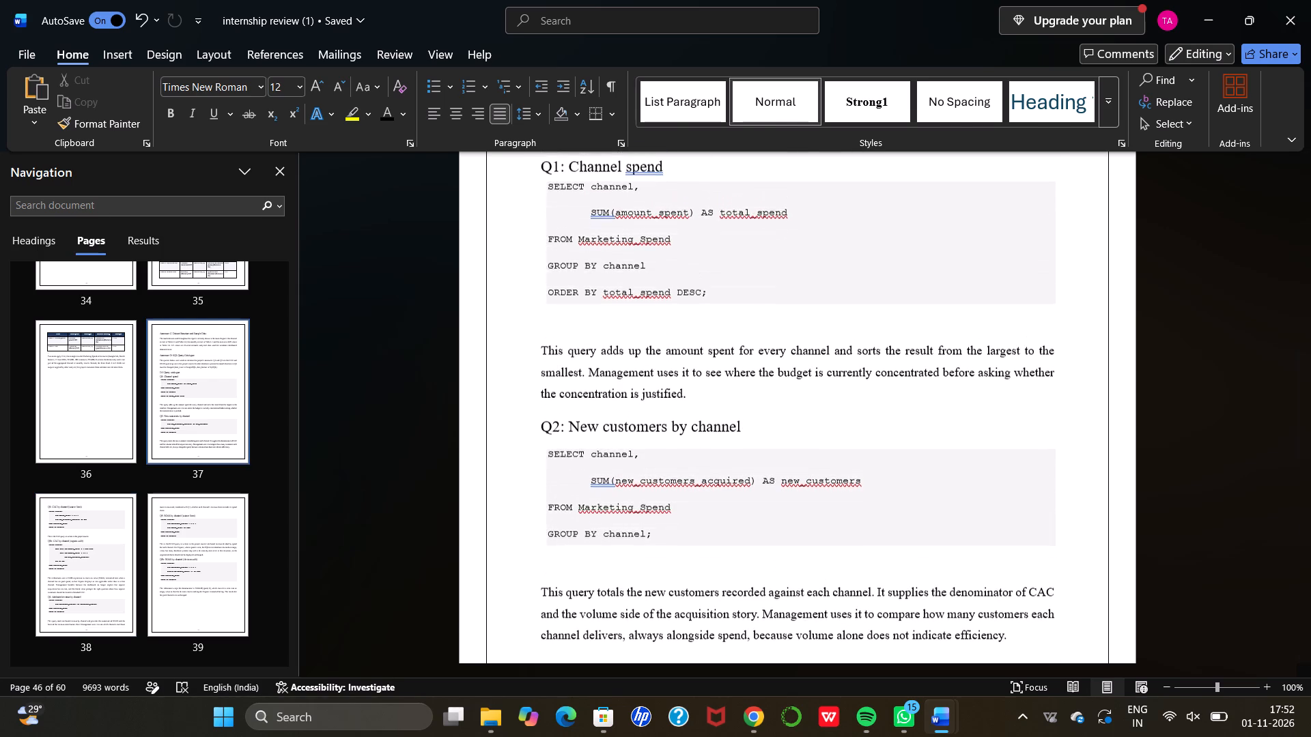
pyautogui.scroll(-4, 826, 420)
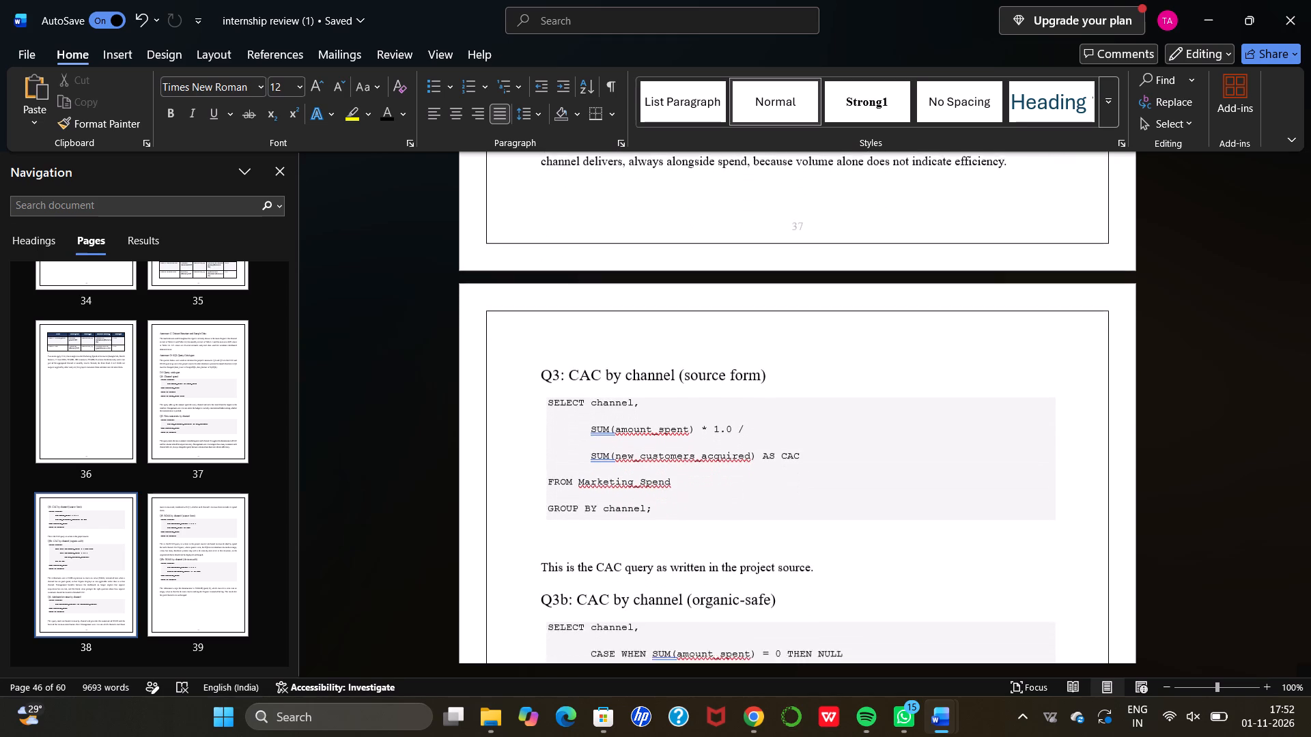
# Delete the entire "Q3b: CAC by channel (organic-safe)" section, including its heading, SQL code and explanatory paragraph.
pyautogui.scroll(-1, 826, 420)
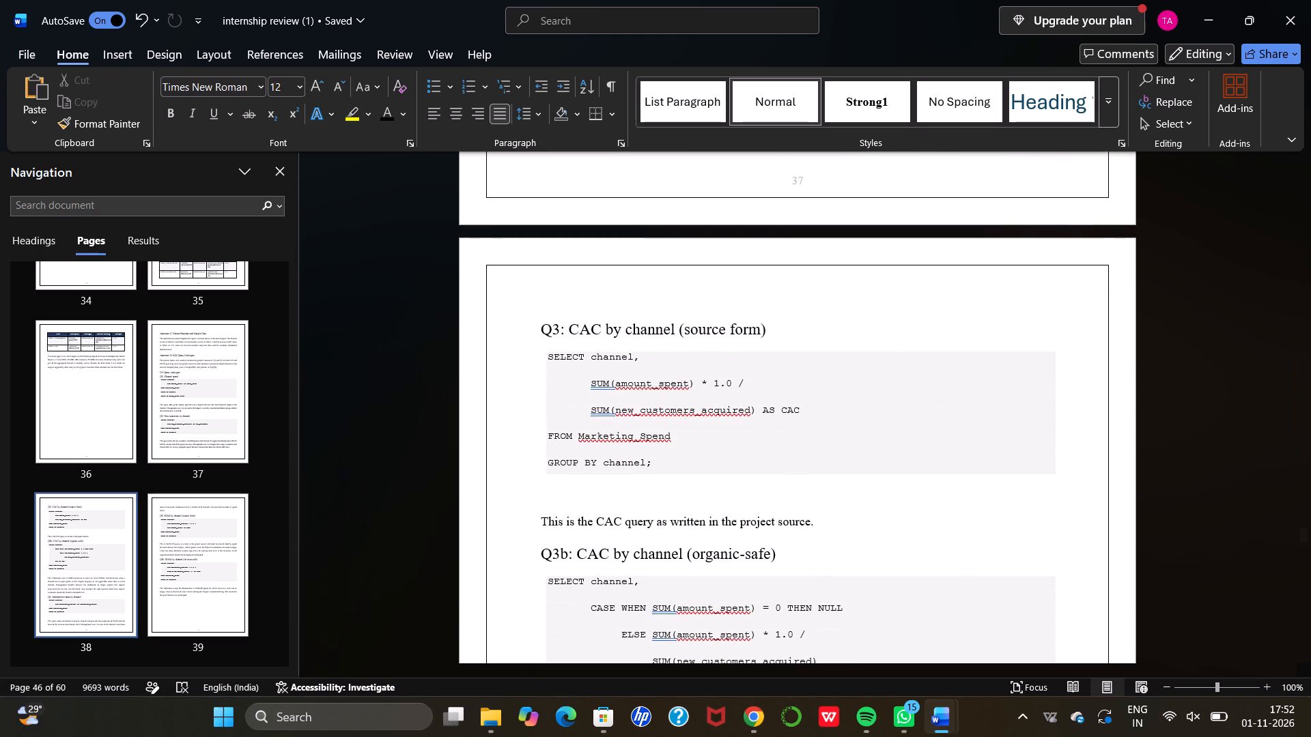
pyautogui.scroll(-3, 826, 420)
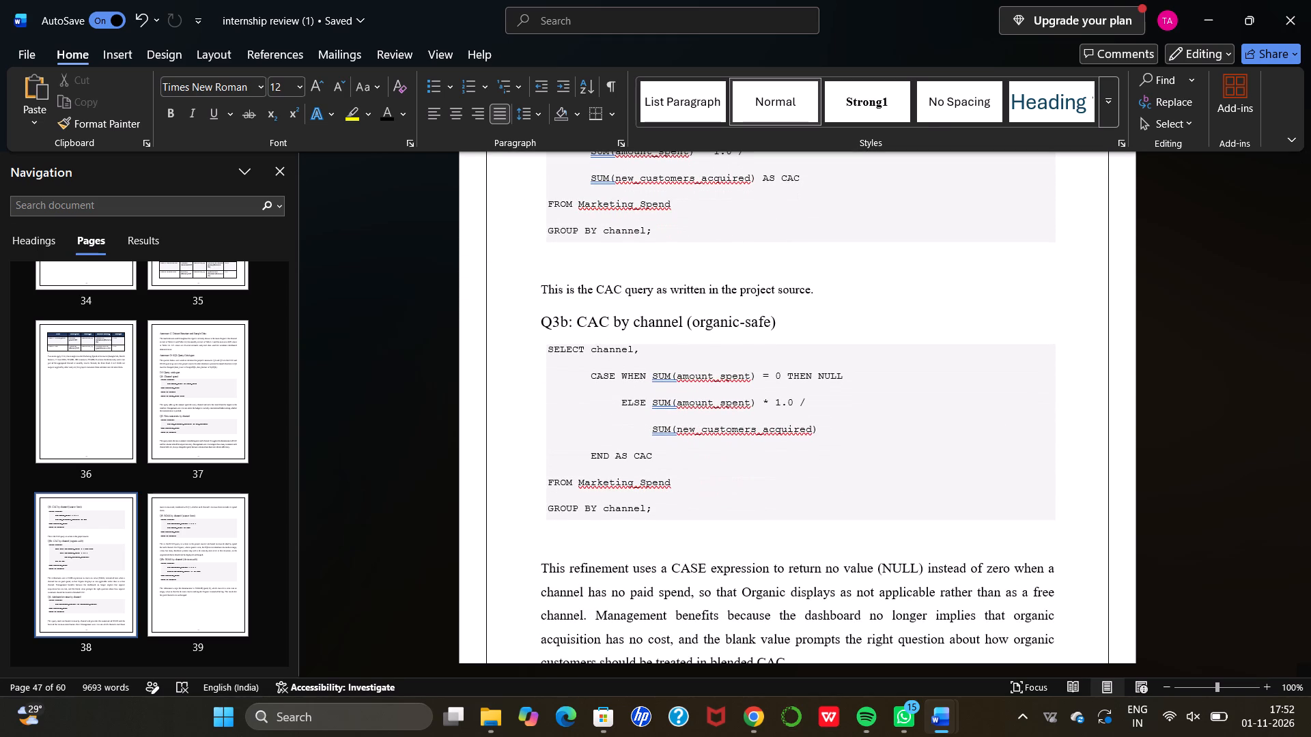
pyautogui.scroll(-2, 826, 420)
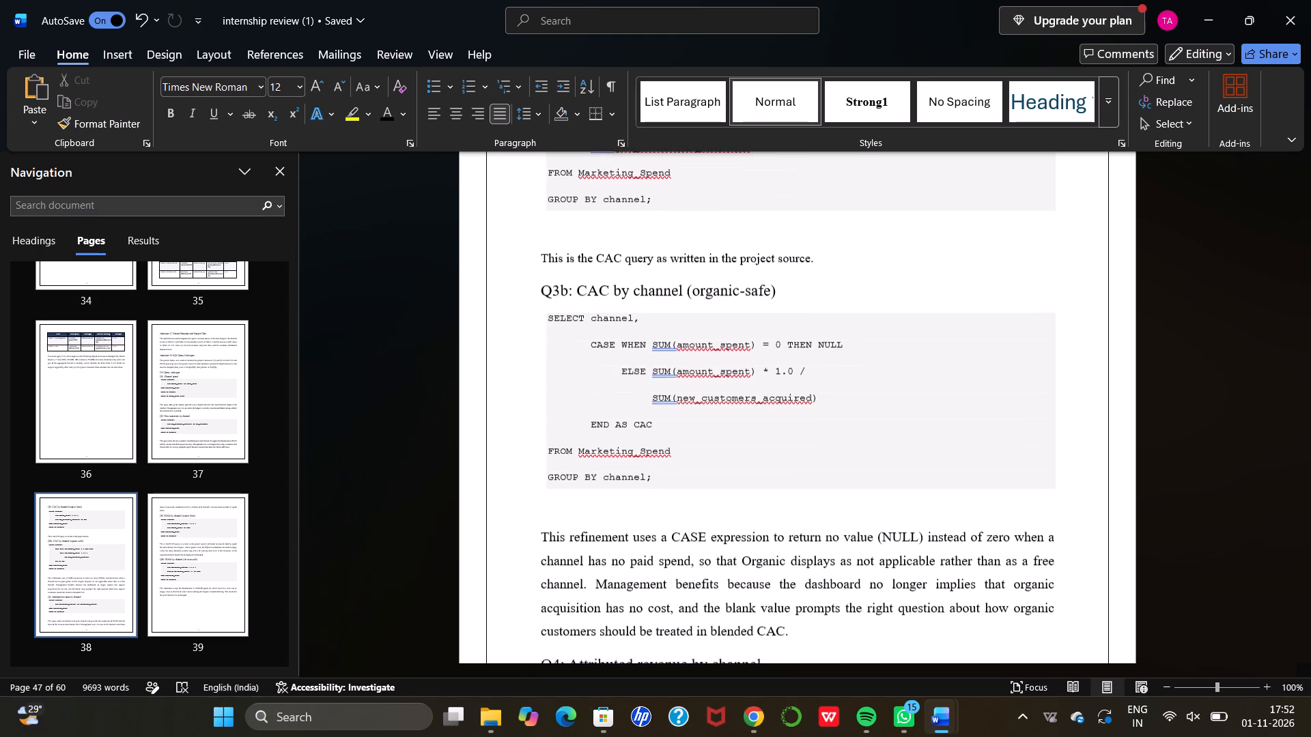
pyautogui.scroll(-2, 826, 420)
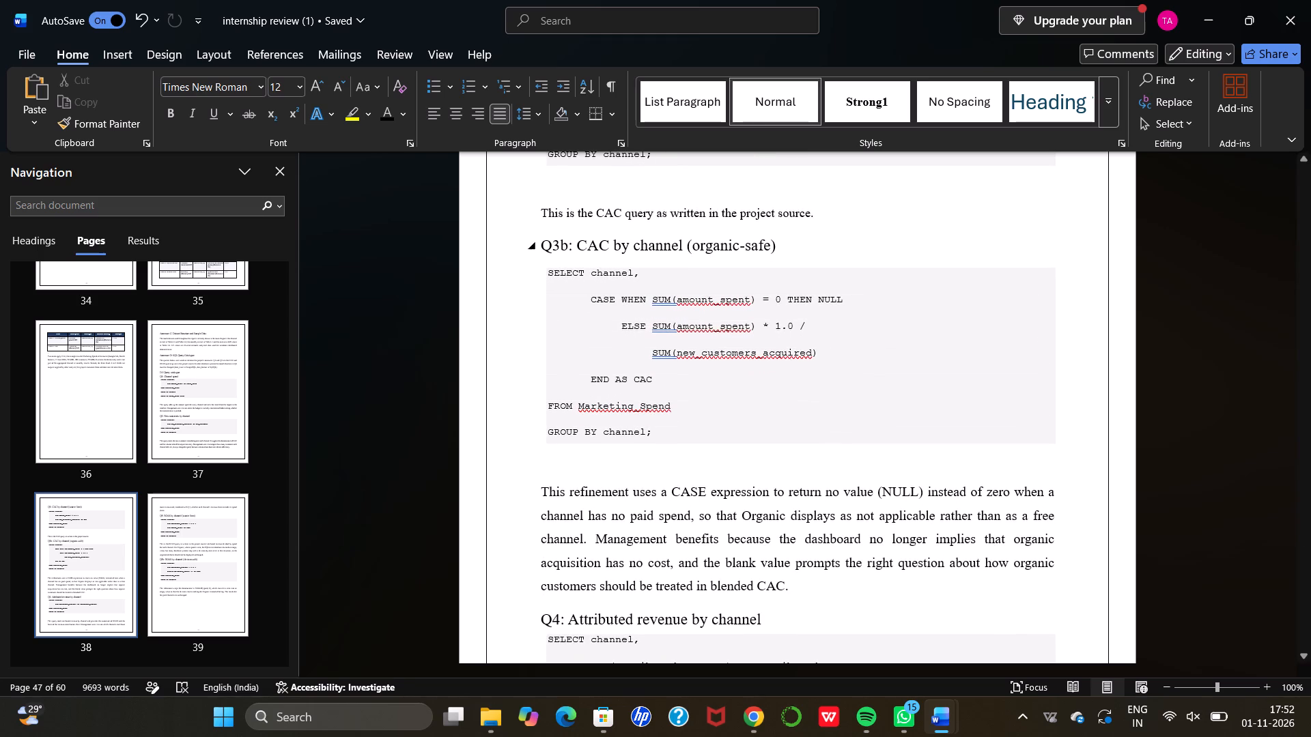
pyautogui.moveTo(541, 242); pyautogui.dragTo(806, 628)
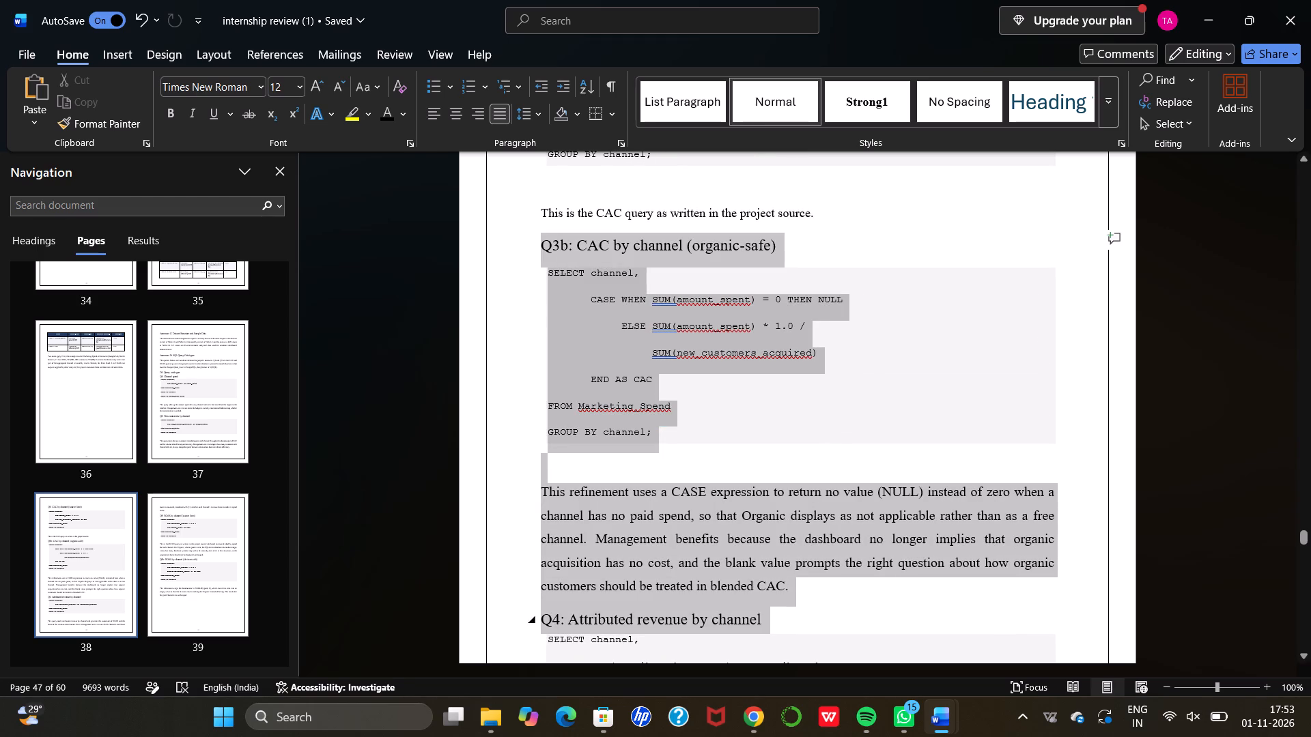
pyautogui.moveTo(806, 628); pyautogui.dragTo(804, 594)
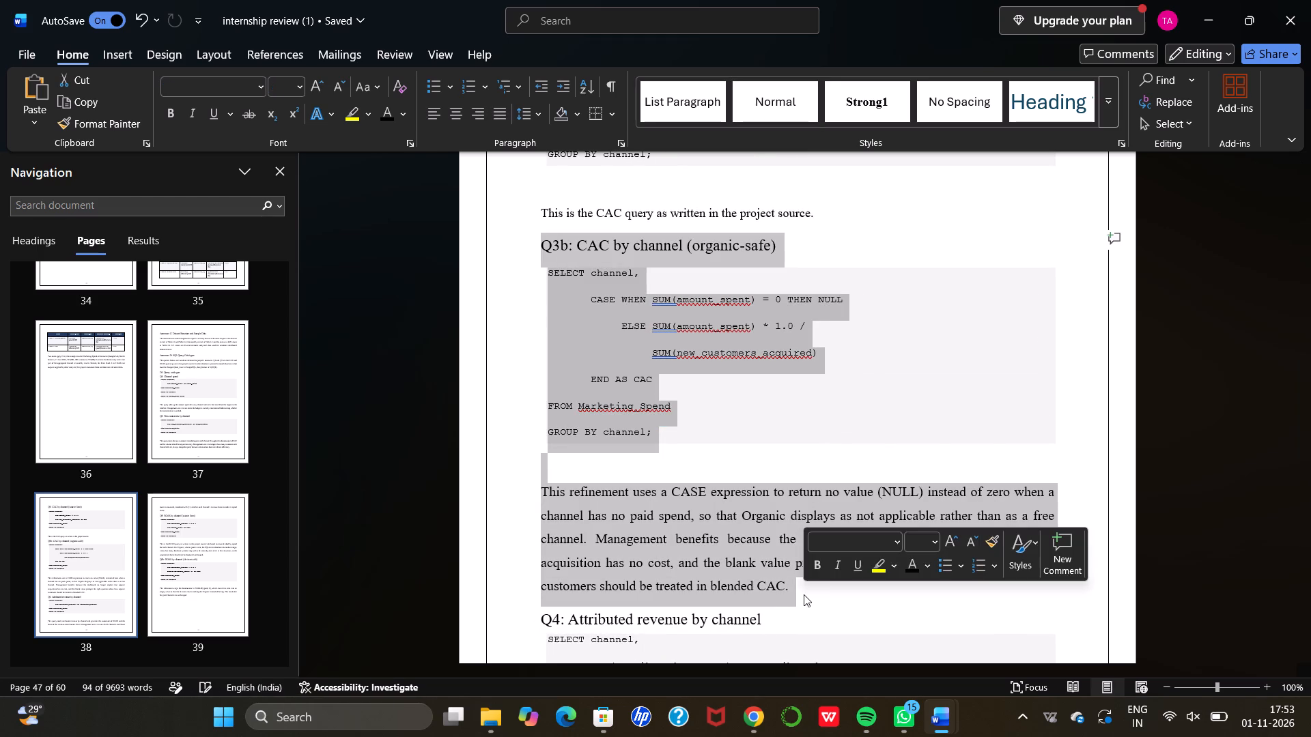
pyautogui.press('BackSpace')
# Remove "(source form)" from the Q3 heading so it reads "Q3: CAC by channel".
pyautogui.scroll(1, 851, 390)
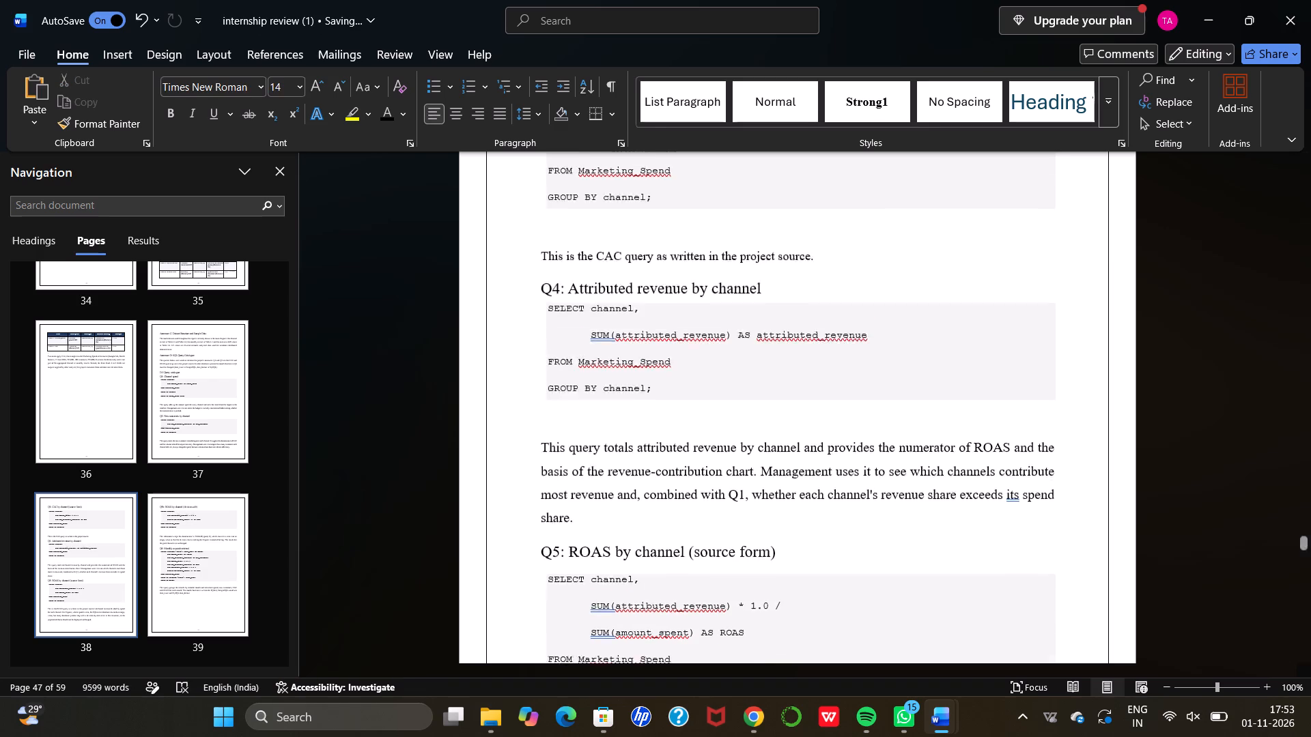
pyautogui.scroll(2, 851, 390)
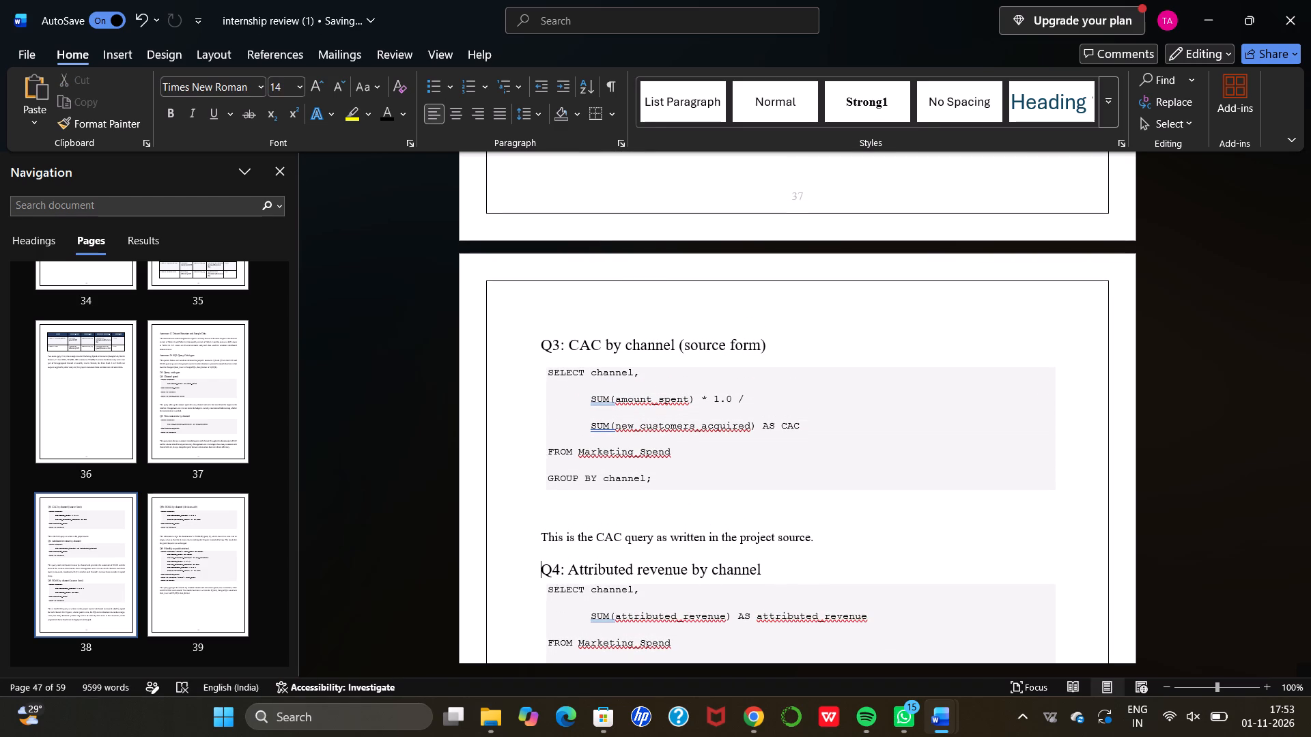
pyautogui.scroll(-1, 851, 390)
pyautogui.click(790, 291)
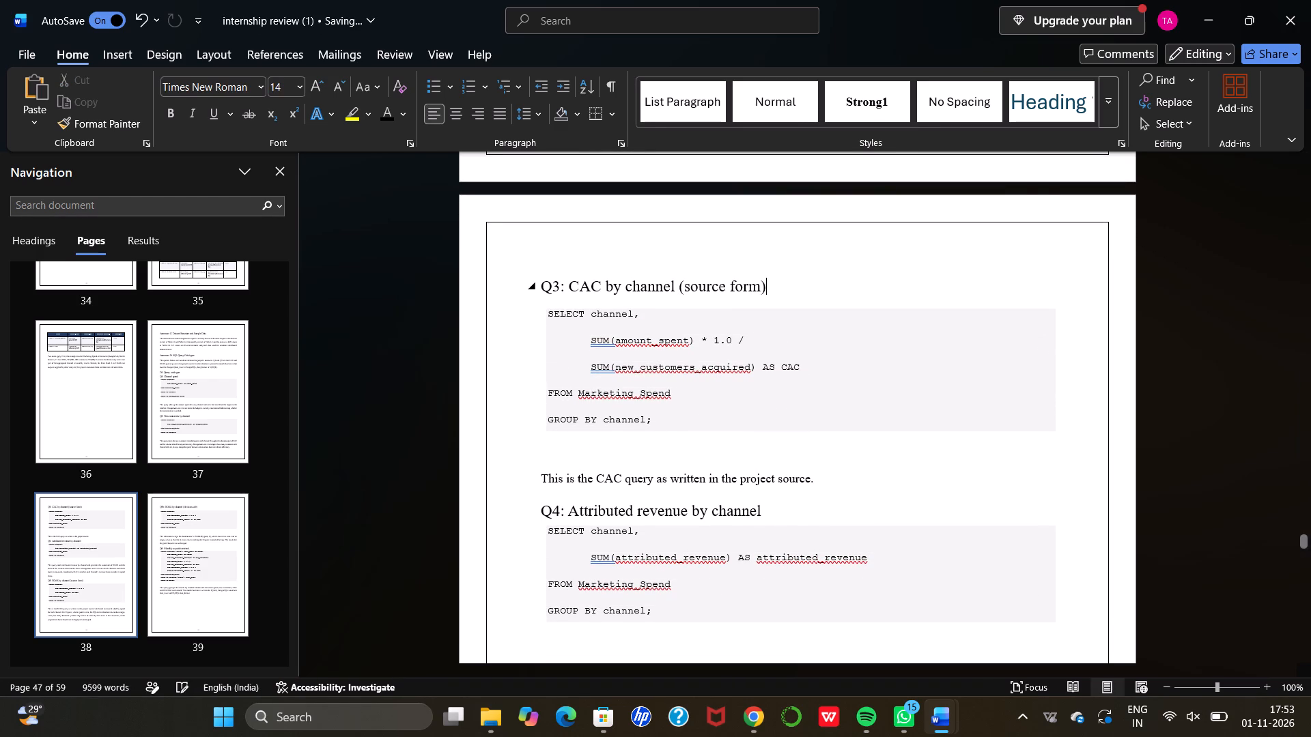
pyautogui.press('BackSpace')
pyautogui.press('BackSpace')
pyautogui.press('BackSpace')
pyautogui.press('BackSpace')
pyautogui.press('BackSpace')
pyautogui.press('BackSpace')
pyautogui.press('BackSpace')
pyautogui.press('BackSpace')
pyautogui.press('BackSpace')
pyautogui.press('BackSpace')
pyautogui.press('BackSpace')
pyautogui.press('BackSpace')
pyautogui.press('BackSpace')
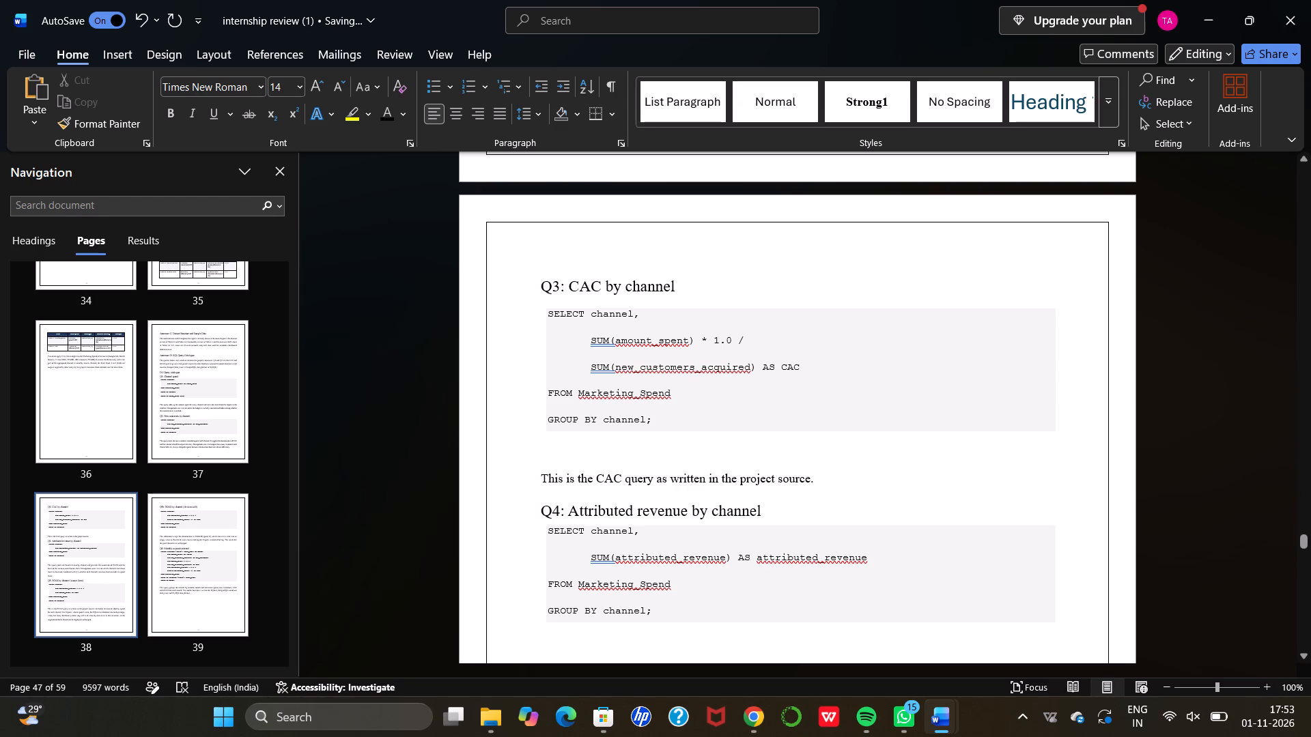
# Delete "as written in the project source." from the sentence below query Q3, leaving "This is the CAC query".
pyautogui.moveTo(821, 480); pyautogui.dragTo(787, 477)
pyautogui.moveTo(787, 477); pyautogui.dragTo(678, 489)
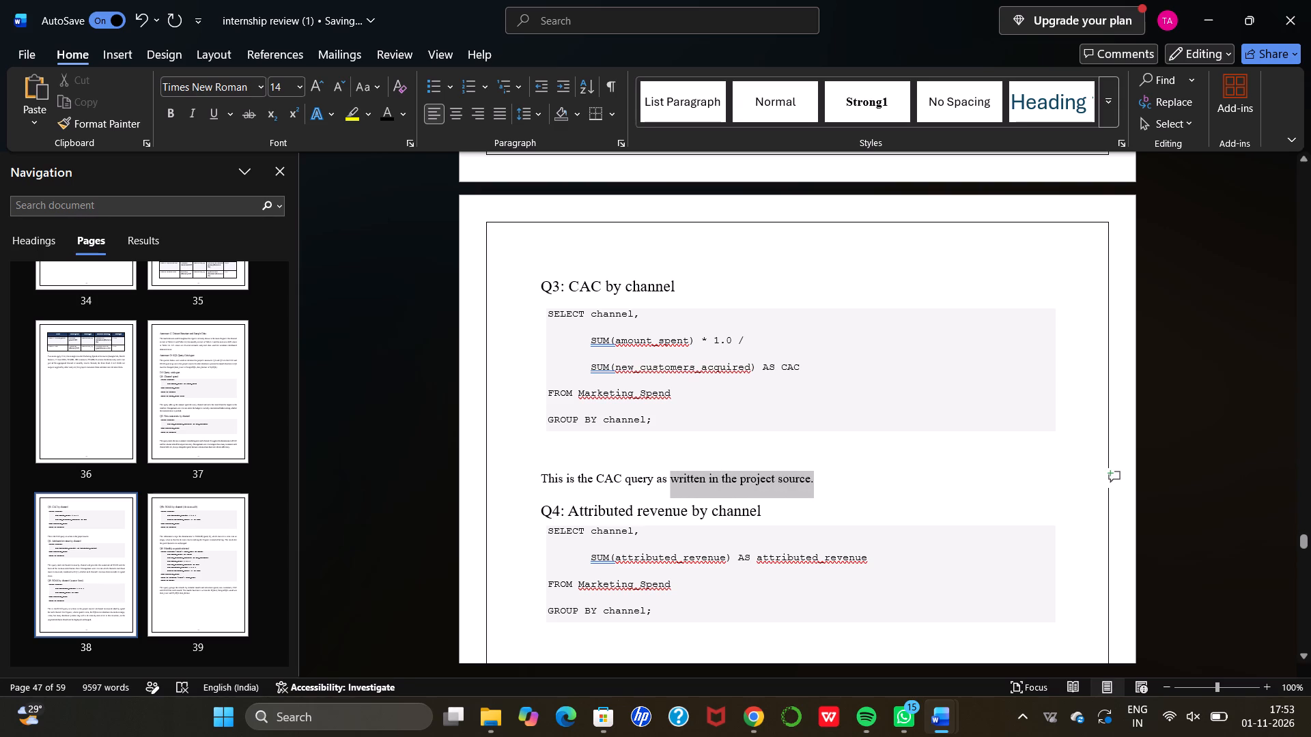
pyautogui.moveTo(678, 489); pyautogui.dragTo(658, 488)
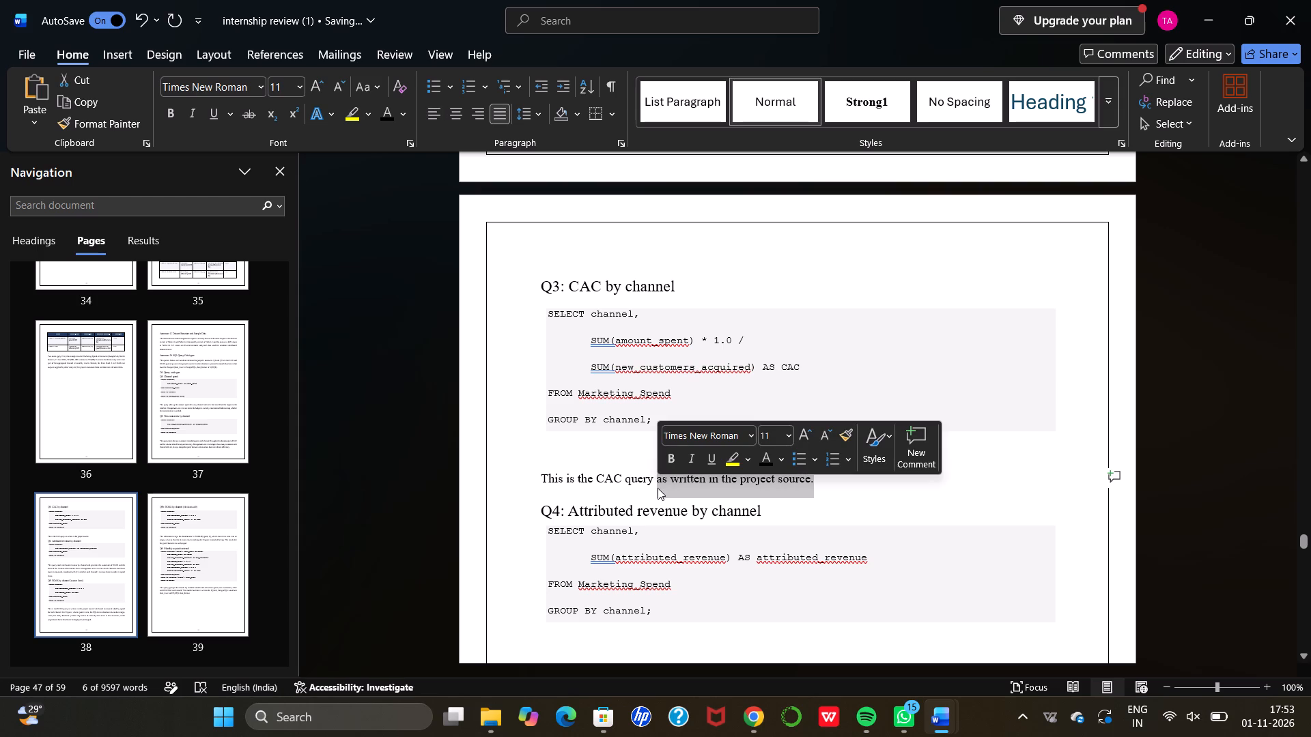
pyautogui.press('BackSpace')
# Select the explanatory paragraph below query Q1, together with the blank line above it.
pyautogui.scroll(5, 660, 444)
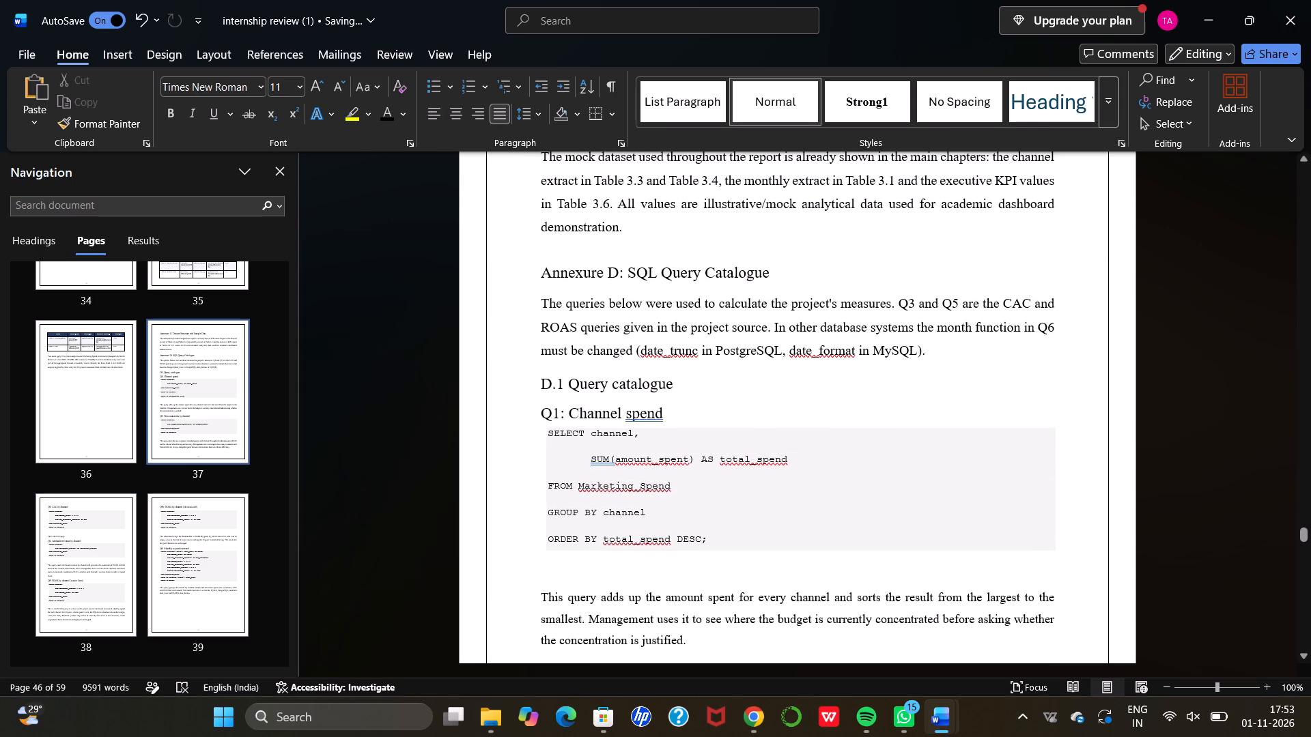
pyautogui.moveTo(692, 589); pyautogui.dragTo(718, 637)
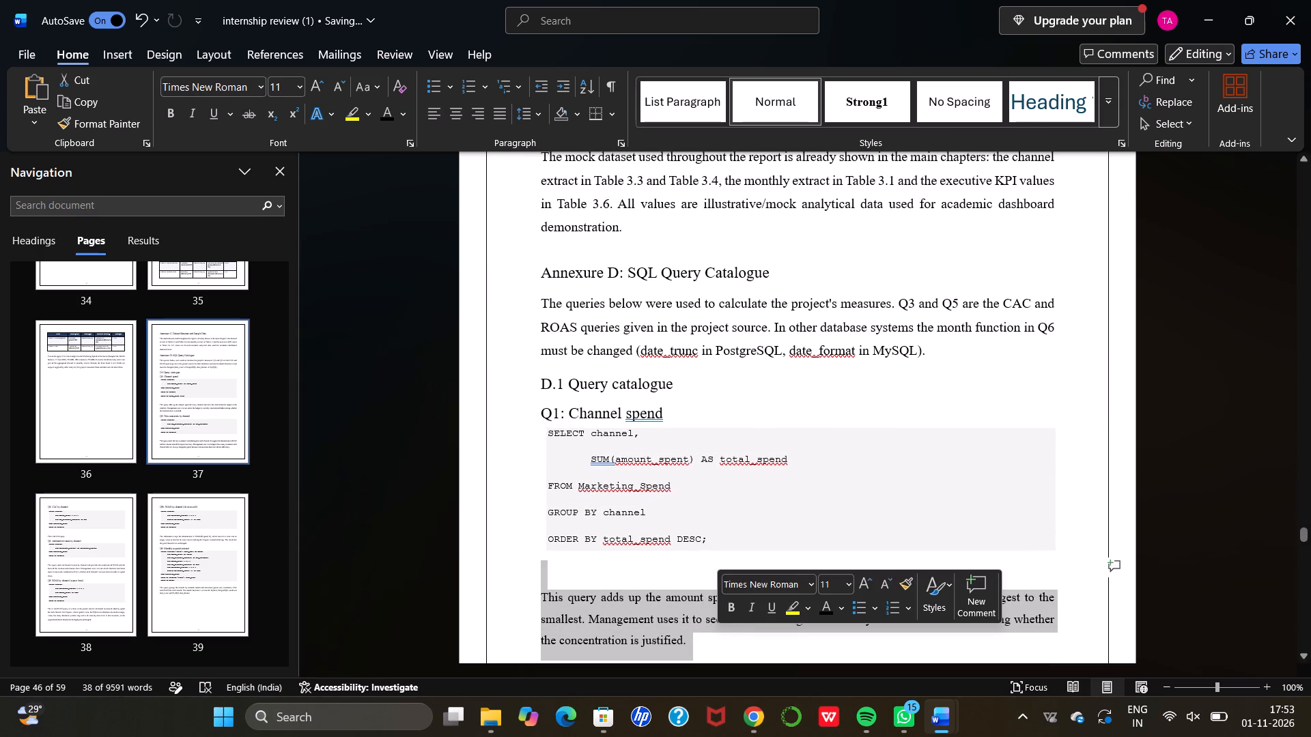
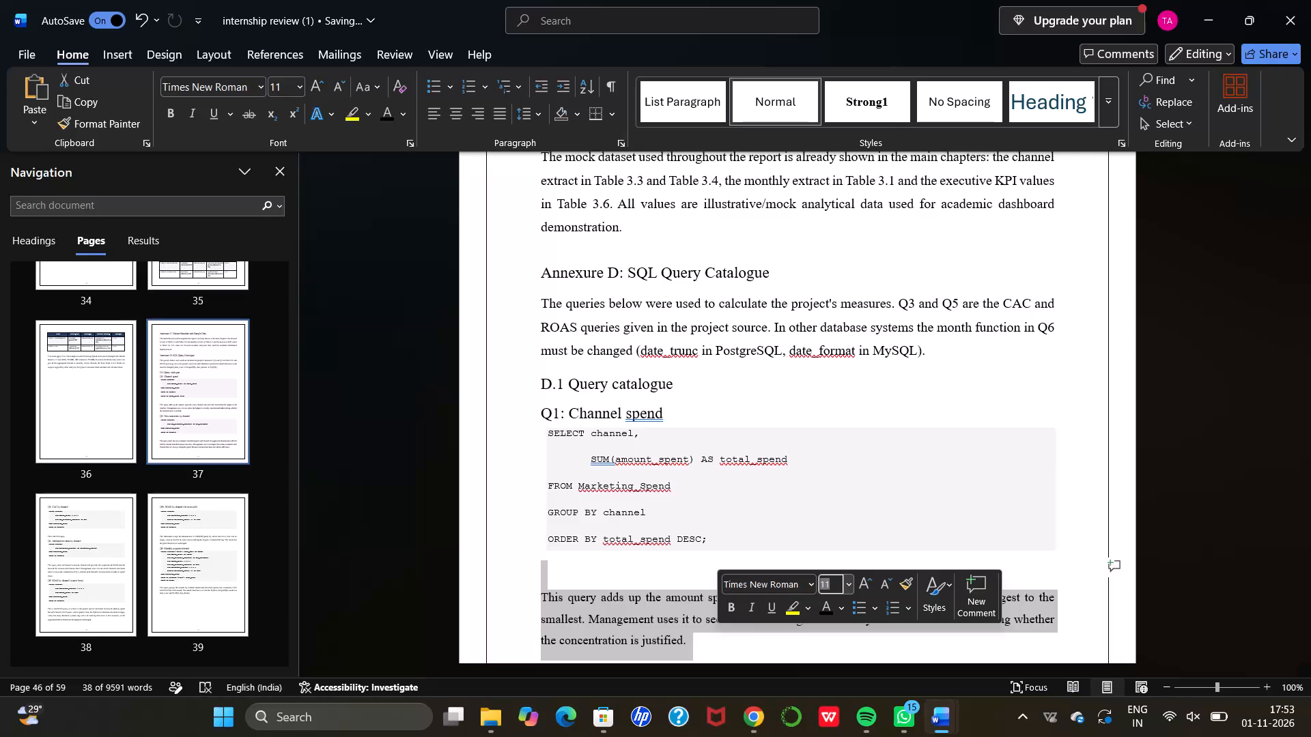
# Set the font size of the explanatory paragraph below query Q1 to 12.
pyautogui.press('BackSpace')
pyautogui.write('12')
pyautogui.press('Return')
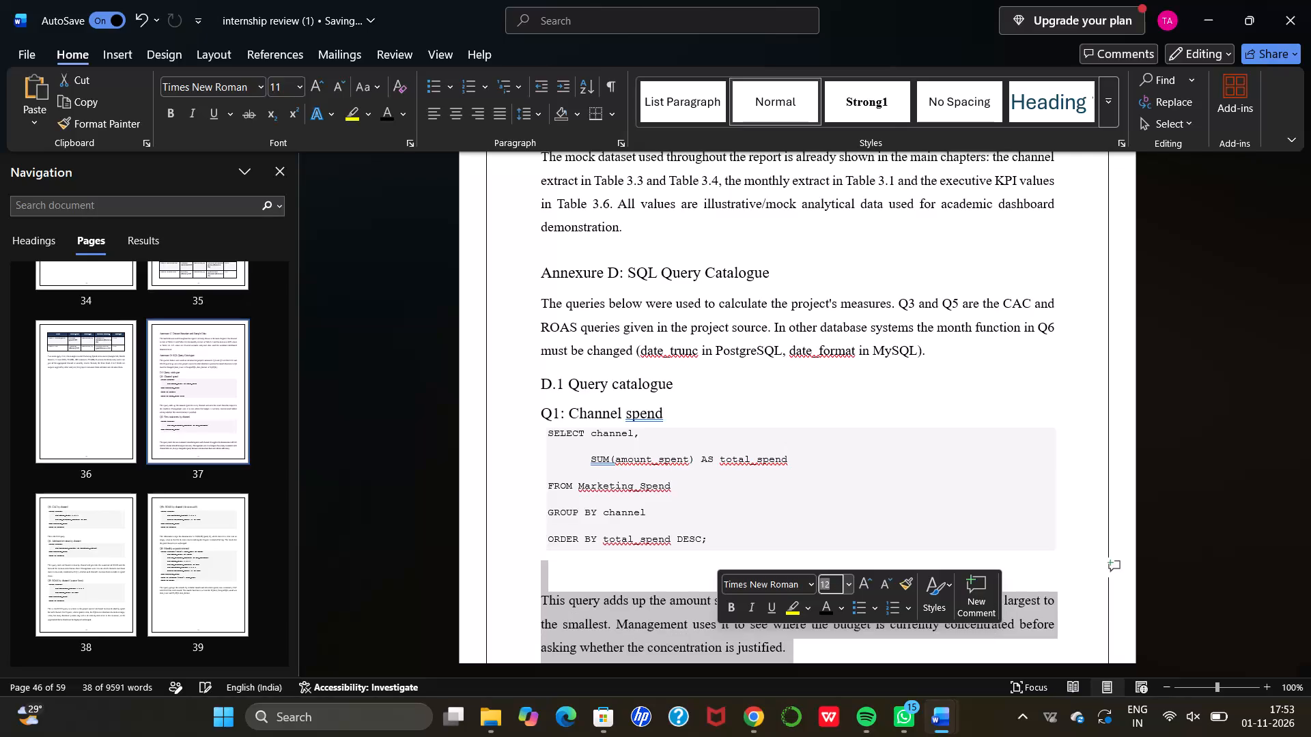
pyautogui.click(863, 528)
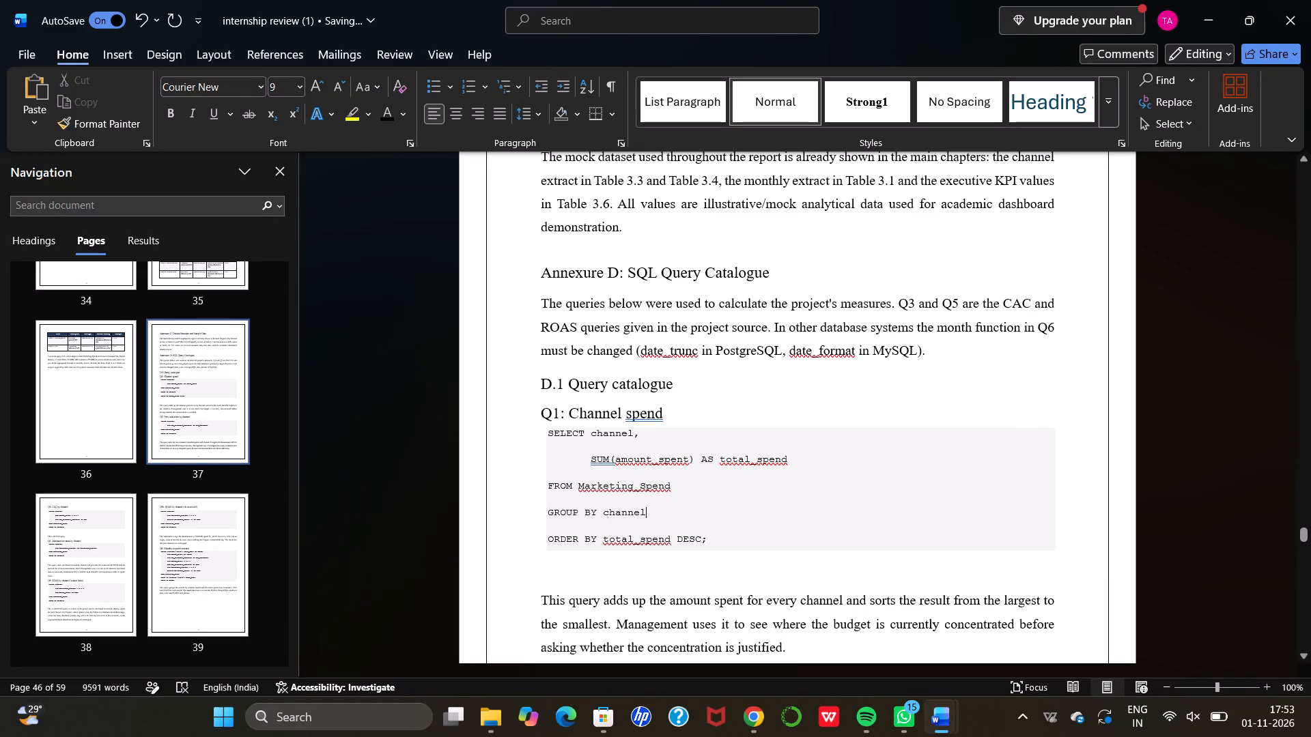
# Set the font size of the whole Q1: Channel spend SQL code block to 12.
pyautogui.click(541, 417)
pyautogui.moveTo(541, 431); pyautogui.dragTo(574, 447)
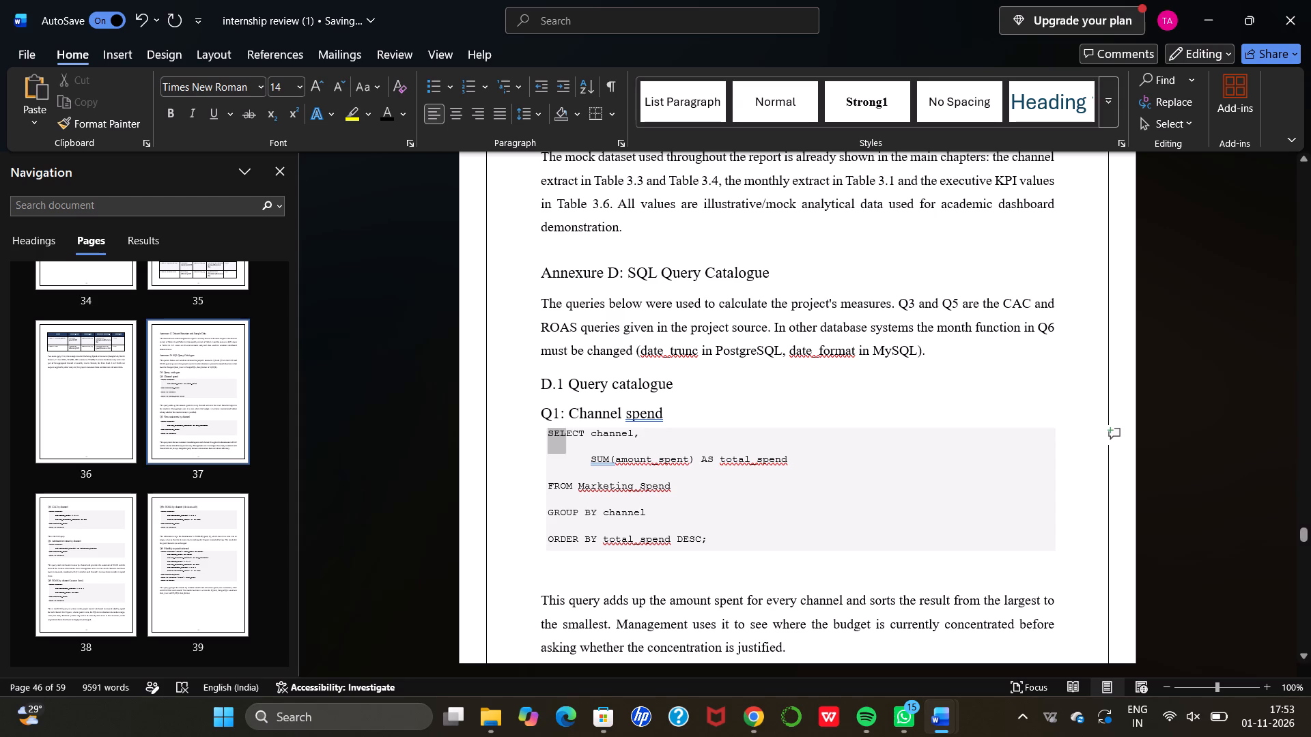
pyautogui.moveTo(574, 447); pyautogui.dragTo(724, 543)
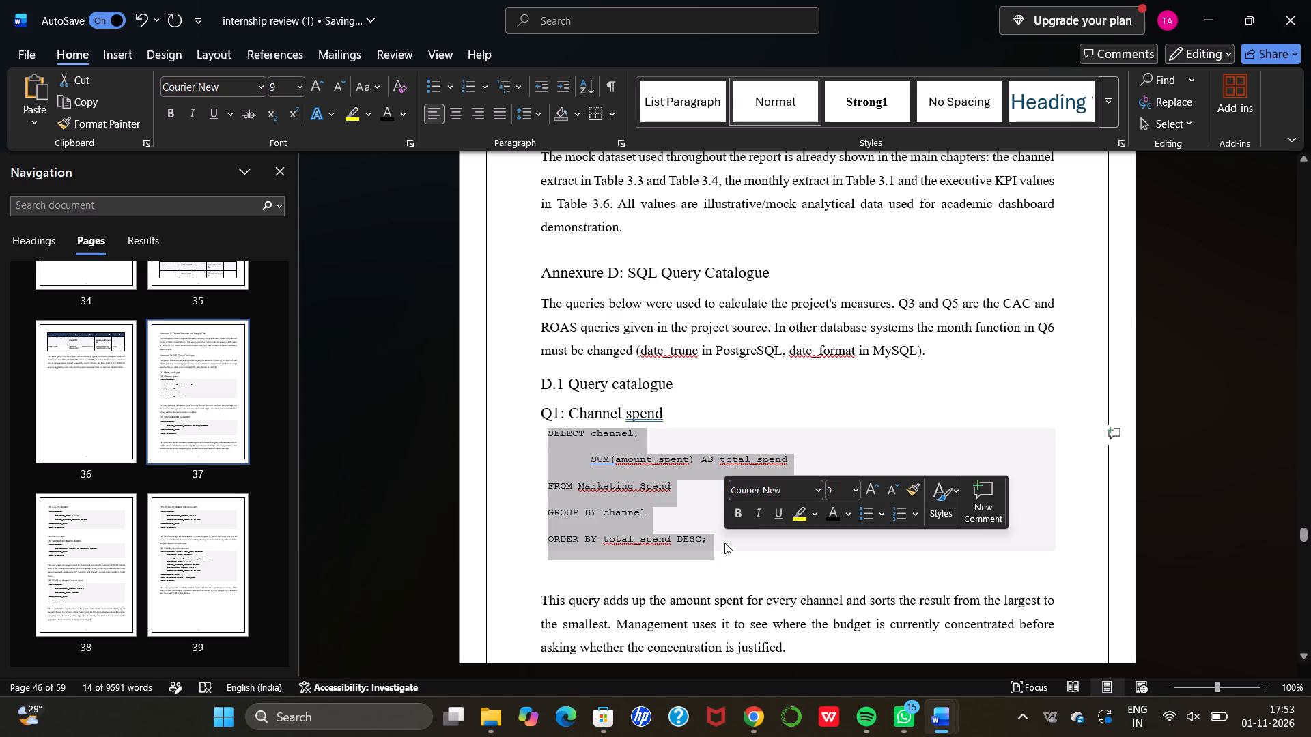
pyautogui.click(856, 484)
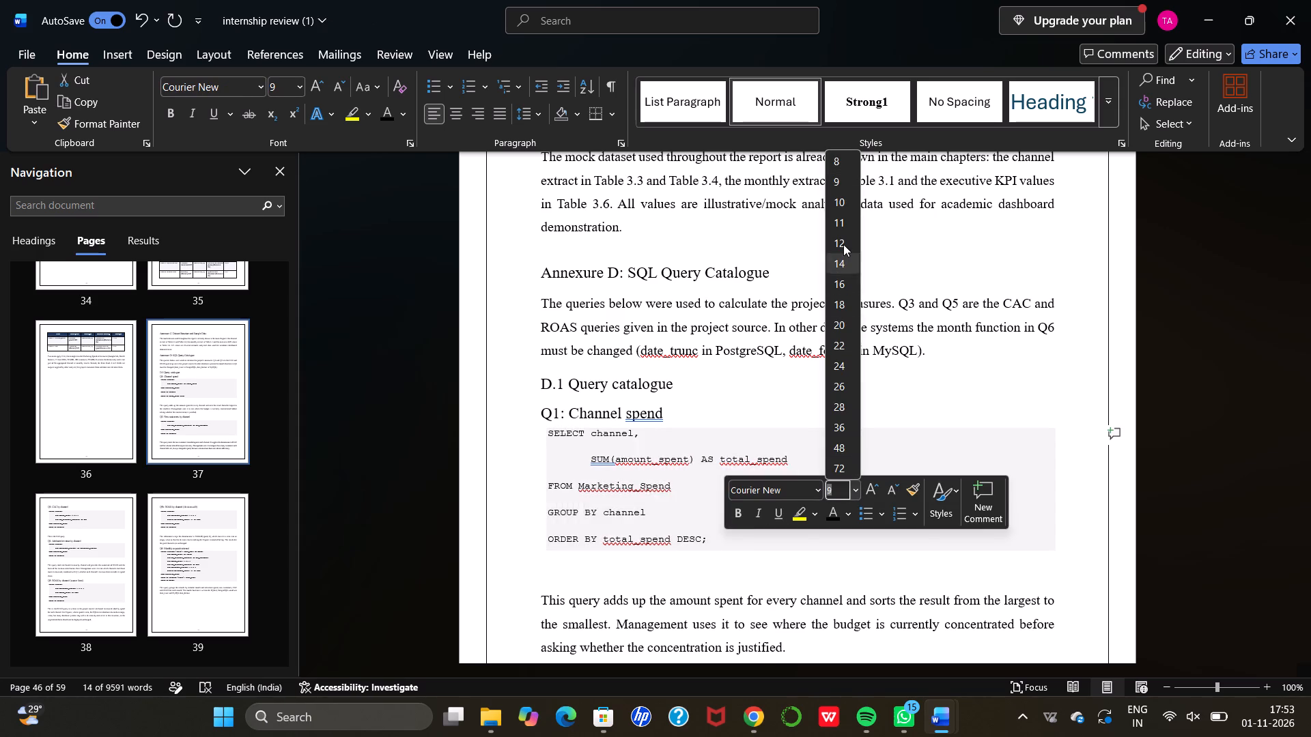
pyautogui.click(843, 244)
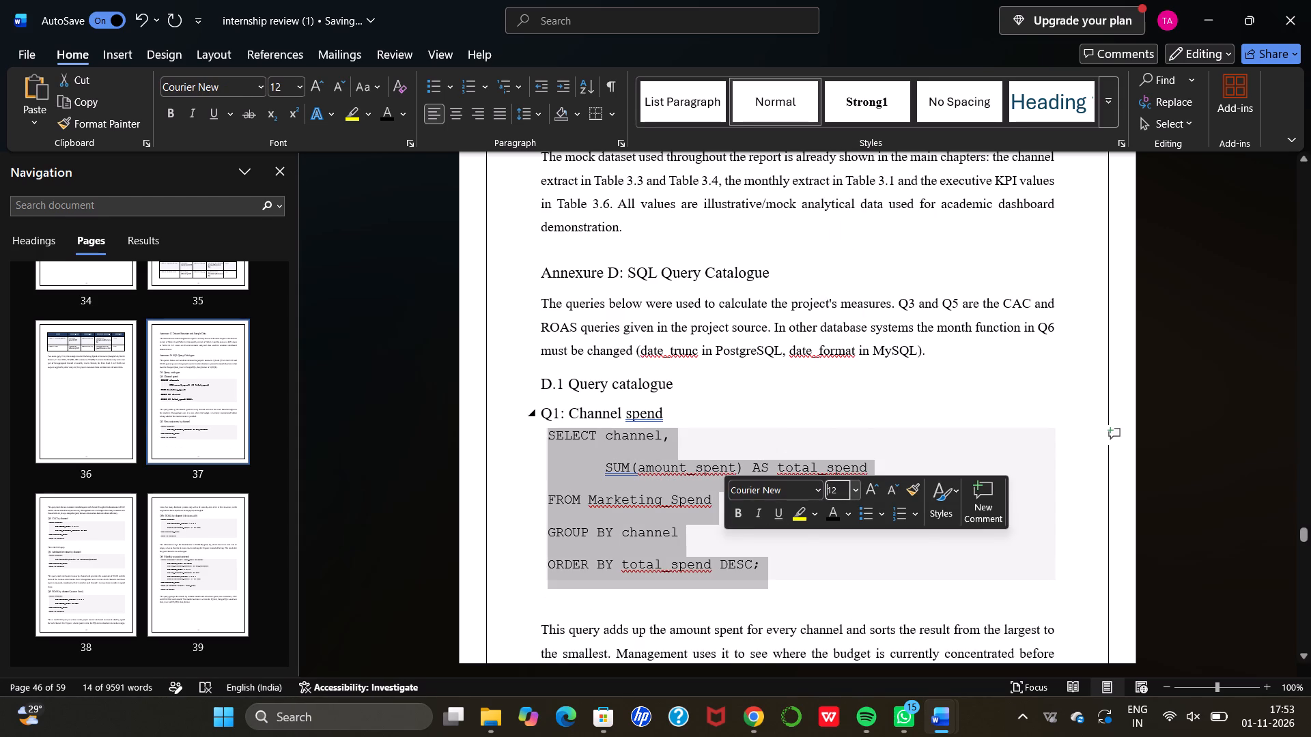
pyautogui.click(829, 405)
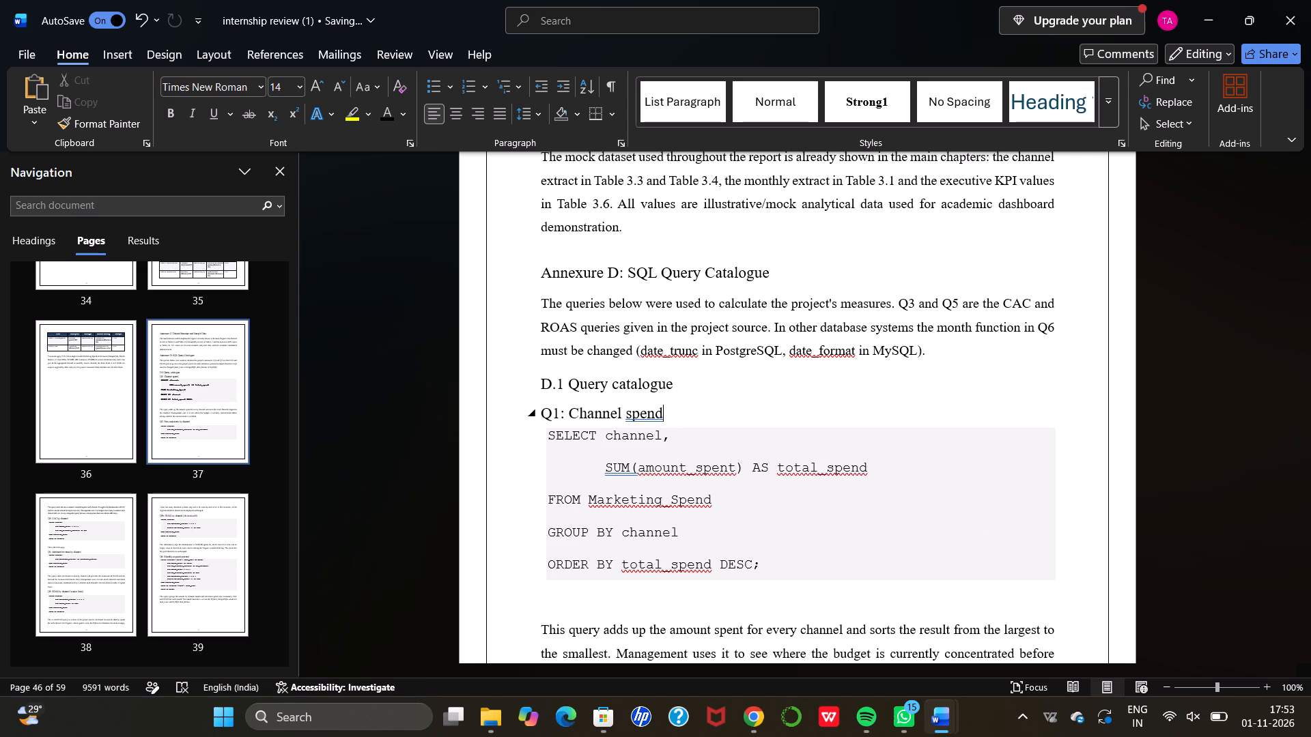
# Check the font size of the "Two notes apply" paragraph below the table on page 36.
pyautogui.scroll(5, 829, 405)
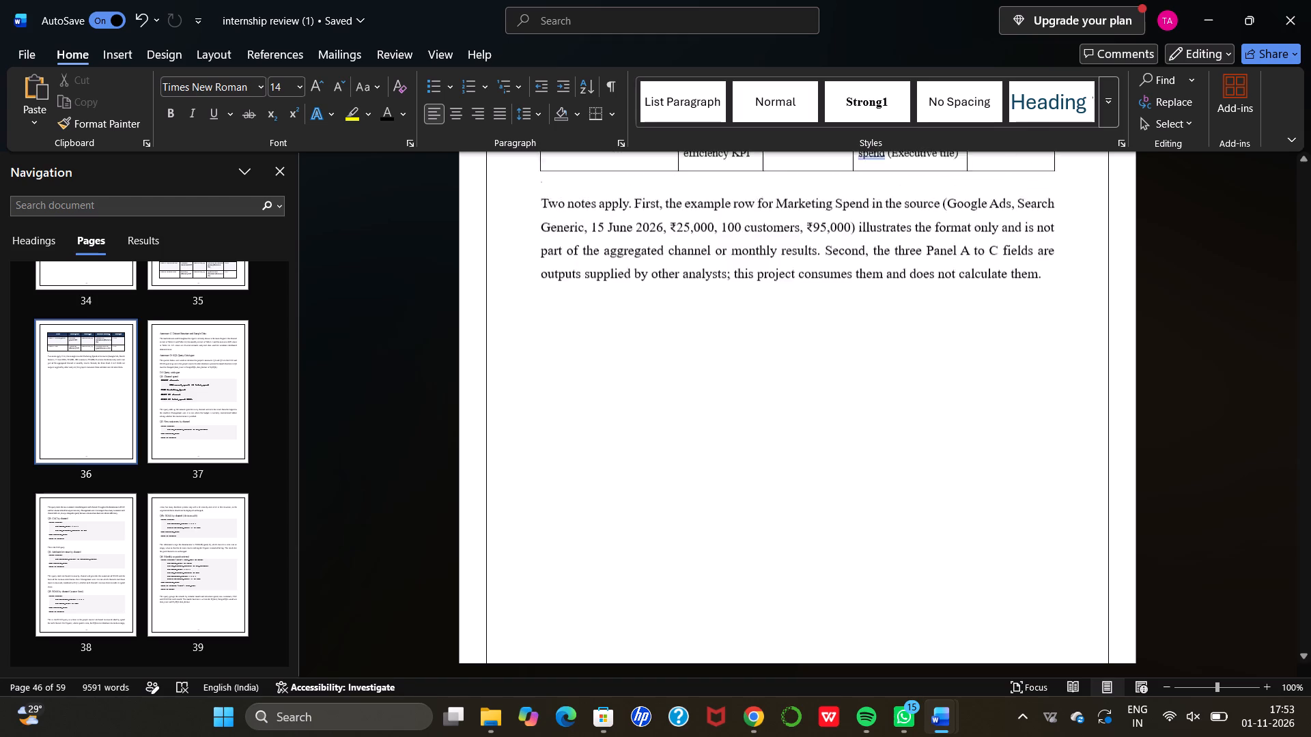
pyautogui.scroll(1, 829, 405)
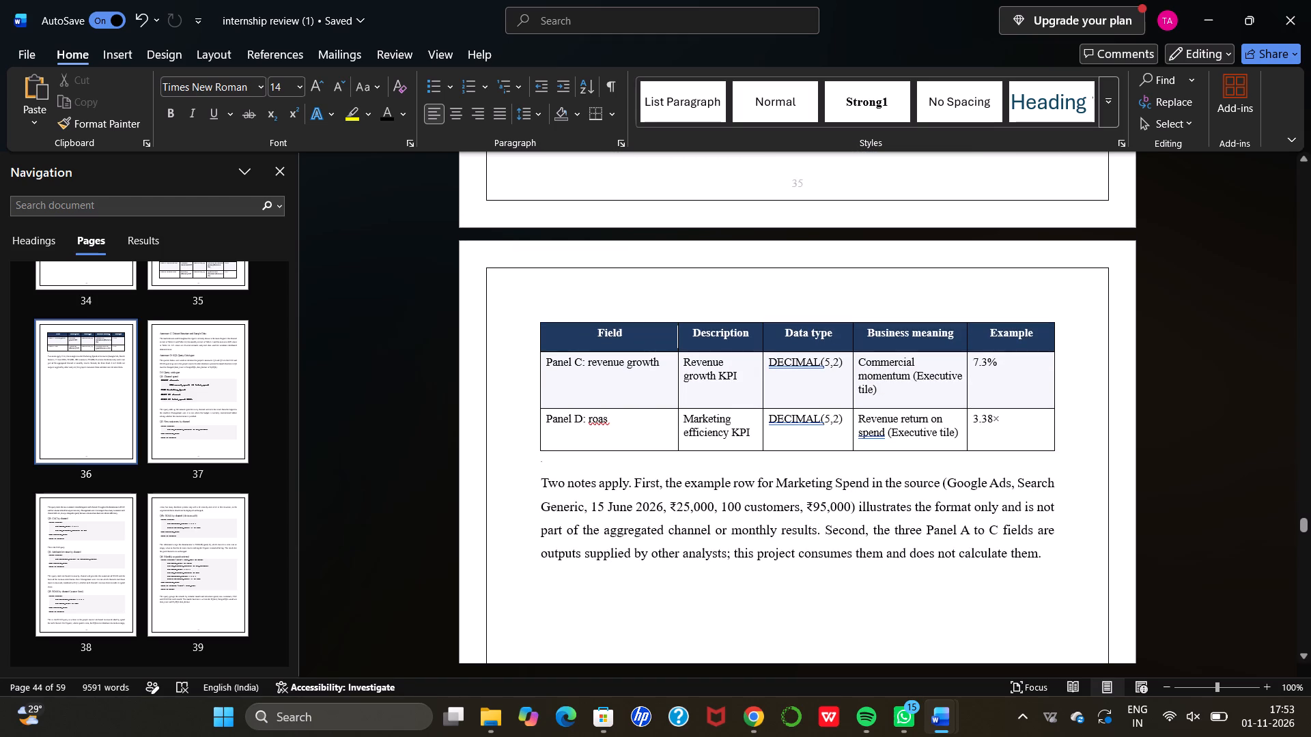
pyautogui.moveTo(540, 483); pyautogui.dragTo(782, 608)
pyautogui.click(782, 608)
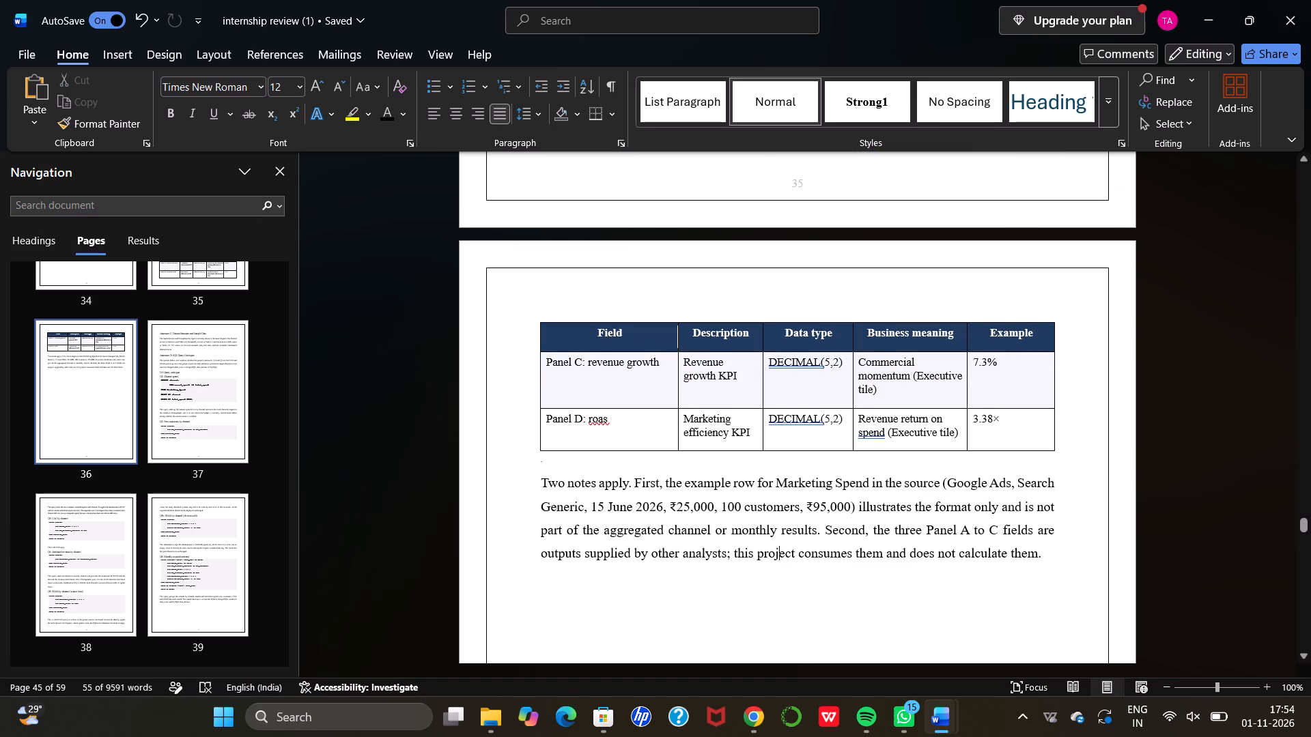
# Set the font size of the body paragraph under Annexure C: Dataset Structure and Sample Data to 12.
pyautogui.scroll(-6, 782, 608)
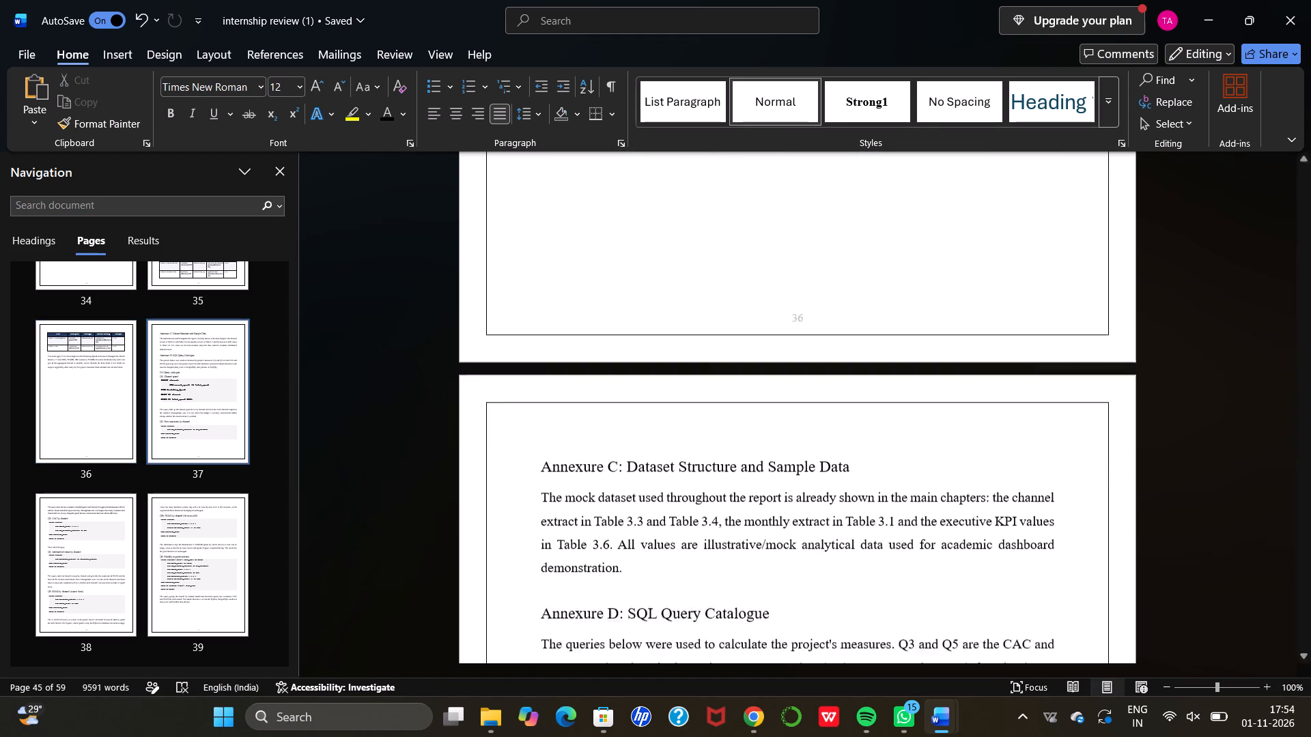
pyautogui.scroll(-2, 782, 608)
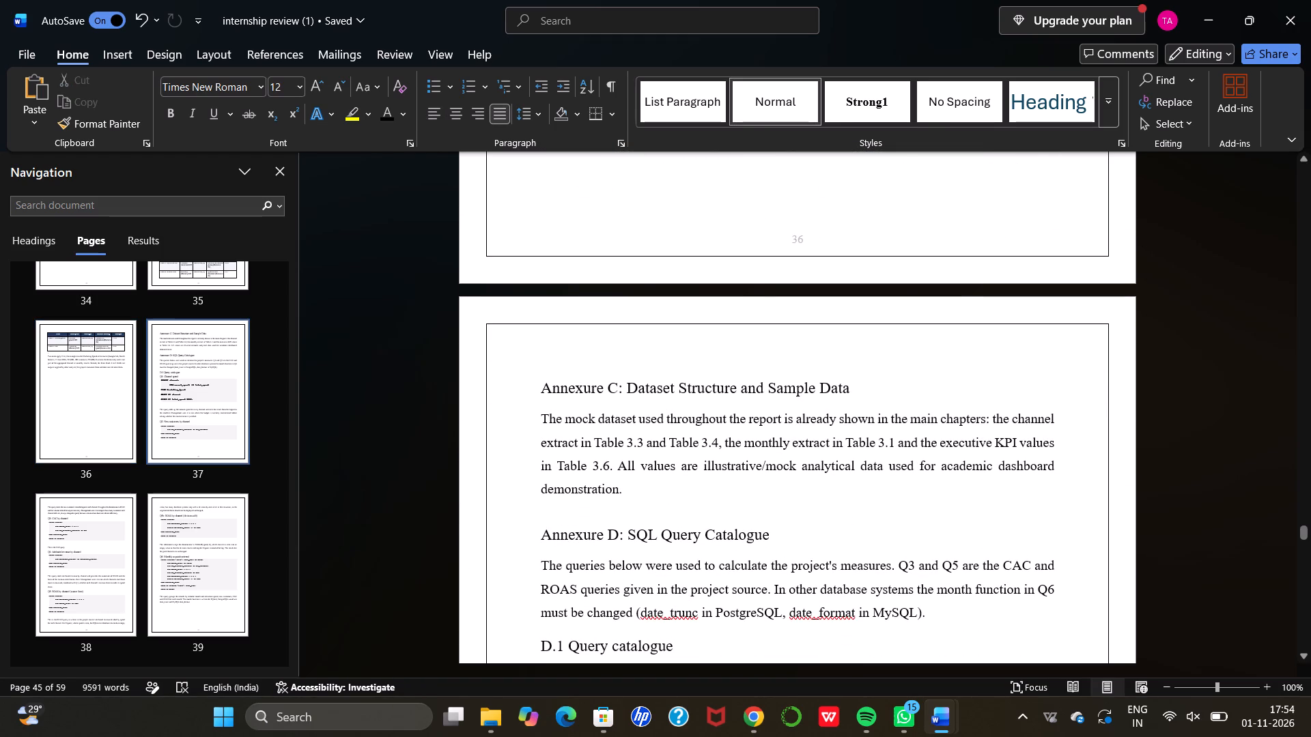
pyautogui.moveTo(537, 416); pyautogui.dragTo(649, 506)
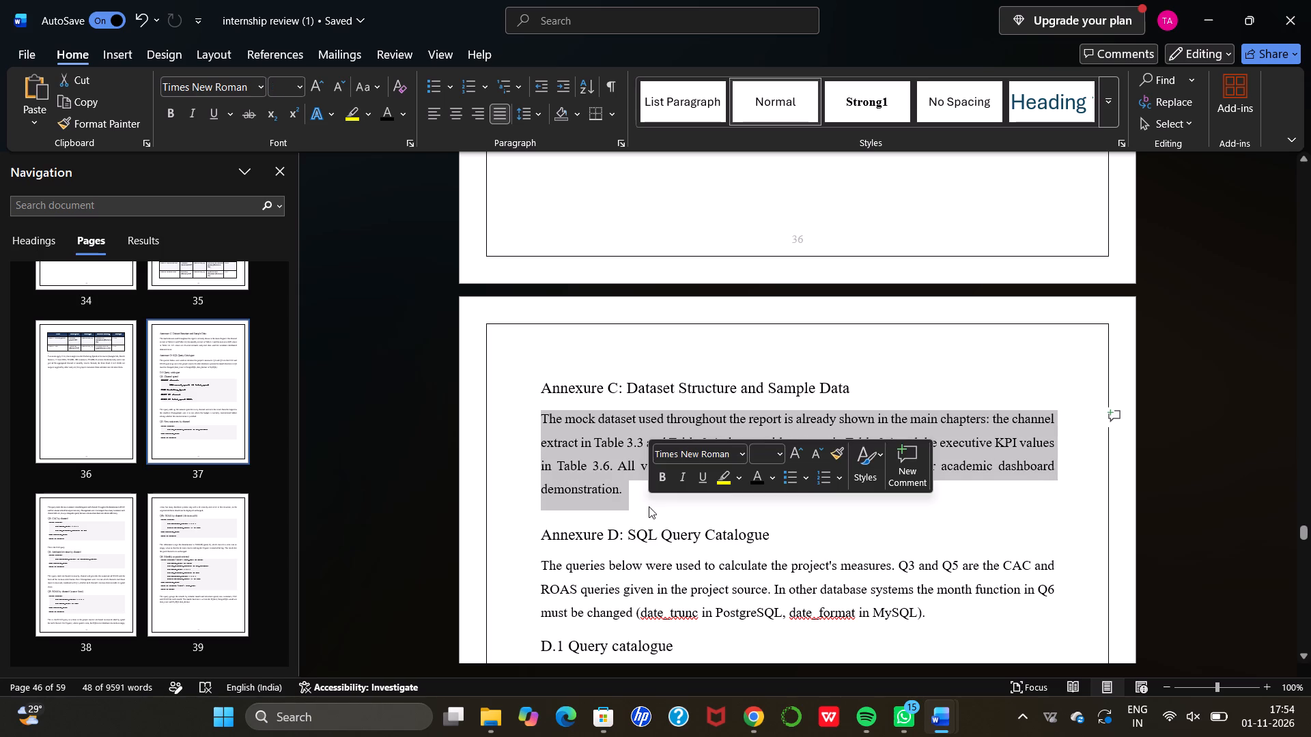
pyautogui.click(780, 452)
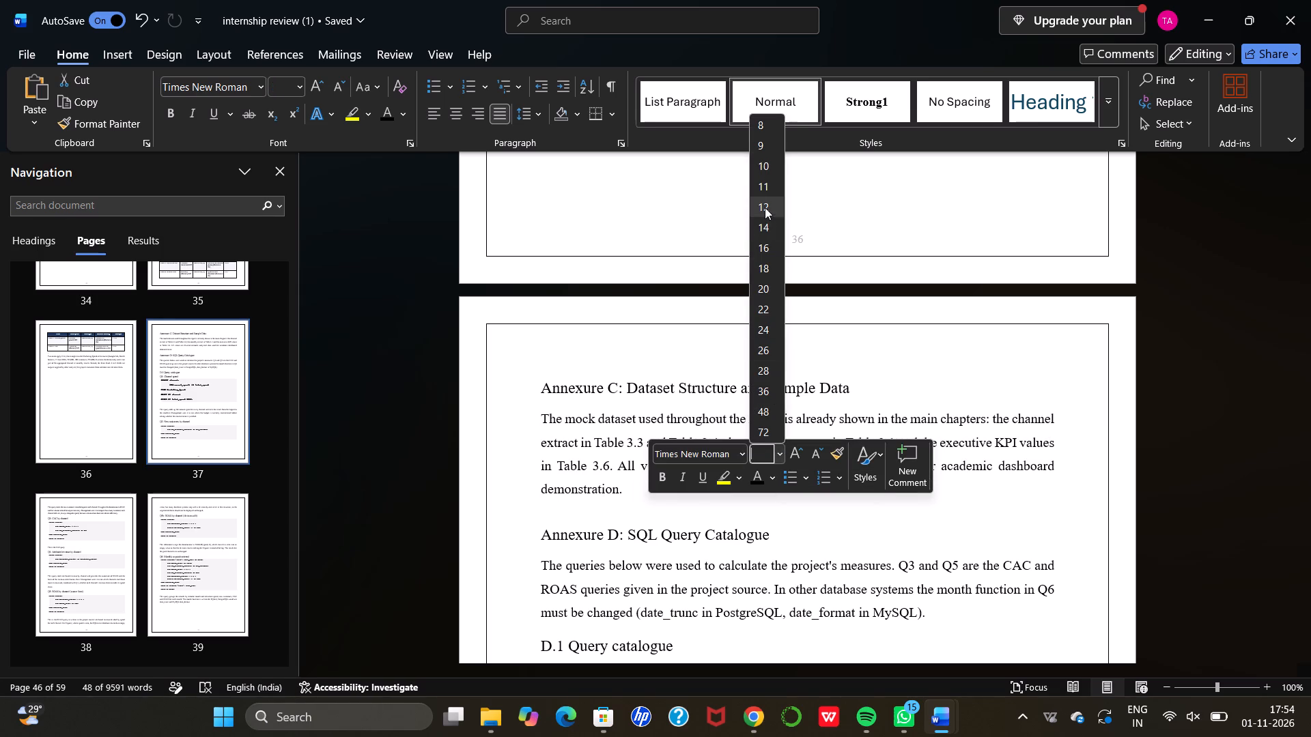
pyautogui.click(765, 207)
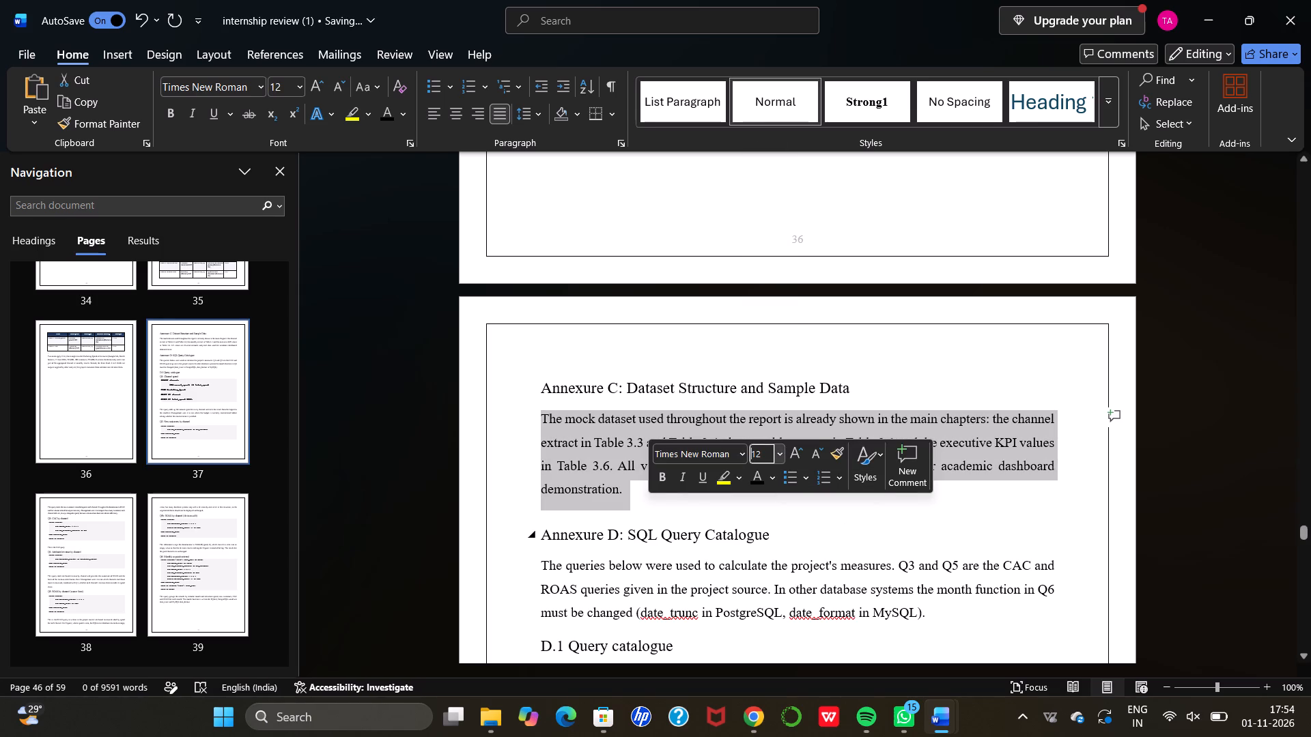
pyautogui.click(849, 536)
# Set the font size of the whole Q2: New customers by channel SQL code block to 12.
pyautogui.scroll(-1, 849, 536)
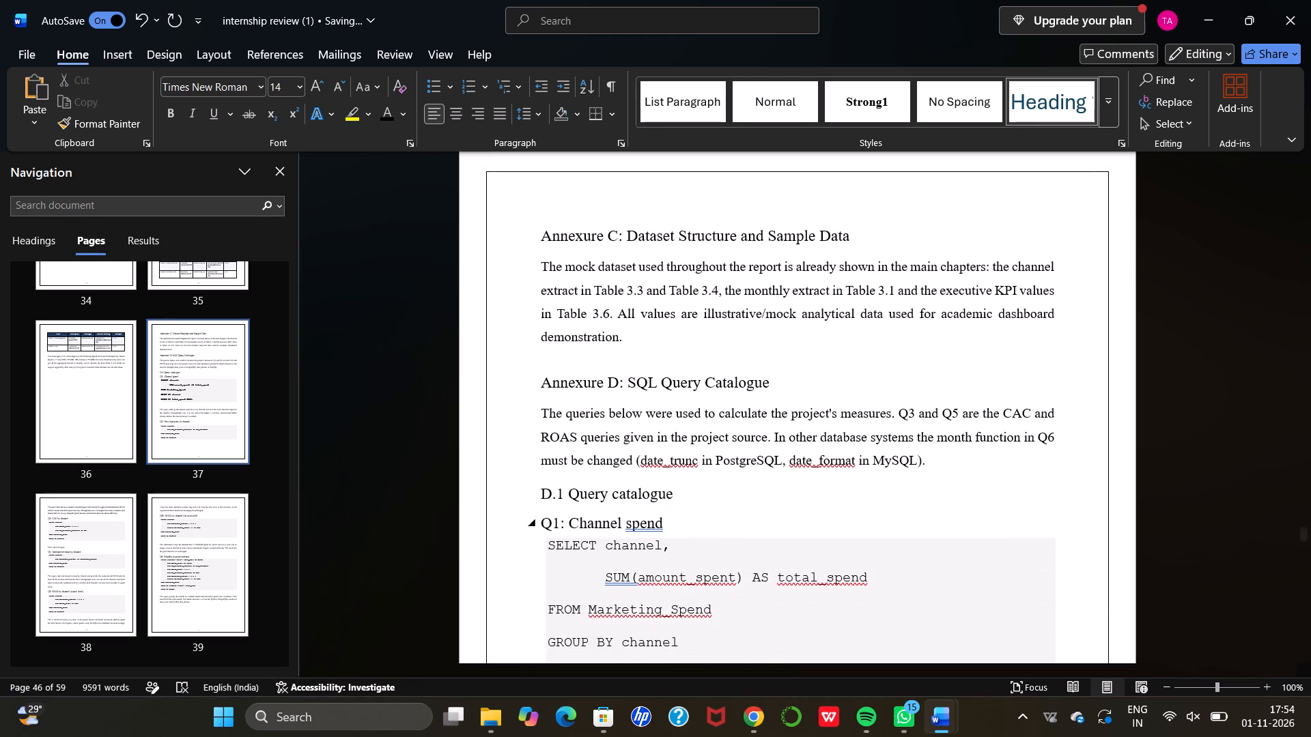
pyautogui.scroll(-3, 849, 536)
pyautogui.keyDown('ctrl'); pyautogui.scroll(1, 849, 536); pyautogui.keyUp('ctrl')
pyautogui.keyDown('ctrl'); pyautogui.scroll(-2, 849, 536); pyautogui.keyUp('ctrl')
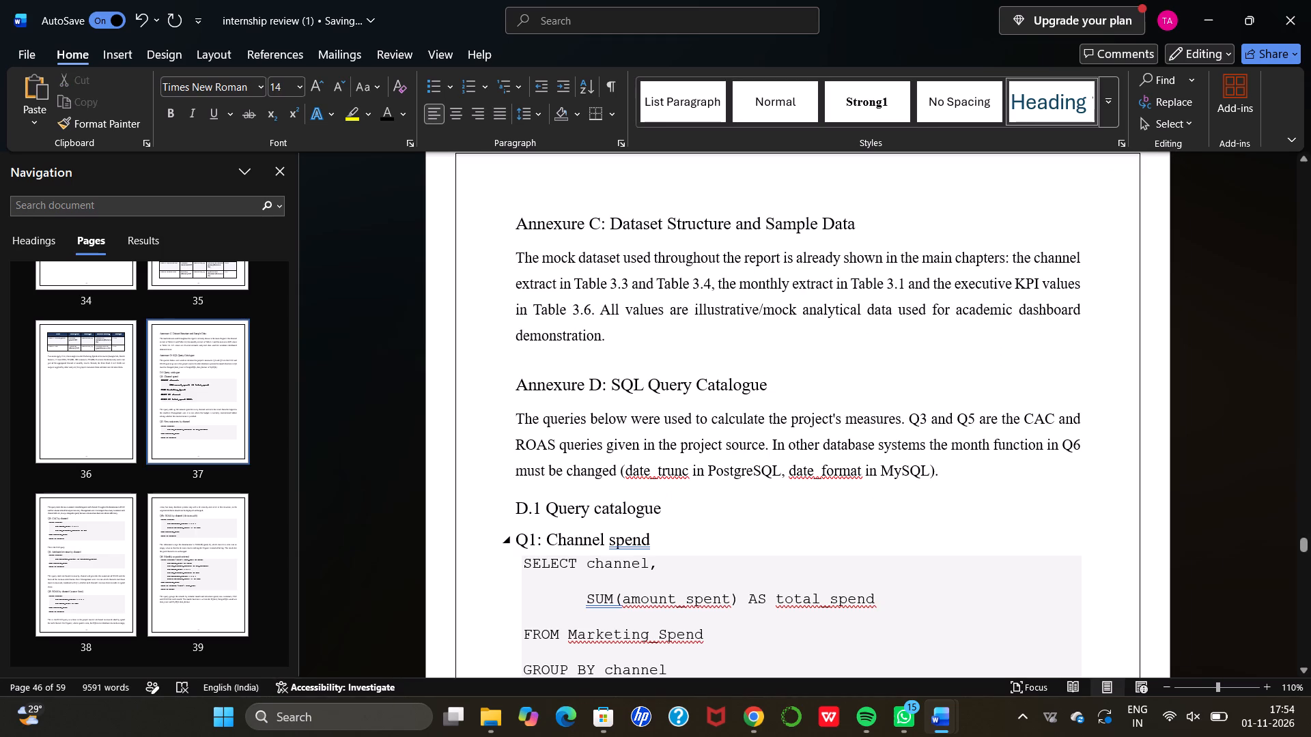
pyautogui.scroll(-4, 849, 536)
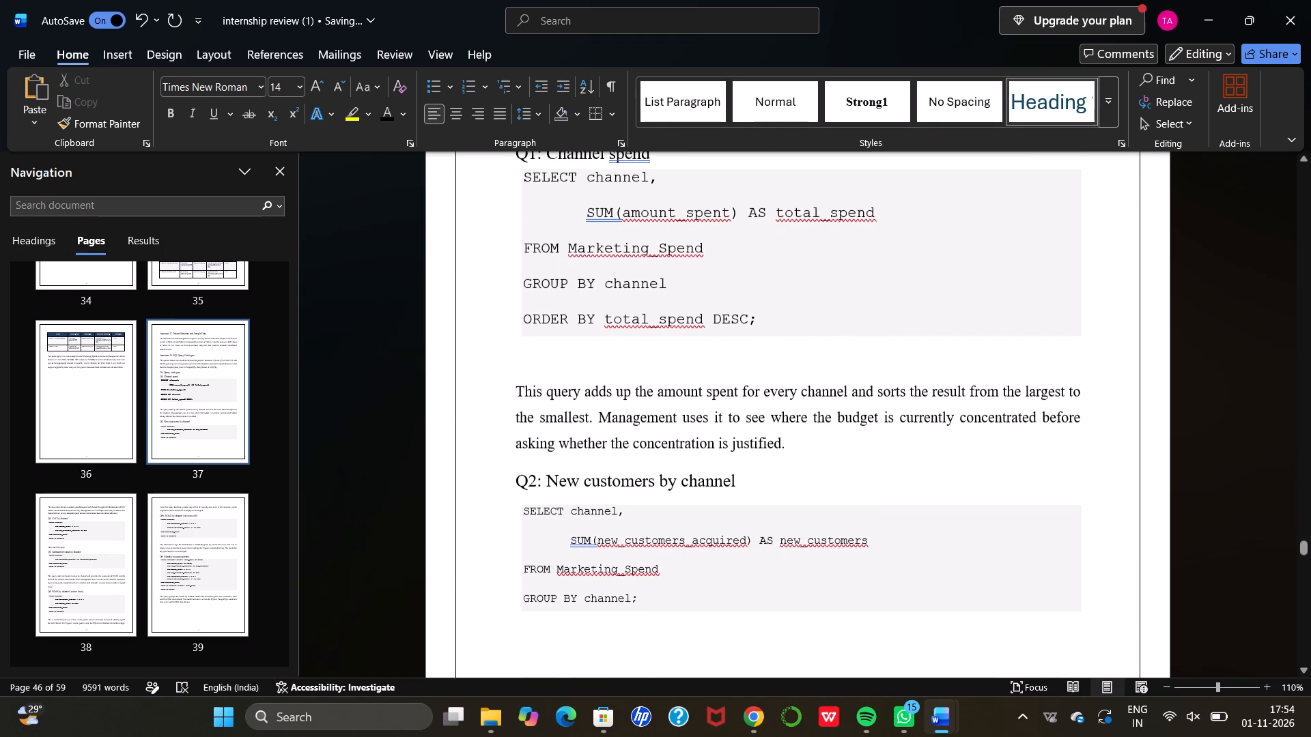
pyautogui.scroll(-1, 849, 536)
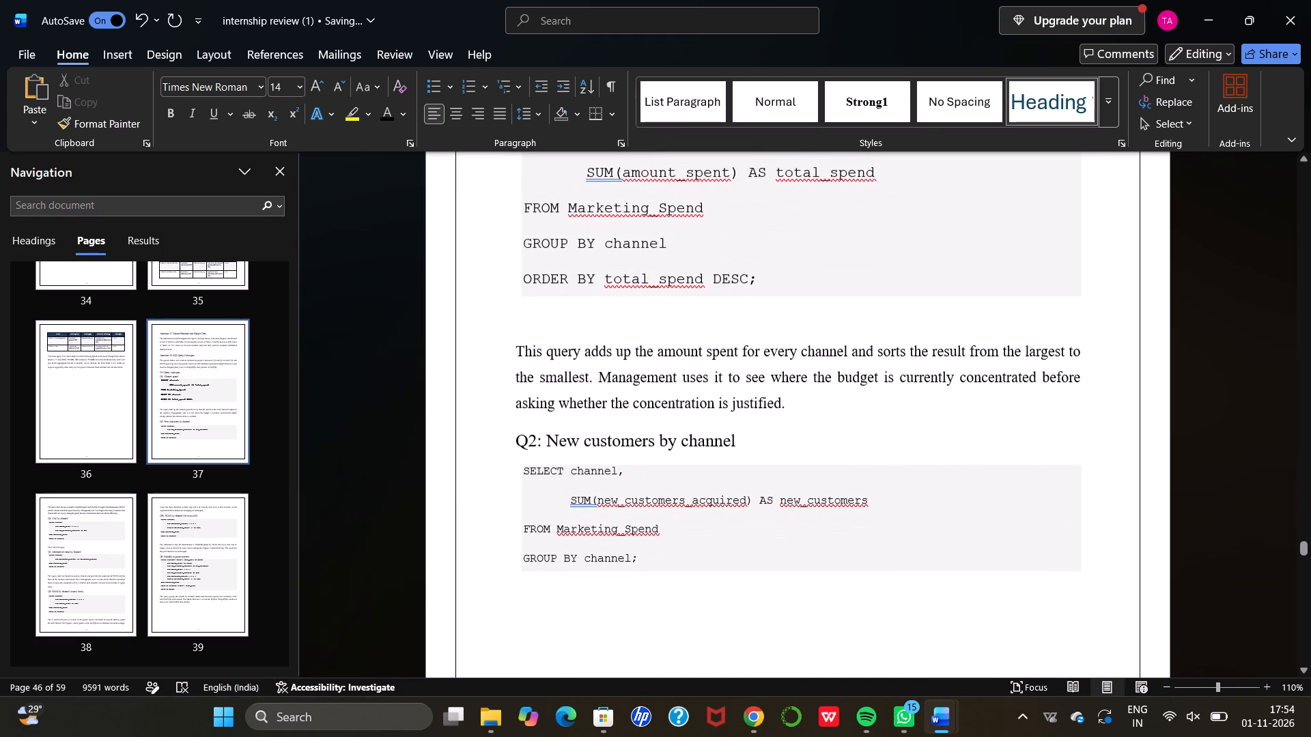
pyautogui.moveTo(517, 462); pyautogui.dragTo(637, 562)
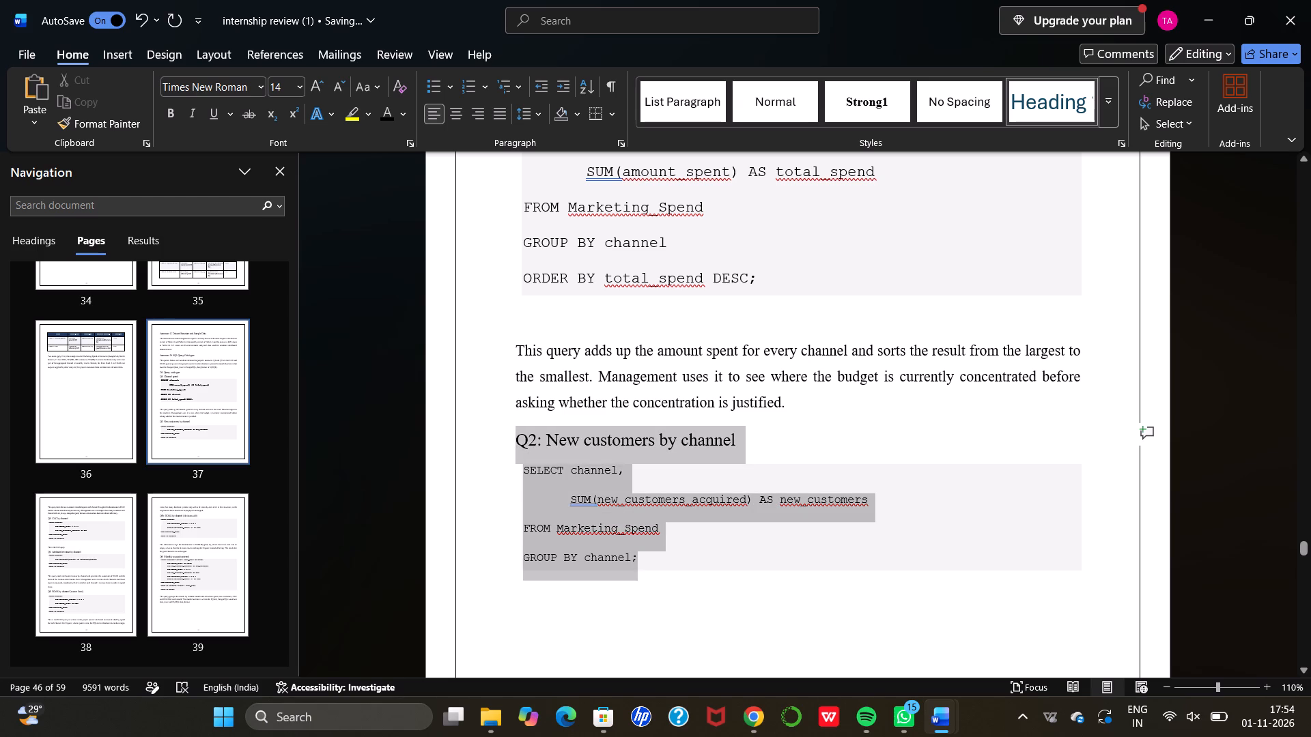
pyautogui.moveTo(637, 562); pyautogui.dragTo(643, 567)
pyautogui.click(643, 567)
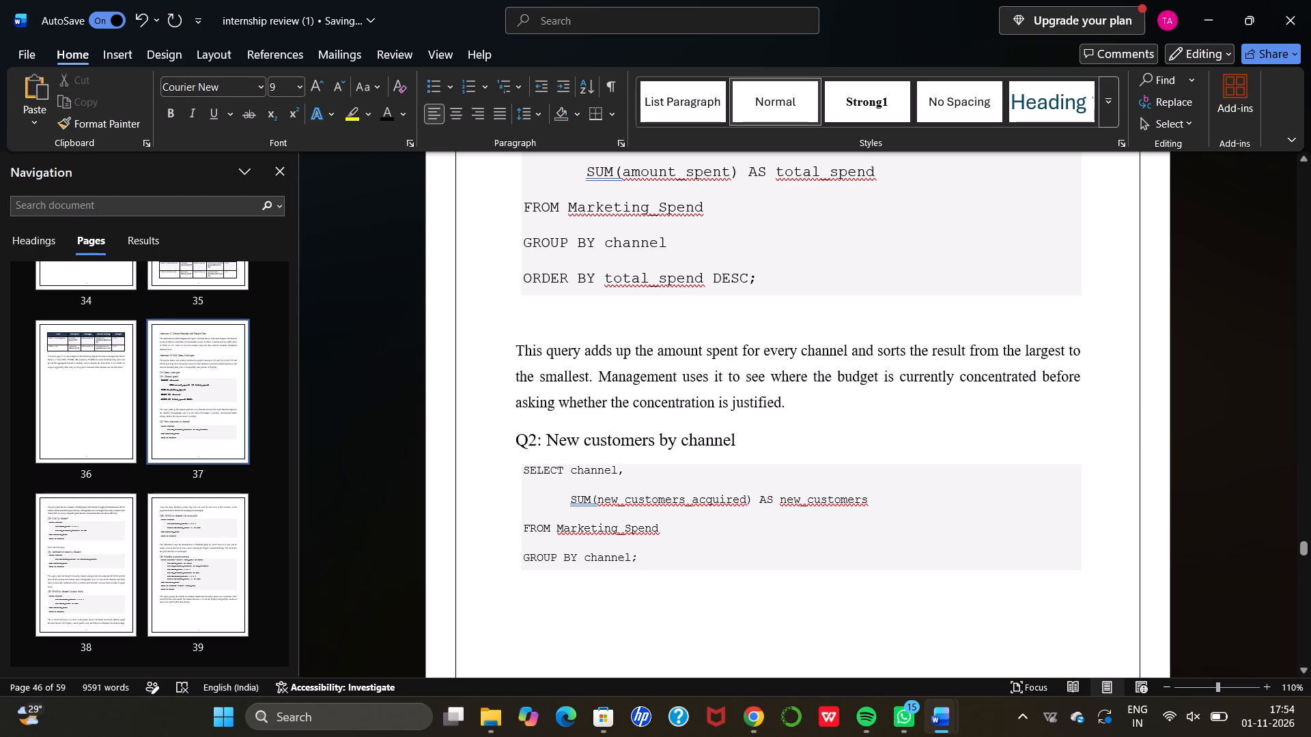
pyautogui.moveTo(516, 455); pyautogui.dragTo(575, 495)
pyautogui.click(575, 495)
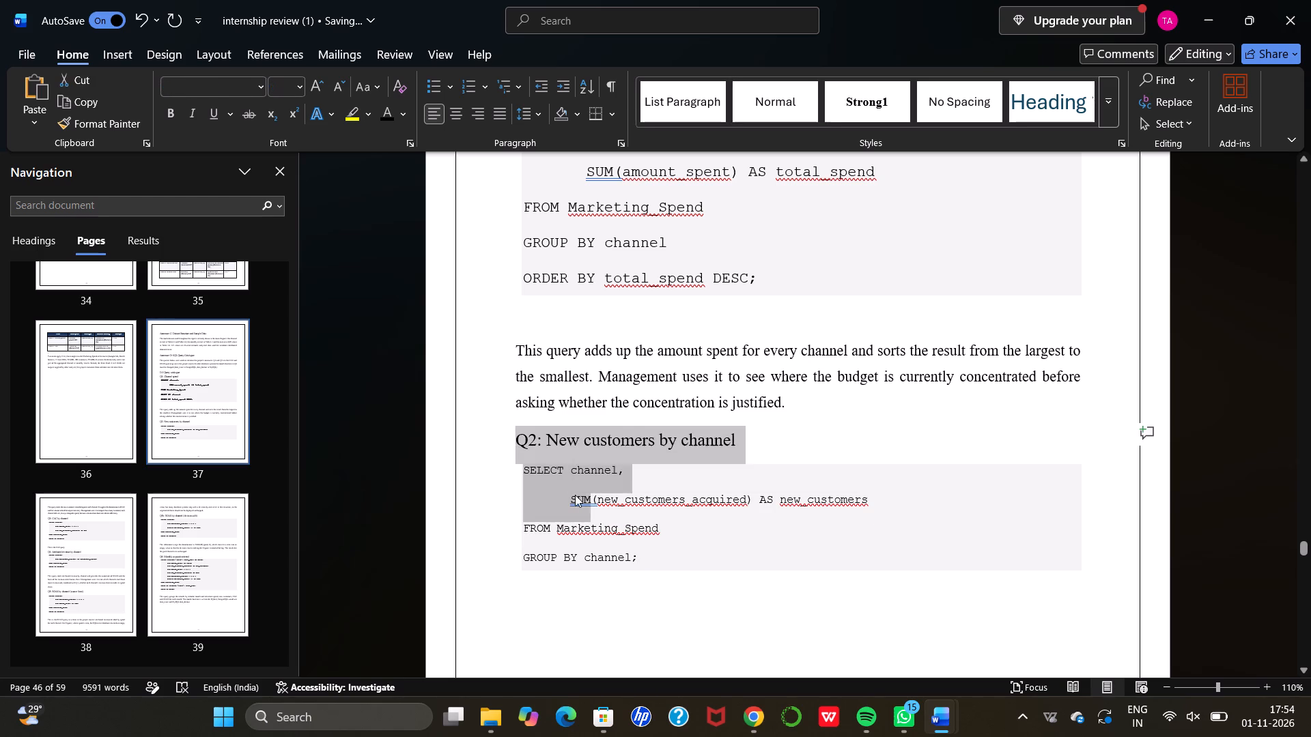
pyautogui.moveTo(520, 472); pyautogui.dragTo(530, 479)
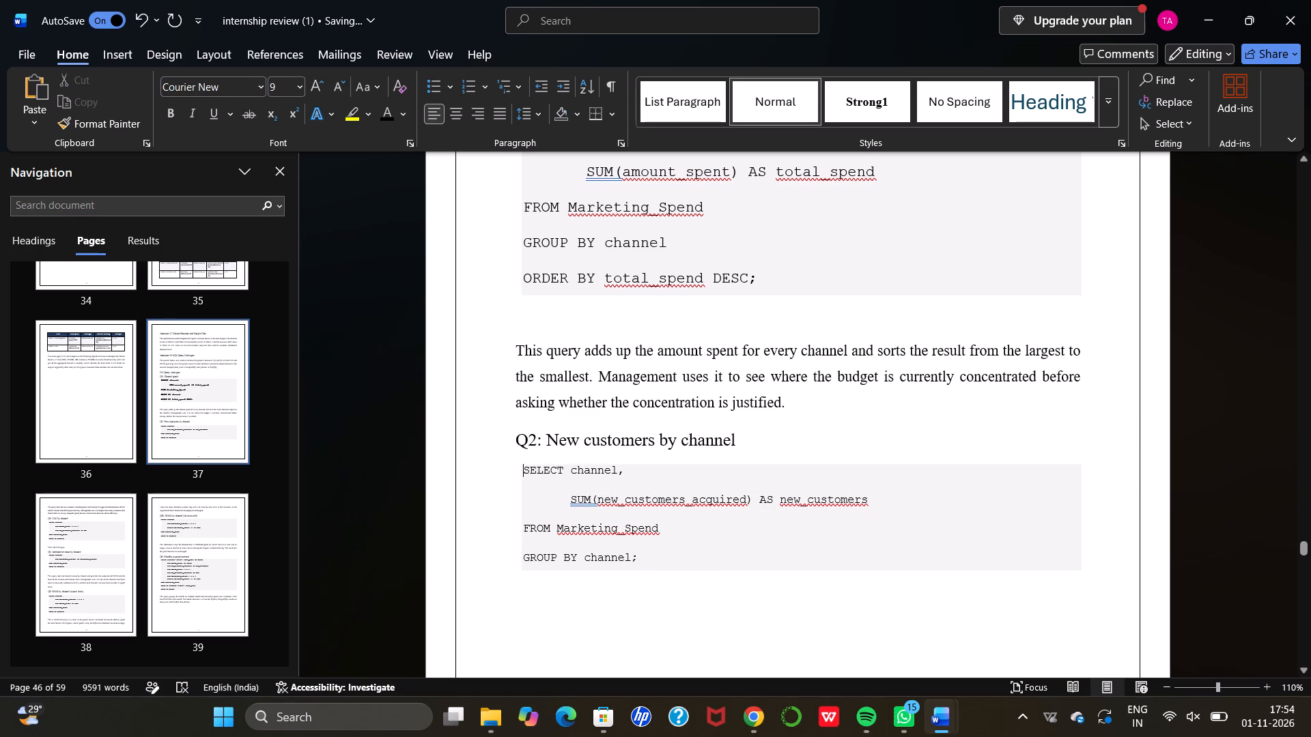
pyautogui.moveTo(530, 479); pyautogui.dragTo(643, 563)
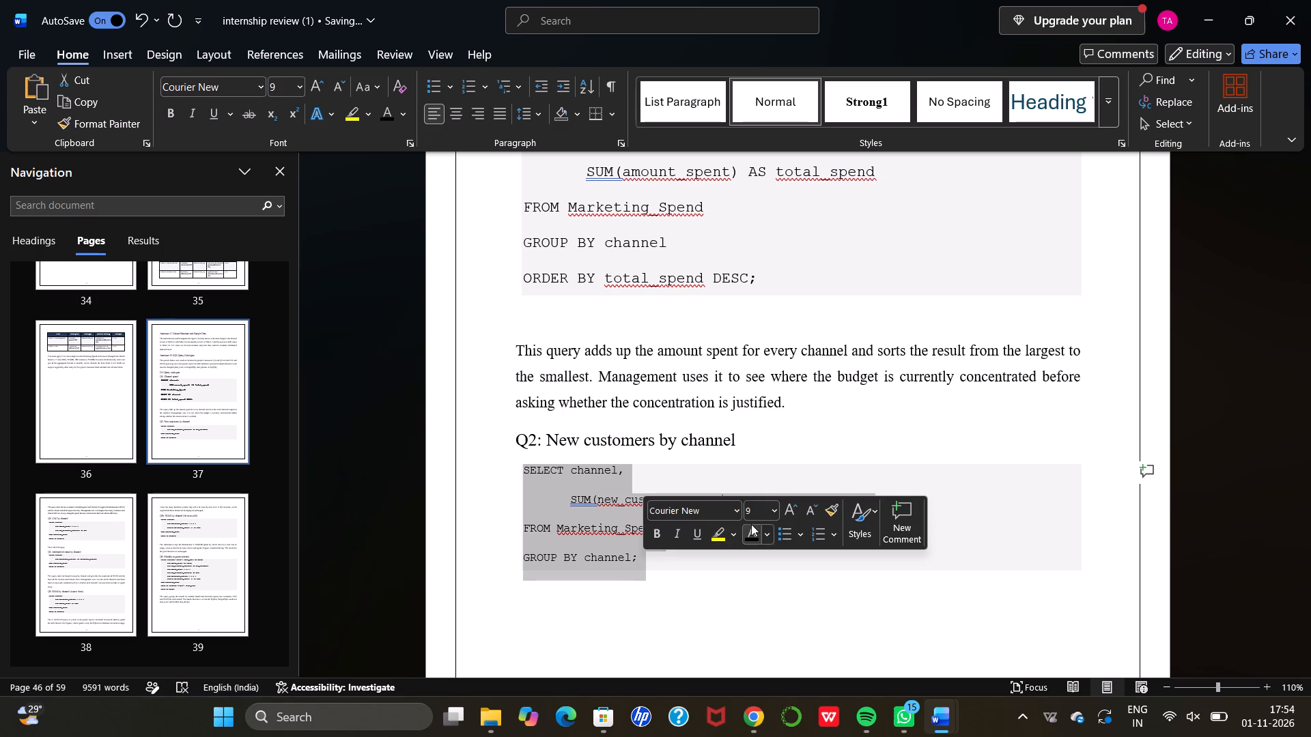
pyautogui.click(770, 512)
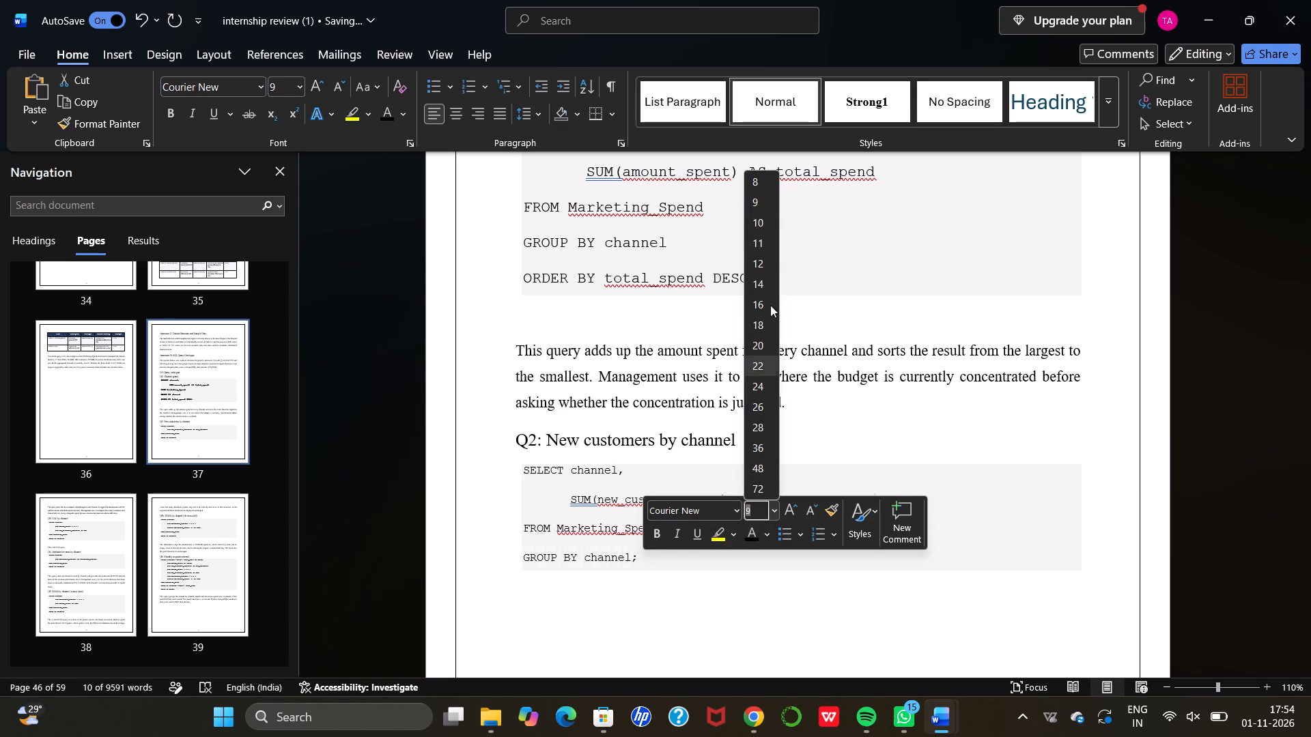
pyautogui.click(769, 265)
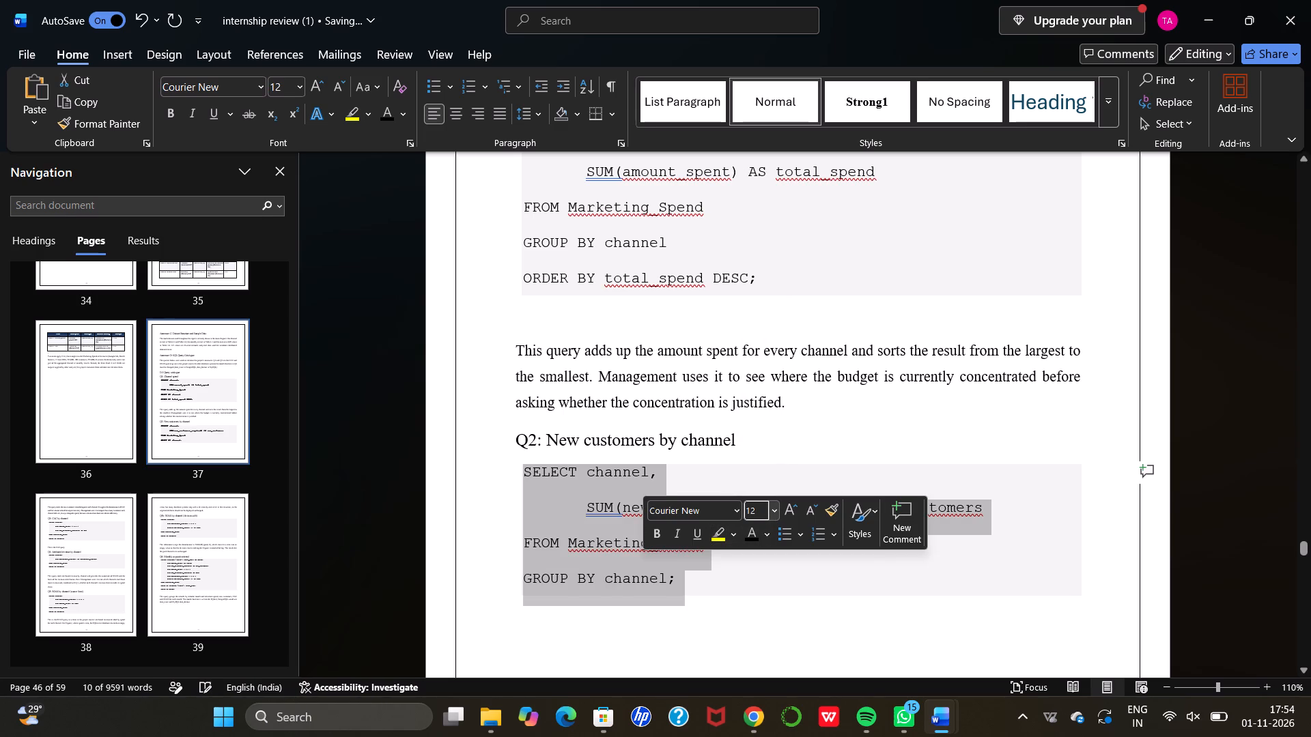
pyautogui.click(790, 444)
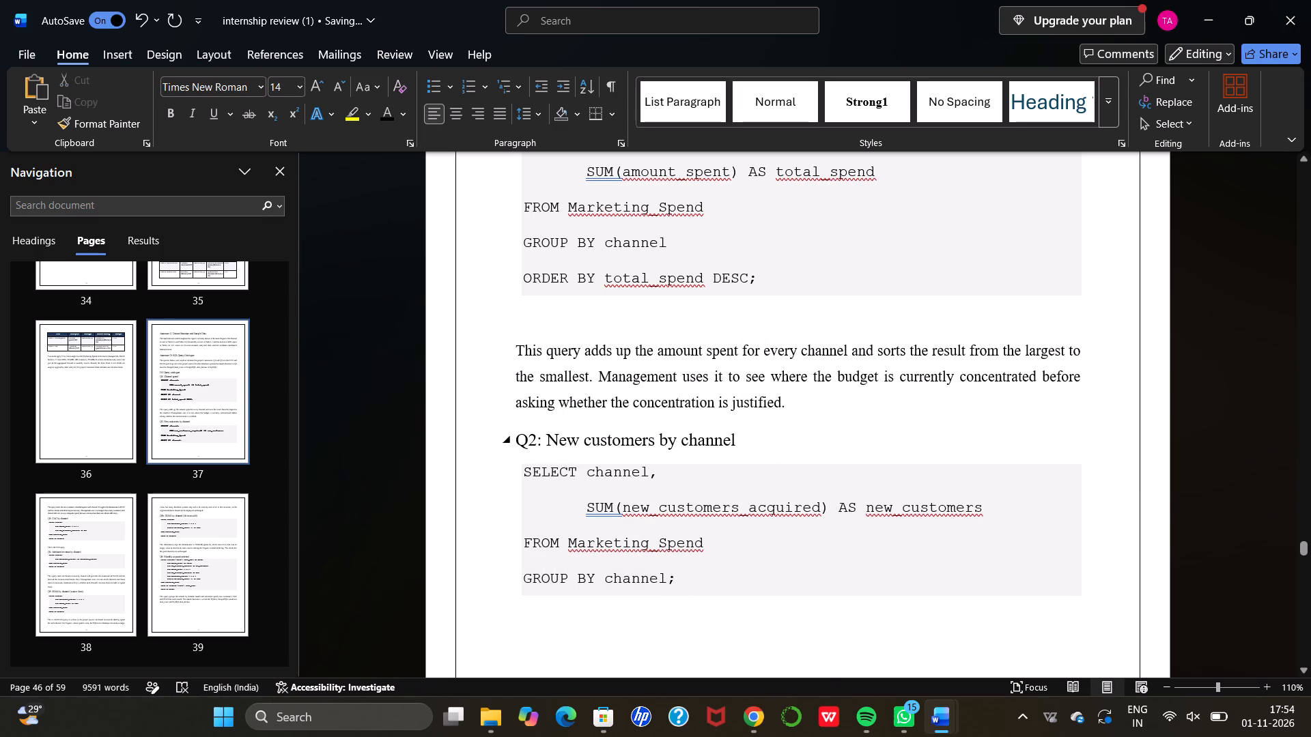
# Set the font size of the whole Q3: CAC by channel SQL code block to 12.
pyautogui.scroll(-1, 790, 444)
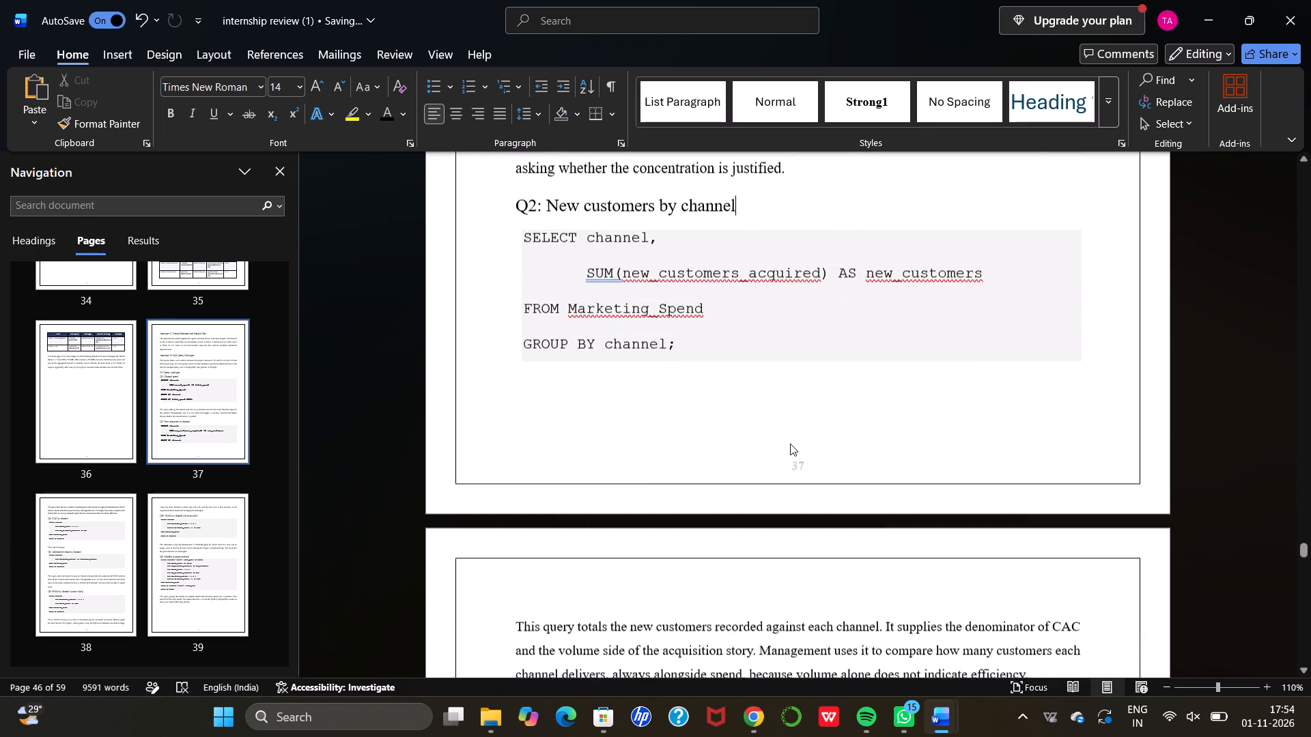
pyautogui.scroll(-3, 790, 444)
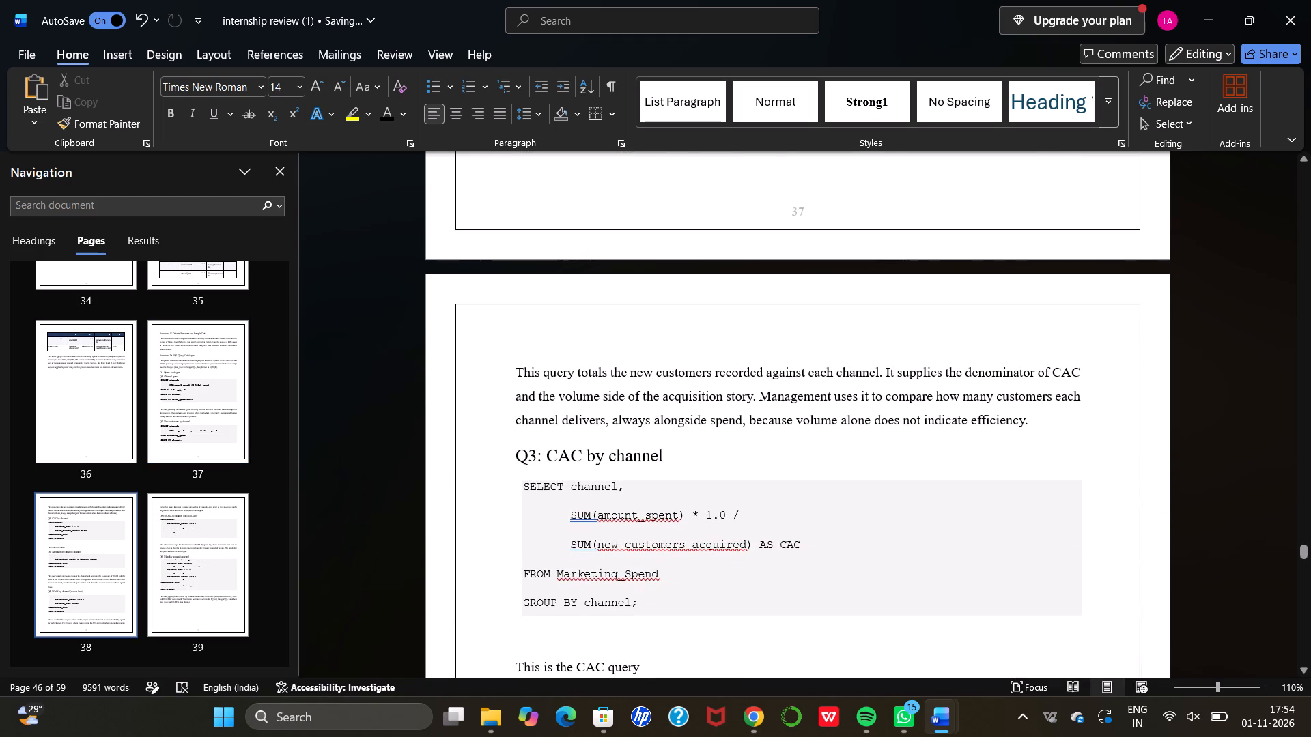
pyautogui.moveTo(522, 485); pyautogui.dragTo(569, 522)
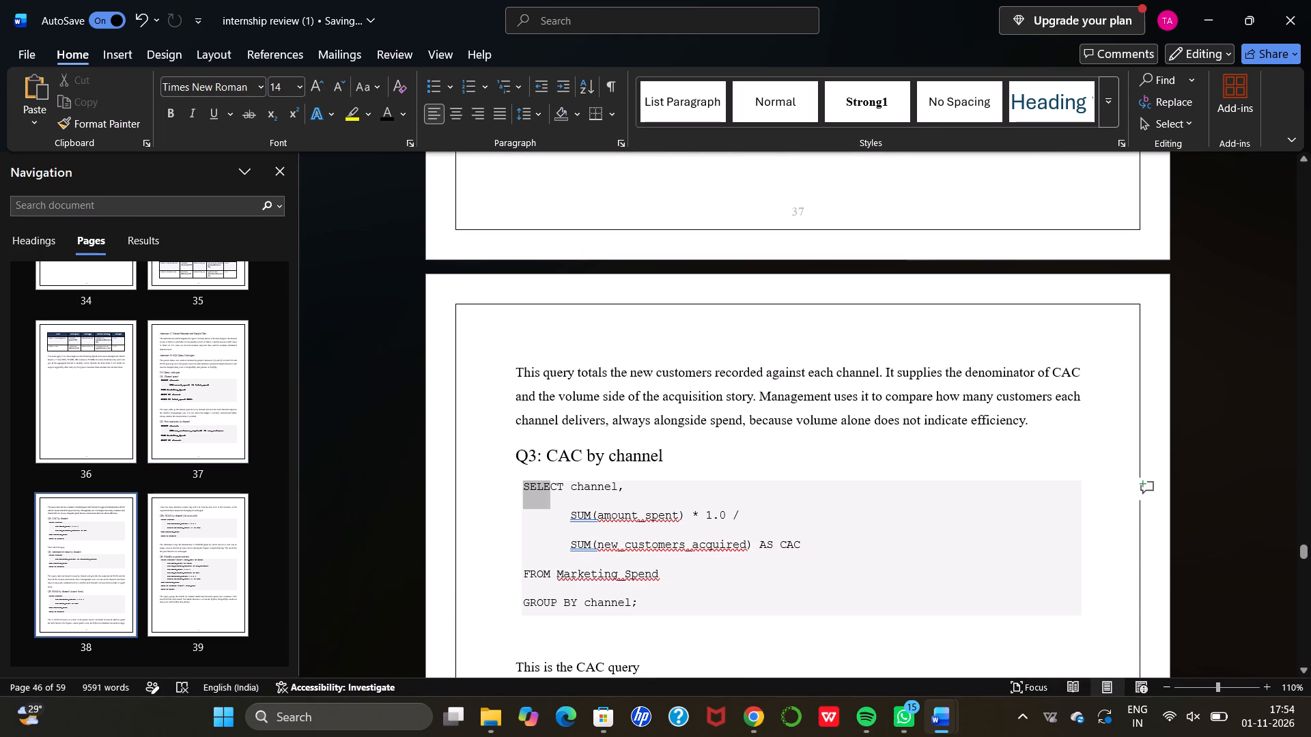
pyautogui.moveTo(569, 522); pyautogui.dragTo(648, 603)
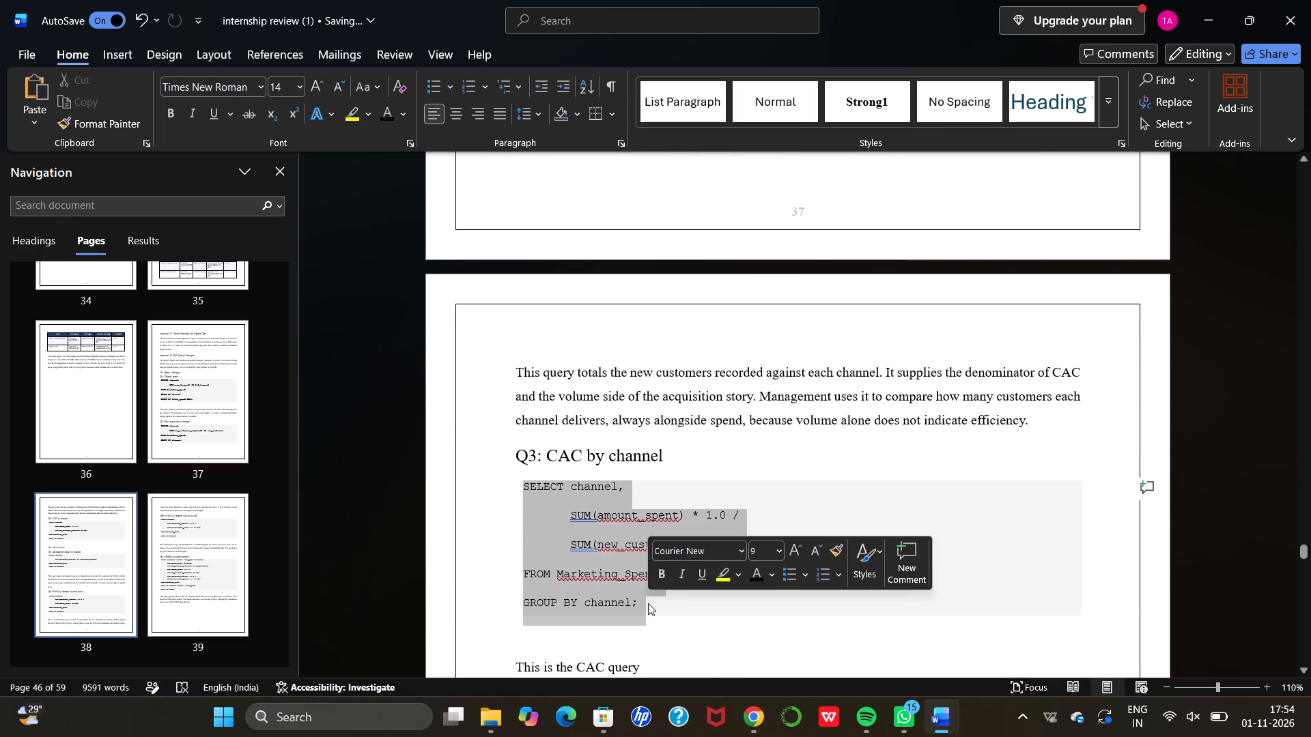
pyautogui.click(778, 553)
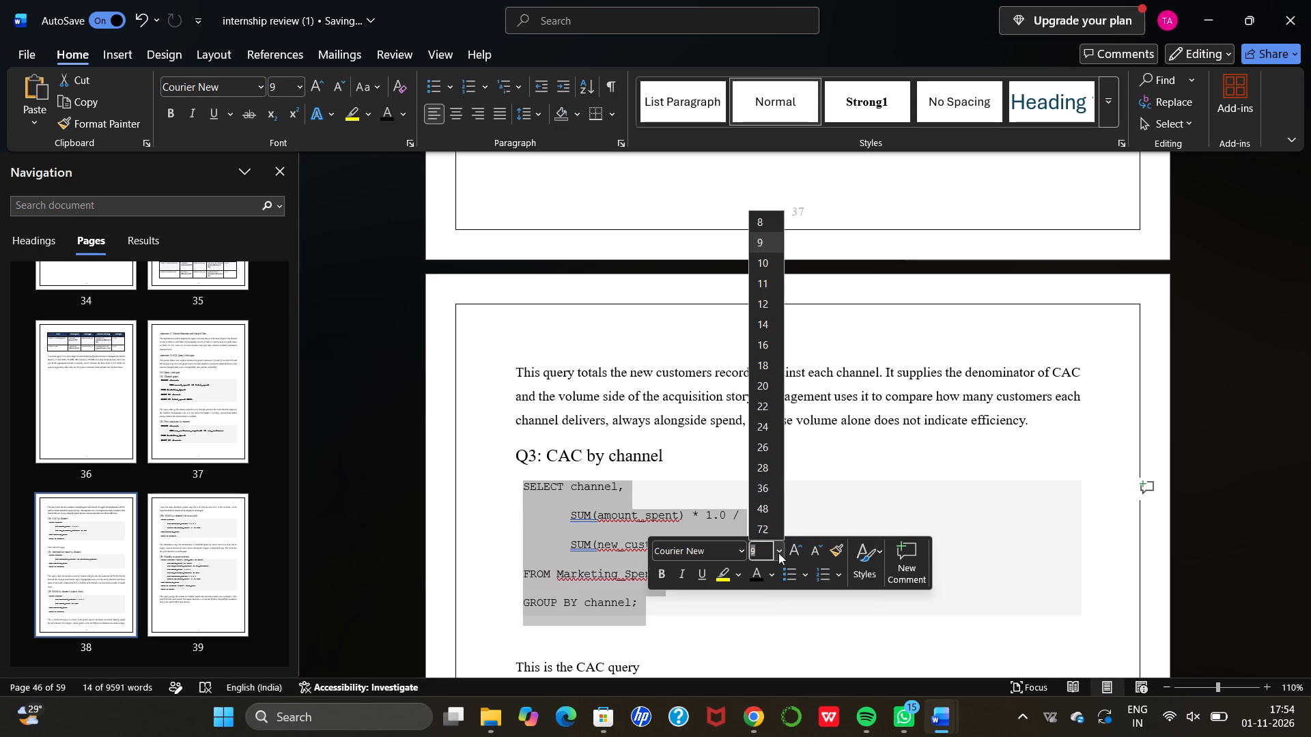
pyautogui.click(760, 306)
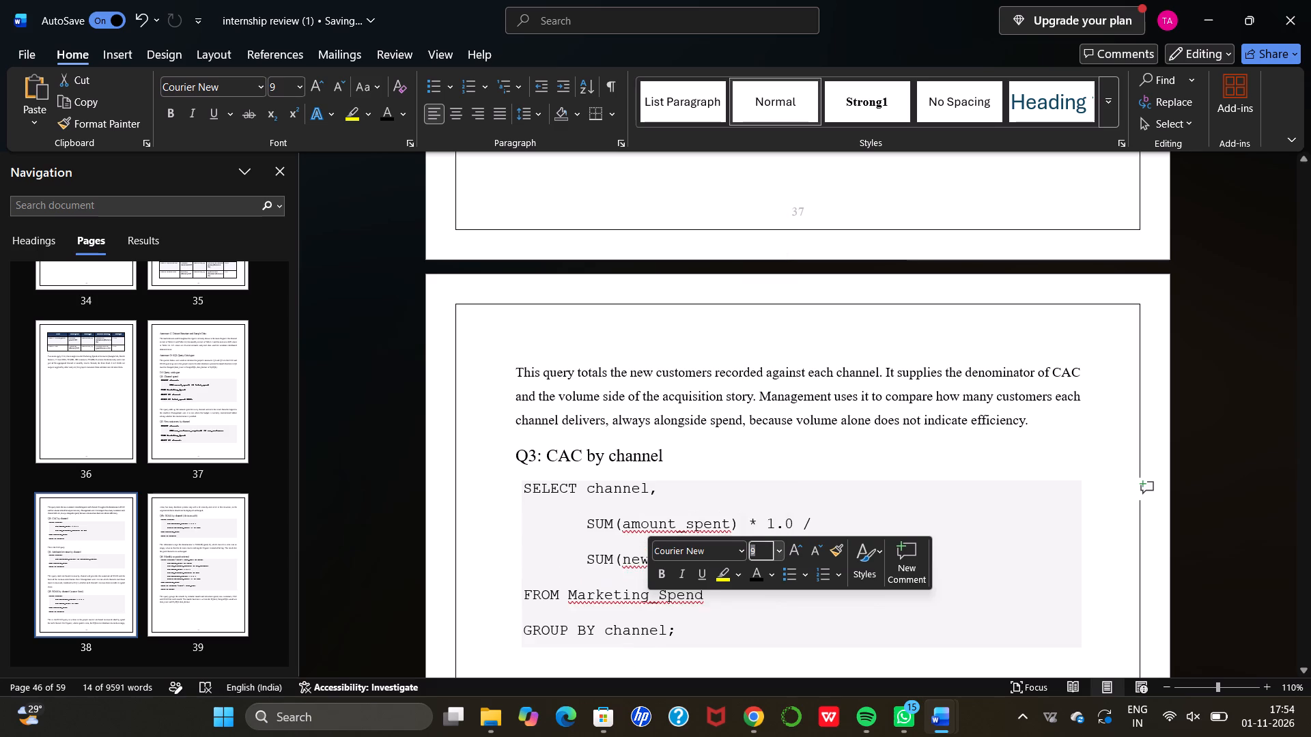
# Set the font size of the whole Q4: Attributed revenue by channel SQL code block to 12.
pyautogui.scroll(-4, 760, 306)
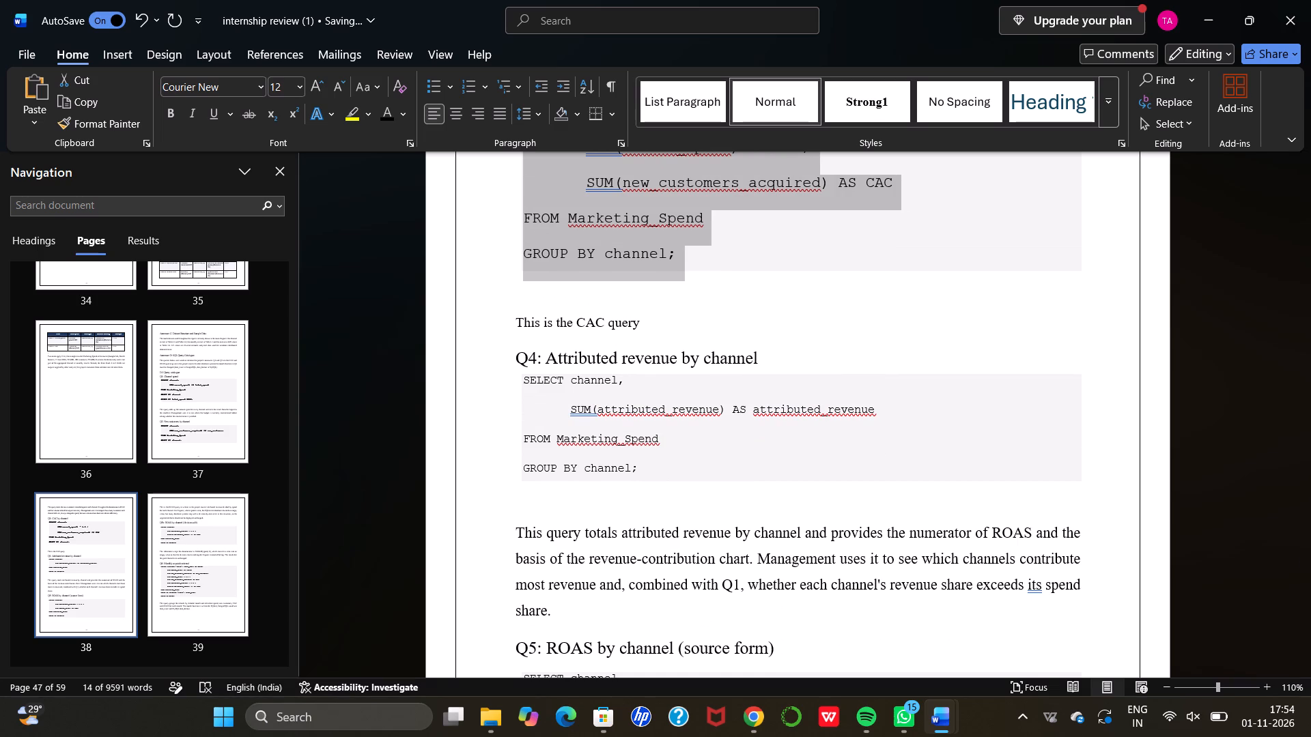
pyautogui.scroll(-2, 724, 420)
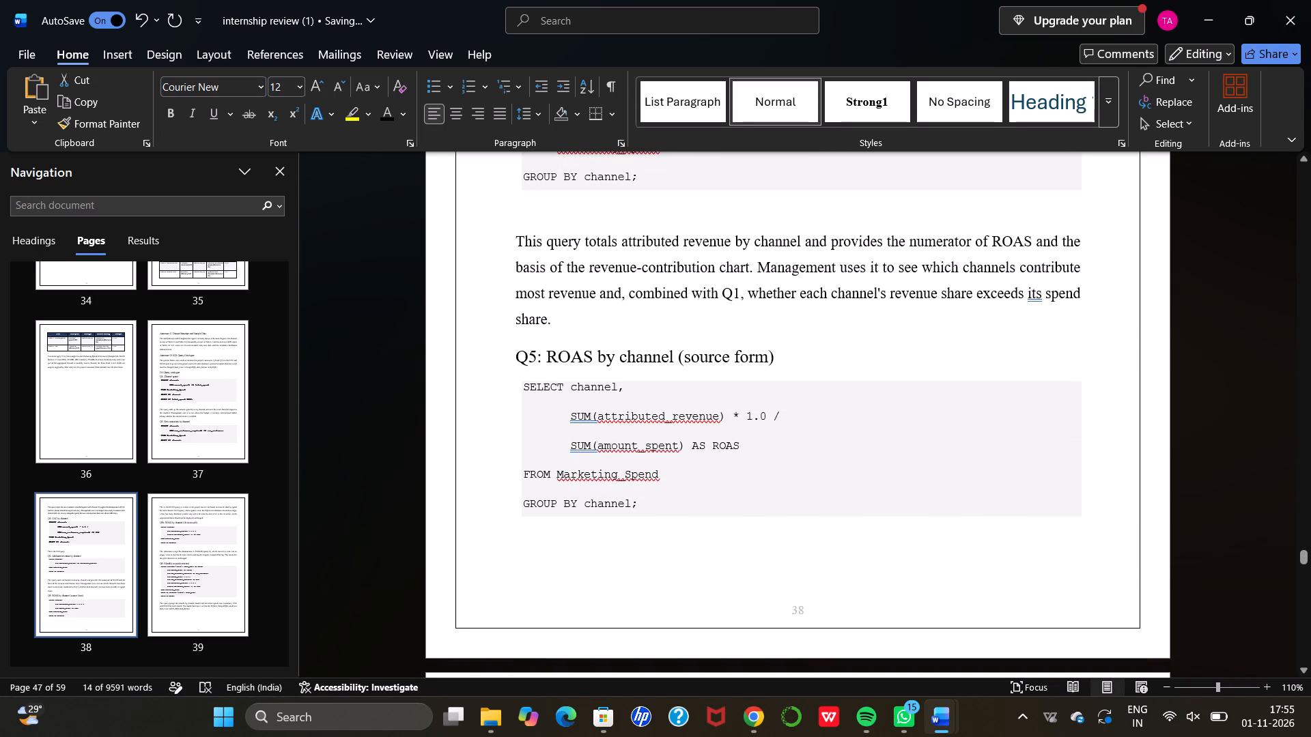
pyautogui.scroll(1, 724, 420)
pyautogui.scroll(-1, 724, 420)
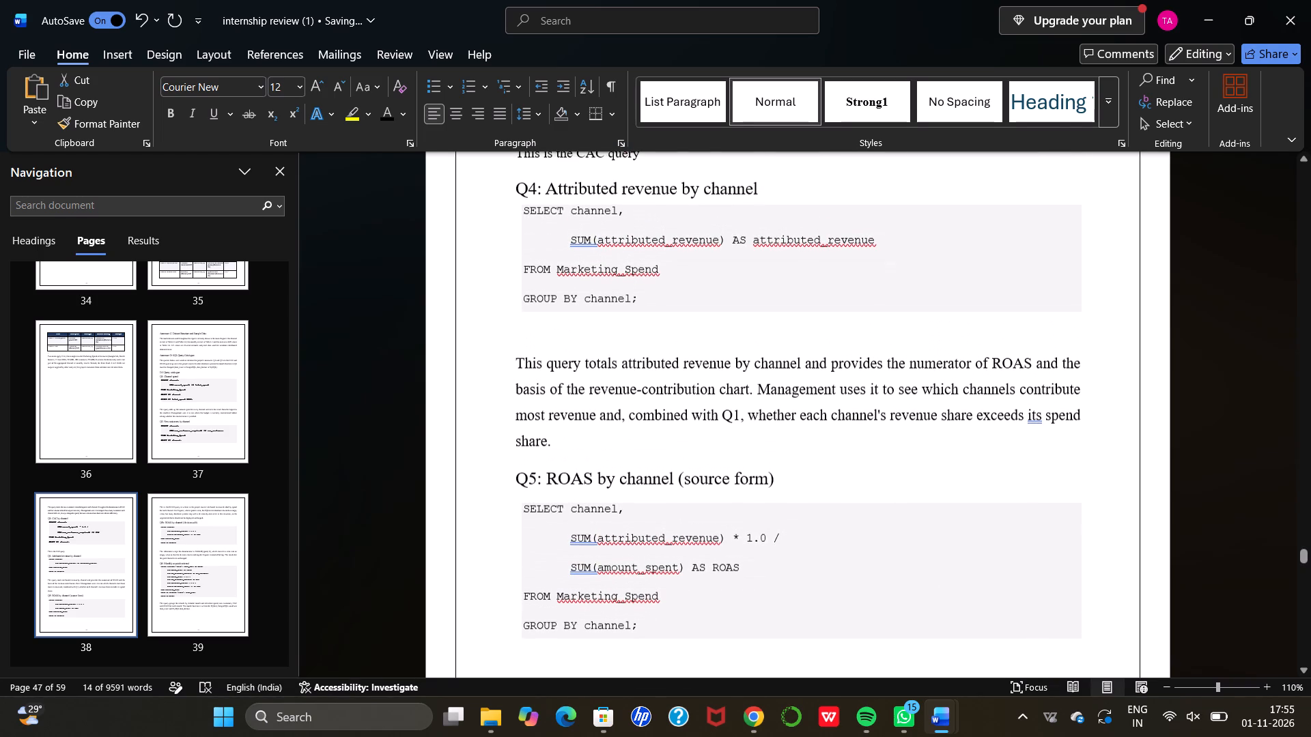
pyautogui.scroll(-2, 724, 420)
pyautogui.scroll(1, 724, 420)
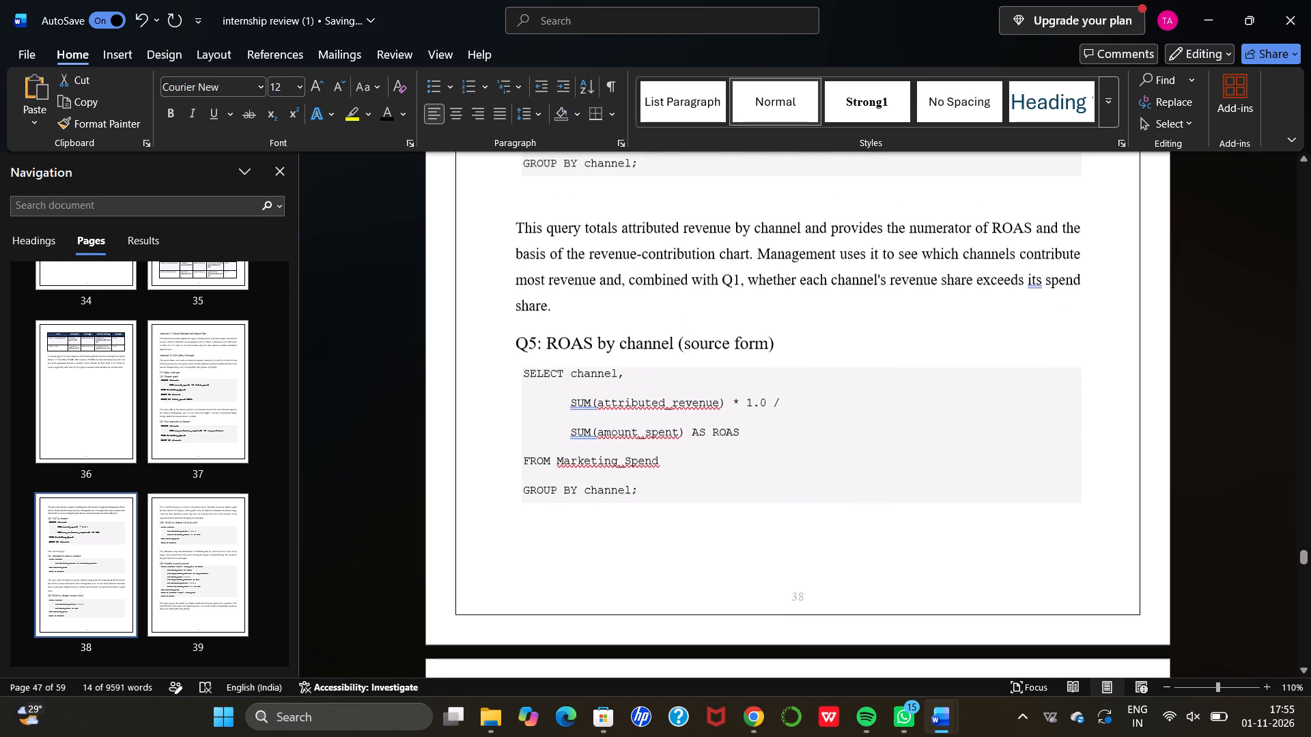
pyautogui.scroll(2, 724, 420)
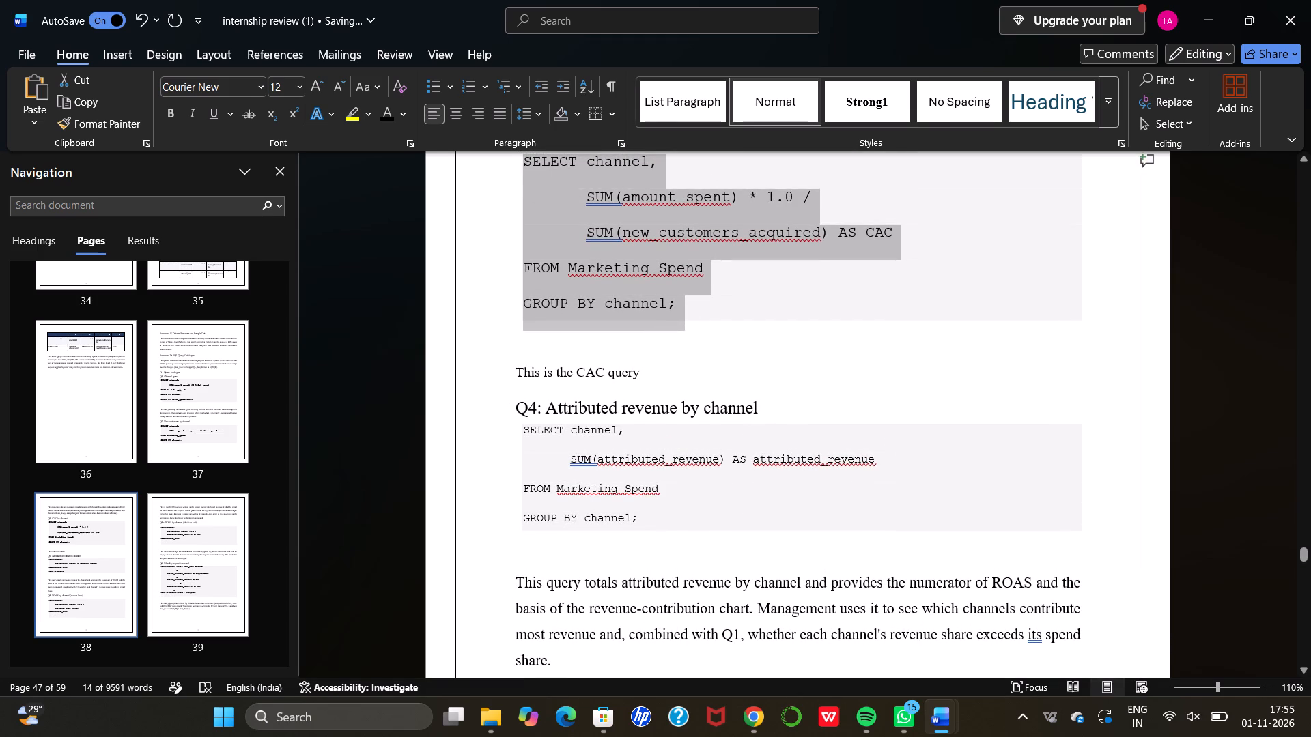
pyautogui.moveTo(516, 431); pyautogui.dragTo(666, 535)
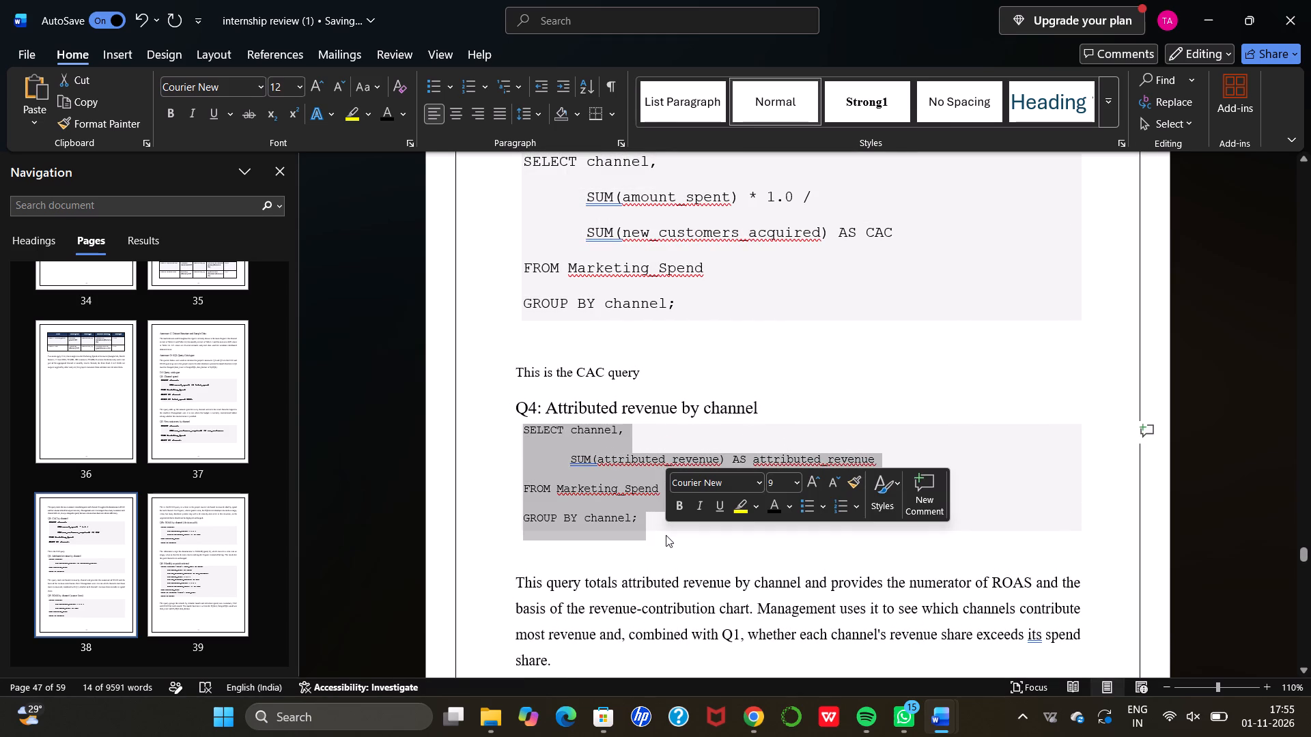
pyautogui.click(794, 481)
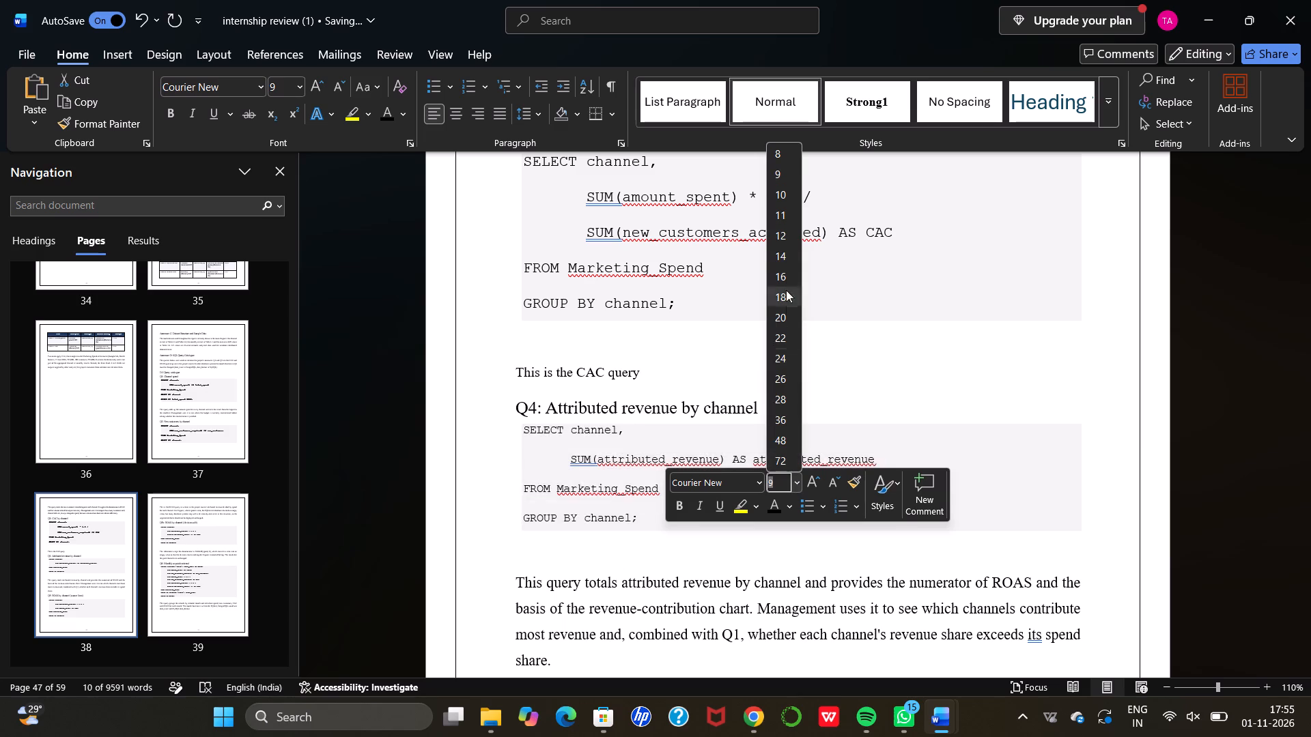
pyautogui.click(786, 237)
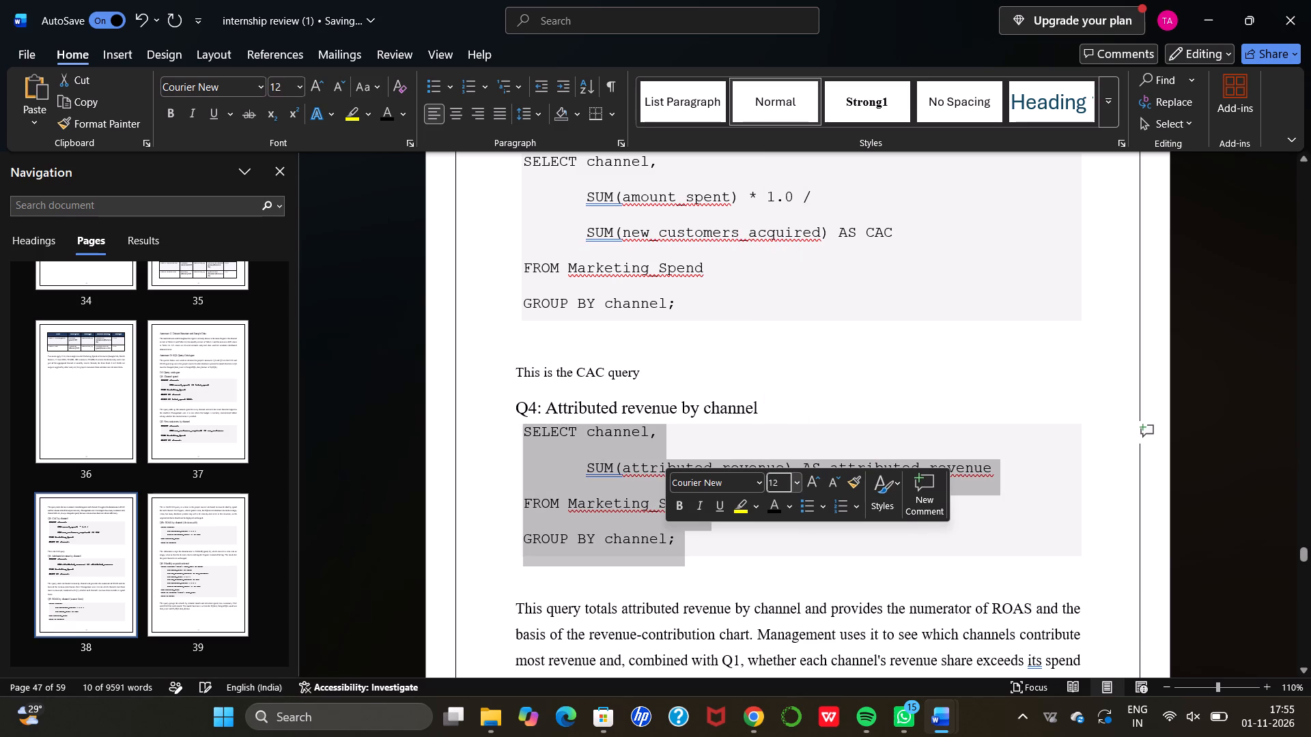
# Delete the words "(source form)" from the Q5: ROAS by channel heading.
pyautogui.scroll(-1, 807, 261)
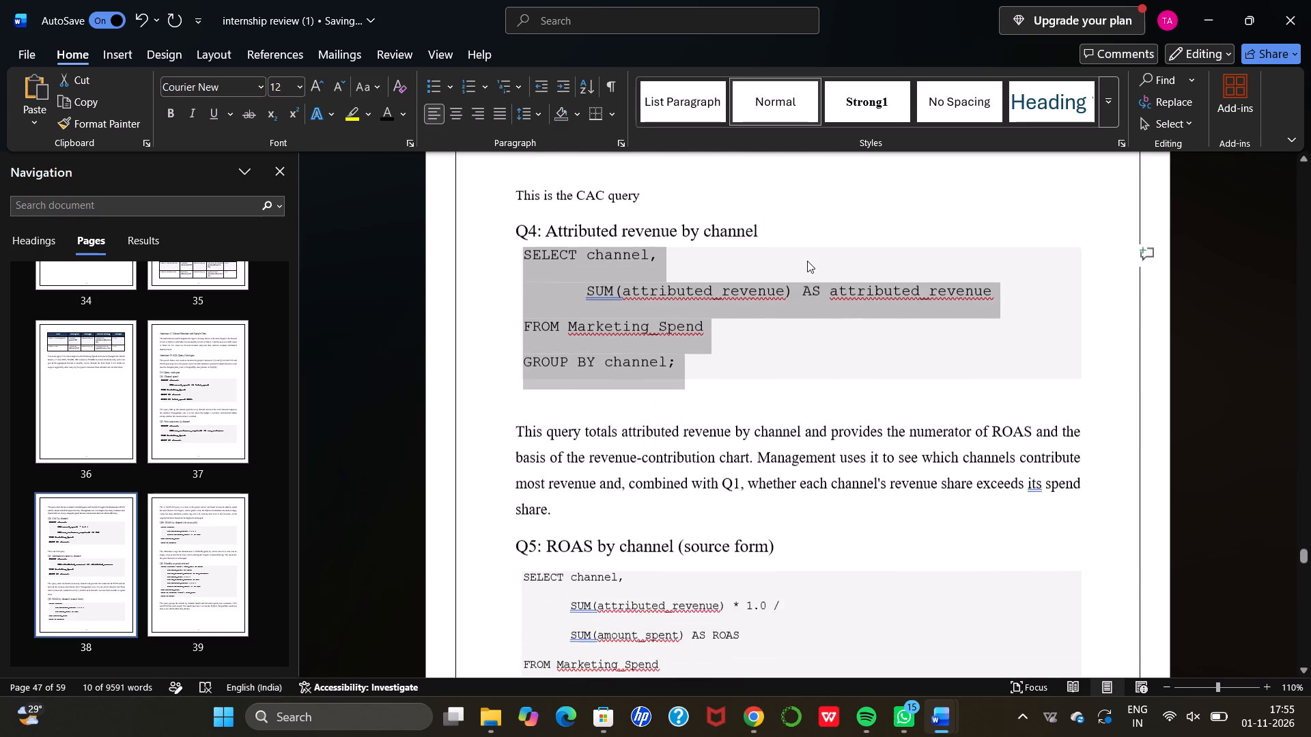
pyautogui.scroll(-2, 807, 261)
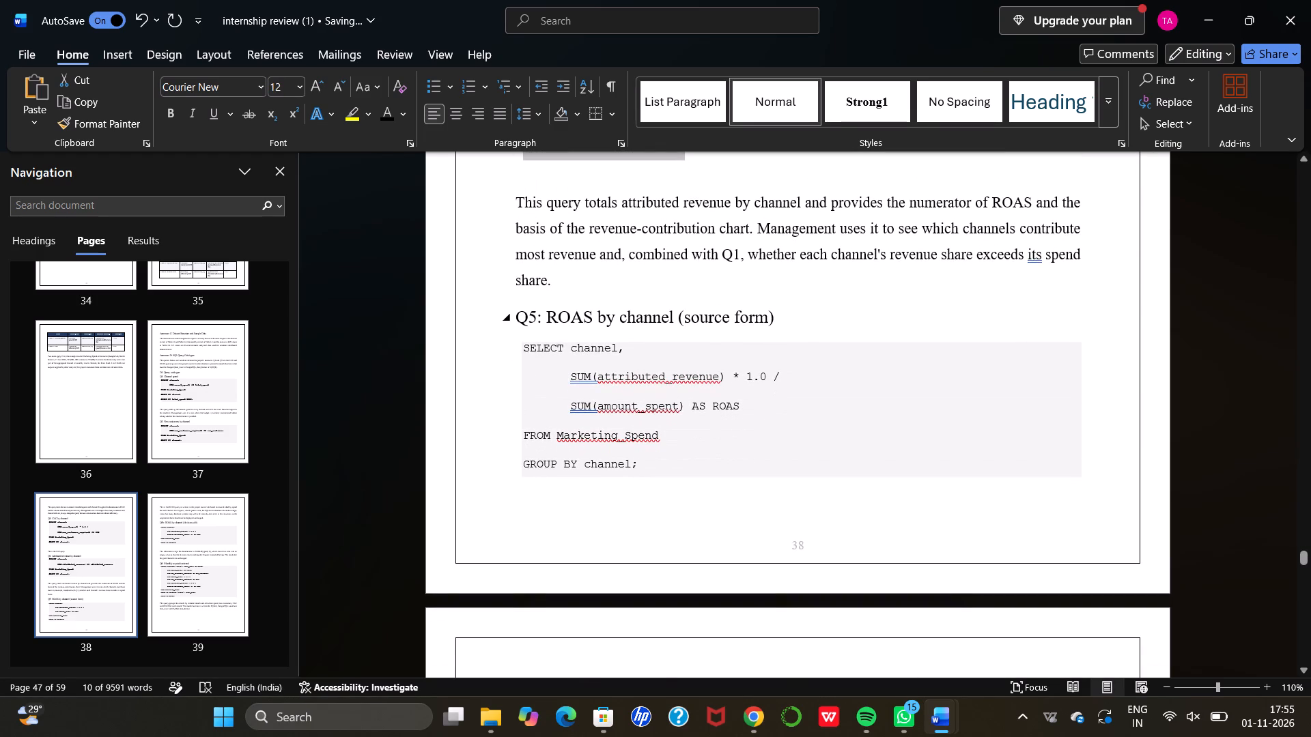
pyautogui.click(792, 326)
pyautogui.press('BackSpace')
pyautogui.press('BackSpace')
pyautogui.press('BackSpace')
pyautogui.press('BackSpace')
pyautogui.press('BackSpace')
pyautogui.press('BackSpace')
pyautogui.press('BackSpace')
pyautogui.press('BackSpace')
pyautogui.press('BackSpace')
pyautogui.press('BackSpace')
pyautogui.press('BackSpace')
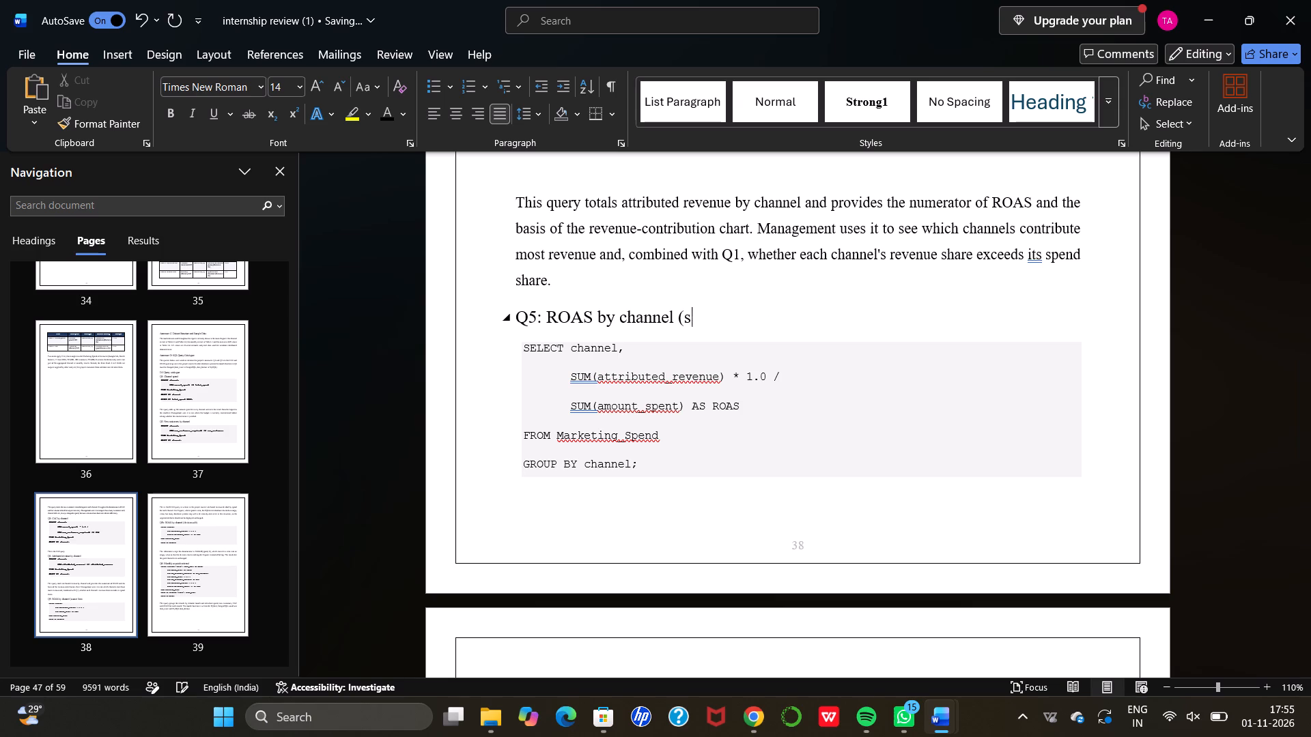
pyautogui.press('BackSpace')
pyautogui.press('BackSpace')
# Set the font size of the whole Q5: ROAS by channel SQL code block to 12.
pyautogui.moveTo(518, 347); pyautogui.dragTo(662, 476)
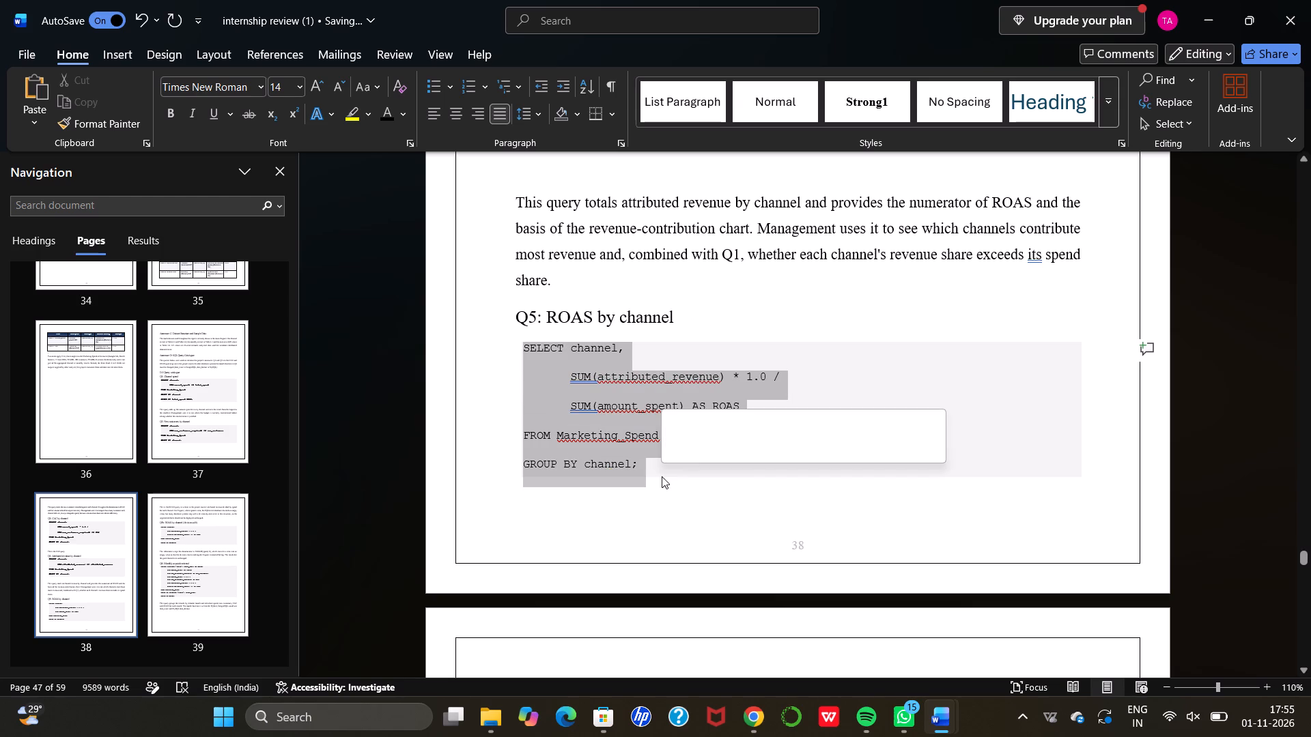
pyautogui.click(795, 421)
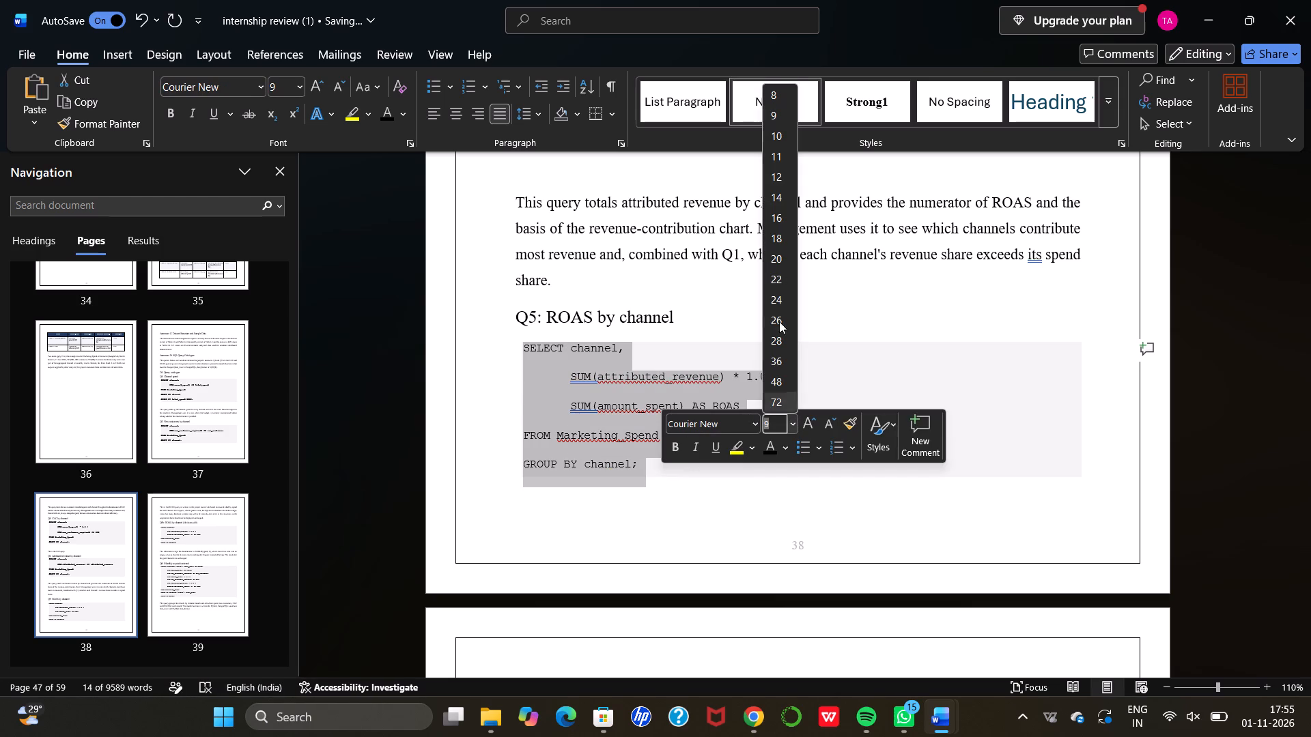
pyautogui.click(780, 179)
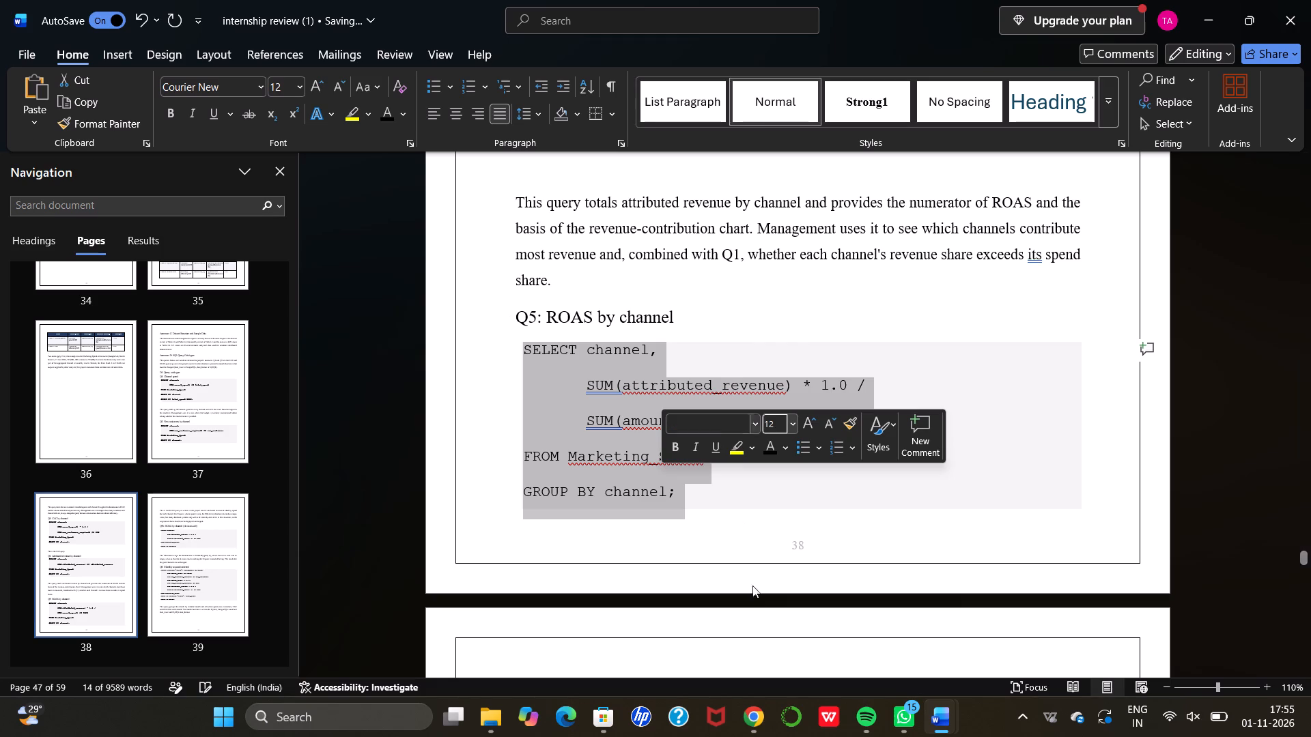
# Delete the entire Q5b: ROAS by channel (division-safe) section, including its heading, SQL code and the explanatory paragraph about NULLIF.
pyautogui.scroll(-1, 767, 533)
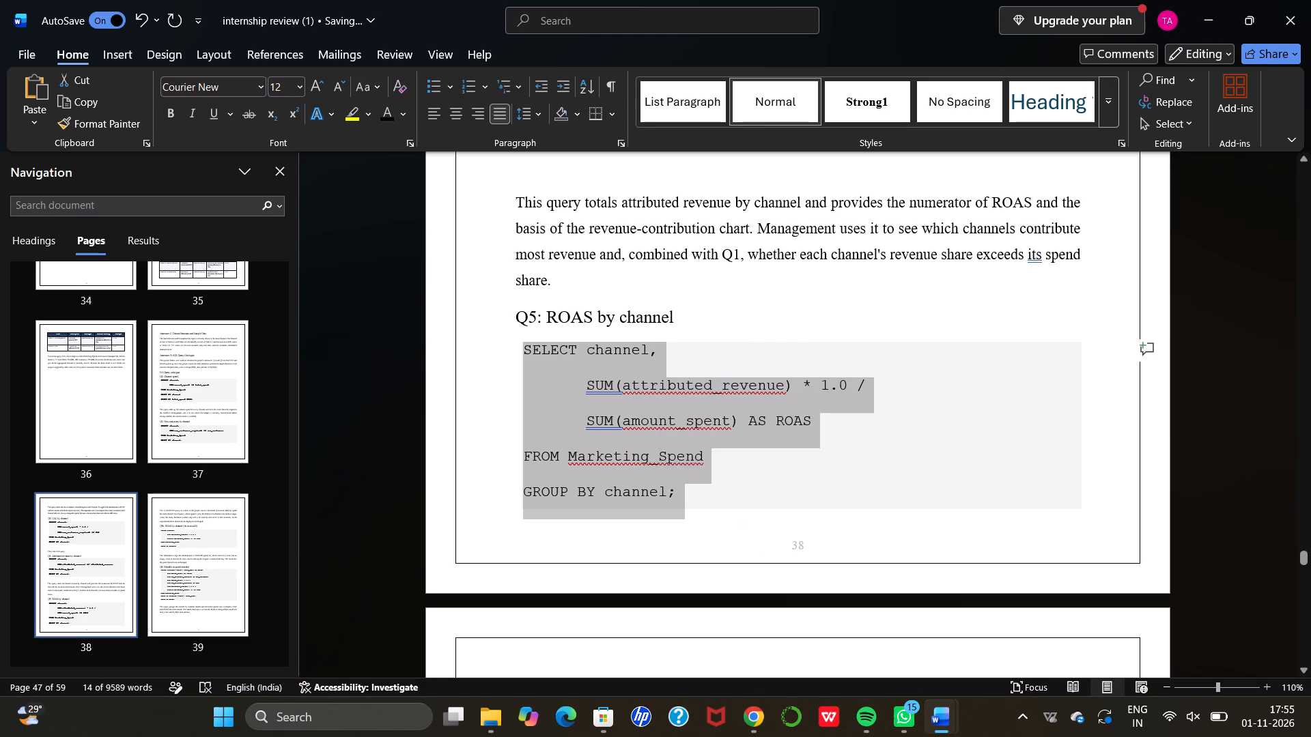
pyautogui.scroll(-3, 767, 533)
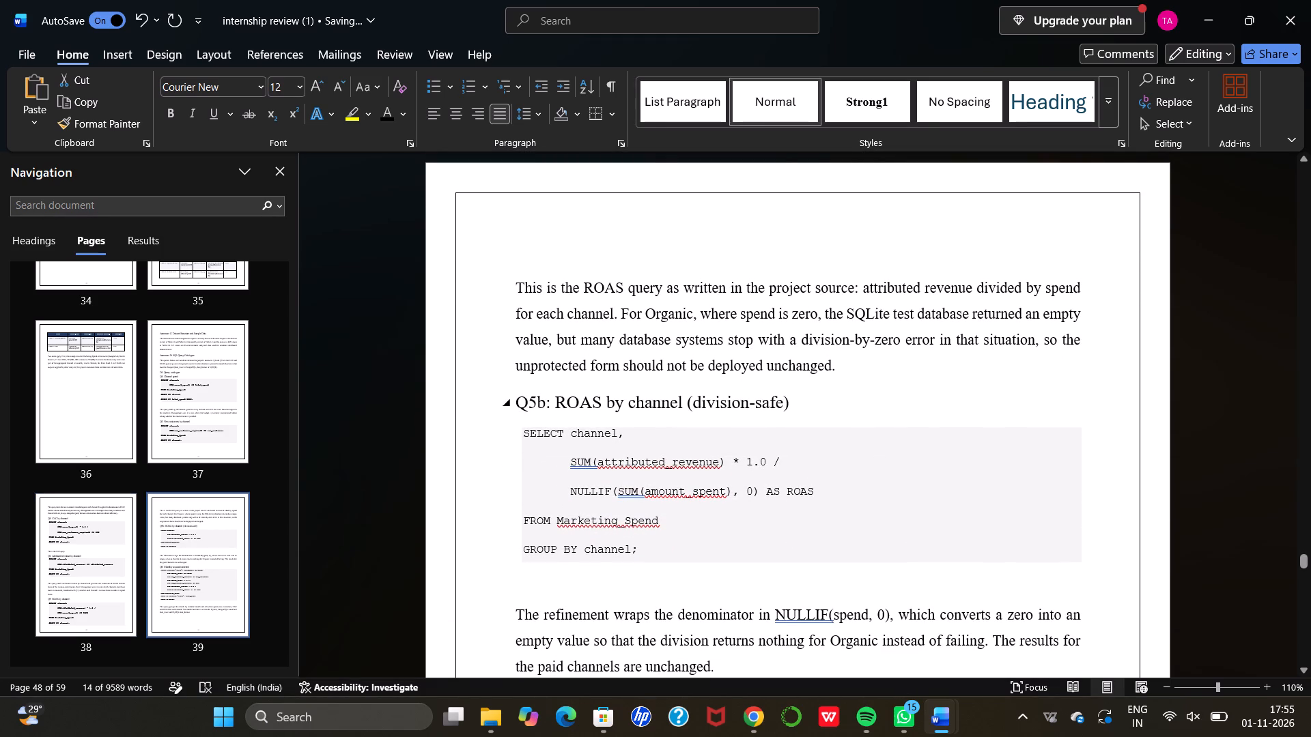
pyautogui.moveTo(515, 399); pyautogui.dragTo(676, 594)
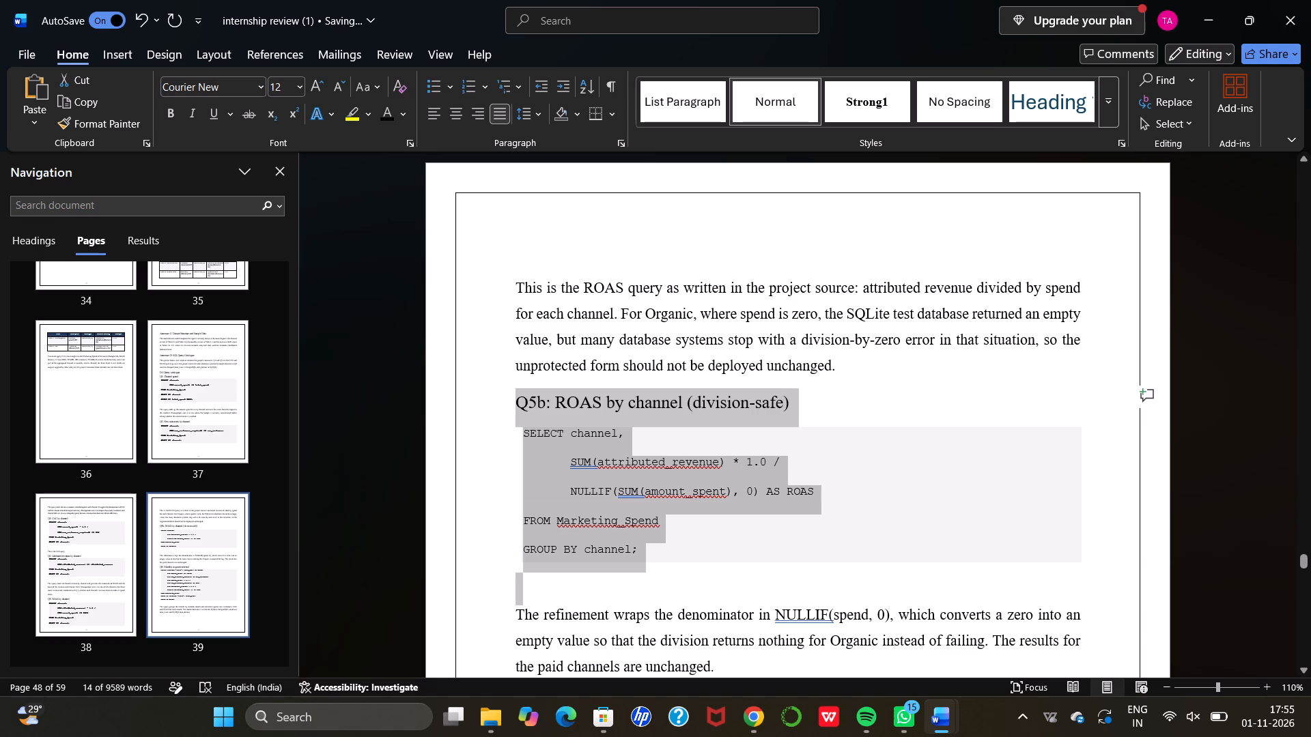
pyautogui.moveTo(676, 594); pyautogui.dragTo(737, 649)
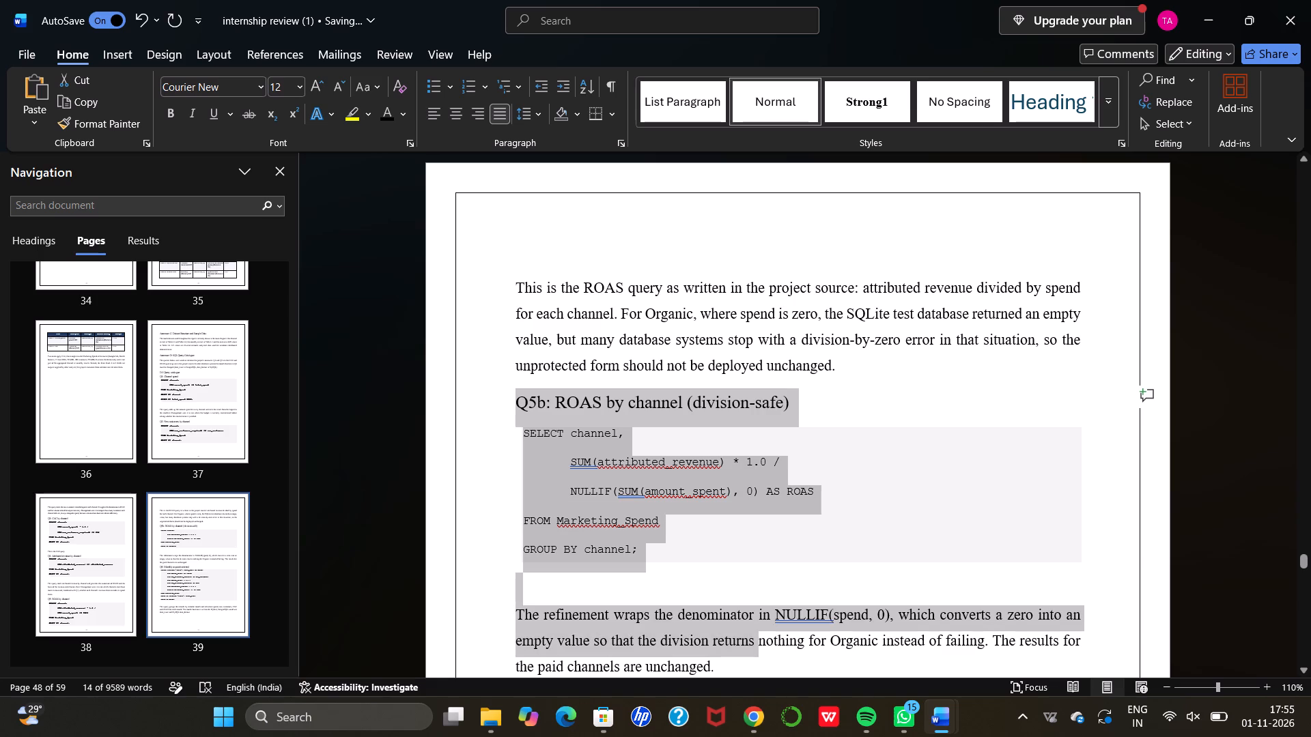
pyautogui.moveTo(737, 649); pyautogui.dragTo(739, 665)
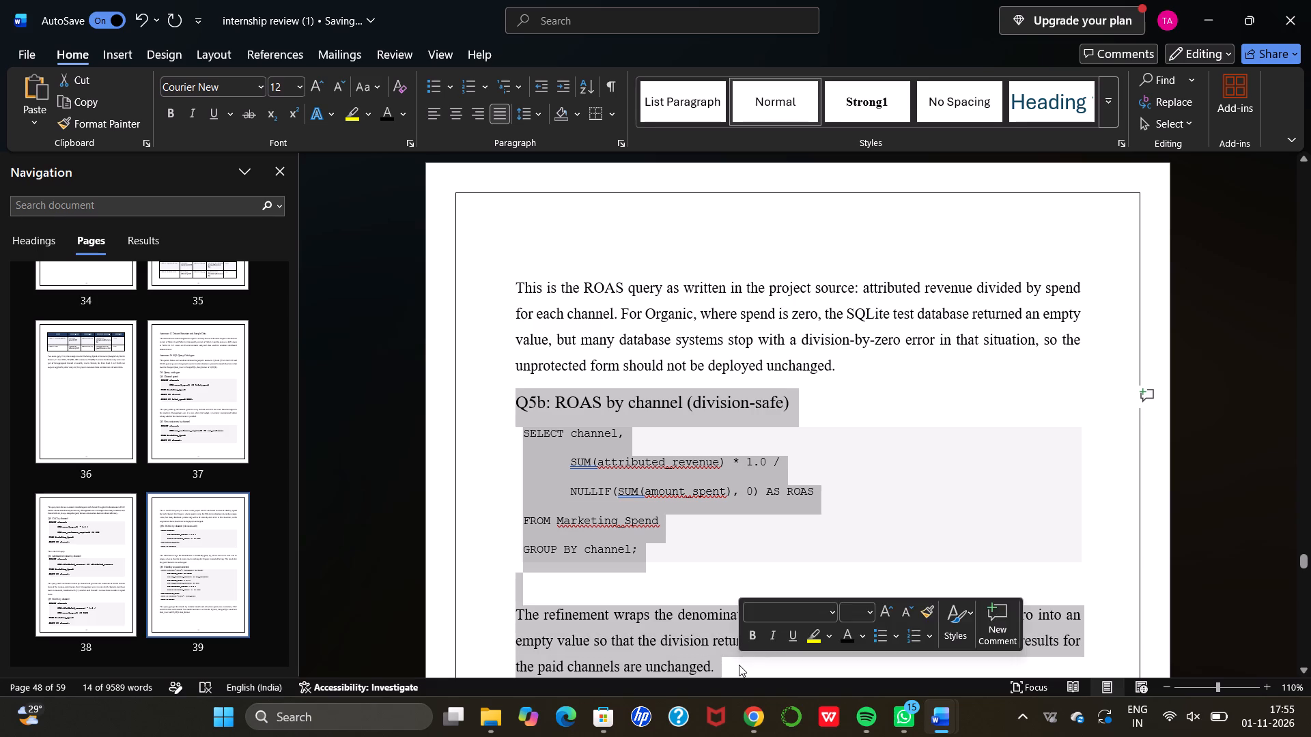
pyautogui.scroll(-2, 739, 665)
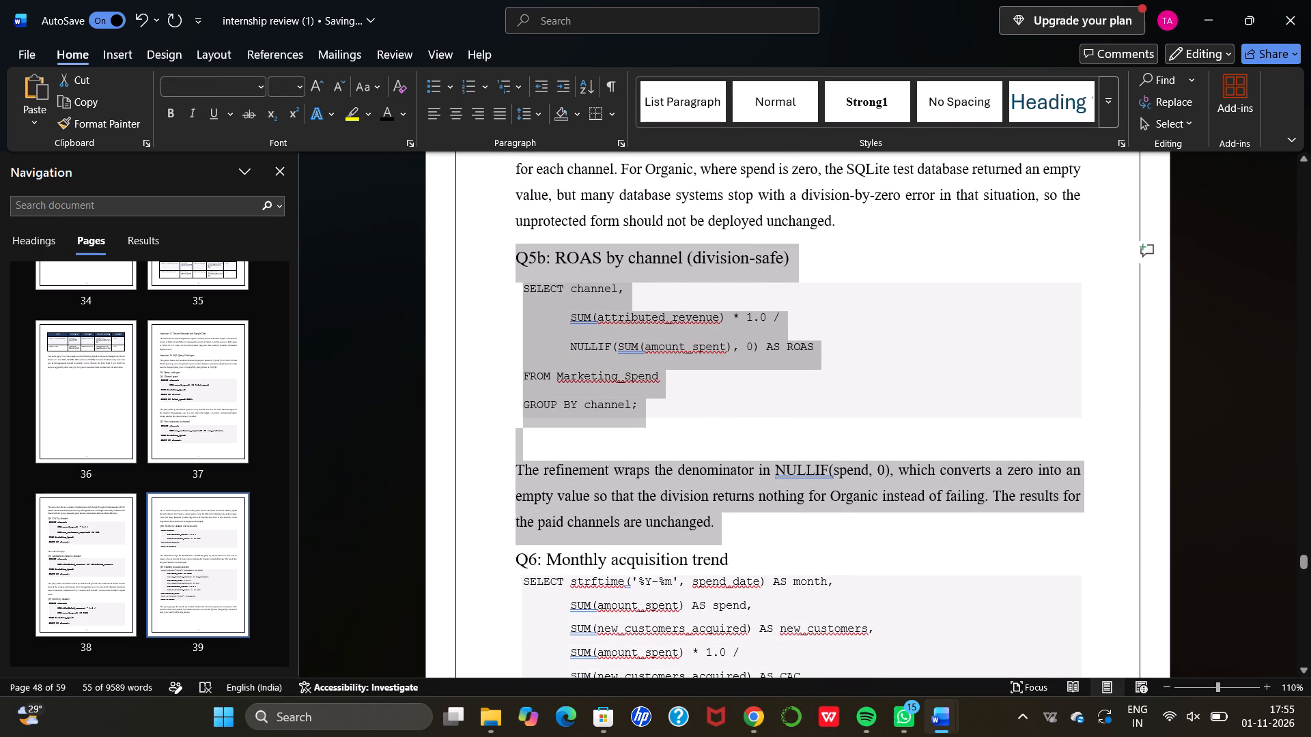
pyautogui.press('BackSpace')
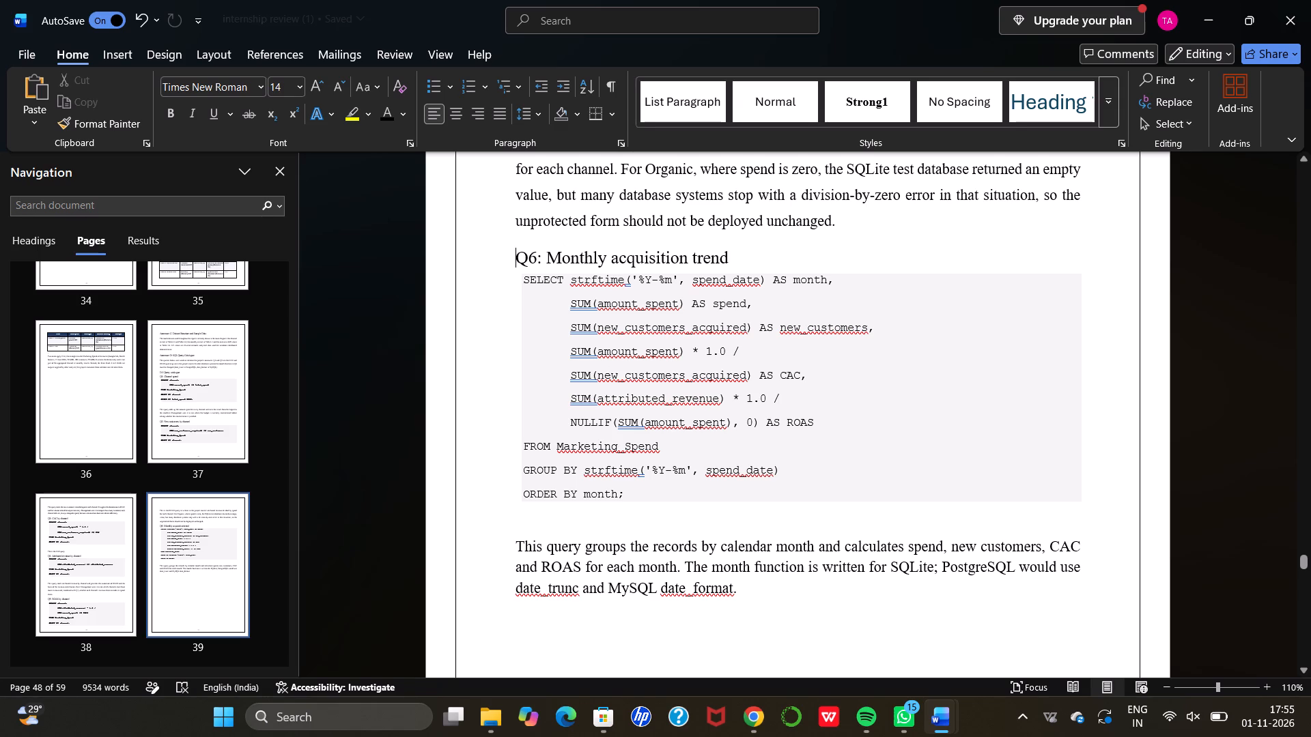
# Set the font size of the whole Q6: Monthly acquisition trend SQL code block to 12.
pyautogui.scroll(1, 868, 240)
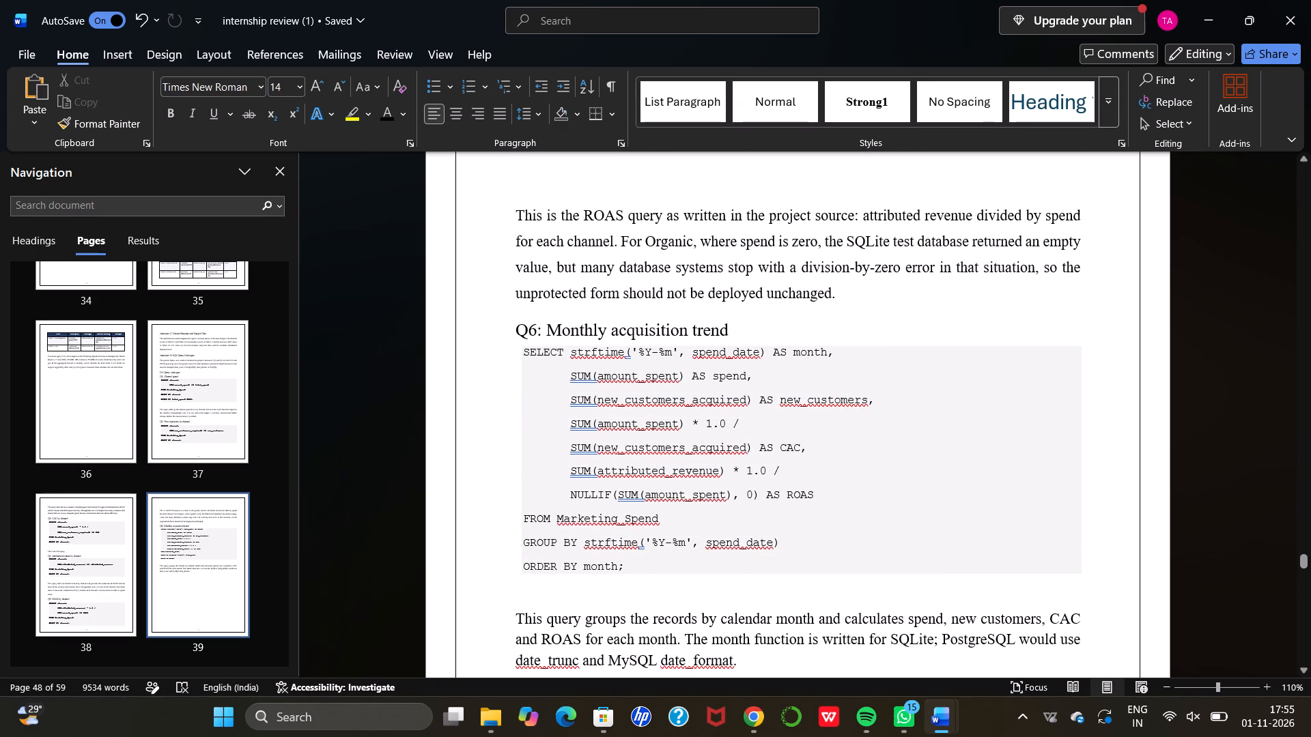
pyautogui.moveTo(520, 349); pyautogui.dragTo(649, 552)
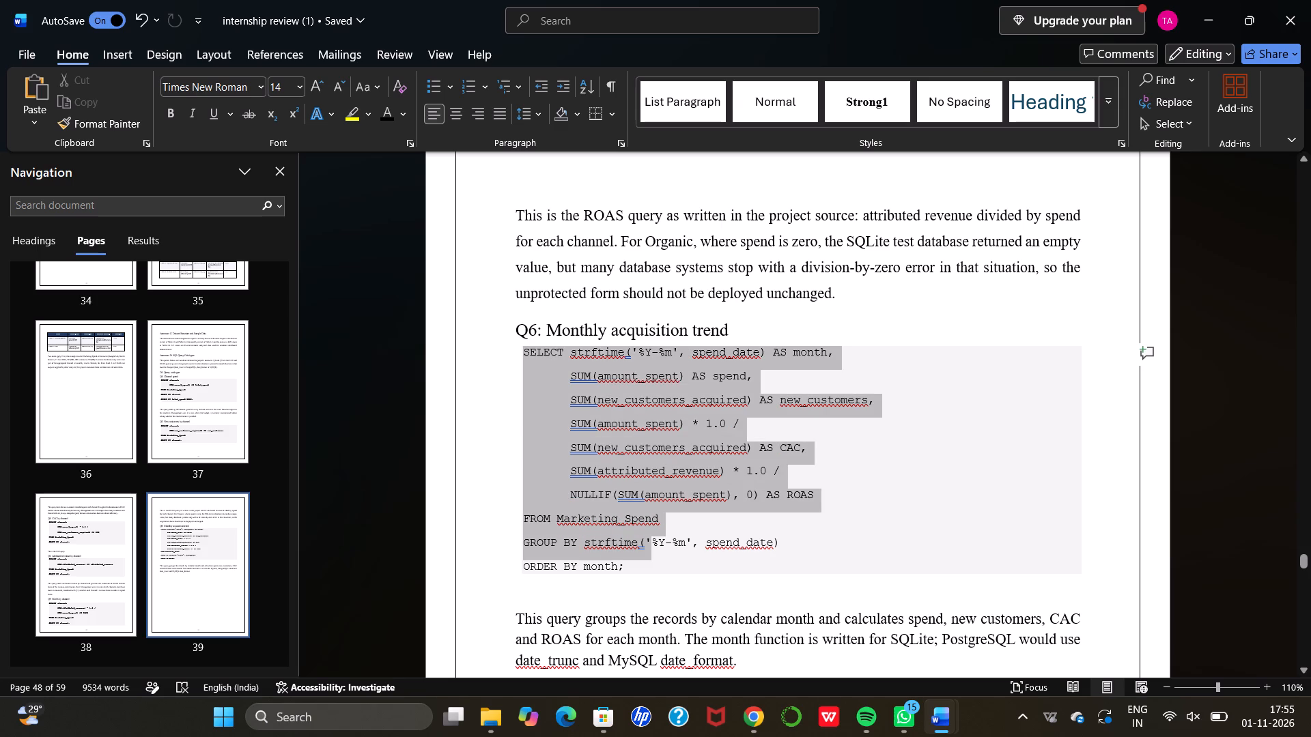
pyautogui.moveTo(649, 552); pyautogui.dragTo(650, 564)
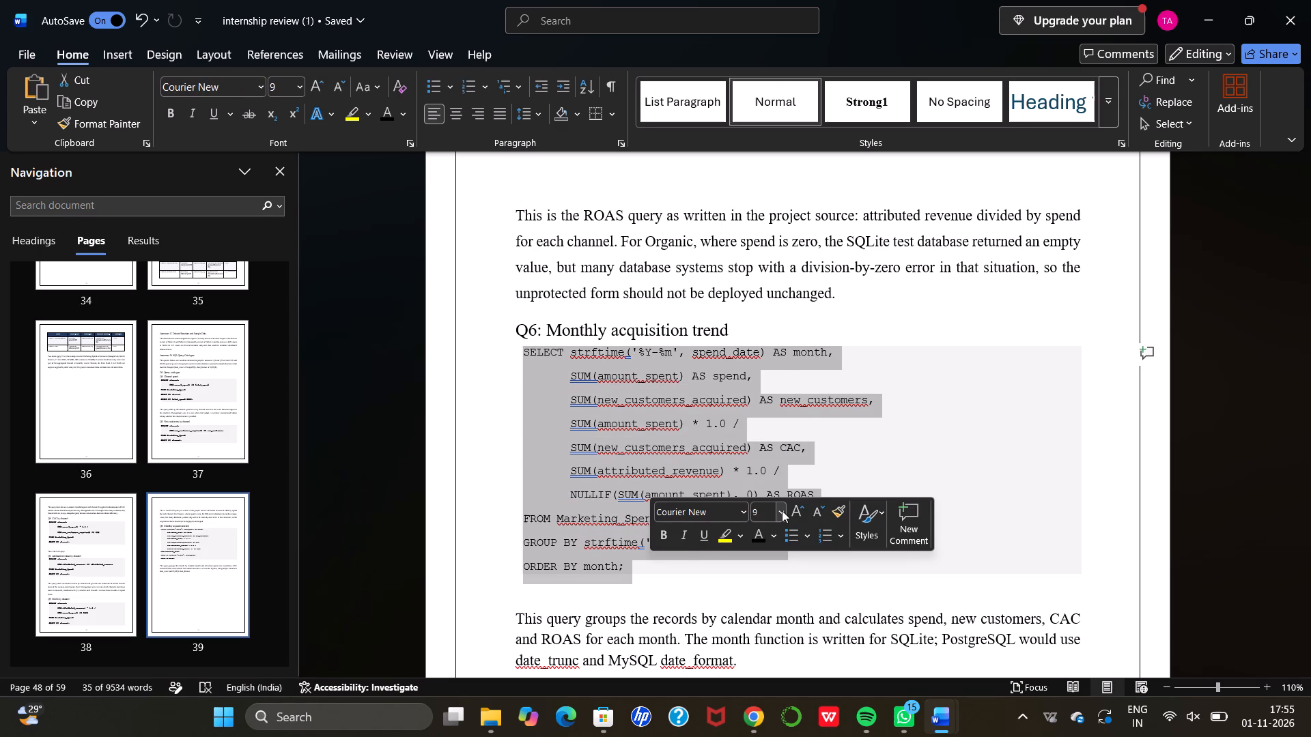
pyautogui.click(782, 510)
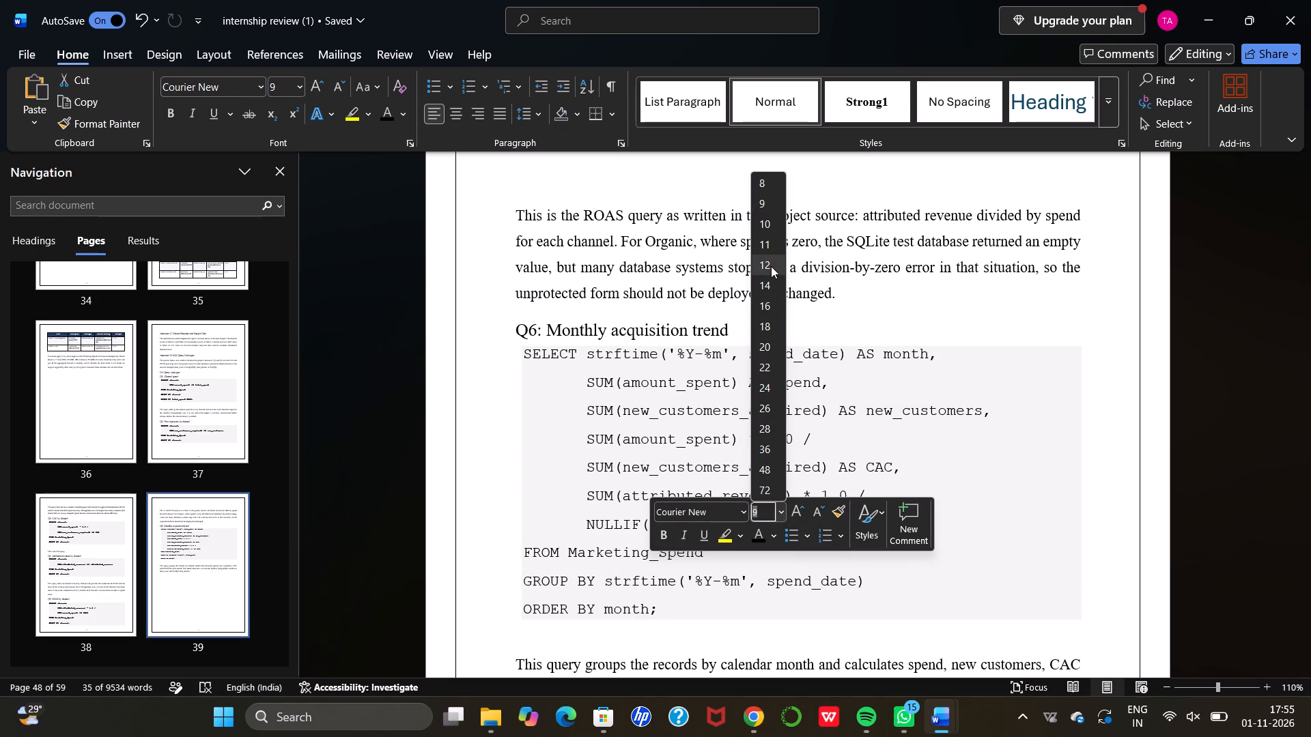
pyautogui.click(771, 266)
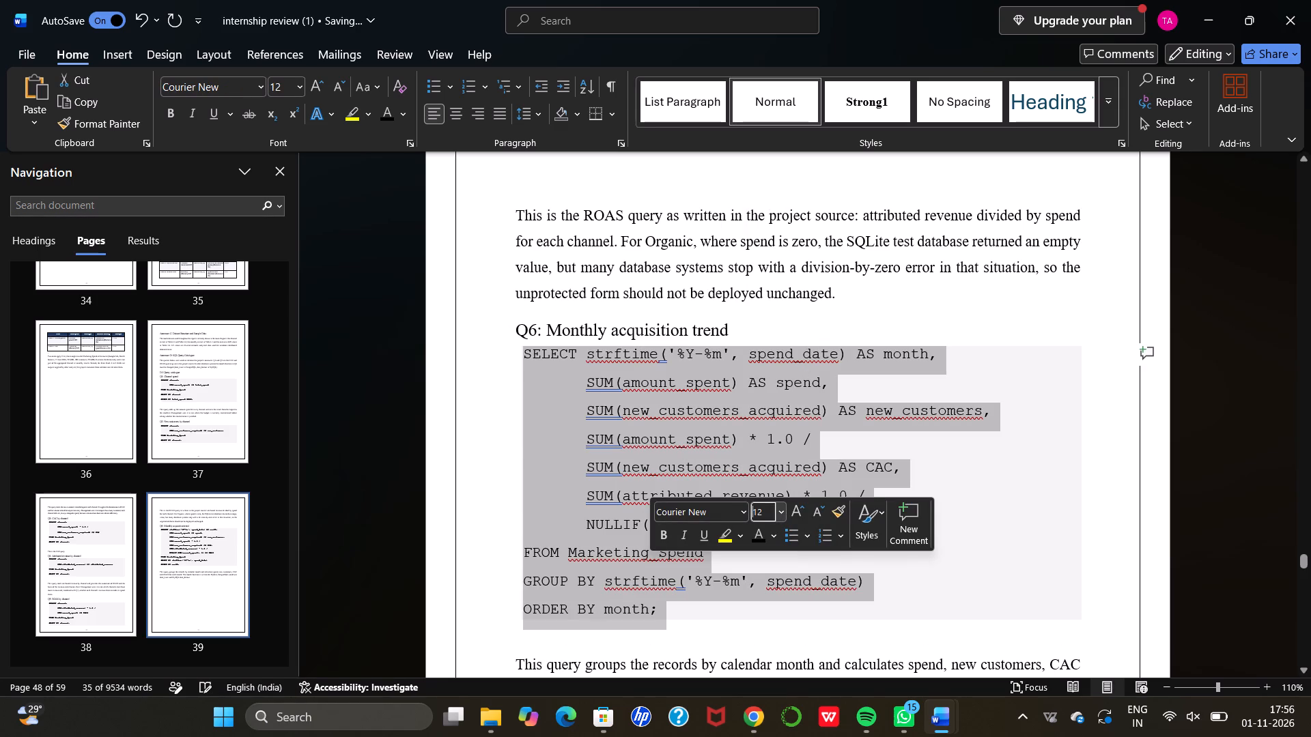
pyautogui.click(844, 306)
# Check the font size of the explanatory paragraph below the Q6: Monthly acquisition trend code block.
pyautogui.scroll(-1, 823, 354)
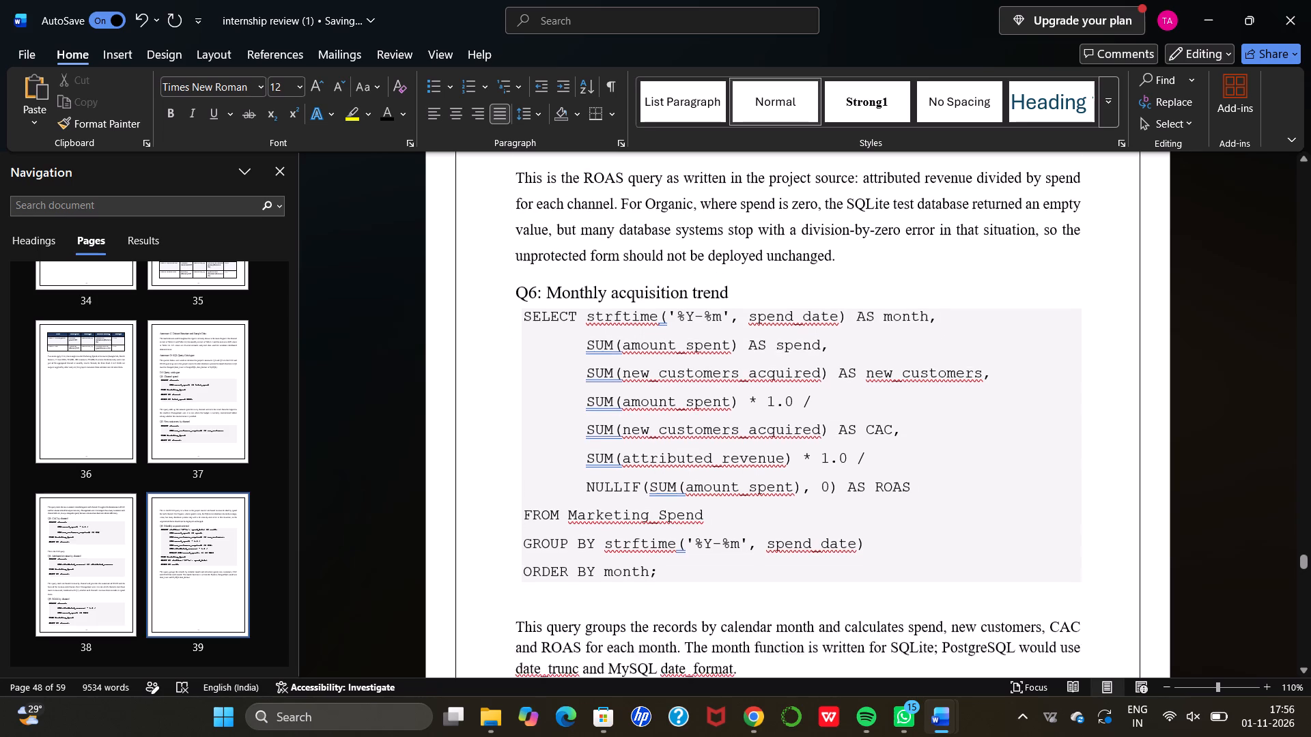
pyautogui.scroll(-3, 823, 354)
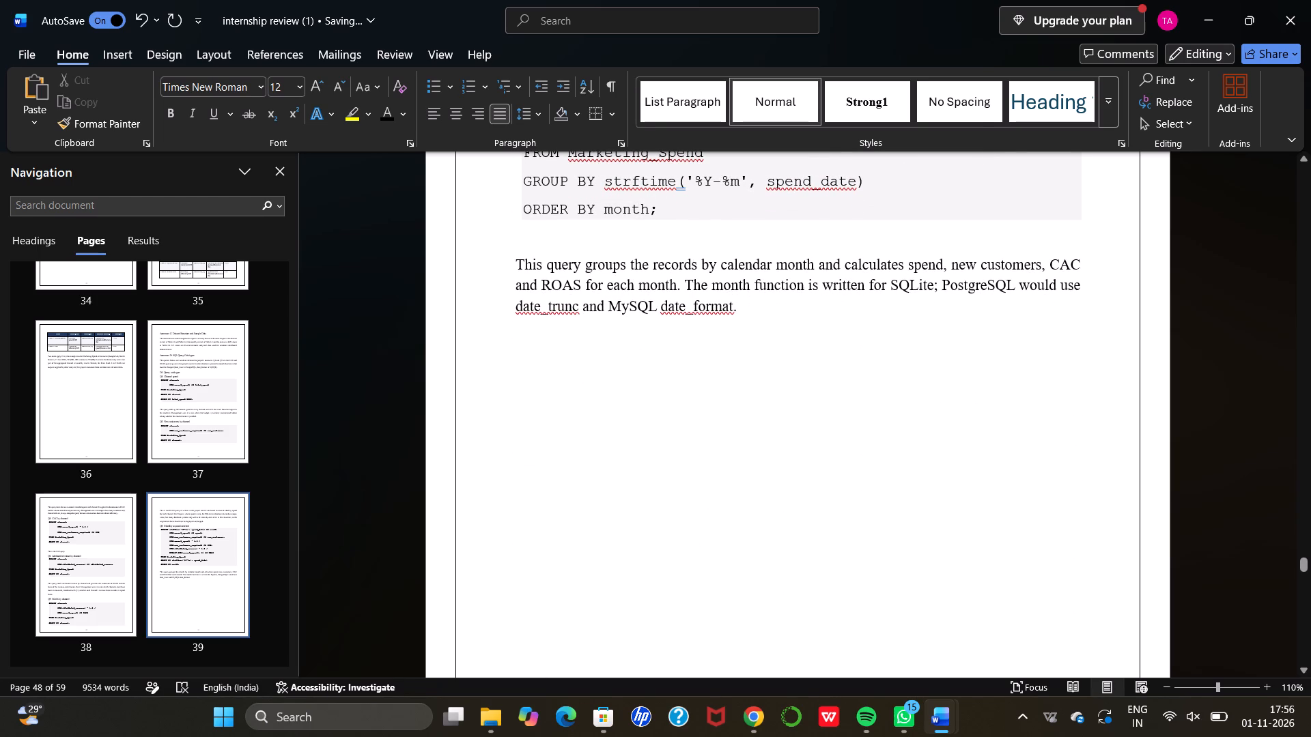
pyautogui.moveTo(514, 258); pyautogui.dragTo(758, 313)
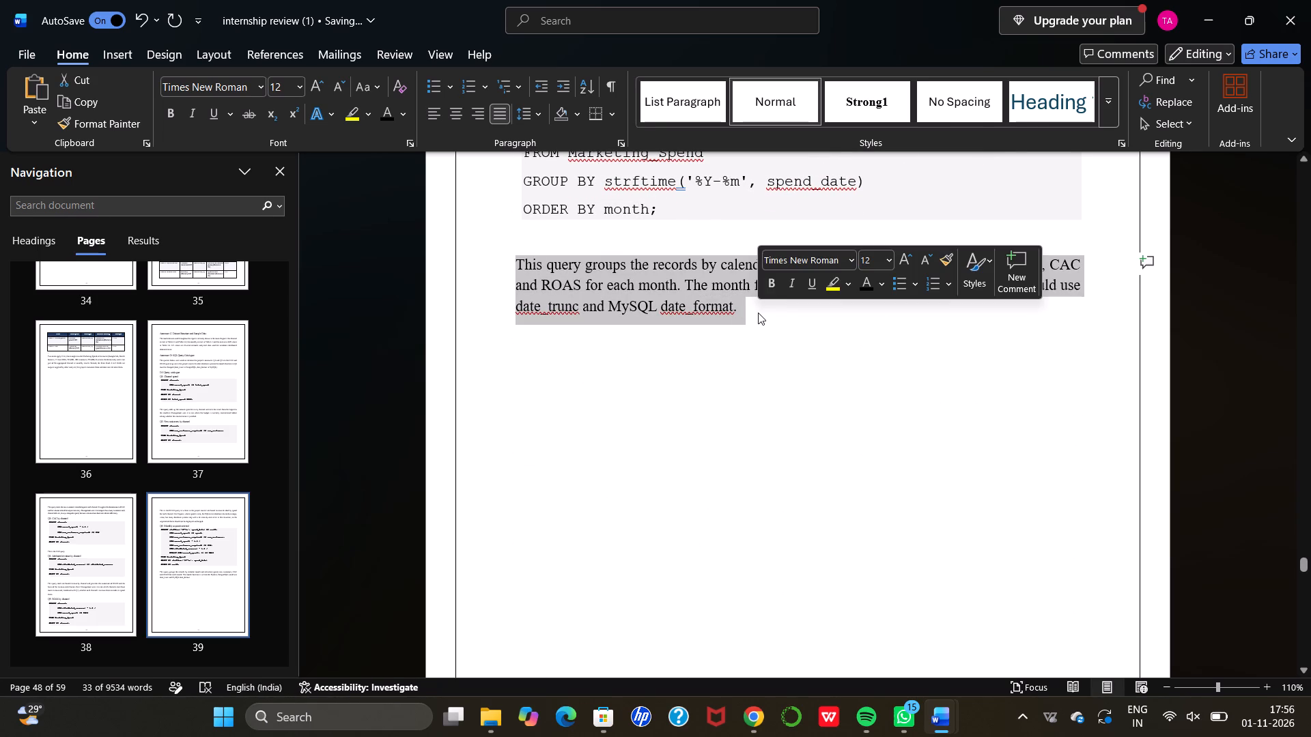
pyautogui.click(758, 313)
# Look through the Q7: Executive KPI roll-up with RAG status query and its explanation, up to the start of Q8.
pyautogui.scroll(-2, 758, 313)
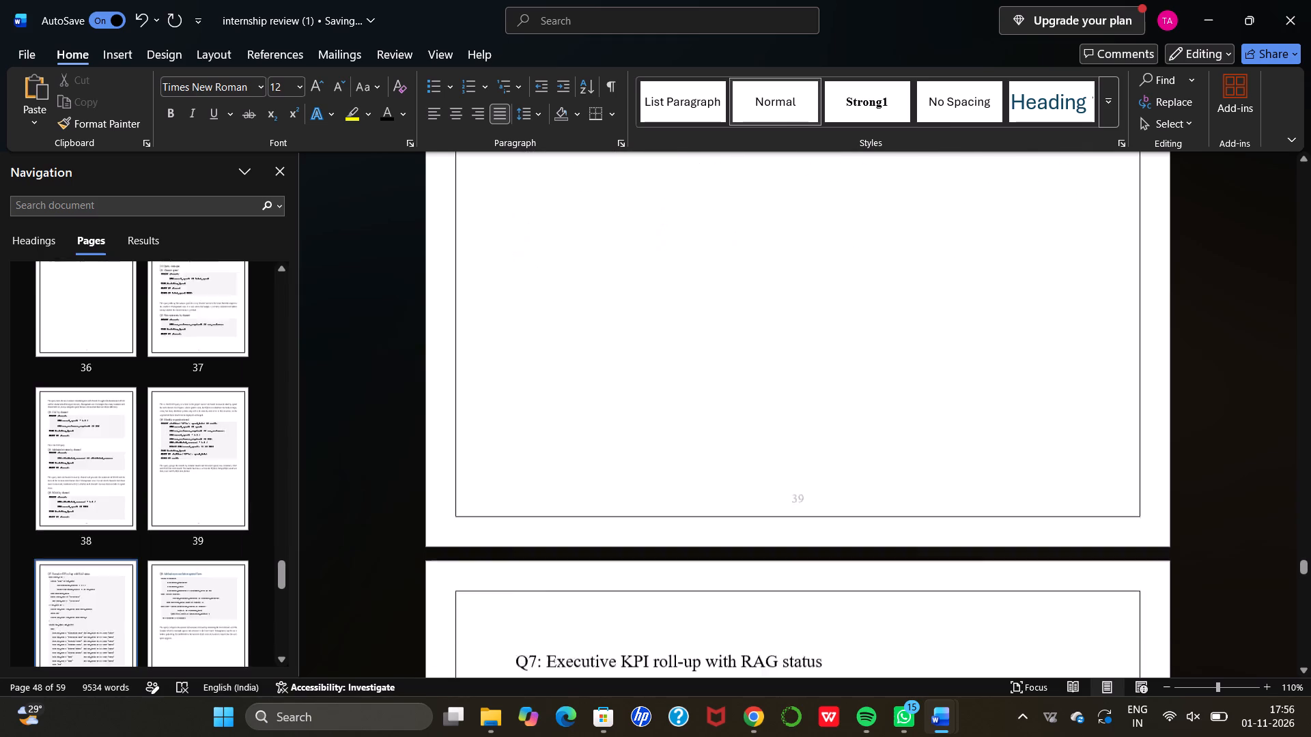
pyautogui.scroll(-2, 758, 313)
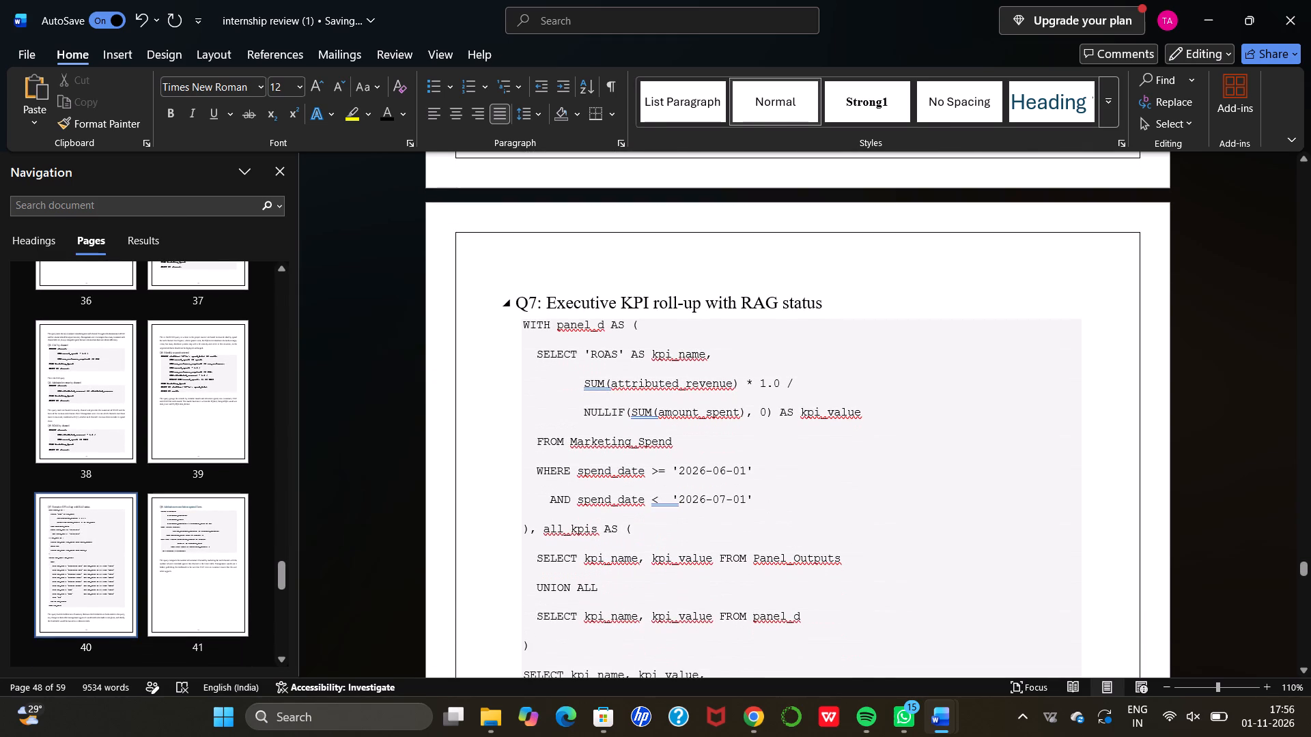
pyautogui.scroll(-4, 758, 313)
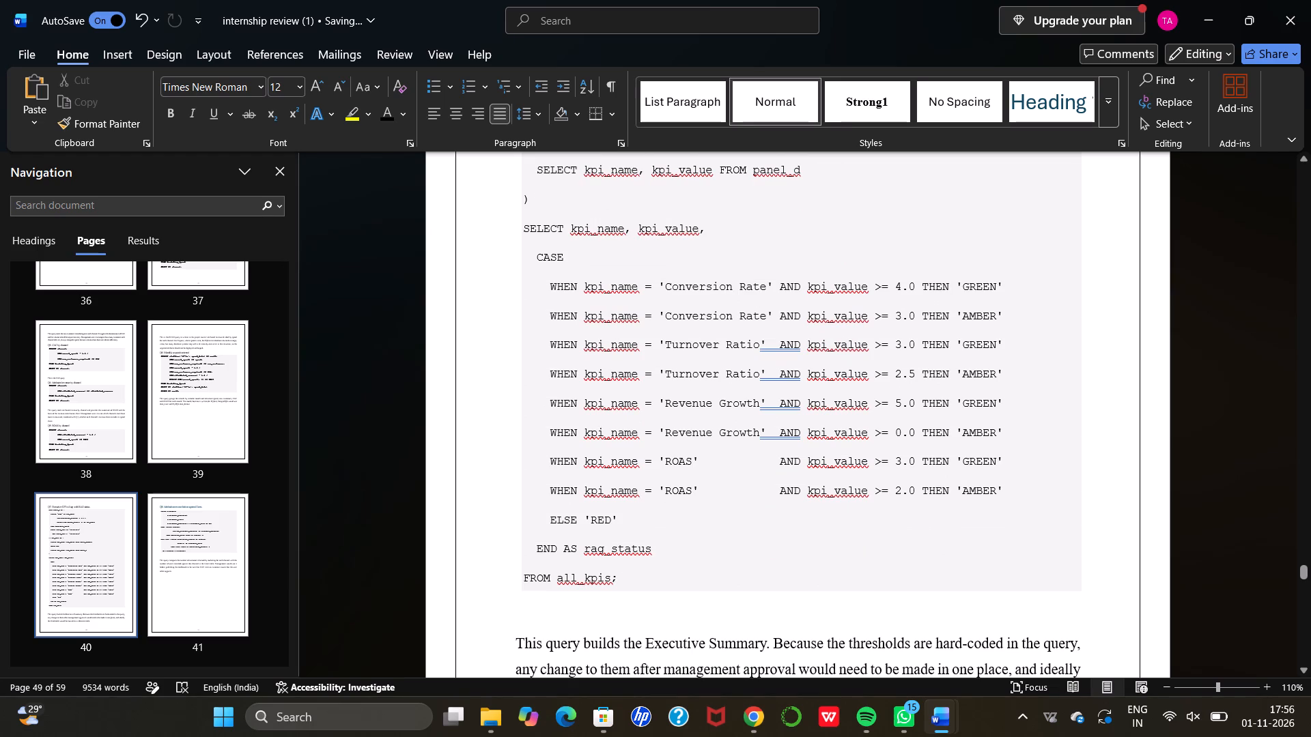
pyautogui.scroll(1, 760, 318)
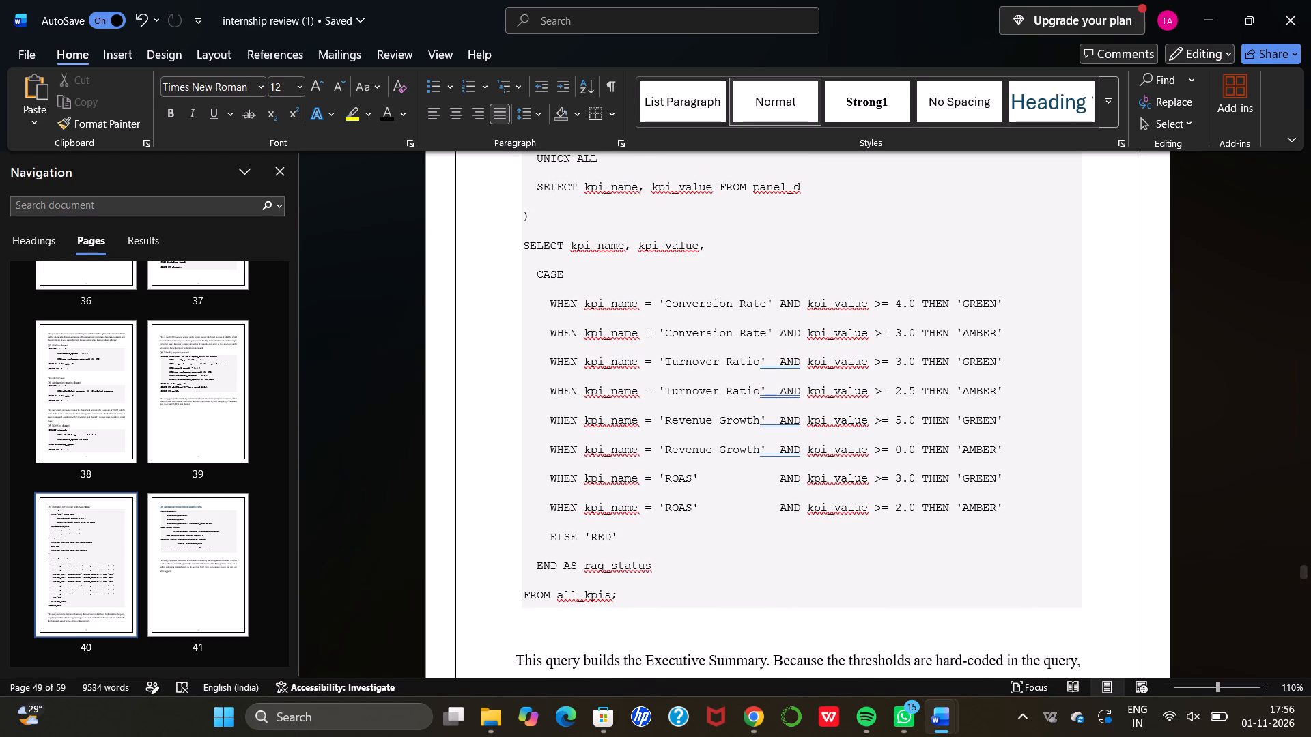
pyautogui.scroll(-3, 760, 318)
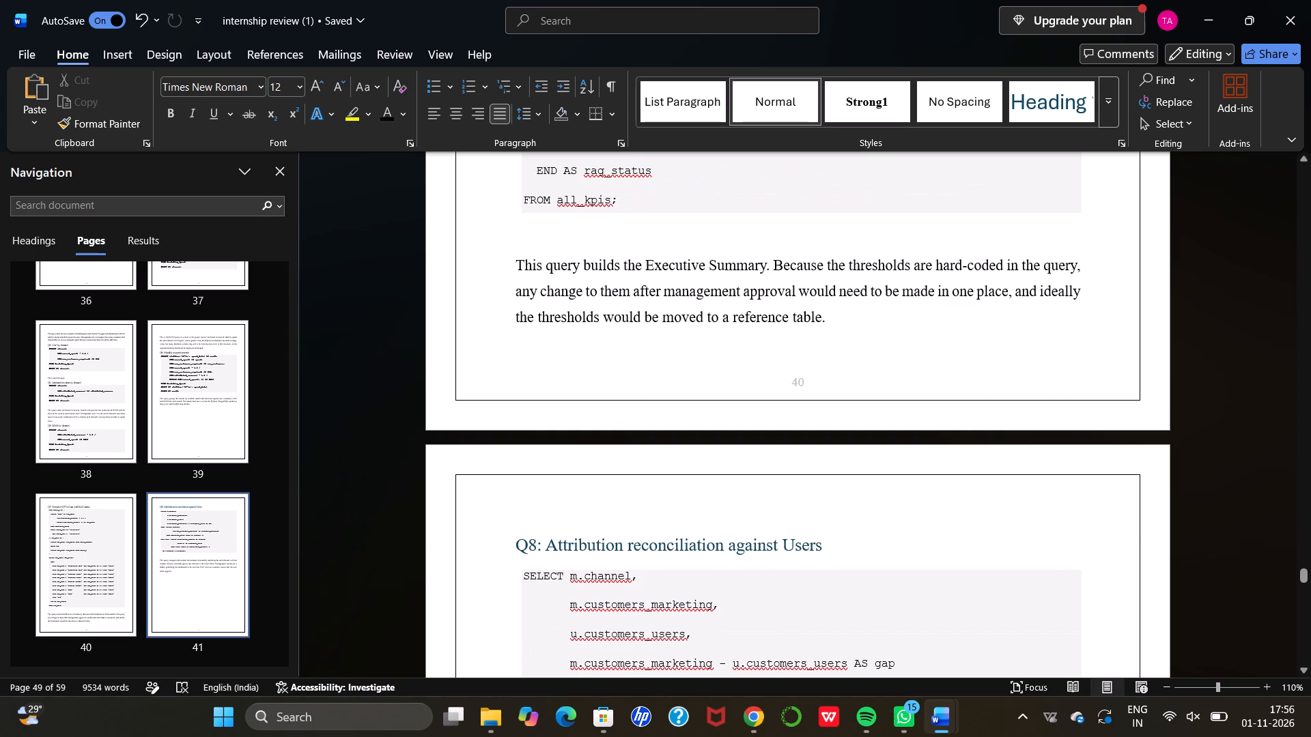
# Look through the Q8: Attribution reconciliation against Users query and its explanation, to the end of Annexure D.
pyautogui.scroll(-2, 760, 318)
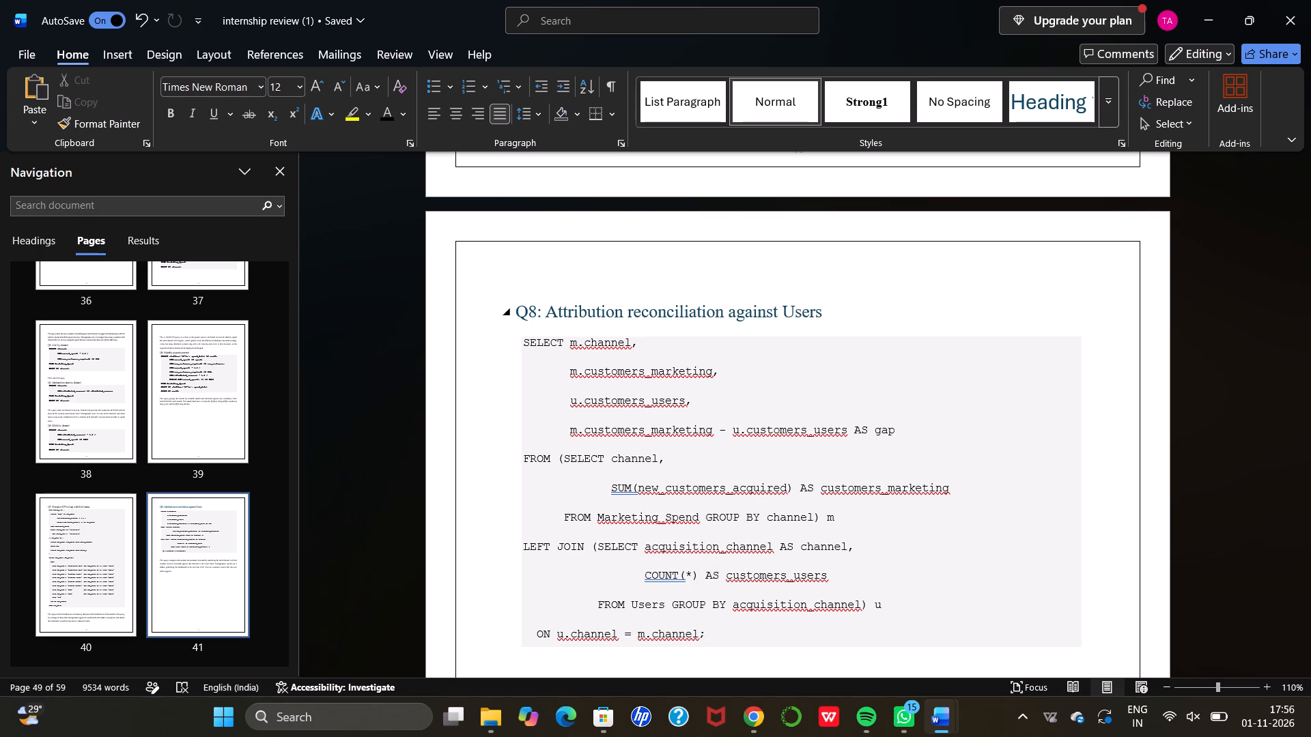
pyautogui.scroll(-2, 760, 318)
pyautogui.scroll(-1, 819, 355)
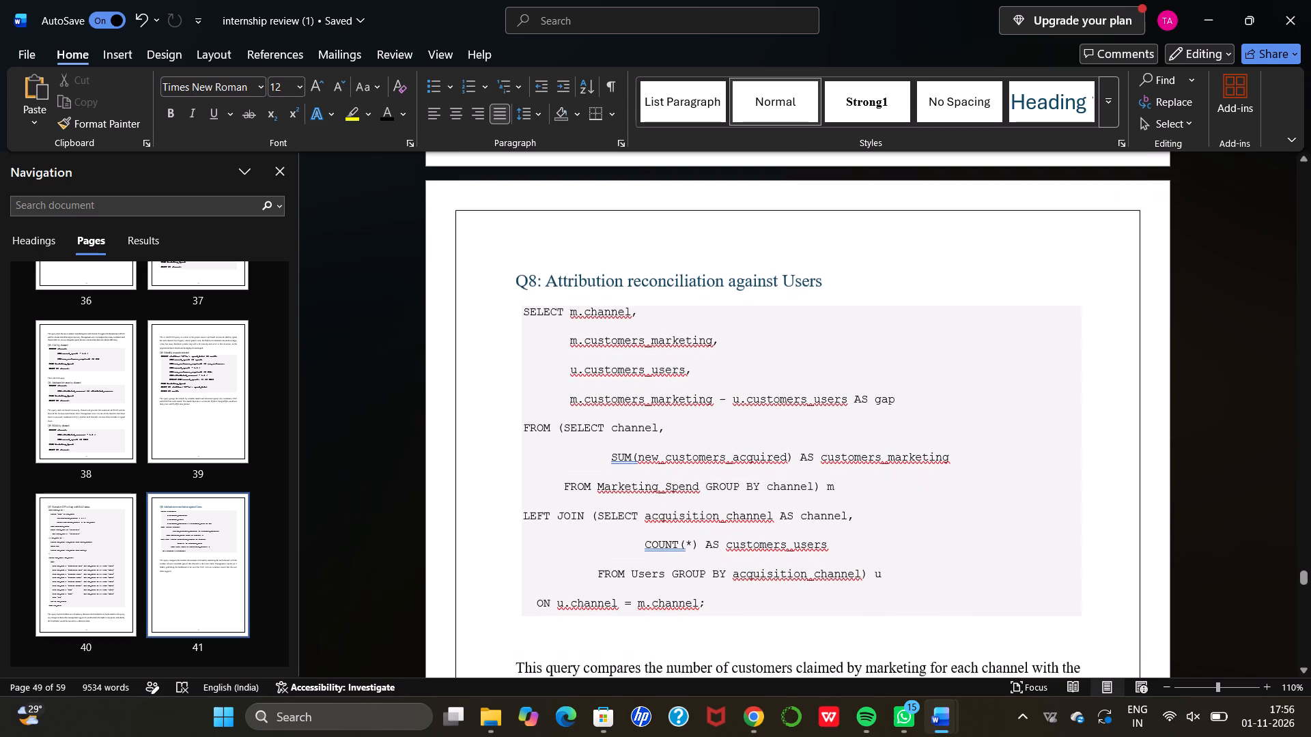
pyautogui.scroll(-6, 819, 355)
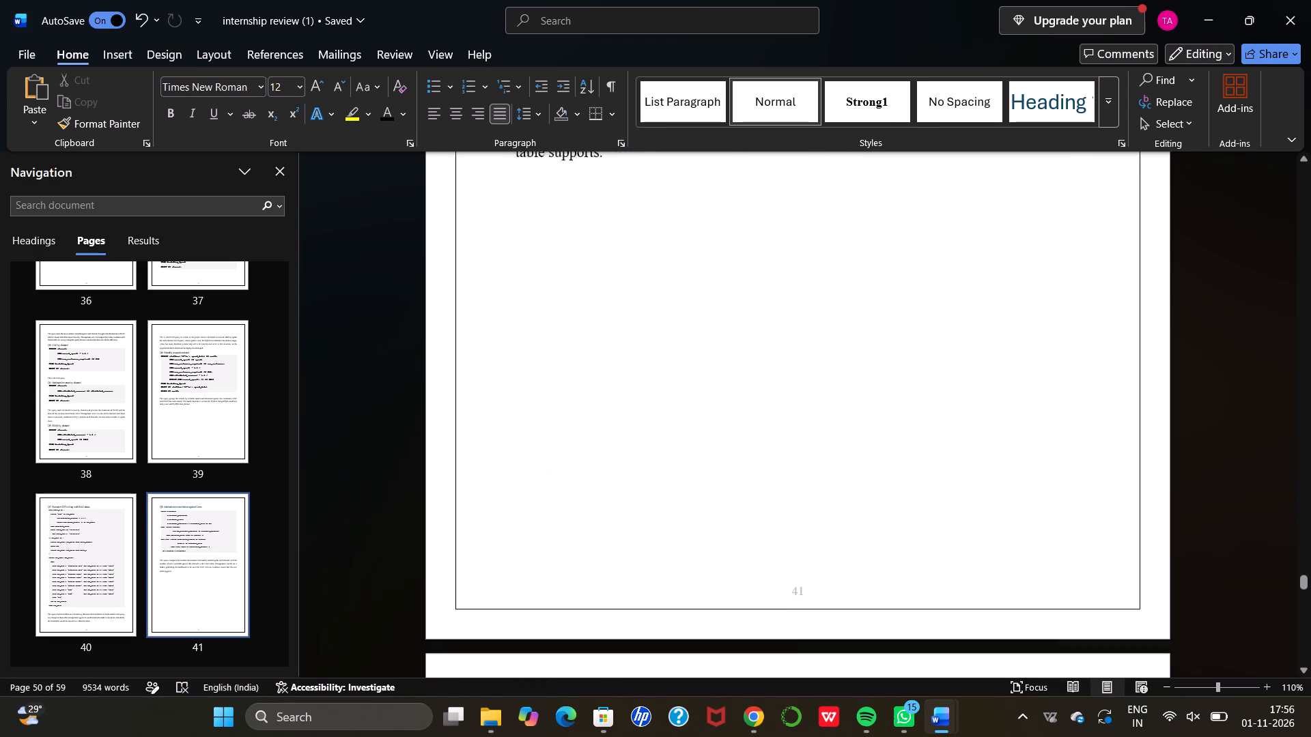
# Look through Annexure E's additional graphs and Annexure F's dashboard mock-ups, including the captions and source notes of Figures F.1 and F.2.
pyautogui.scroll(-2, 819, 355)
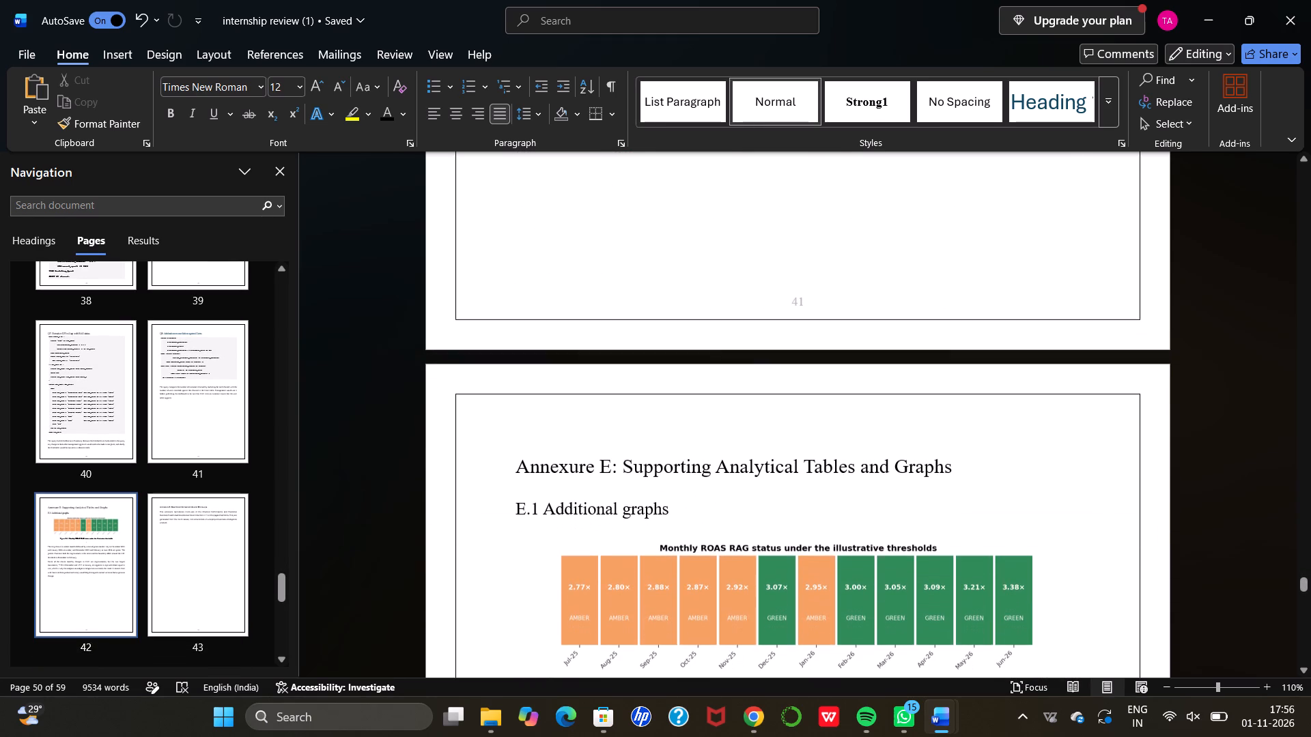
pyautogui.scroll(-2, 819, 355)
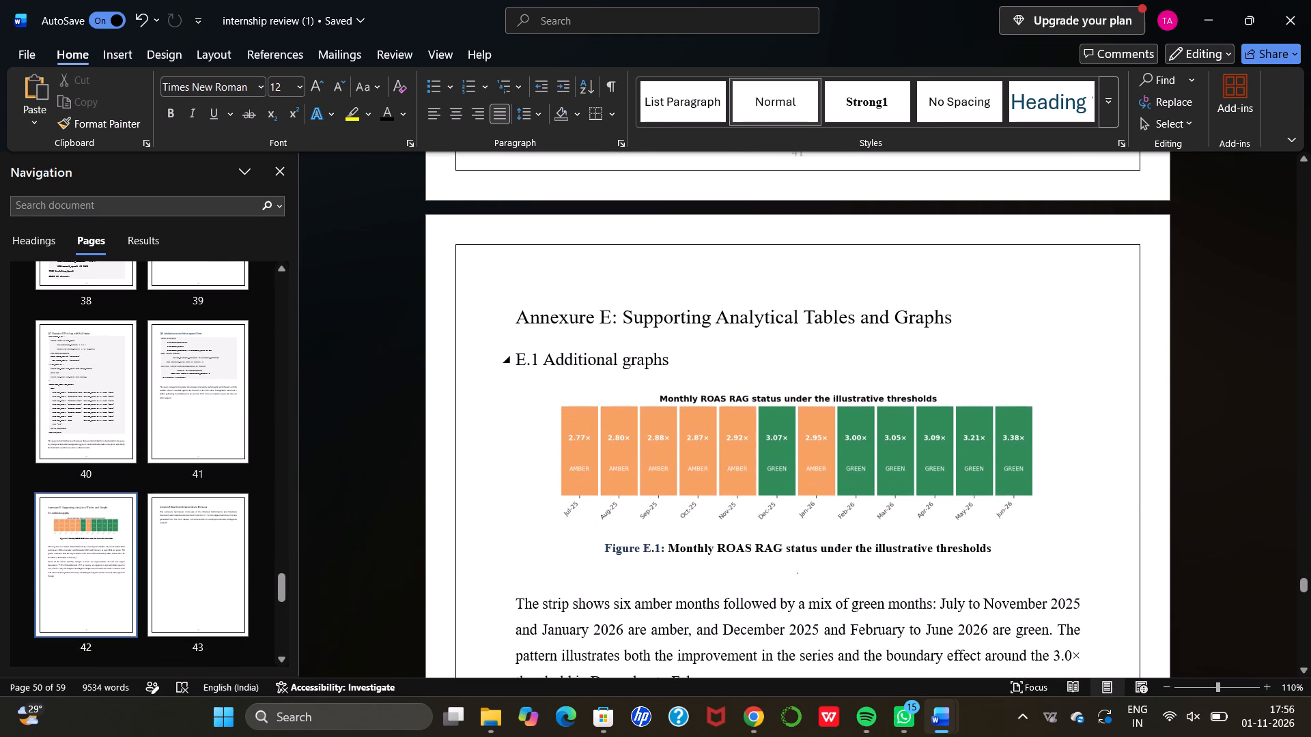
pyautogui.scroll(-2, 819, 355)
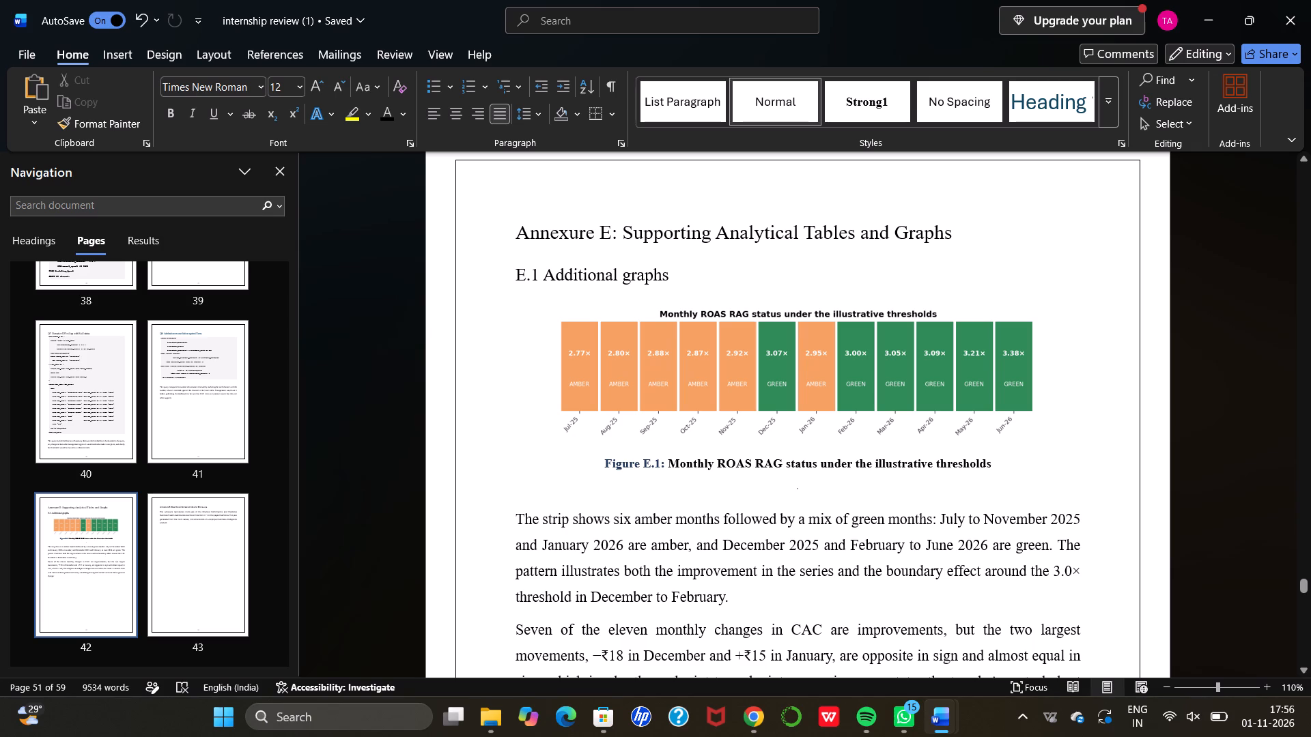
pyautogui.scroll(-6, 819, 355)
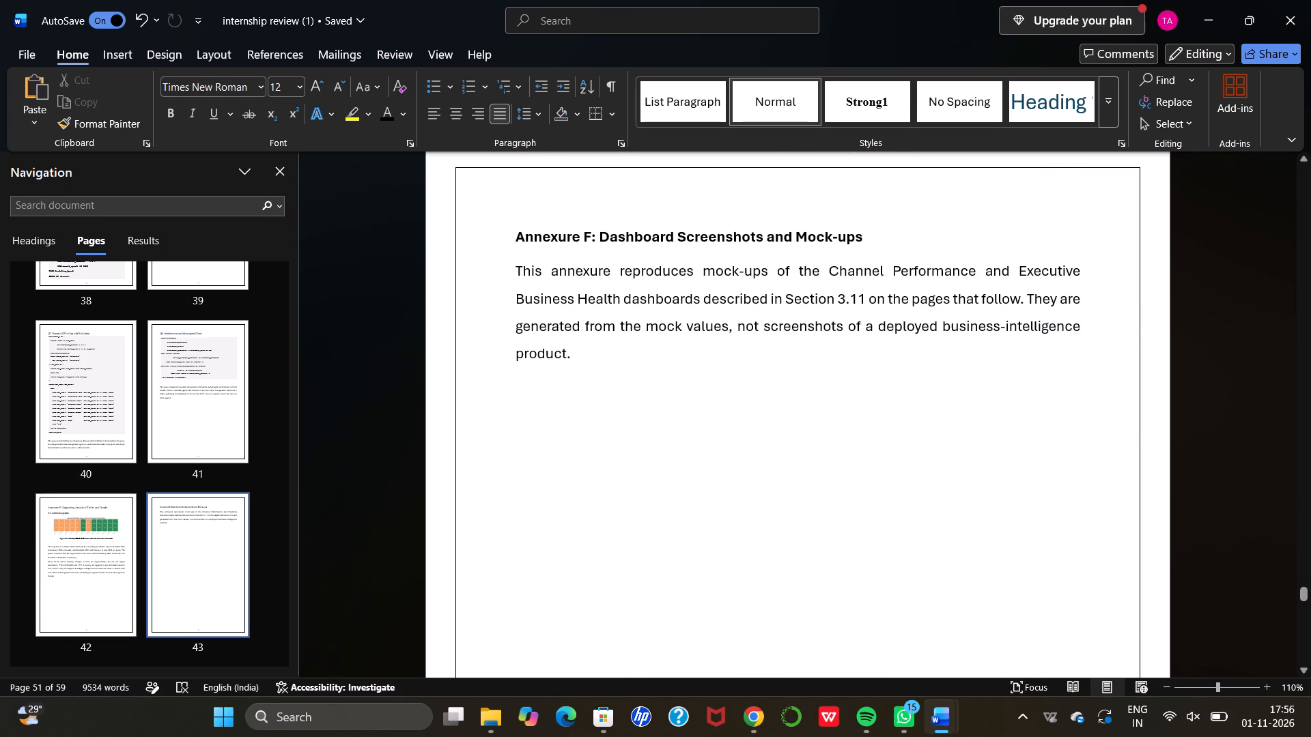
pyautogui.scroll(-3, 819, 355)
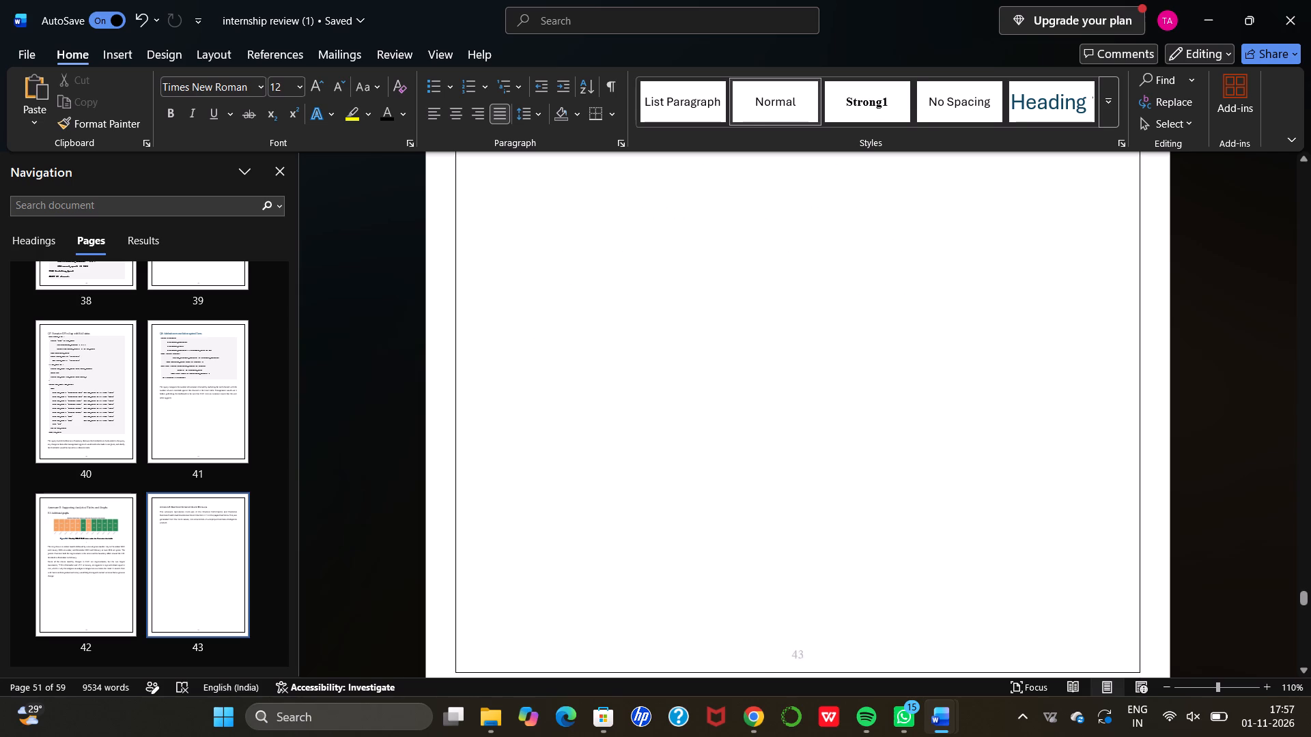
pyautogui.scroll(-4, 819, 355)
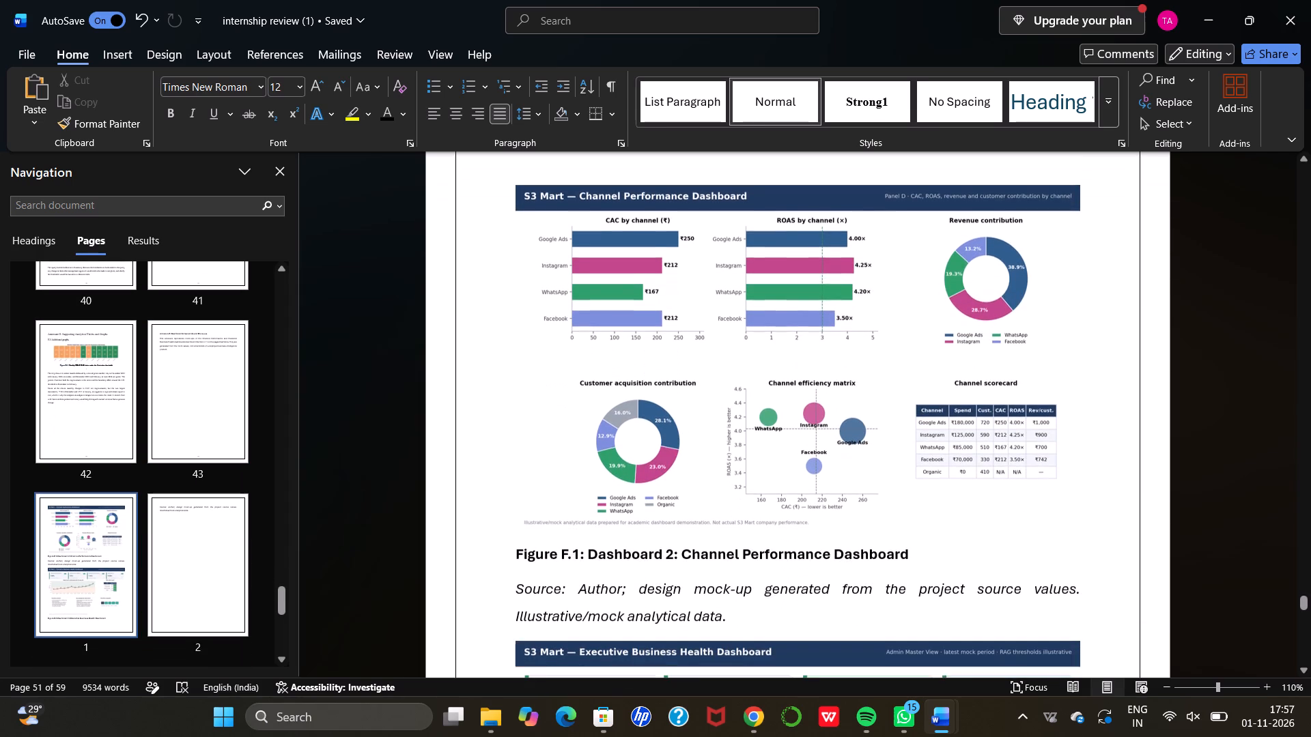
pyautogui.scroll(-1, 819, 355)
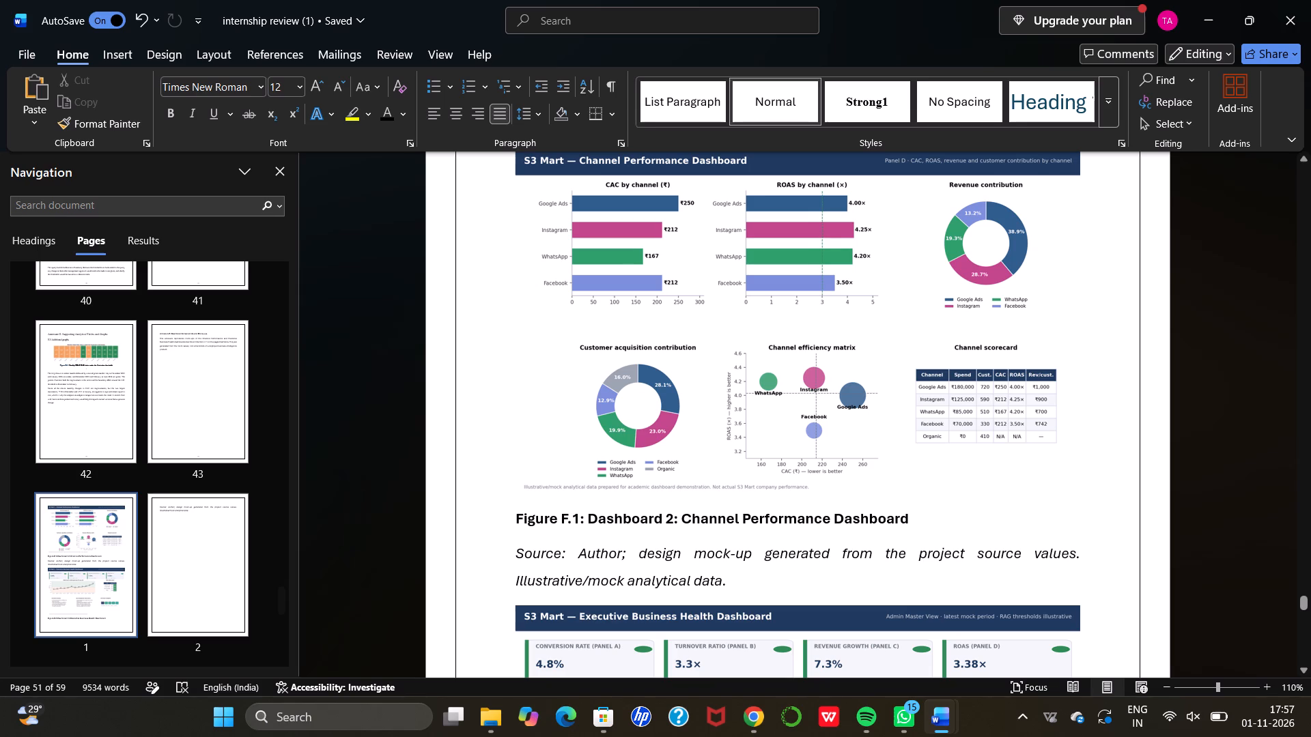
pyautogui.scroll(-1, 860, 404)
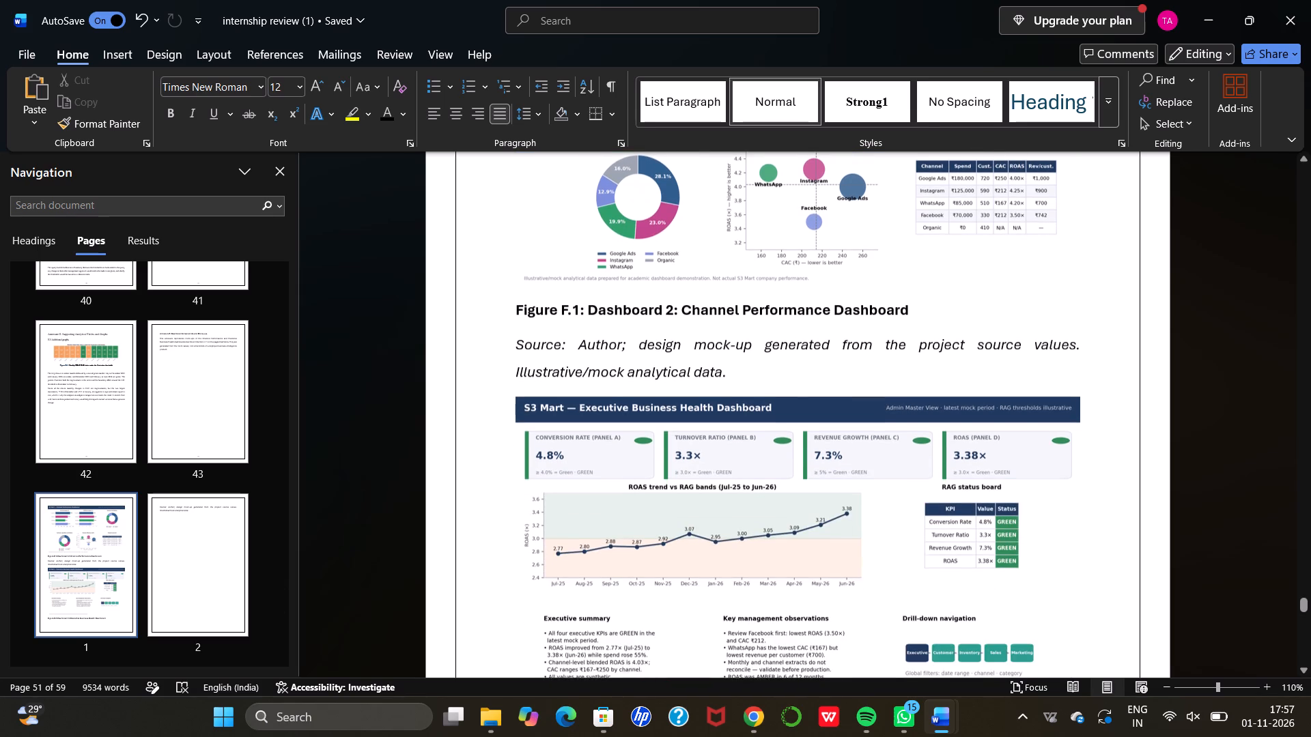
pyautogui.scroll(-4, 860, 404)
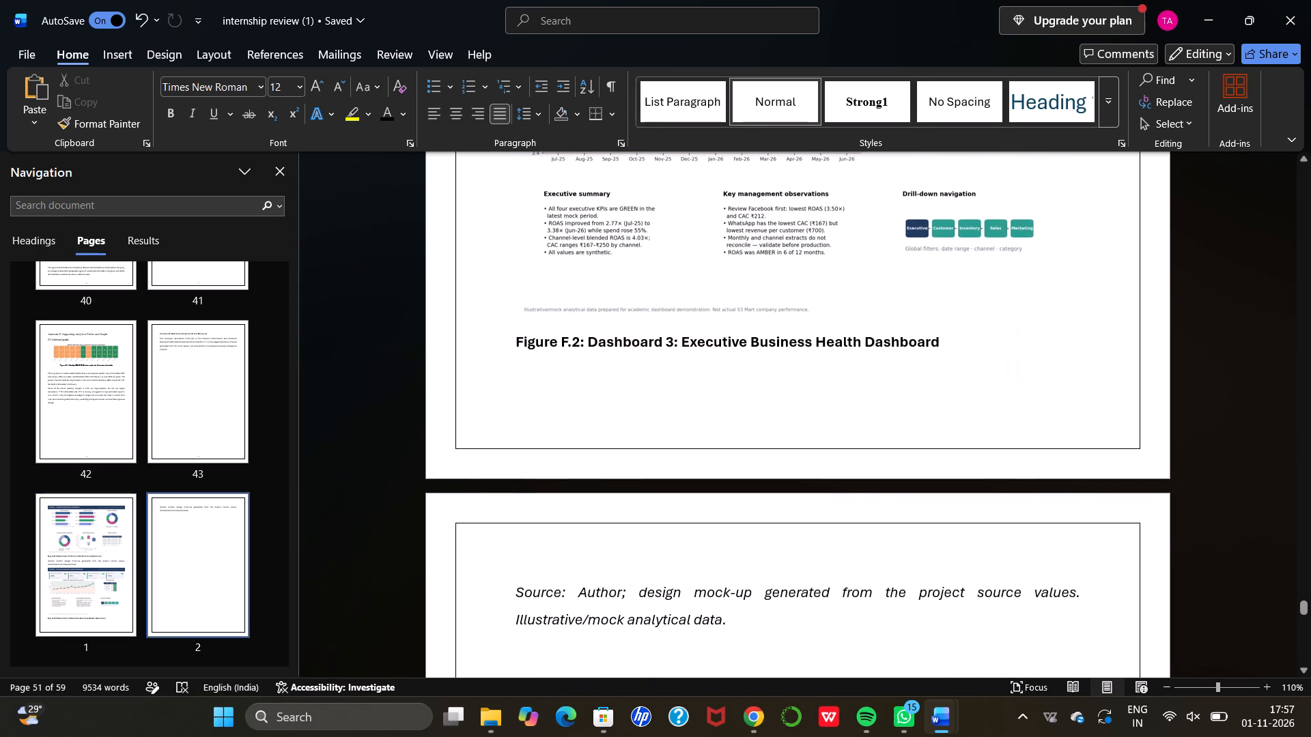
# Delete the italic source note about the author's design mock-up that stands alone on the page after Figure F.2.
pyautogui.scroll(-3, 860, 404)
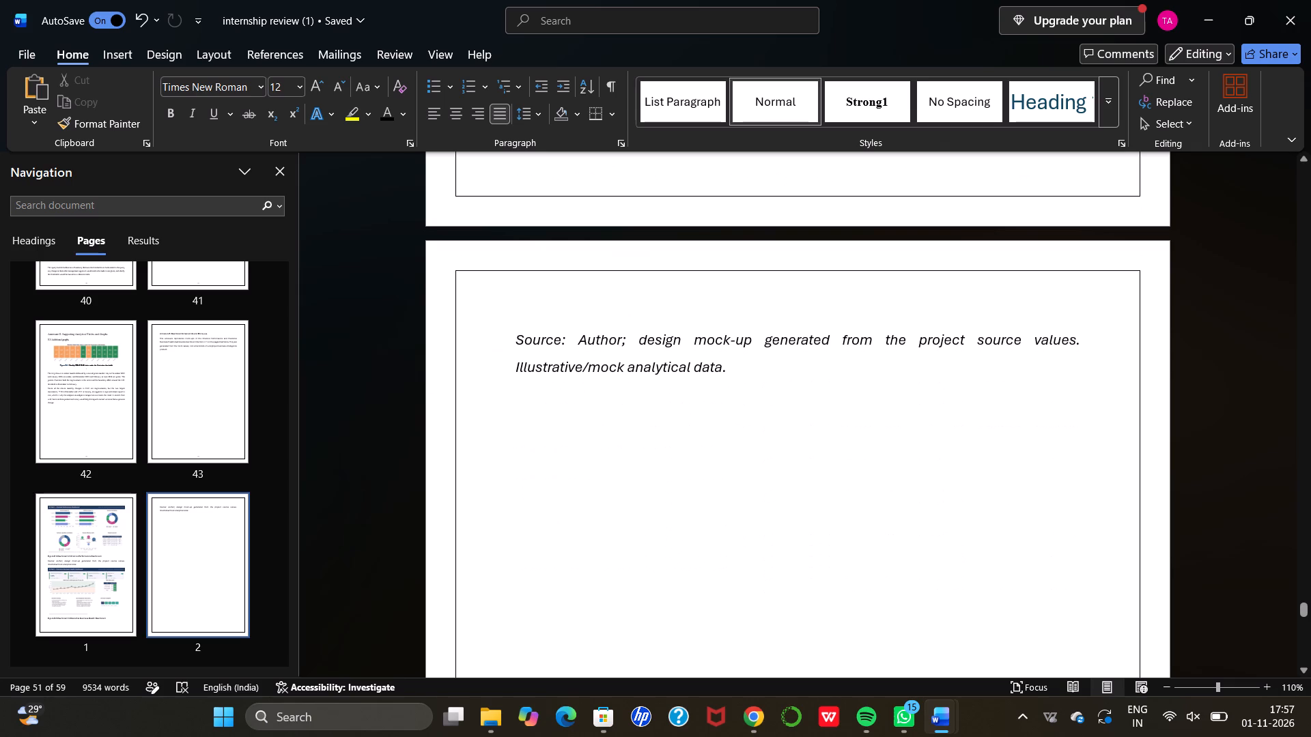
pyautogui.moveTo(513, 338); pyautogui.dragTo(712, 351)
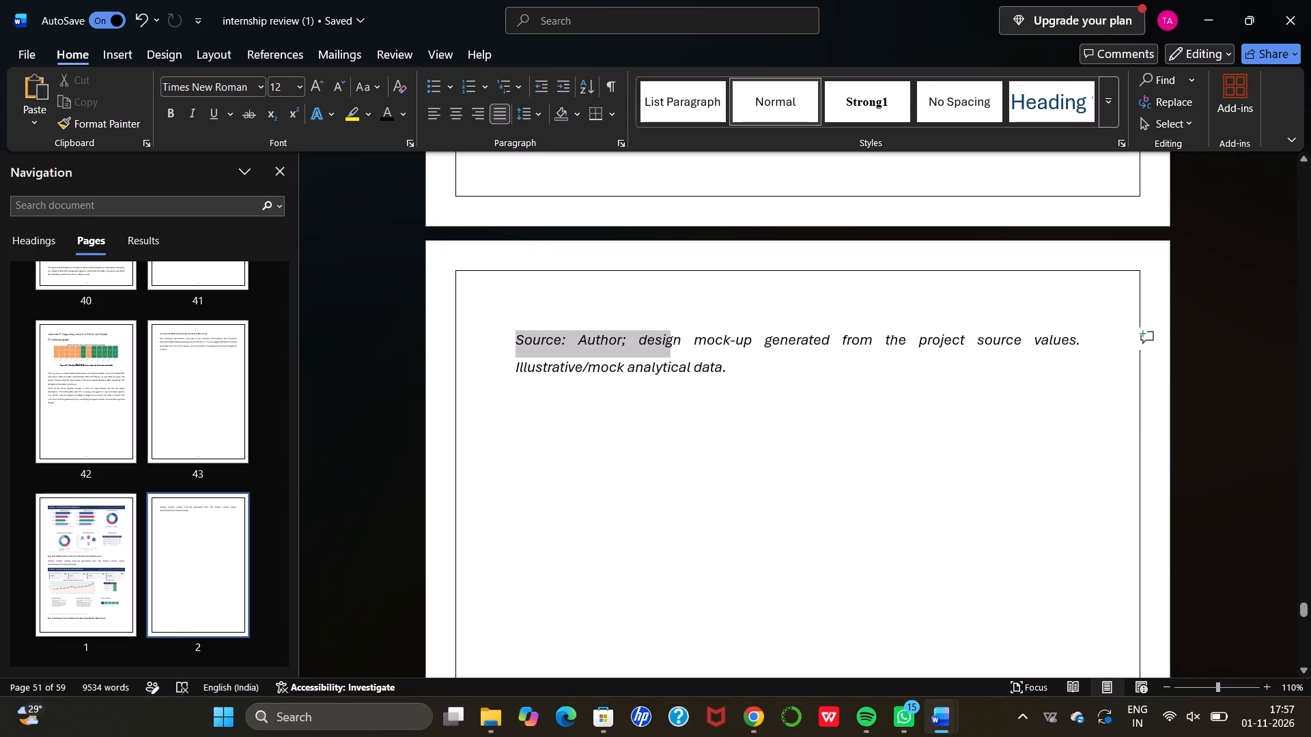
pyautogui.moveTo(712, 351); pyautogui.dragTo(757, 375)
pyautogui.press('BackSpace')
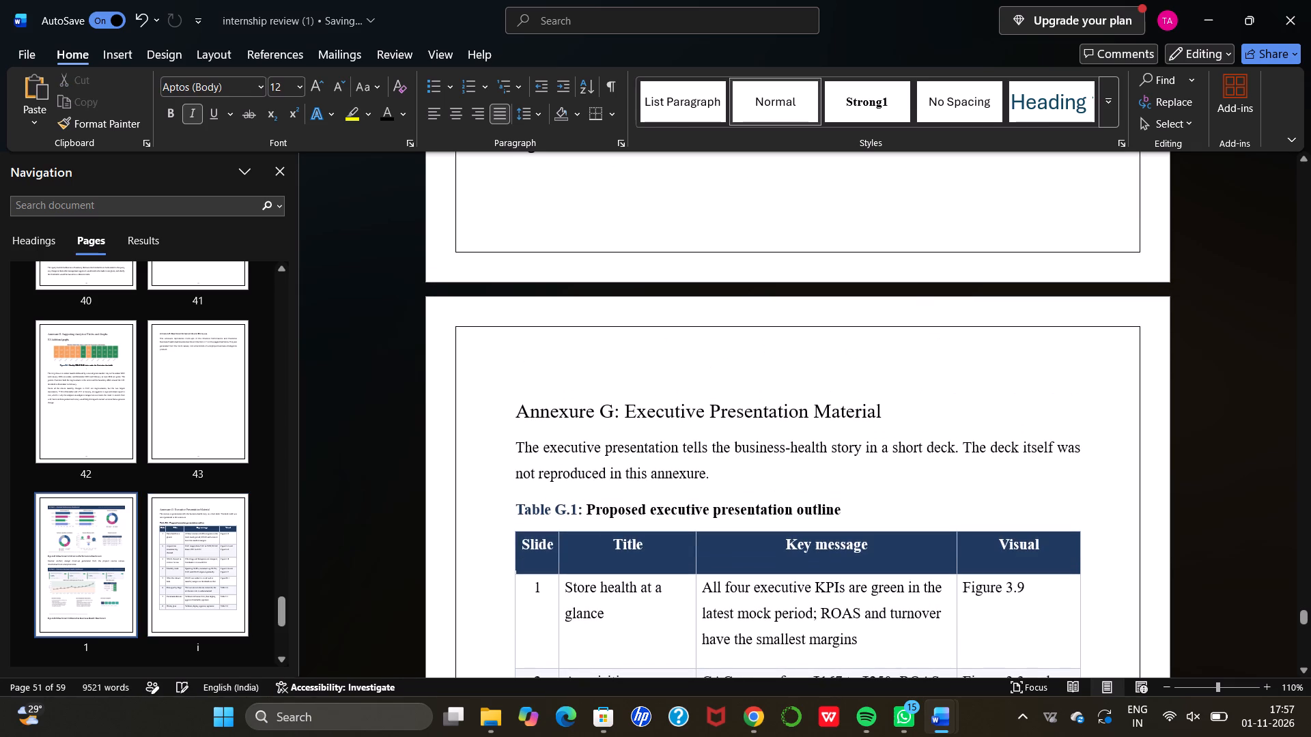
# Look through Annexure G: Executive Presentation Material and Annexure H: Additional Supporting Material, up to the start of References.
pyautogui.scroll(-1, 757, 375)
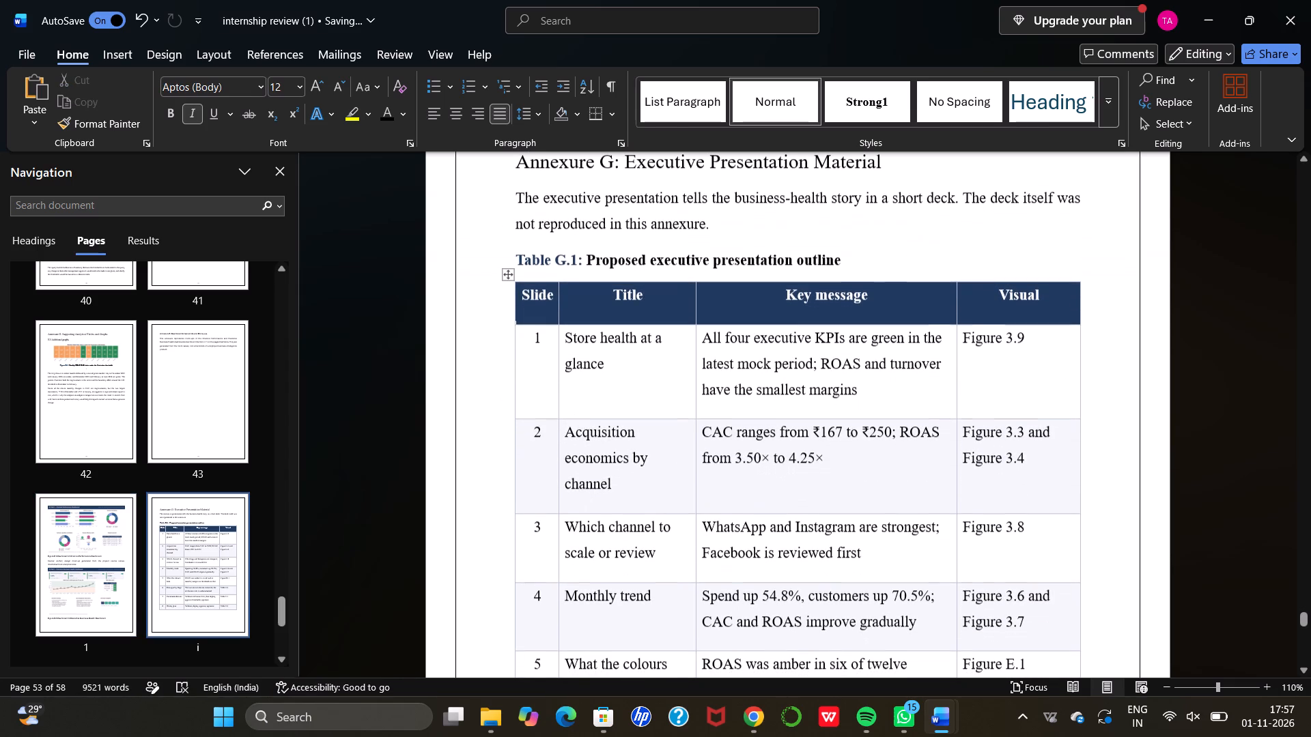
pyautogui.scroll(-1, 757, 375)
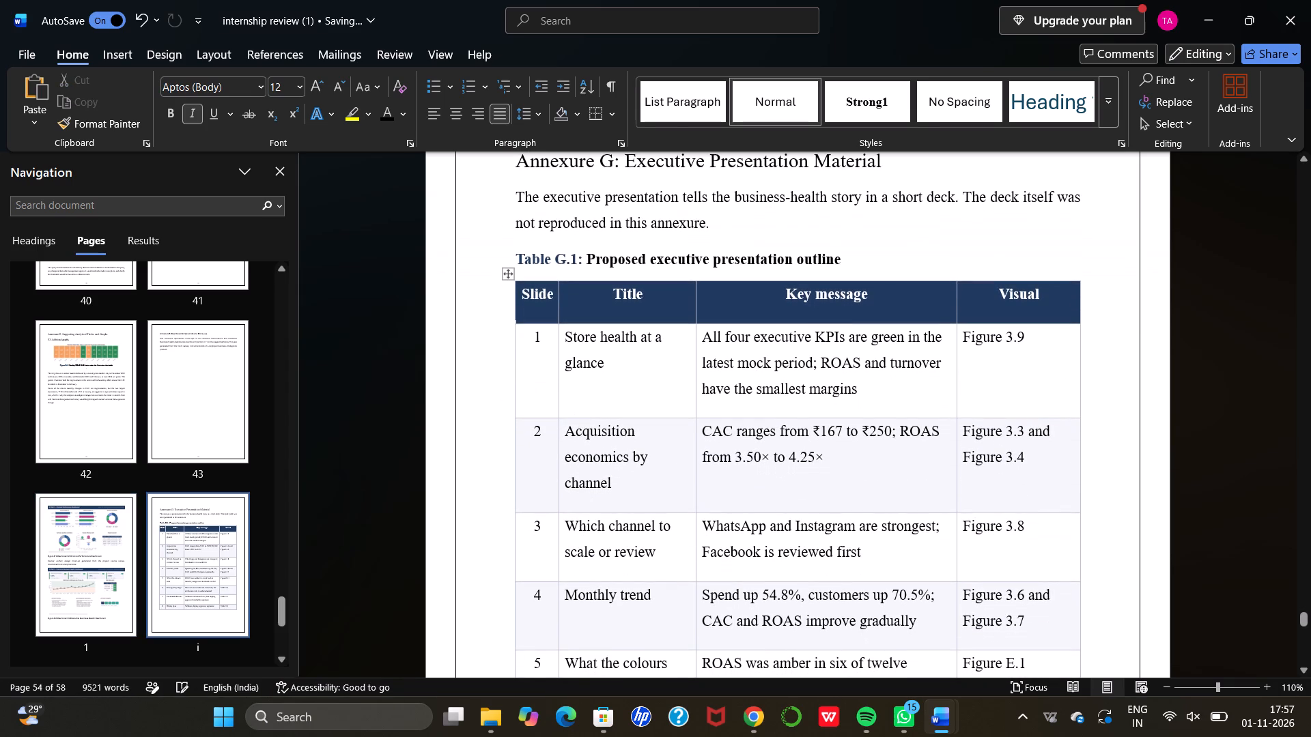
pyautogui.scroll(1, 757, 375)
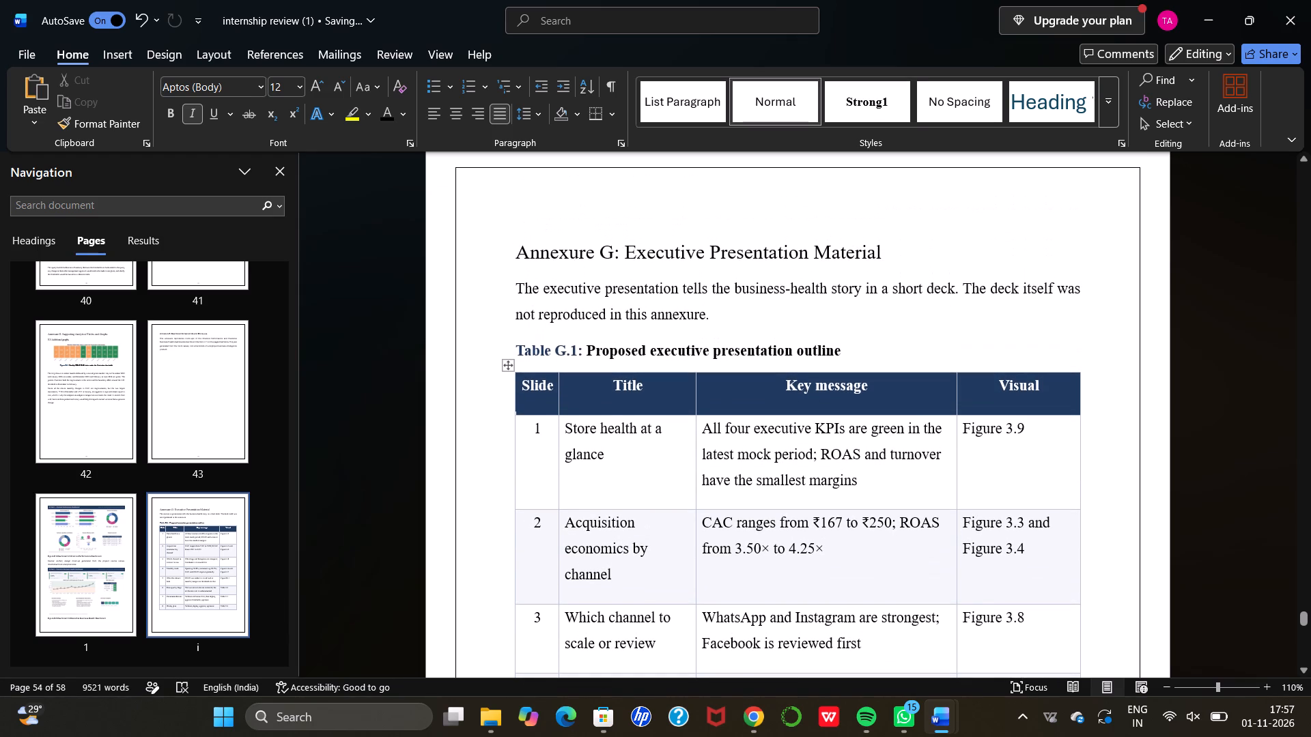
pyautogui.scroll(-6, 757, 375)
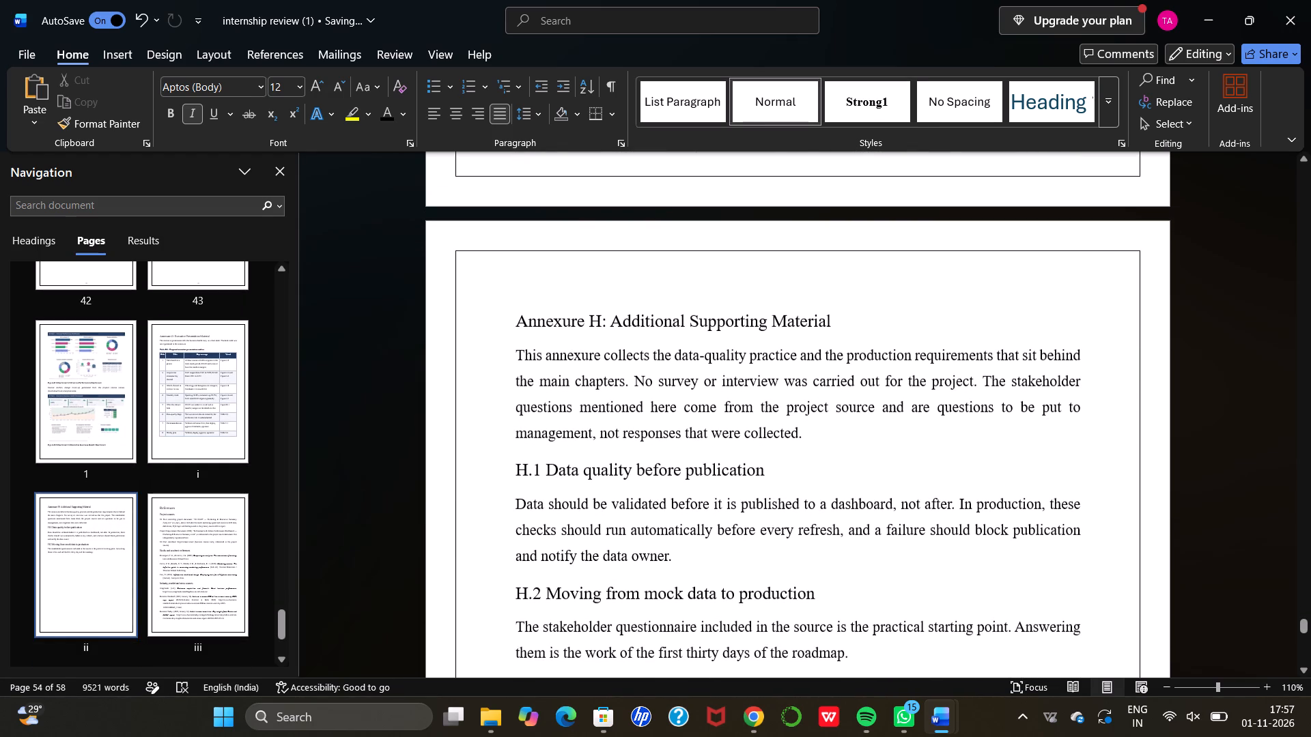
pyautogui.scroll(-1, 757, 375)
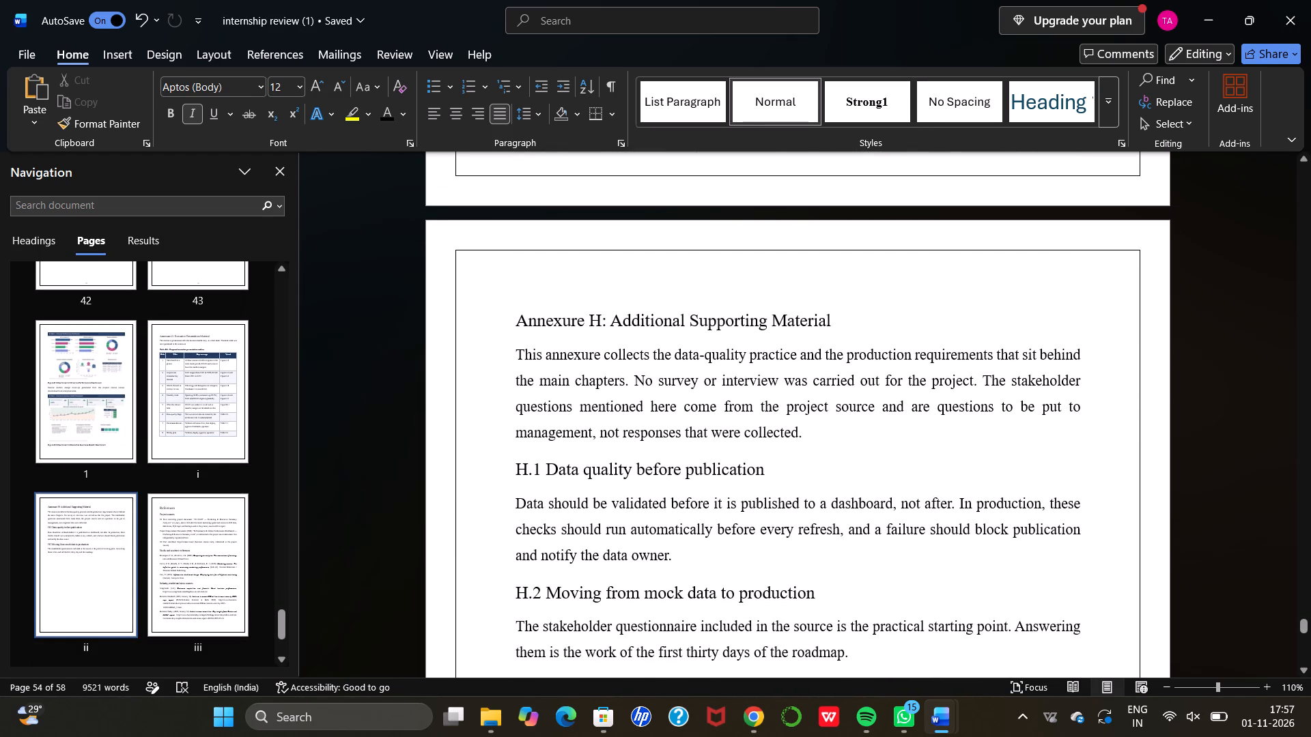
pyautogui.scroll(-2, 757, 375)
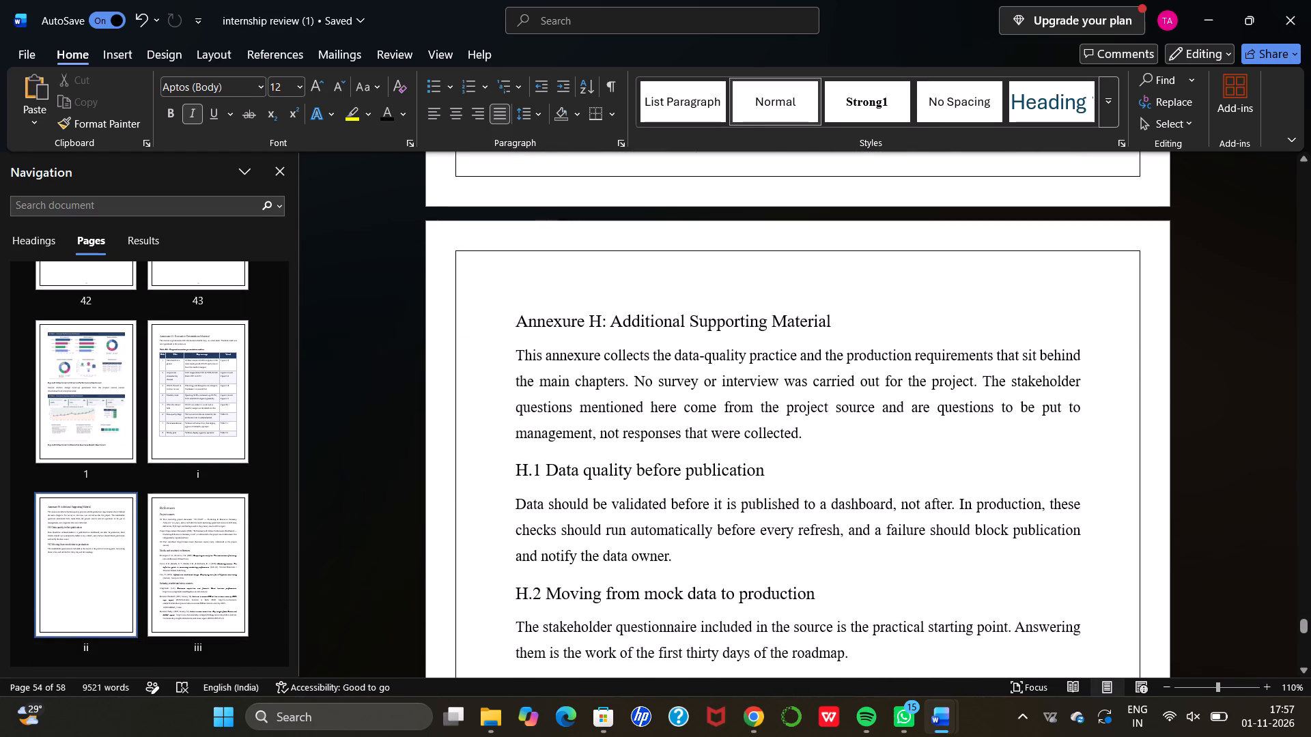
pyautogui.scroll(-4, 757, 375)
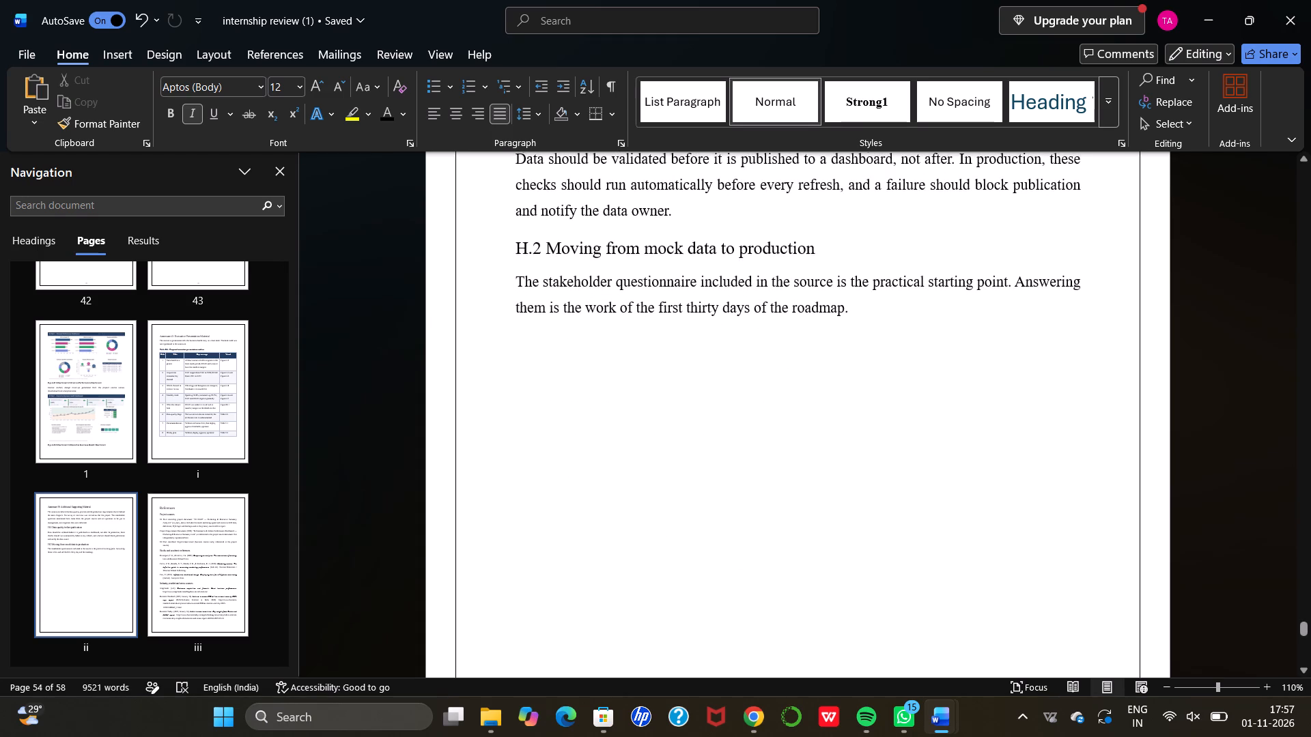
pyautogui.scroll(-6, 757, 375)
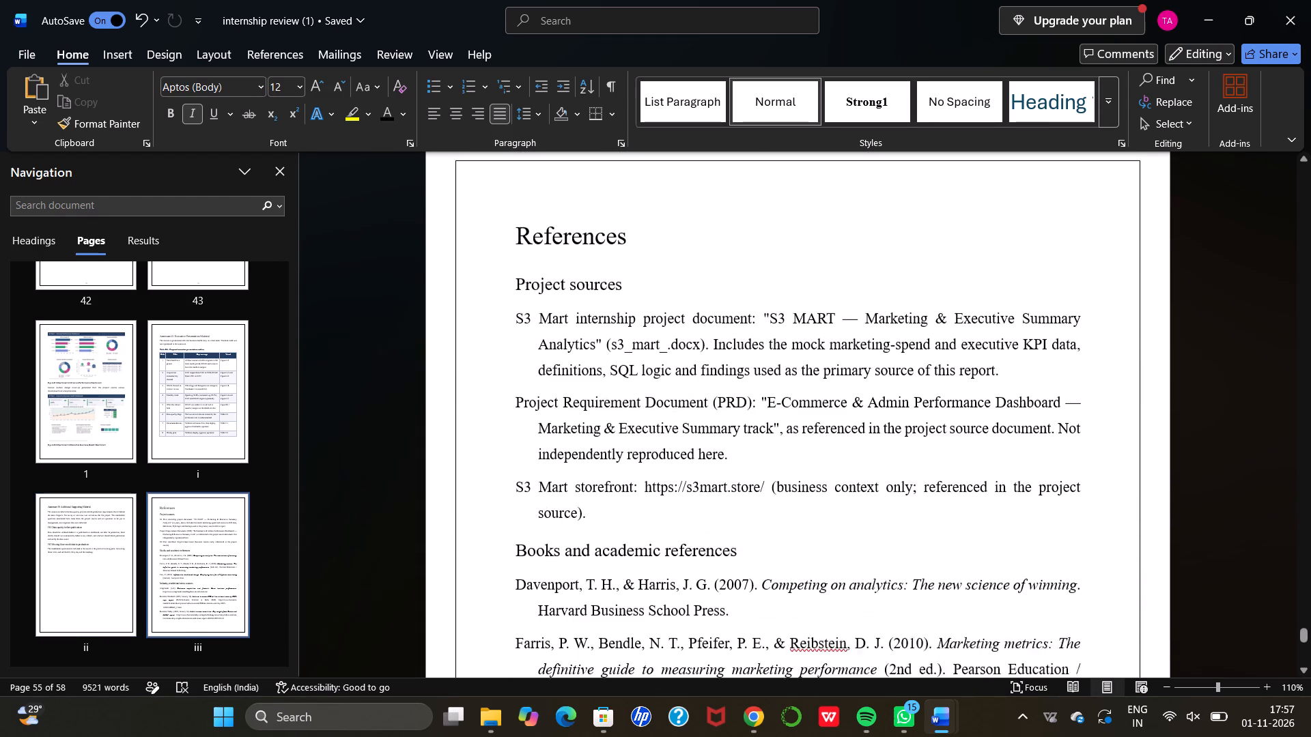
# Look through the References, from Project sources through Books and academic references to the last entry under Industry, market and news sources.
pyautogui.scroll(-2, 757, 375)
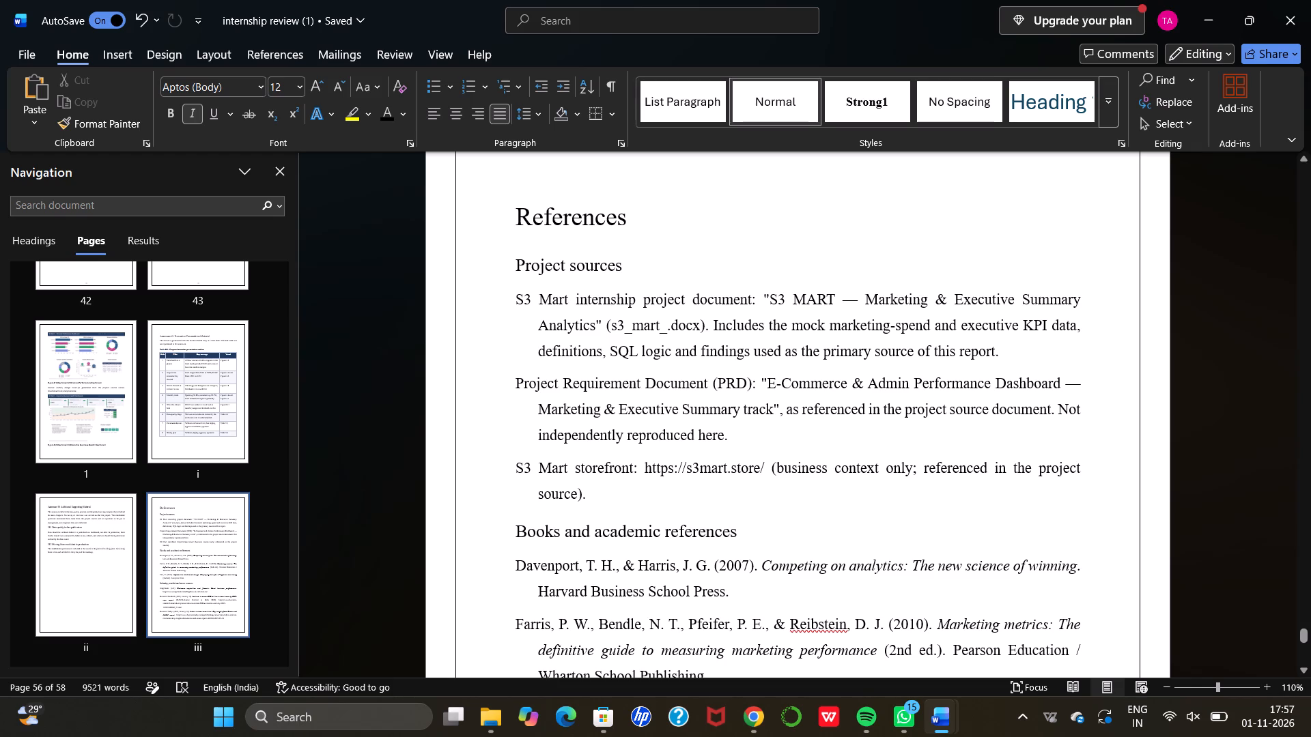
pyautogui.scroll(-2, 877, 391)
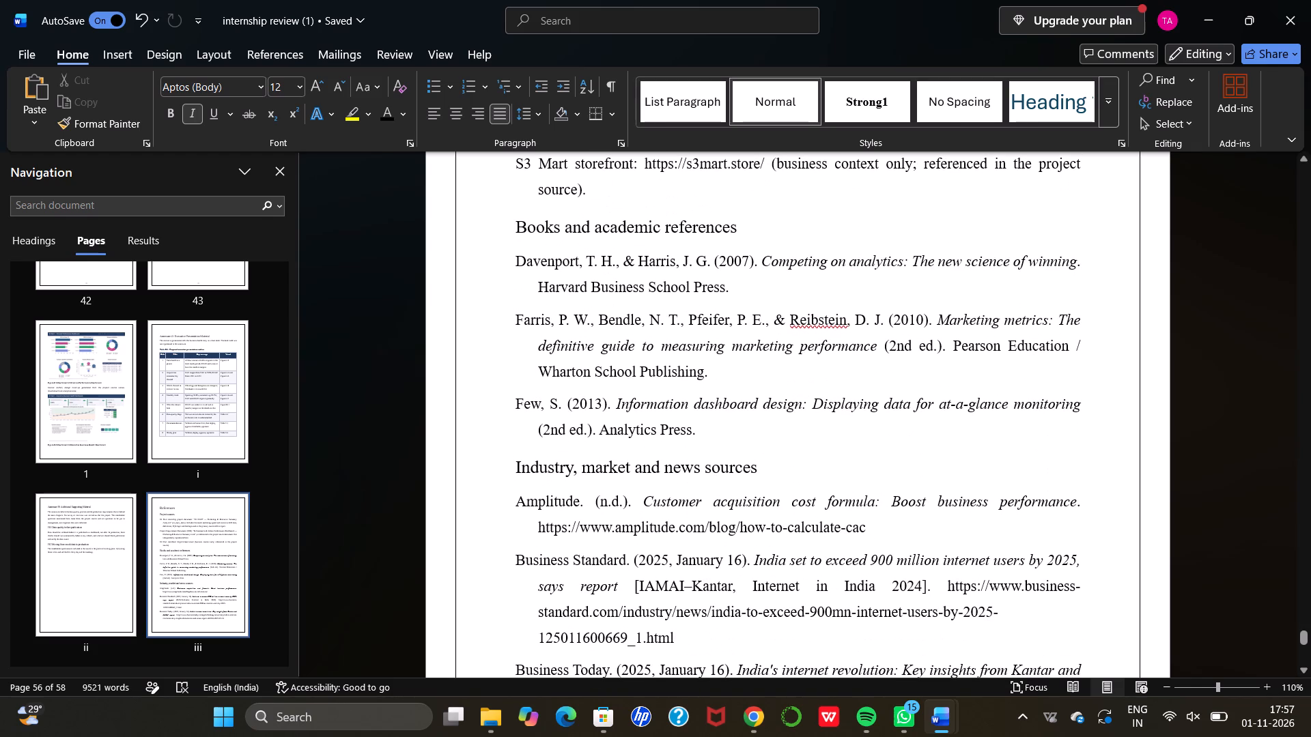
pyautogui.scroll(-1, 877, 391)
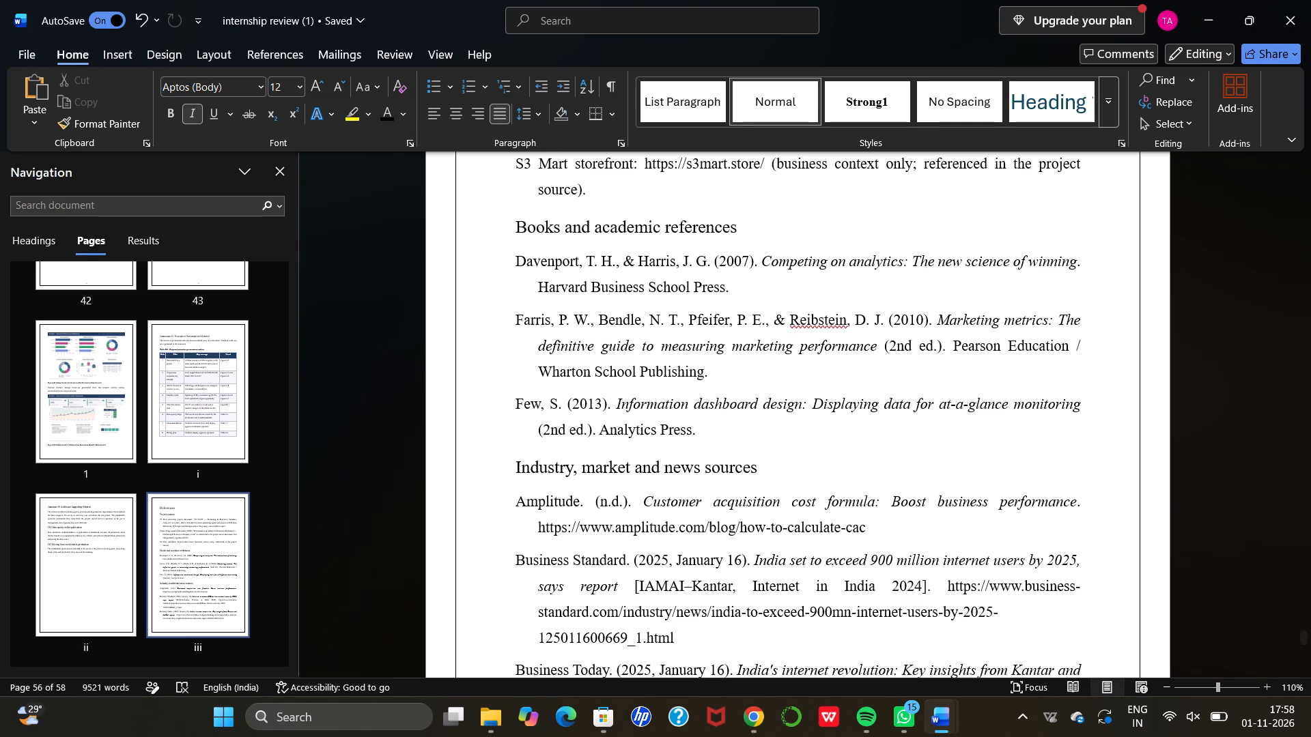
pyautogui.scroll(-2, 877, 391)
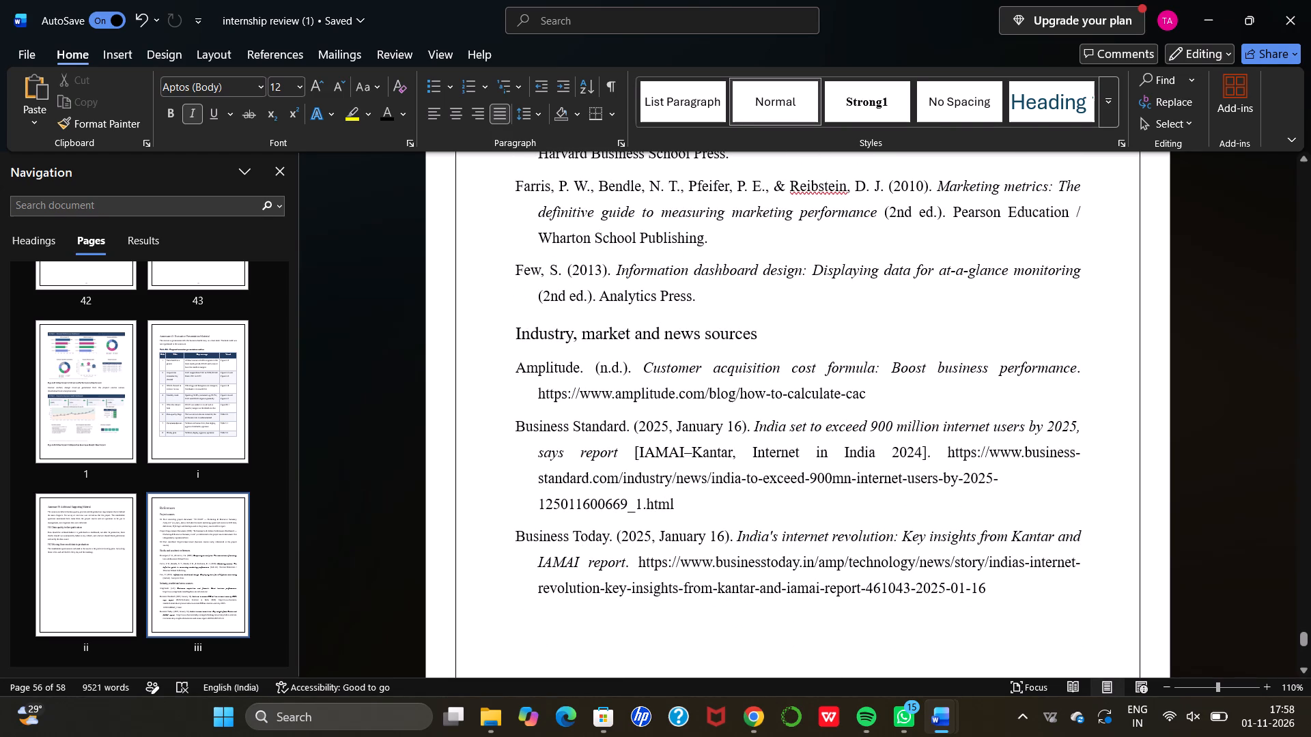
pyautogui.scroll(-2, 877, 391)
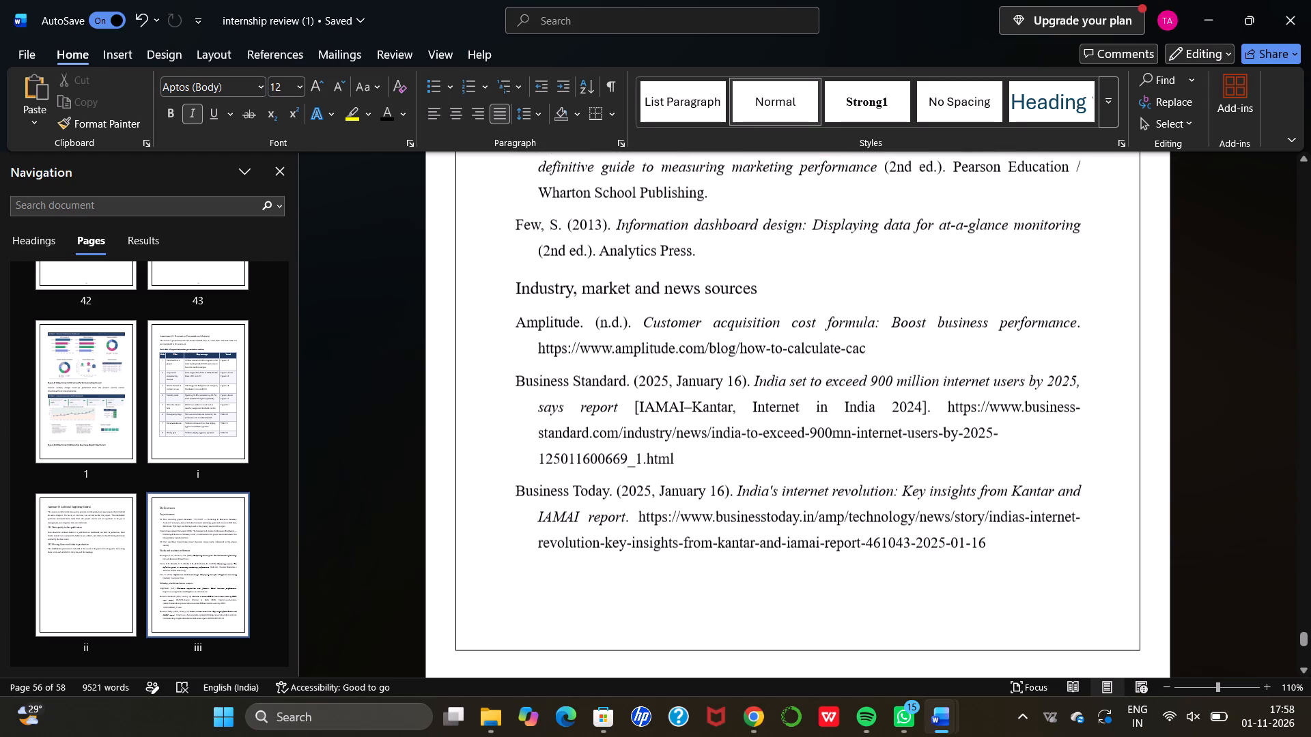
pyautogui.scroll(-3, 877, 391)
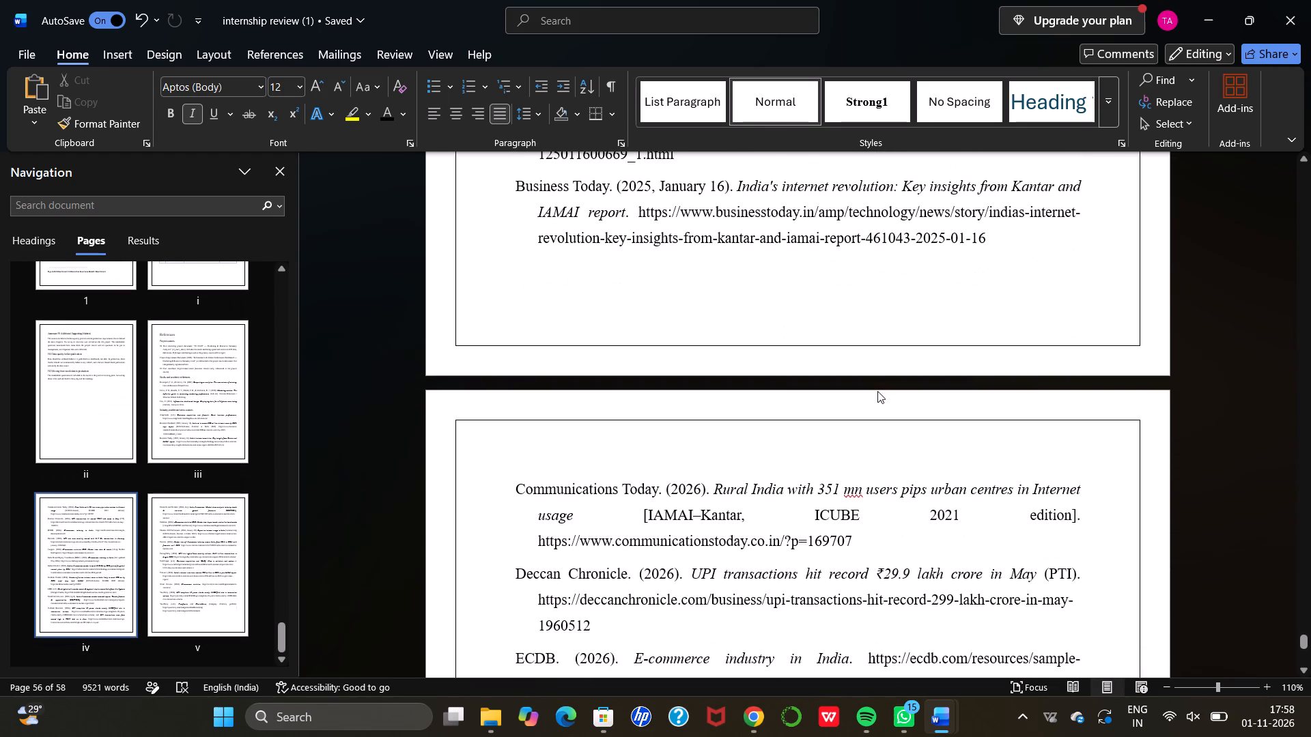
pyautogui.scroll(-7, 877, 391)
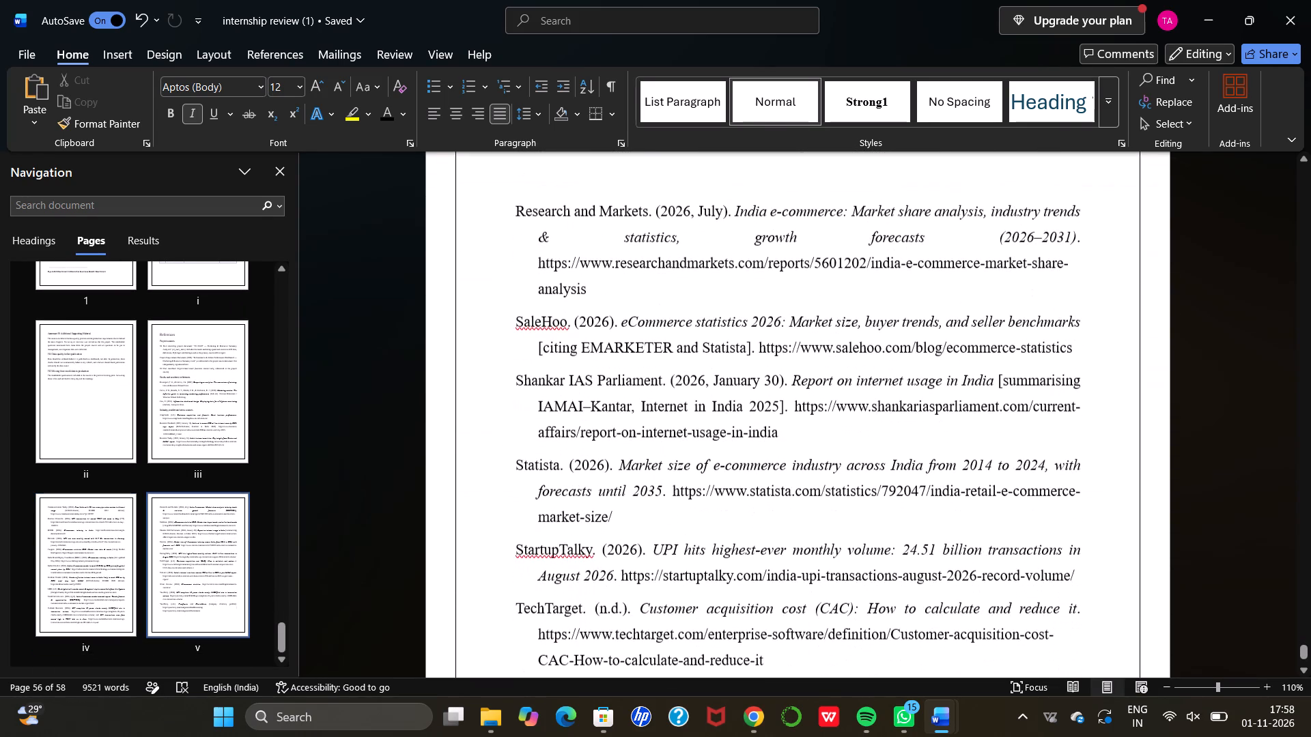
pyautogui.scroll(-4, 877, 391)
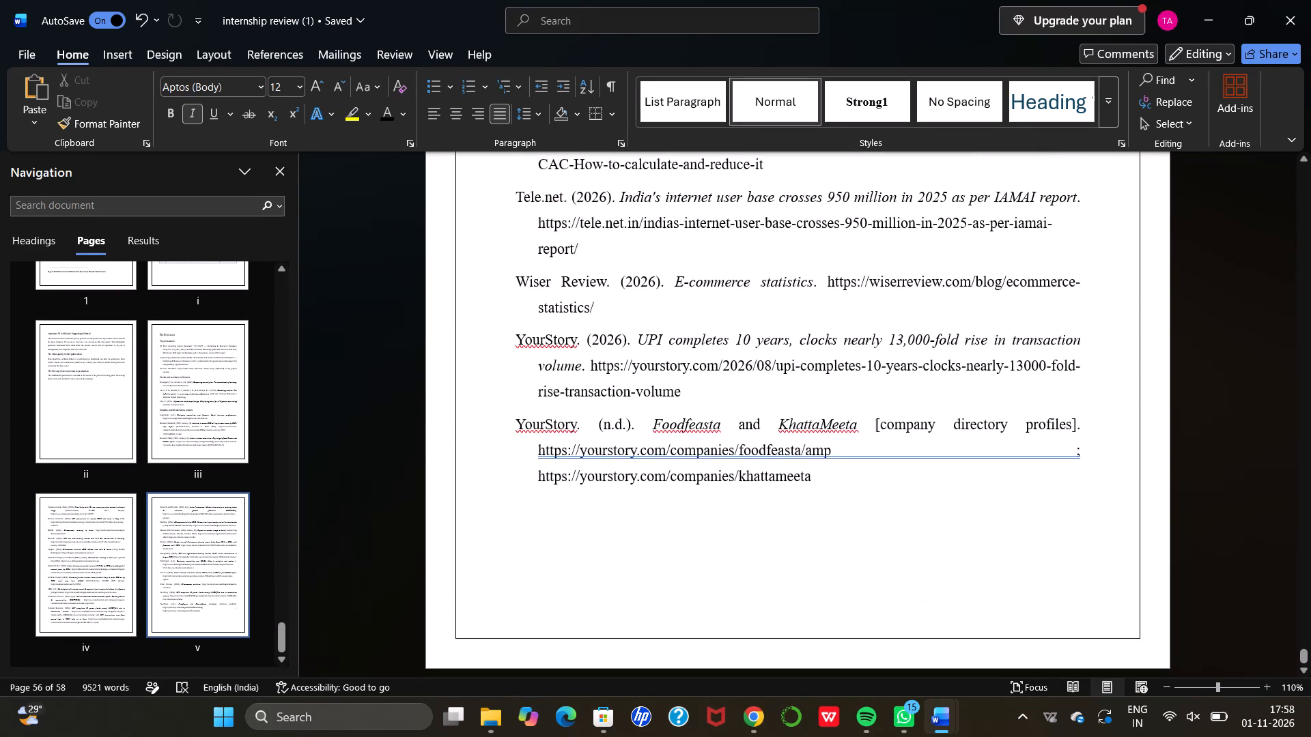
pyautogui.scroll(-1, 877, 391)
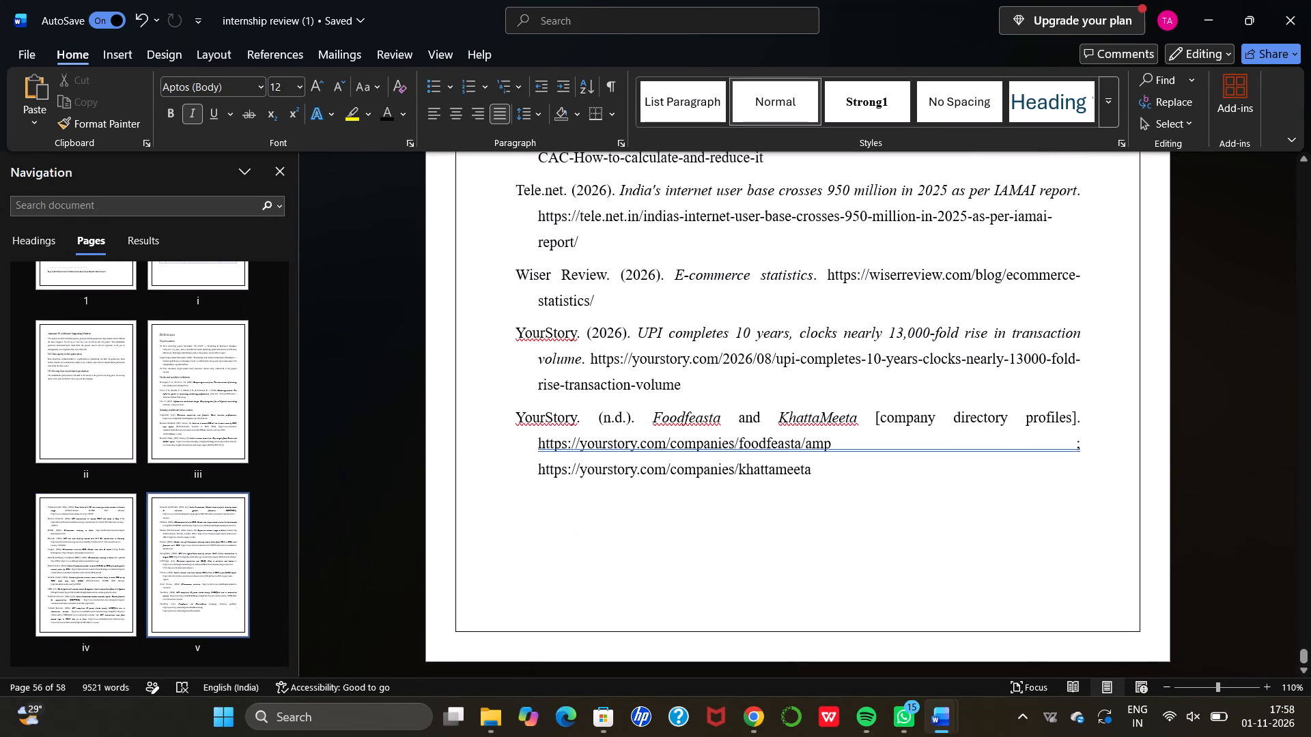
# Delete the last page of reference entries, from Research and Markets through the final YourStory entry on Foodfeasta and KhattaMeeta.
pyautogui.moveTo(835, 483); pyautogui.dragTo(625, 288)
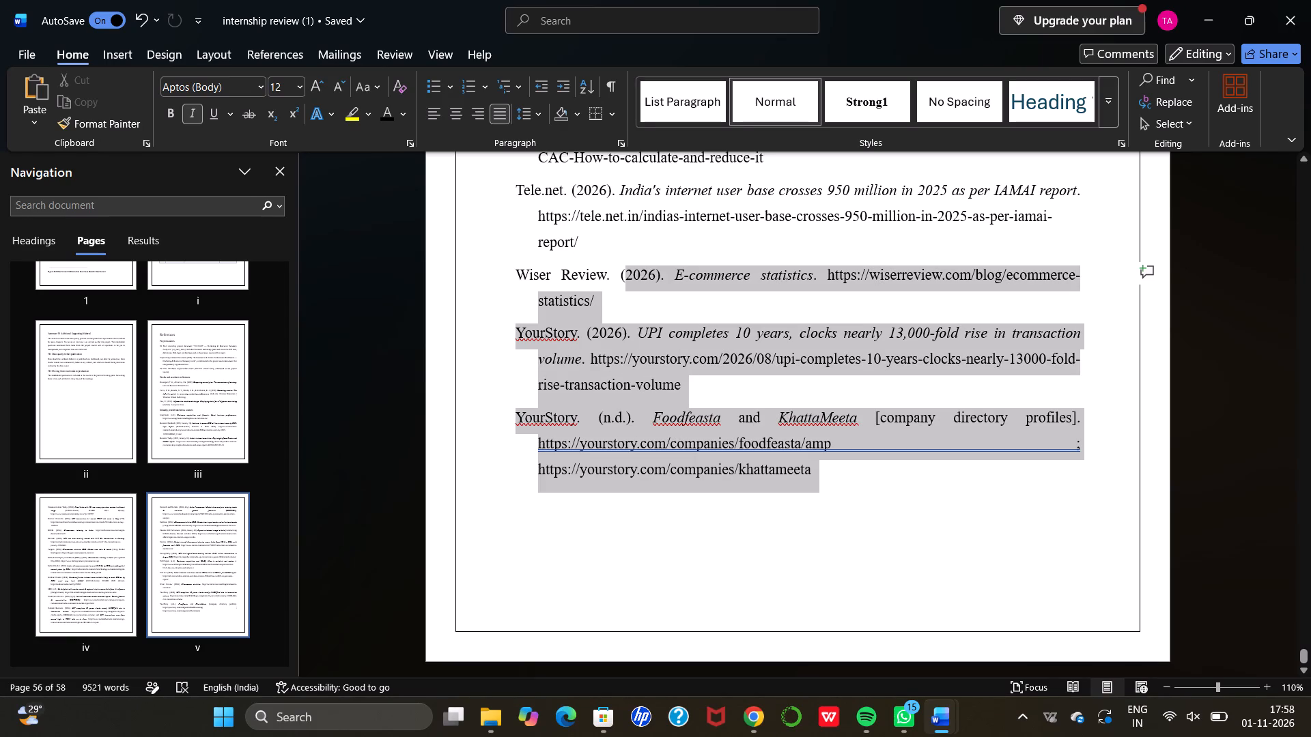
pyautogui.moveTo(625, 288); pyautogui.dragTo(523, 137)
pyautogui.scroll(-1, 620, 276)
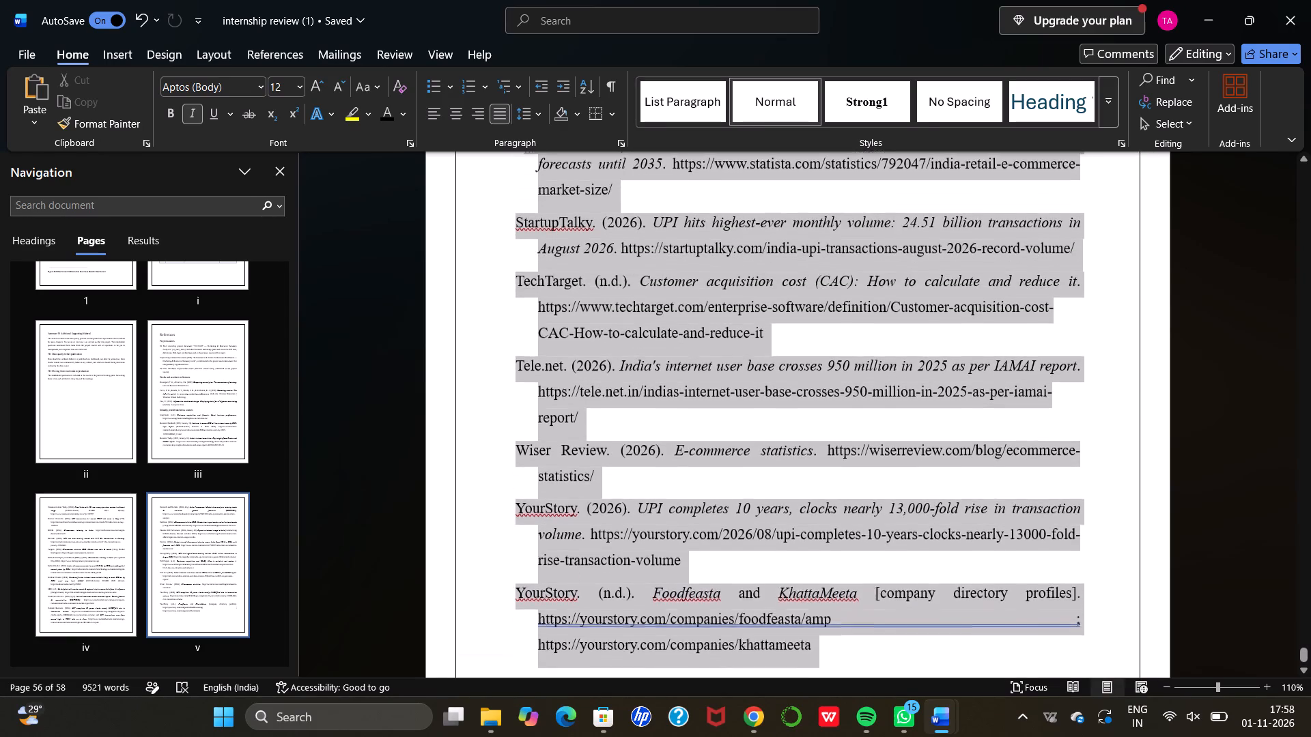
pyautogui.moveTo(523, 137); pyautogui.dragTo(533, 241)
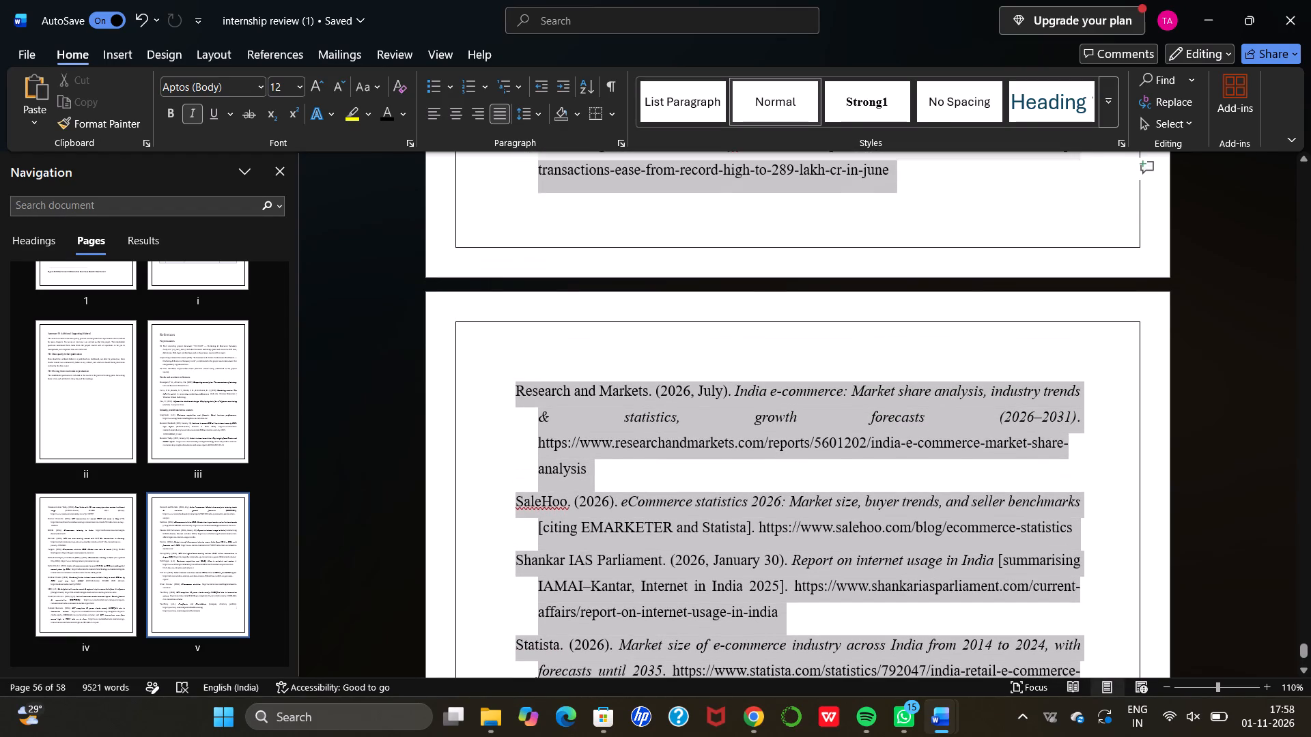
pyautogui.moveTo(533, 241); pyautogui.dragTo(527, 343)
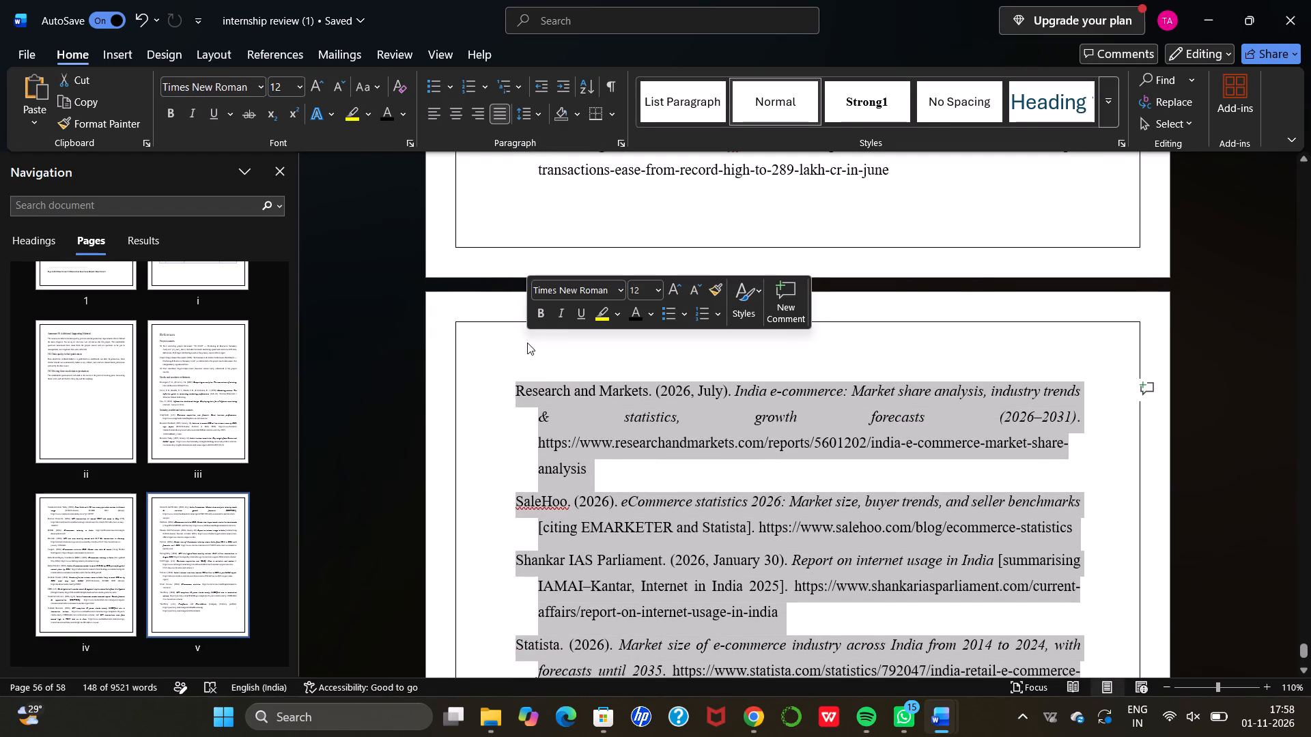
pyautogui.press('BackSpace')
# Delete the industry and news reference entries from Communications Today through Outlook Business.
pyautogui.scroll(2, 527, 343)
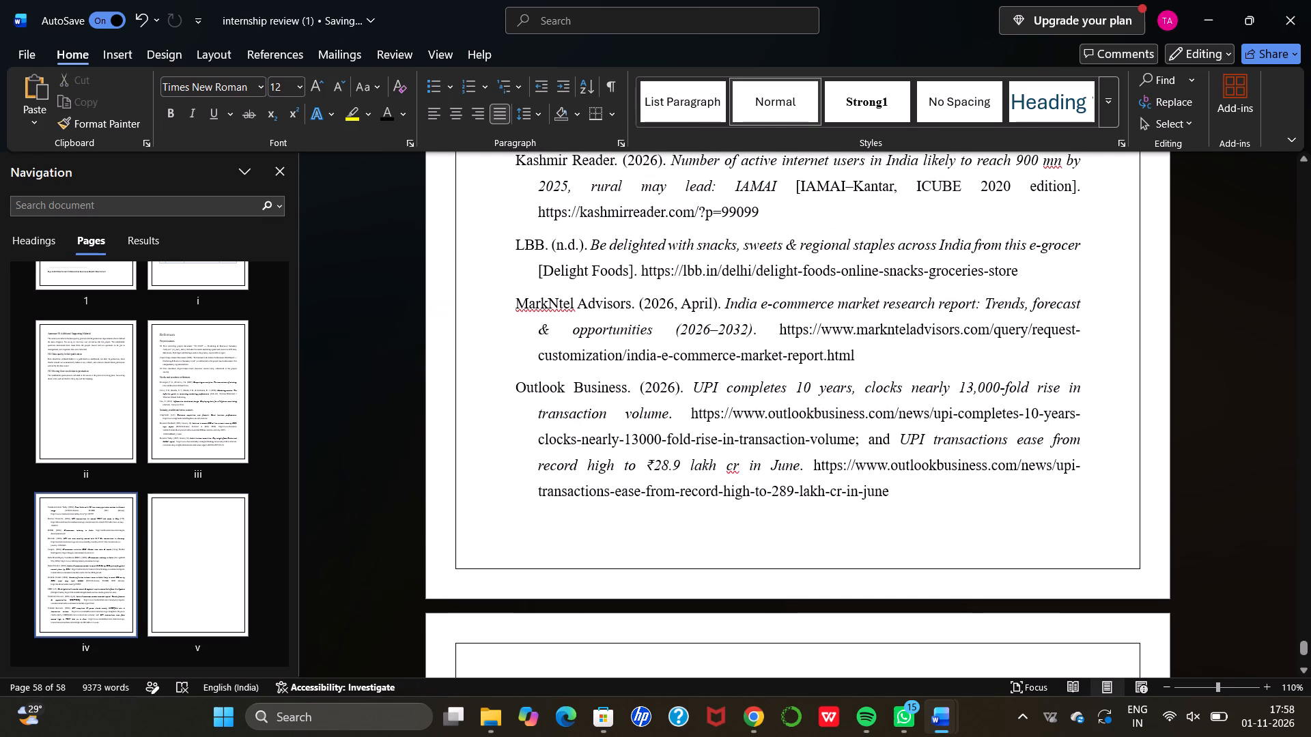
pyautogui.moveTo(894, 510); pyautogui.dragTo(633, 326)
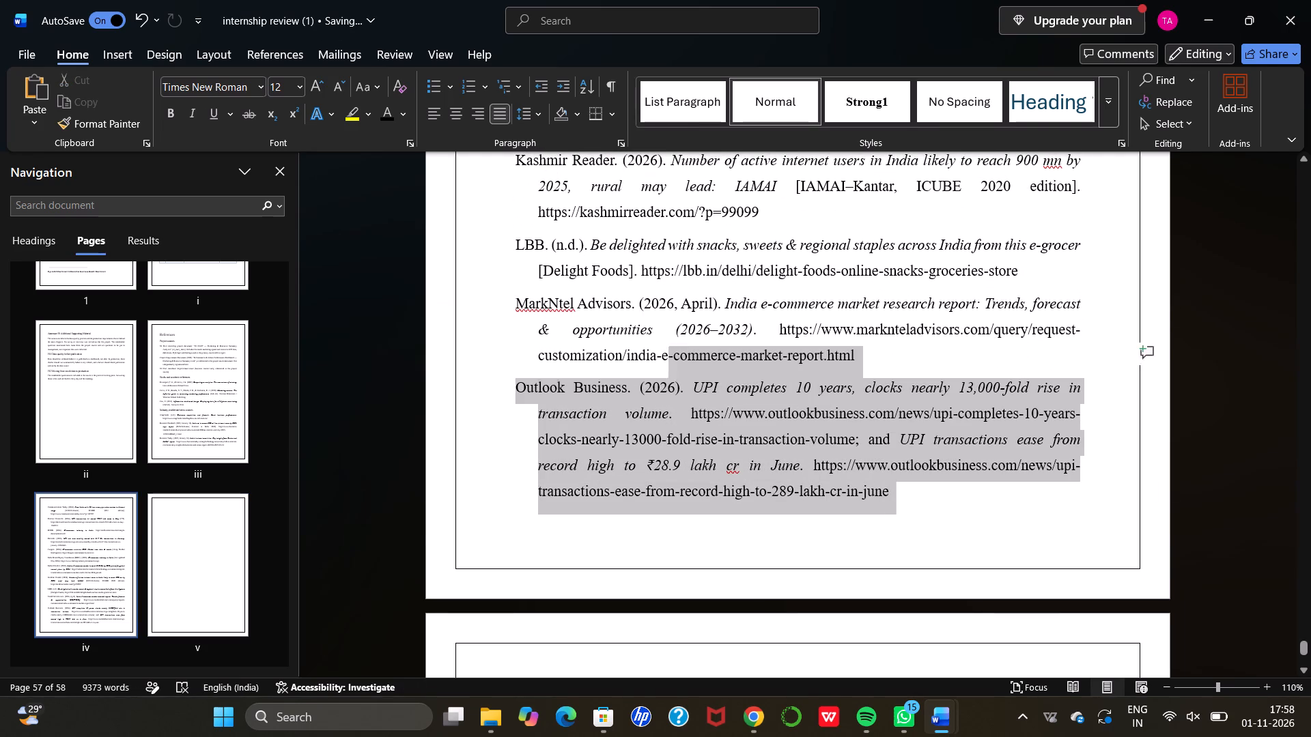
pyautogui.moveTo(633, 326); pyautogui.dragTo(522, 147)
pyautogui.scroll(-1, 626, 310)
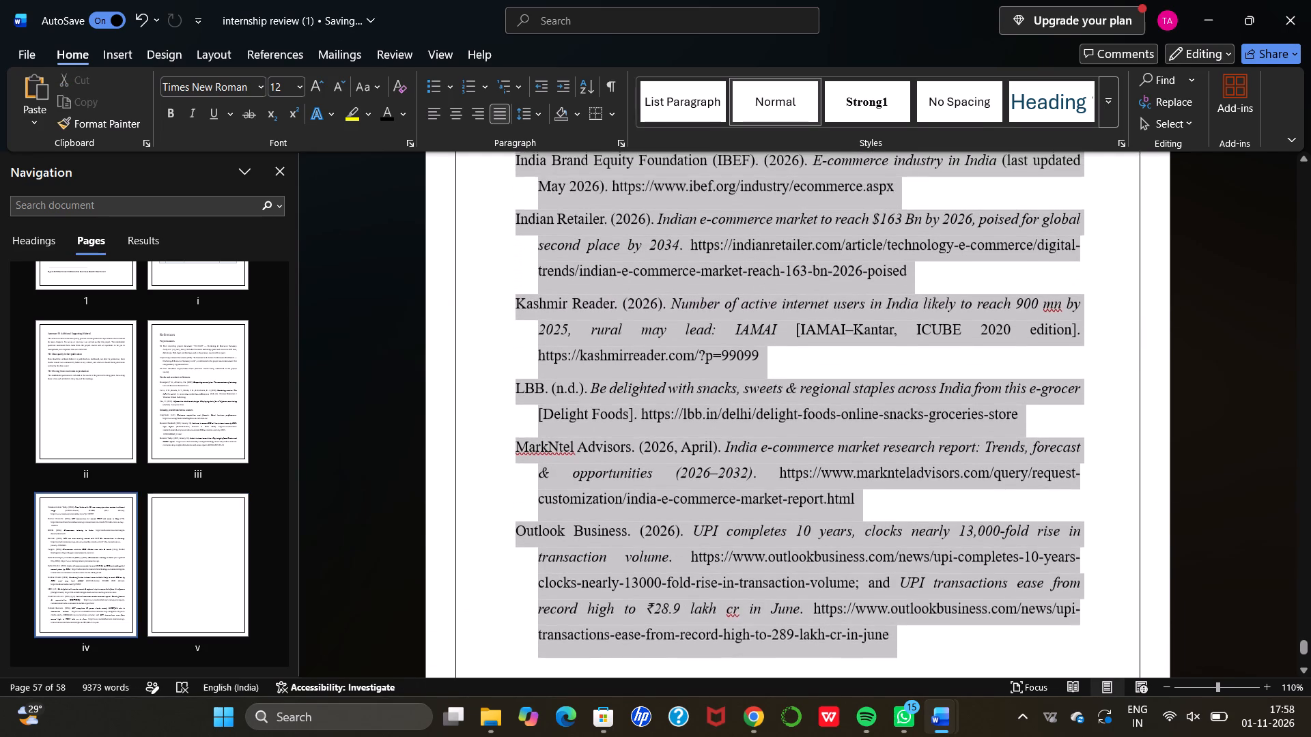
pyautogui.moveTo(522, 147); pyautogui.dragTo(541, 211)
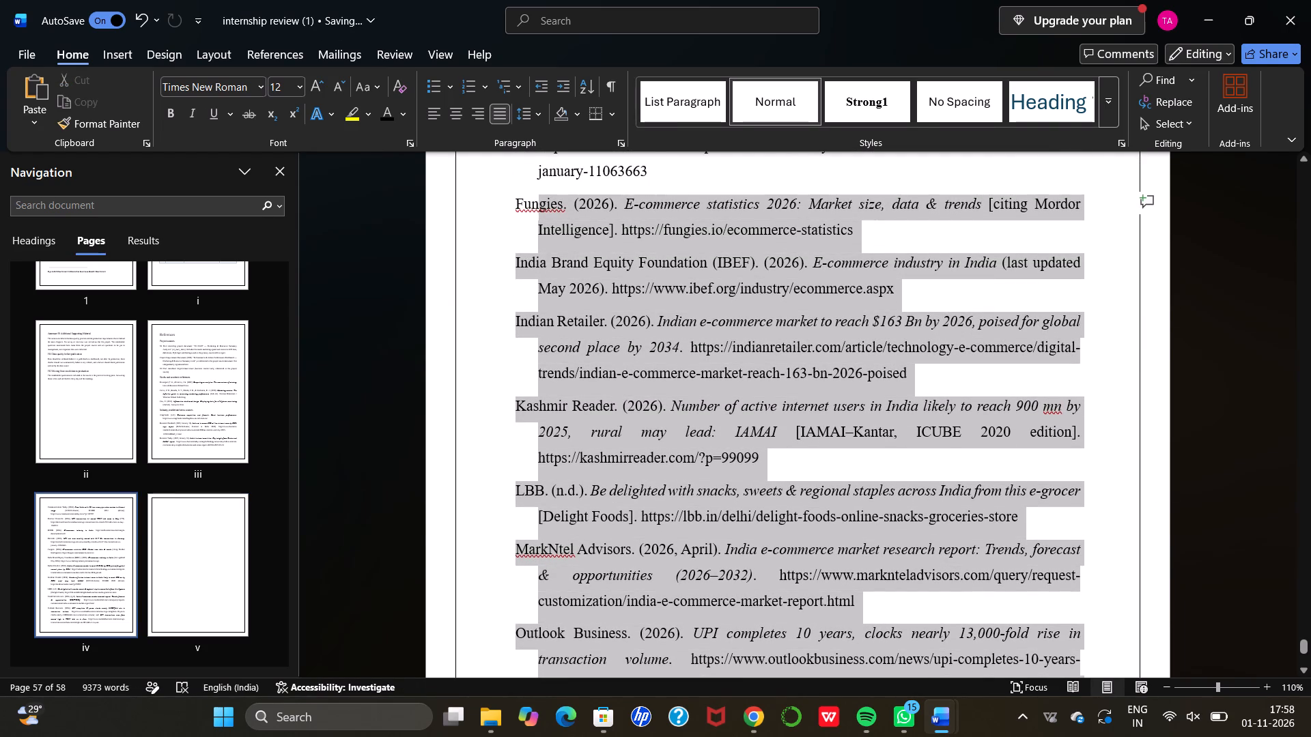
pyautogui.moveTo(541, 211); pyautogui.dragTo(507, 156)
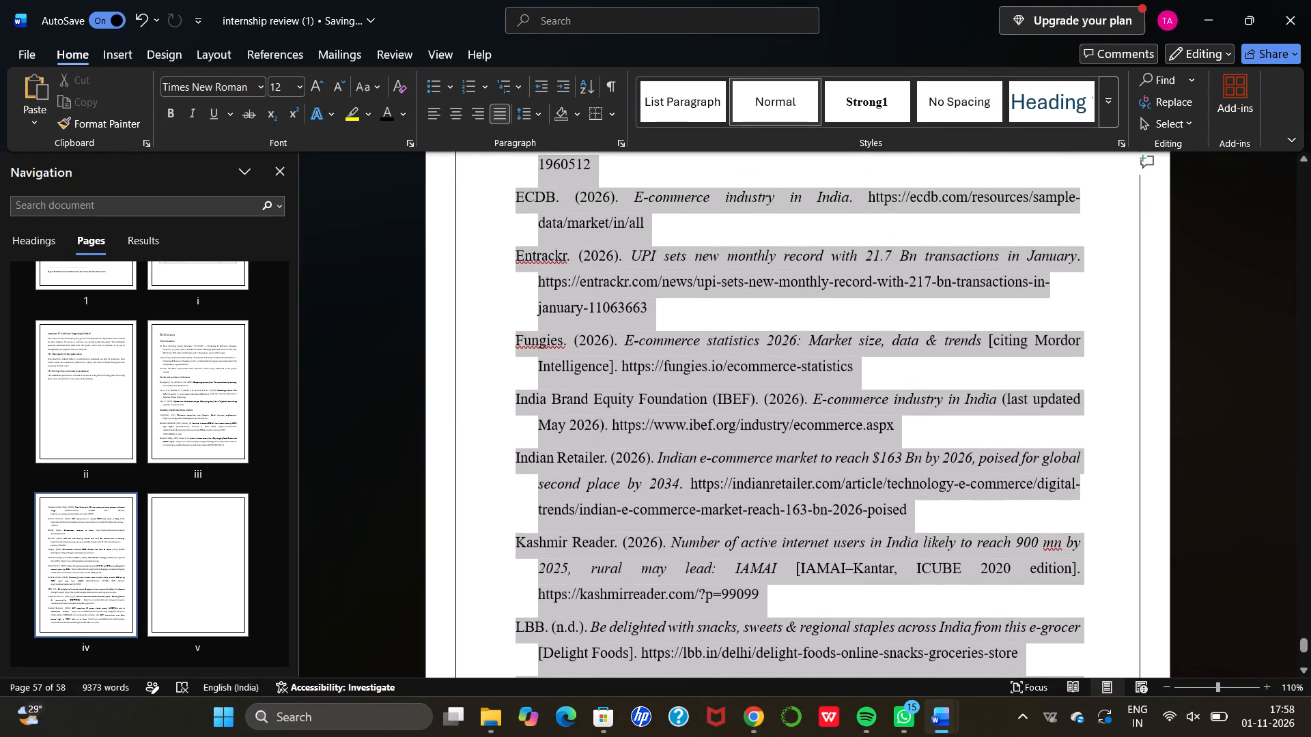
pyautogui.moveTo(507, 156); pyautogui.dragTo(507, 141)
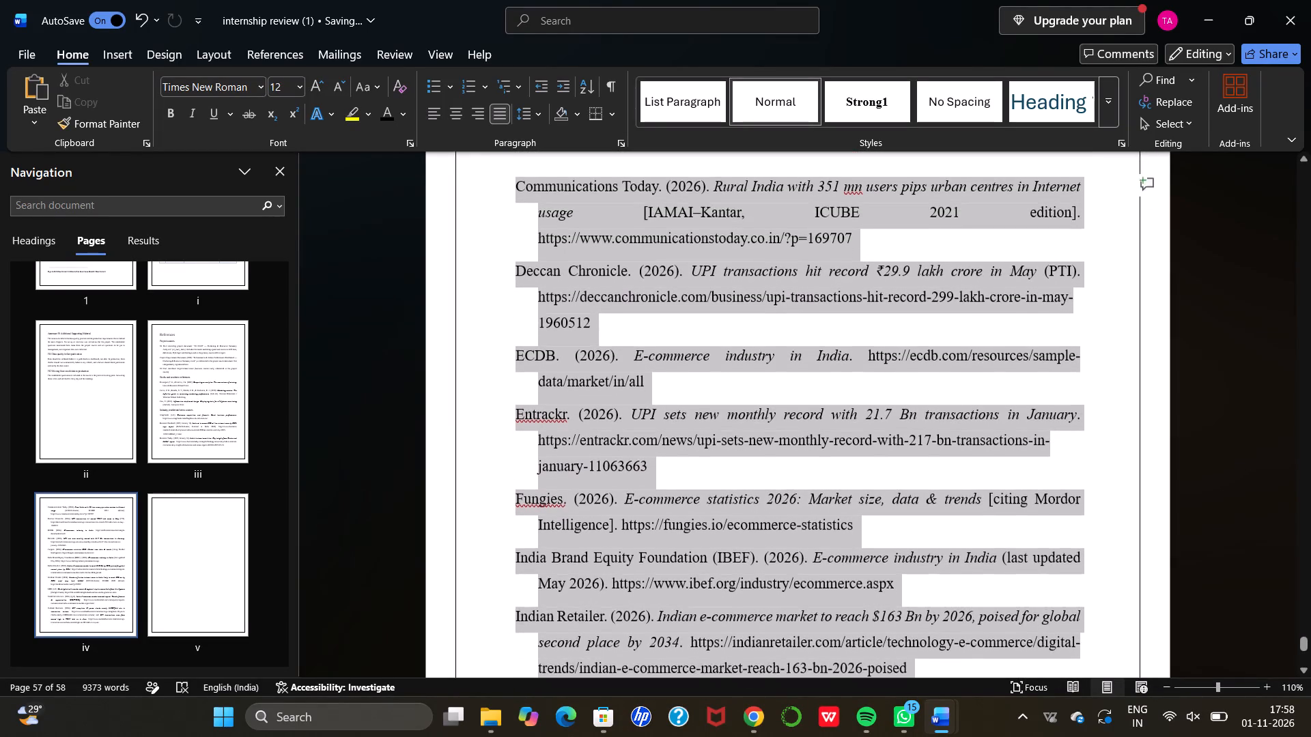
pyautogui.moveTo(507, 141); pyautogui.dragTo(512, 321)
pyautogui.press('BackSpace')
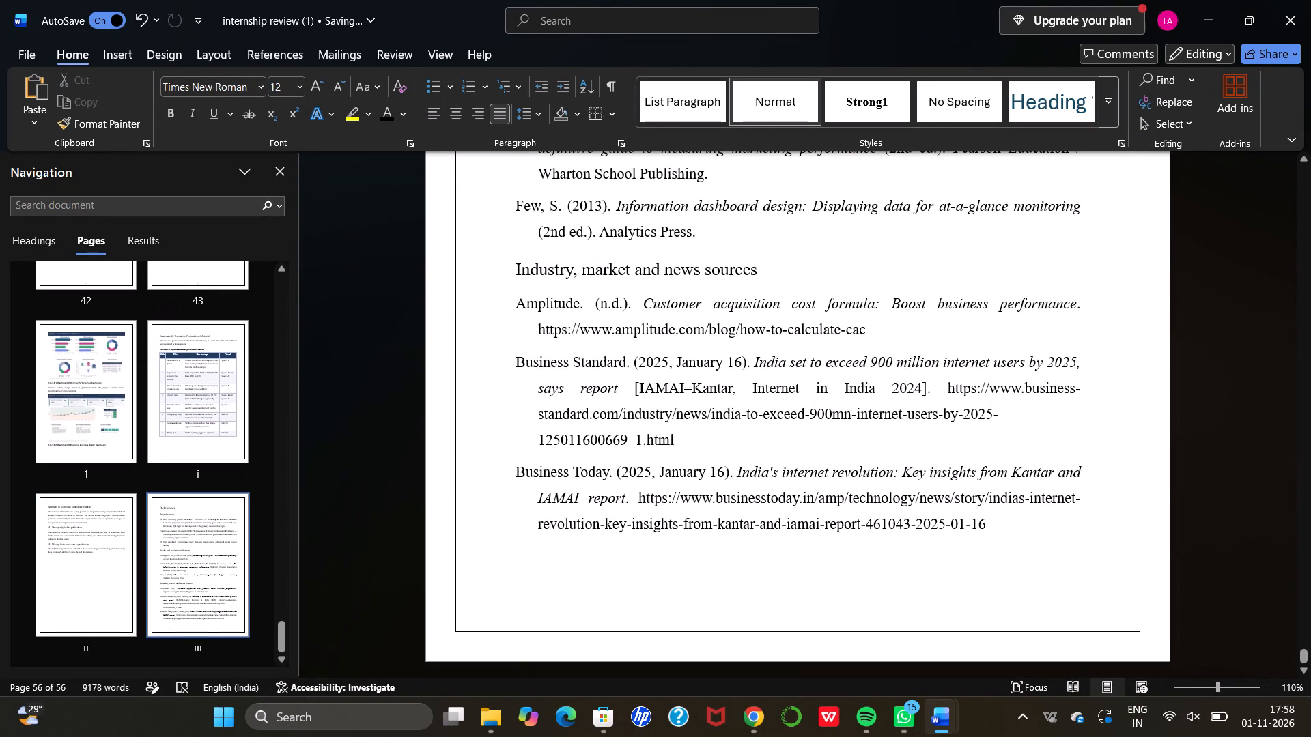
# Review the References page from Project sources to the Business Today entry under Industry, market and news sources.
pyautogui.scroll(2, 766, 363)
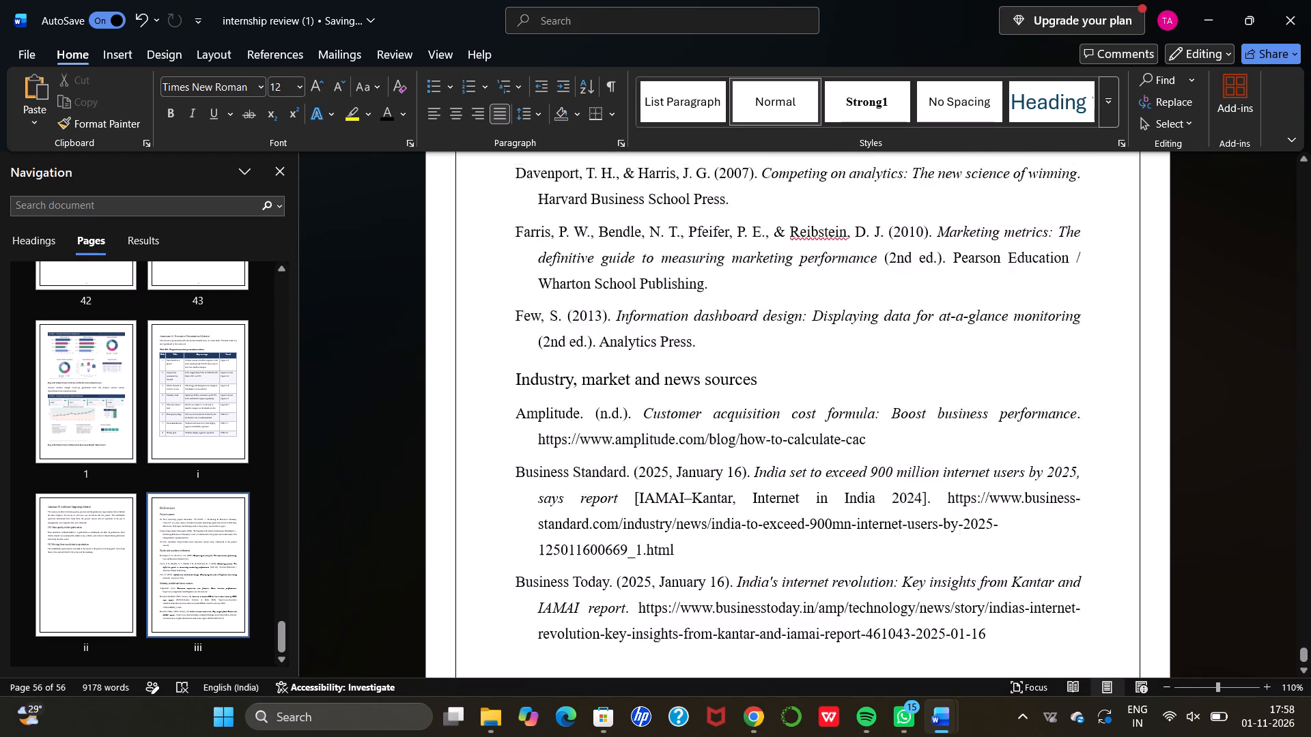
pyautogui.scroll(3, 766, 363)
pyautogui.scroll(-1, 766, 363)
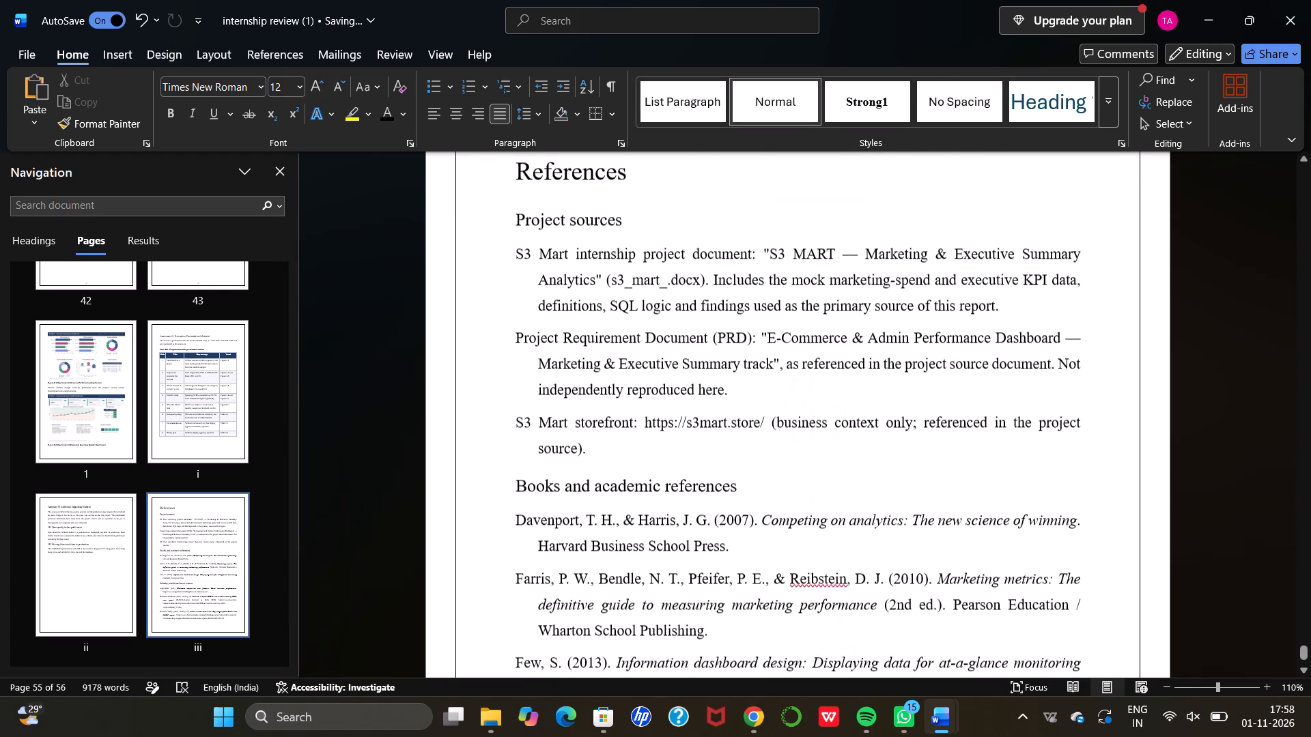
pyautogui.scroll(-3, 766, 363)
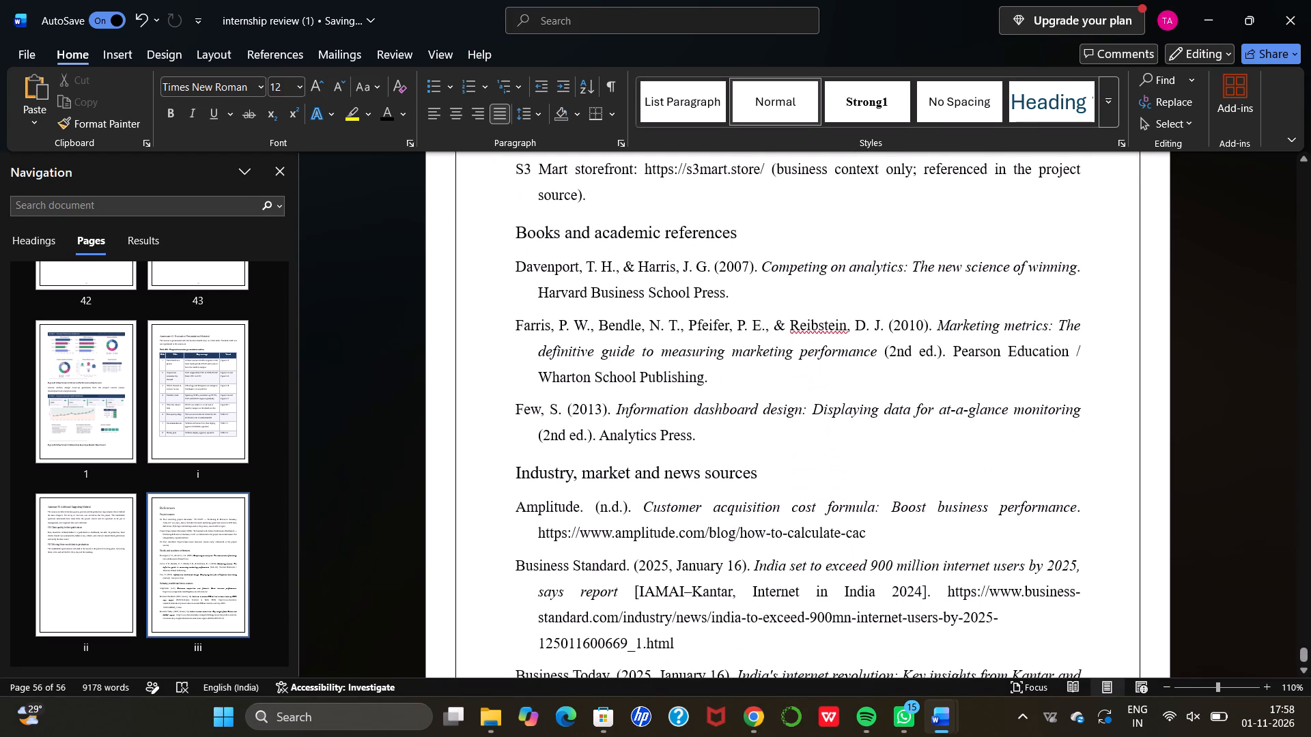
pyautogui.scroll(-2, 766, 363)
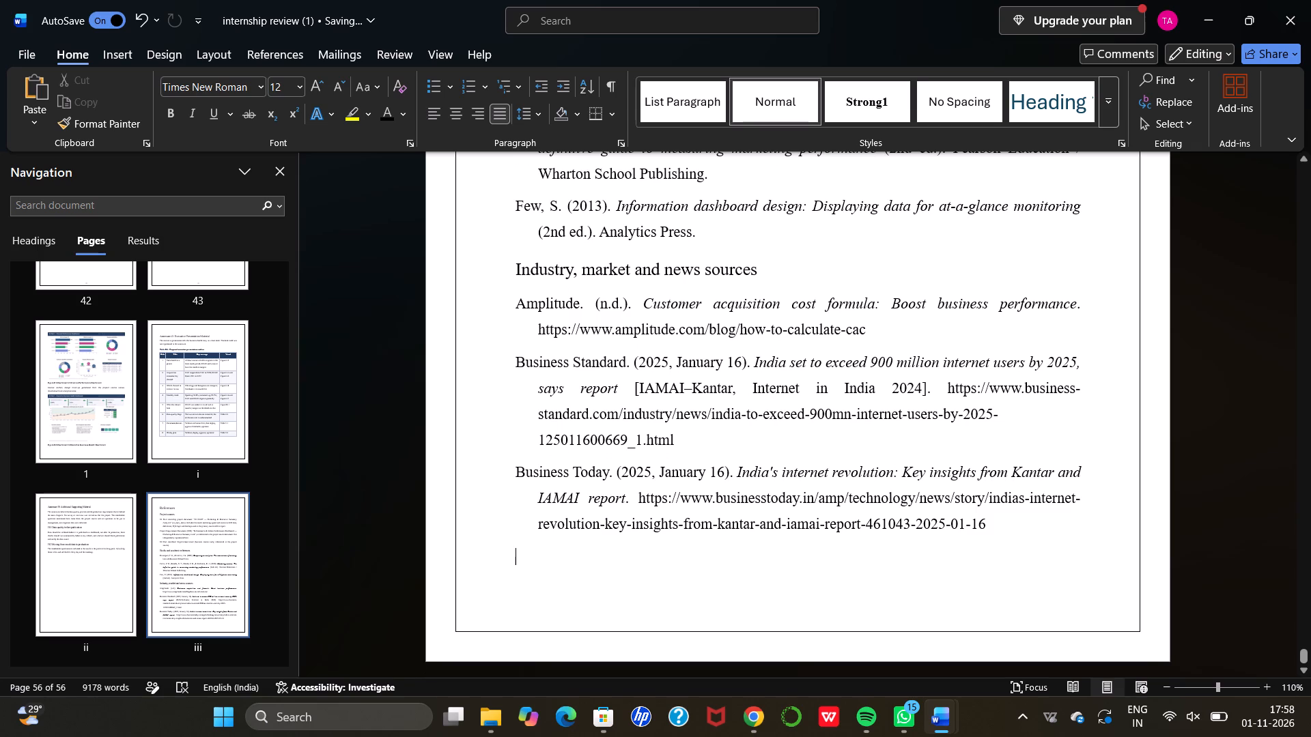
# Look back from References through the dashboard mock-ups and SQL queries to the two notes below the table before Annexure C.
pyautogui.scroll(5, 766, 363)
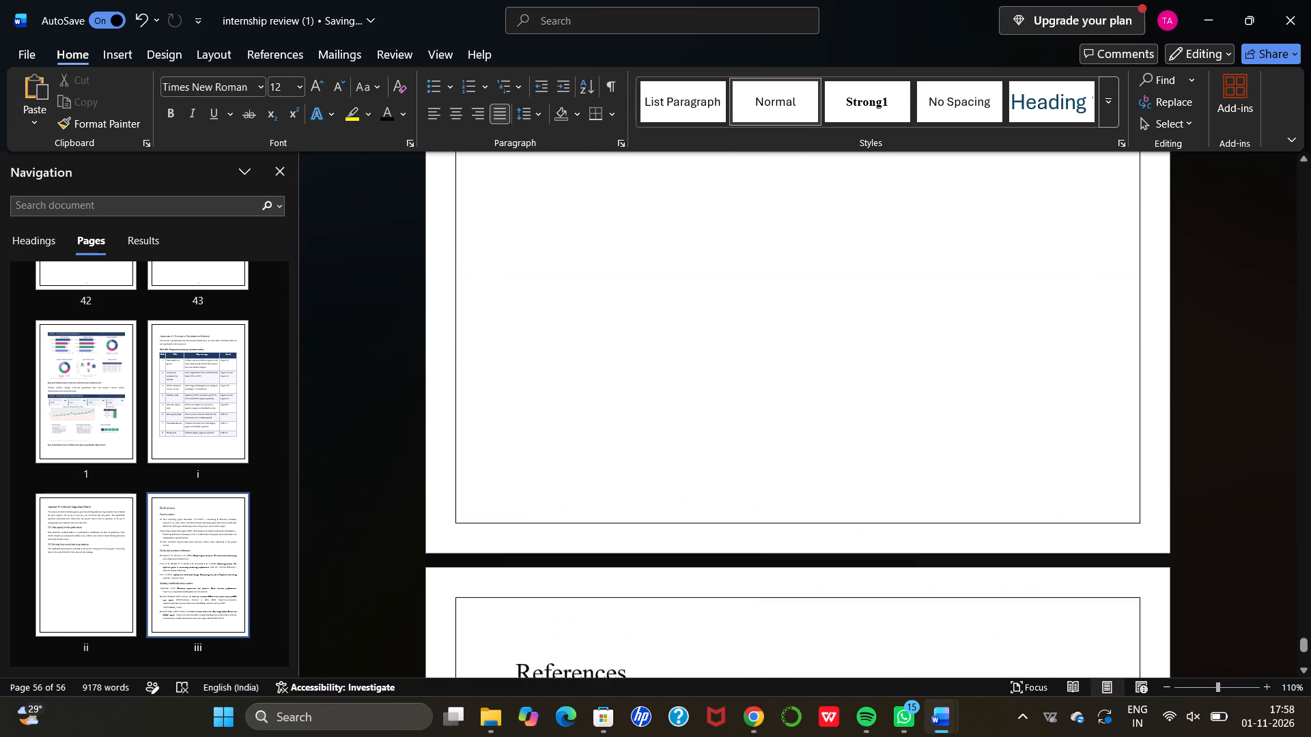
pyautogui.scroll(11, 766, 363)
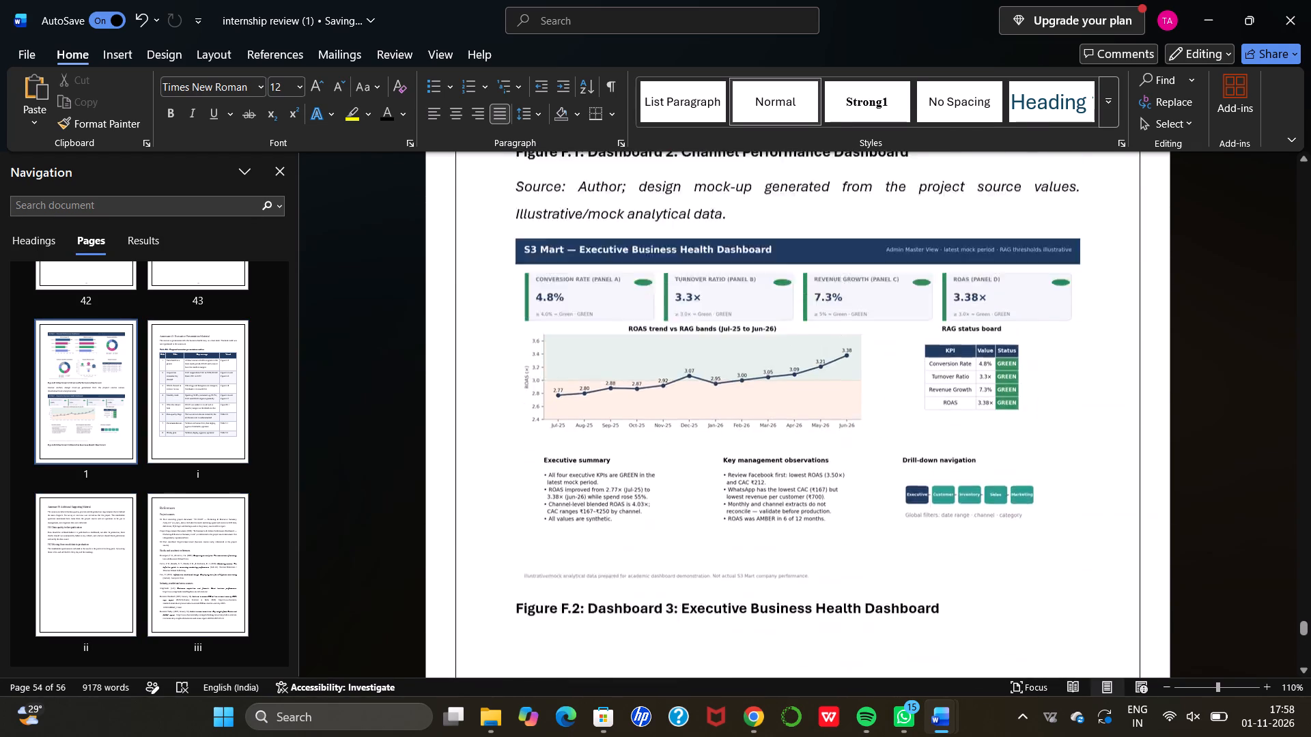
pyautogui.scroll(15, 766, 363)
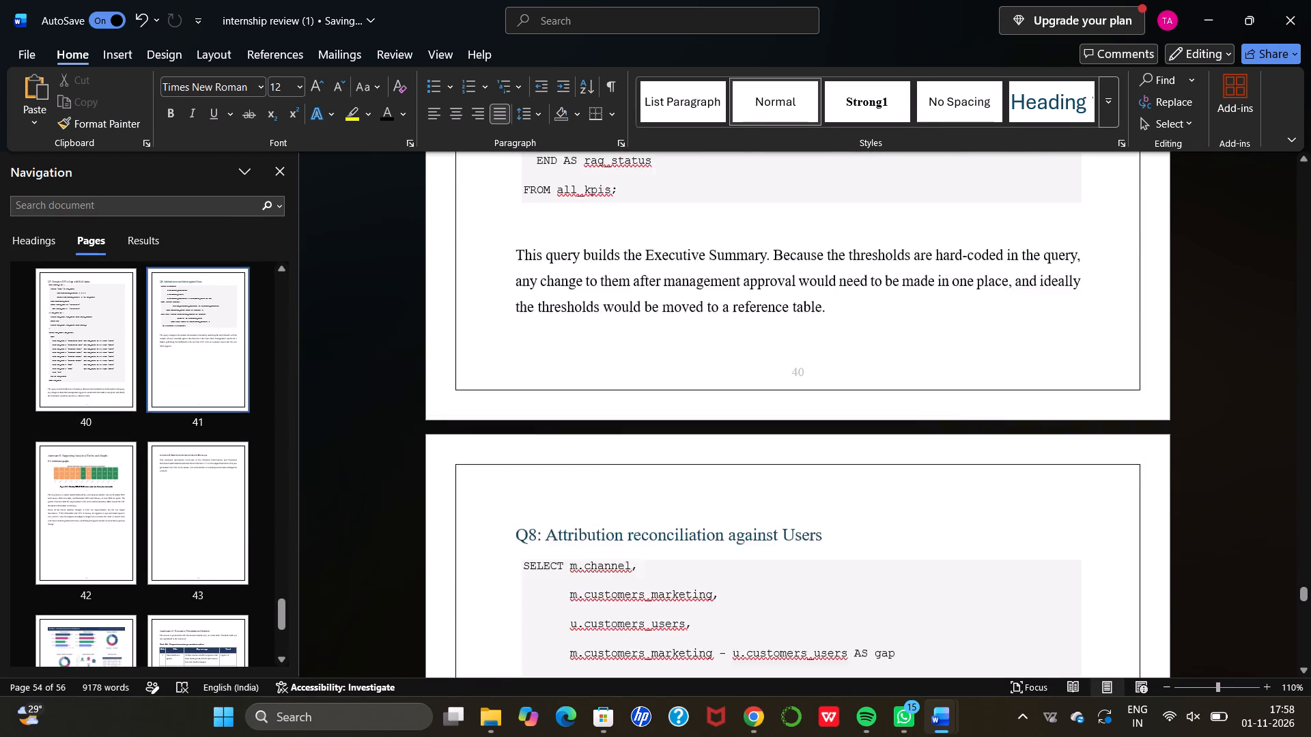
pyautogui.scroll(1, 766, 363)
pyautogui.scroll(5, 701, 464)
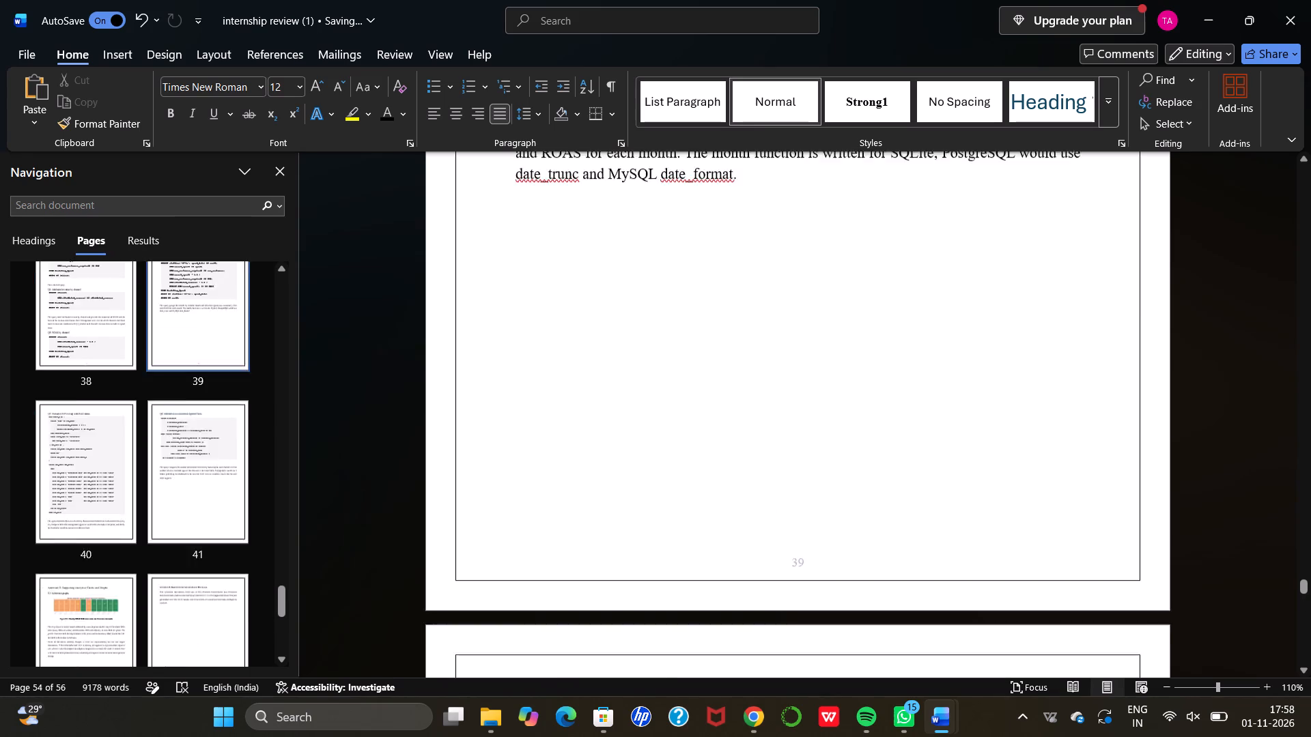
pyautogui.scroll(15, 701, 464)
pyautogui.hscroll(1, 701, 464)
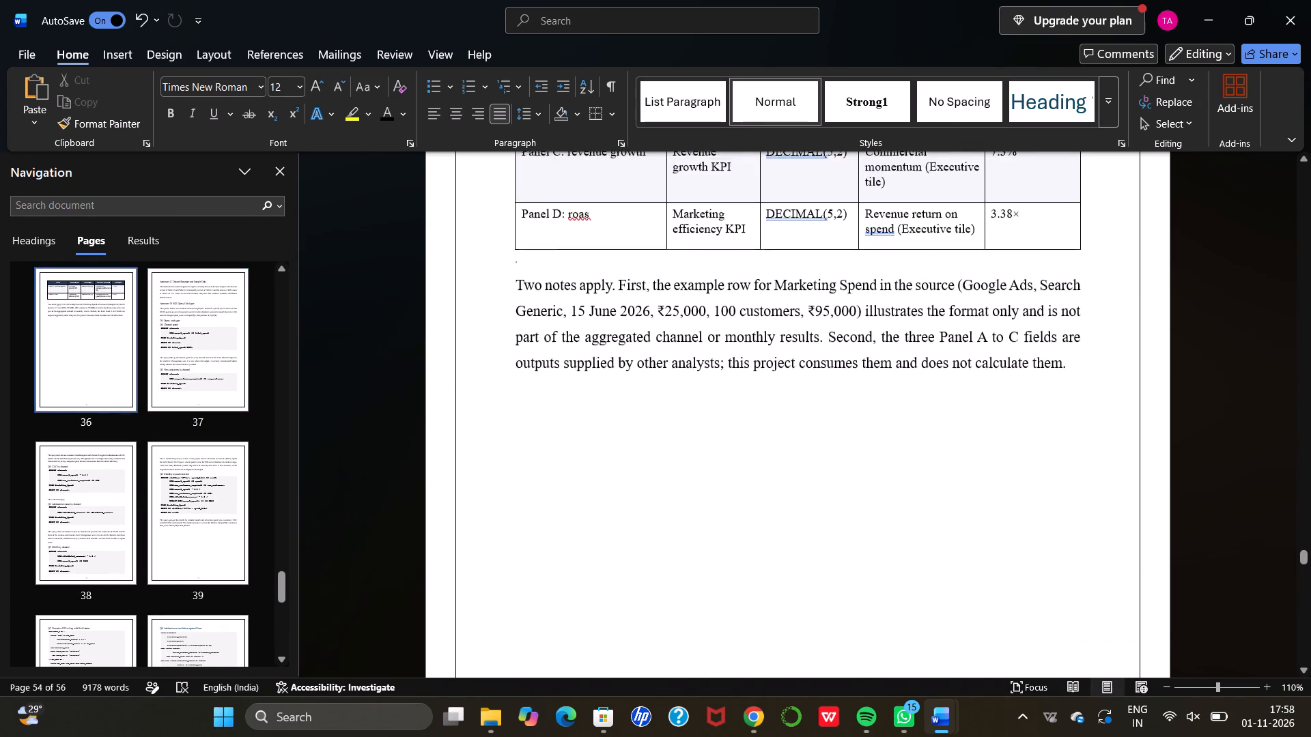
pyautogui.hscroll(1, 701, 464)
# Look through Annexure C and Annexure D's queries Q1 to Q8, up to the additional graphs in Annexure E.
pyautogui.scroll(-2, 701, 464)
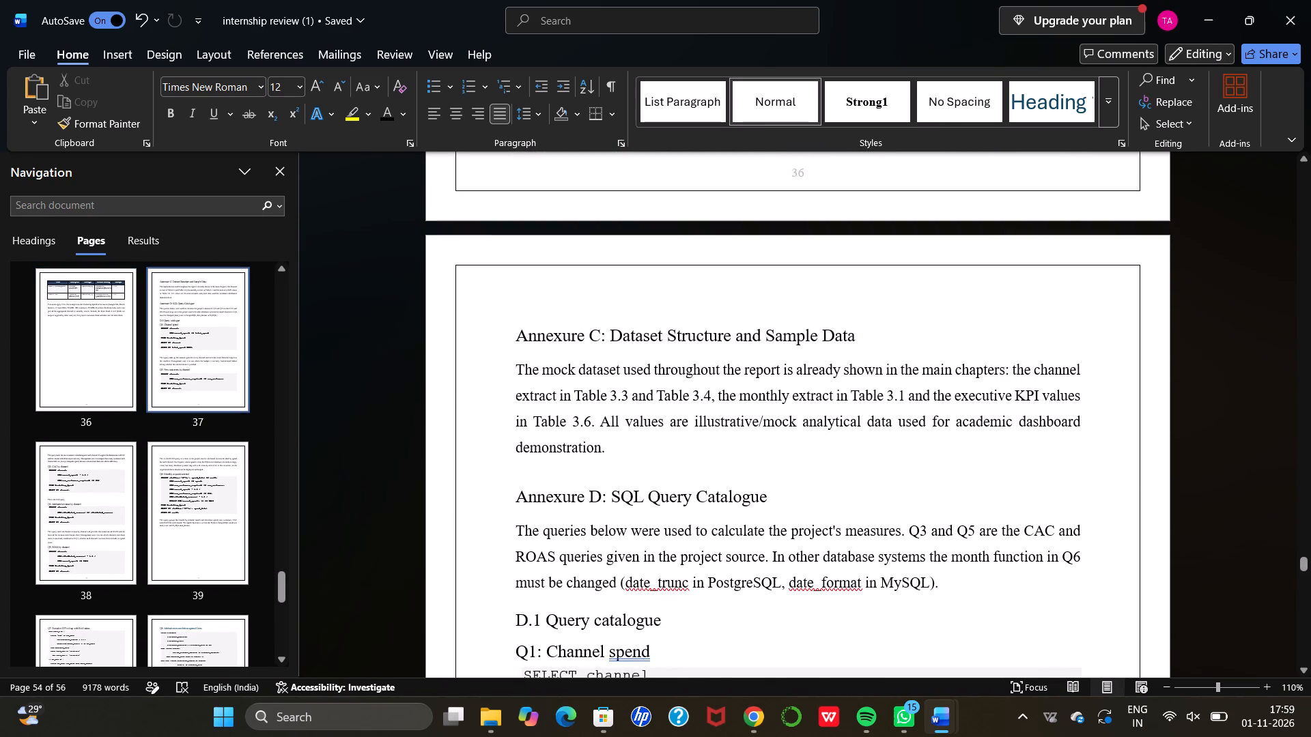
pyautogui.scroll(-5, 701, 464)
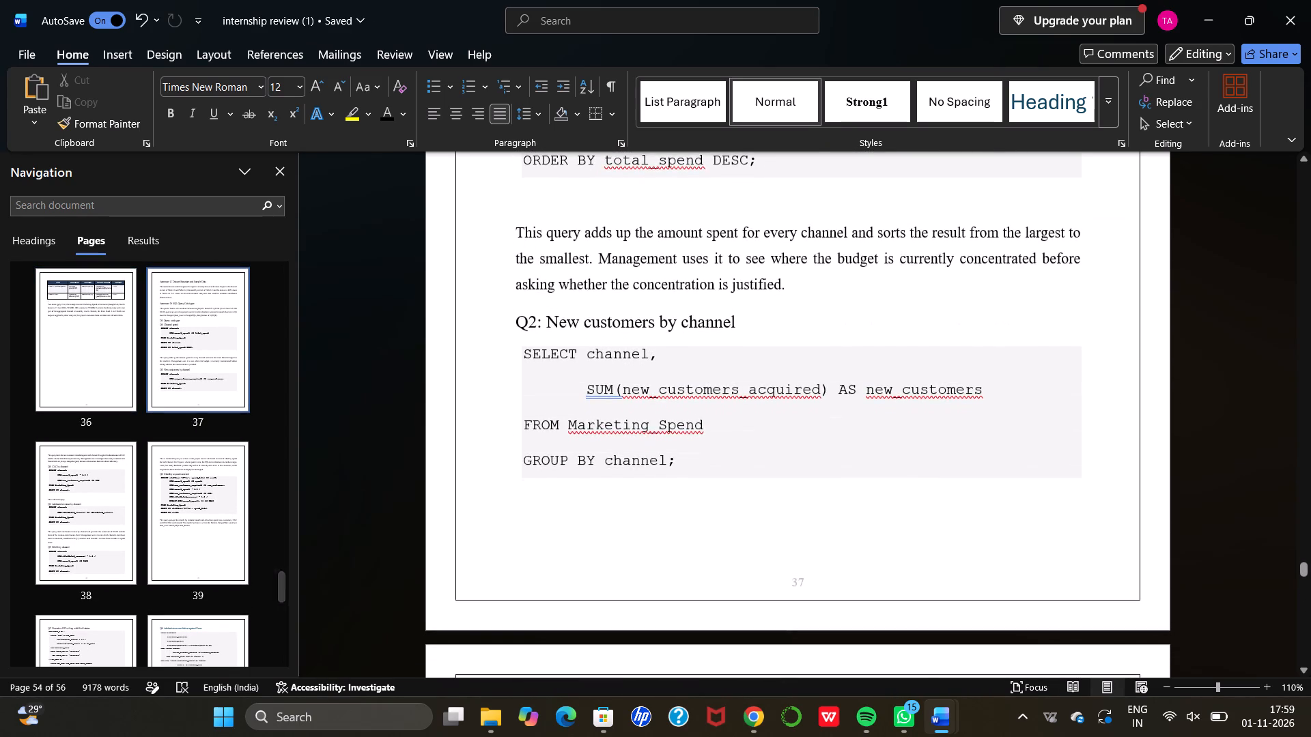
pyautogui.scroll(-7, 701, 464)
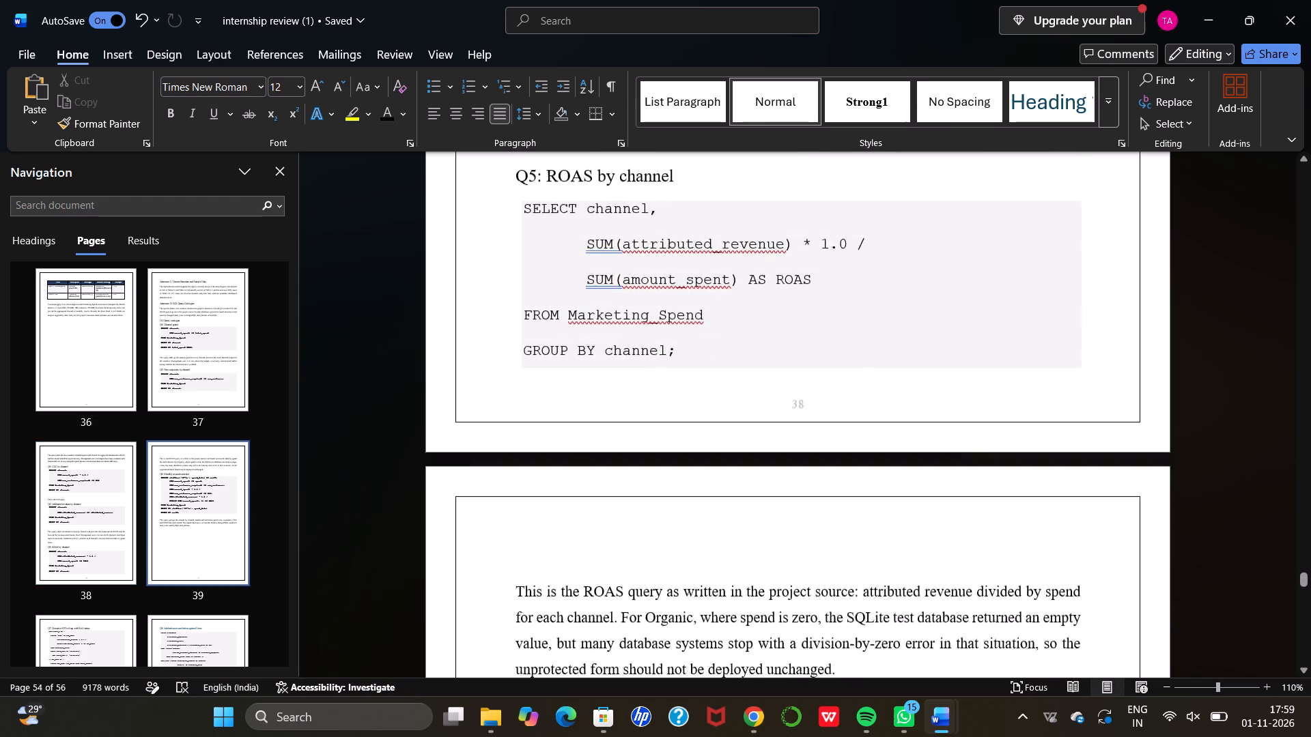
pyautogui.scroll(-7, 701, 464)
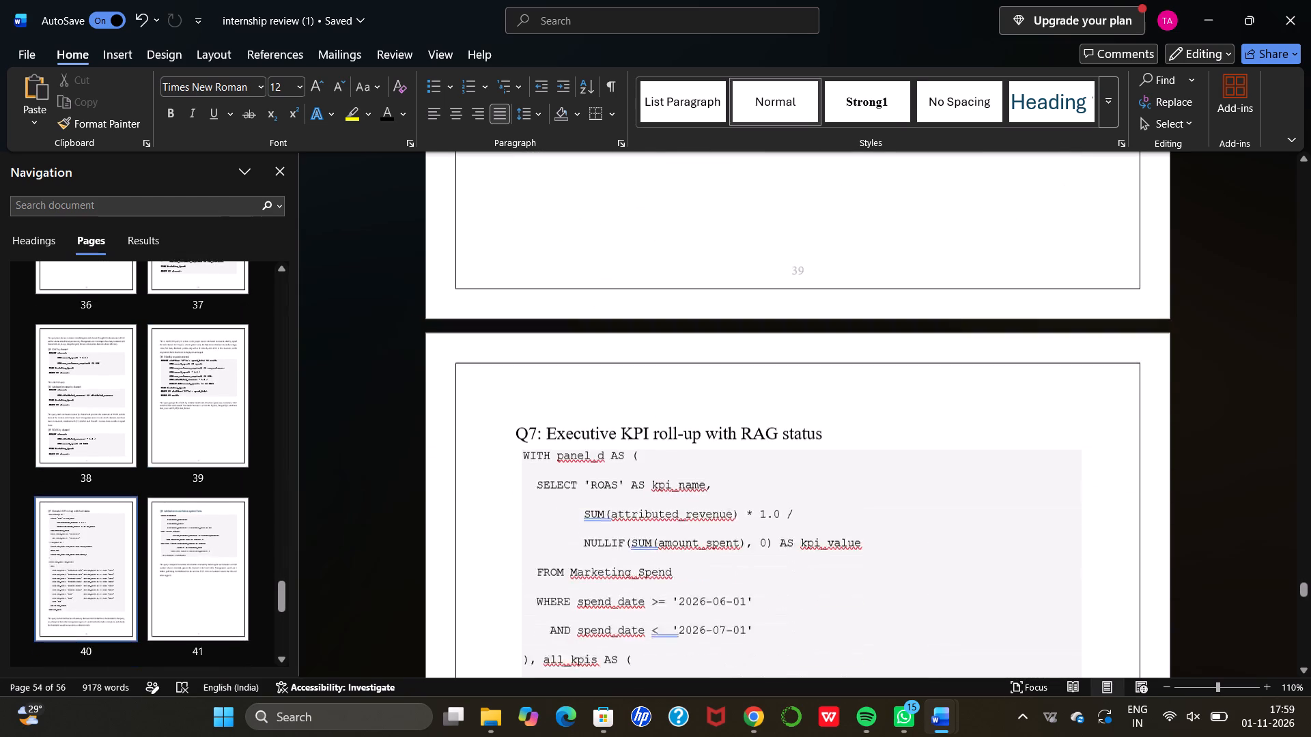
pyautogui.scroll(-8, 701, 464)
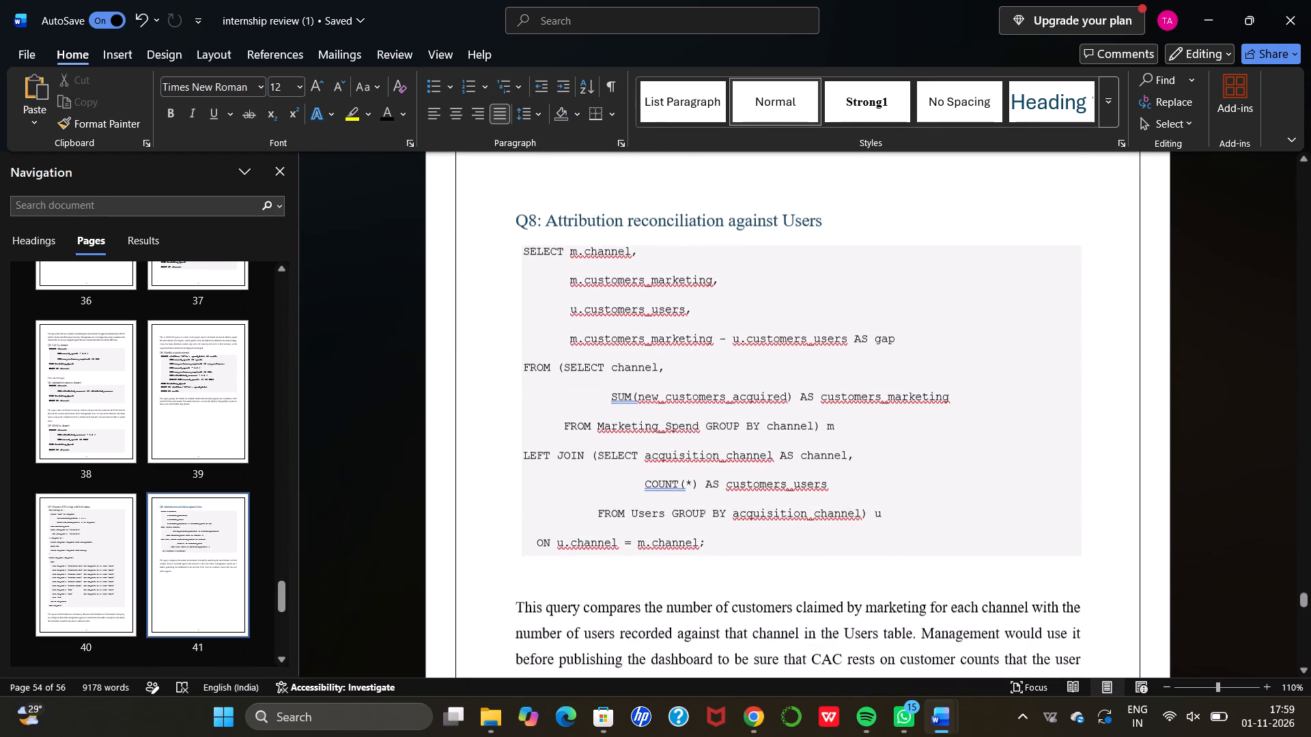
pyautogui.scroll(-6, 701, 464)
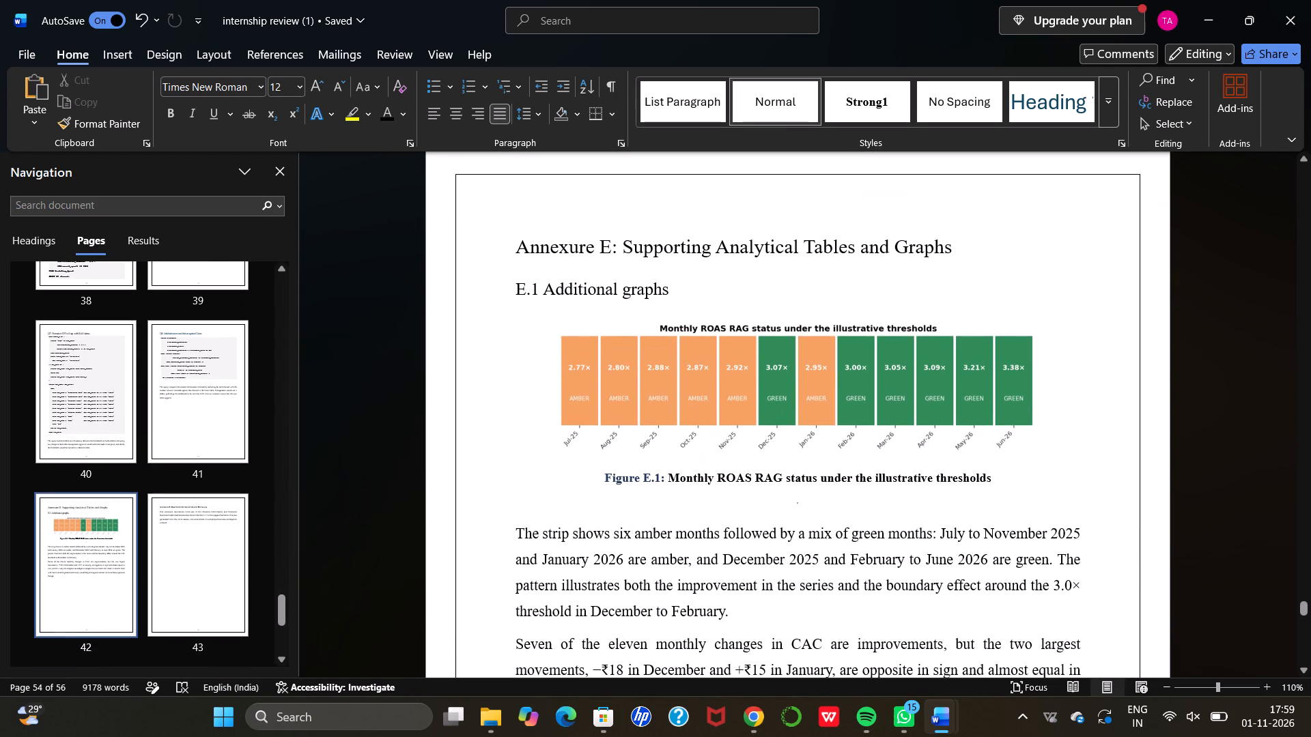
# Look back through Annexure D's queries from Q8 to Q5, examining the Q6 monthly acquisition trend code and the surrounding explanations.
pyautogui.scroll(3, 701, 464)
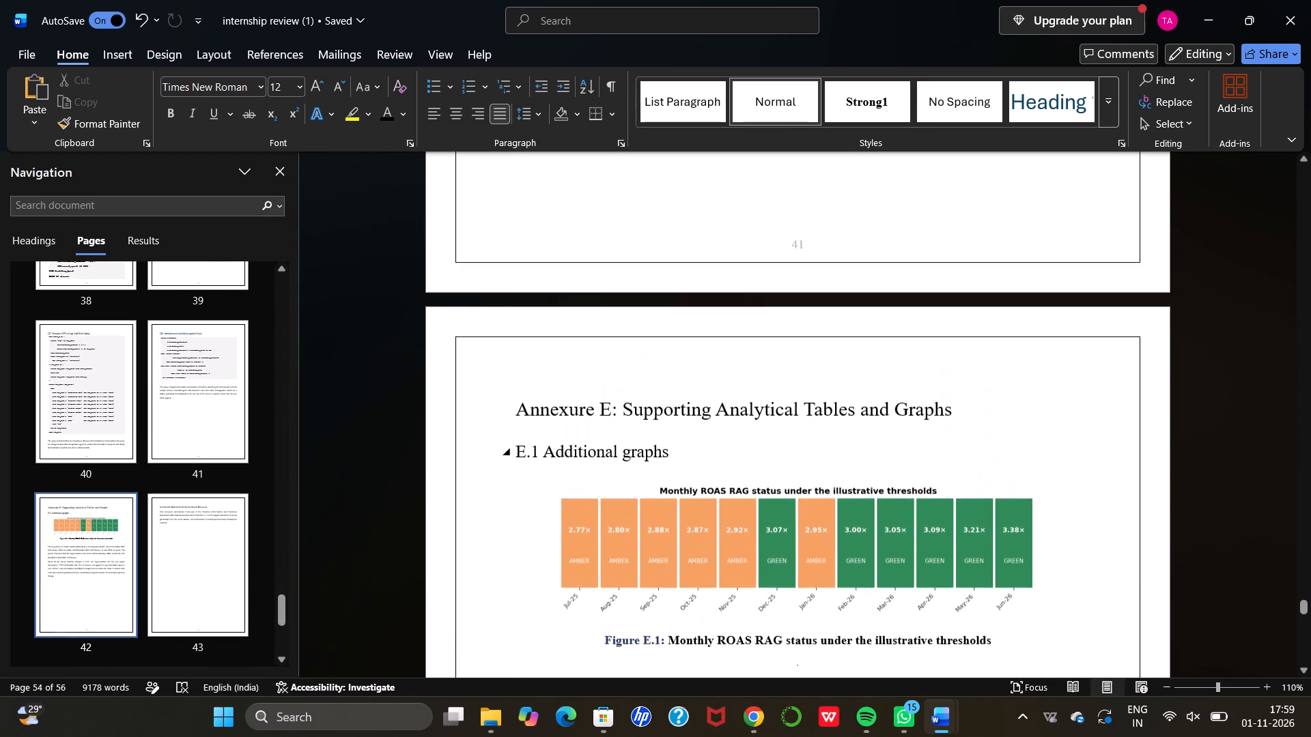
pyautogui.scroll(7, 701, 464)
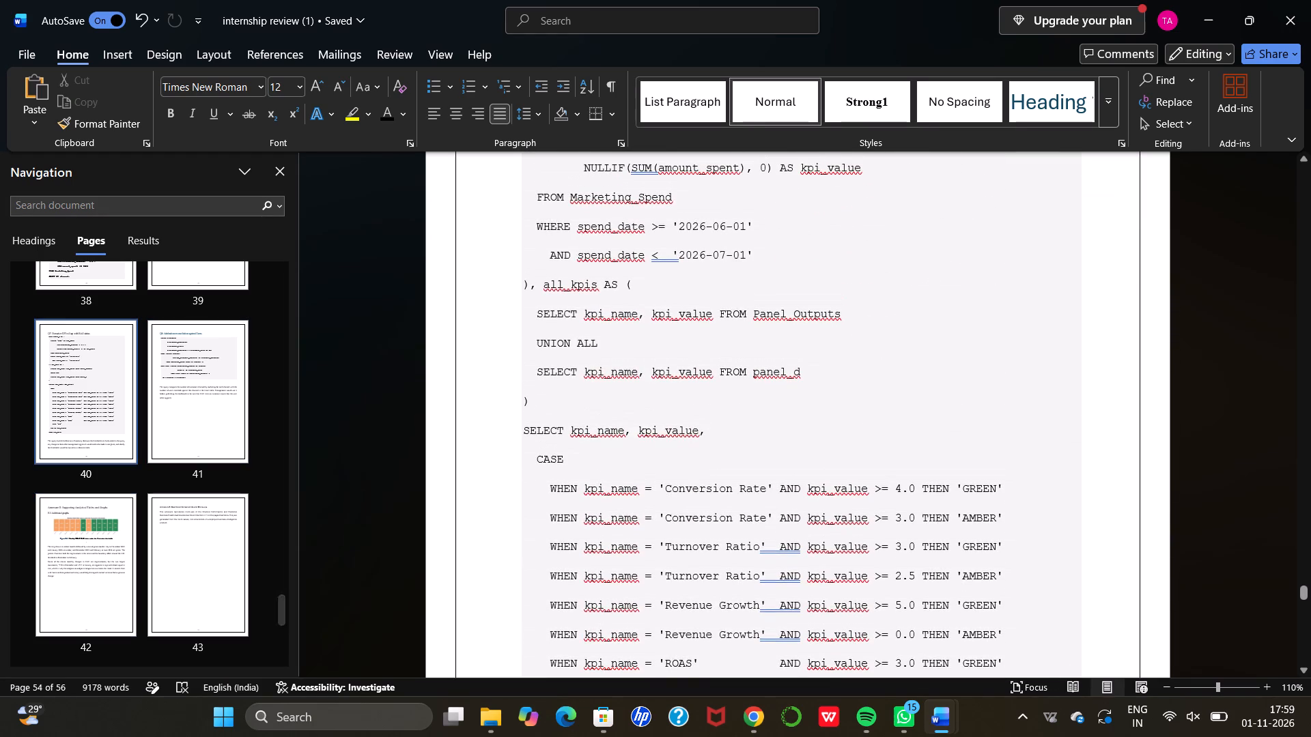
pyautogui.scroll(2, 701, 464)
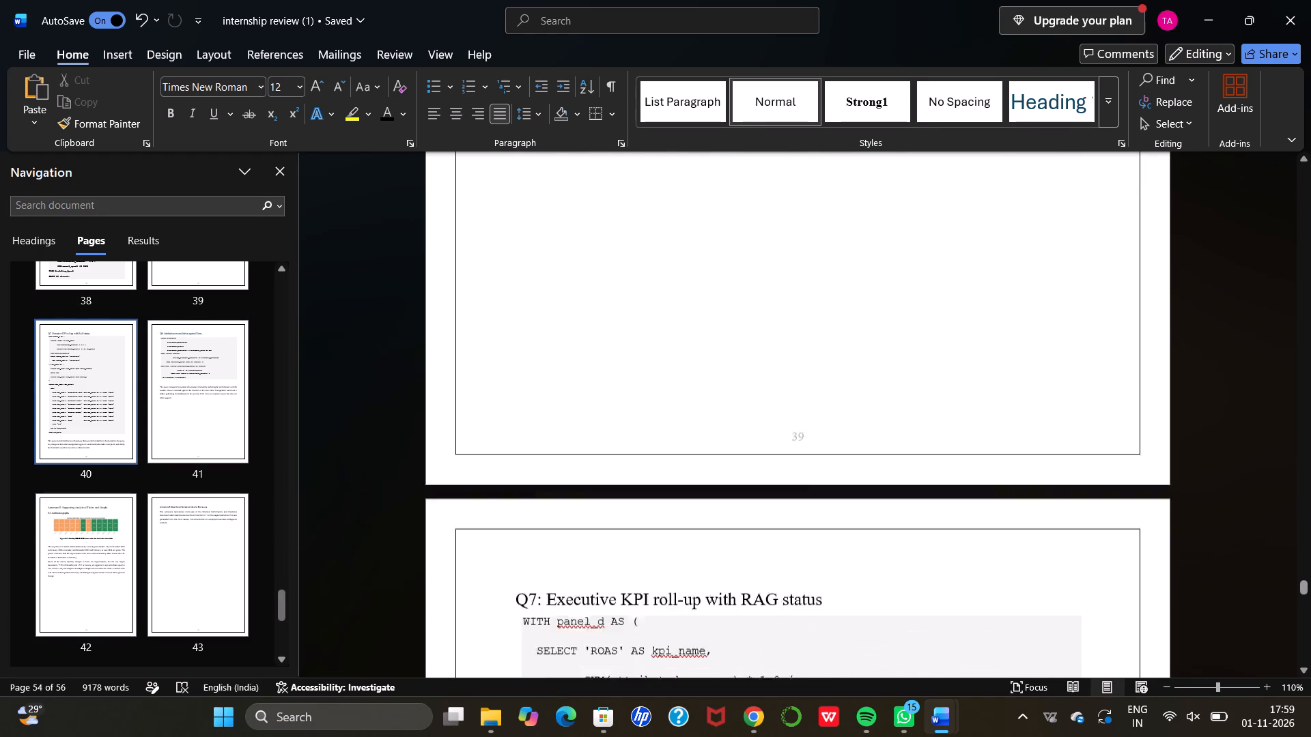
pyautogui.scroll(4, 701, 464)
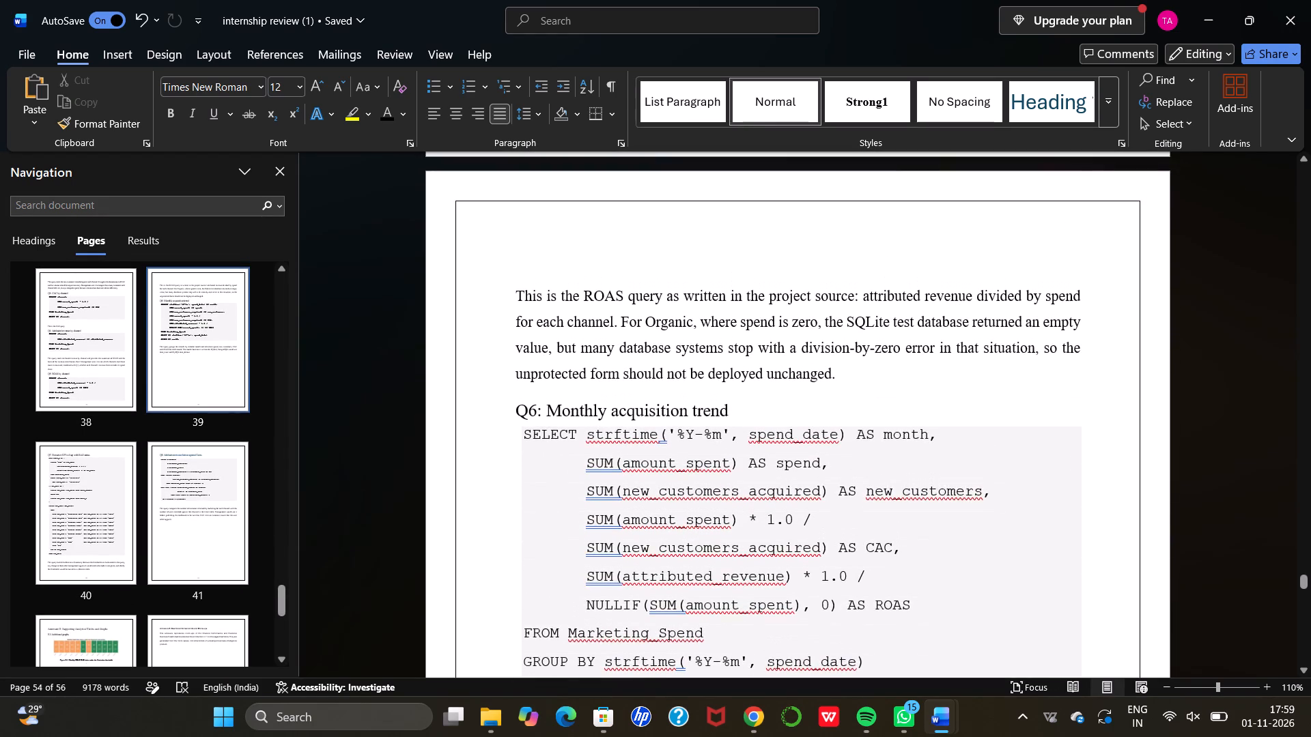
pyautogui.scroll(1, 701, 464)
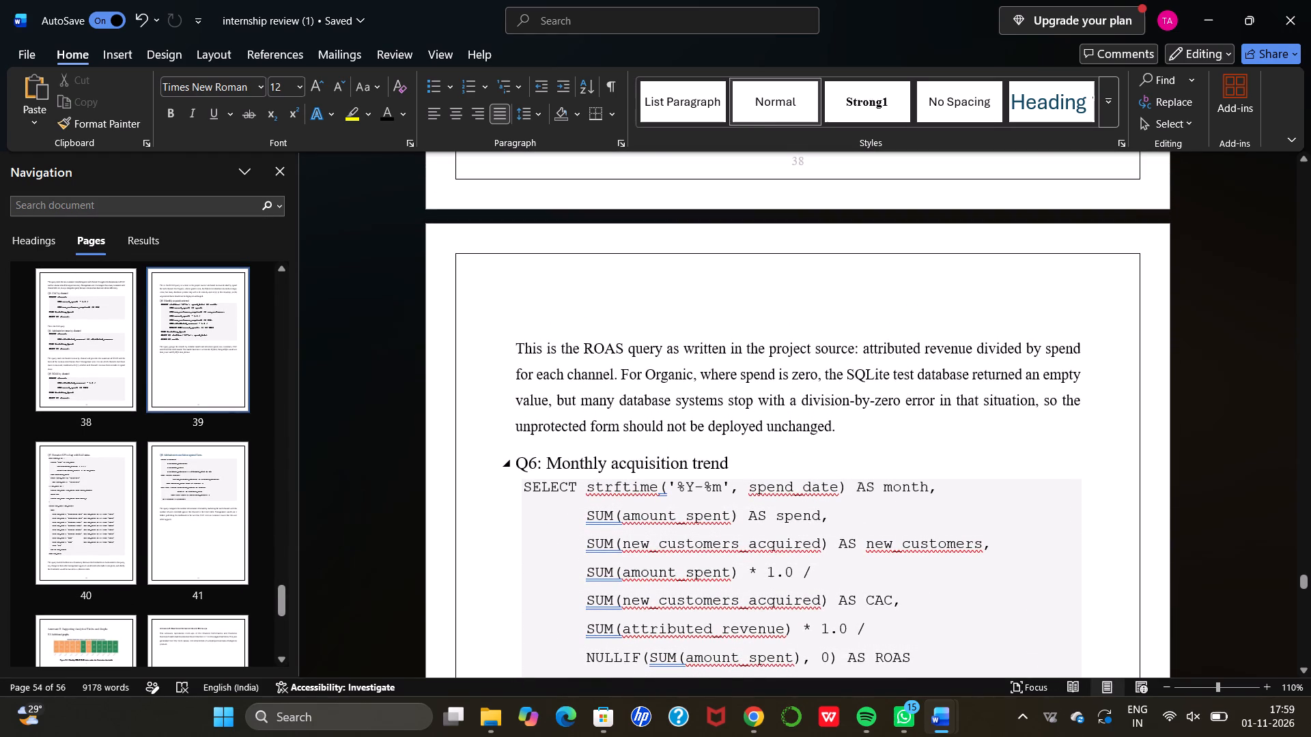
pyautogui.scroll(2, 701, 464)
pyautogui.scroll(-3, 701, 464)
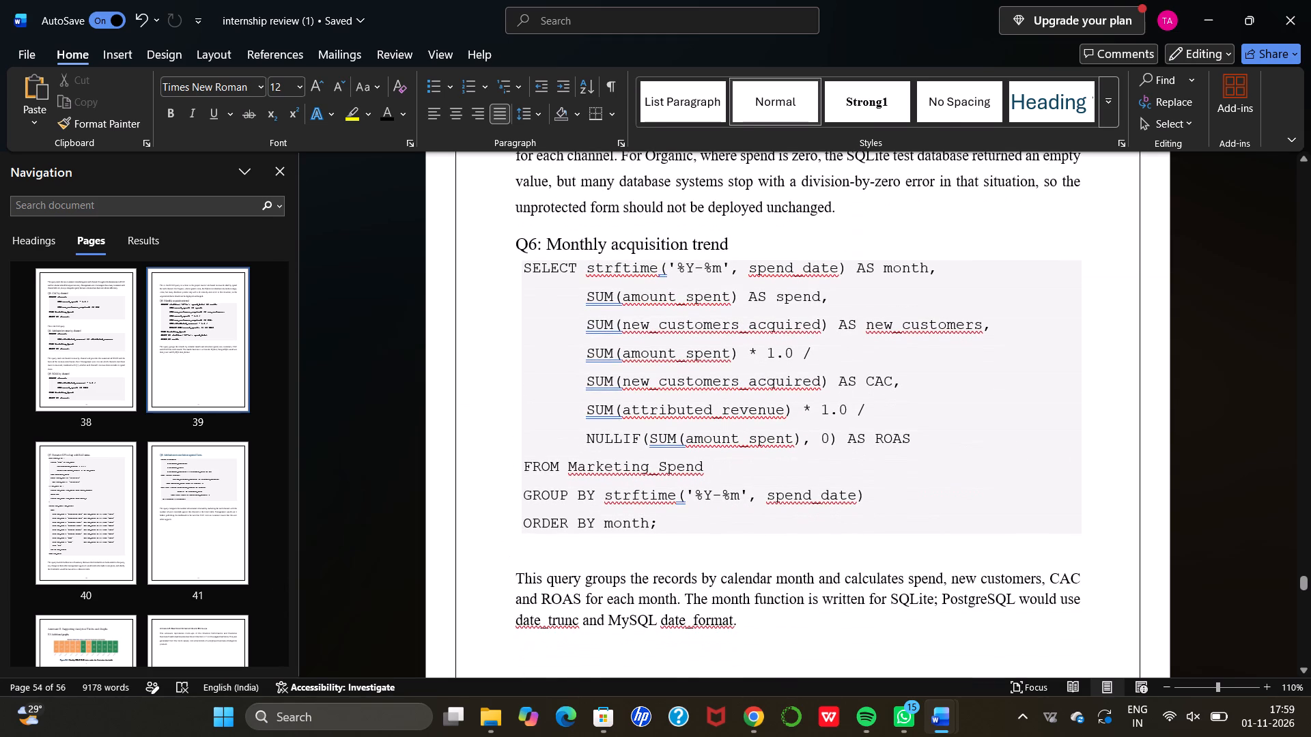
pyautogui.scroll(-5, 701, 464)
pyautogui.scroll(3, 701, 464)
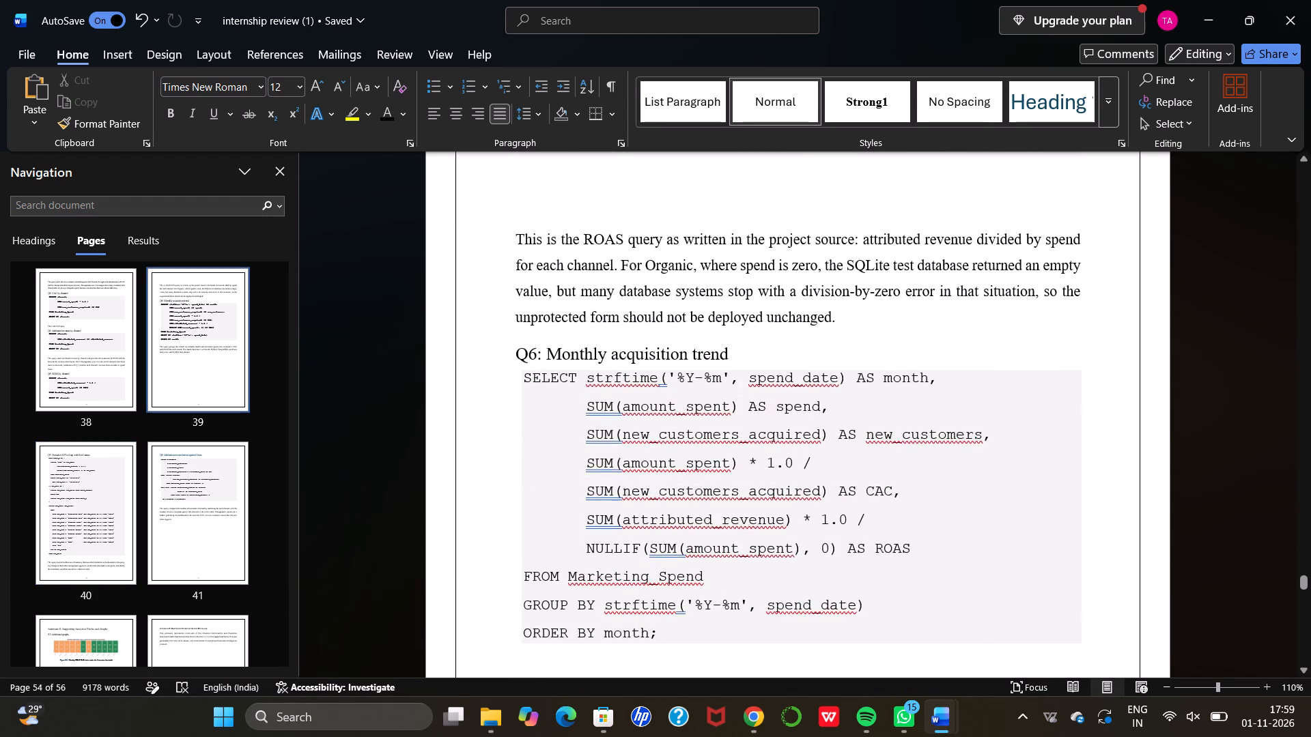
pyautogui.scroll(2, 701, 464)
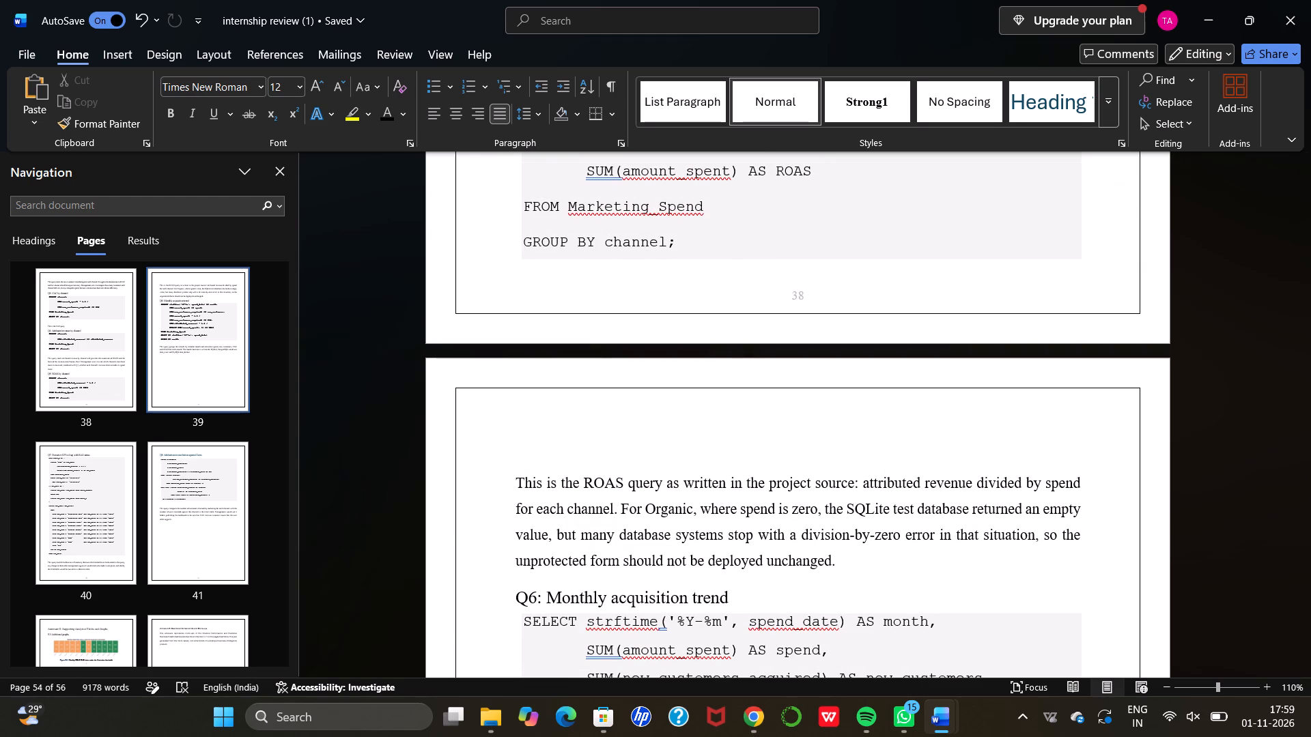
# Look back through Annexure D from Q5 to Q3, then return to the Q6 monthly acquisition trend code, checking the queries and explanations.
pyautogui.scroll(3, 701, 464)
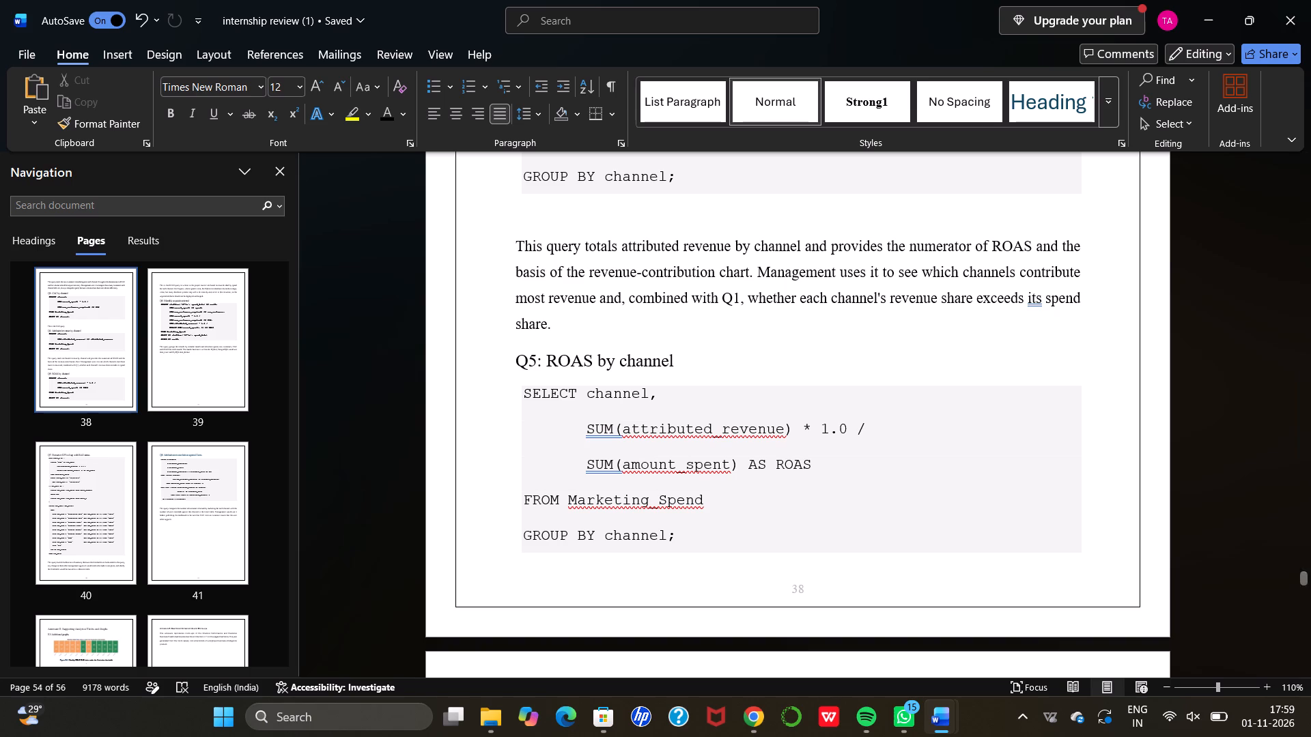
pyautogui.scroll(3, 701, 464)
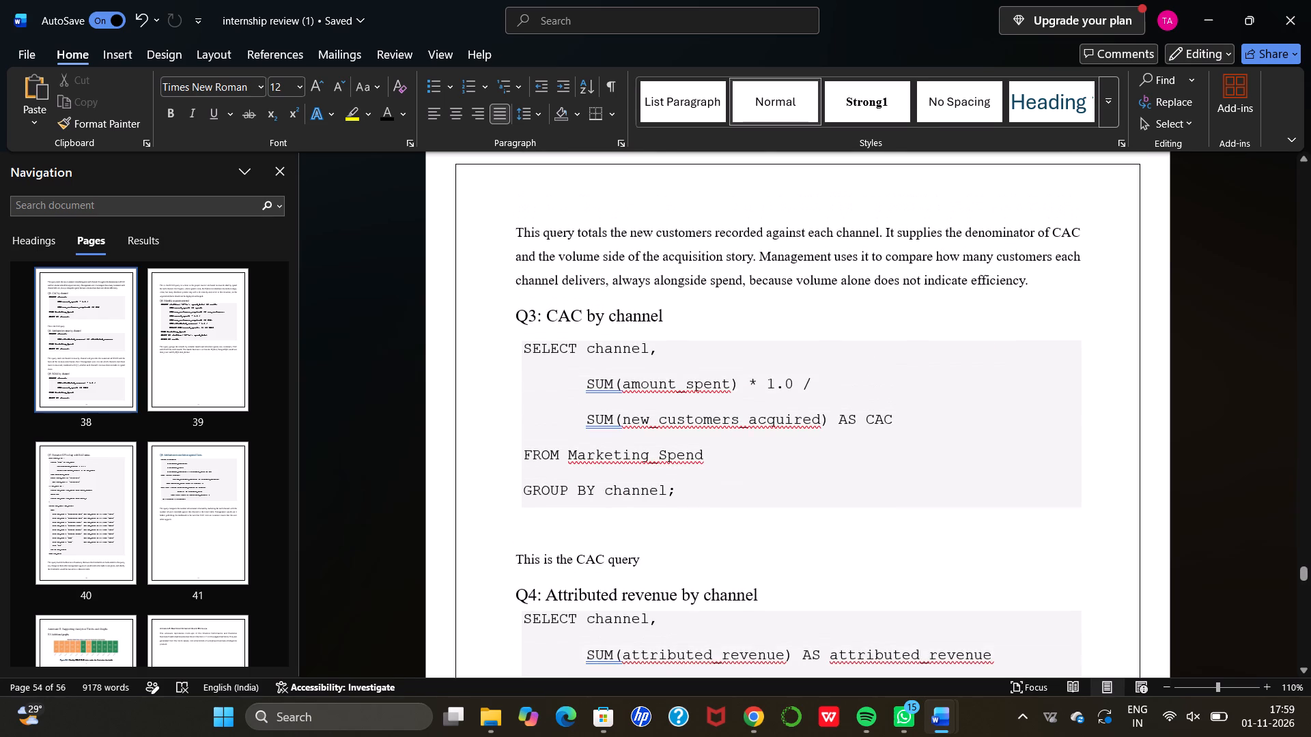
pyautogui.scroll(1, 701, 464)
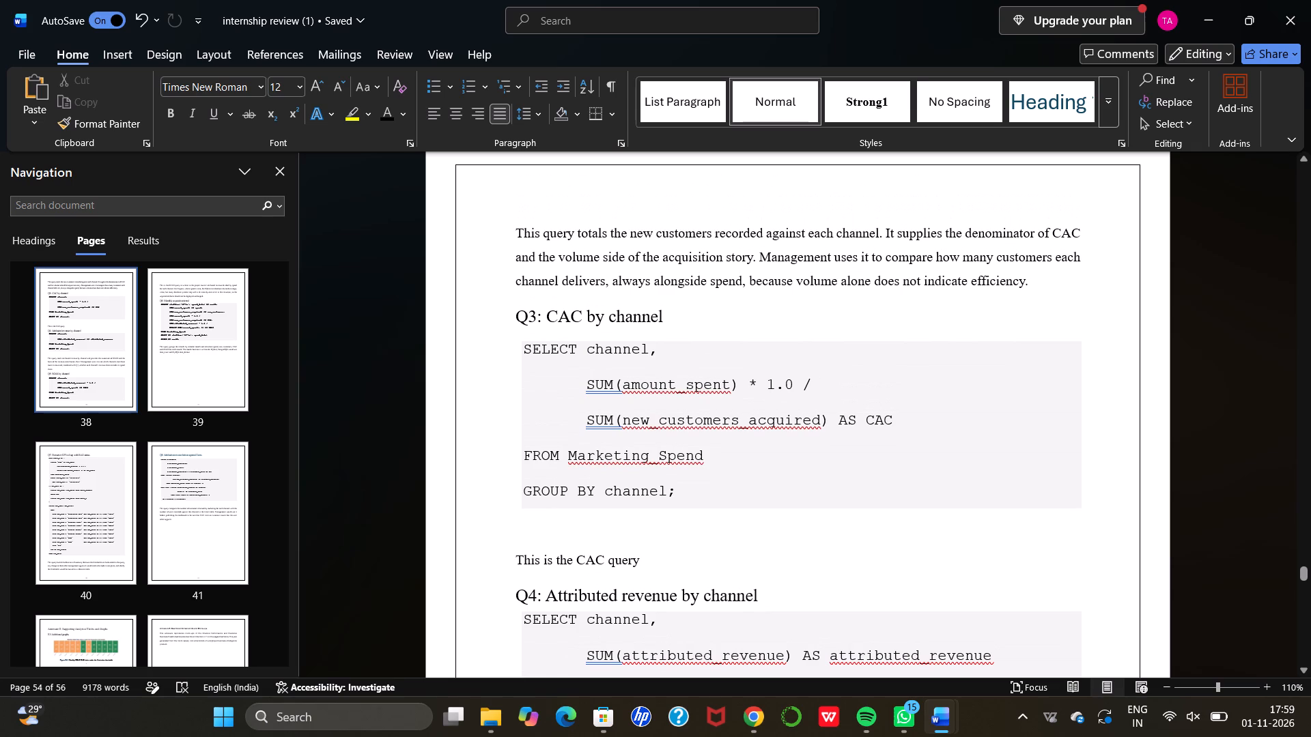
pyautogui.scroll(1, 701, 464)
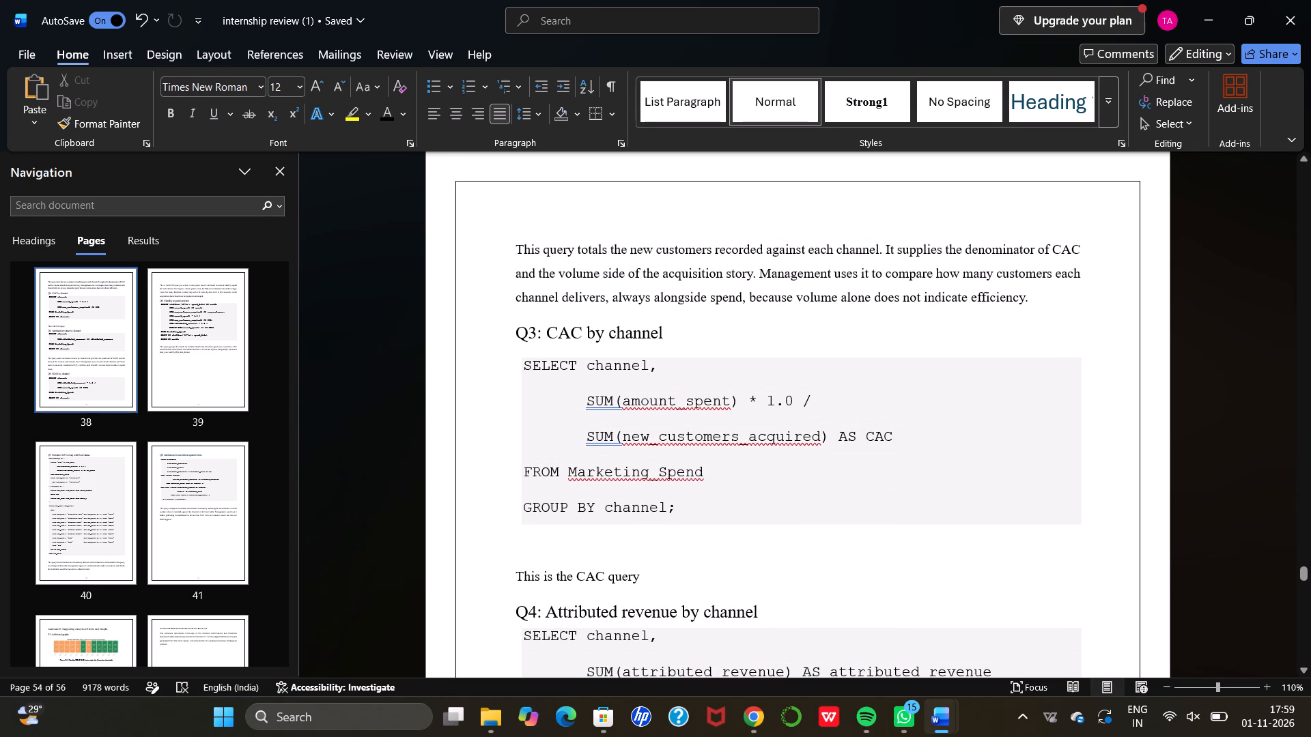
pyautogui.scroll(2, 701, 464)
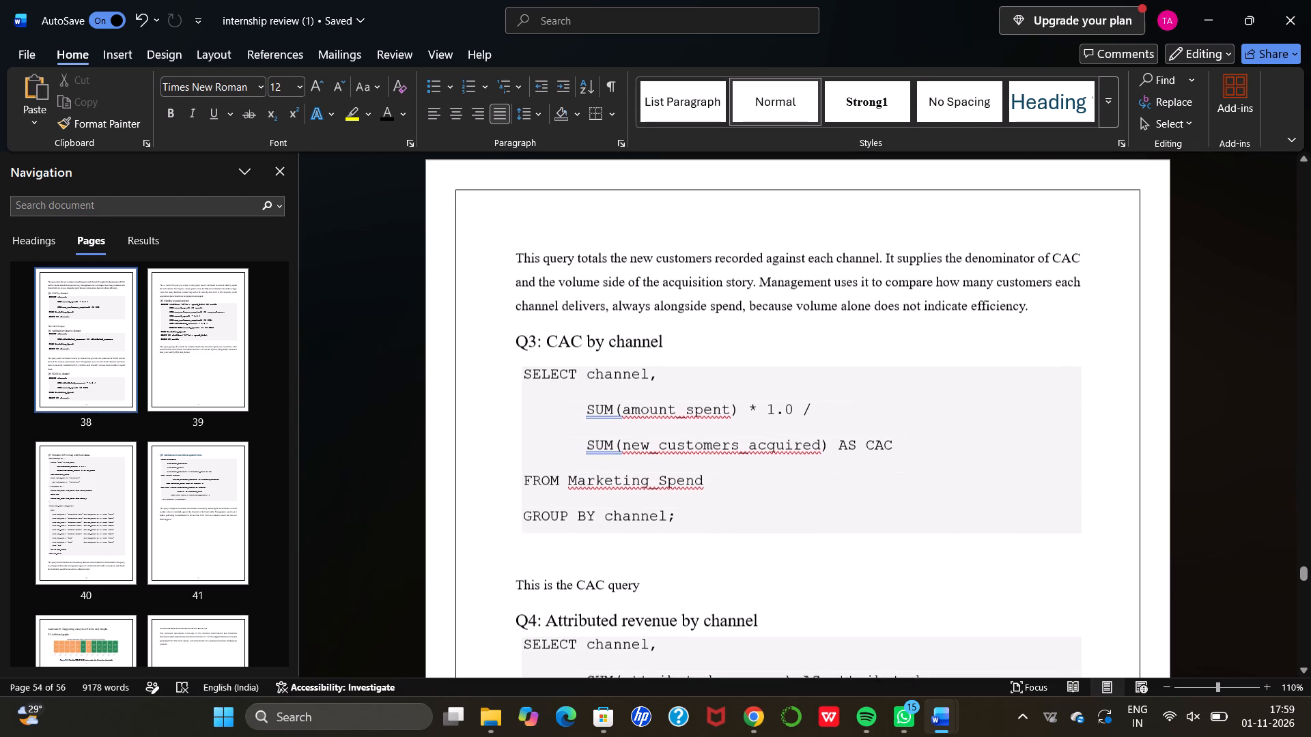
pyautogui.scroll(-5, 701, 464)
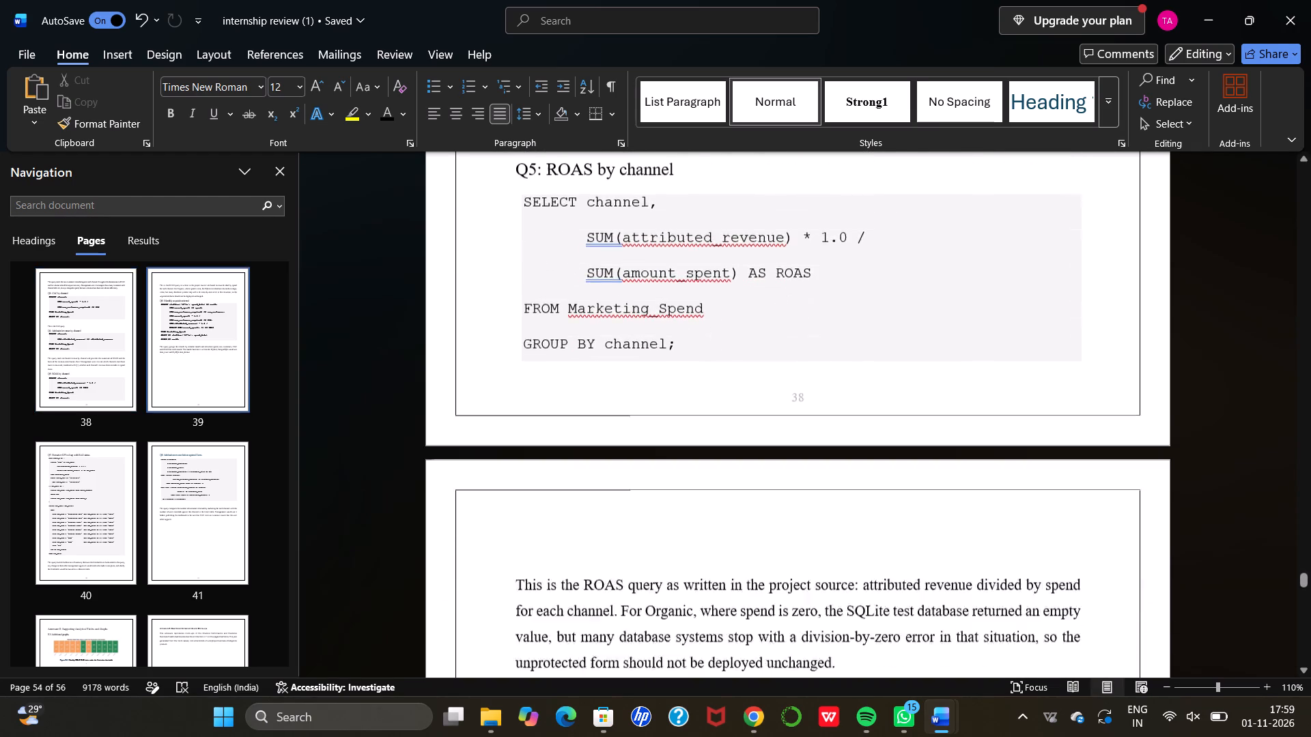
pyautogui.scroll(-3, 701, 464)
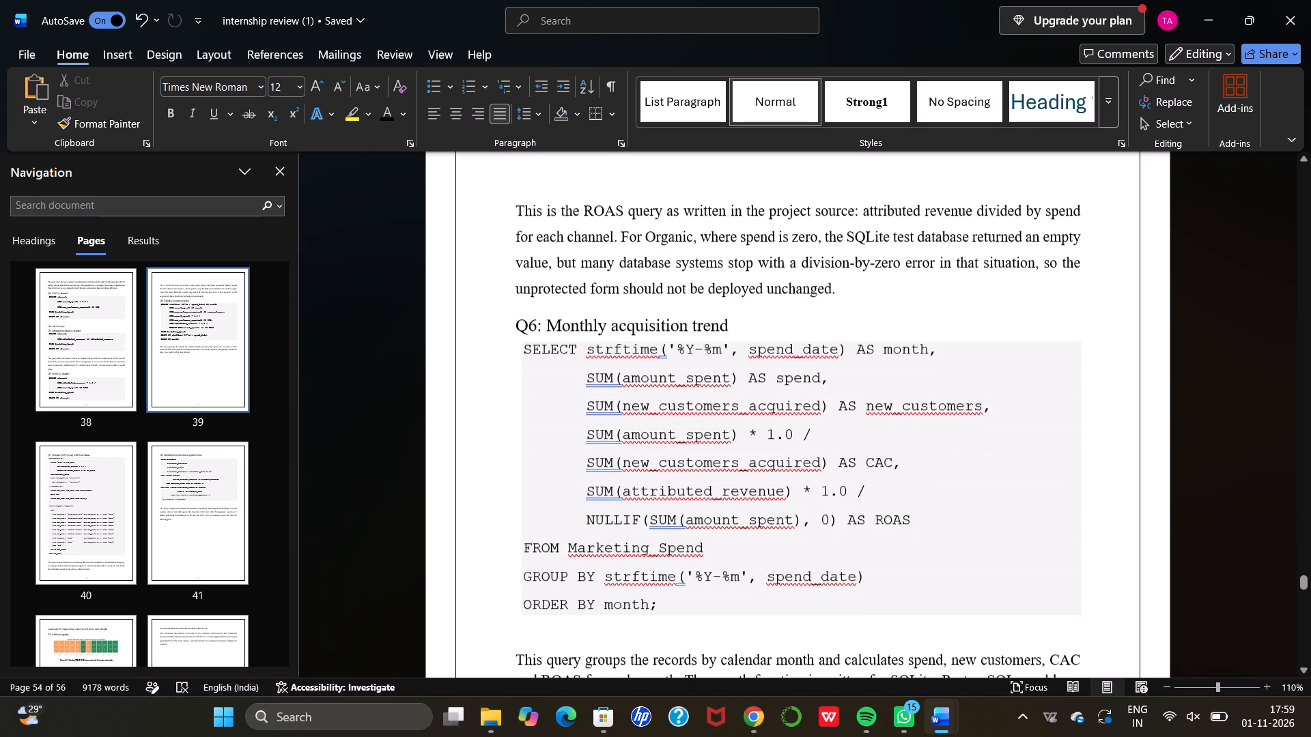
# Delete the entire Q7: Executive KPI roll-up with RAG status section, including its heading, SQL code and explanatory paragraph.
pyautogui.scroll(-8, 701, 464)
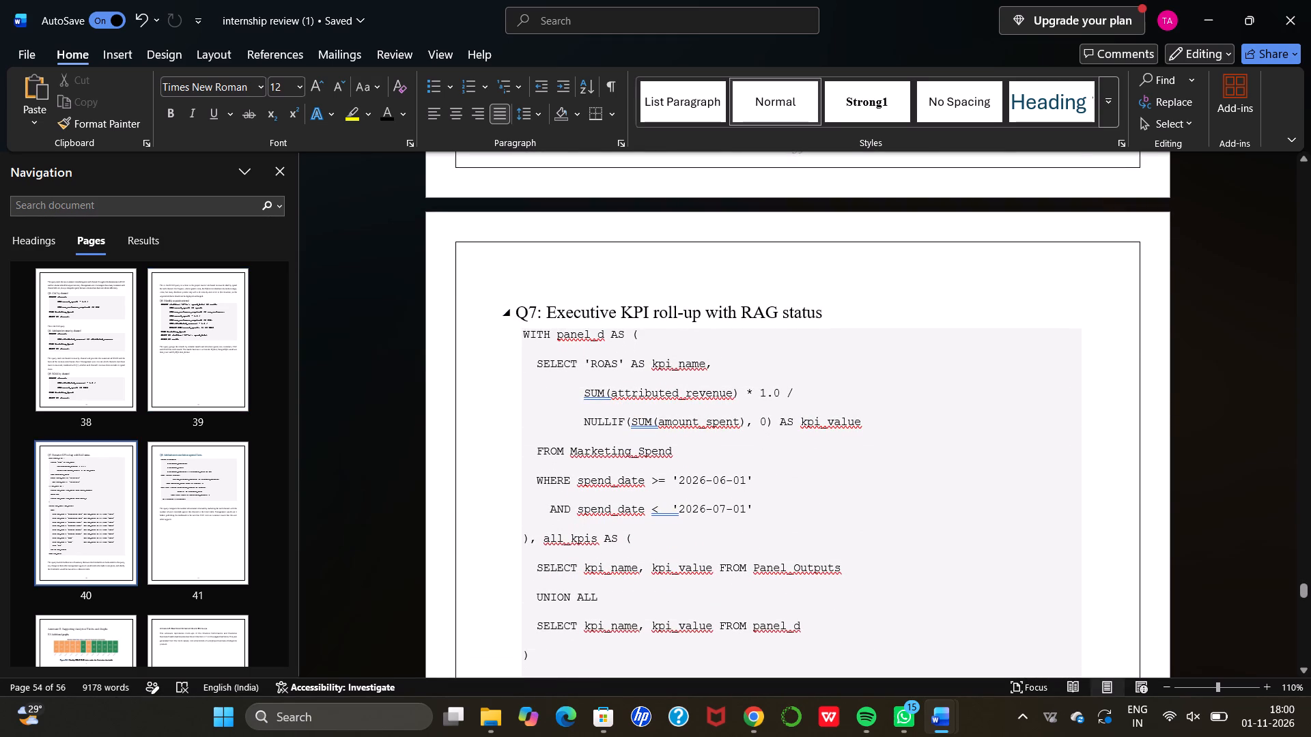
pyautogui.scroll(-2, 516, 309)
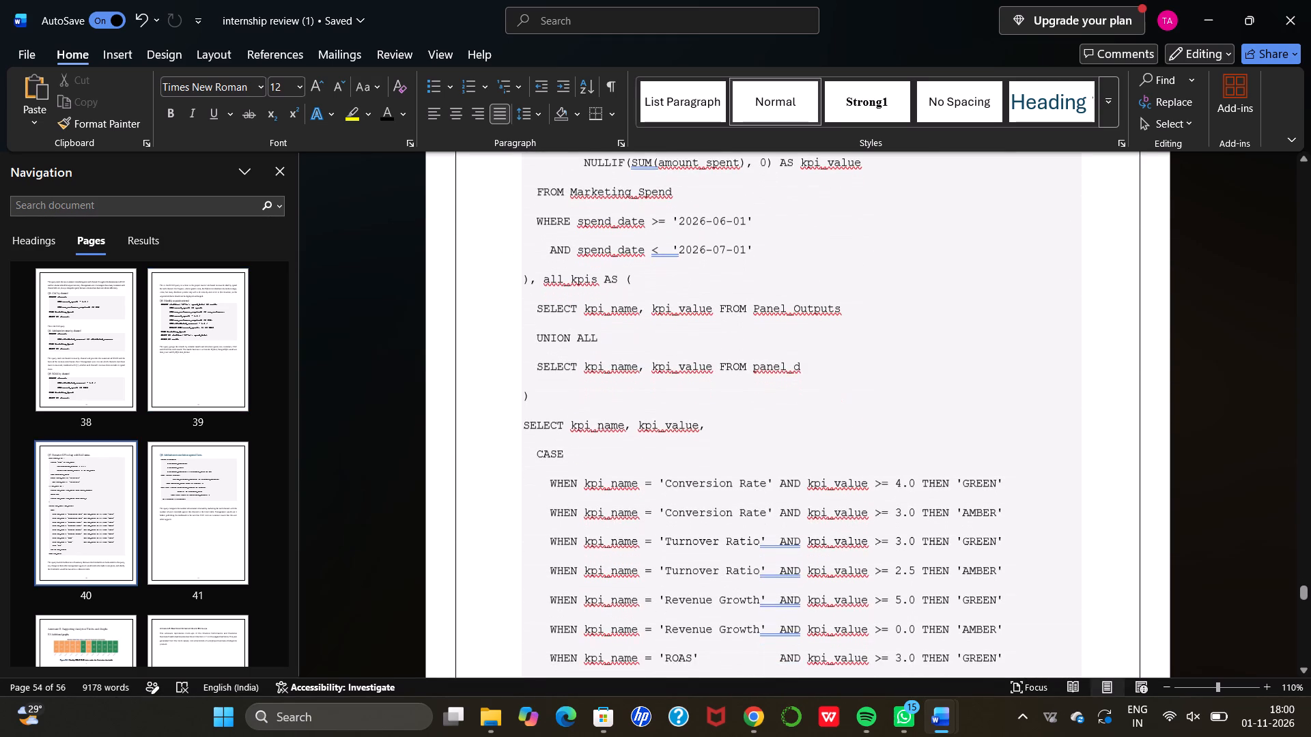
pyautogui.scroll(-3, 516, 309)
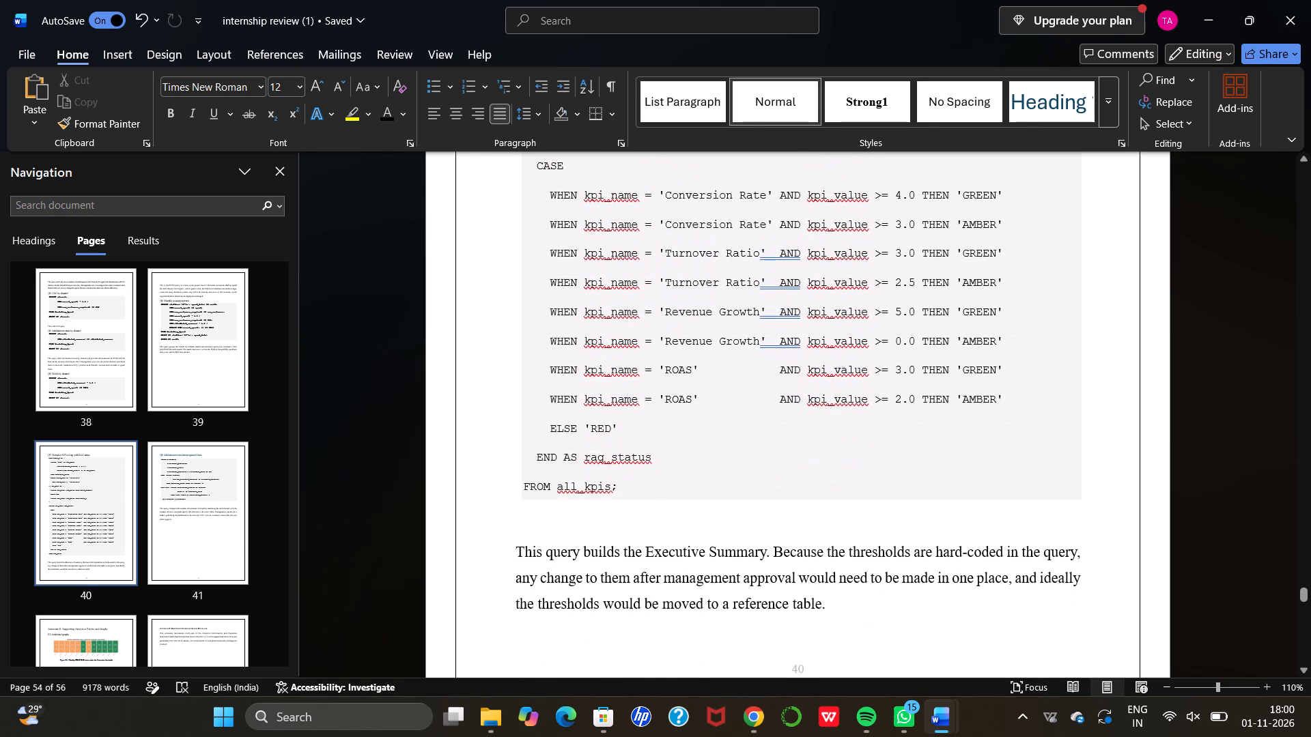
pyautogui.scroll(4, 516, 309)
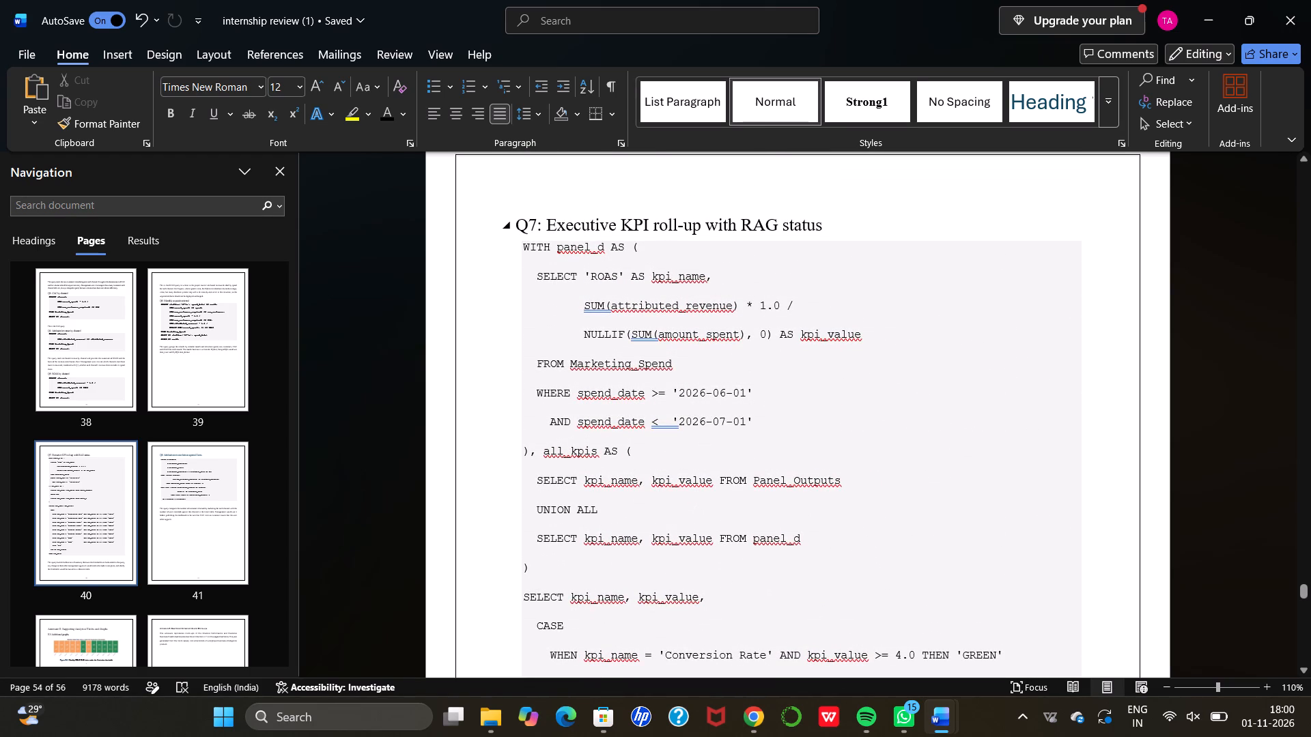
pyautogui.moveTo(518, 220); pyautogui.dragTo(620, 605)
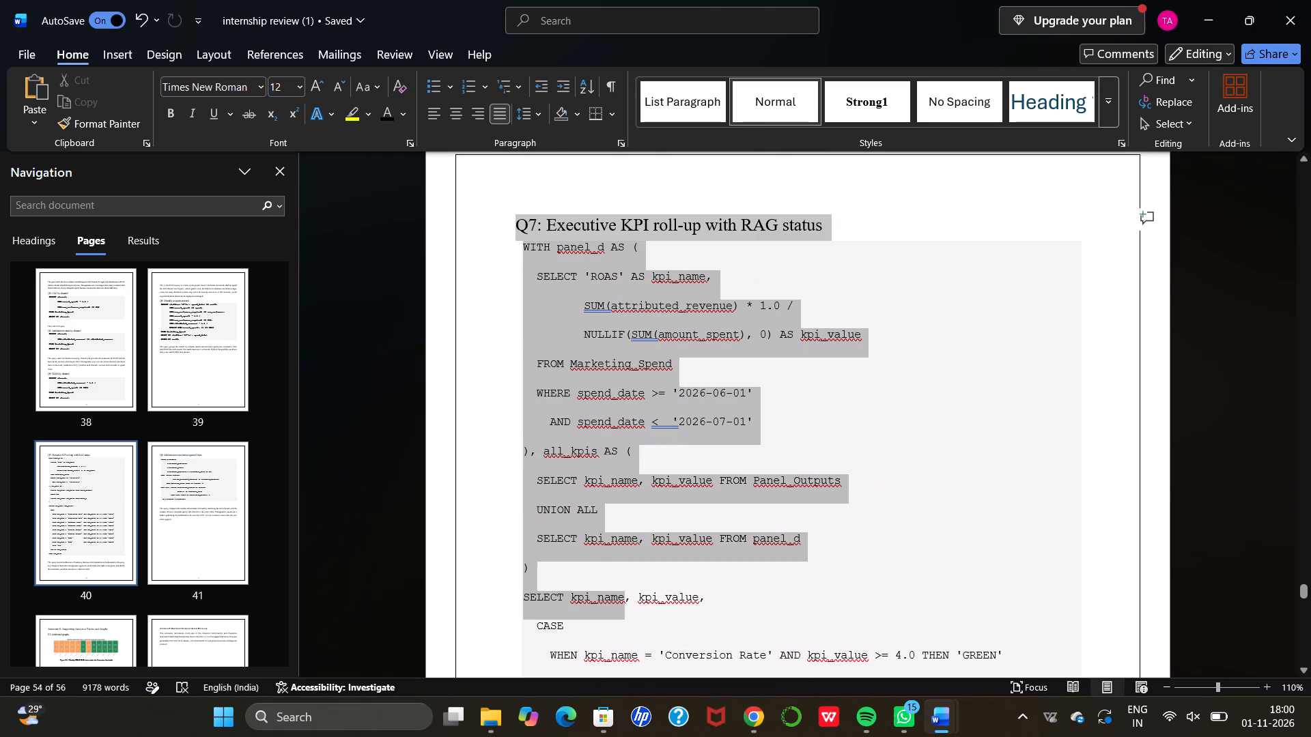
pyautogui.moveTo(620, 605); pyautogui.dragTo(627, 684)
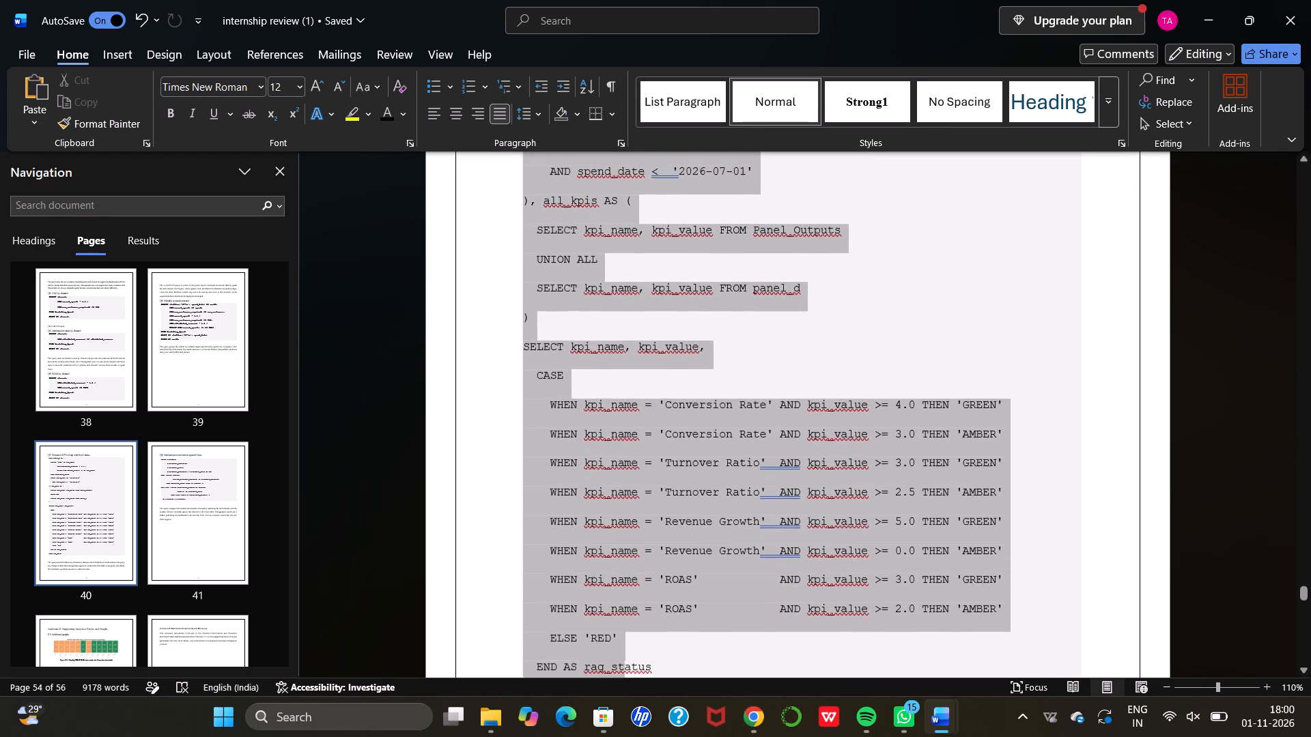
pyautogui.moveTo(627, 684); pyautogui.dragTo(677, 661)
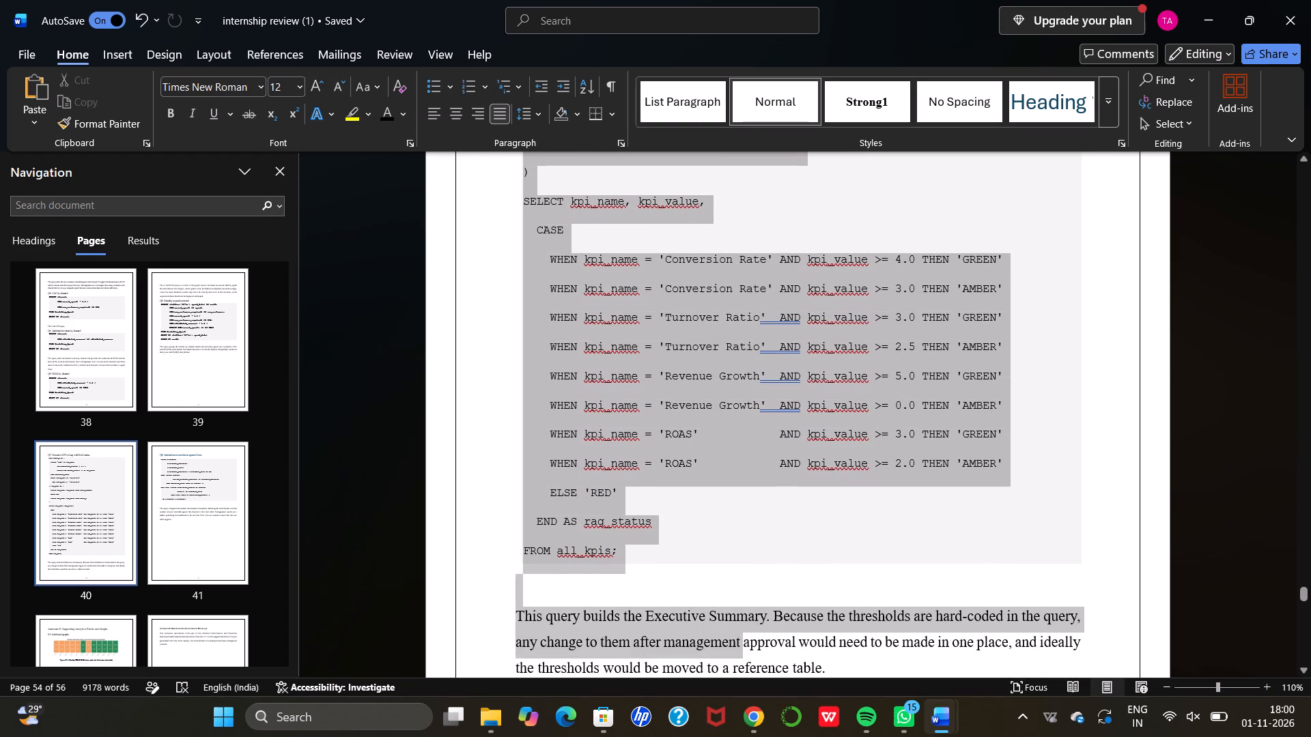
pyautogui.moveTo(677, 661); pyautogui.dragTo(844, 547)
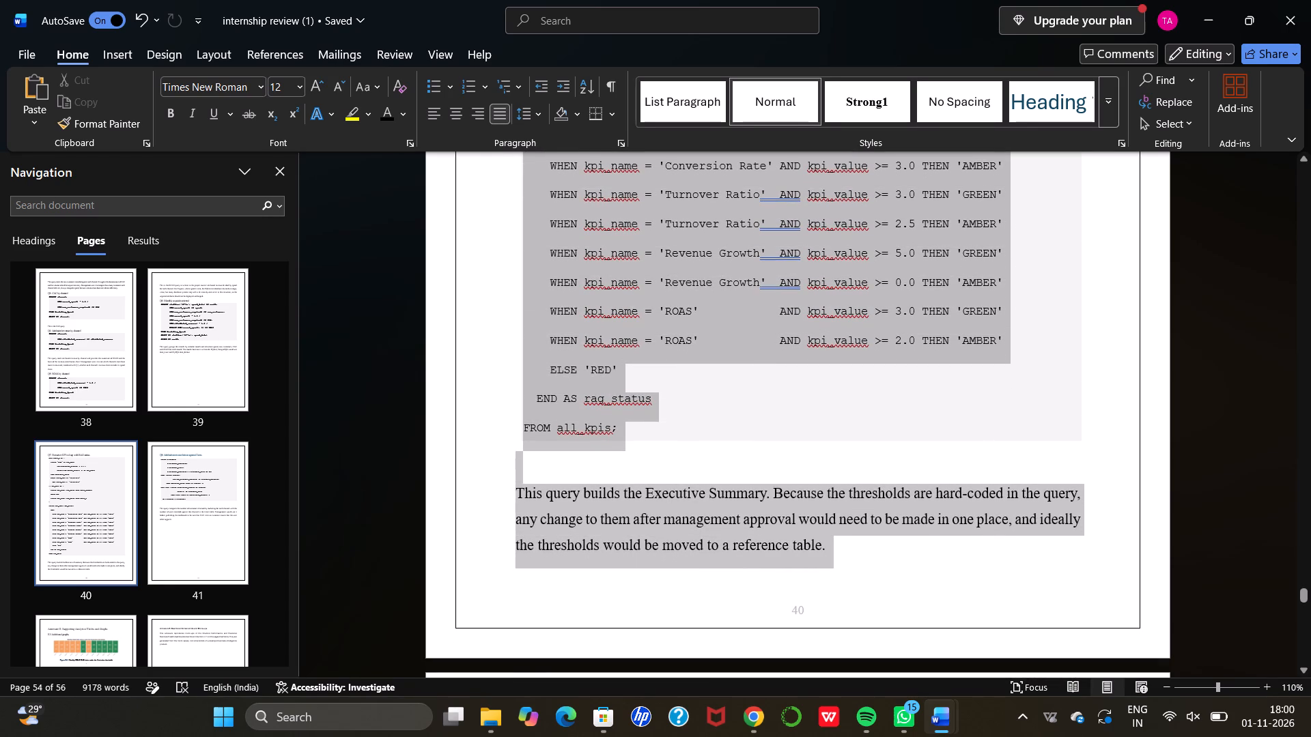
pyautogui.press('BackSpace')
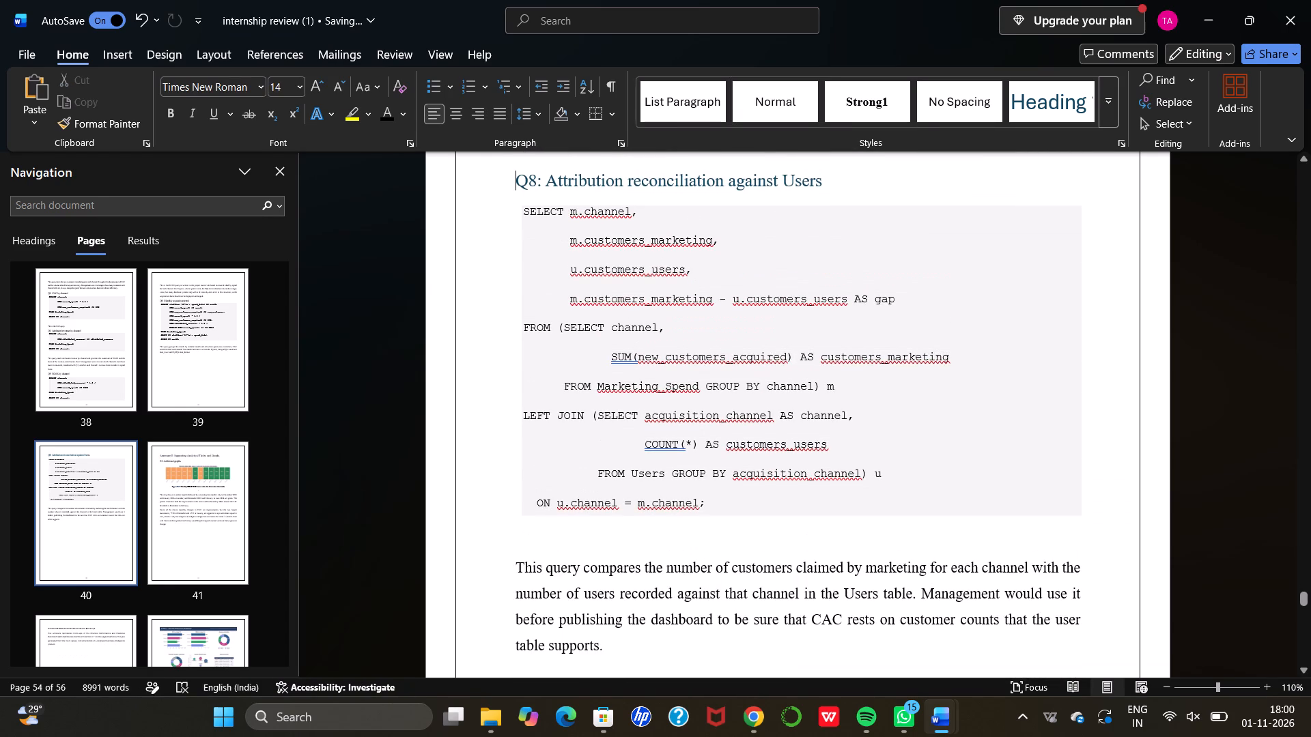
# Delete the entire Q8: Attribution reconciliation against Users section, including its heading, SQL code and explanatory paragraph.
pyautogui.scroll(2, 844, 547)
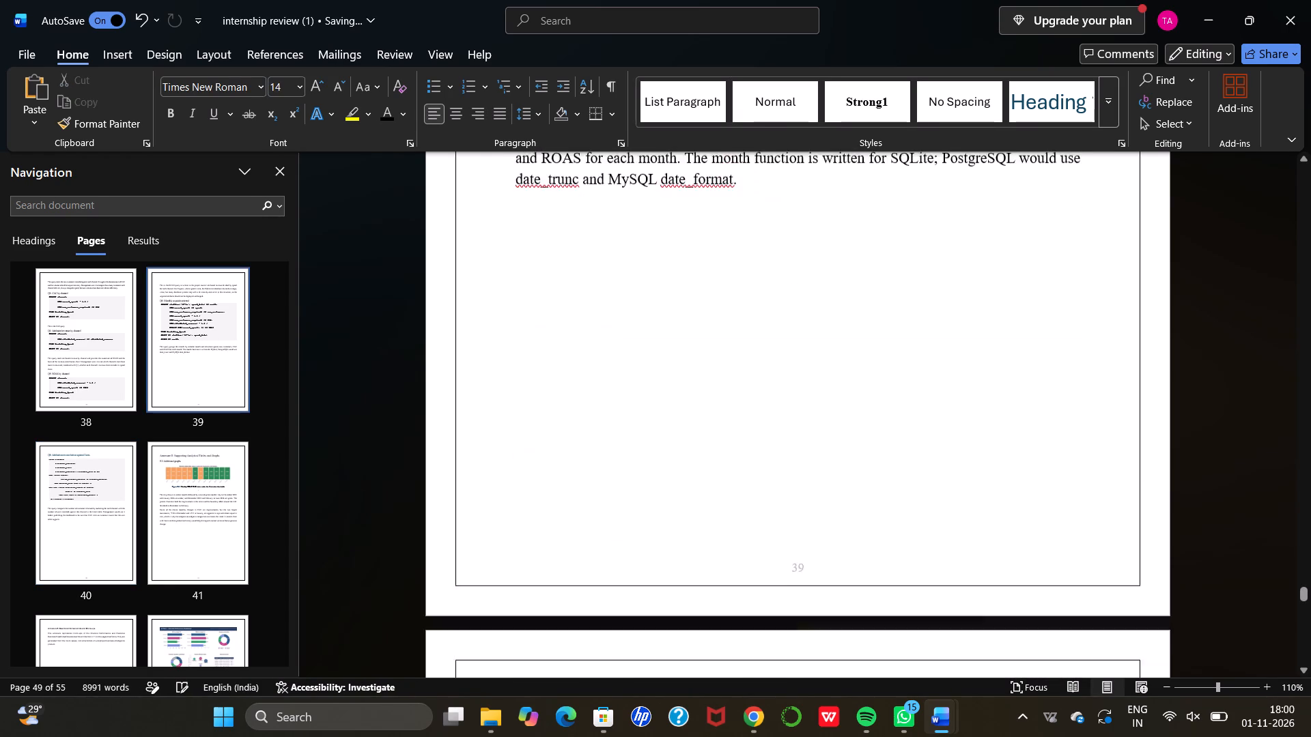
pyautogui.scroll(2, 844, 547)
pyautogui.scroll(-2, 844, 547)
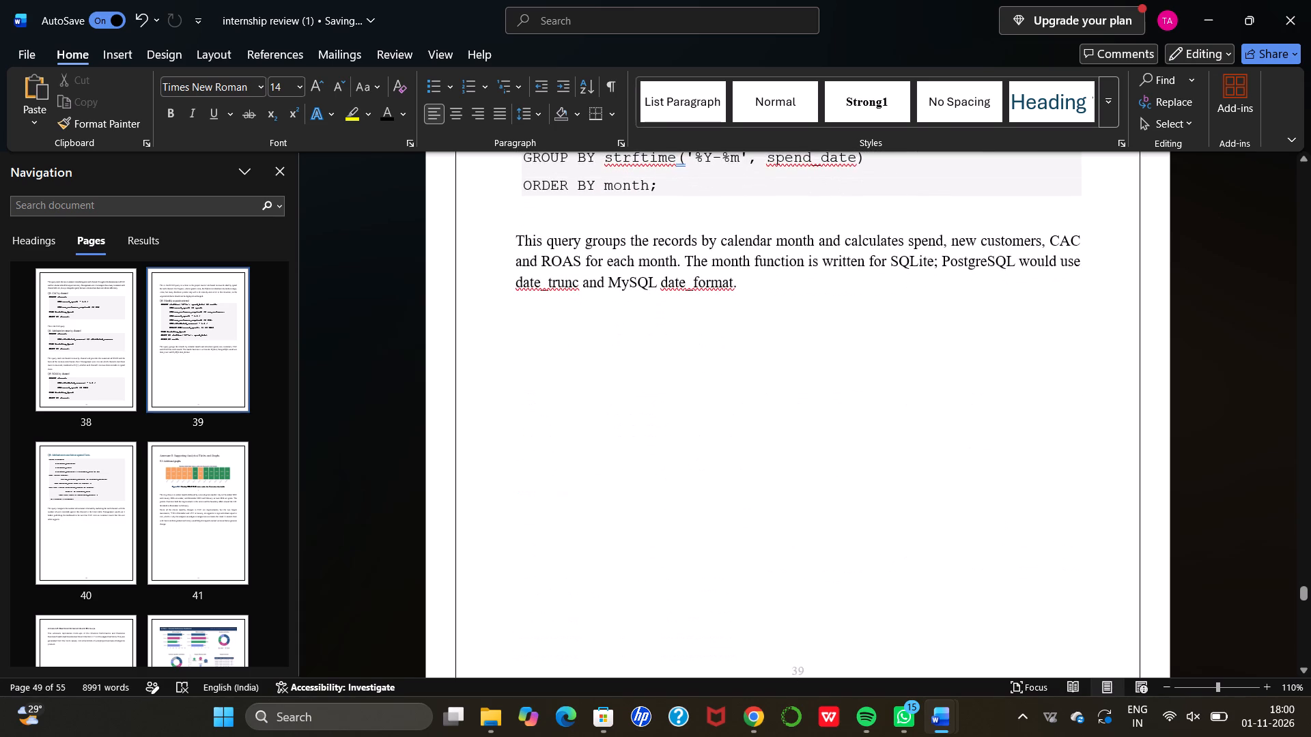
pyautogui.scroll(-2, 844, 547)
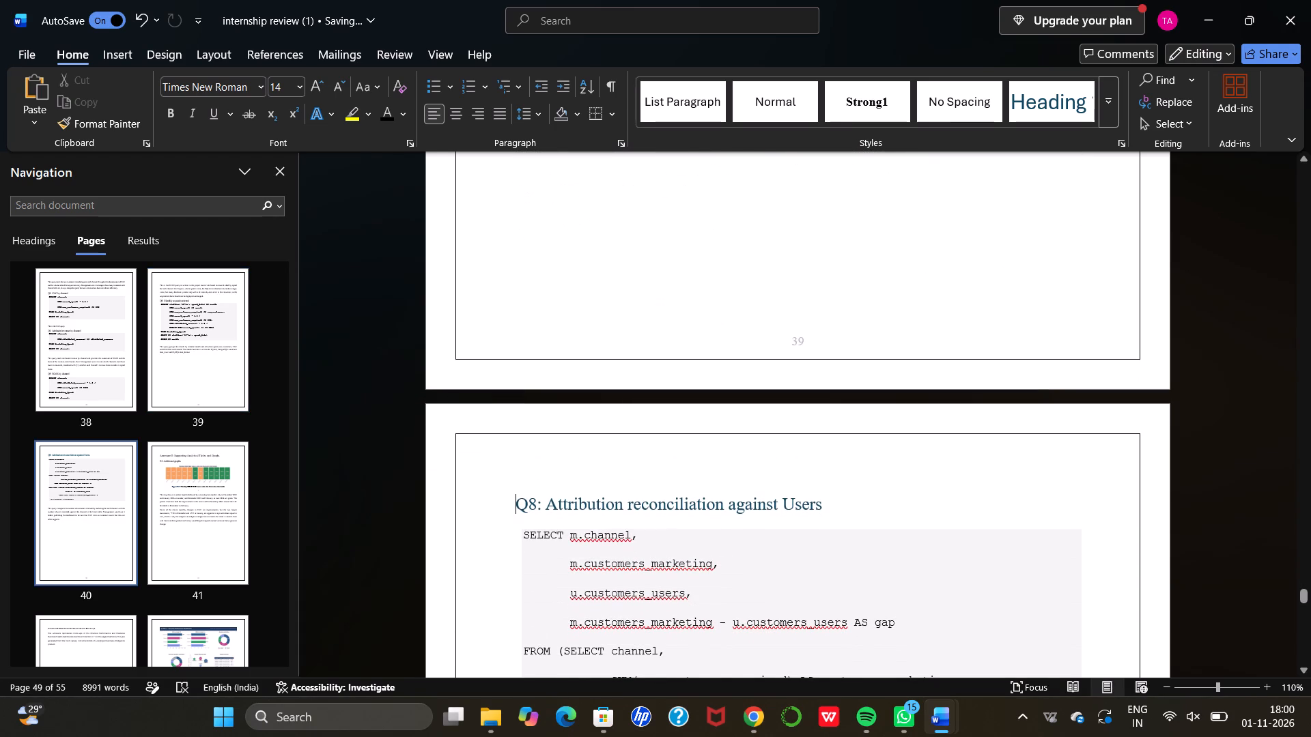
pyautogui.scroll(-1, 844, 547)
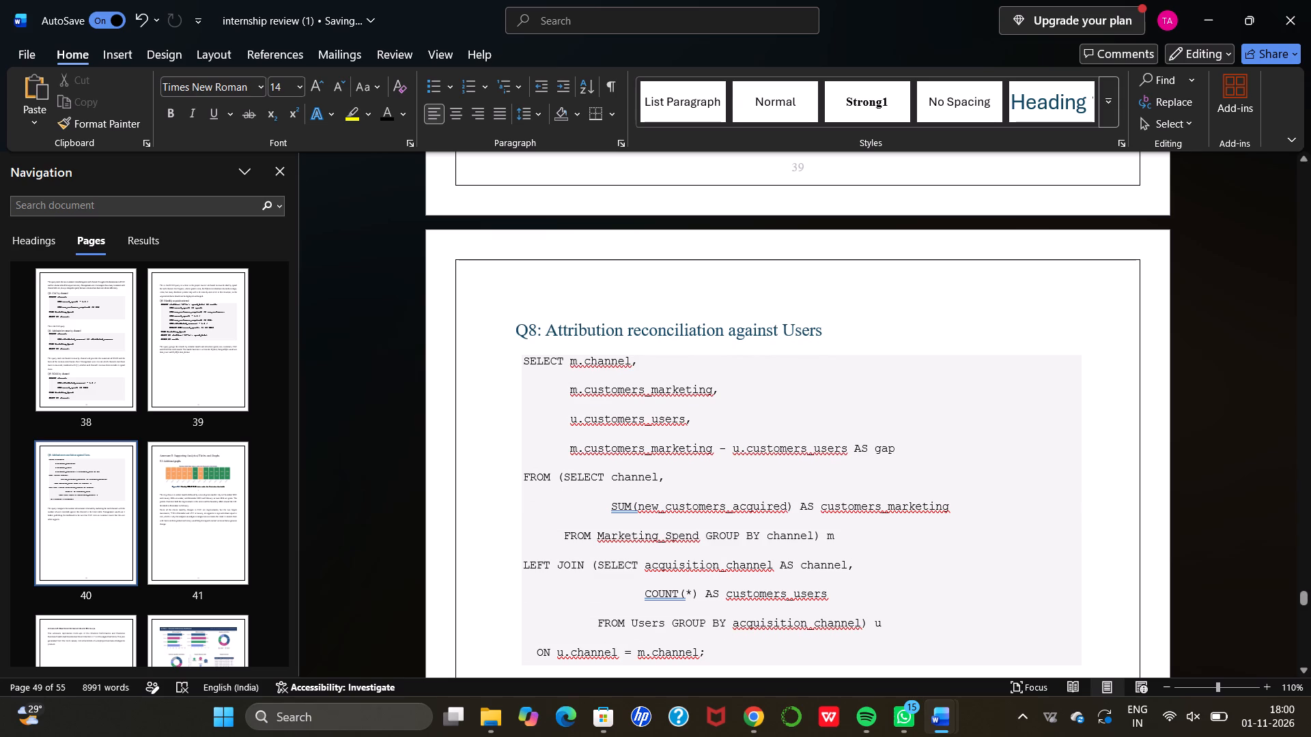
pyautogui.moveTo(516, 327); pyautogui.dragTo(688, 584)
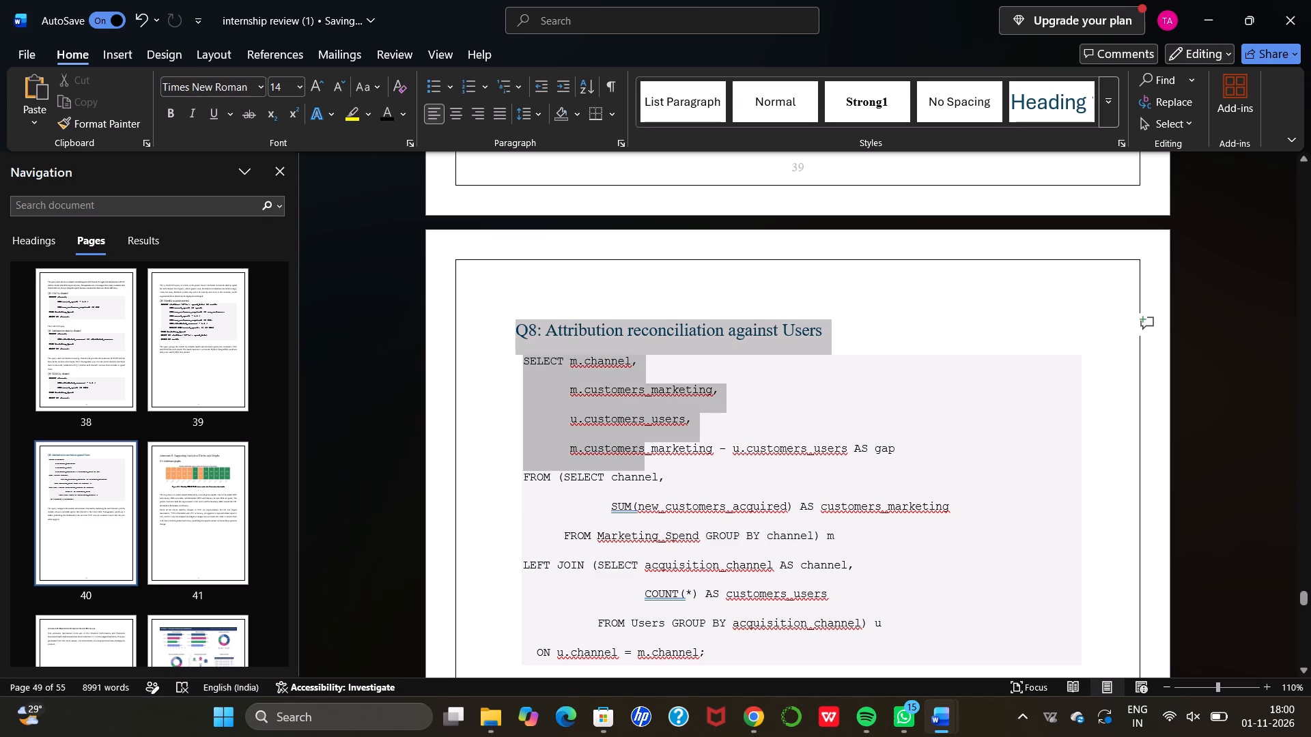
pyautogui.moveTo(688, 584); pyautogui.dragTo(733, 620)
pyautogui.press('BackSpace')
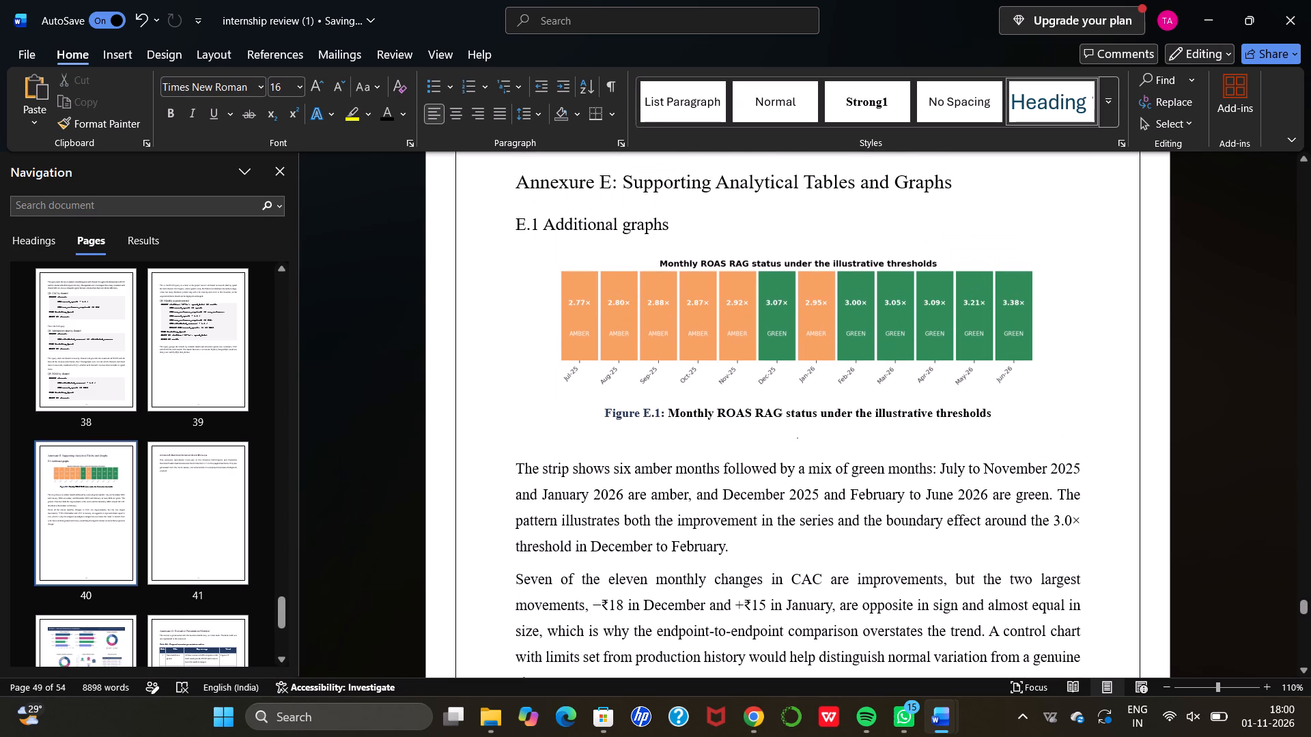
# Look back from Annexure E through queries Q6 to Q1, up to the Annexure D introduction and the mock dataset paragraph.
pyautogui.scroll(3, 776, 441)
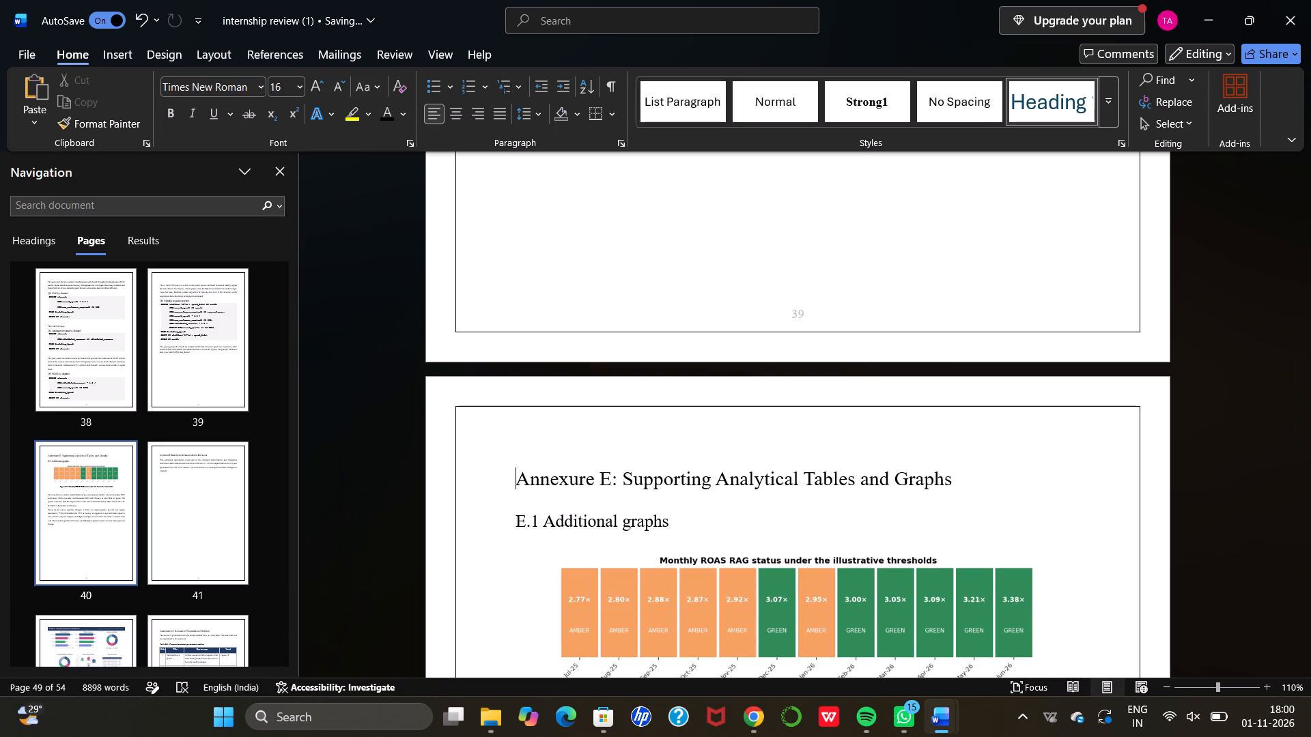
pyautogui.scroll(2, 851, 429)
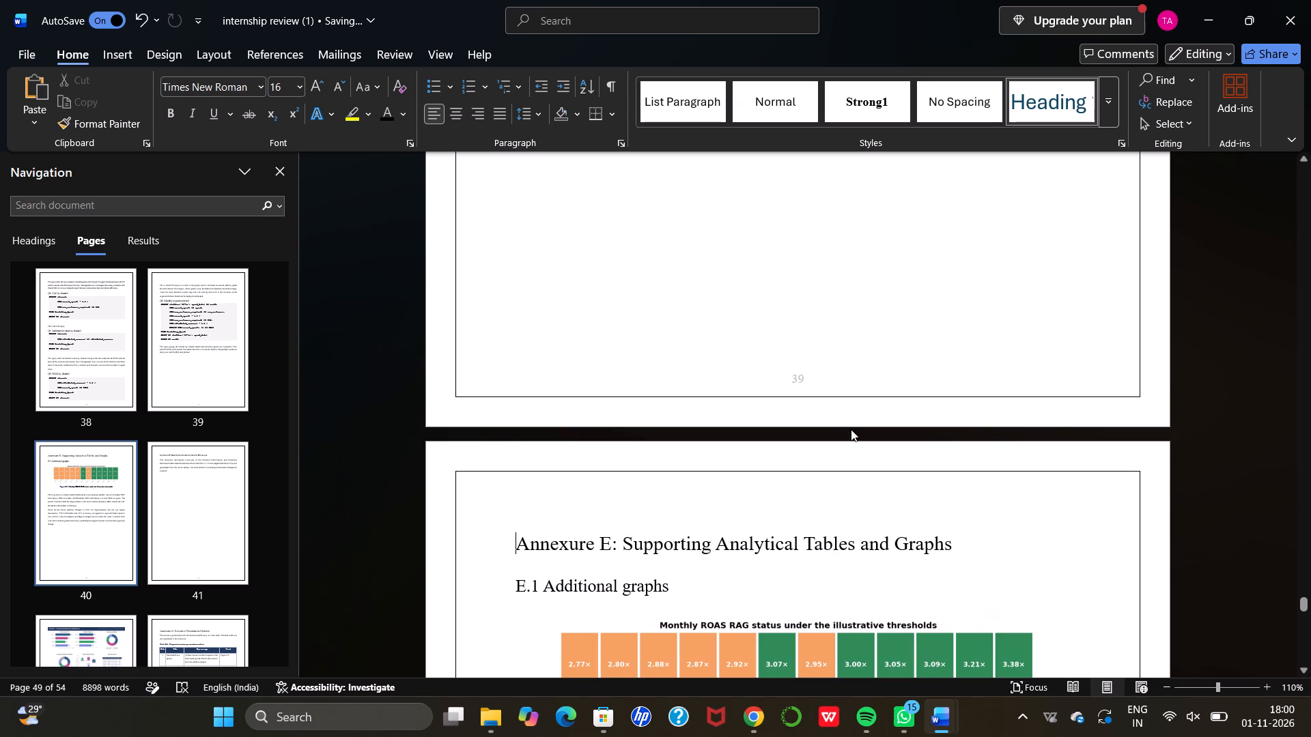
pyautogui.scroll(3, 851, 429)
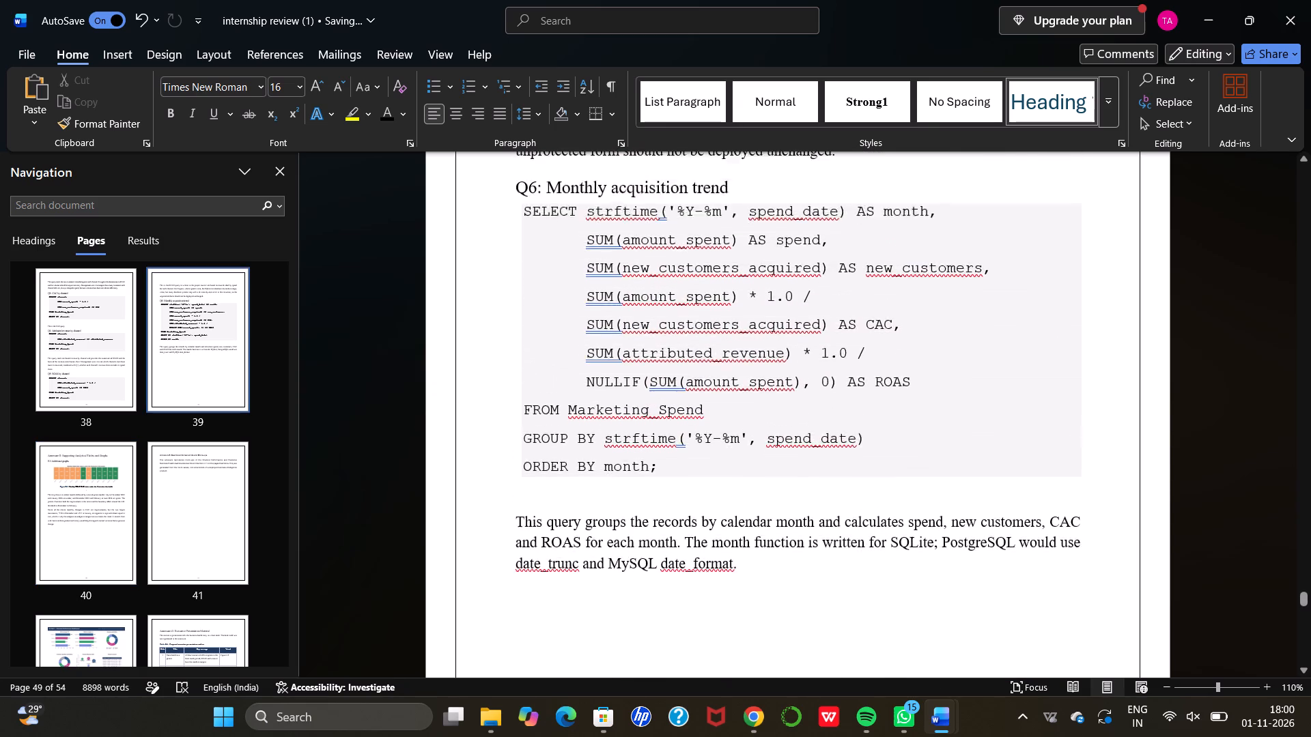
pyautogui.scroll(6, 851, 429)
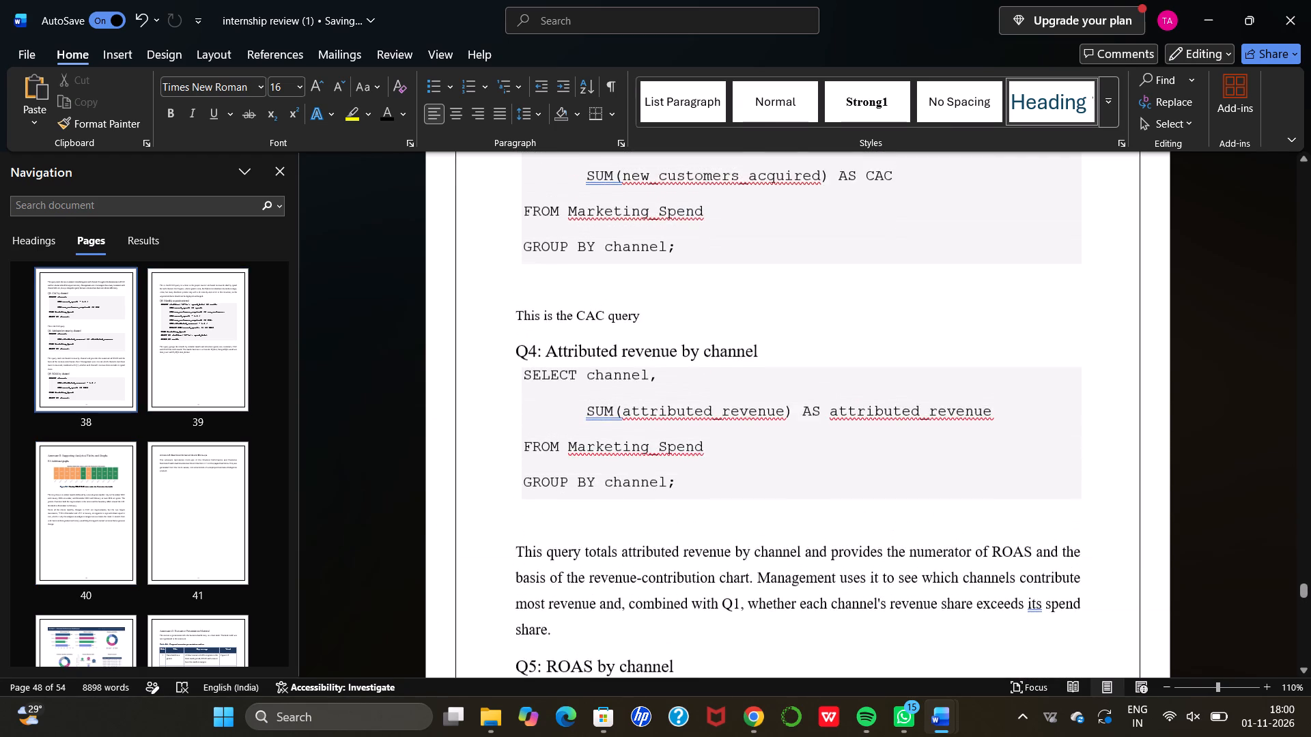
pyautogui.scroll(6, 851, 429)
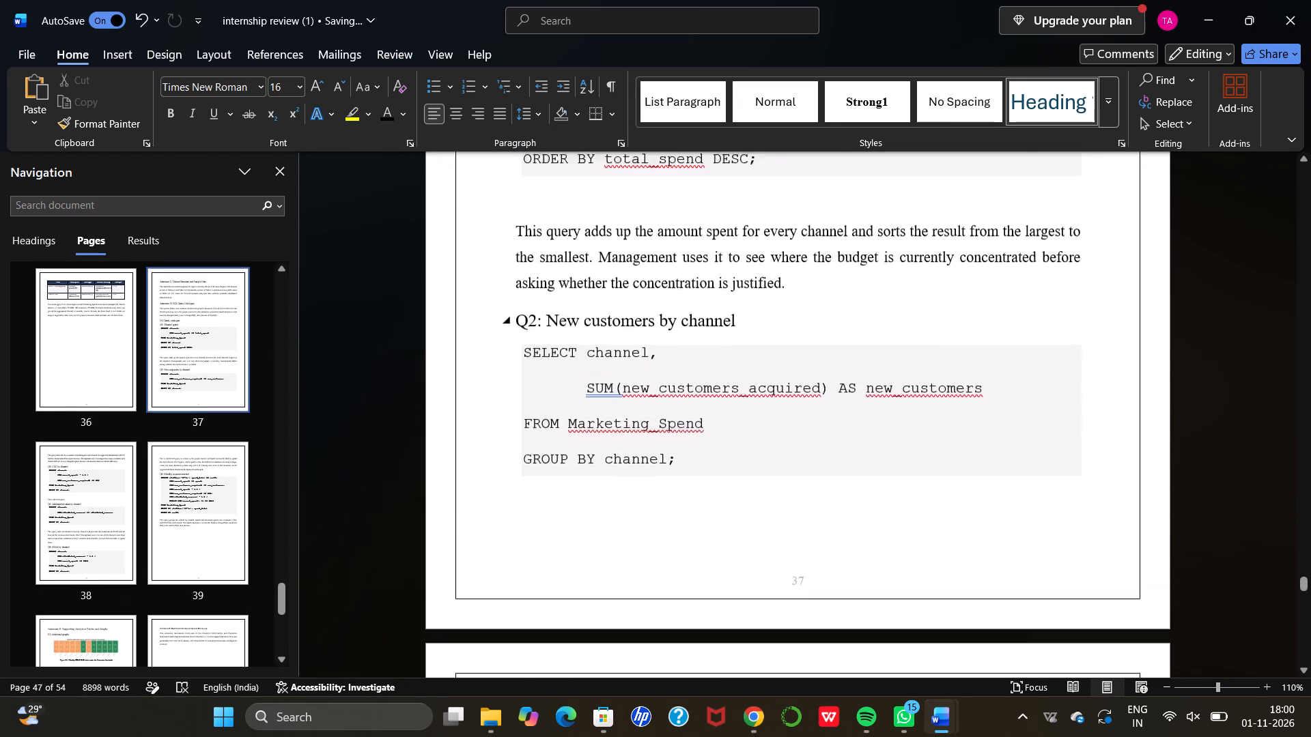
pyautogui.scroll(3, 851, 429)
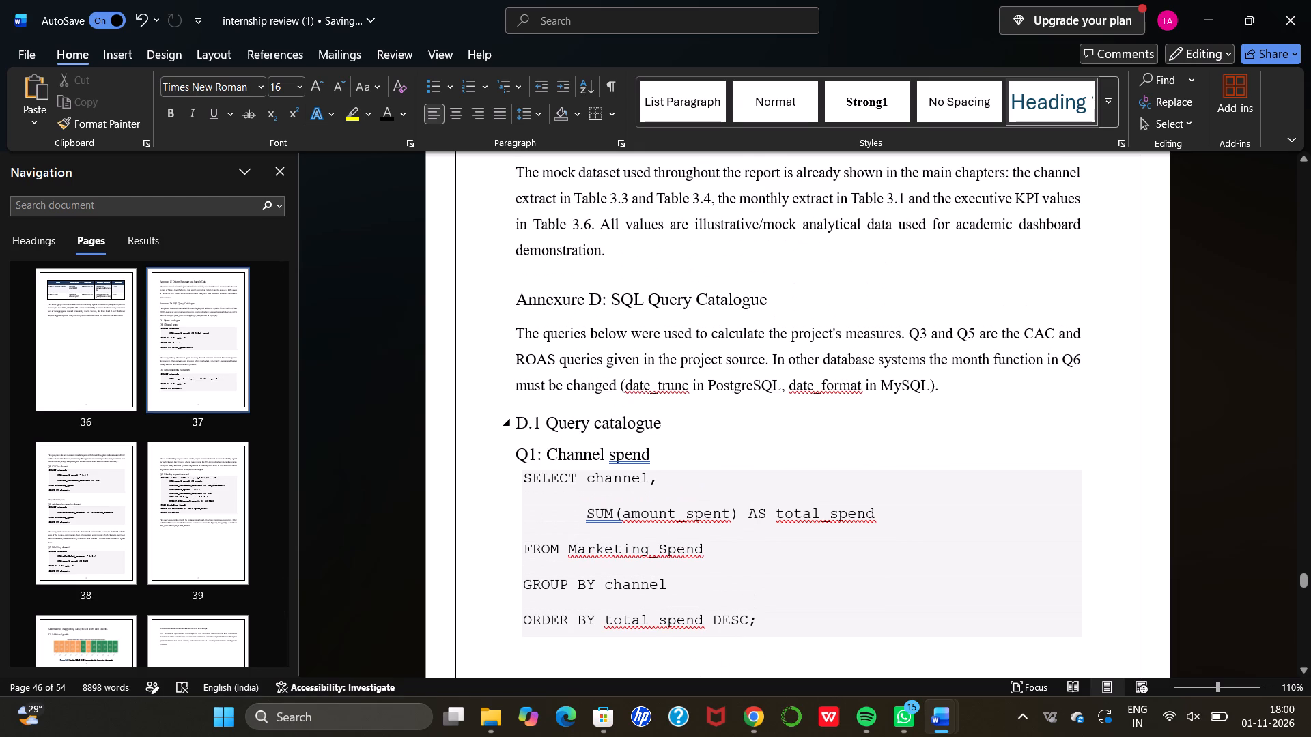
# Recheck queries Q1 to Q3 and their explanations, placing the cursor after FROM Marketing_Spend in the Q3: CAC by channel code.
pyautogui.scroll(-4, 795, 444)
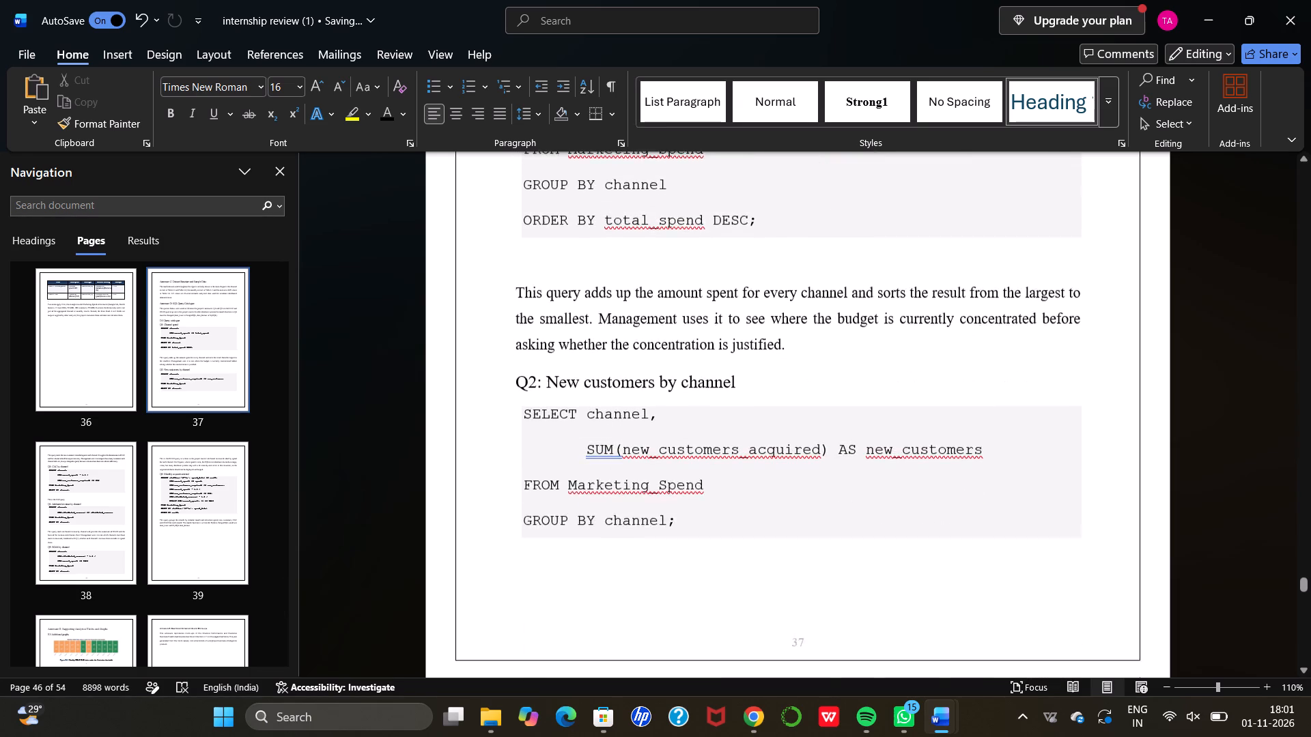
pyautogui.scroll(-4, 795, 444)
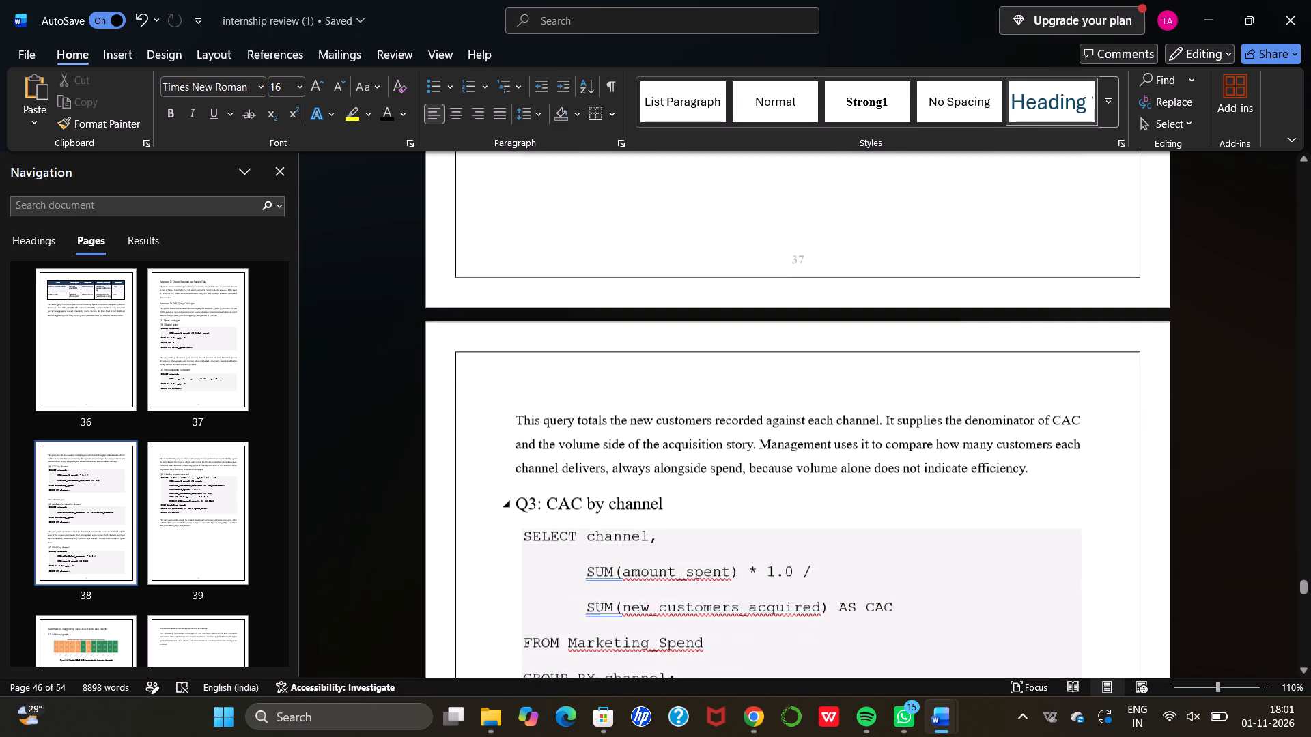
pyautogui.scroll(-2, 795, 444)
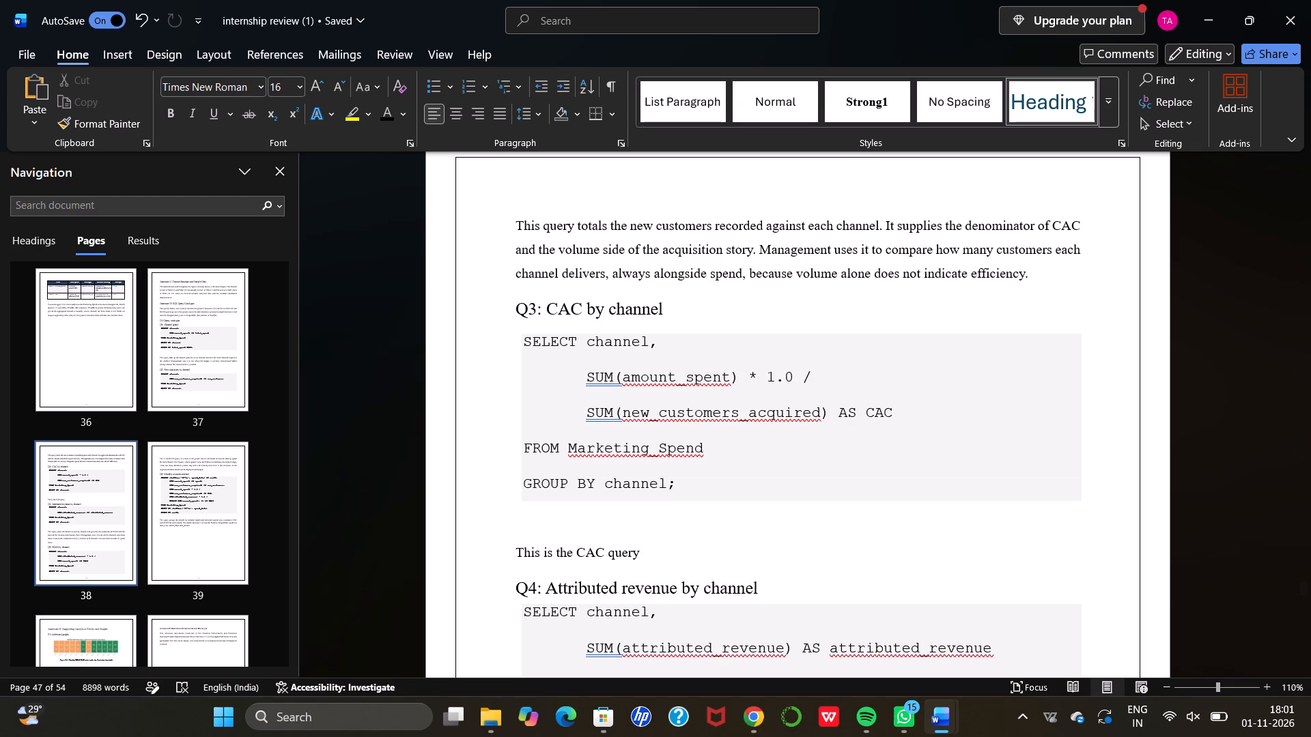
pyautogui.click(795, 444)
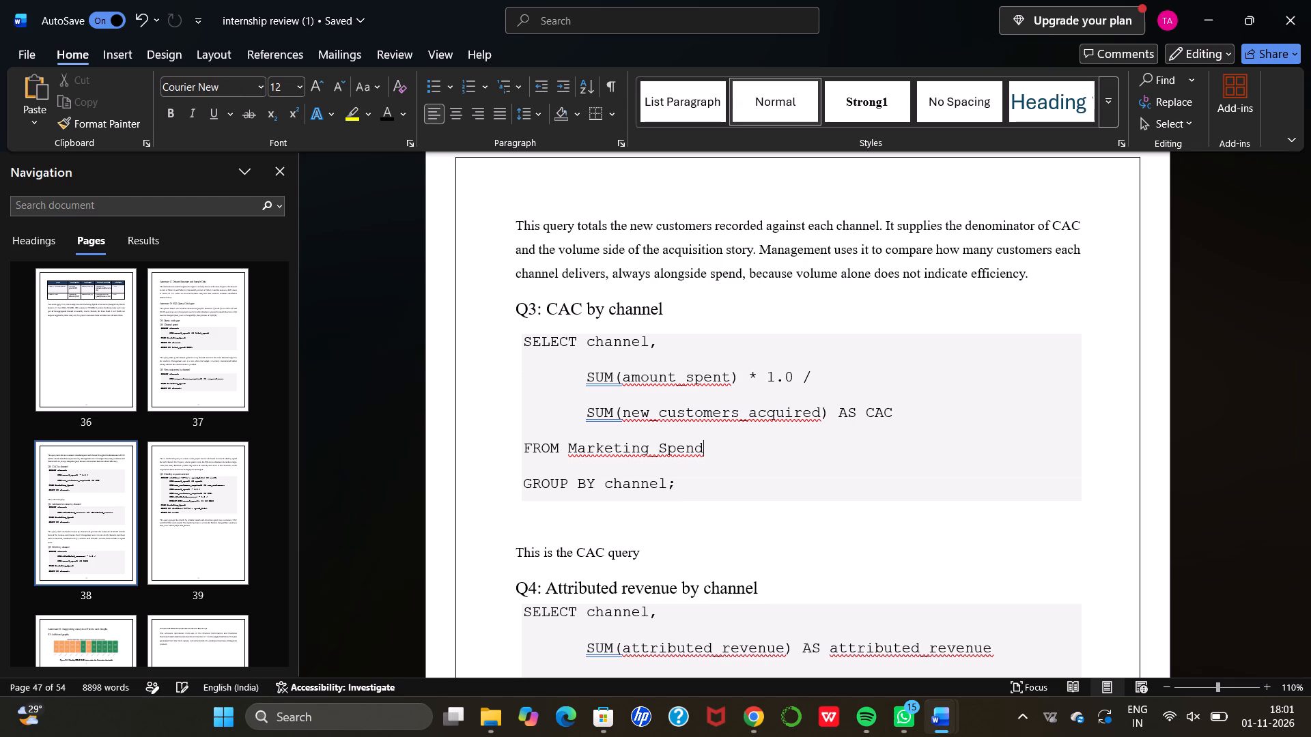
pyautogui.hscroll(1, 804, 429)
pyautogui.hscroll(-1, 804, 429)
# Delete the entire Q6: Monthly acquisition trend section, including its heading, SQL code and explanatory paragraph.
pyautogui.scroll(-2, 766, 530)
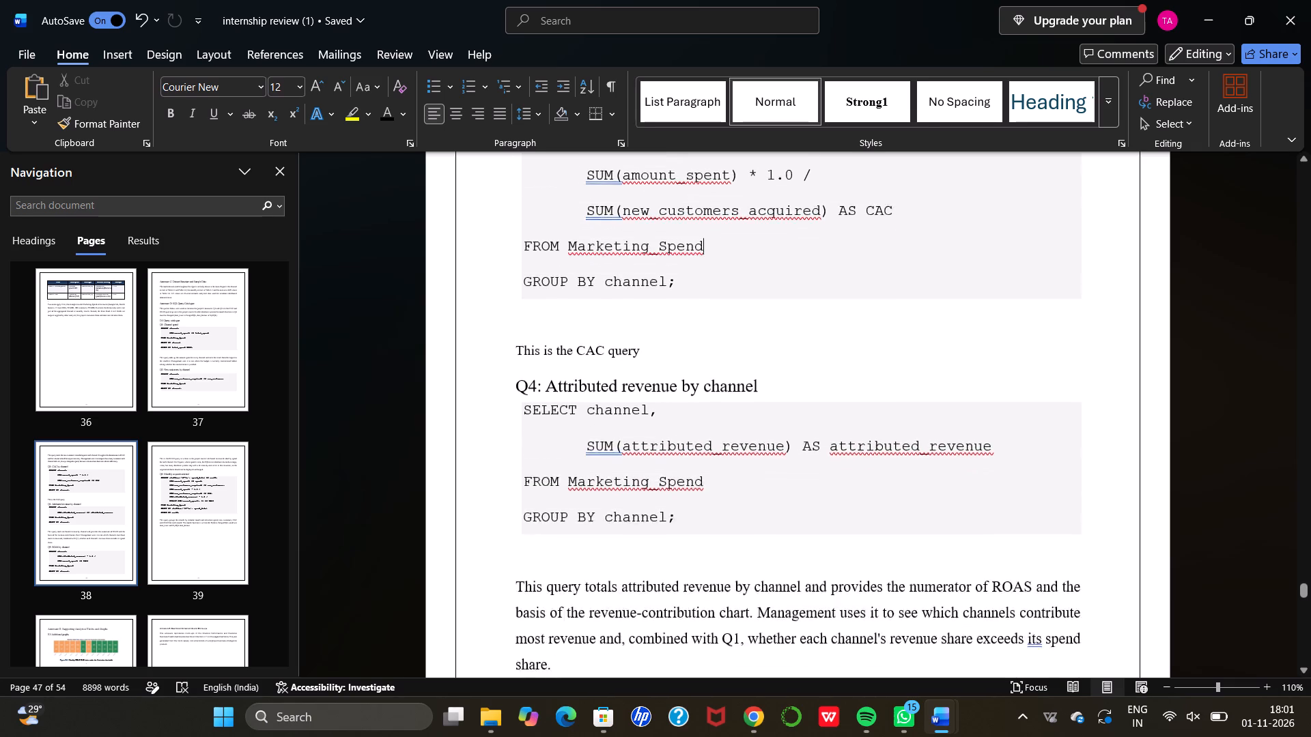
pyautogui.scroll(-2, 766, 530)
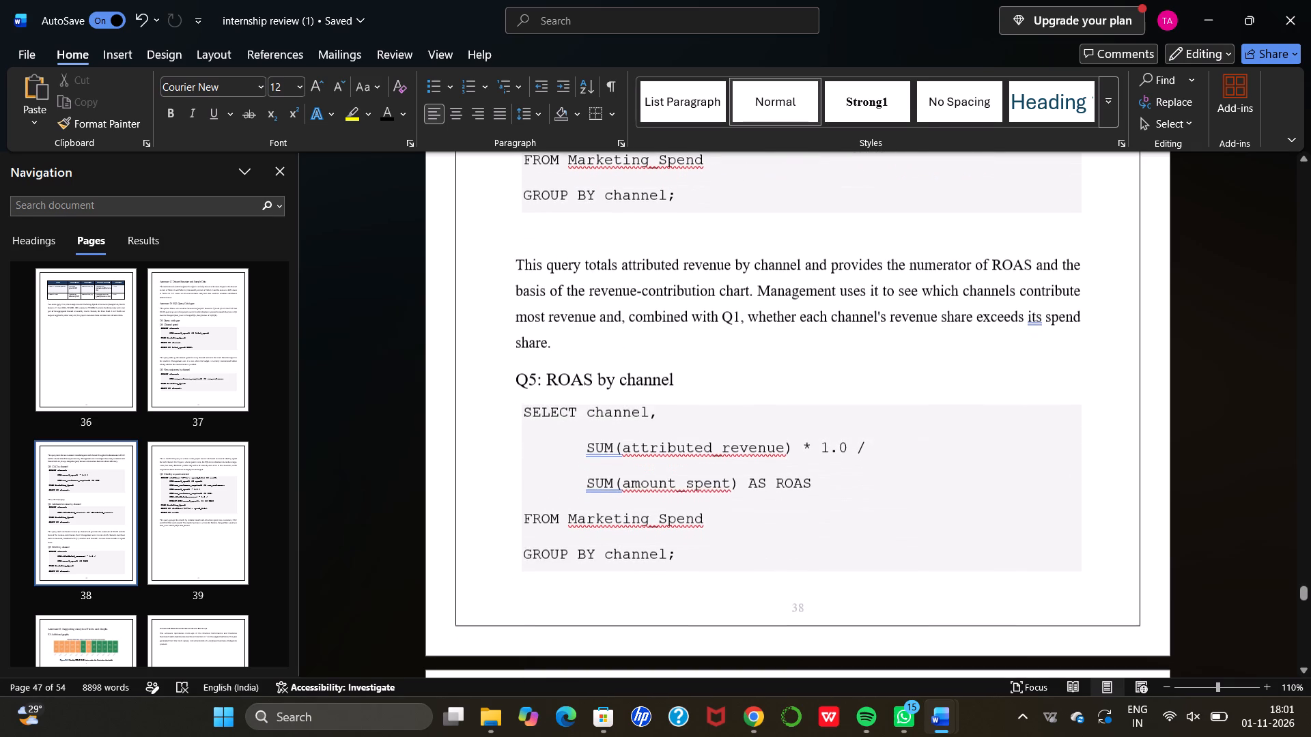
pyautogui.scroll(-1, 766, 530)
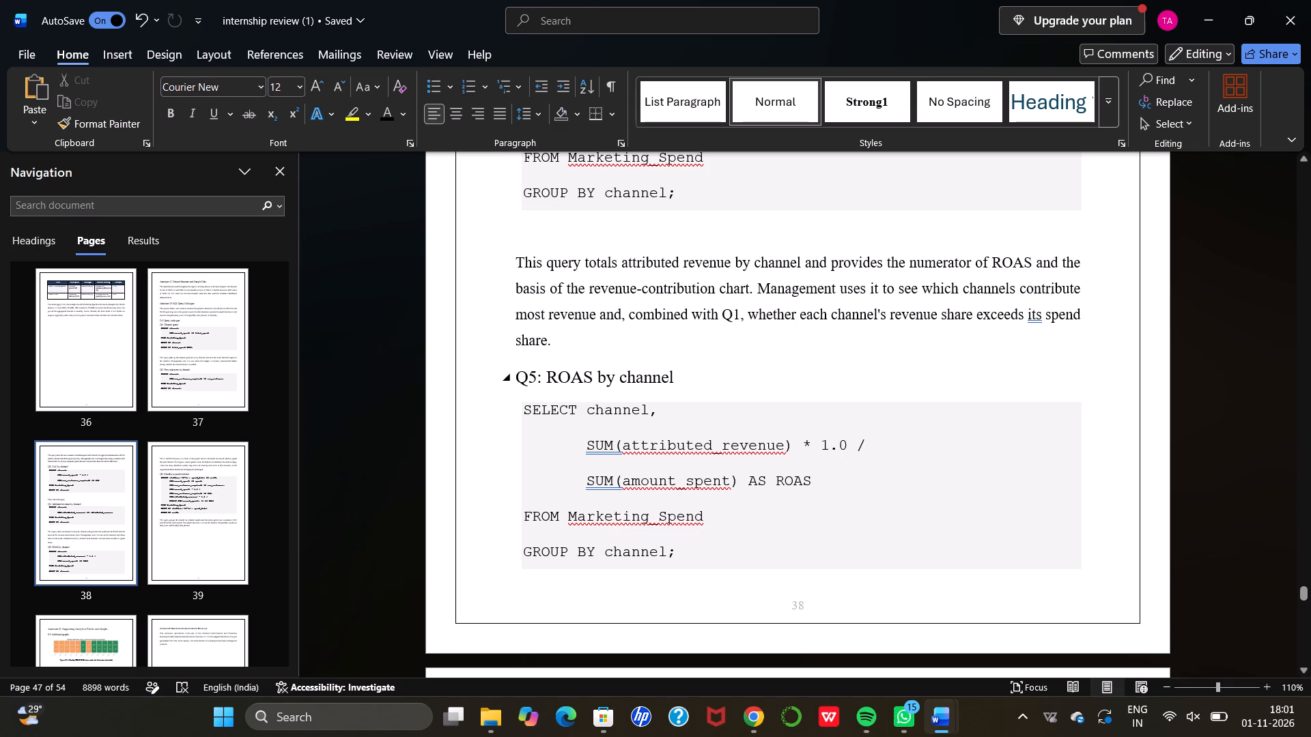
pyautogui.scroll(-2, 578, 400)
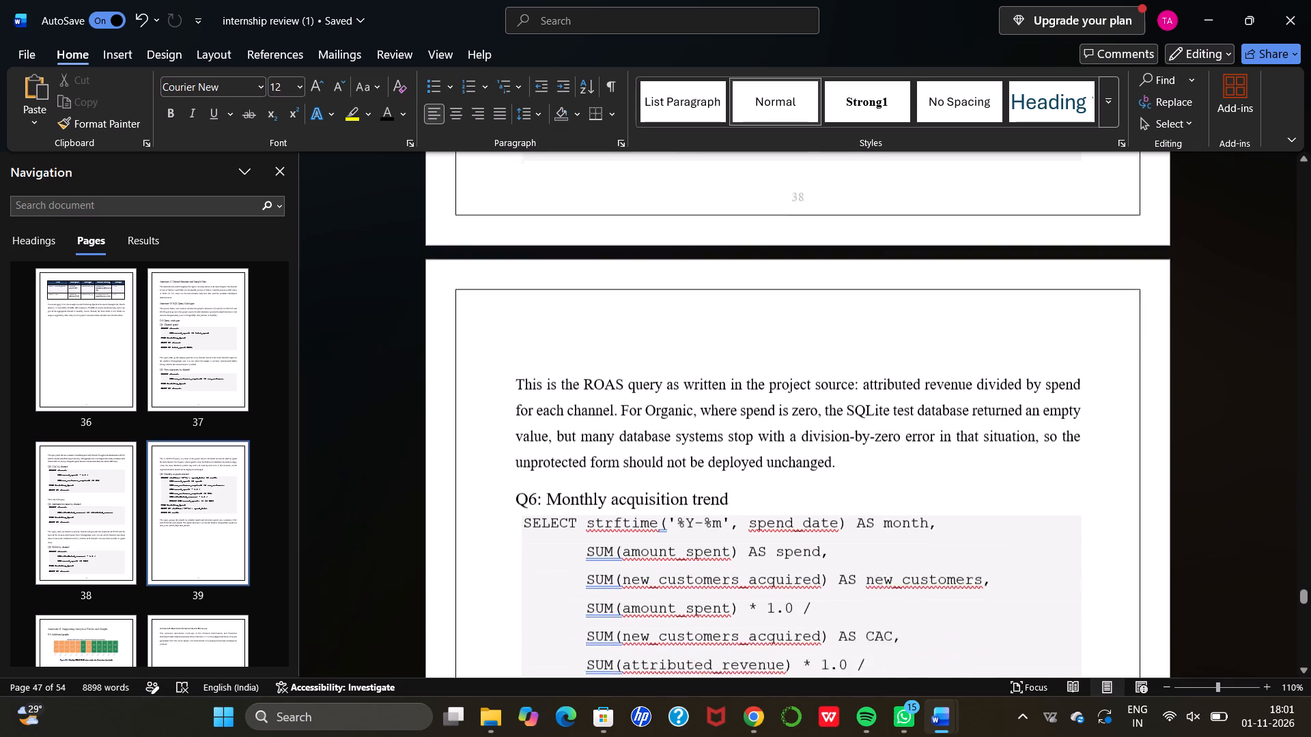
pyautogui.scroll(-2, 578, 400)
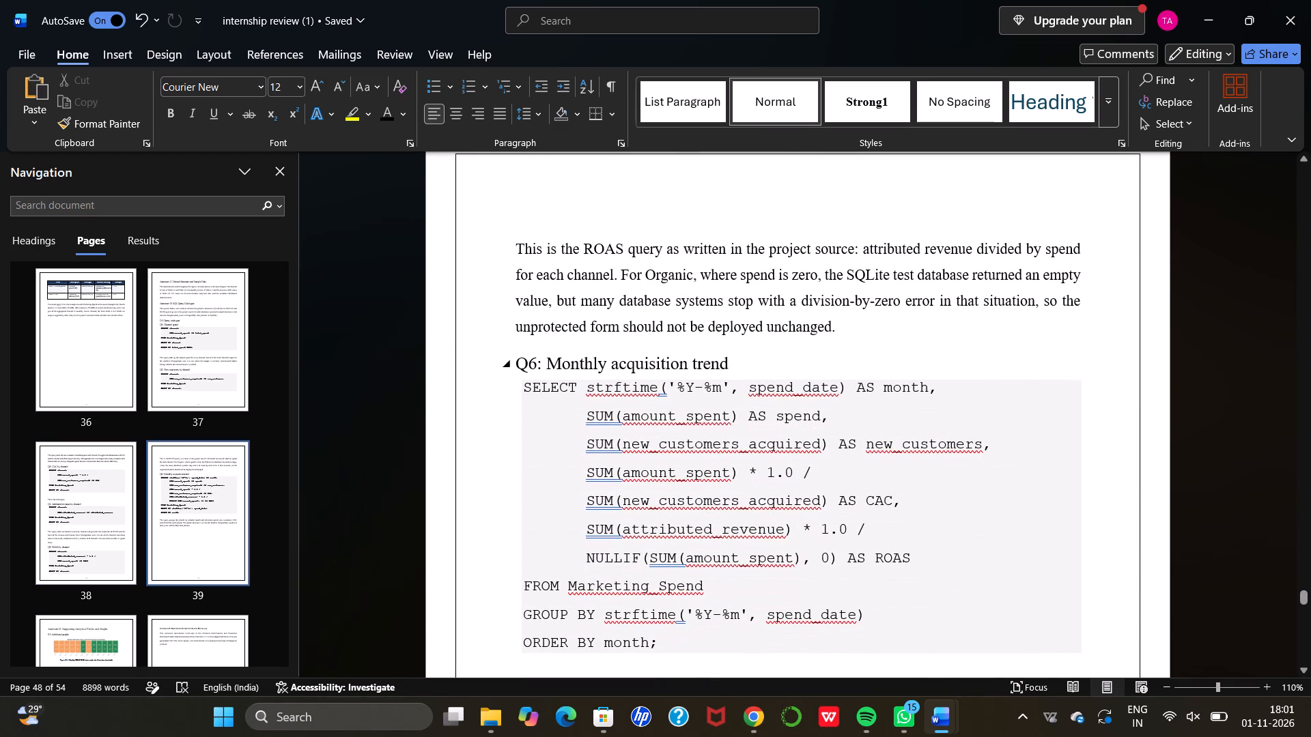
pyautogui.moveTo(517, 358); pyautogui.dragTo(746, 605)
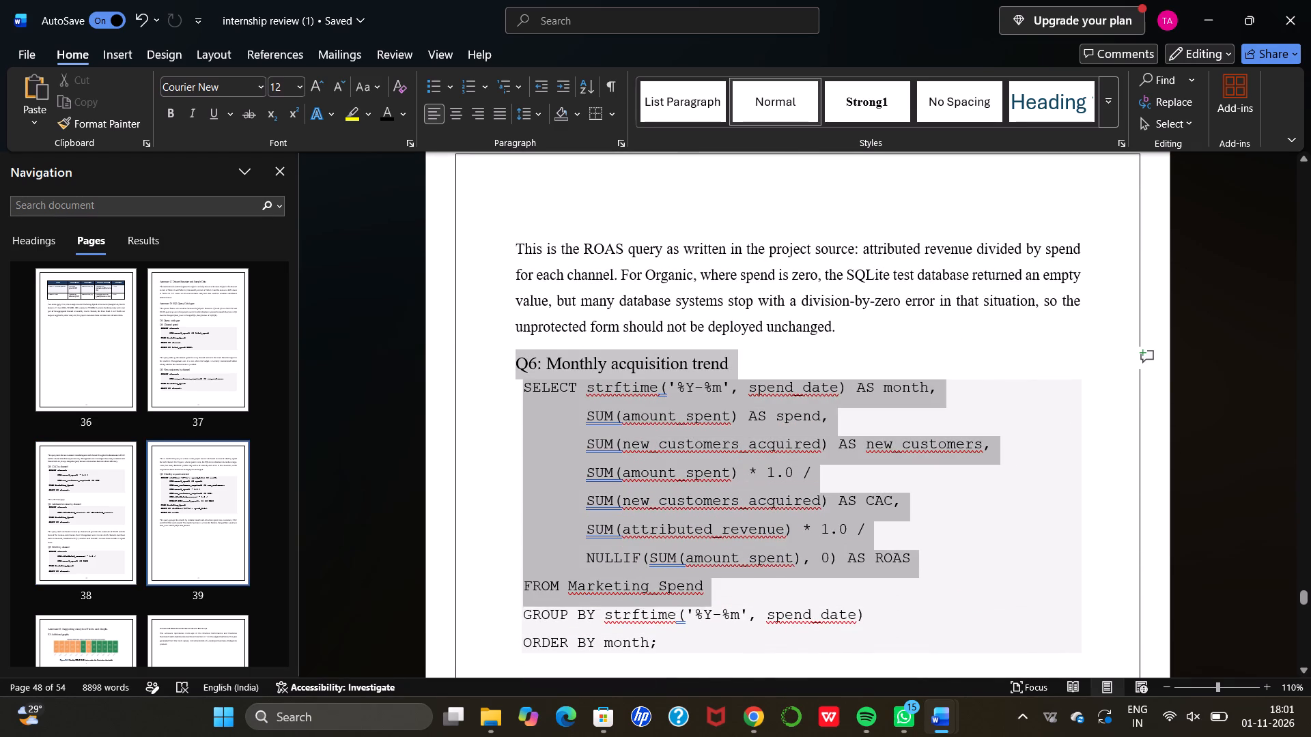
pyautogui.moveTo(746, 605); pyautogui.dragTo(772, 556)
pyautogui.press('BackSpace')
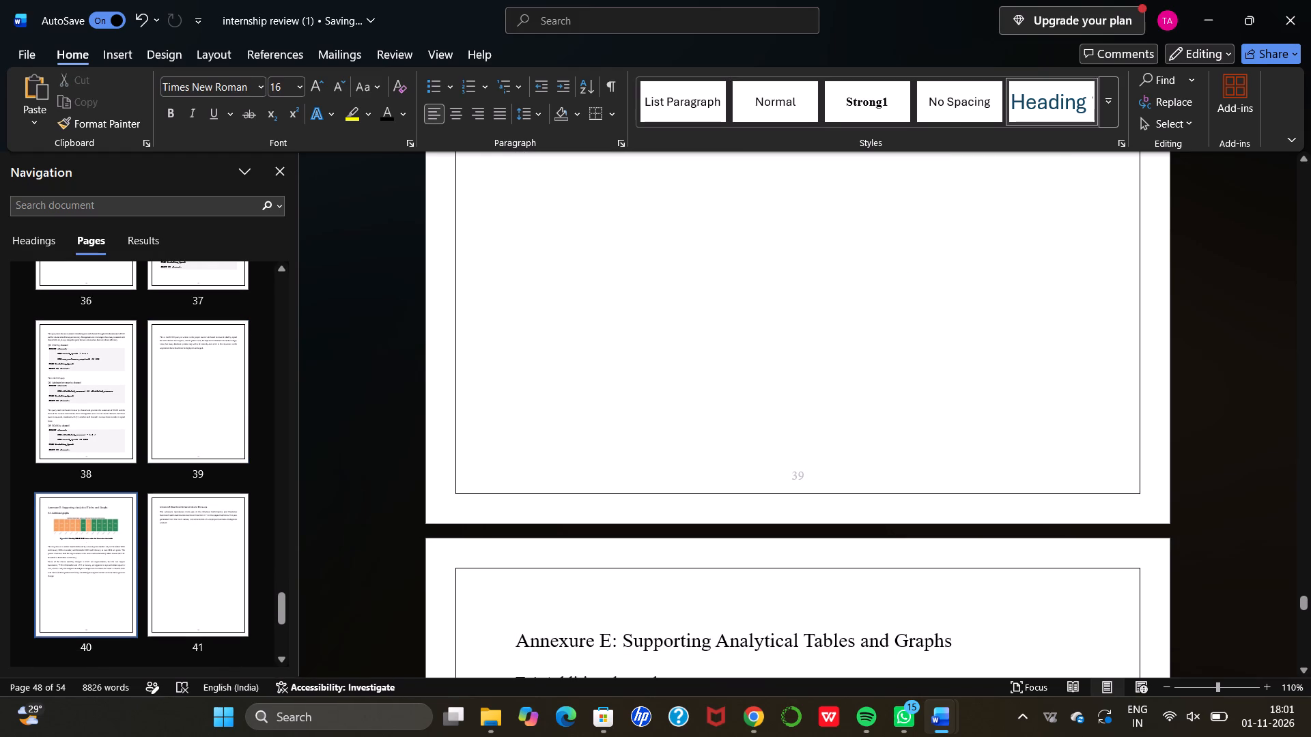
# Review Annexure E's additional graph section and the remaining Annexure D queries, including the ROAS explanation before Annexure E.
pyautogui.scroll(-3, 772, 556)
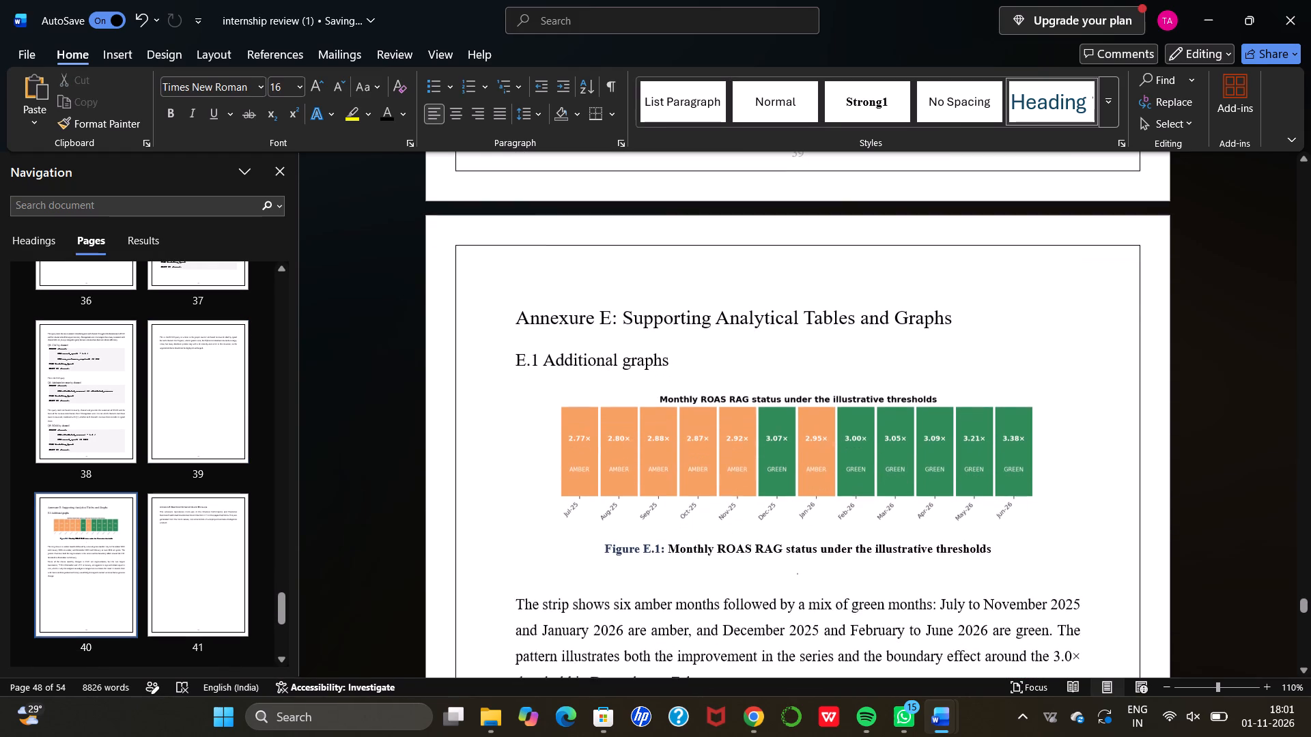
pyautogui.scroll(-3, 772, 556)
pyautogui.scroll(3, 772, 556)
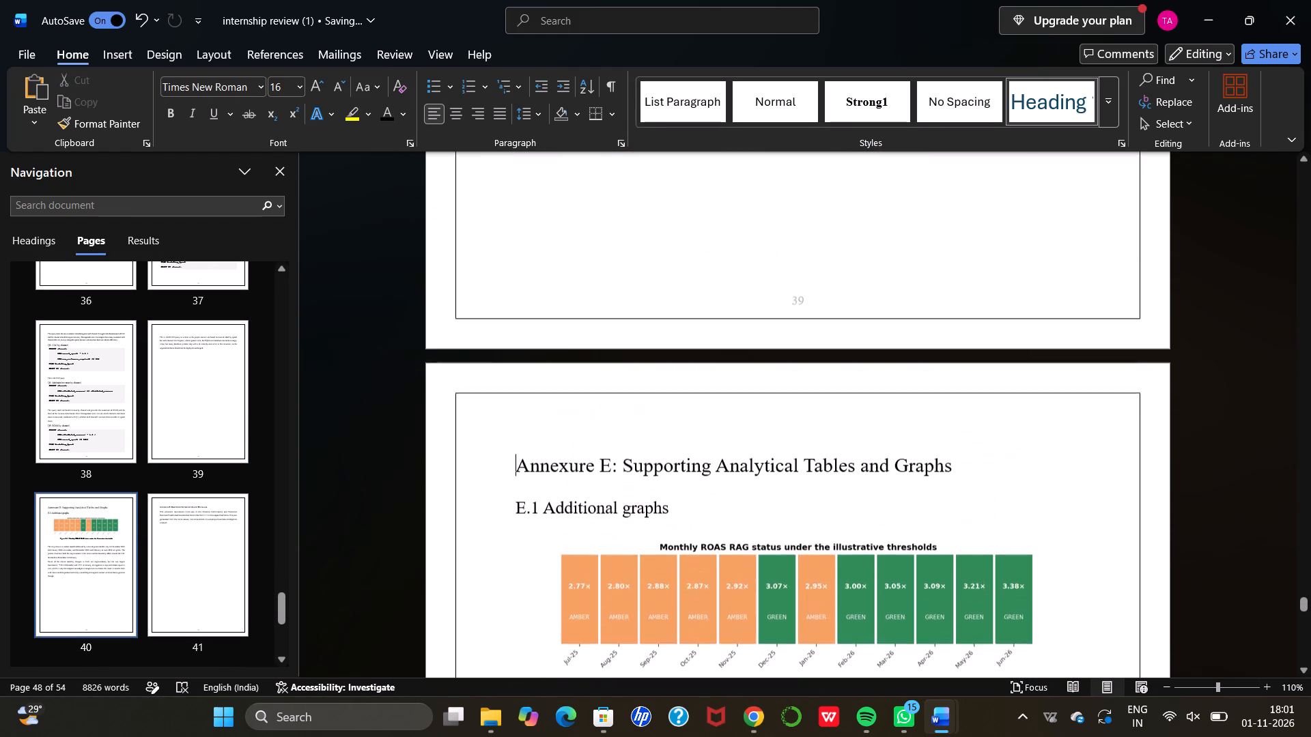
pyautogui.scroll(15, 772, 556)
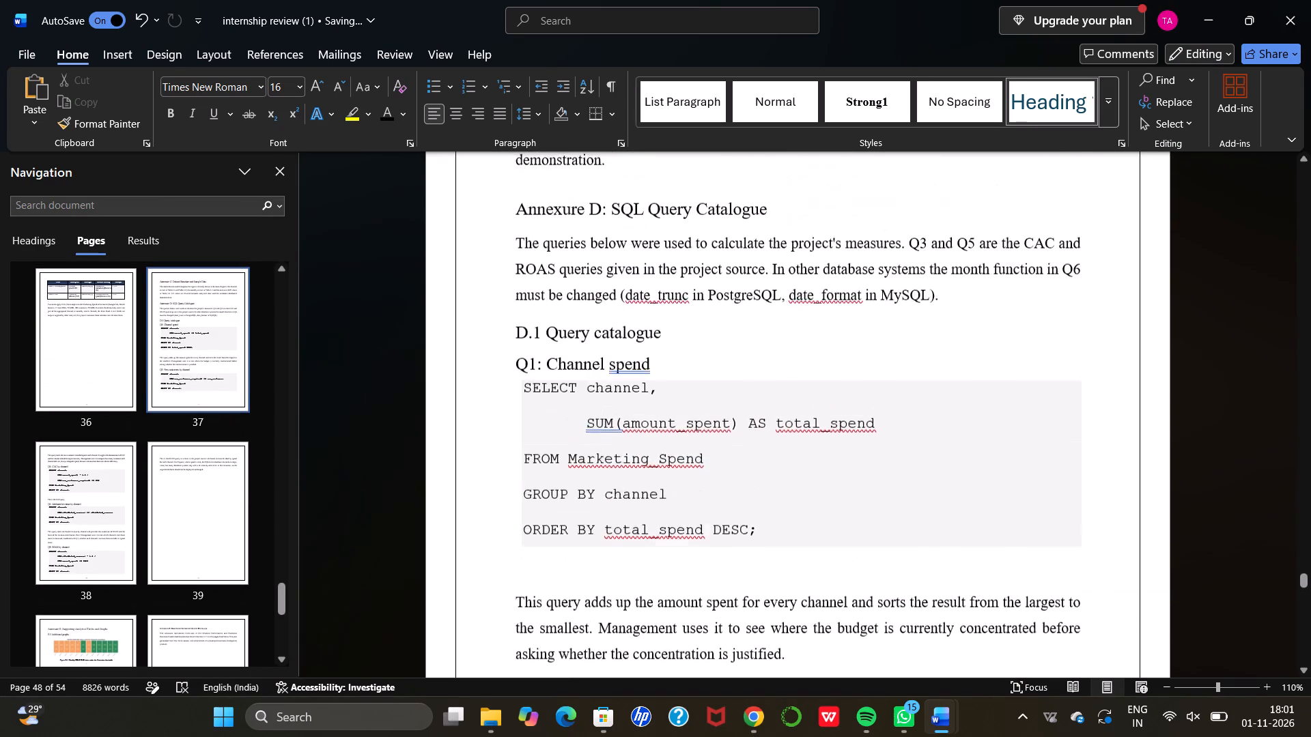
pyautogui.scroll(2, 772, 556)
pyautogui.scroll(-4, 772, 556)
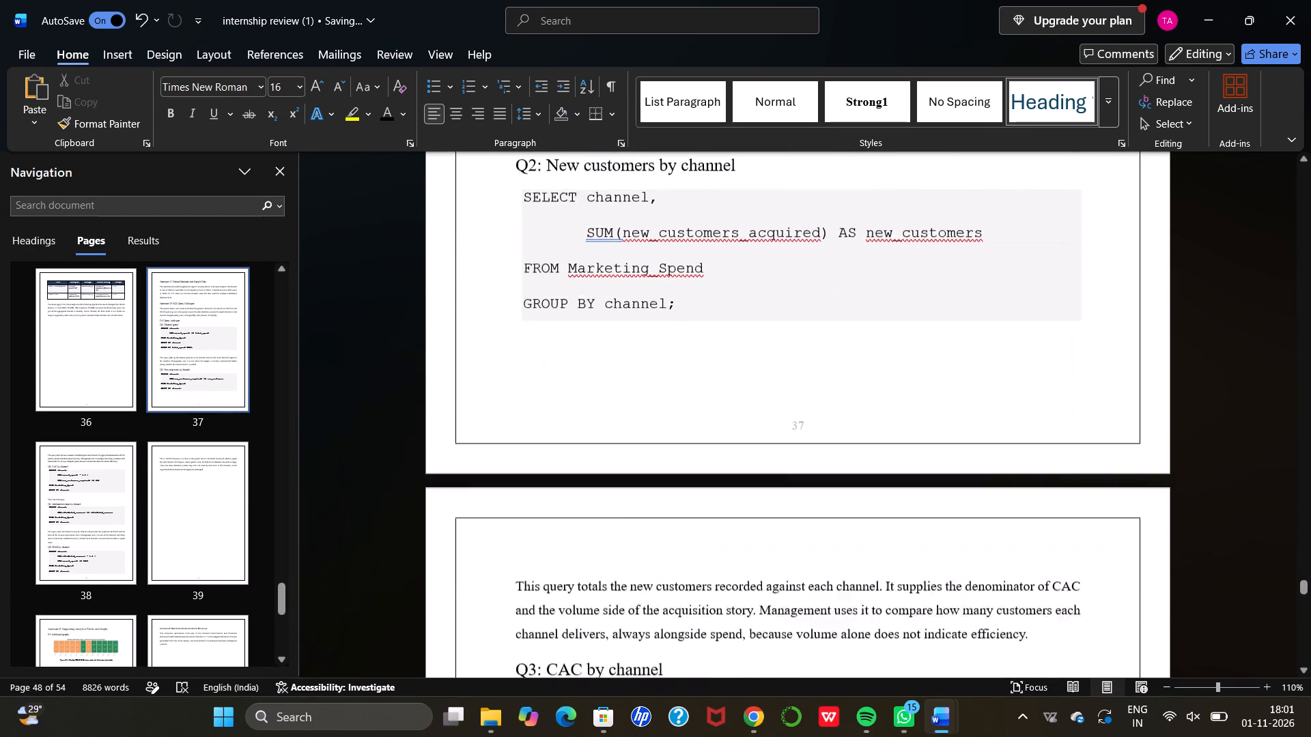
pyautogui.scroll(-9, 772, 556)
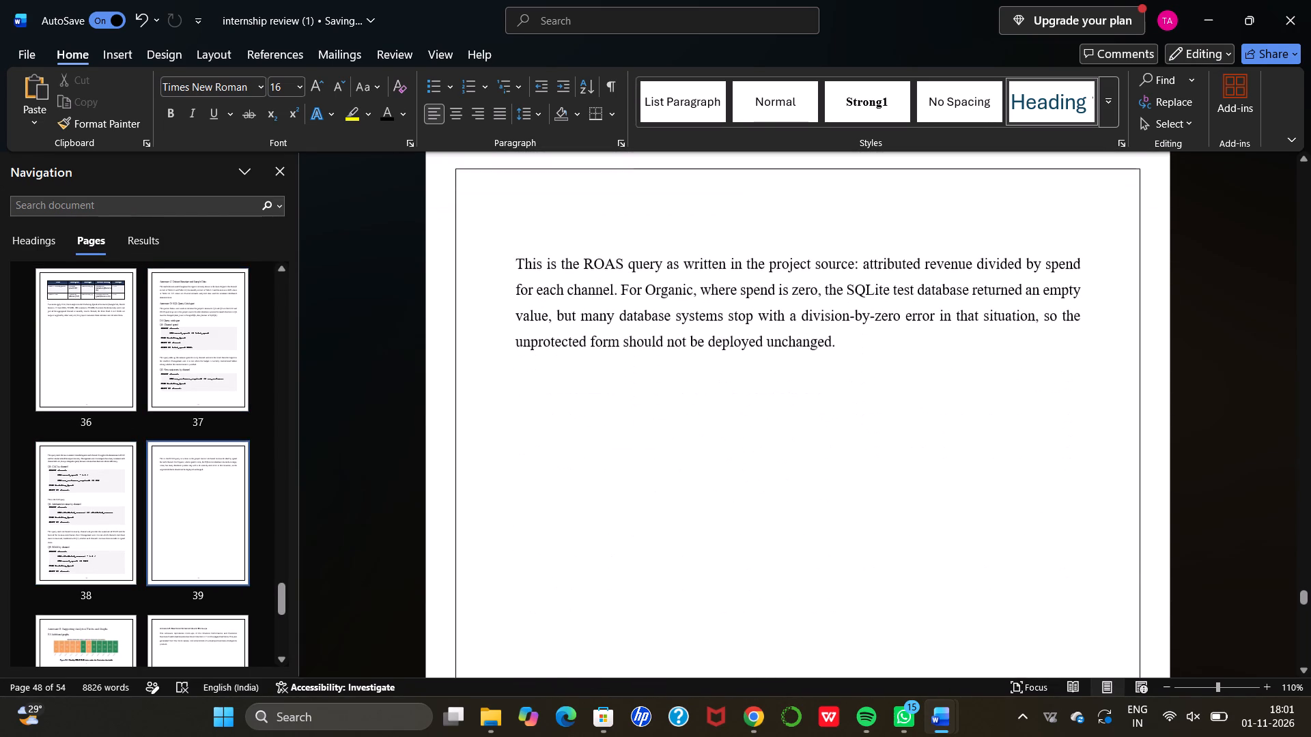
pyautogui.scroll(-4, 772, 556)
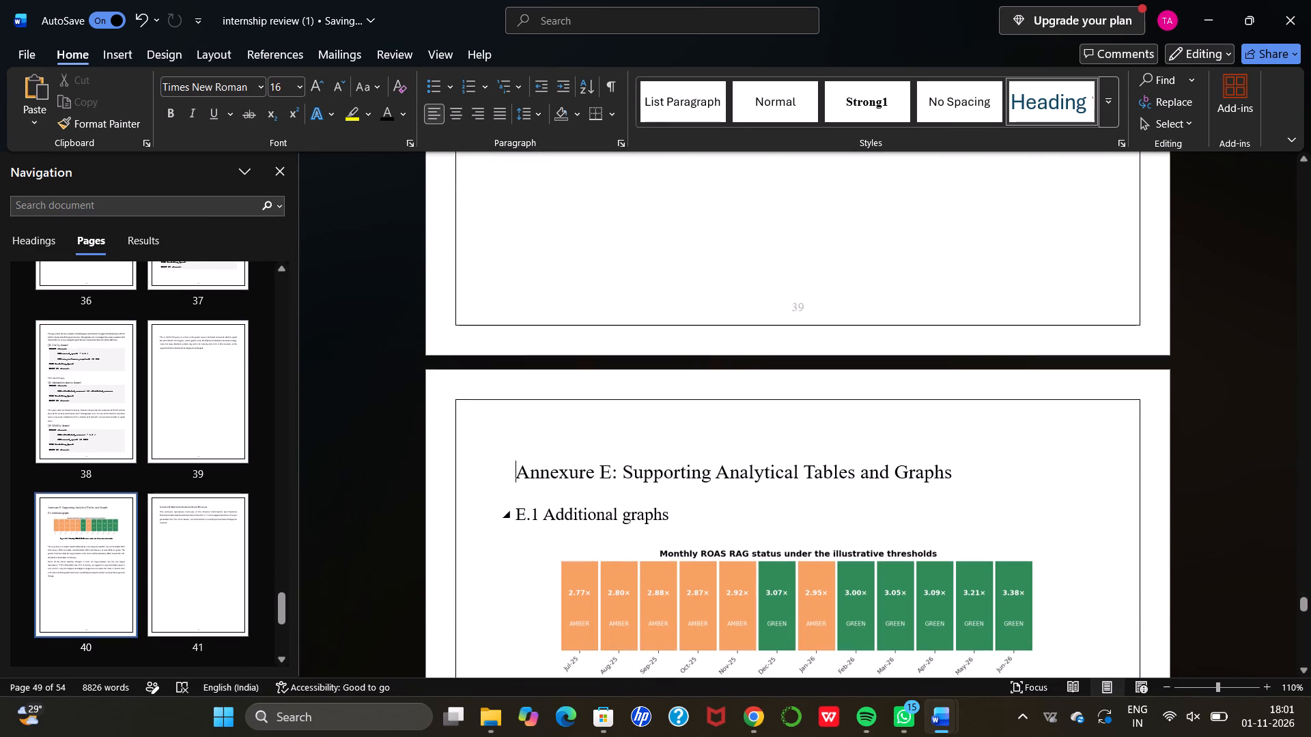
# Insert a paragraph before the Annexure E: Supporting Analytical Tables and Graphs heading and try to remove the blank space preceding it.
pyautogui.click(515, 473)
pyautogui.press('BackSpace')
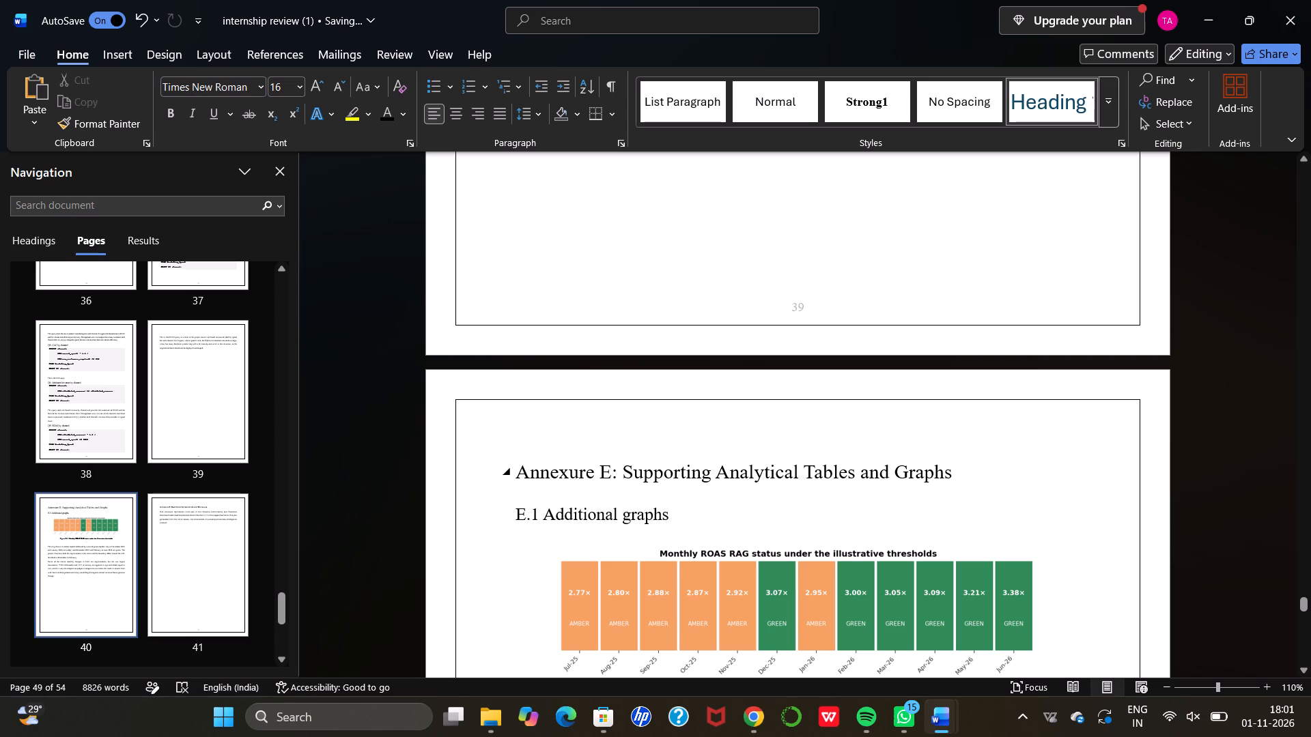
pyautogui.press('BackSpace')
pyautogui.press('BackSpace')
pyautogui.press('BackSpace')
pyautogui.press('BackSpace')
pyautogui.press('BackSpace')
pyautogui.press('Return')
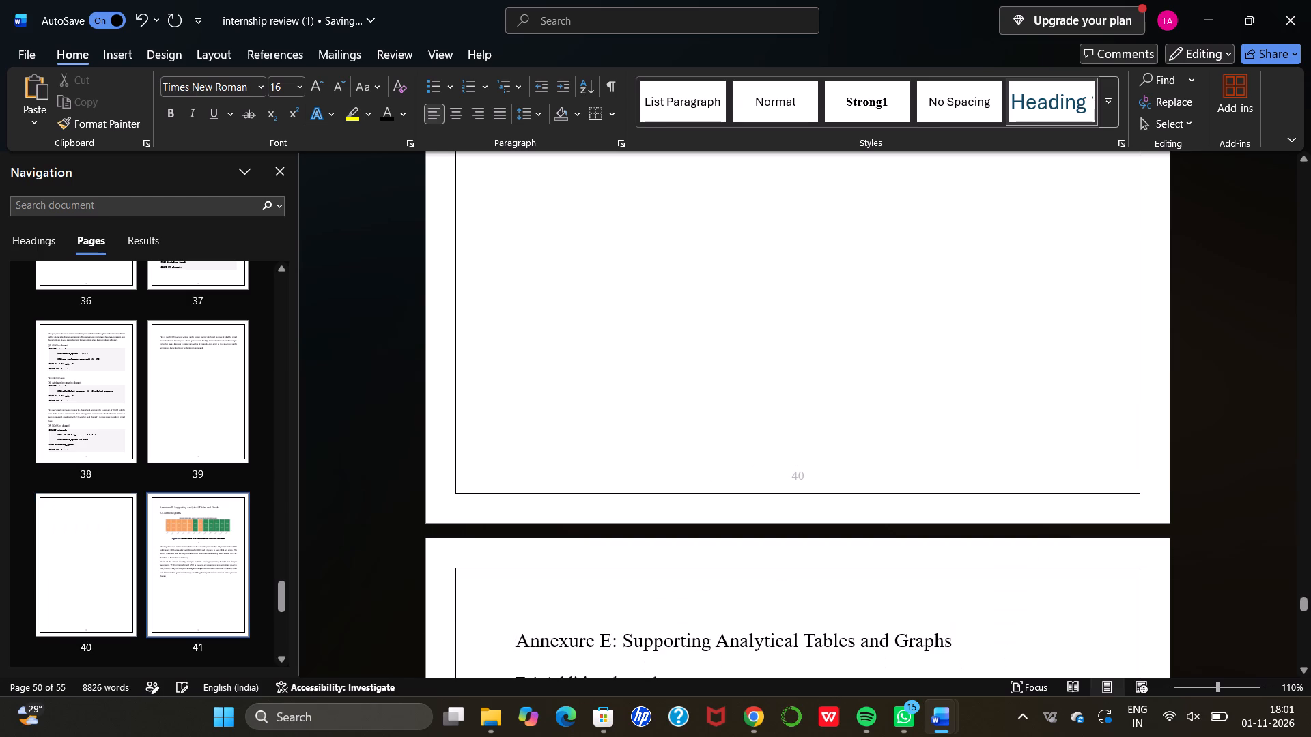
pyautogui.press('BackSpace')
pyautogui.press('BackSpace')
pyautogui.press('BackSpace')
pyautogui.press('BackSpace')
pyautogui.press('BackSpace')
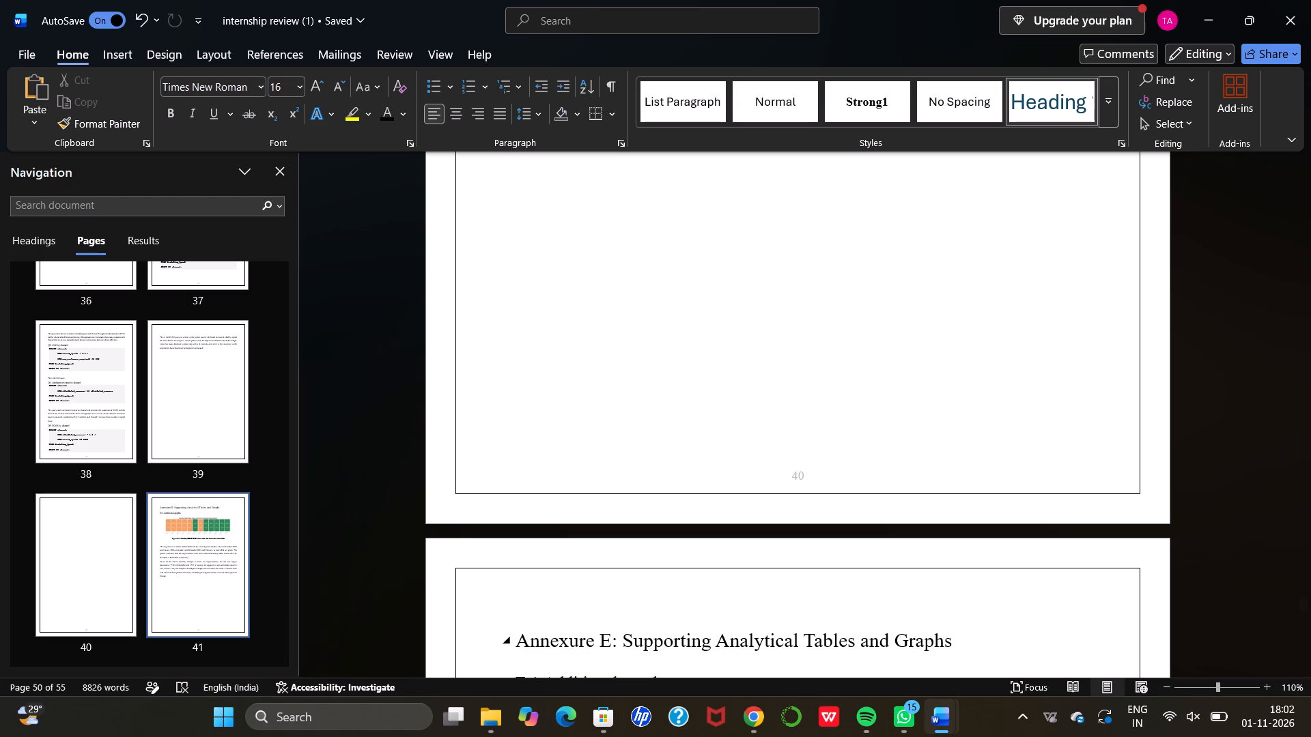
pyautogui.scroll(-2, 513, 634)
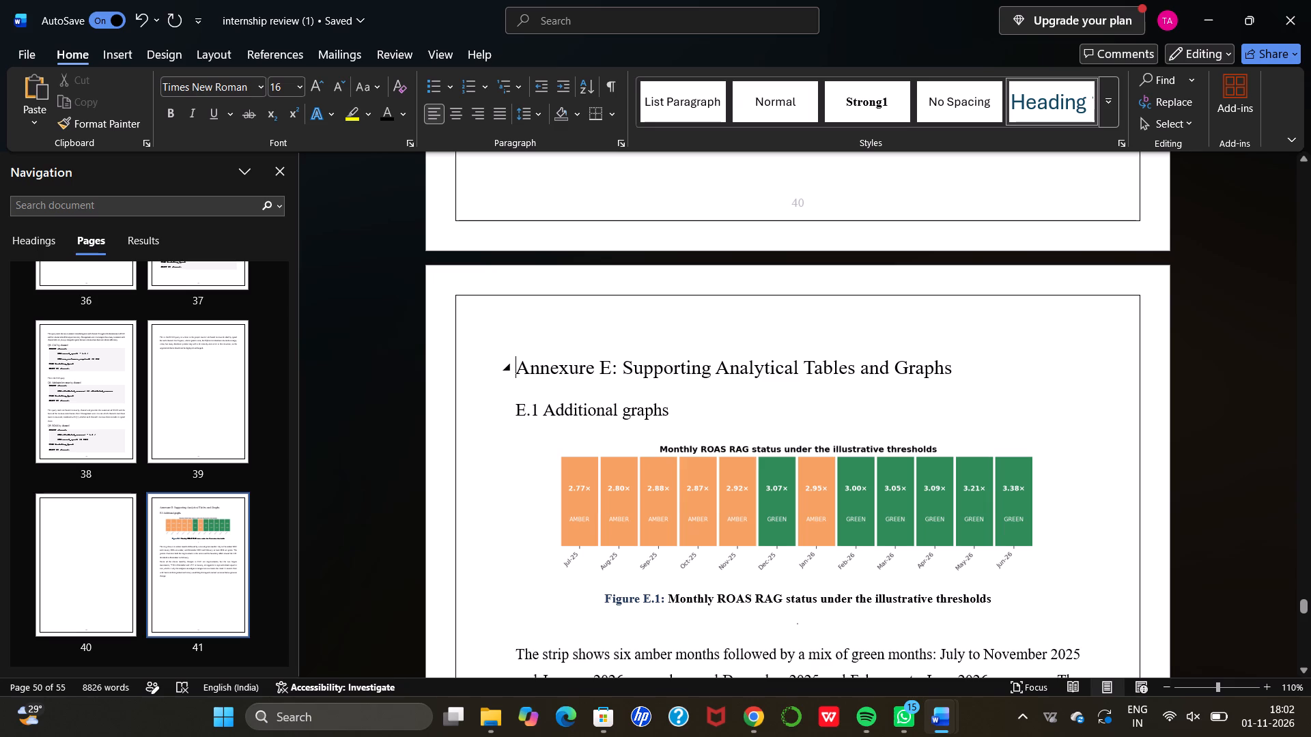
pyautogui.press('BackSpace')
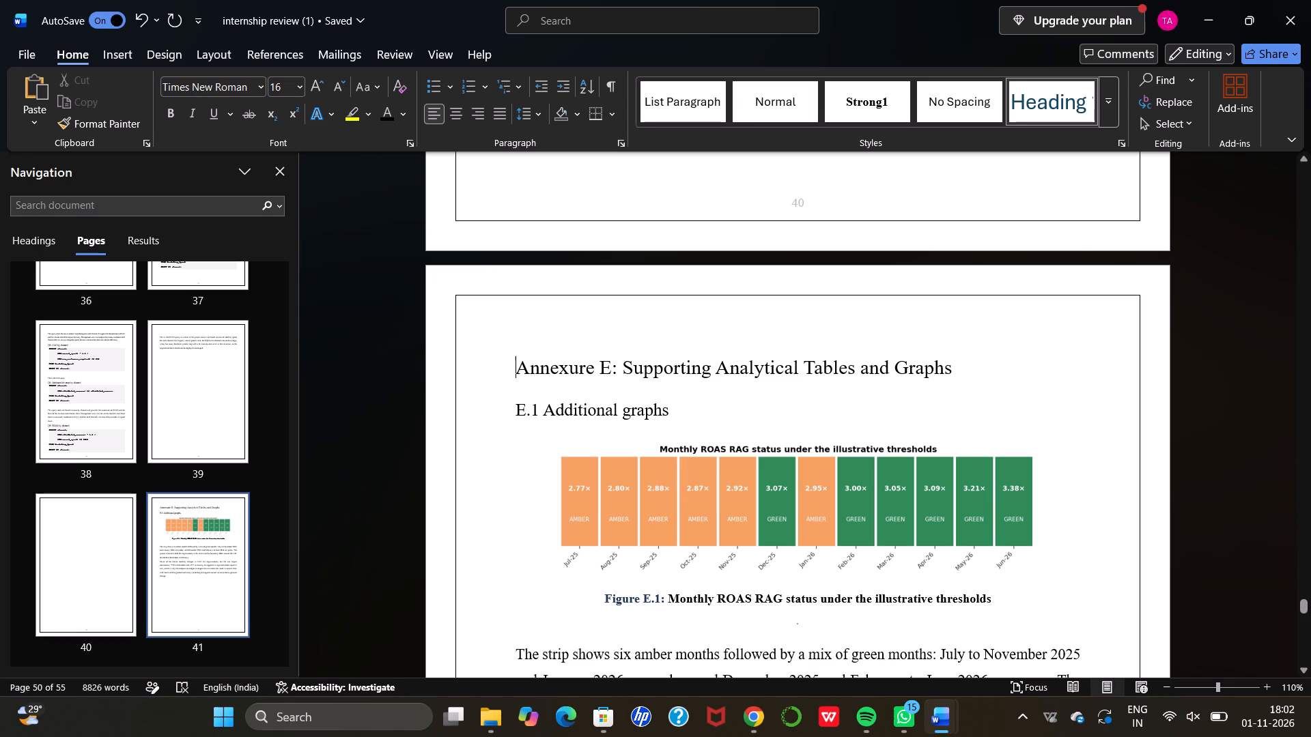
# Unlink the Section 2 header above Annexure E from the previous section and return to the body text.
pyautogui.click(516, 332)
pyautogui.click(516, 332)
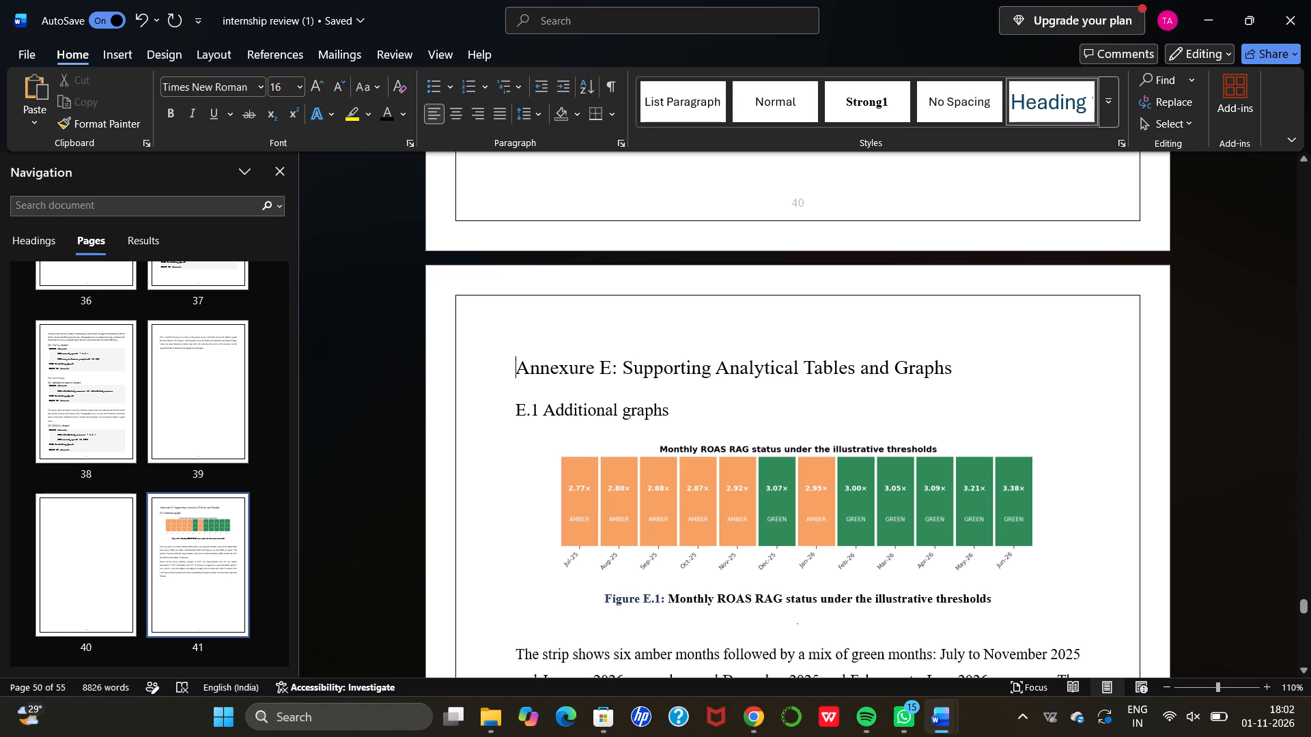
pyautogui.tripleClick(516, 332)
pyautogui.click(521, 323)
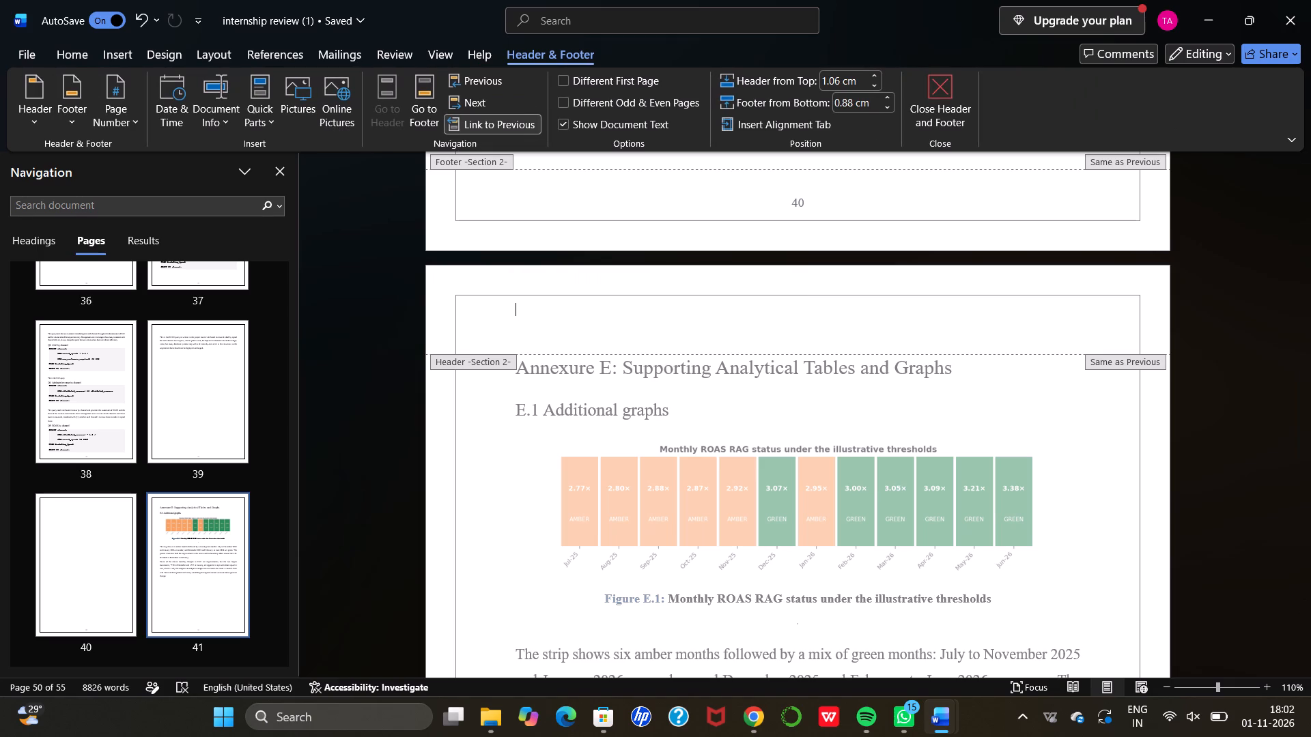
pyautogui.click(518, 122)
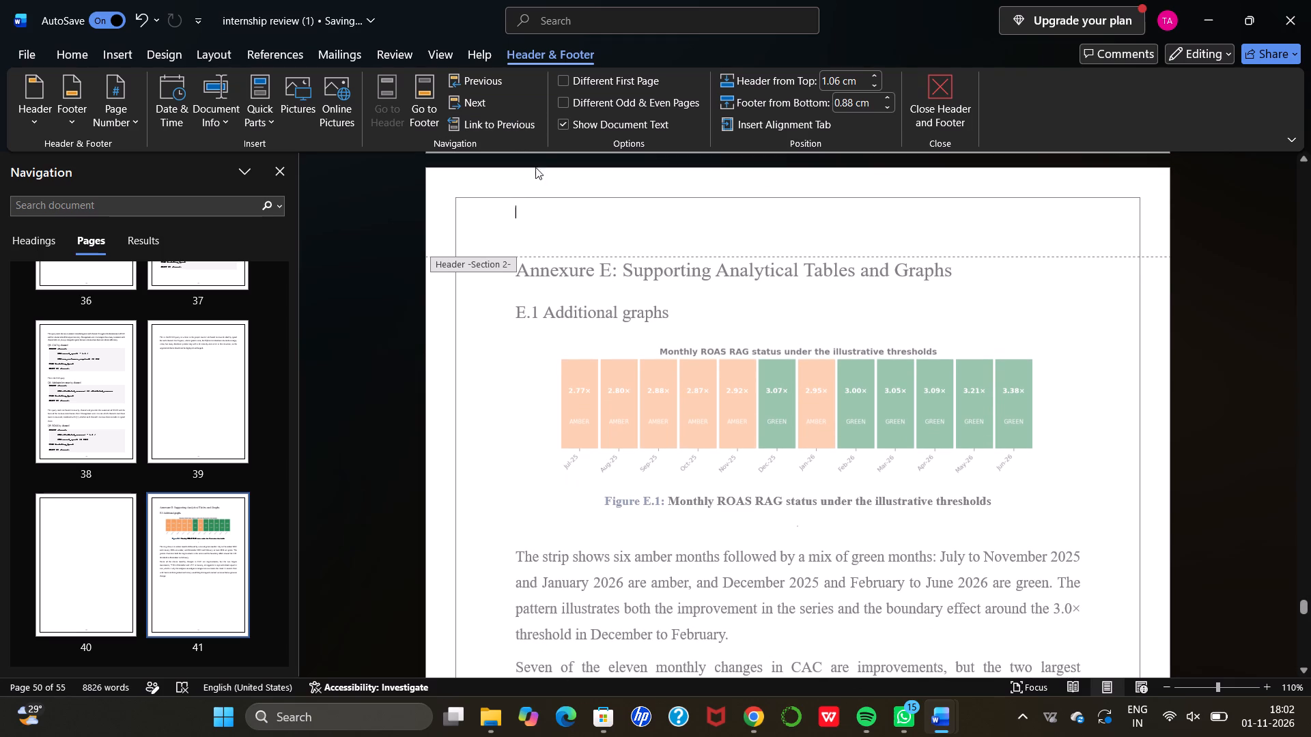
pyautogui.scroll(2, 576, 257)
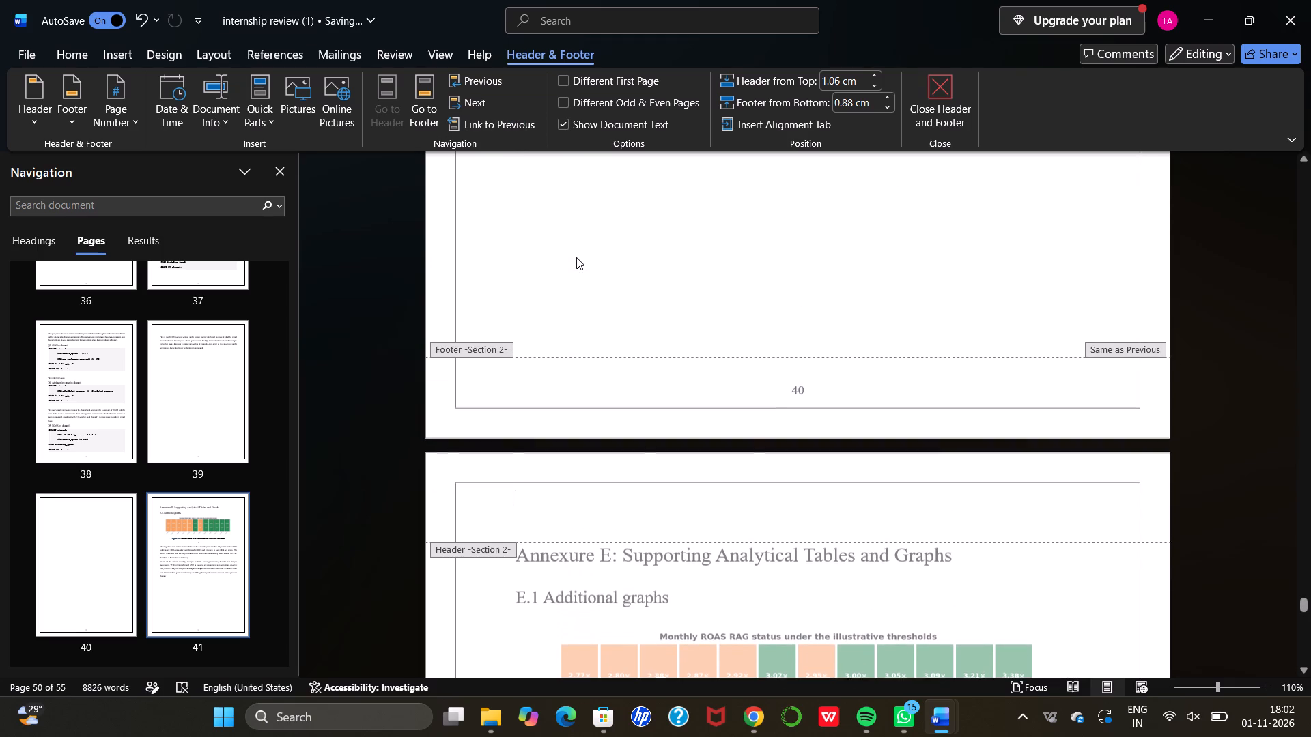
pyautogui.scroll(4, 576, 257)
pyautogui.click(576, 257)
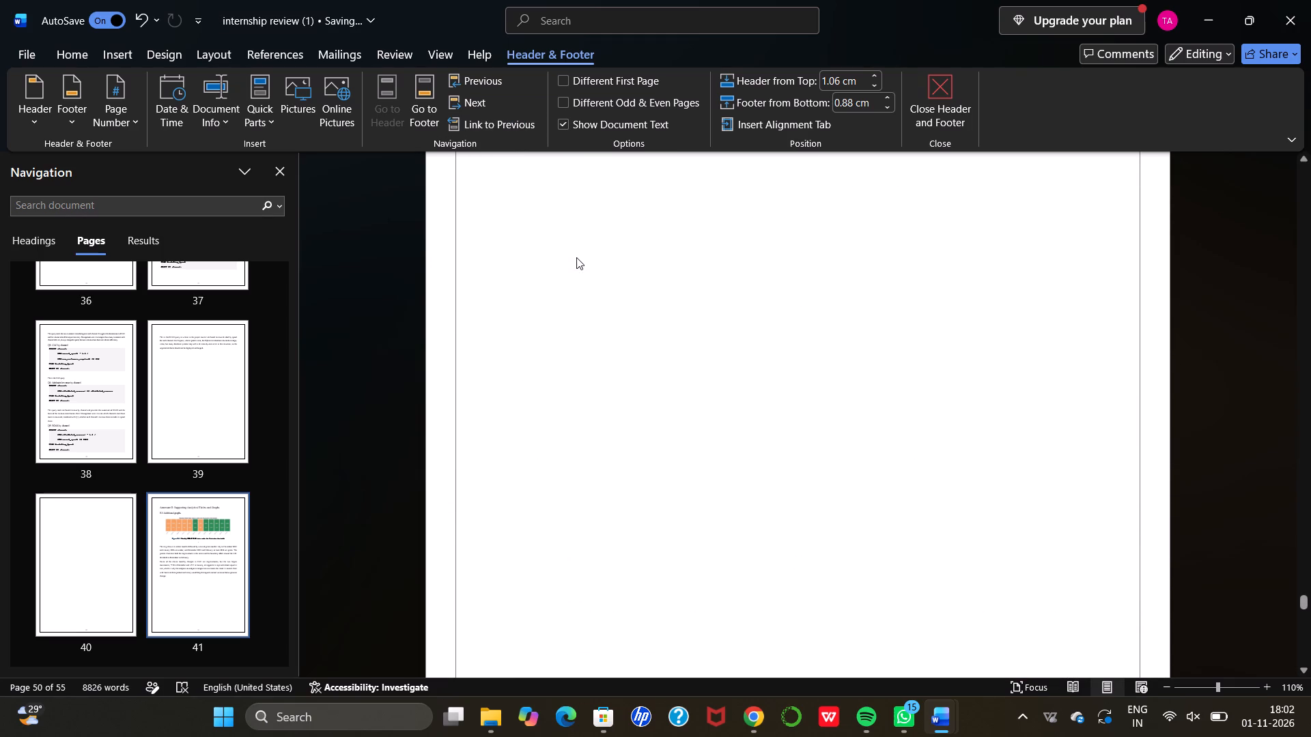
pyautogui.scroll(-4, 576, 257)
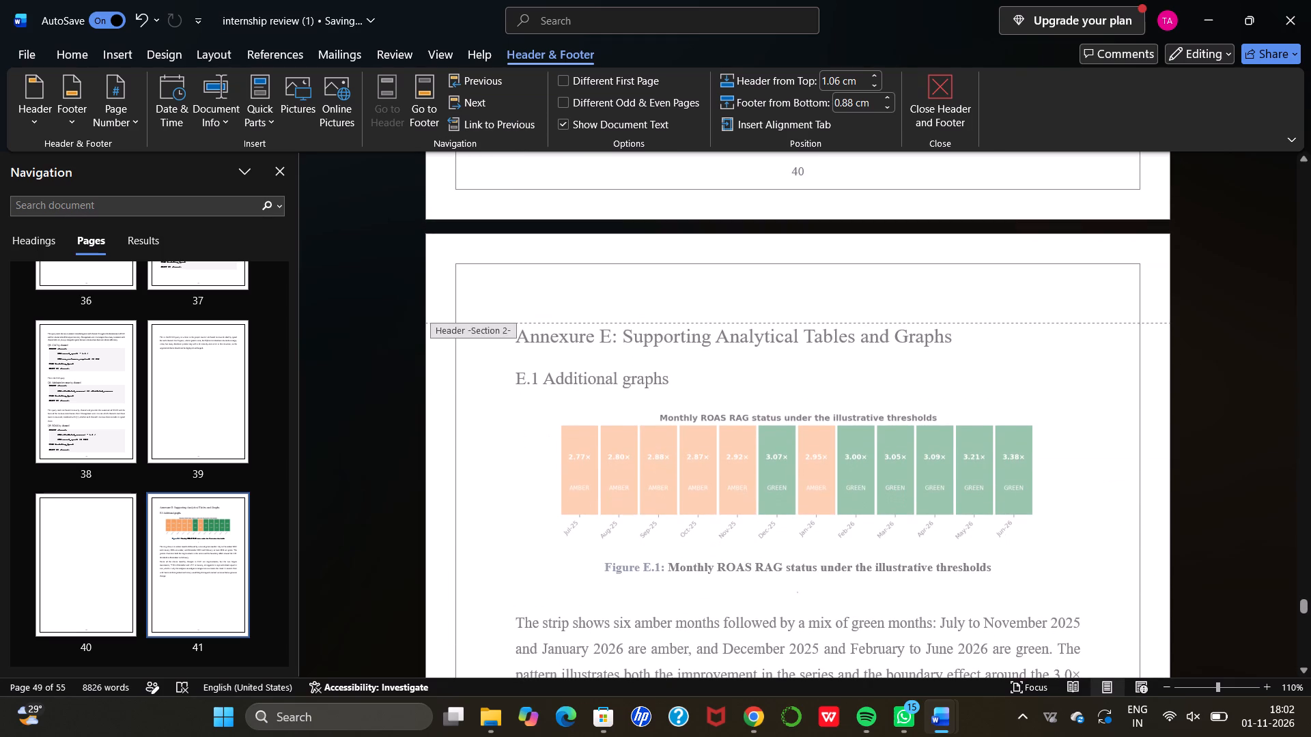
pyautogui.doubleClick(578, 304)
pyautogui.doubleClick(535, 313)
pyautogui.tripleClick(765, 263)
pyautogui.doubleClick(503, 332)
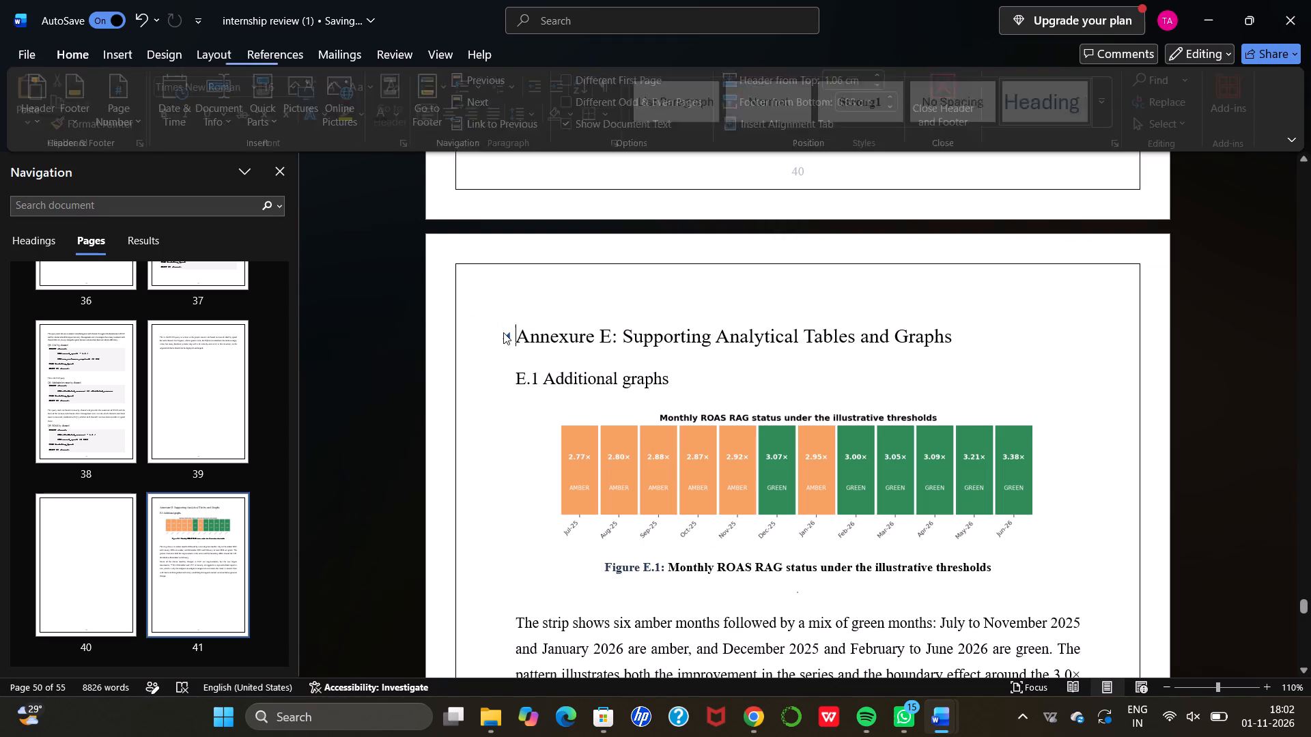
# Copy the whole Annexure E section, from its heading and RAG status graph through the closing paragraph on CAC changes.
pyautogui.scroll(1, 587, 286)
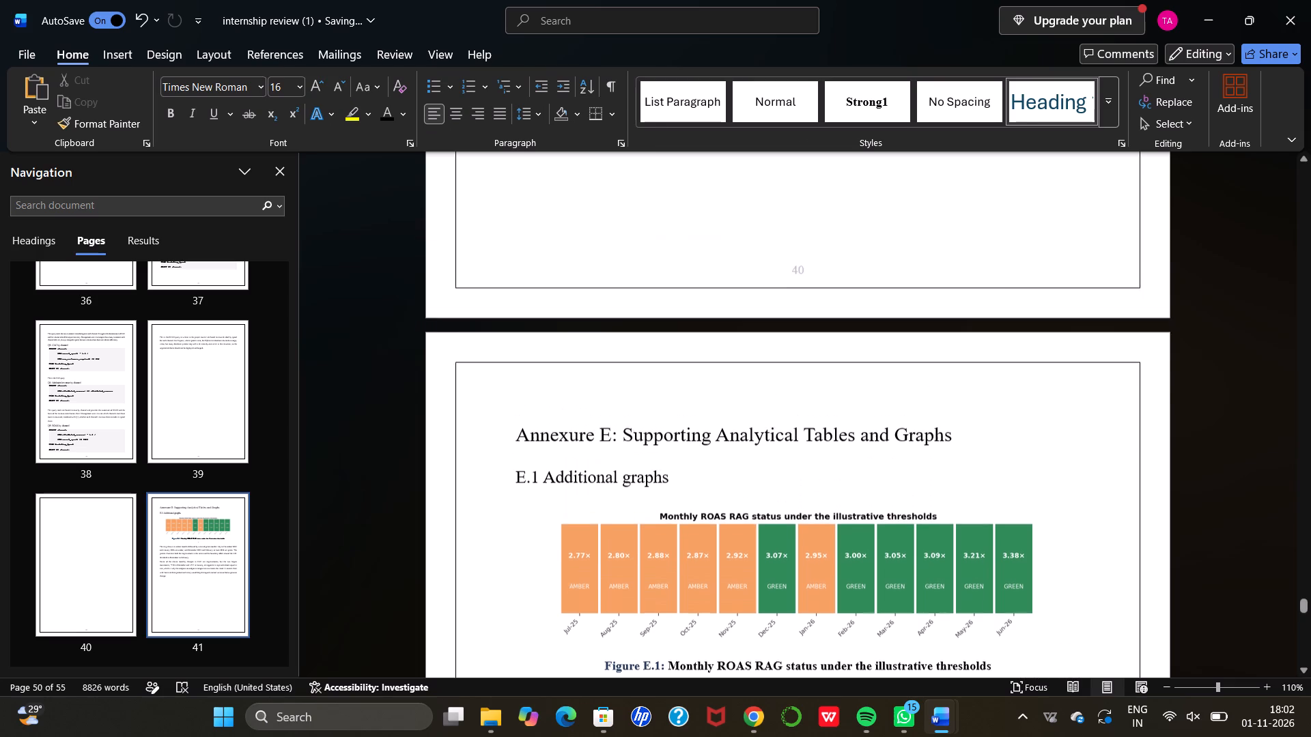
pyautogui.scroll(2, 587, 286)
pyautogui.scroll(-1, 587, 286)
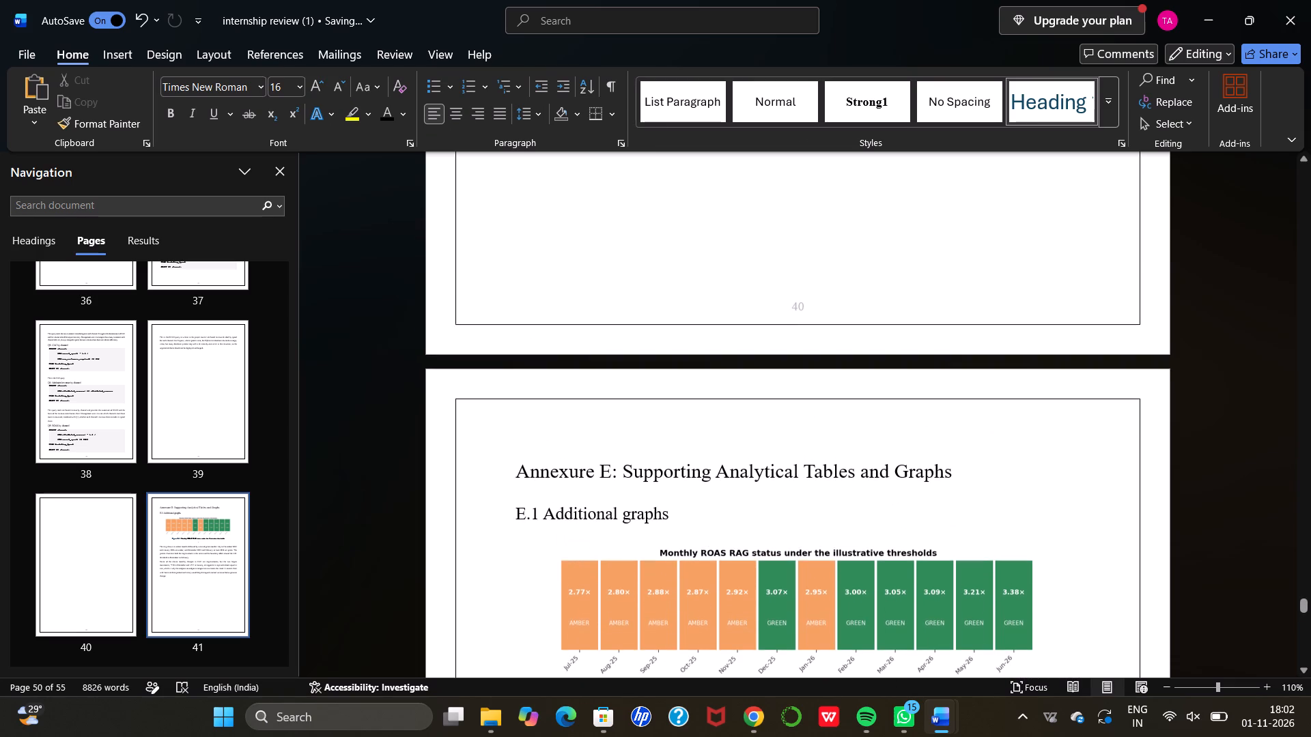
pyautogui.scroll(-1, 587, 286)
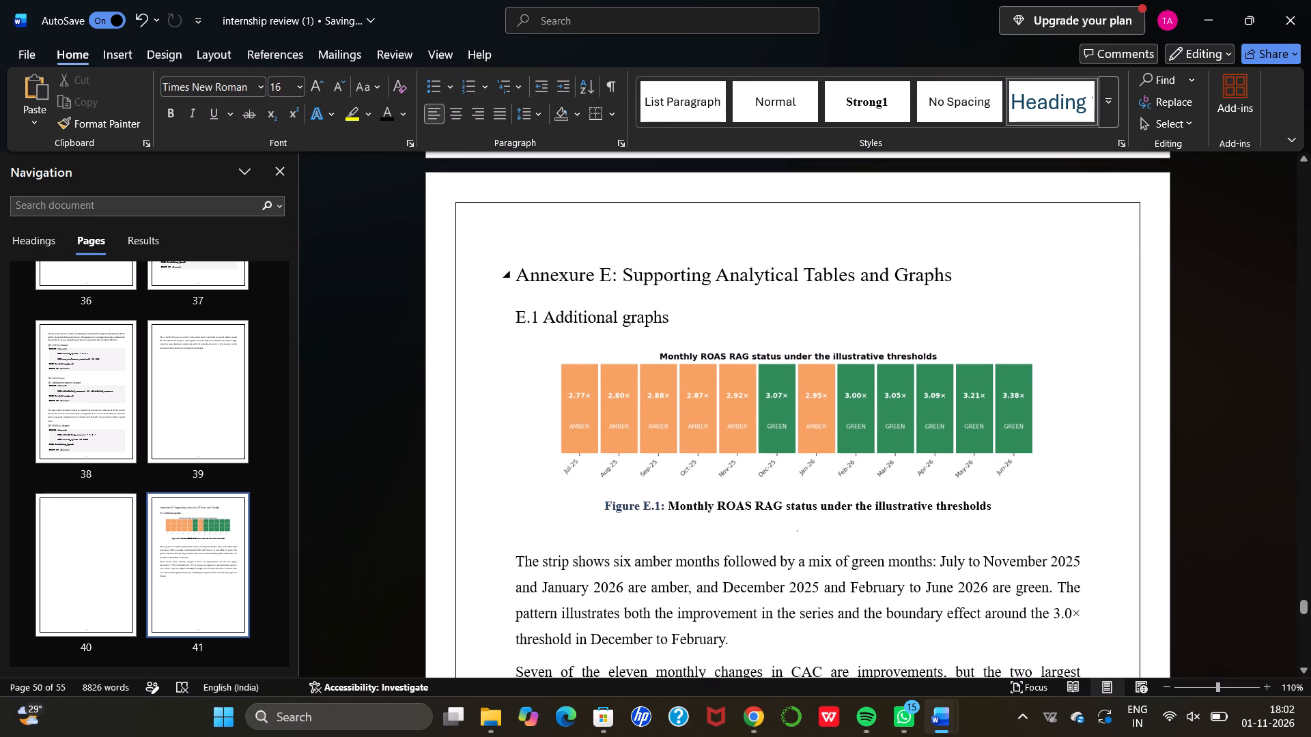
pyautogui.moveTo(518, 272); pyautogui.dragTo(682, 608)
pyautogui.scroll(1, 680, 552)
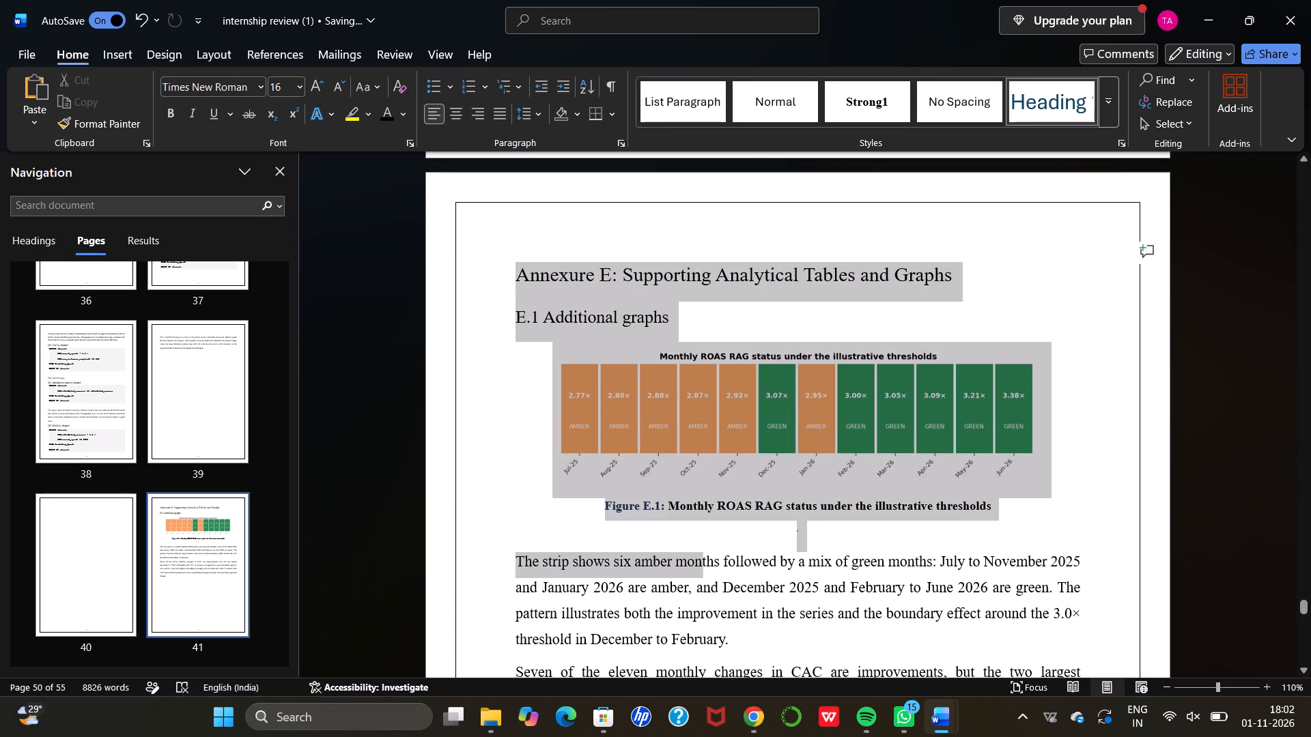
pyautogui.scroll(1, 682, 608)
pyautogui.moveTo(682, 608); pyautogui.dragTo(631, 496)
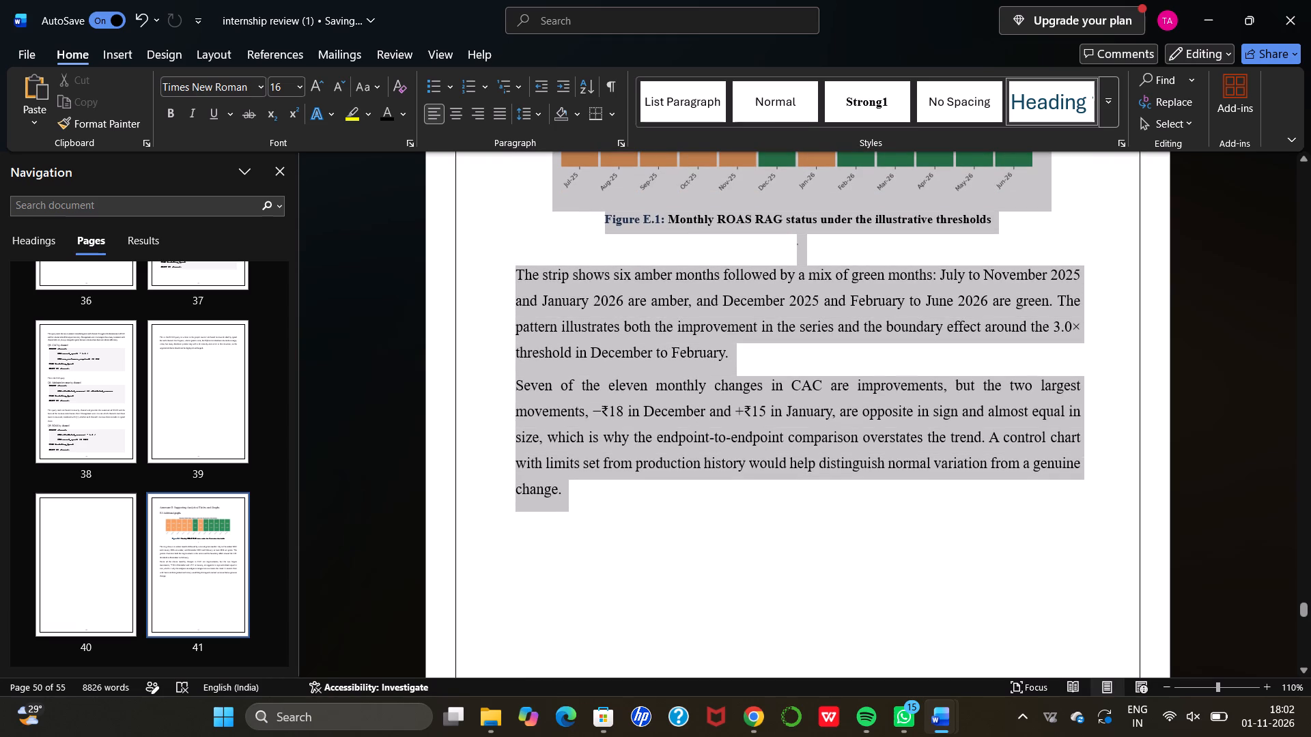
pyautogui.moveTo(631, 496); pyautogui.dragTo(634, 497)
pyautogui.hotkey('ctrl', 'c')
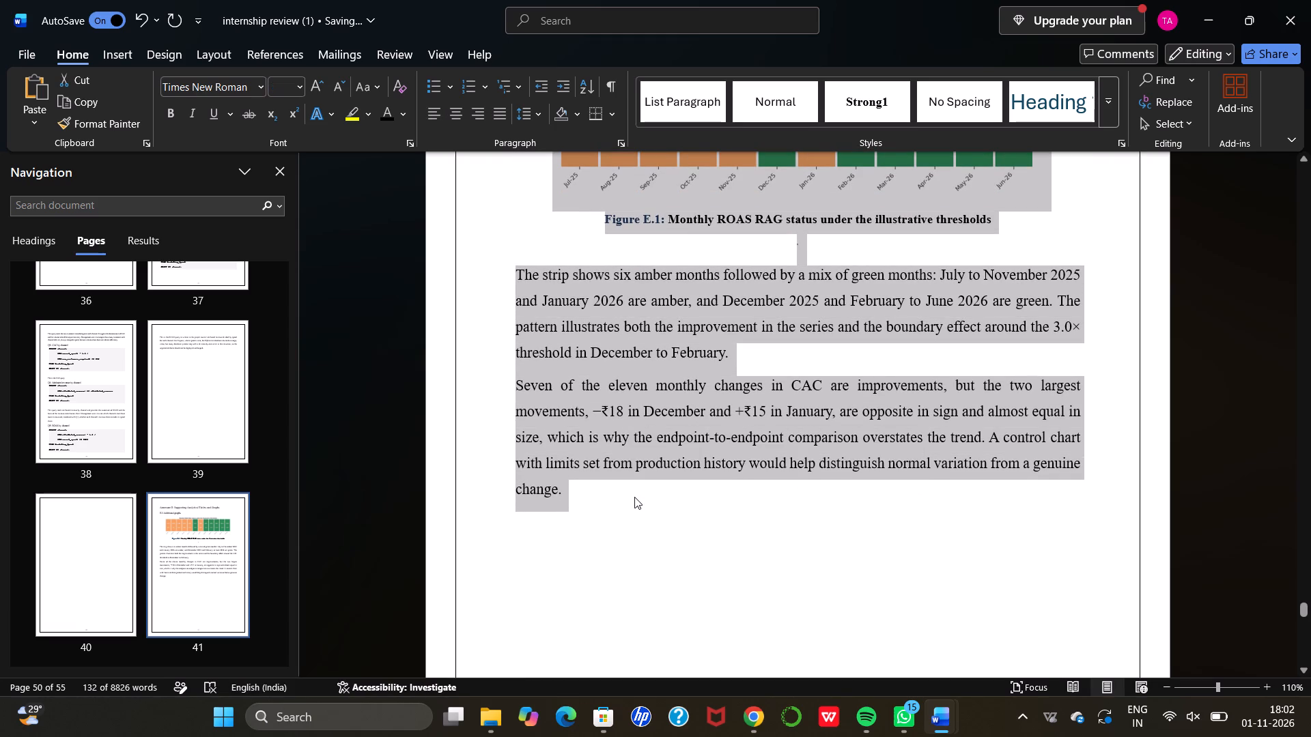
# Paste the copied Annexure E section on a new line after the ROAS query explanation at the end of Annexure D.
pyautogui.scroll(12, 634, 497)
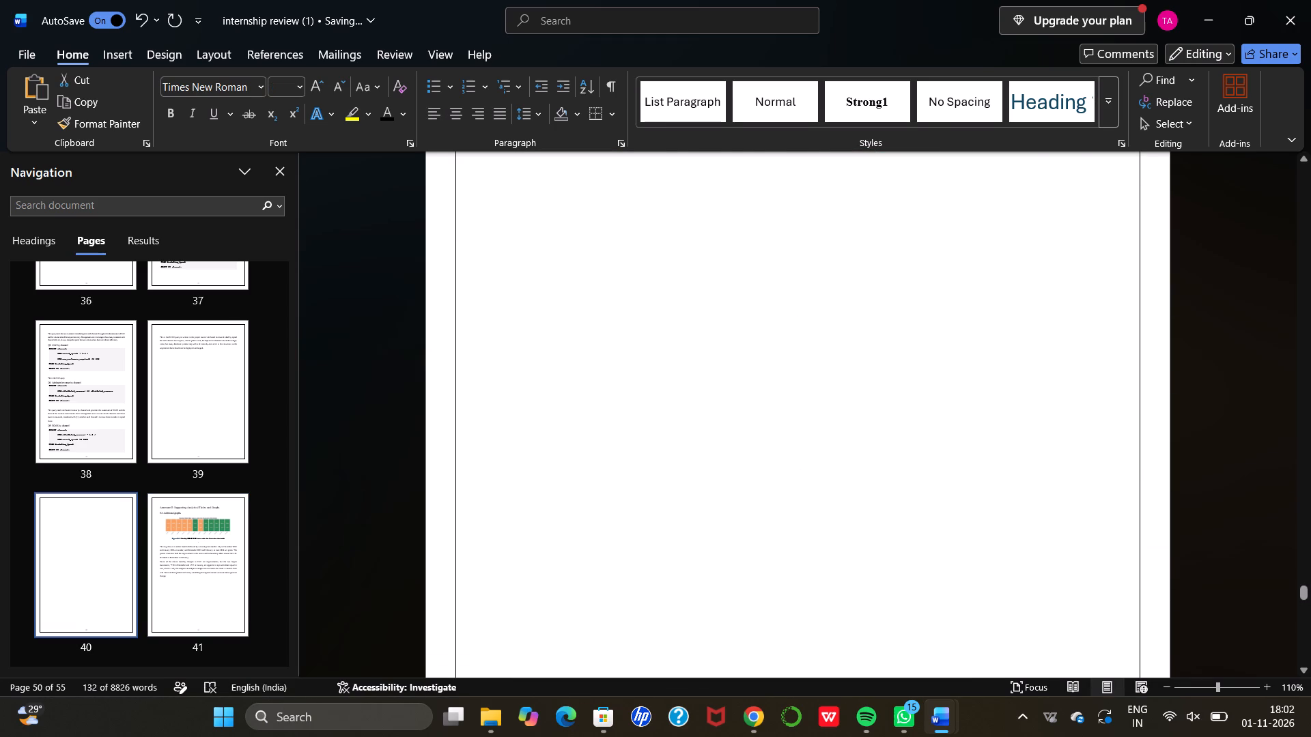
pyautogui.scroll(3, 634, 497)
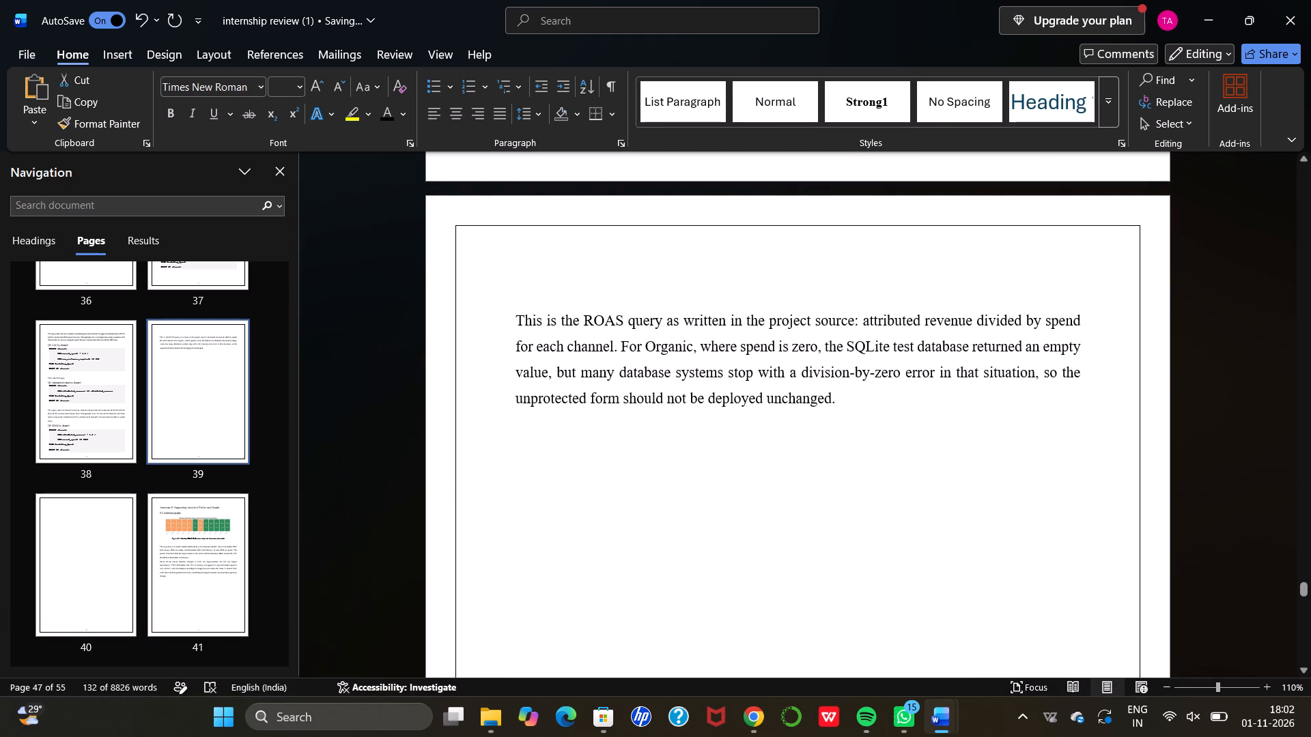
pyautogui.click(608, 436)
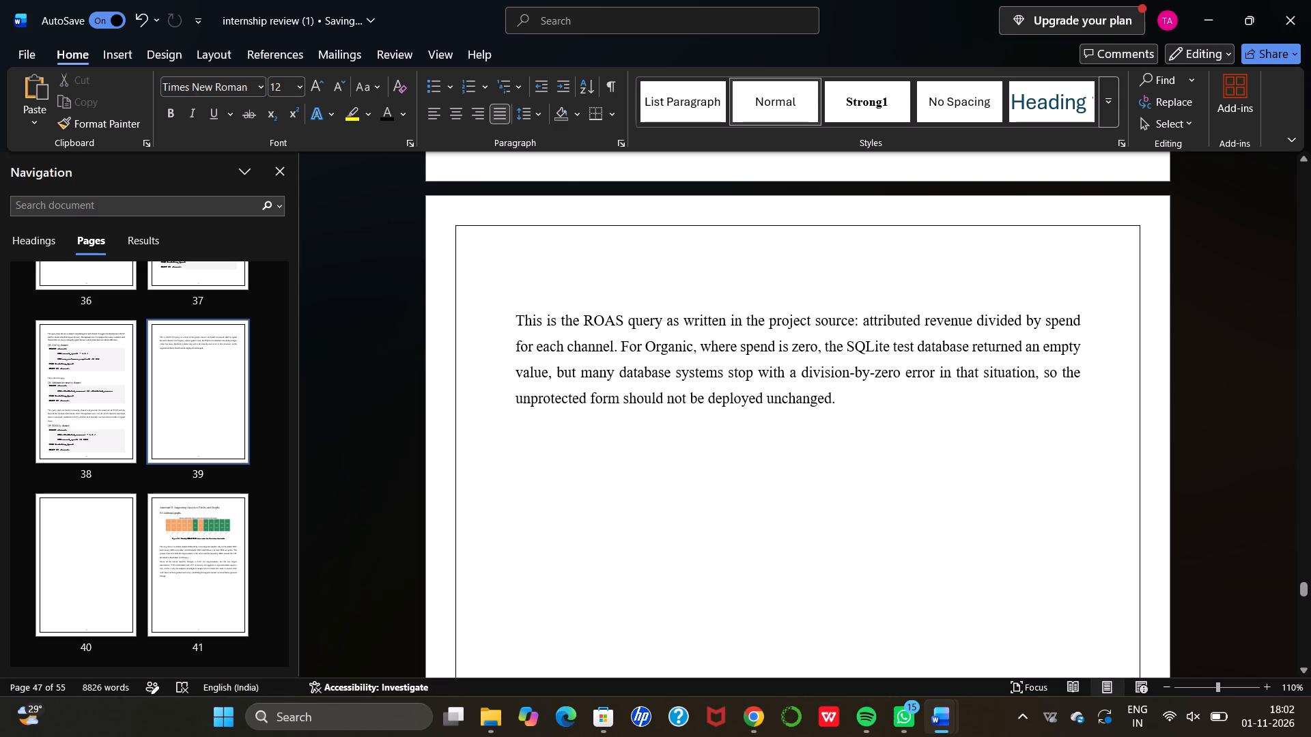
pyautogui.press('Right')
pyautogui.press('Right')
pyautogui.press('Right')
pyautogui.press('Right')
pyautogui.press('Right')
pyautogui.press('Right')
pyautogui.press('Right')
pyautogui.press('Right')
pyautogui.press('Right')
pyautogui.press('Right')
pyautogui.press('Right')
pyautogui.press('Right')
pyautogui.press('Right')
pyautogui.press('Right')
pyautogui.press('Right')
pyautogui.press('Right')
pyautogui.press('Right')
pyautogui.press('Right')
pyautogui.press('Right')
pyautogui.press('Right')
pyautogui.press('Right')
pyautogui.press('Right')
pyautogui.press('Right')
pyautogui.press('Right')
pyautogui.press('Right')
pyautogui.press('Right')
pyautogui.press('Right')
pyautogui.press('Return')
pyautogui.hotkey('ctrl', 'v')
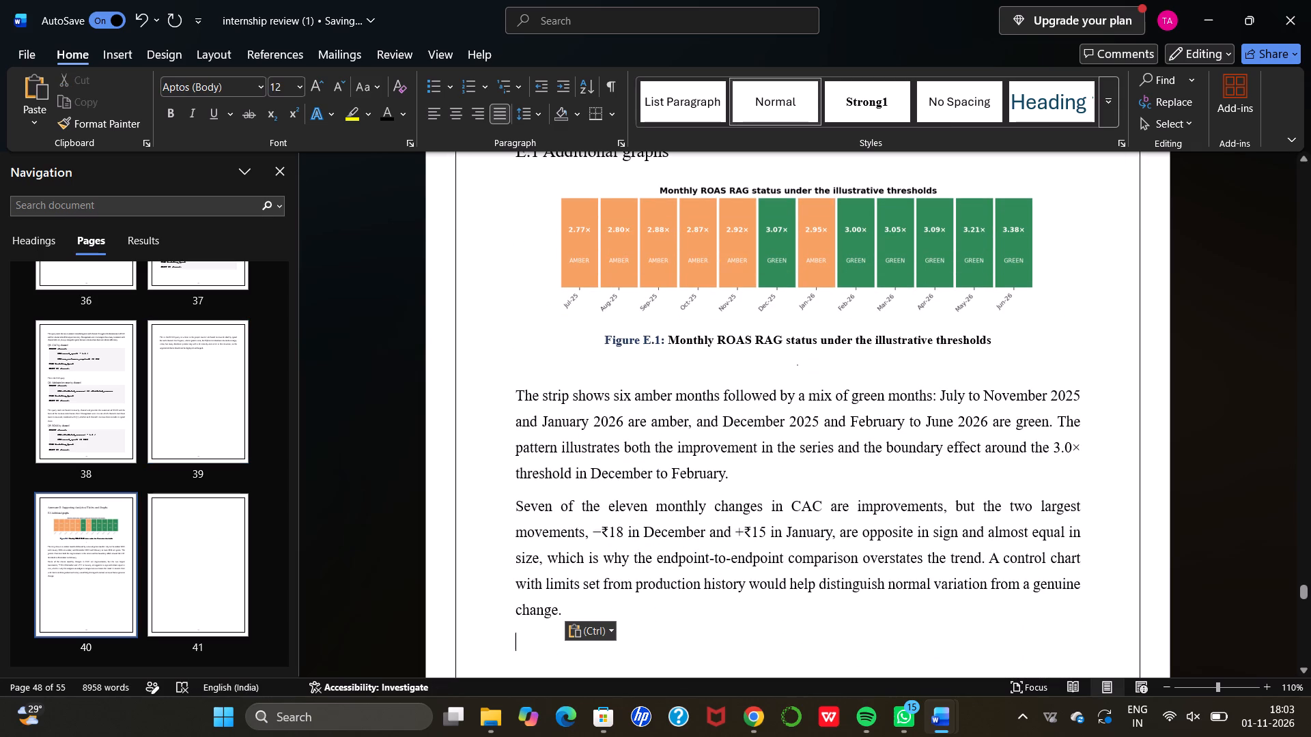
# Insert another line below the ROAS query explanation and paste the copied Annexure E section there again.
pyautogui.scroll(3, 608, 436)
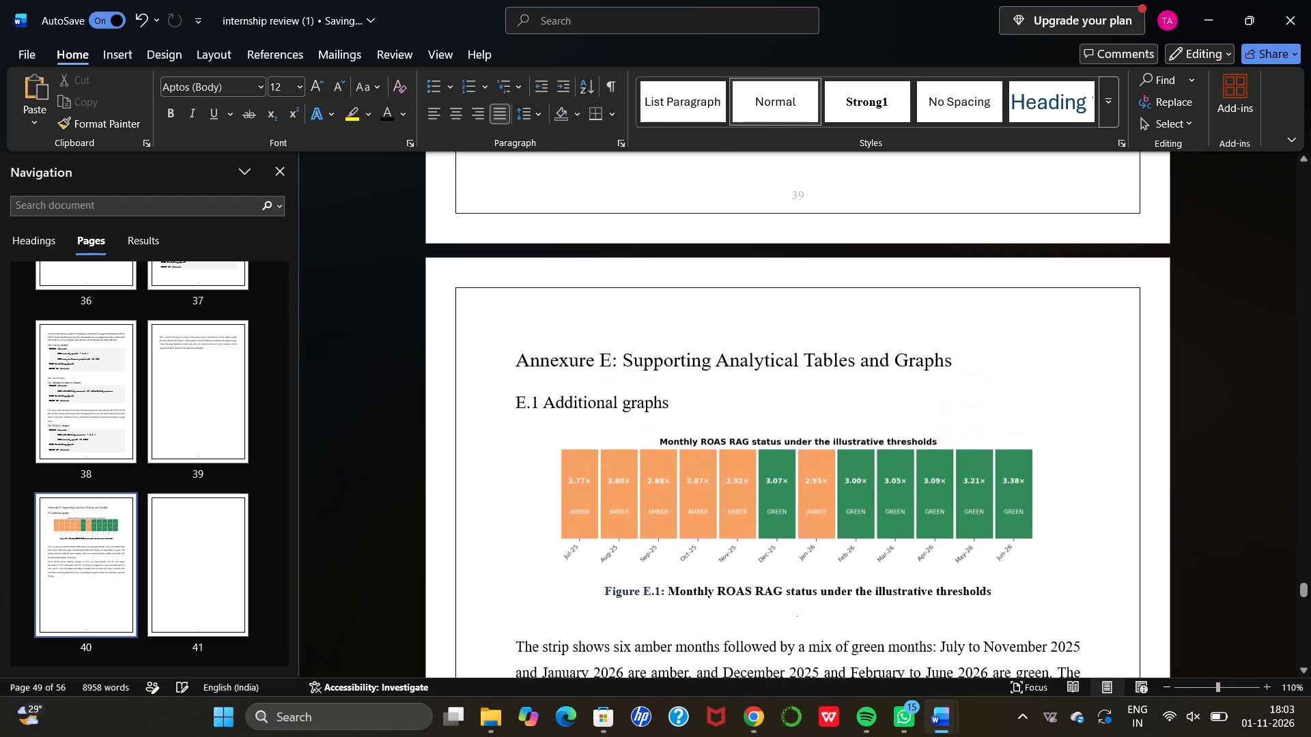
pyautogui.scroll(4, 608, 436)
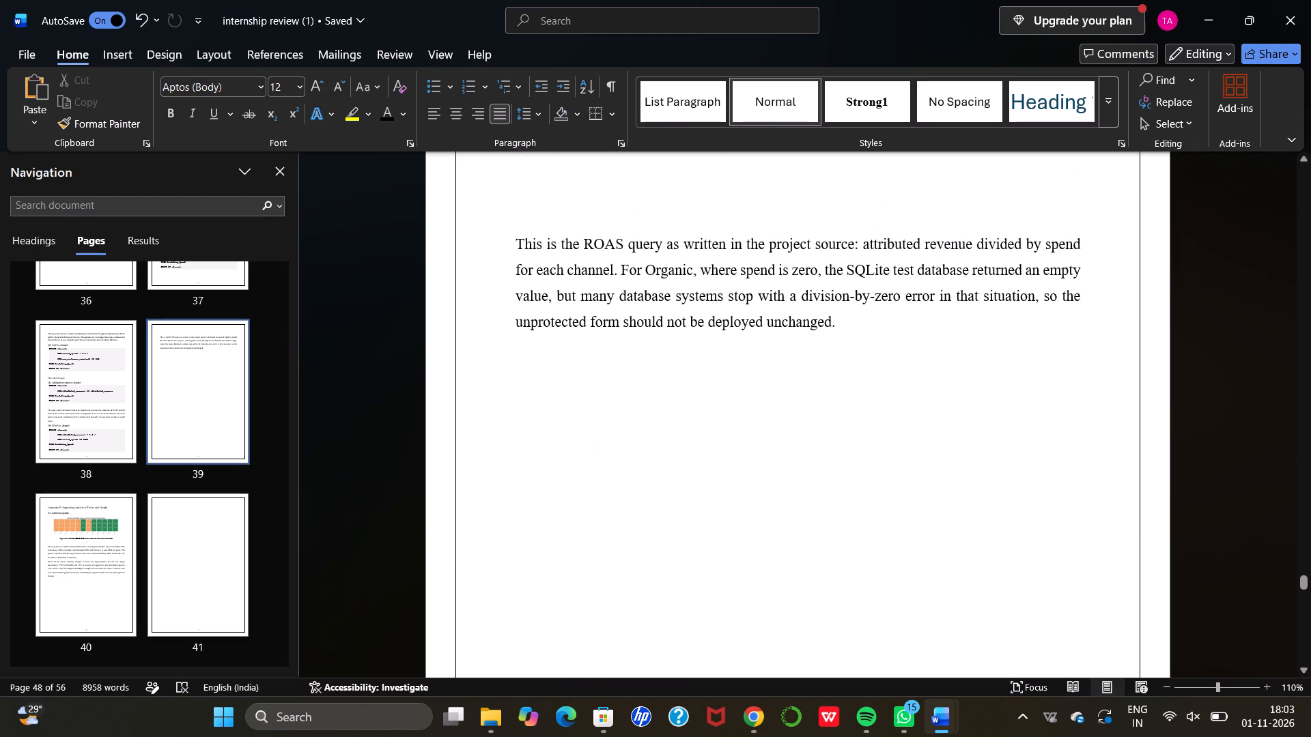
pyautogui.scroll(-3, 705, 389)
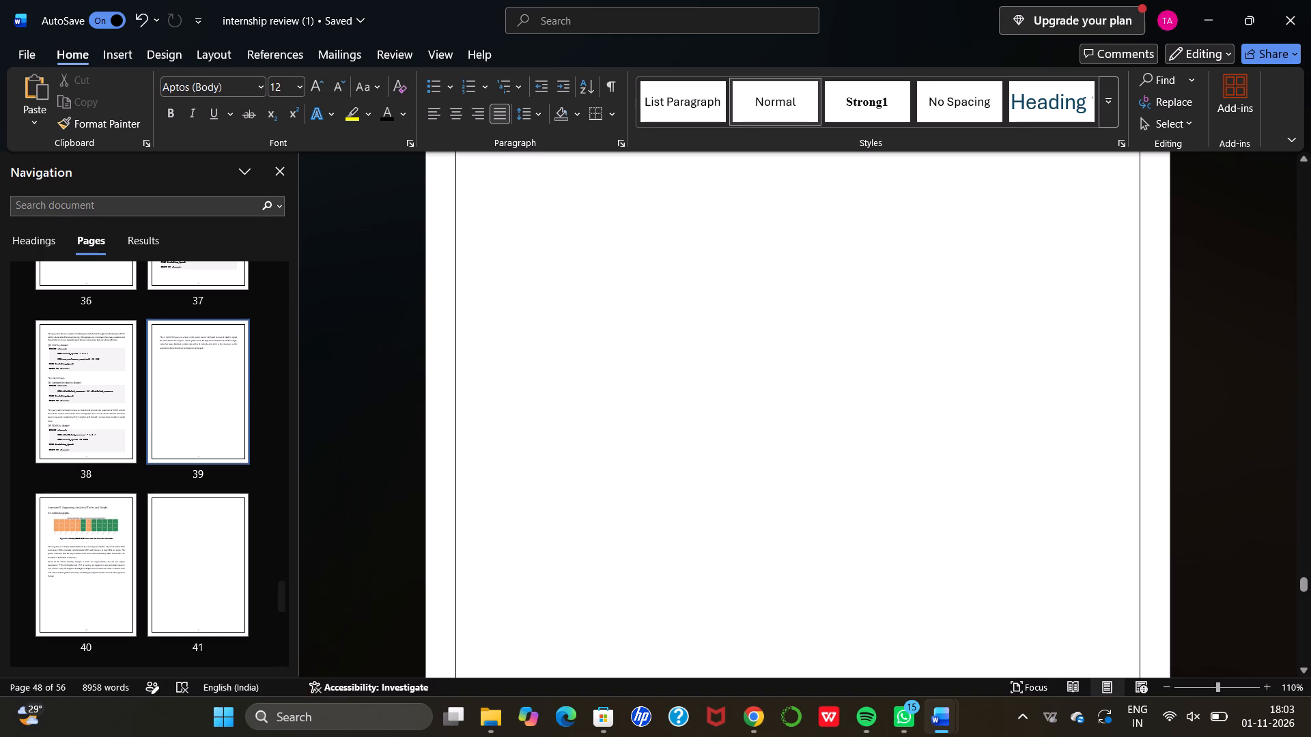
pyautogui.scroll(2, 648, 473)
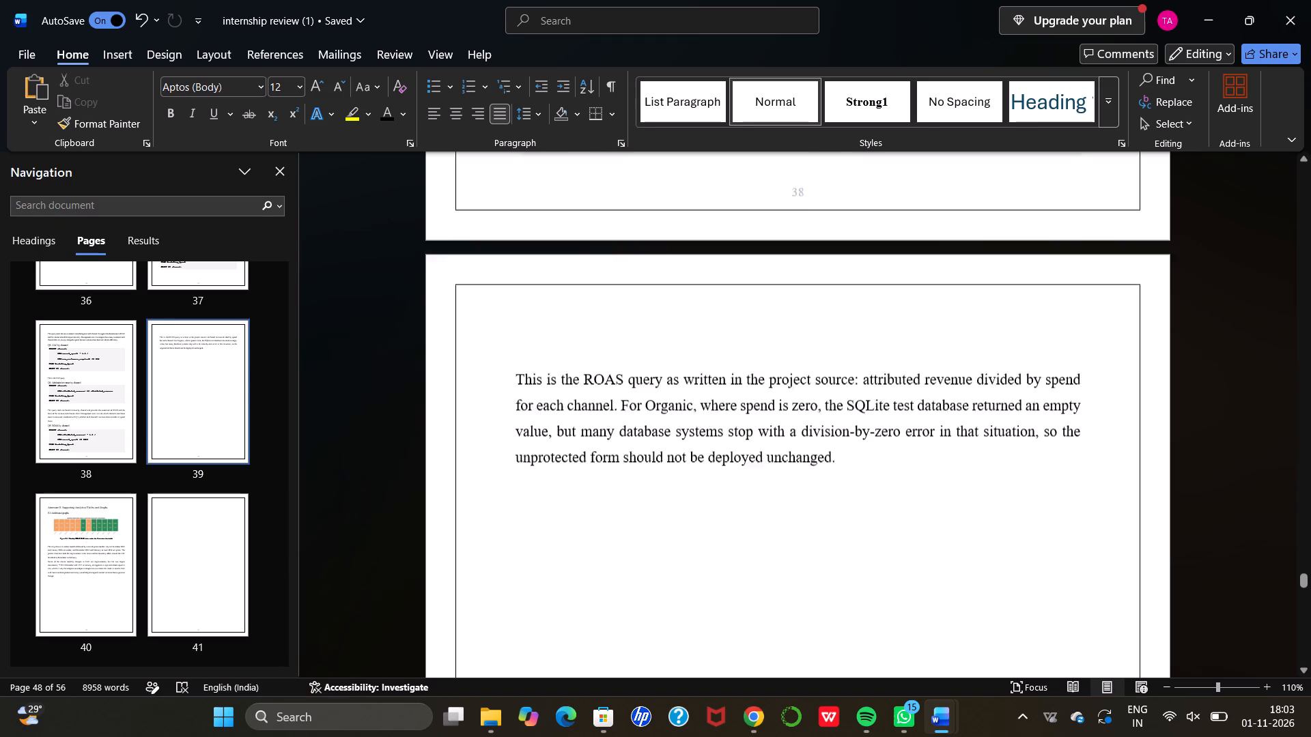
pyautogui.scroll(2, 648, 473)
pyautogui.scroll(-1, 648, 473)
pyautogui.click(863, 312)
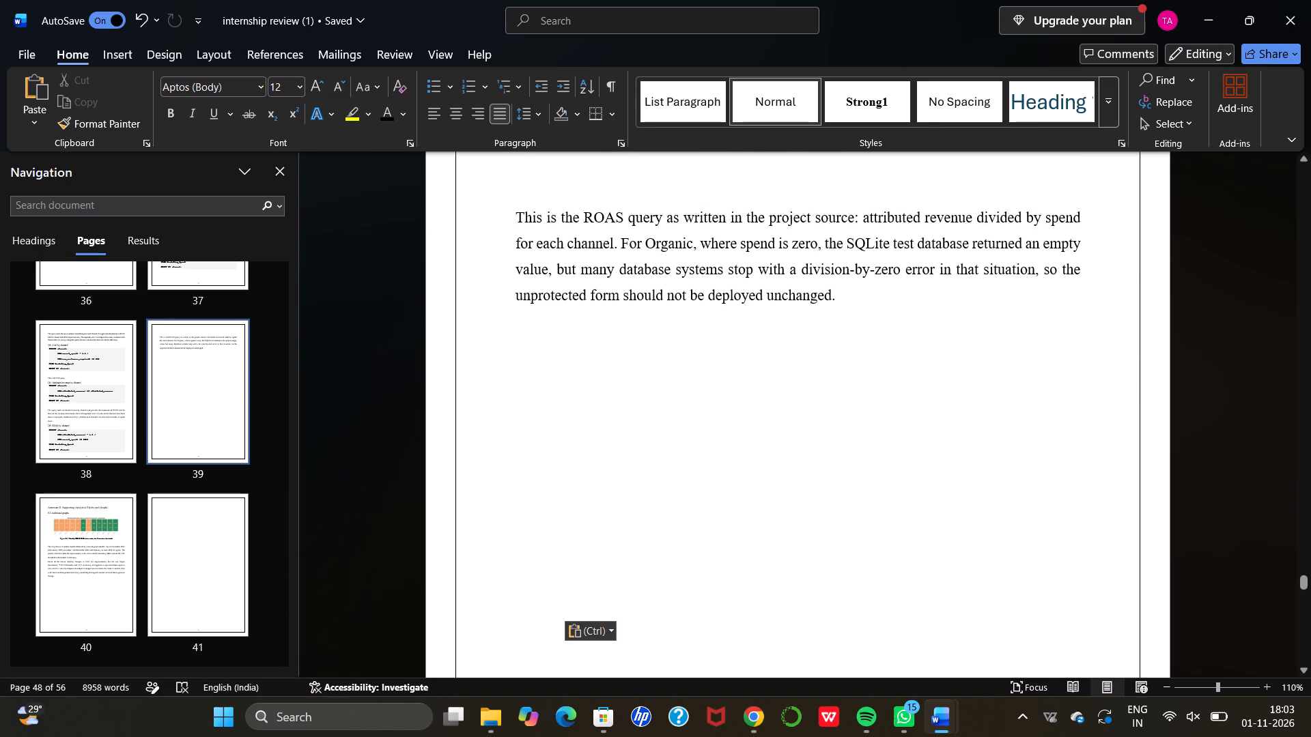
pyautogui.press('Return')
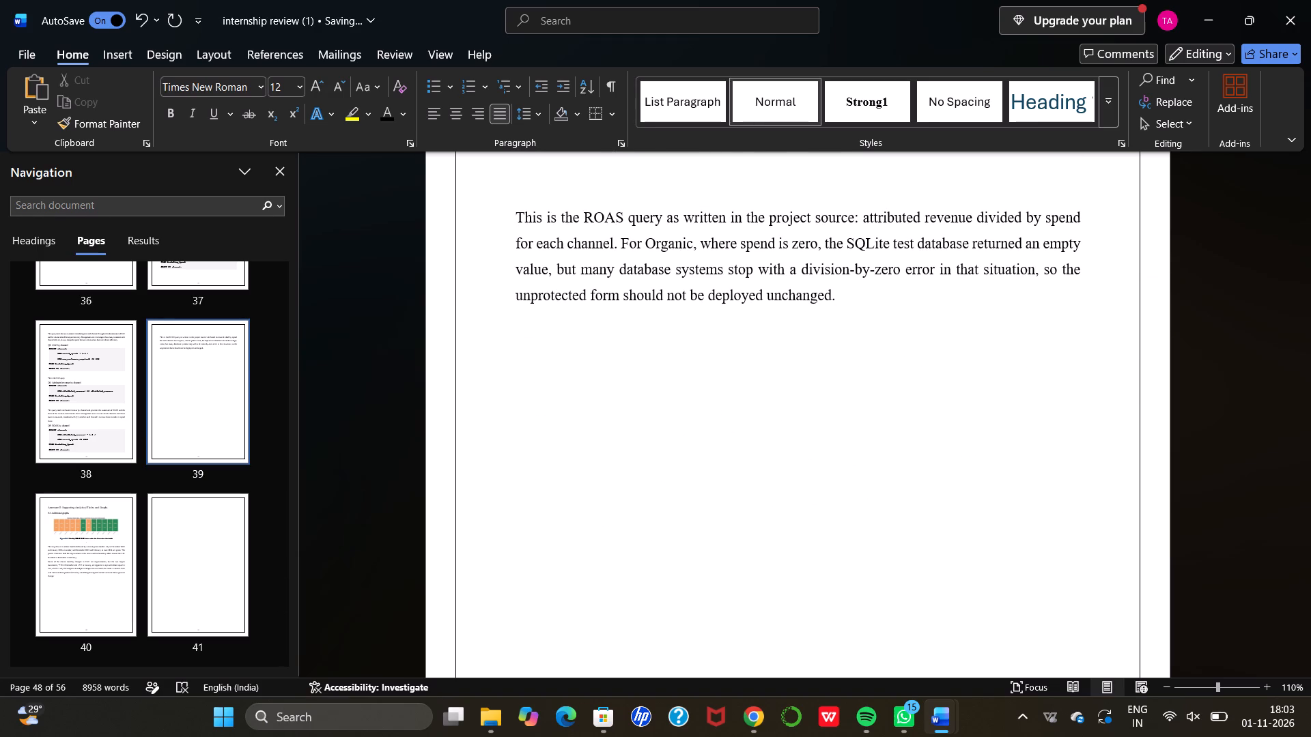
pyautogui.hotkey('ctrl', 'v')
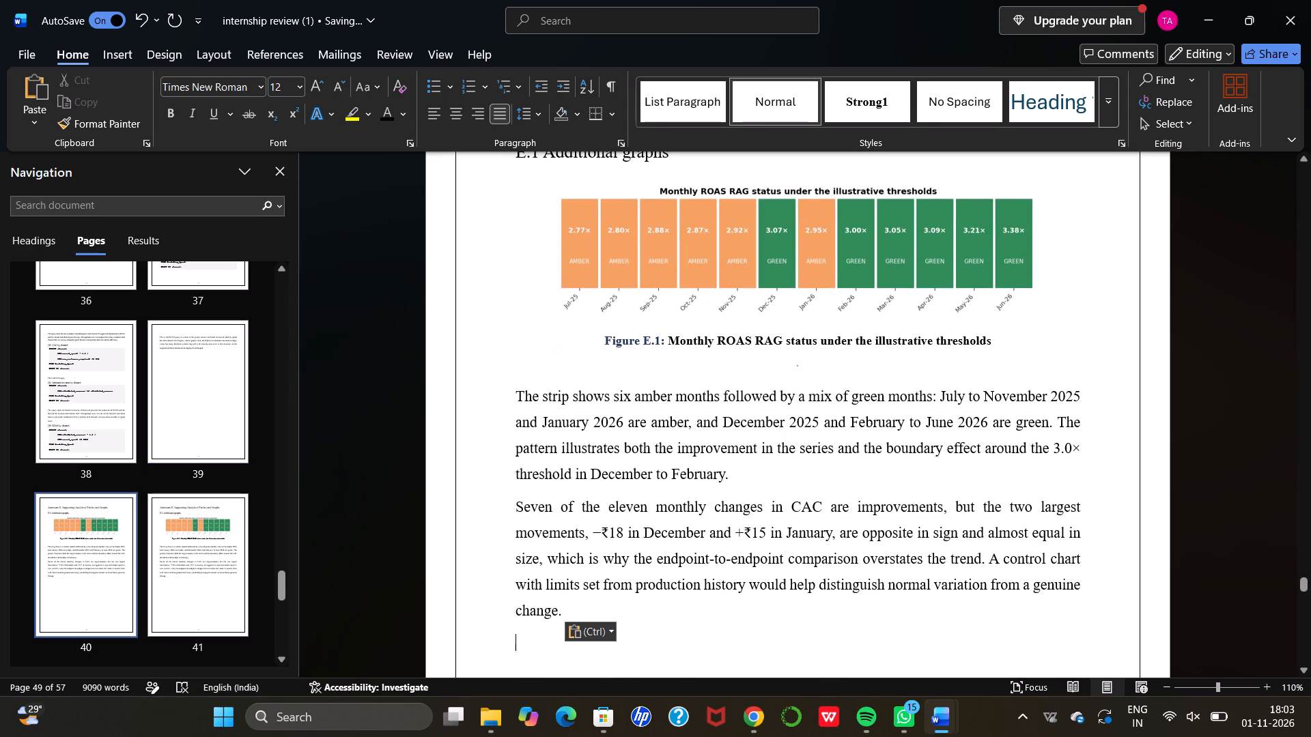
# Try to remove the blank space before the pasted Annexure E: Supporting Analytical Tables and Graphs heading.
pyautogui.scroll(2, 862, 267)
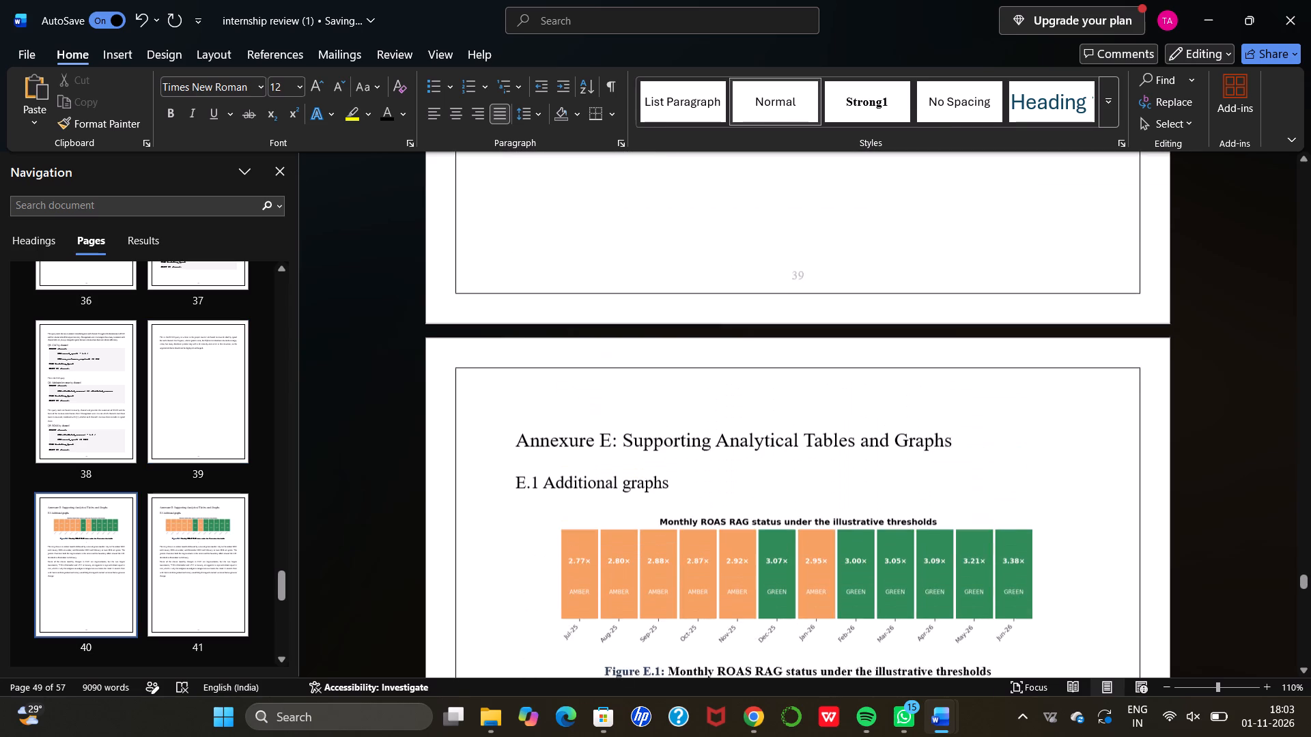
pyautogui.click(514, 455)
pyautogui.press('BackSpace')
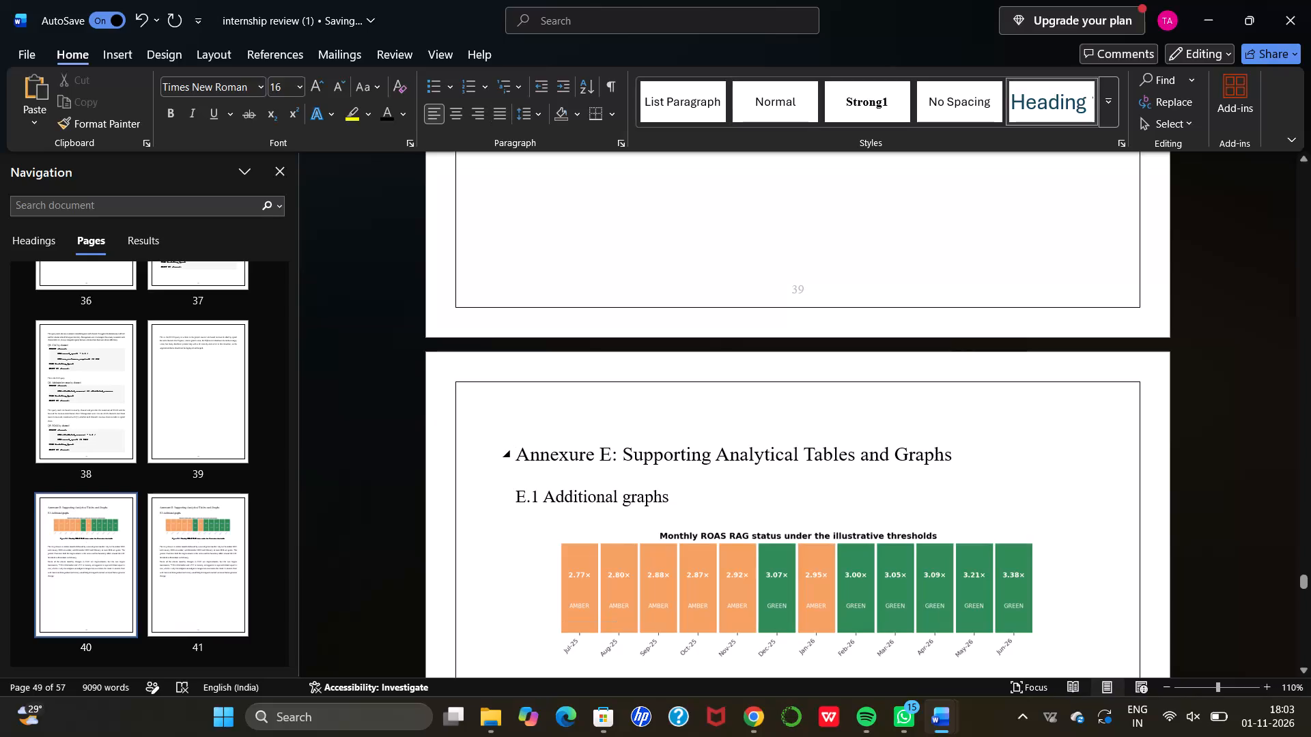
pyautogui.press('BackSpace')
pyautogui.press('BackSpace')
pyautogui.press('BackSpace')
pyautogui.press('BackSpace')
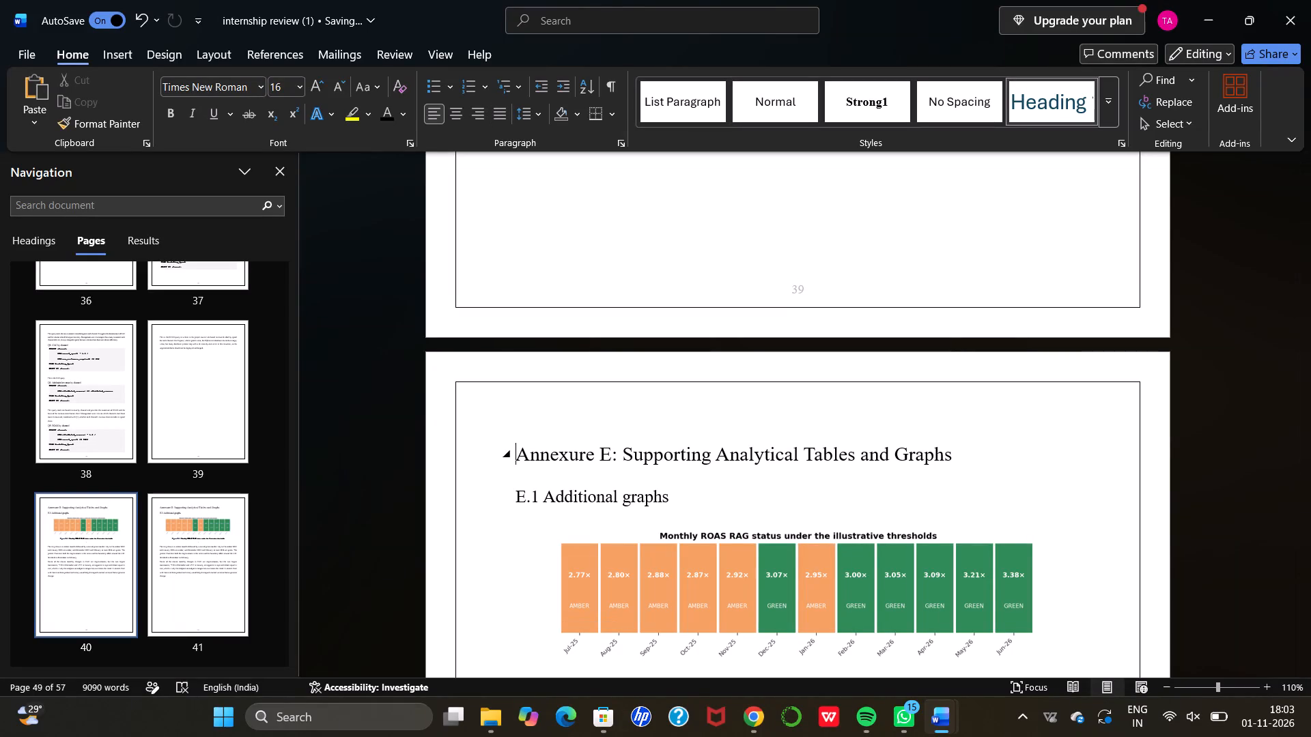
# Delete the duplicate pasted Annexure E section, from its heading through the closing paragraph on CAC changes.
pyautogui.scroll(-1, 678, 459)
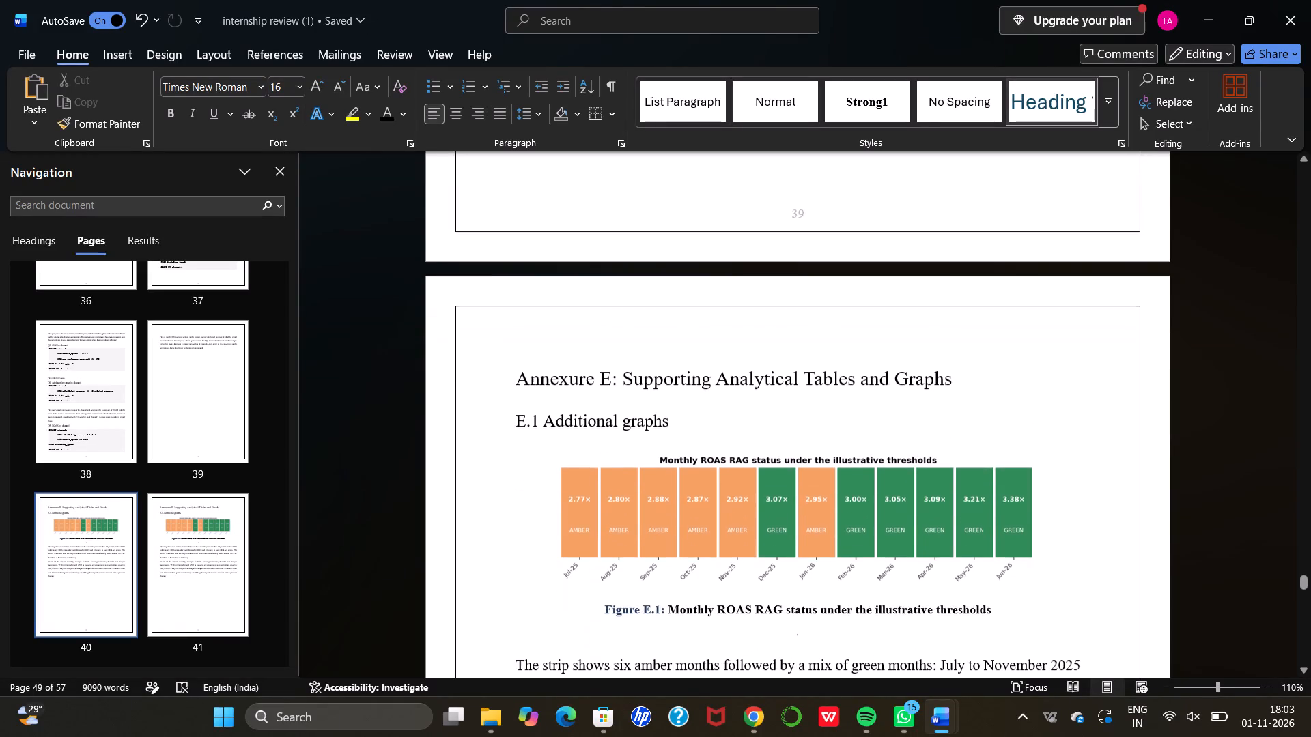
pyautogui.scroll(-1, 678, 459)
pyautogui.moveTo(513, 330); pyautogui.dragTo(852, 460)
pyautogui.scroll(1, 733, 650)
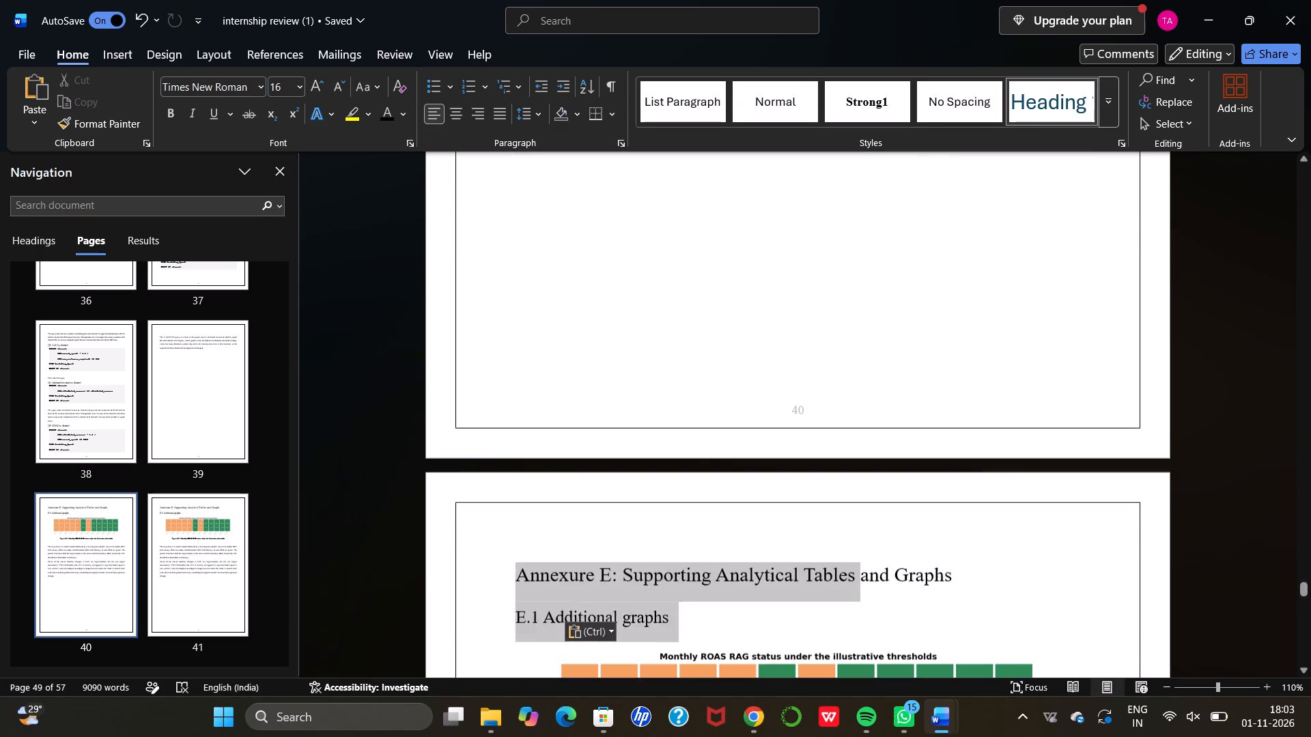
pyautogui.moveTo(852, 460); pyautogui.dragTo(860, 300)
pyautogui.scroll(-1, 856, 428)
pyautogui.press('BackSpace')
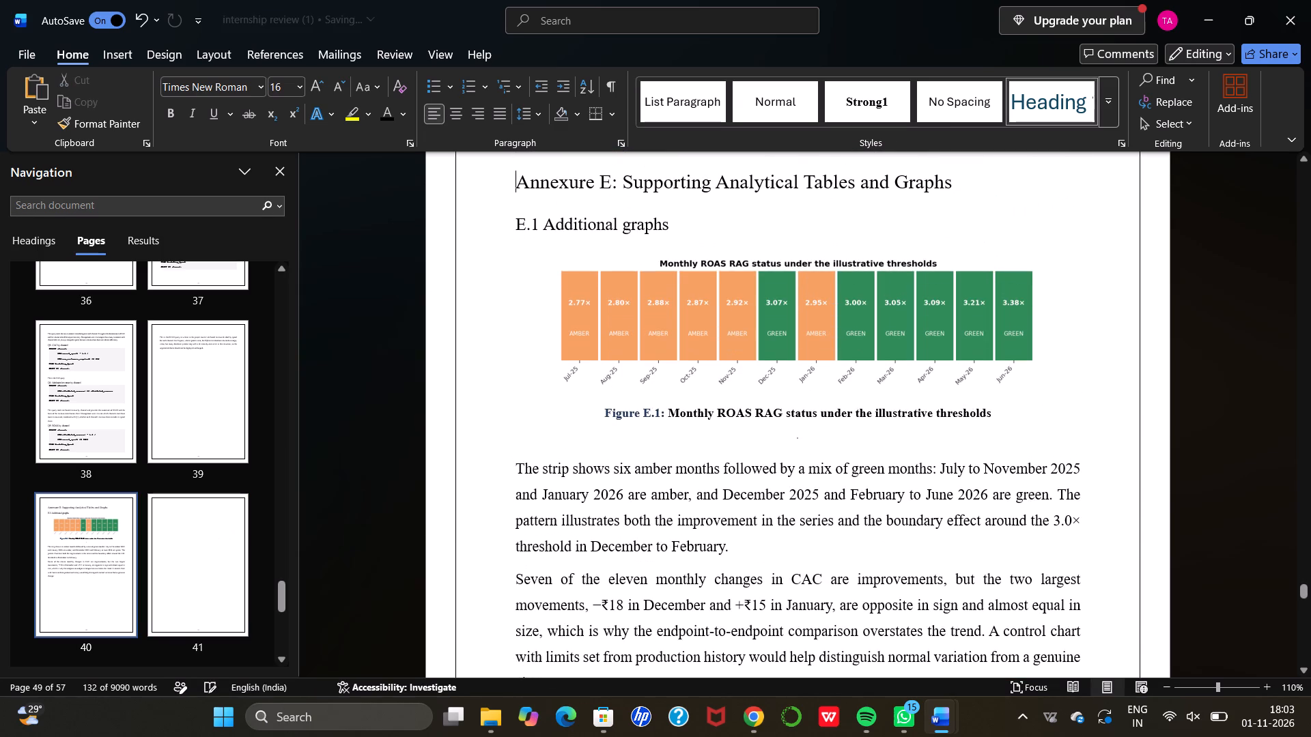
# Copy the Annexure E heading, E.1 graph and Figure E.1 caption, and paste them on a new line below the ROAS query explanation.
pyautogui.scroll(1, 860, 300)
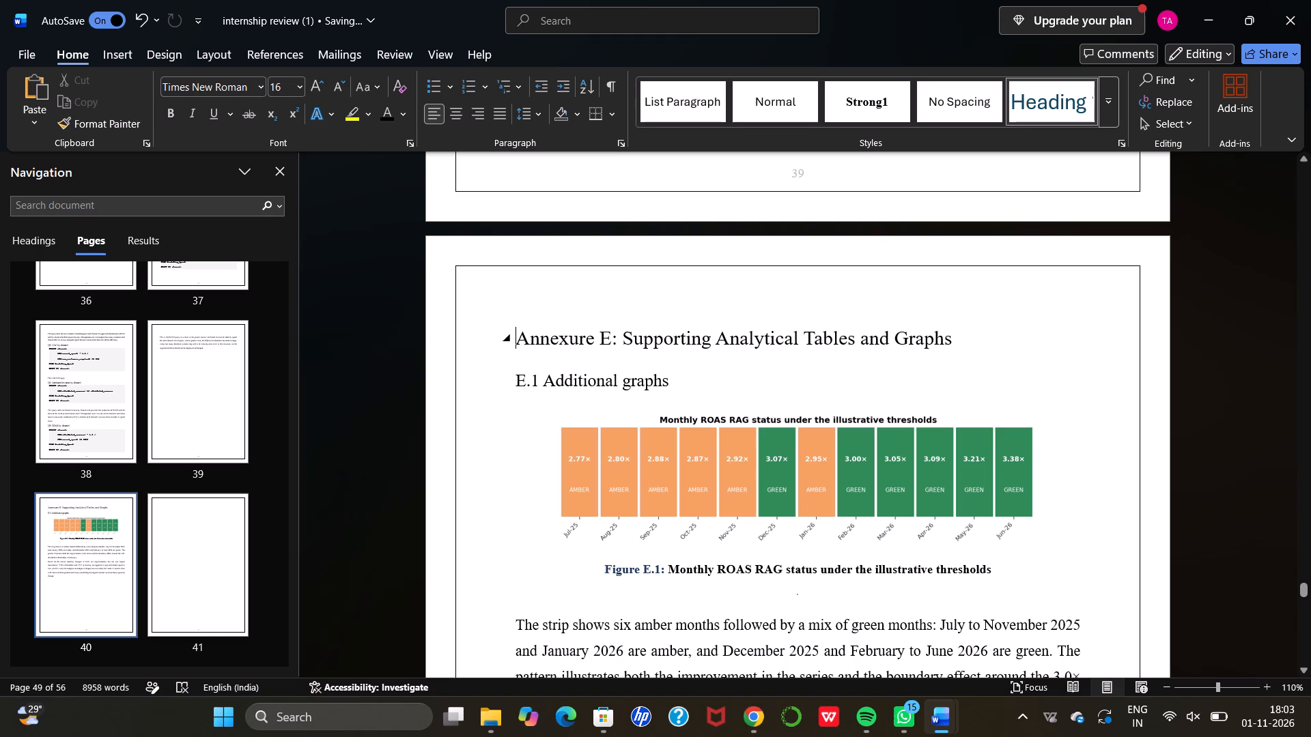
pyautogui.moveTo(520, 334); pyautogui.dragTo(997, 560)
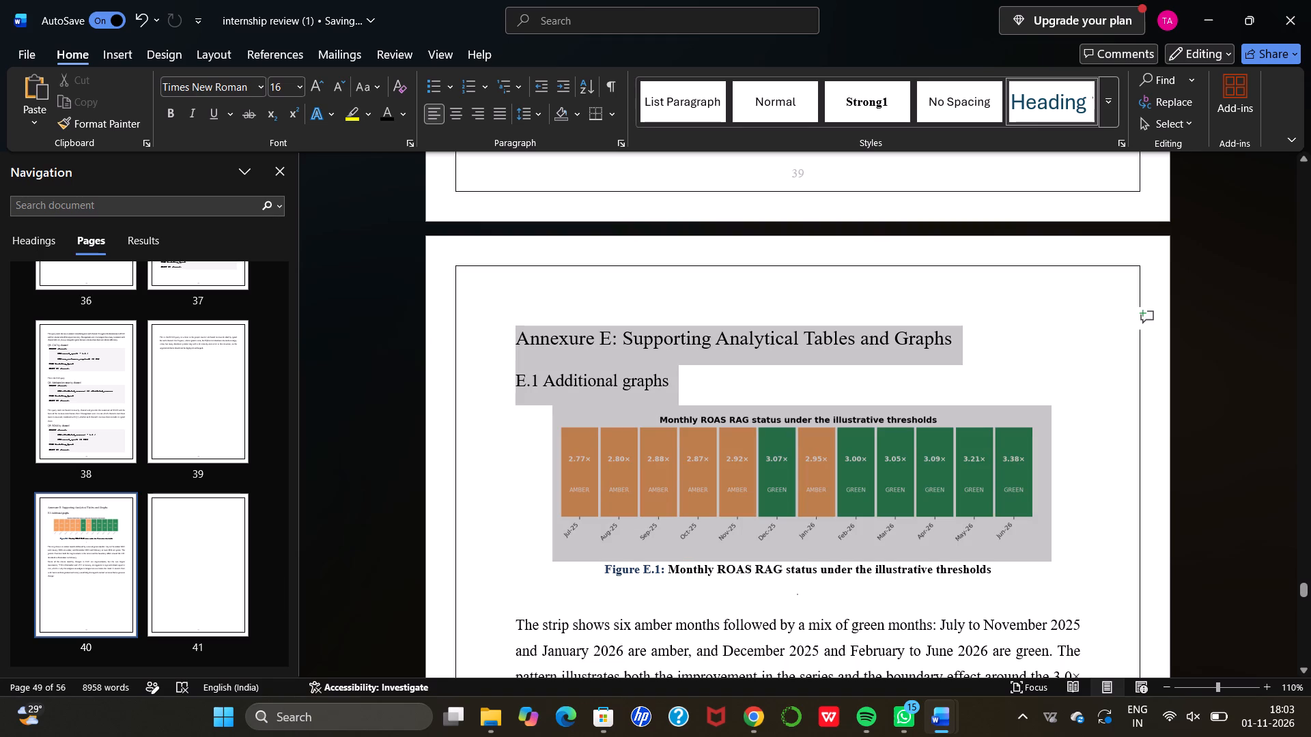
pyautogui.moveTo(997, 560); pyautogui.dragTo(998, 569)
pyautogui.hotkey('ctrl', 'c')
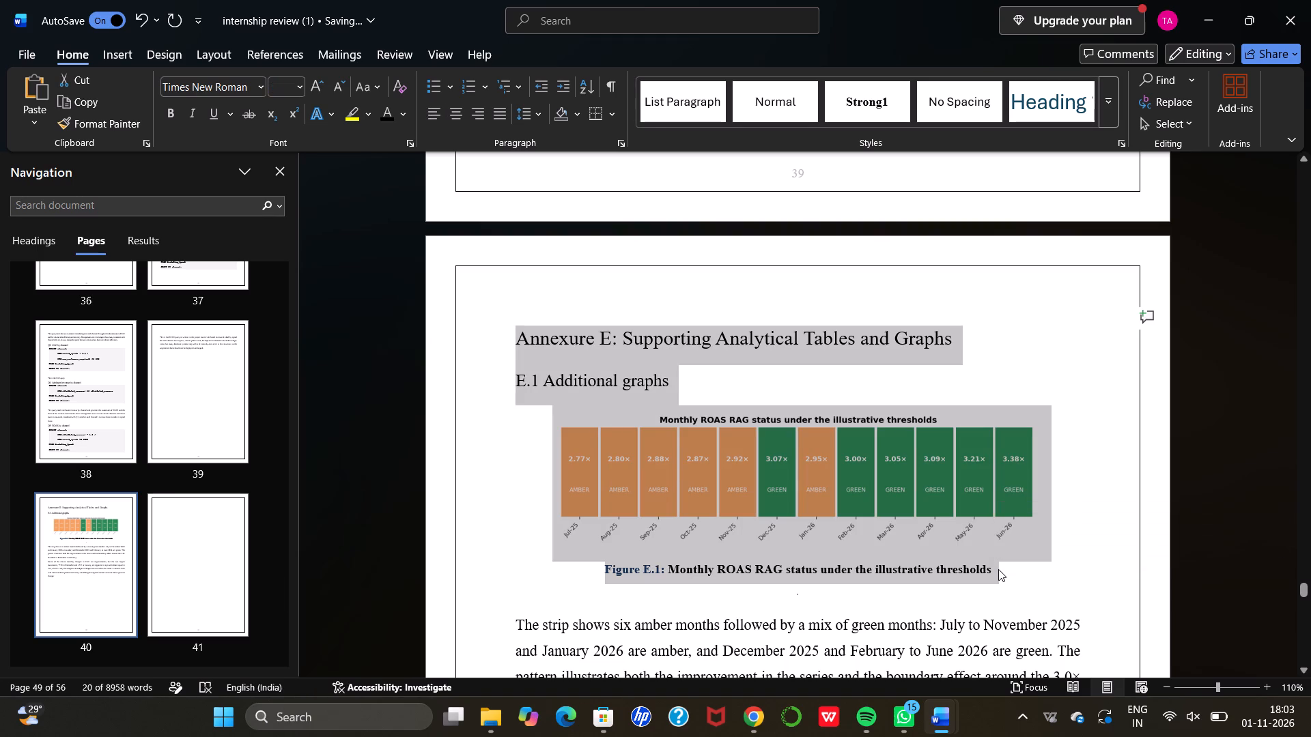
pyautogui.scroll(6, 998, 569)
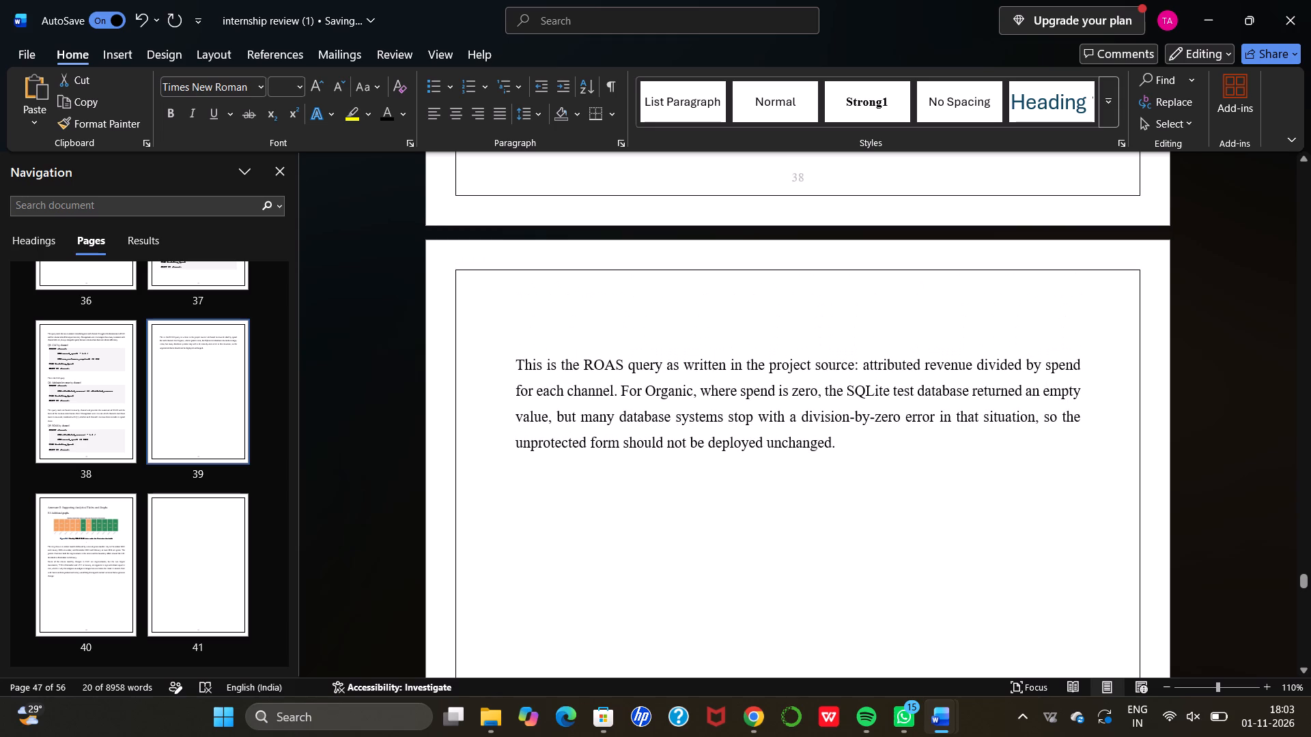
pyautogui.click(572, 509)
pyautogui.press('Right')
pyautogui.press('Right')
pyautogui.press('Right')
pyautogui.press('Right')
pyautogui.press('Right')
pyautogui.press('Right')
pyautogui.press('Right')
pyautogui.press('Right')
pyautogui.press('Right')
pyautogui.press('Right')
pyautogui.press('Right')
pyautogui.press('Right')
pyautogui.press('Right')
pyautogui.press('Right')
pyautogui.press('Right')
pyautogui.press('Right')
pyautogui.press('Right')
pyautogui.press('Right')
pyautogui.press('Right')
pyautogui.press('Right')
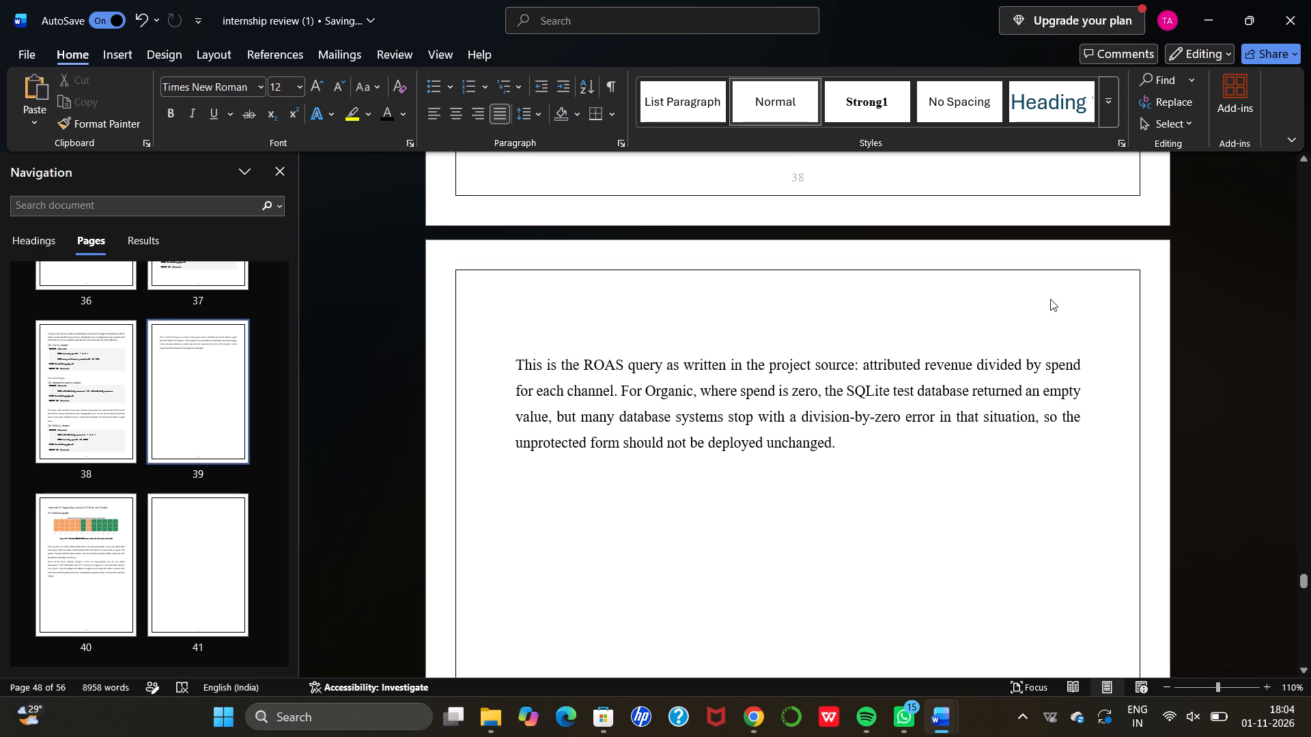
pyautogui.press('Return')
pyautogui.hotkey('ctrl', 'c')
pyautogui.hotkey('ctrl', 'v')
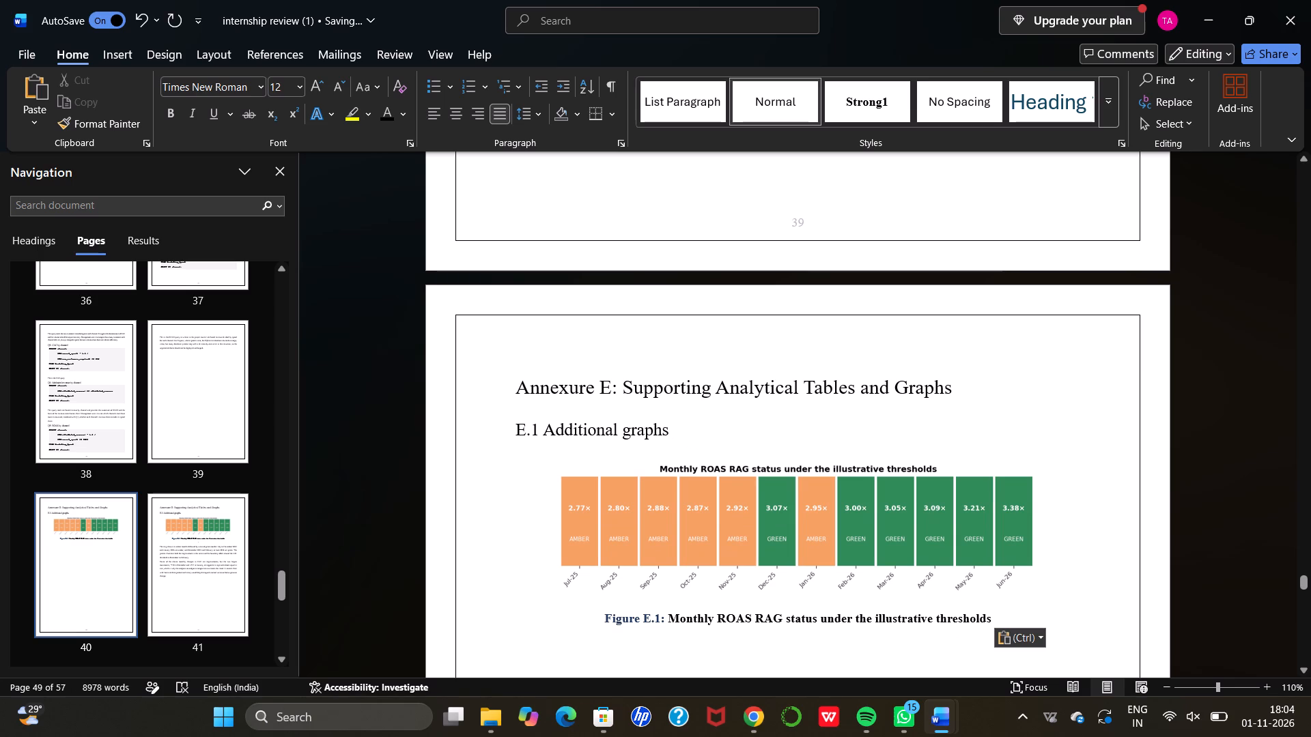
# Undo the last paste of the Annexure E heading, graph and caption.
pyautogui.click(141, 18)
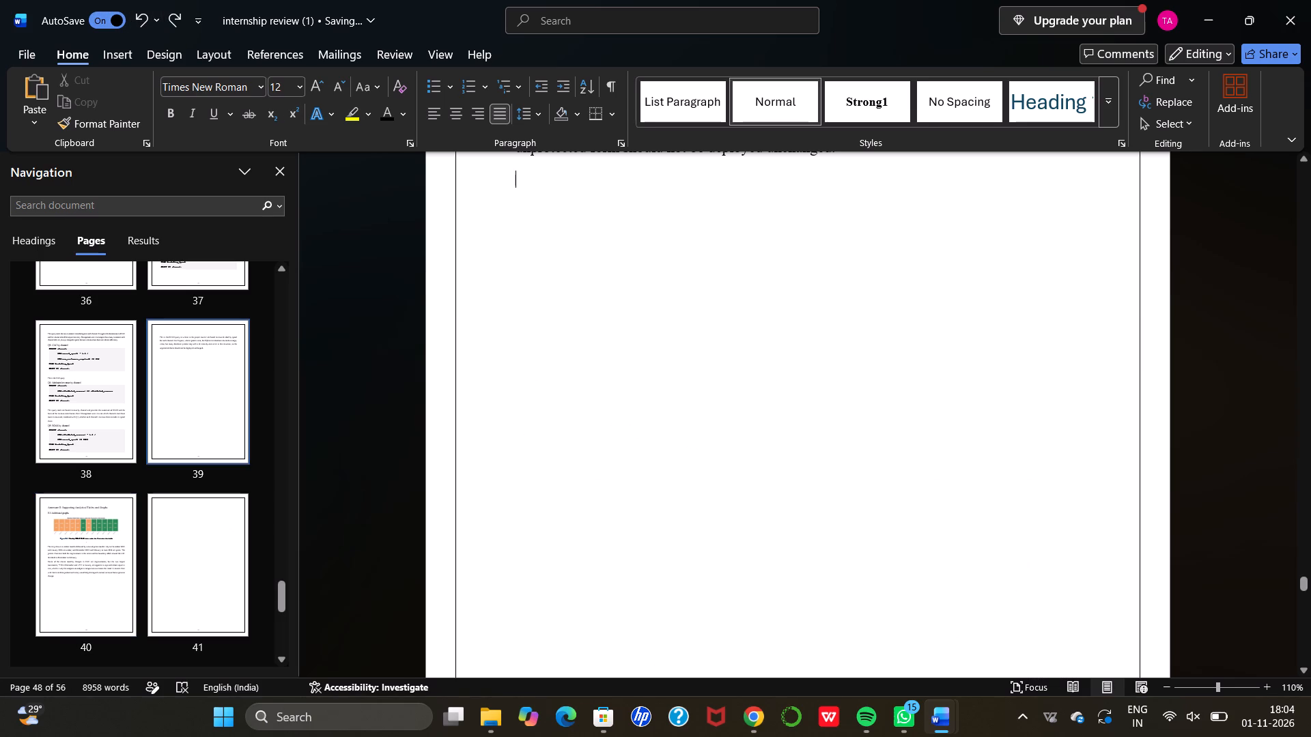
# Examine the pages from Annexure H back through Annexure F to the original Annexure E for blank pages and repeated content.
pyautogui.scroll(-20, 669, 405)
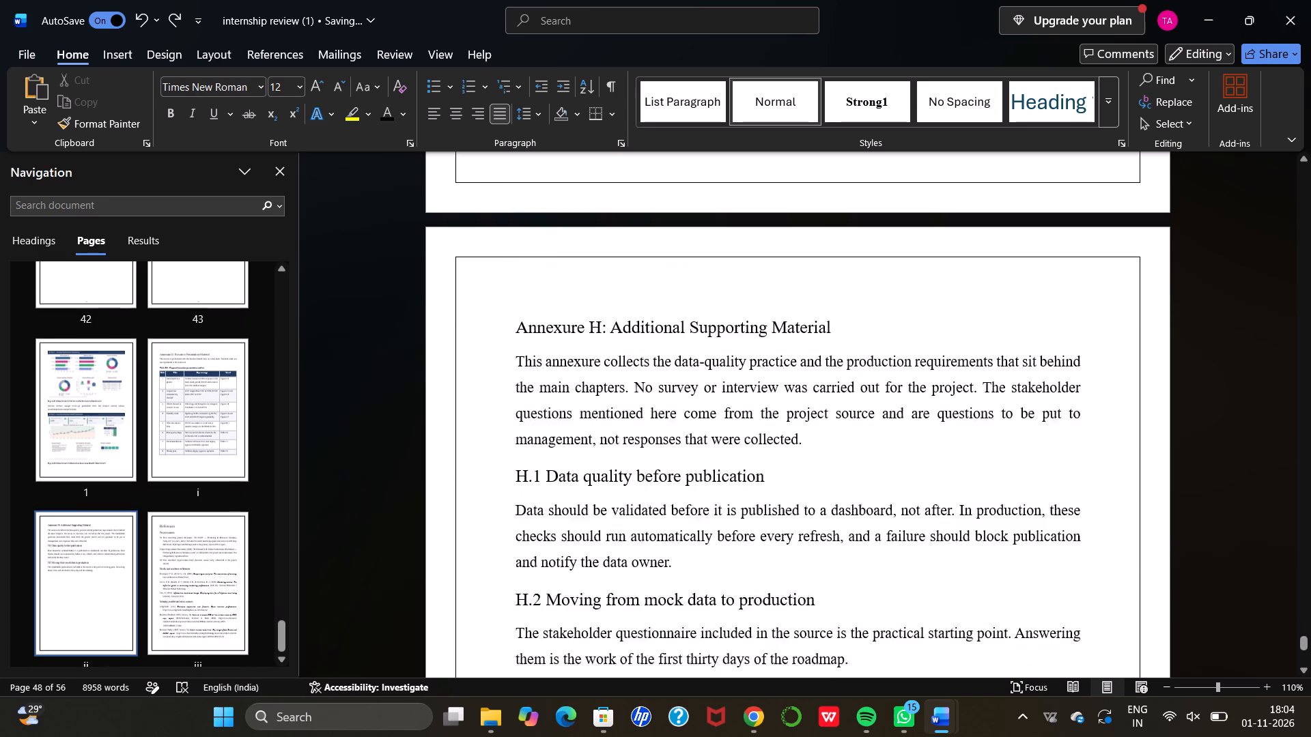
pyautogui.scroll(16, 669, 405)
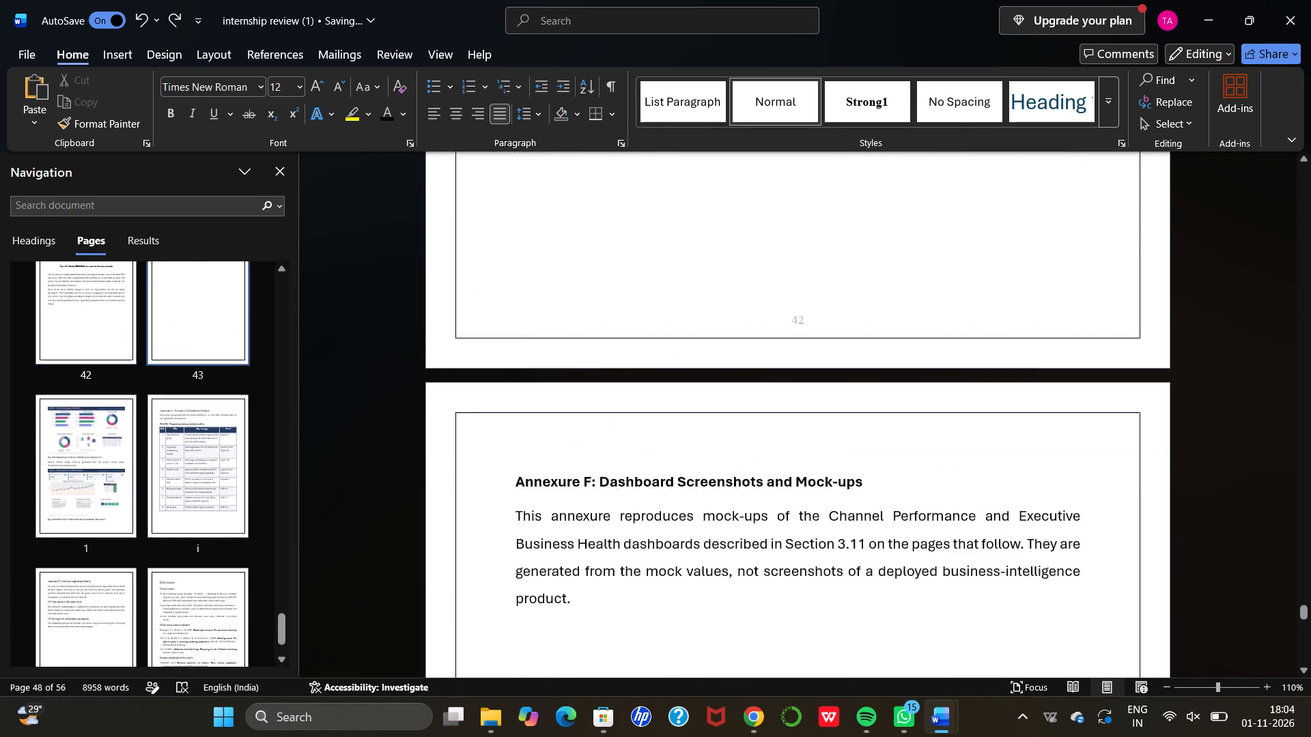
pyautogui.scroll(7, 669, 405)
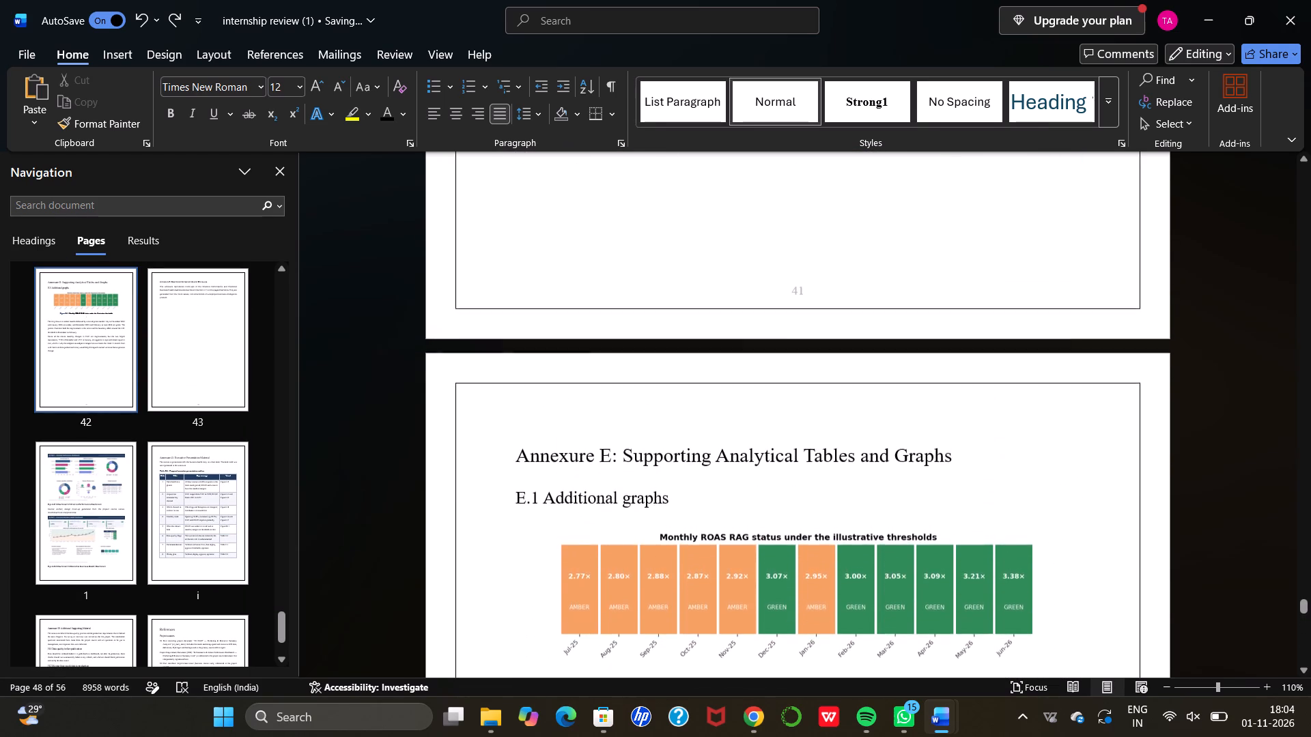
# Compare the two Annexure E pages, numbered 40 and 42, and check the adjacent pages 41 and 43 for blank or repeated content.
pyautogui.scroll(4, 669, 405)
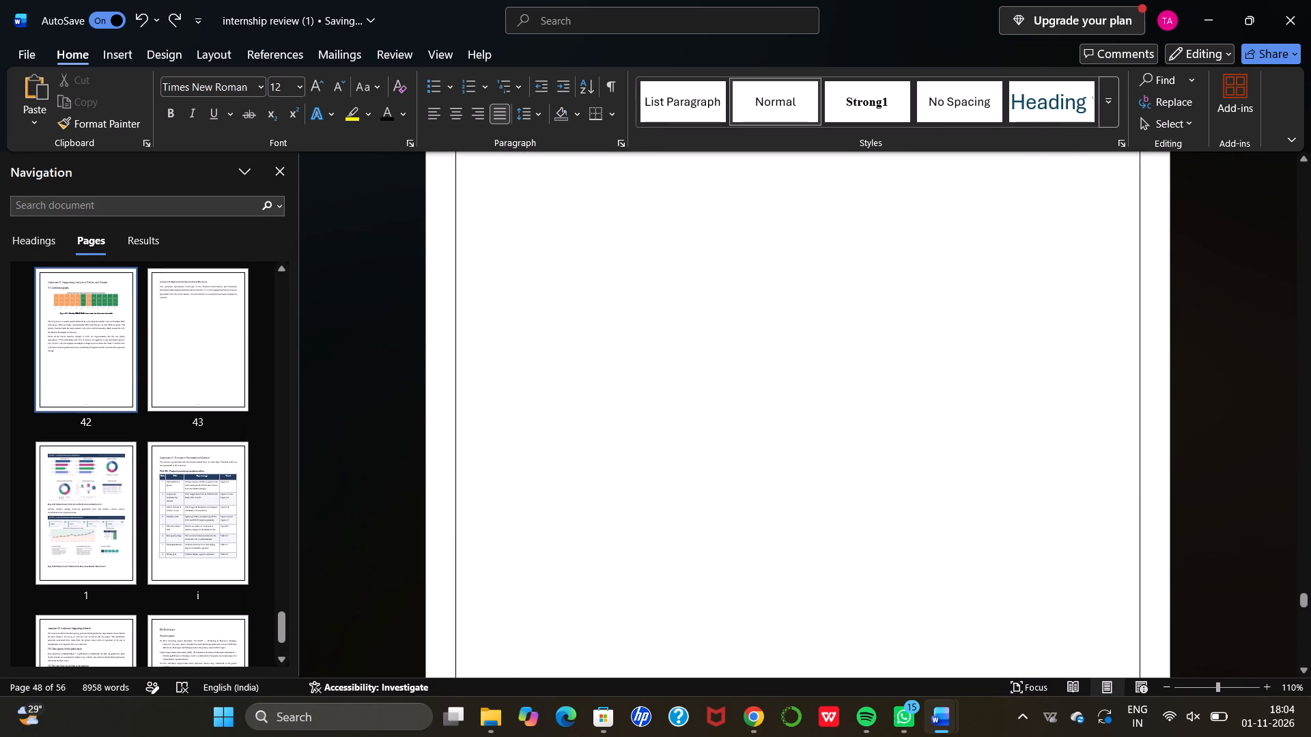
pyautogui.scroll(3, 669, 405)
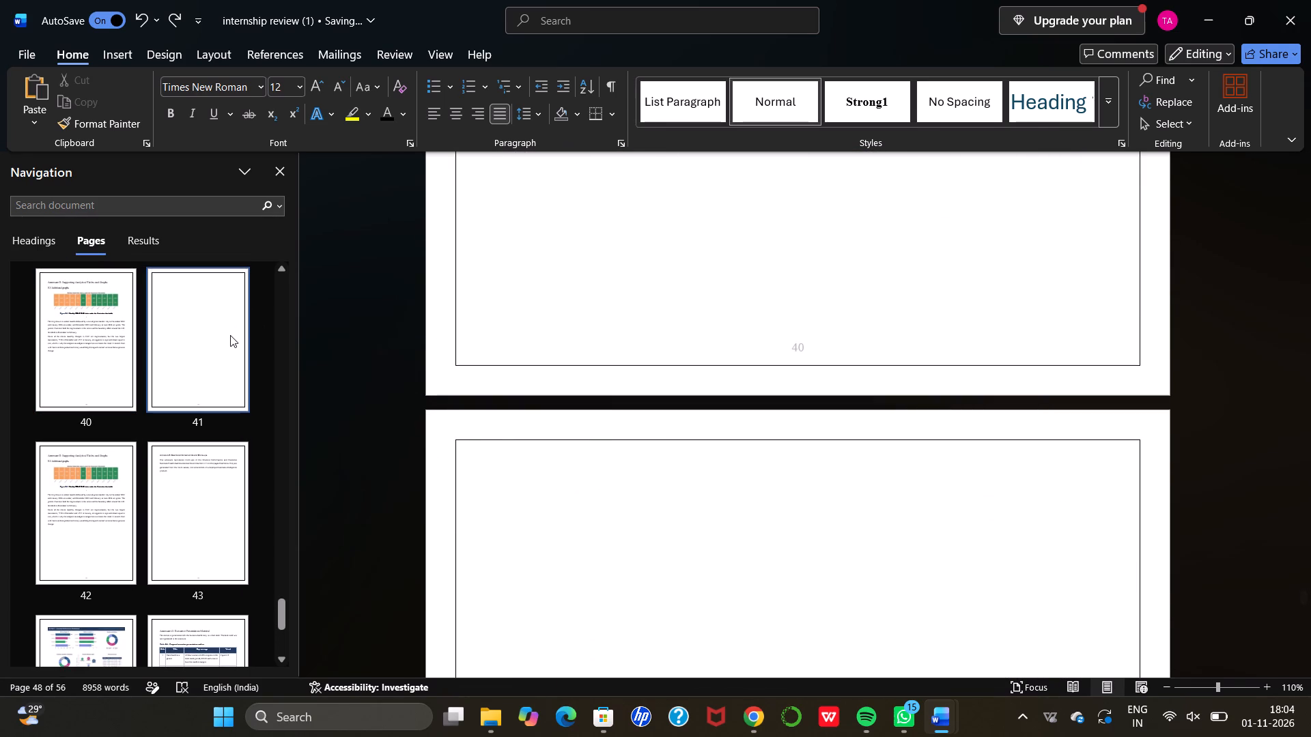
pyautogui.click(230, 335)
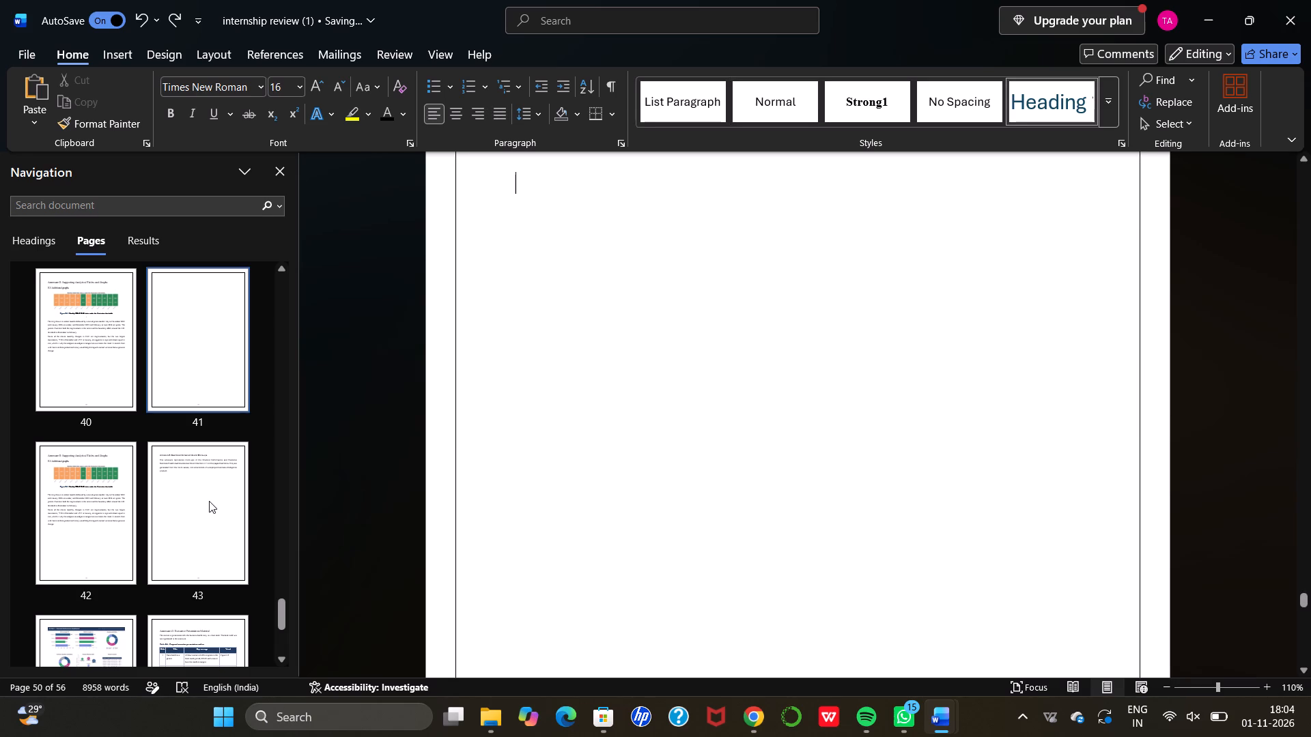
pyautogui.click(209, 501)
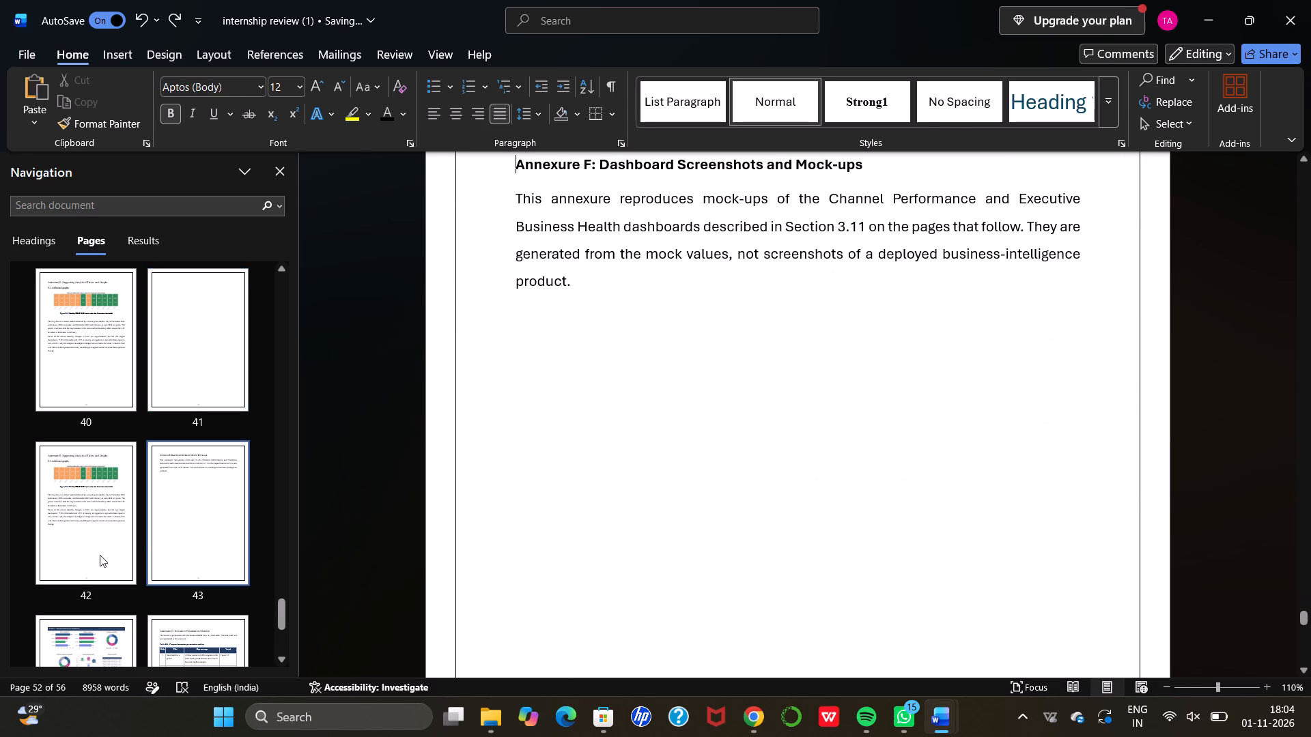
pyautogui.click(100, 555)
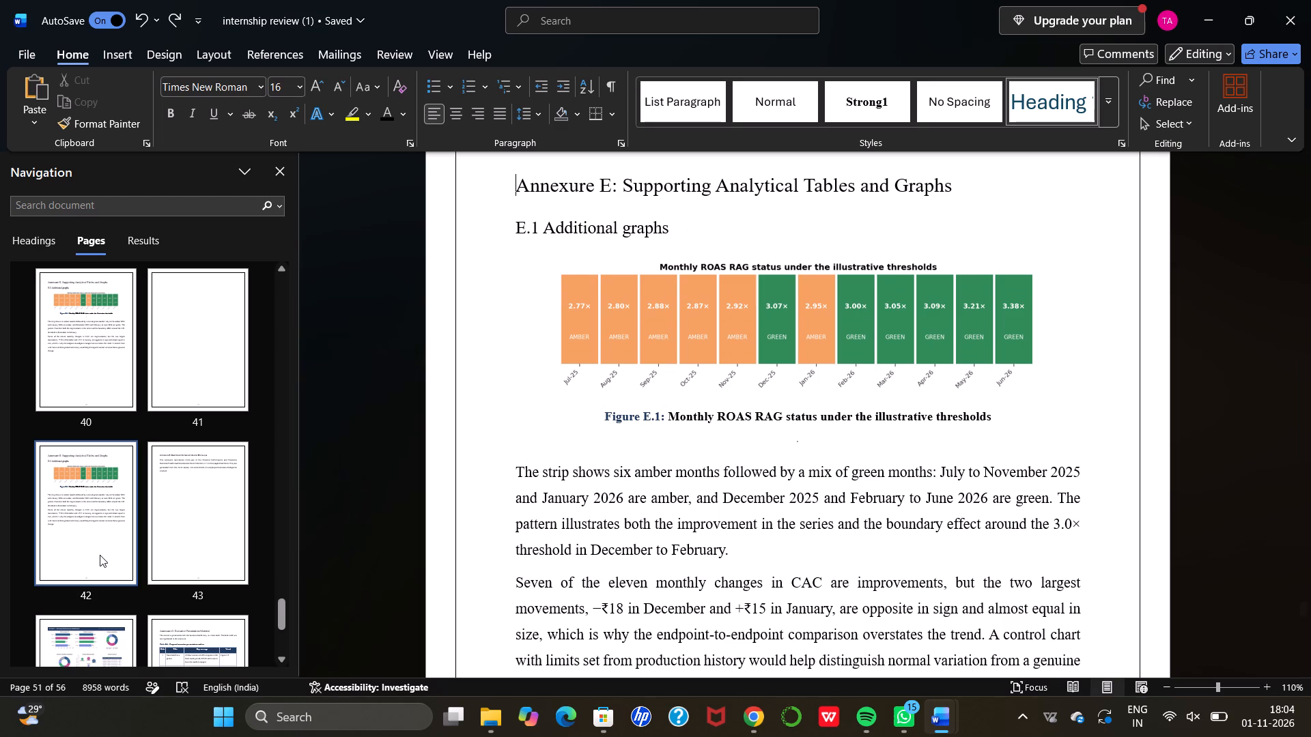
pyautogui.click(87, 336)
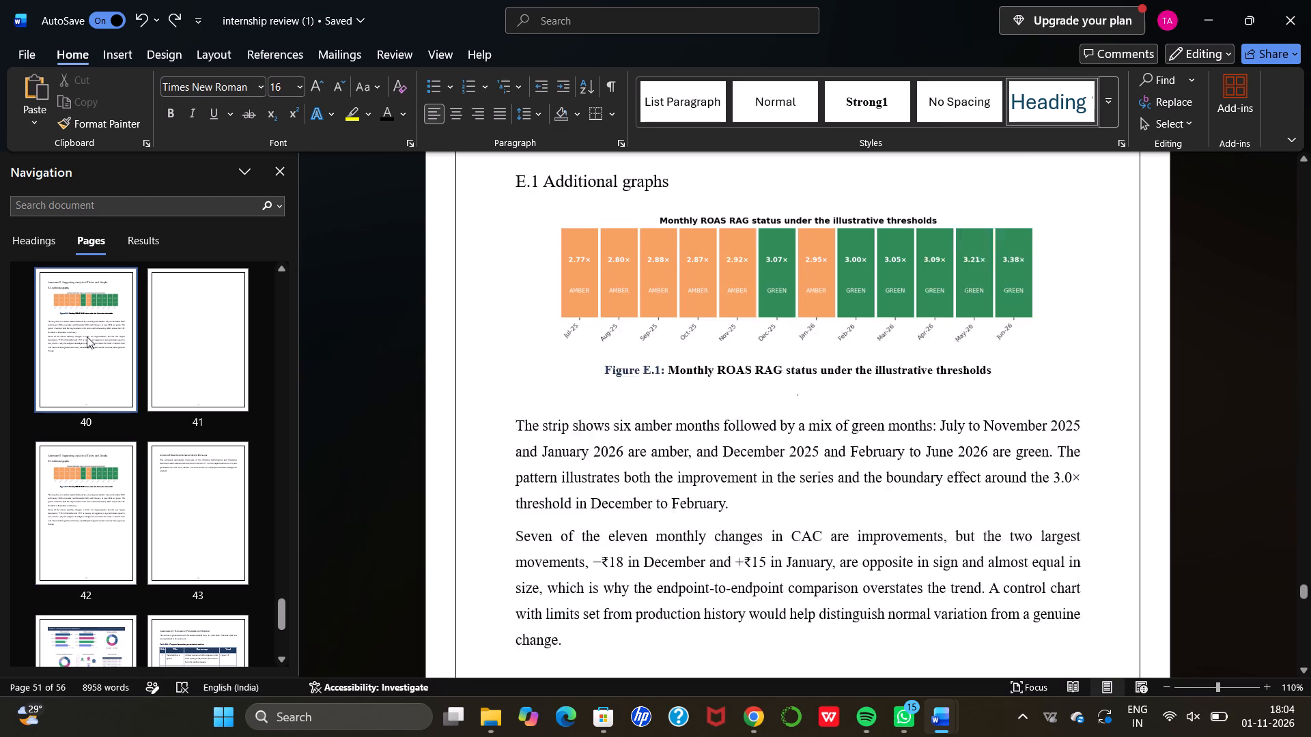
pyautogui.click(91, 500)
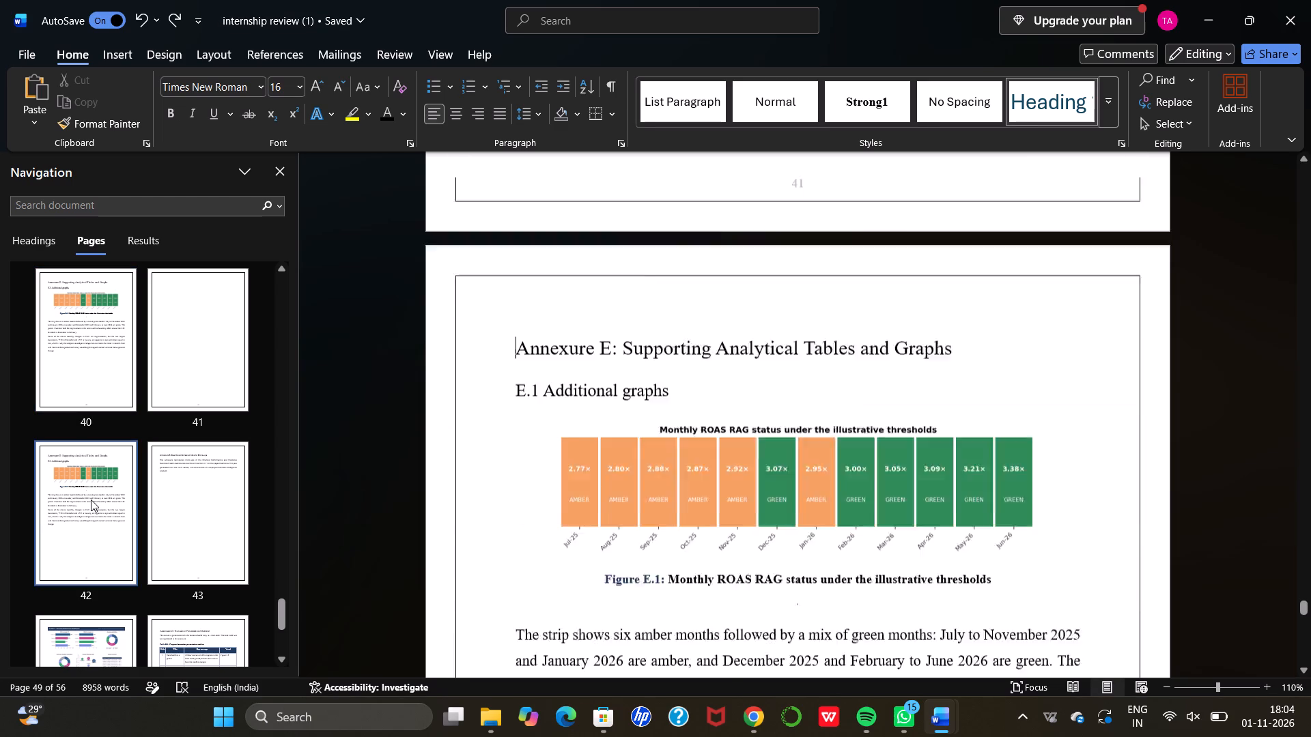
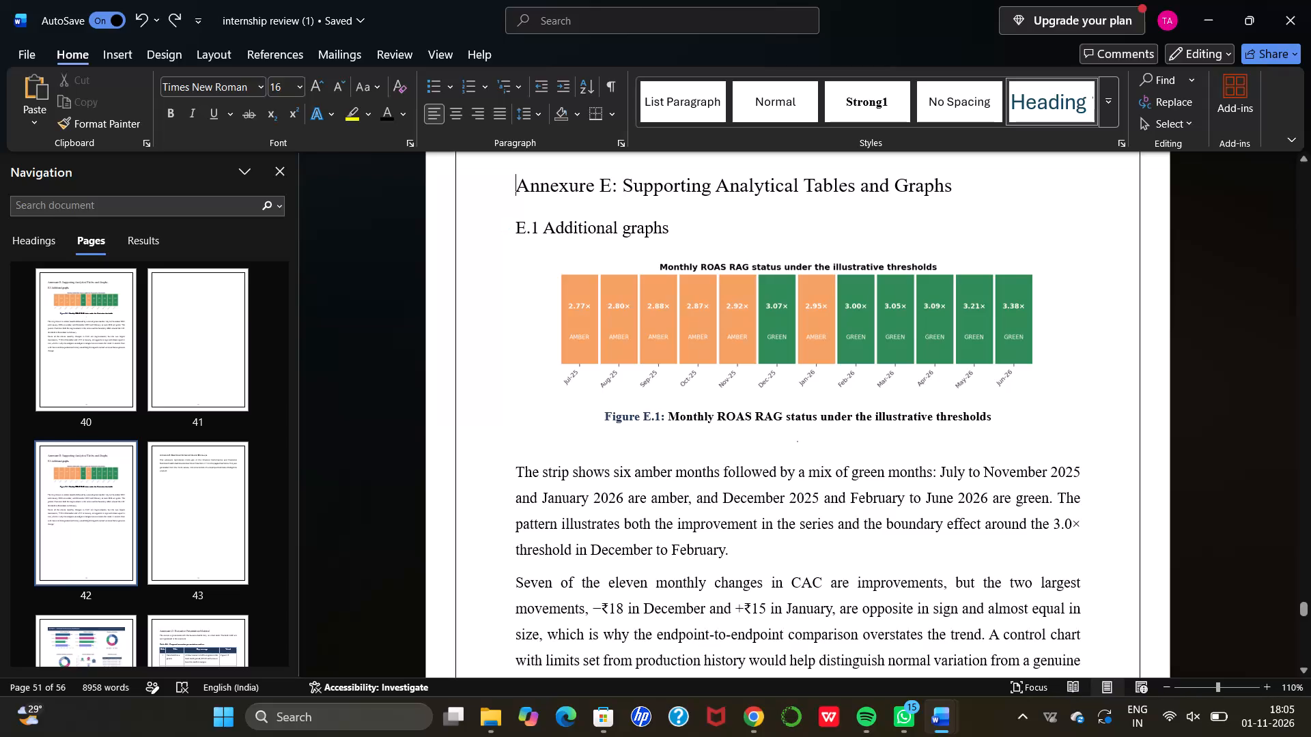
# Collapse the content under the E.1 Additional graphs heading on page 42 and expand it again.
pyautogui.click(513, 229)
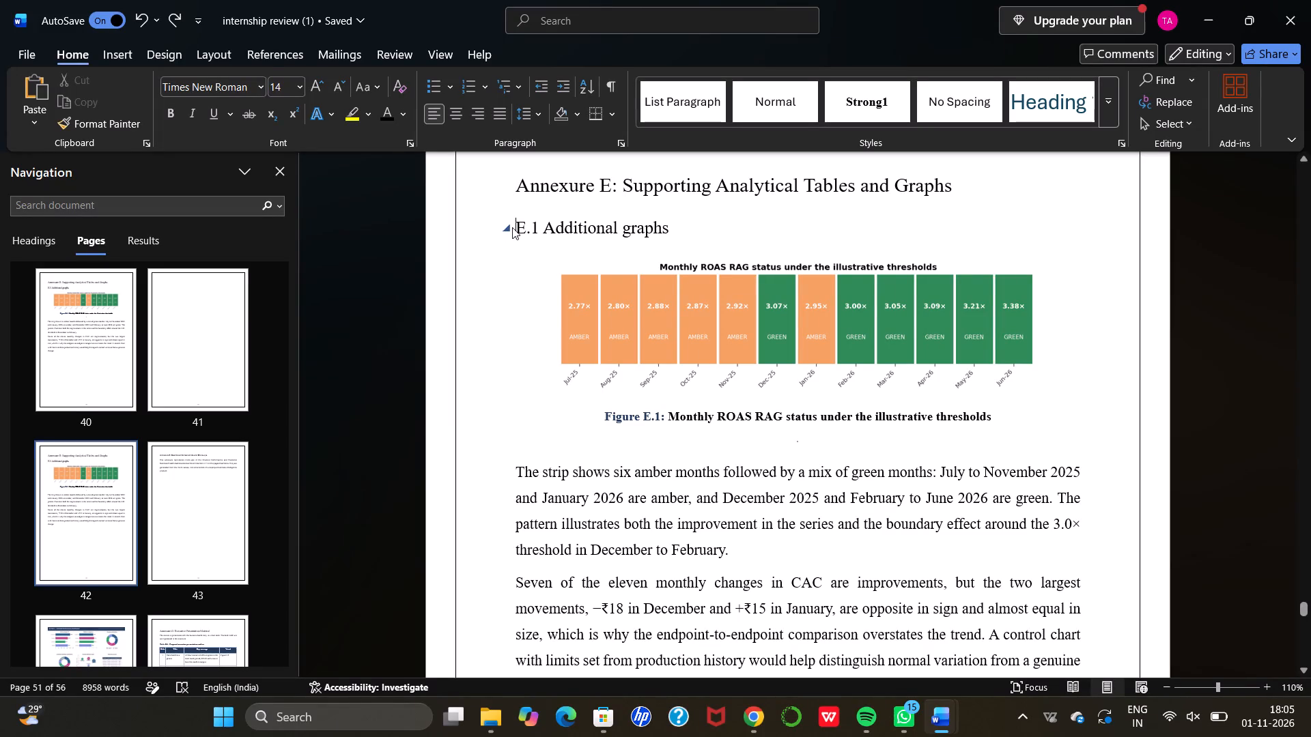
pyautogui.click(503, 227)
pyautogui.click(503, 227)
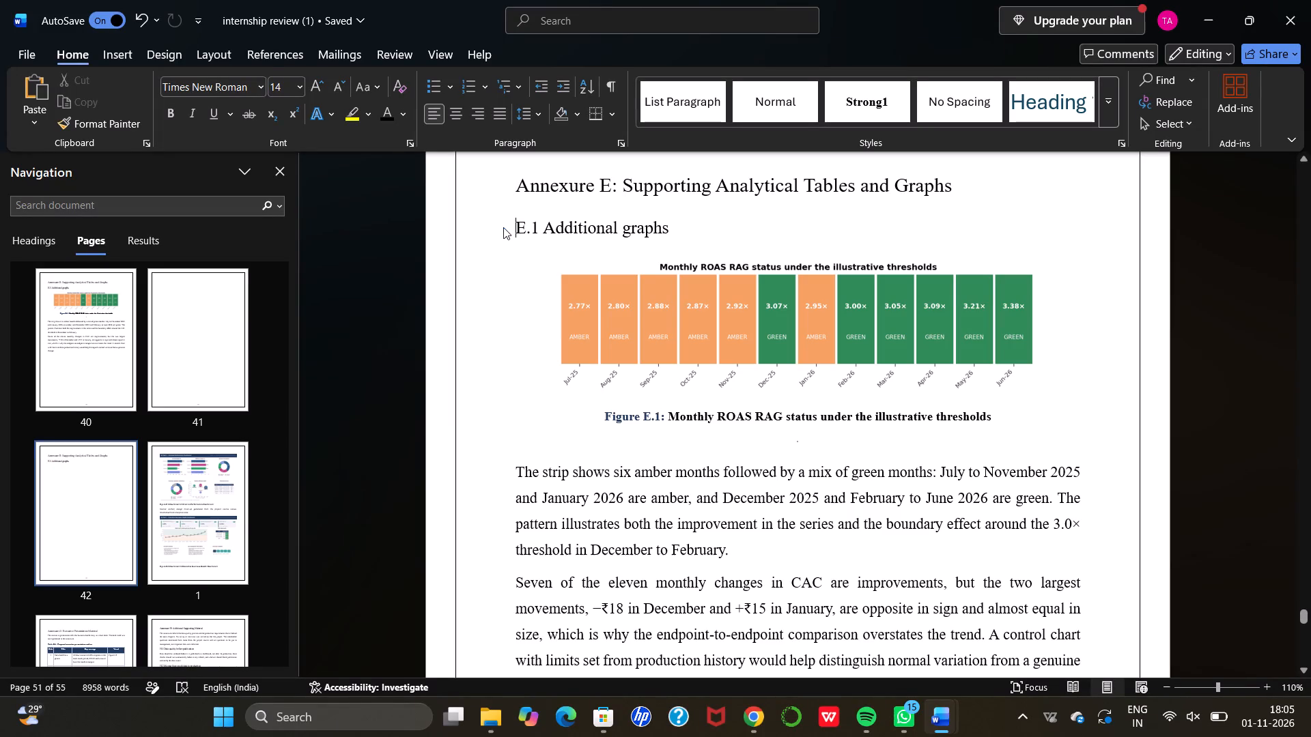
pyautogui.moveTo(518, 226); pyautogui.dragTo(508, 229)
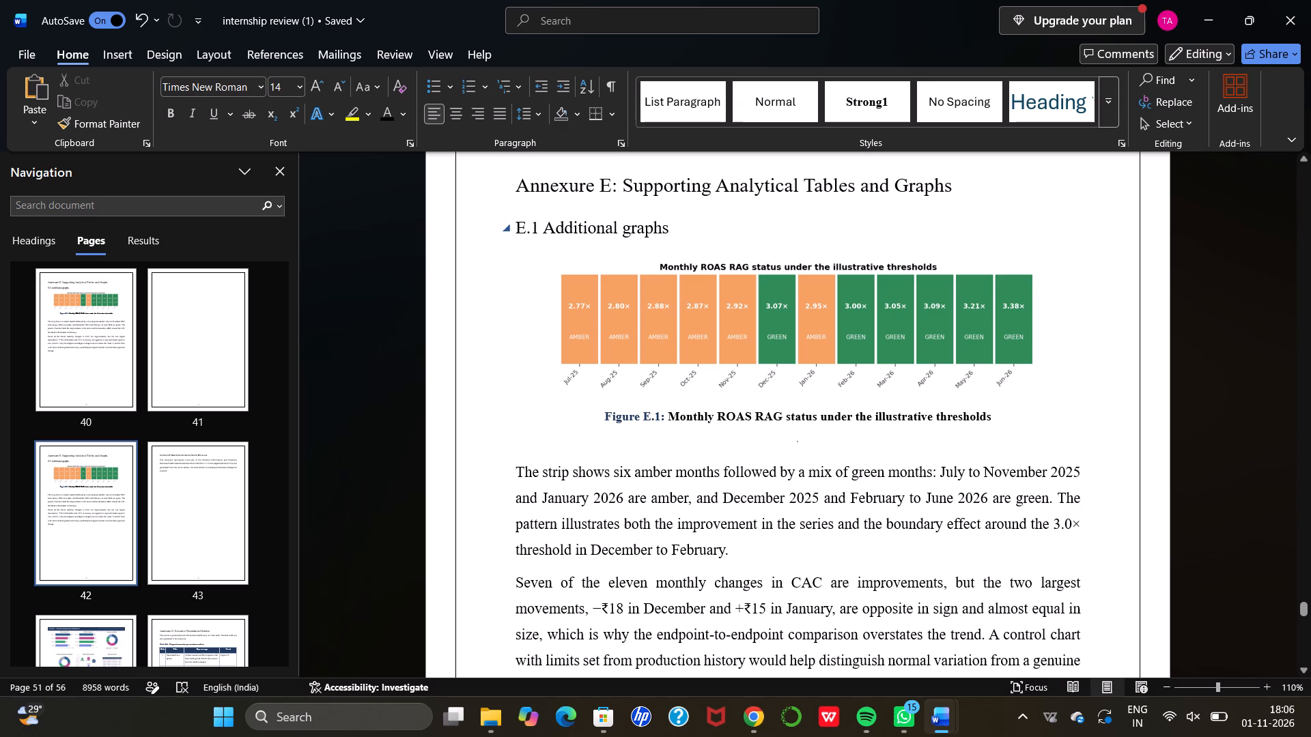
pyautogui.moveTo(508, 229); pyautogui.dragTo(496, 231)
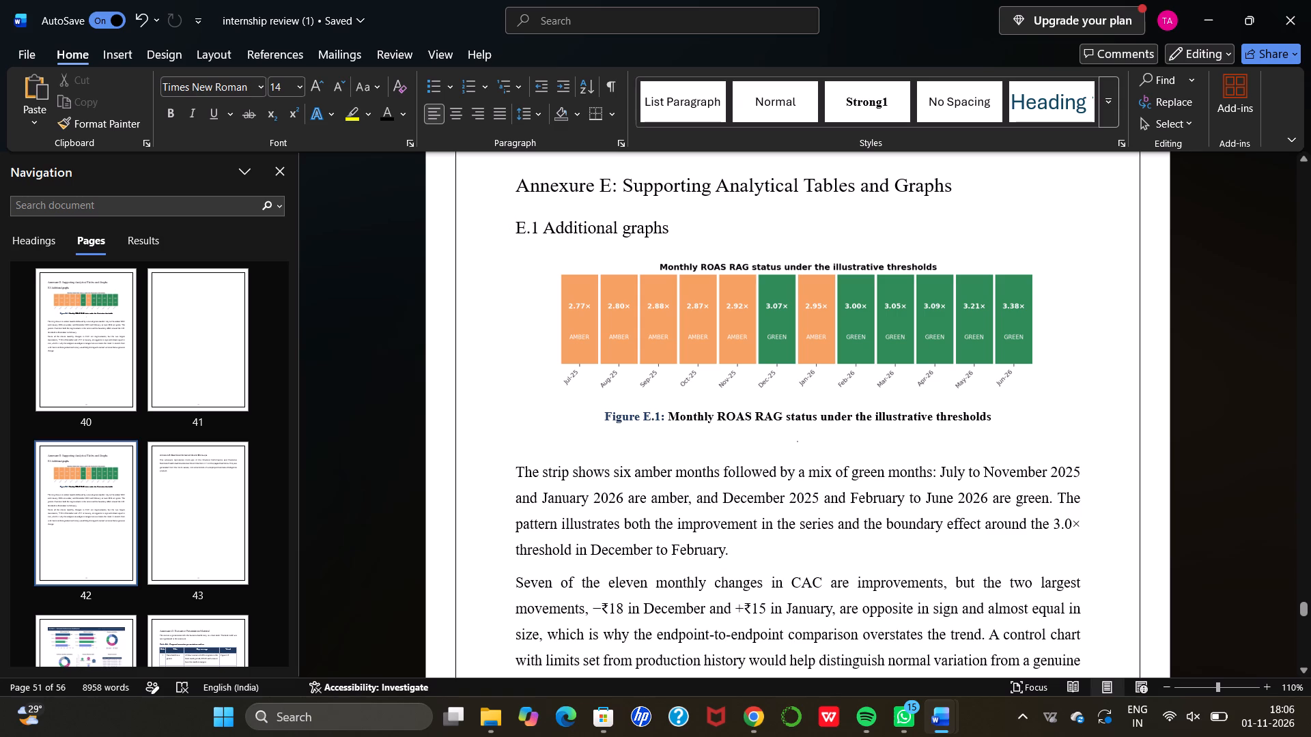
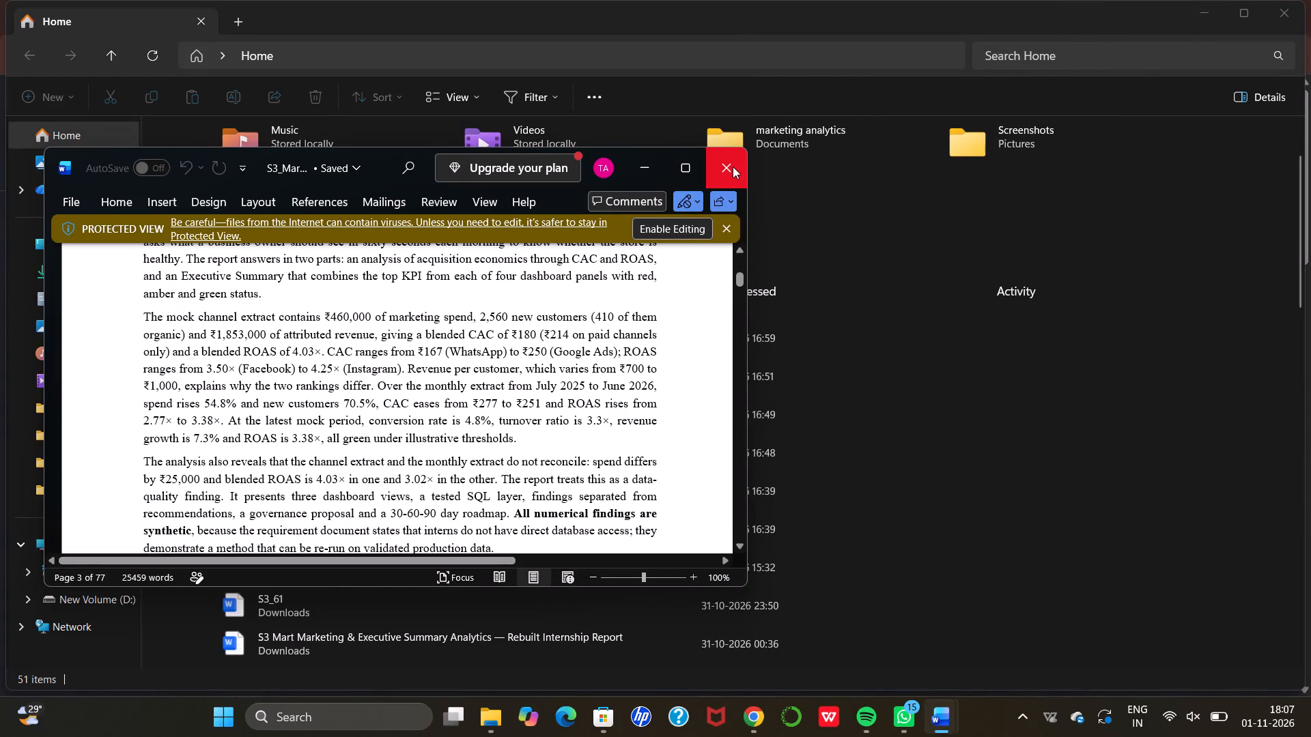
# Close the S3_Mart report that is open in Protected View.
pyautogui.click(720, 226)
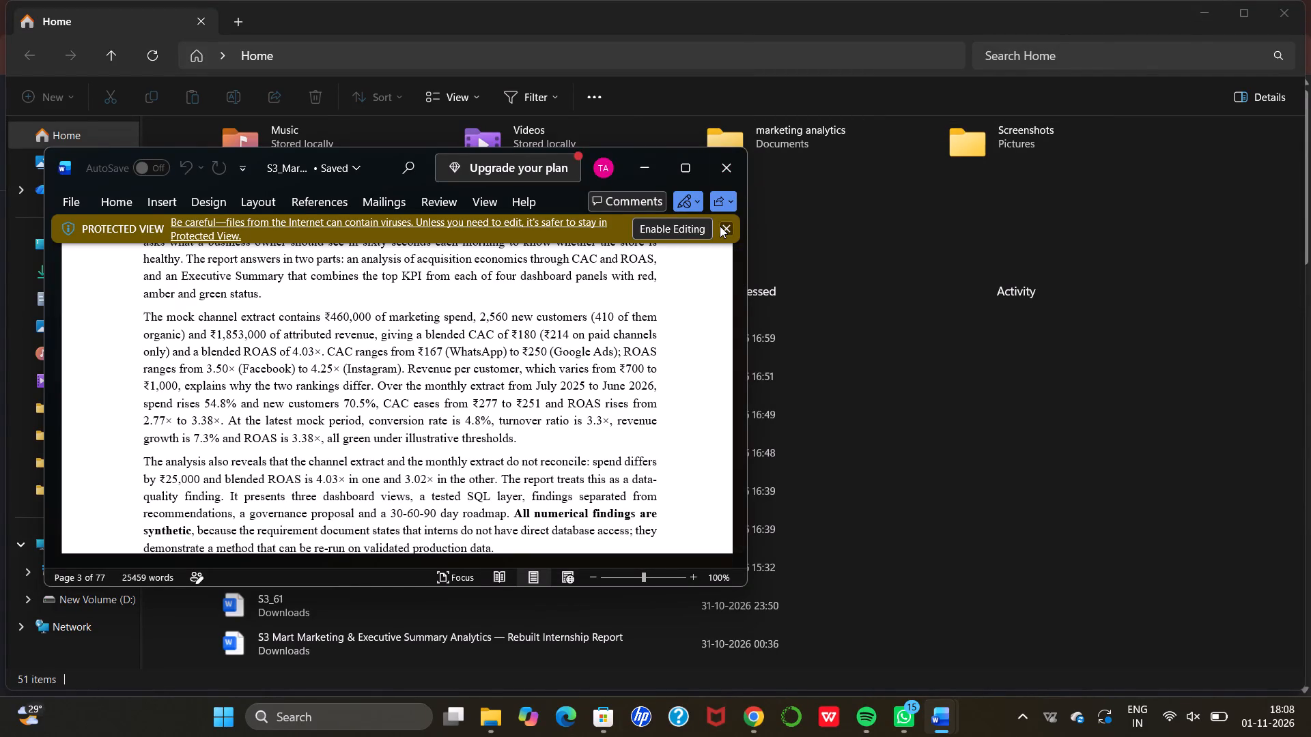
pyautogui.click(729, 171)
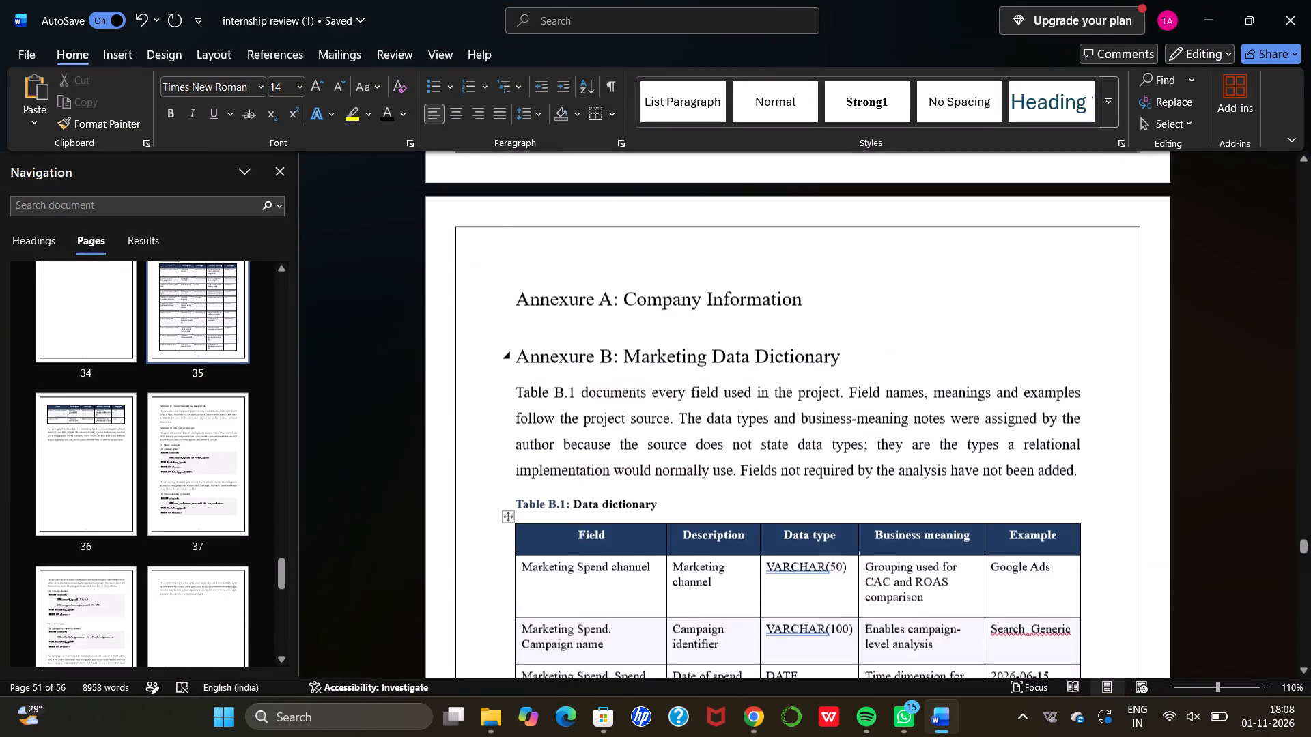
pyautogui.scroll(3, 951, 448)
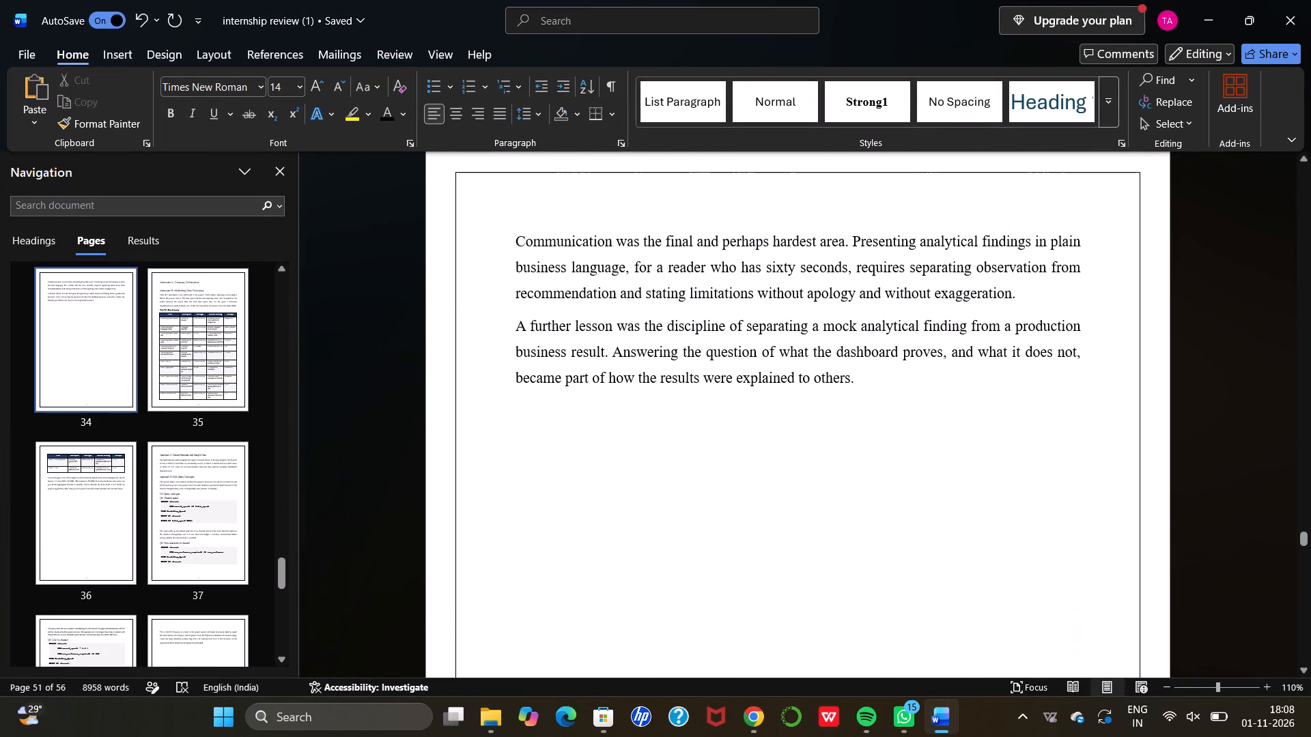
pyautogui.scroll(8, 951, 448)
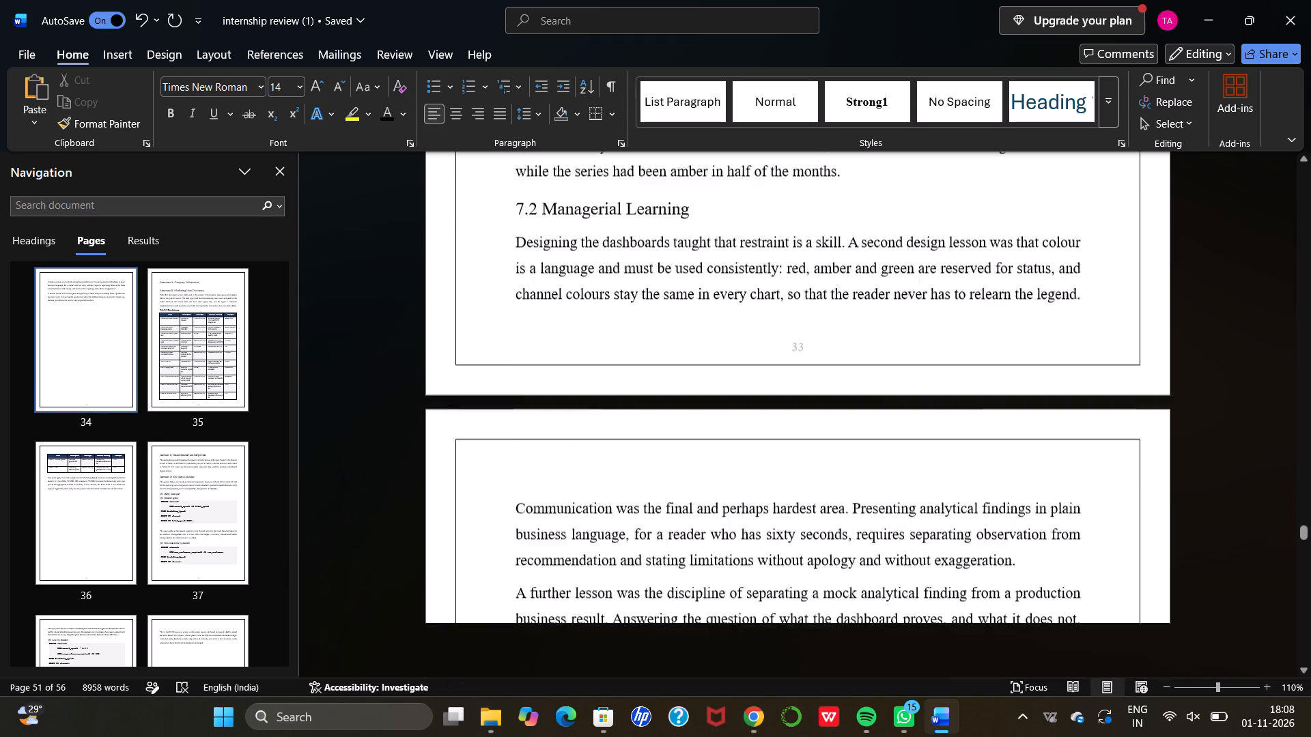
pyautogui.scroll(11, 951, 448)
pyautogui.scroll(20, 951, 448)
pyautogui.scroll(20, 951, 448)
pyautogui.scroll(20, 951, 448)
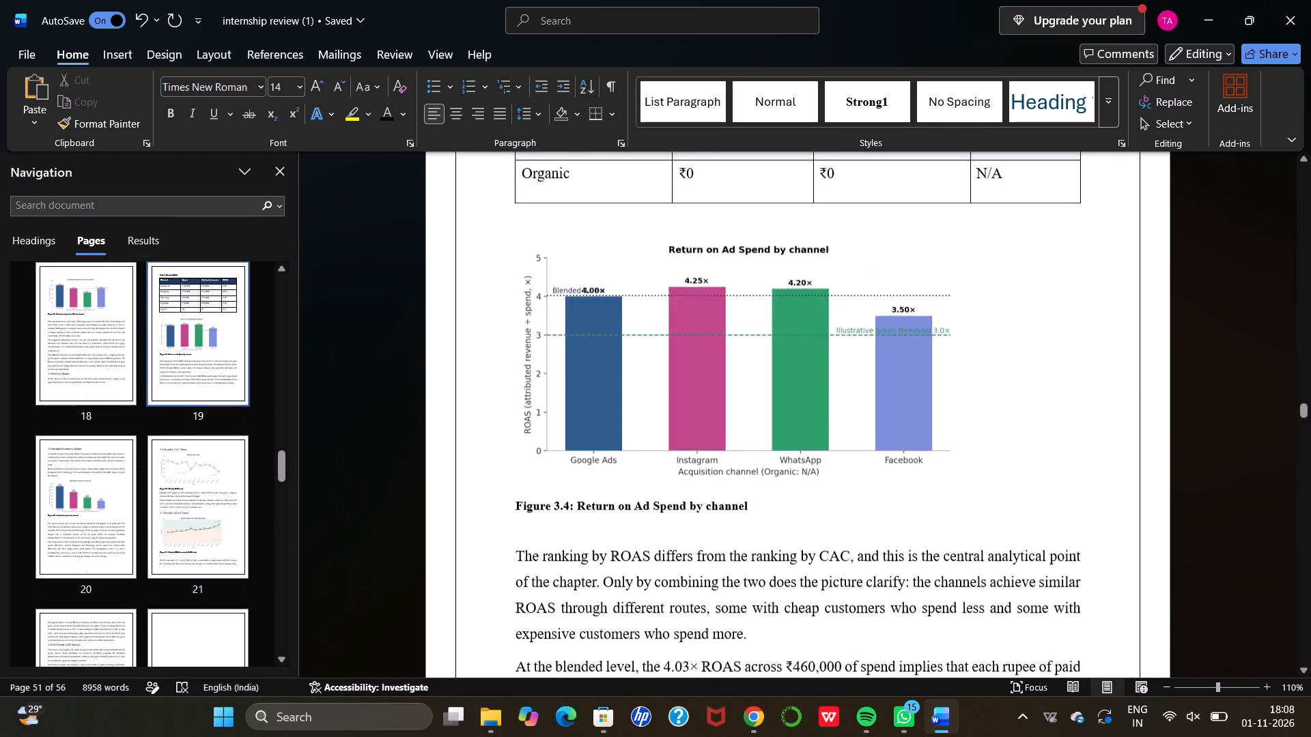
pyautogui.scroll(20, 951, 448)
pyautogui.scroll(20, 951, 448)
pyautogui.scroll(20, 951, 448)
pyautogui.scroll(10, 951, 448)
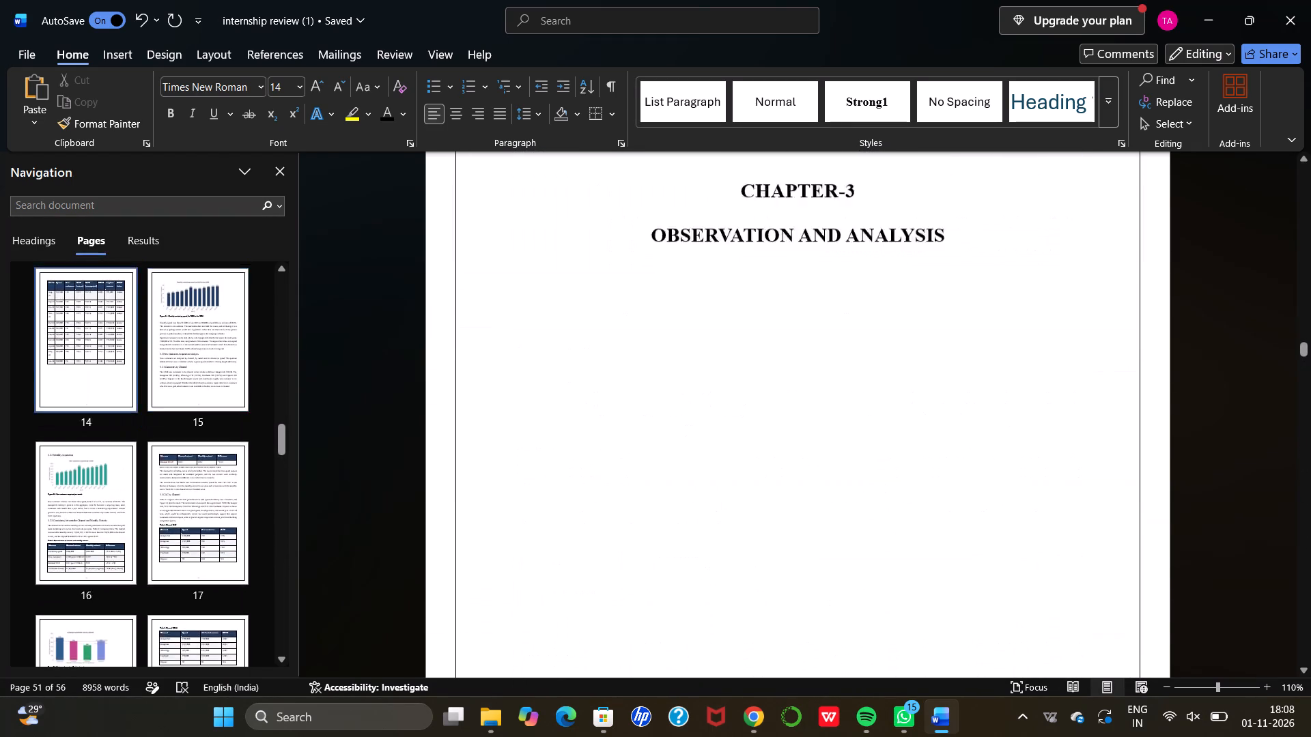
pyautogui.scroll(20, 951, 448)
pyautogui.scroll(11, 951, 448)
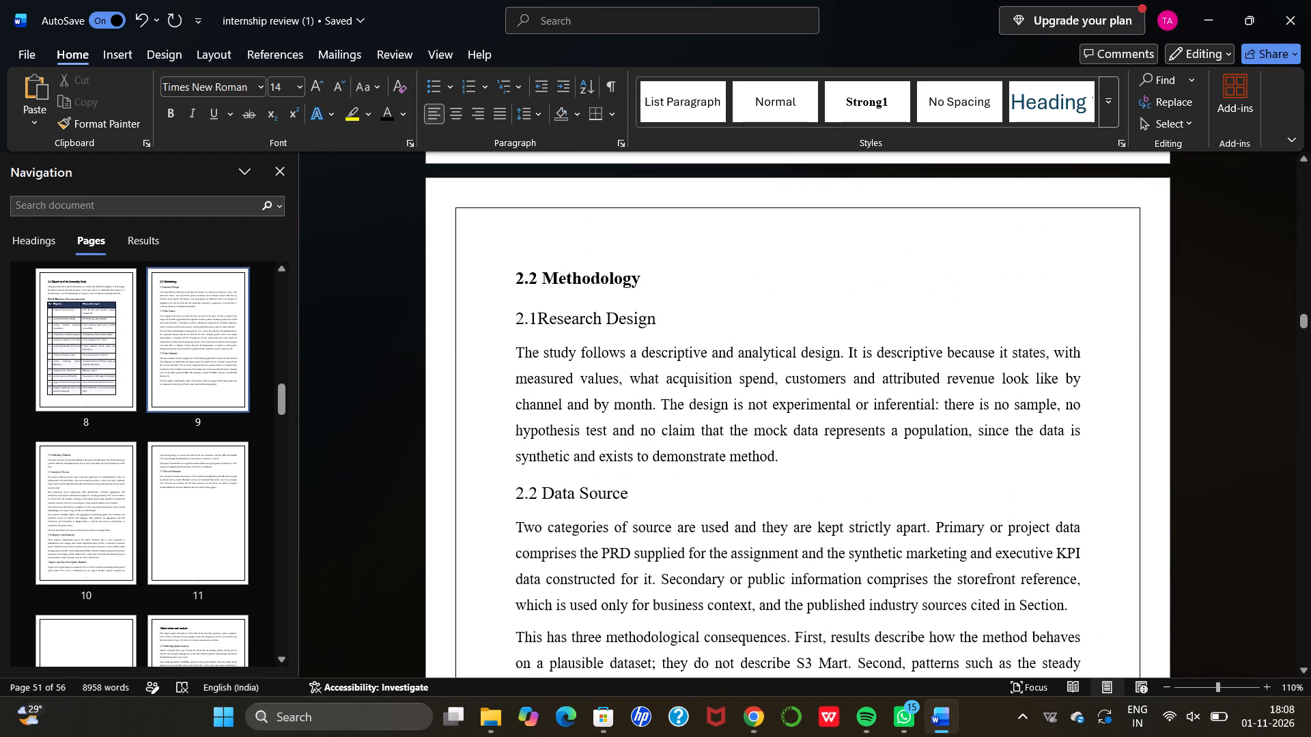
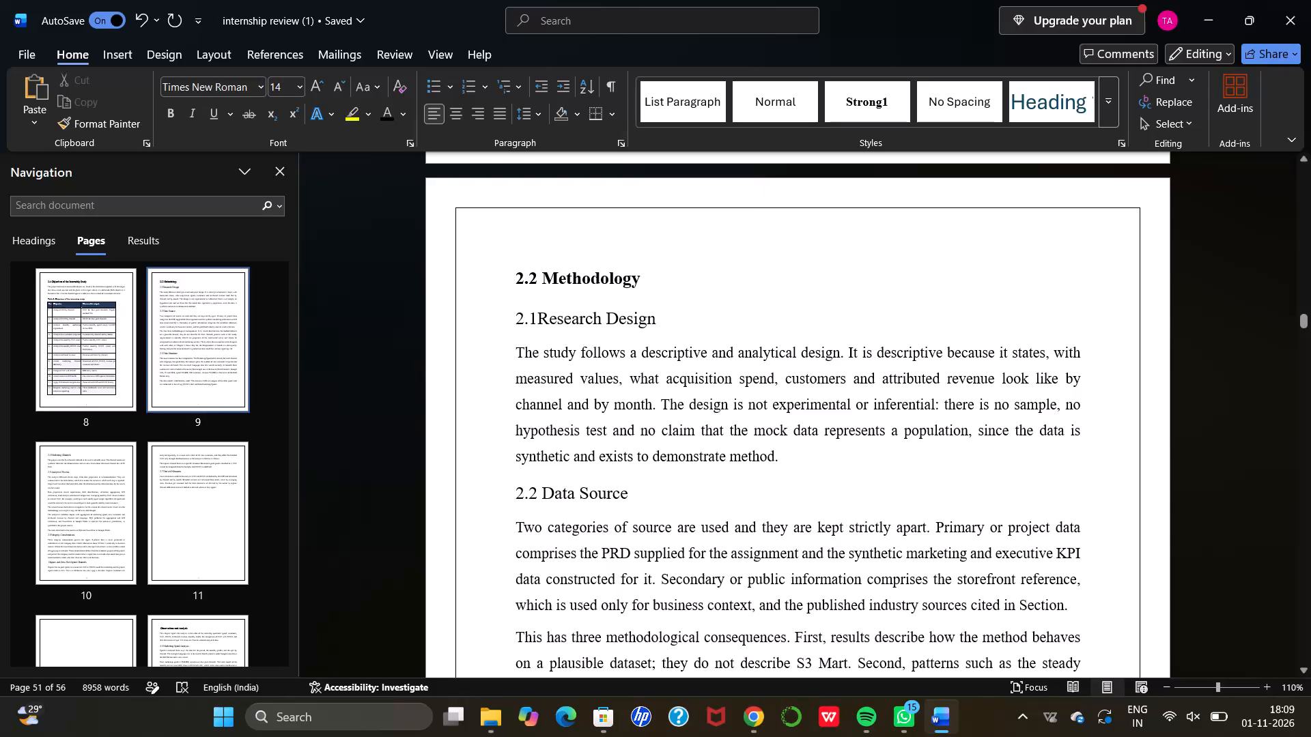
# Go back through the report's opening pages from section 2.2 Methodology to the title page.
pyautogui.scroll(11, 982, 420)
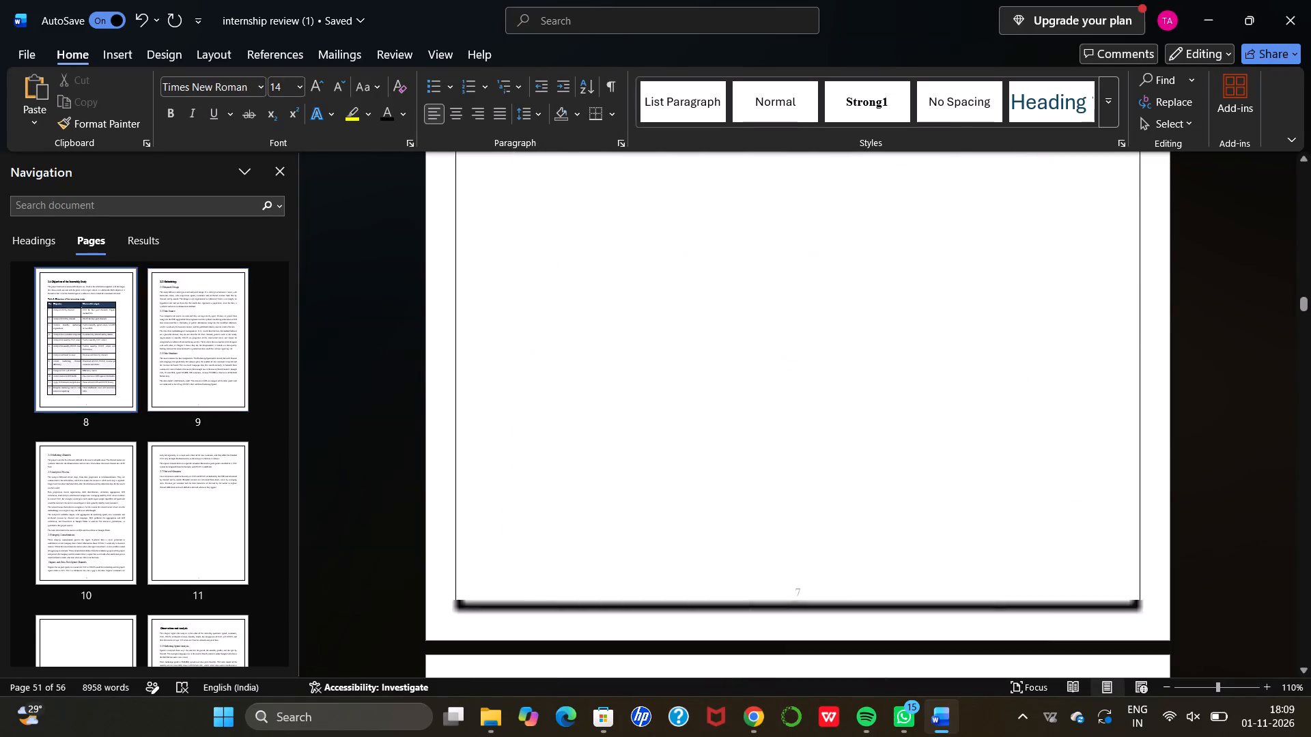
pyautogui.scroll(14, 982, 420)
pyautogui.scroll(20, 982, 420)
pyautogui.scroll(20, 982, 420)
pyautogui.scroll(20, 982, 420)
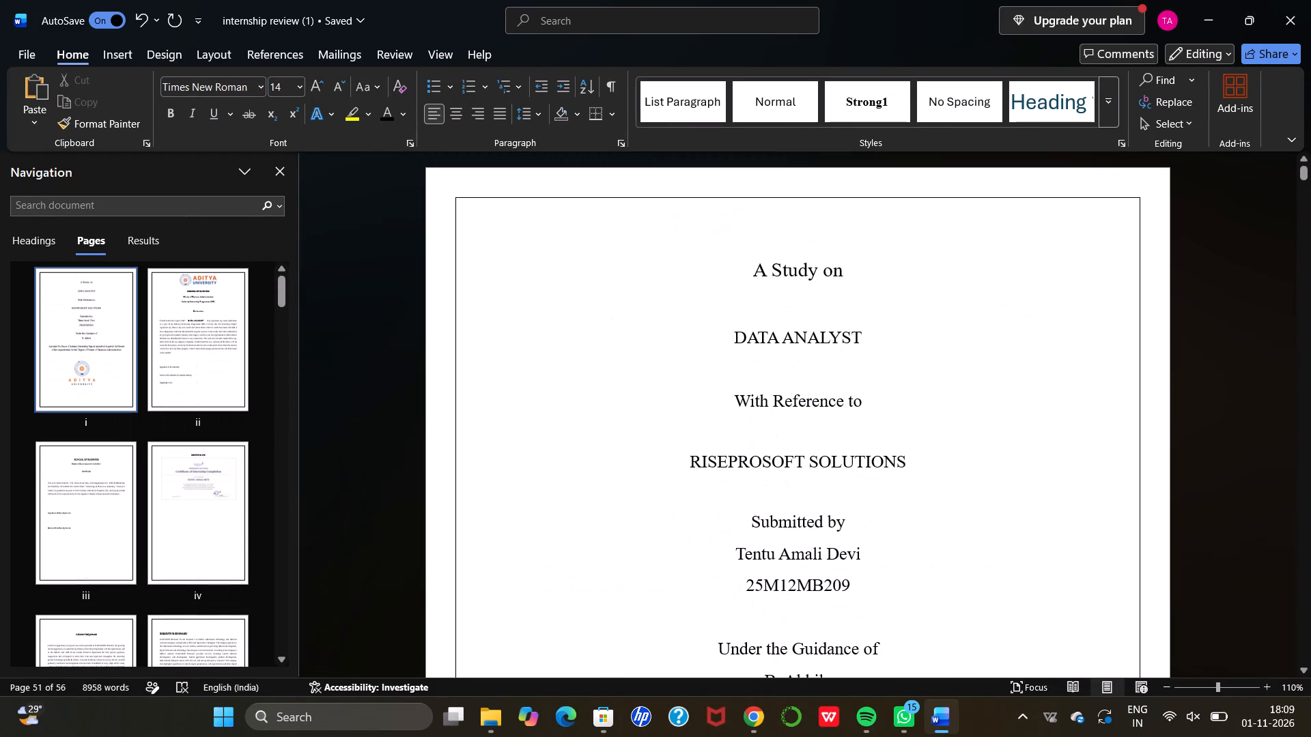
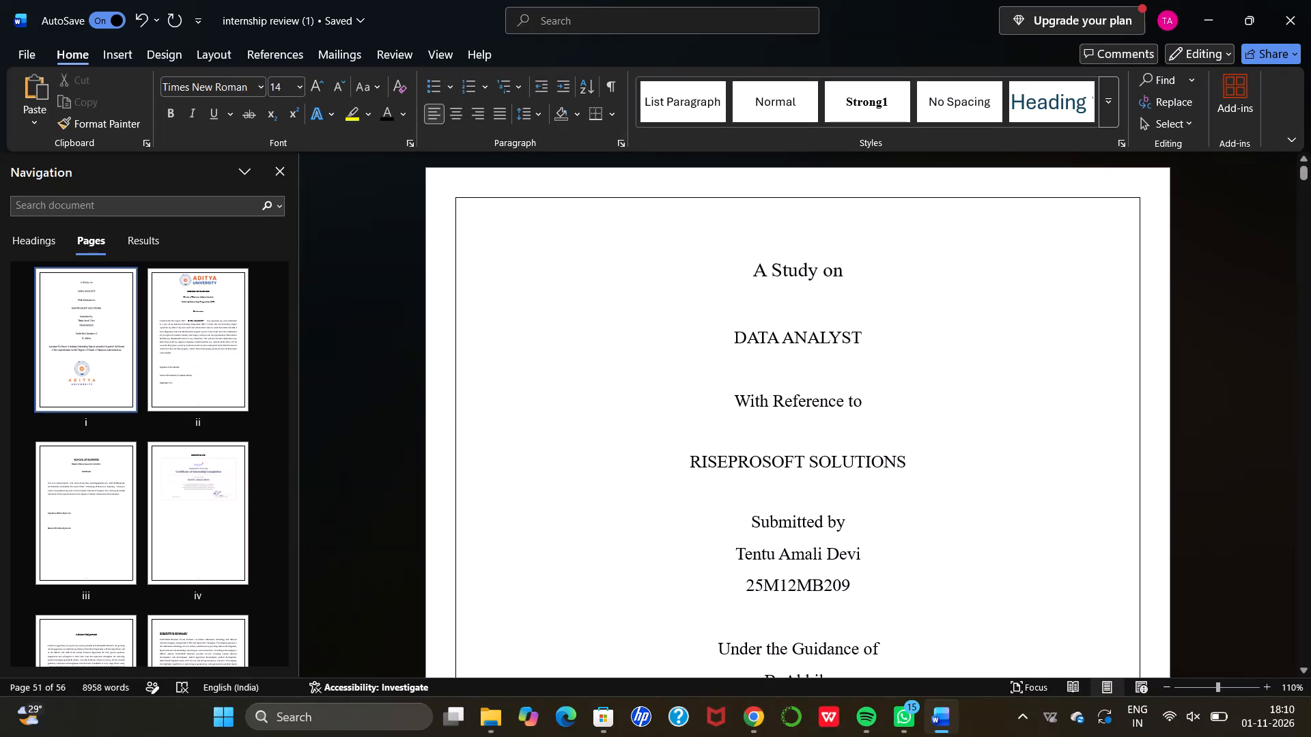
# Delete the title "DATA ANALYST" below "A Study on" on the title page.
pyautogui.click(870, 344)
pyautogui.press('BackSpace')
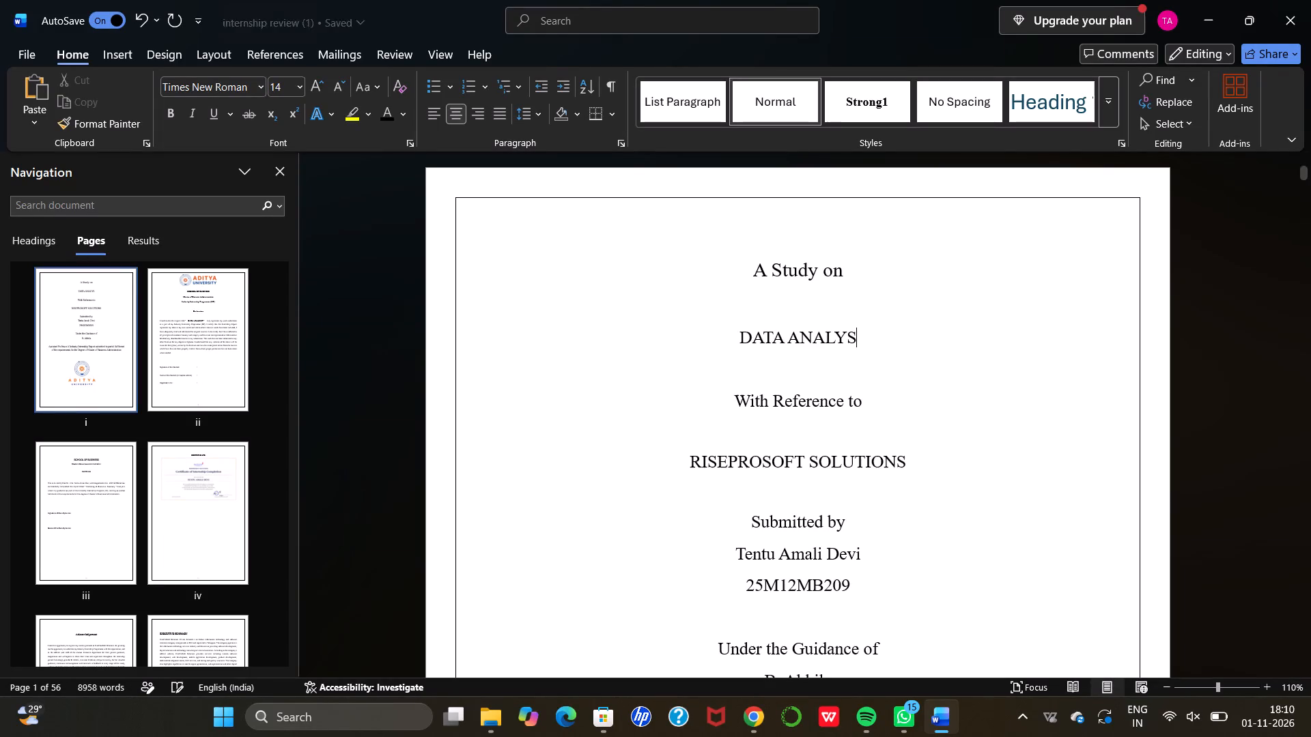
pyautogui.press('BackSpace')
pyautogui.press('BackSpace')
pyautogui.press('BackSpace')
pyautogui.press('BackSpace')
pyautogui.press('BackSpace')
pyautogui.press('BackSpace')
pyautogui.press('BackSpace')
pyautogui.press('BackSpace')
pyautogui.press('BackSpace')
pyautogui.press('BackSpace')
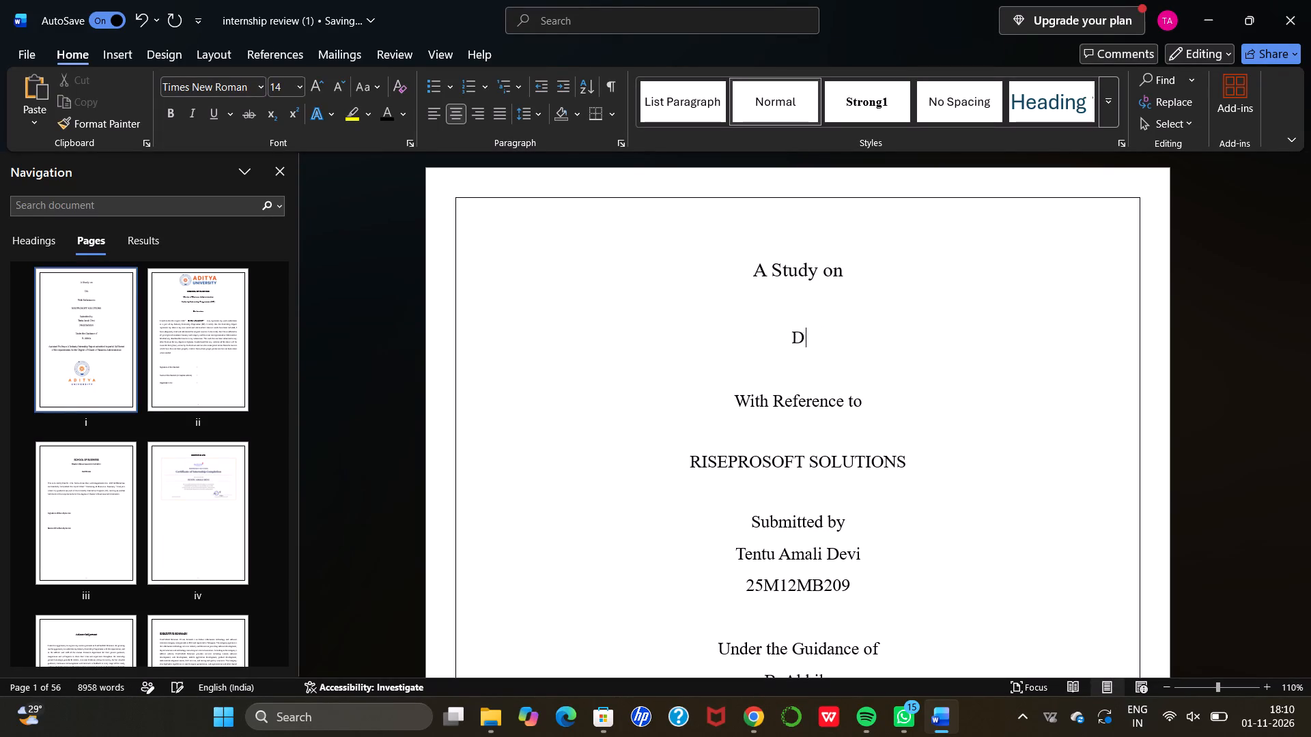
pyautogui.press('BackSpace')
# Copy the report title "Marketing & Executive Summary" Analytics, including its quotation marks, from the Certificate page.
pyautogui.scroll(-5, 870, 344)
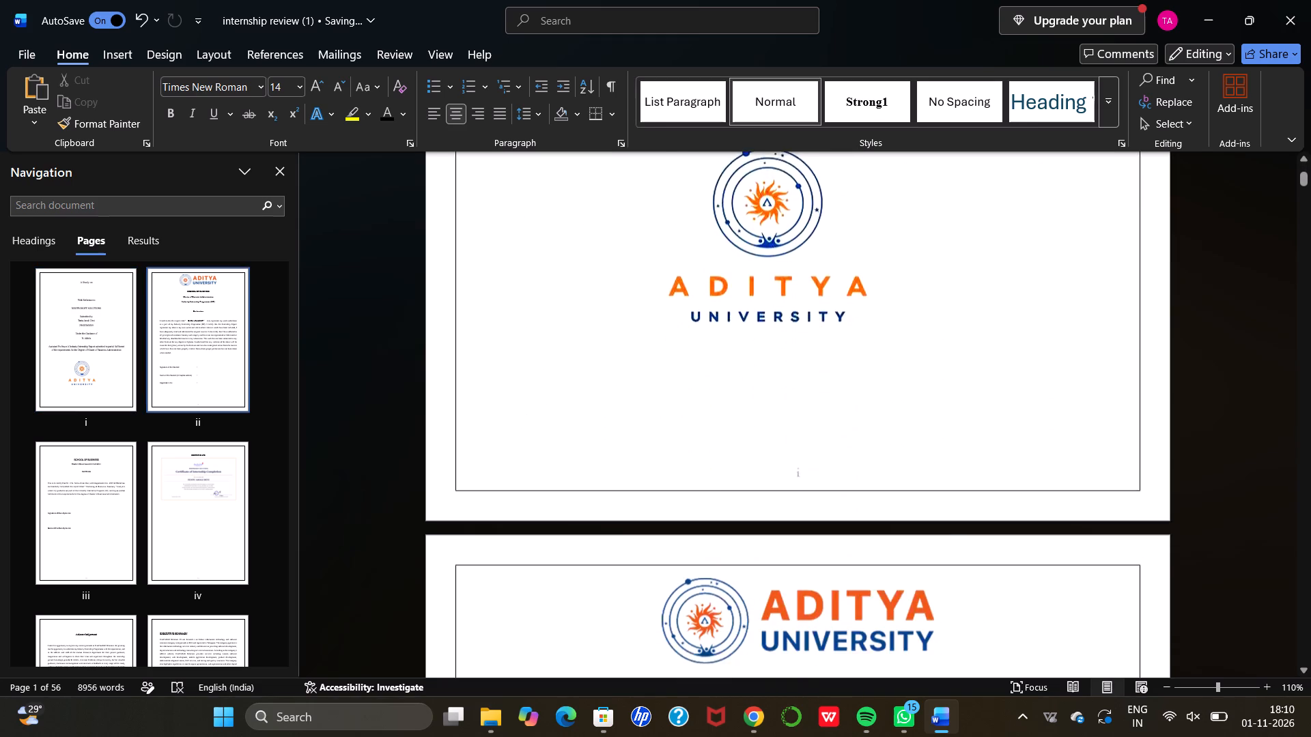
pyautogui.scroll(-3, 870, 344)
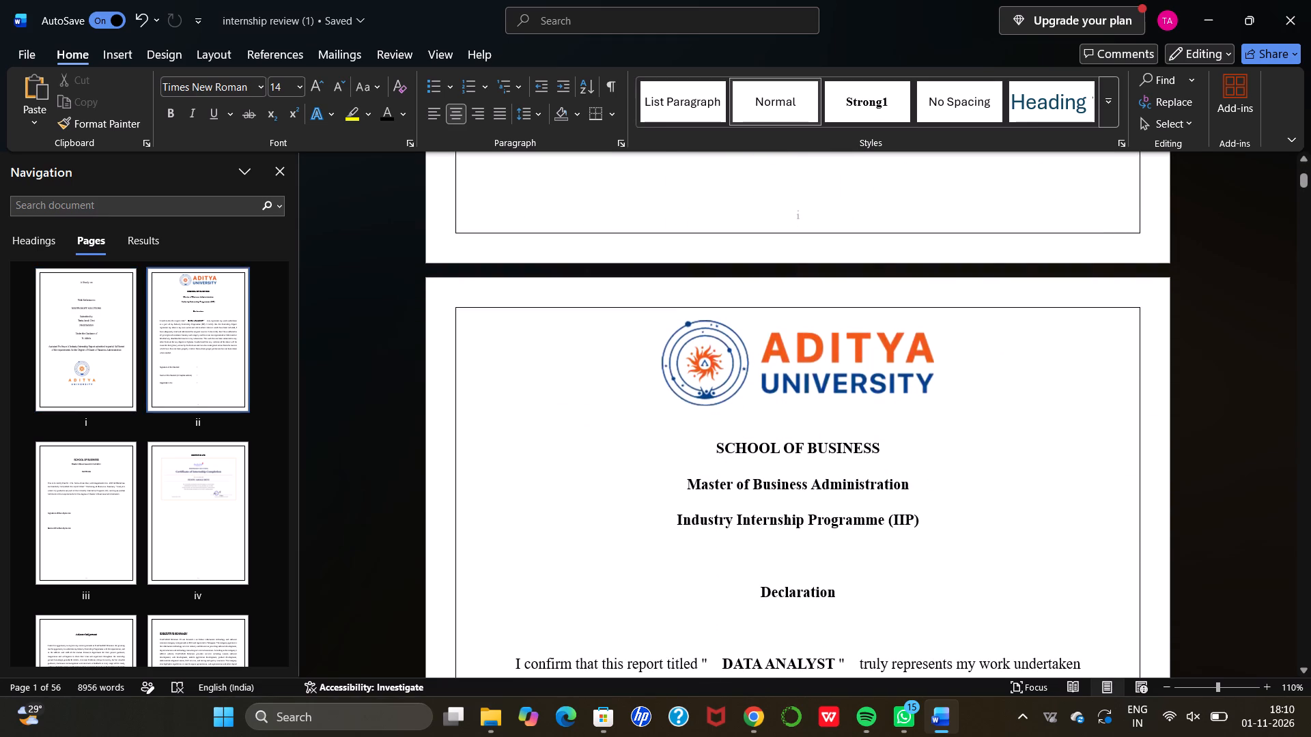
pyautogui.hscroll(3, 870, 344)
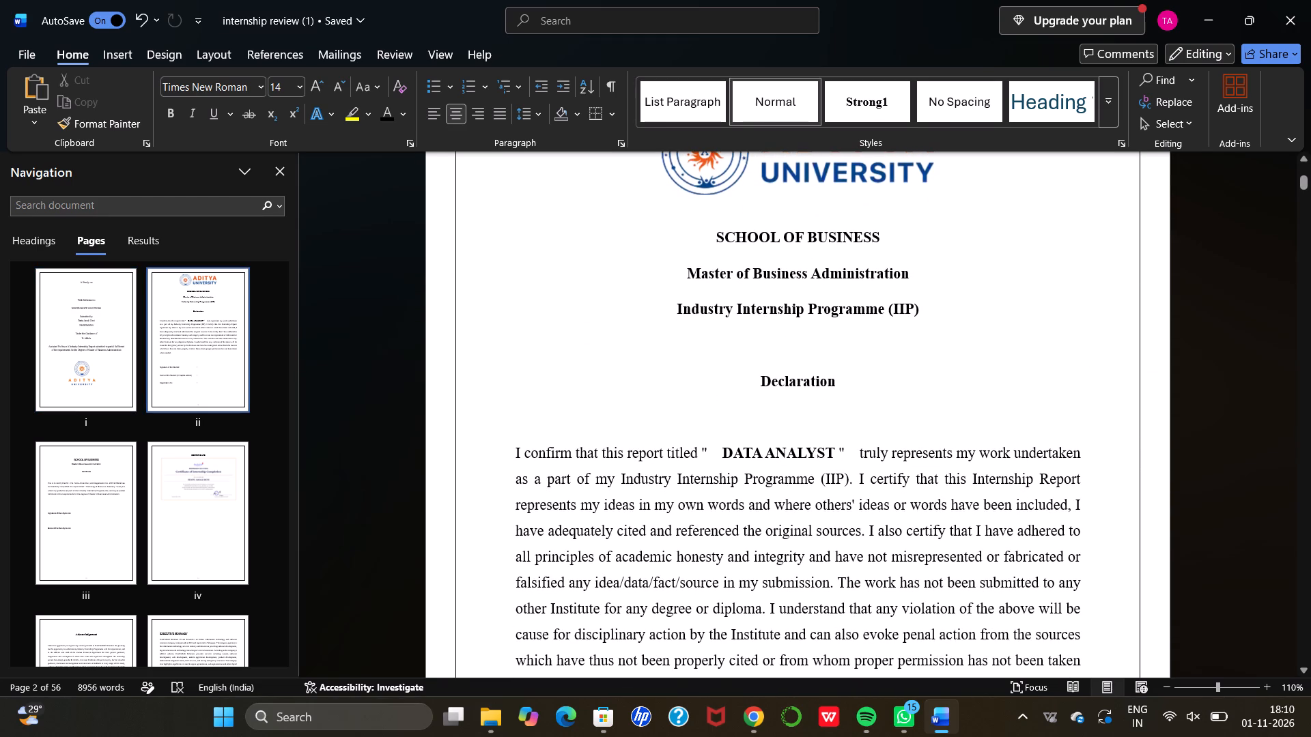
pyautogui.scroll(-4, 901, 496)
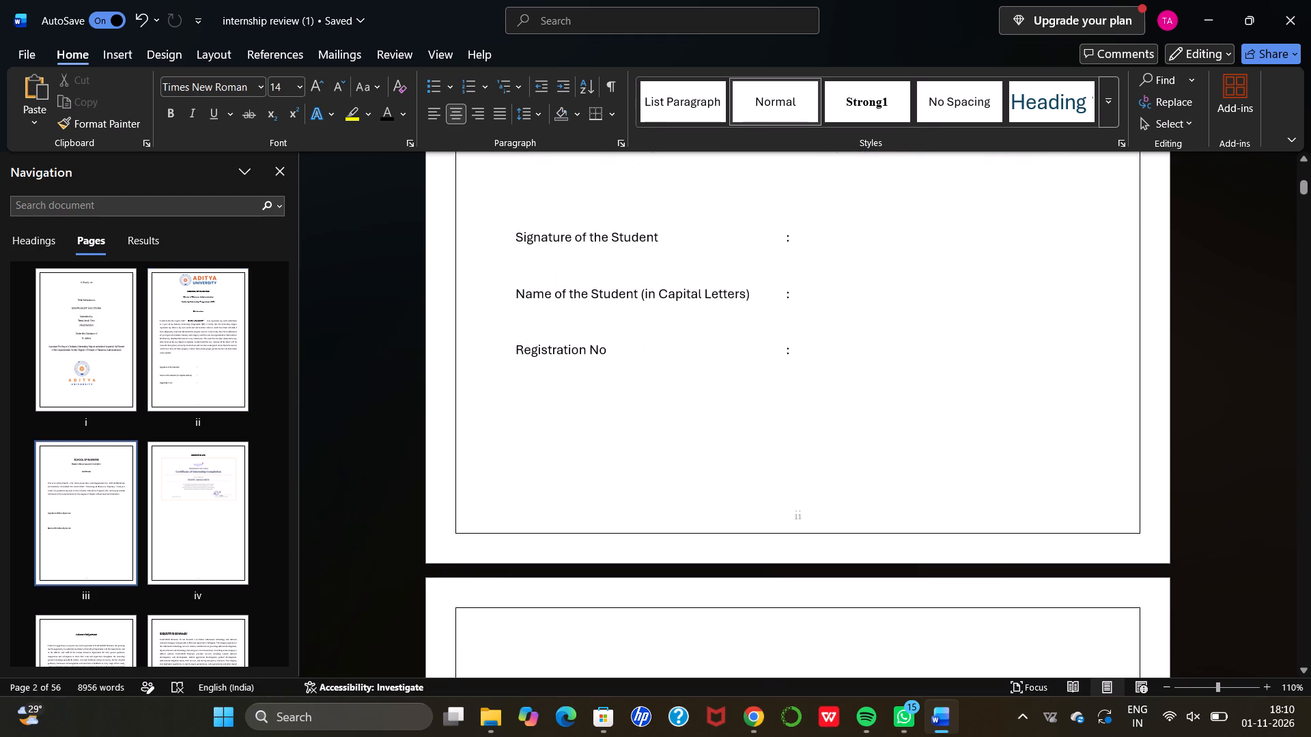
pyautogui.scroll(-2, 901, 496)
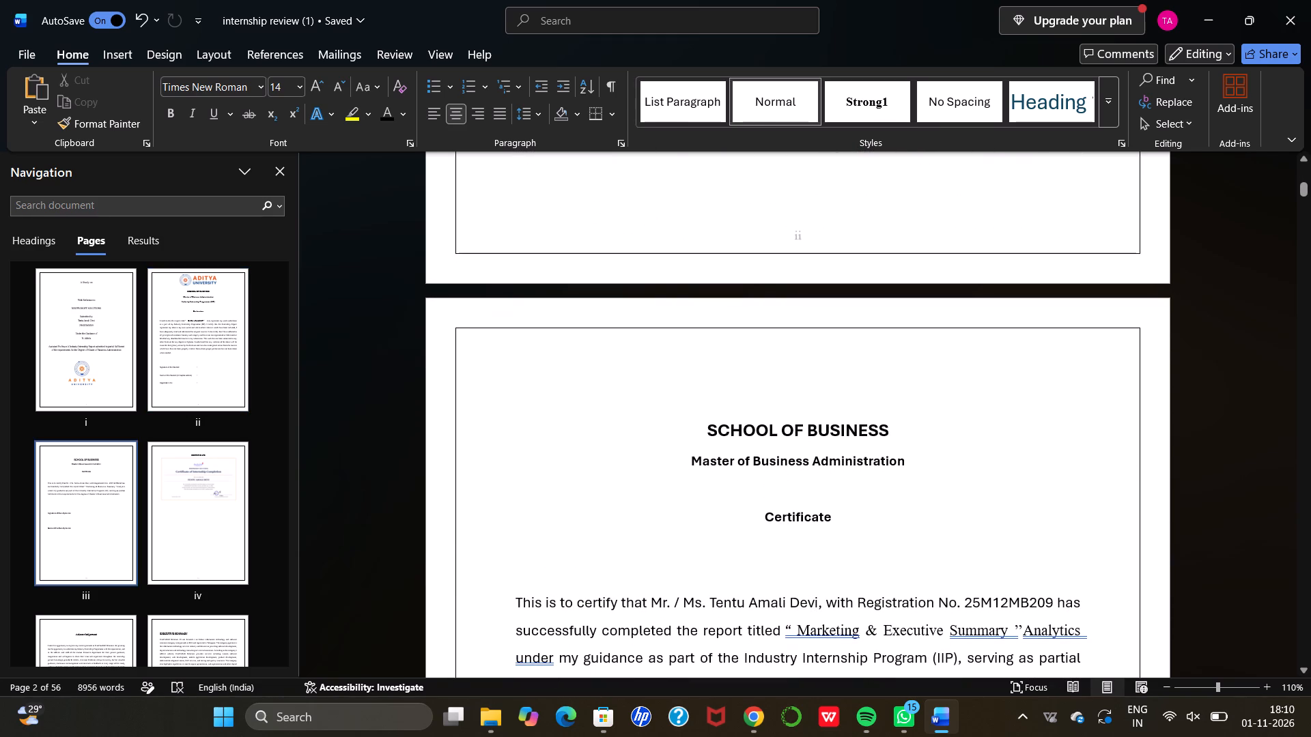
pyautogui.scroll(-1, 901, 496)
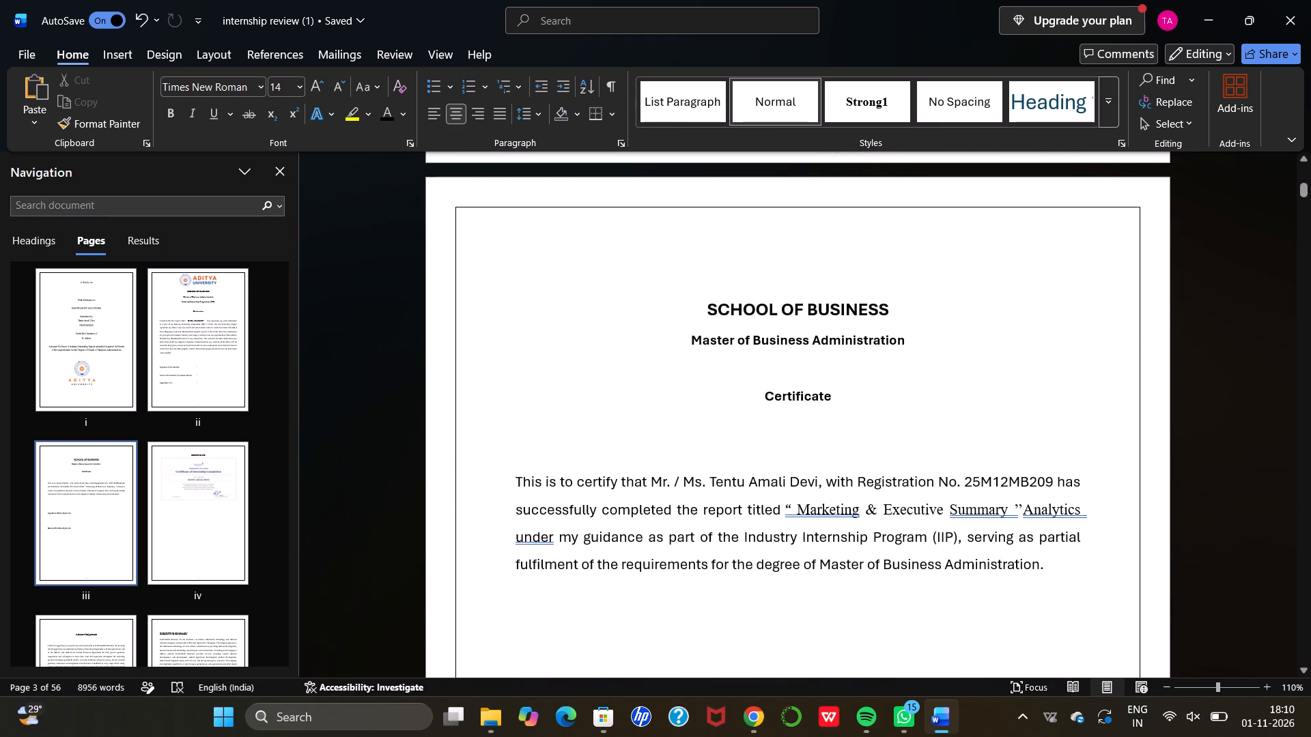
pyautogui.moveTo(793, 508); pyautogui.dragTo(922, 514)
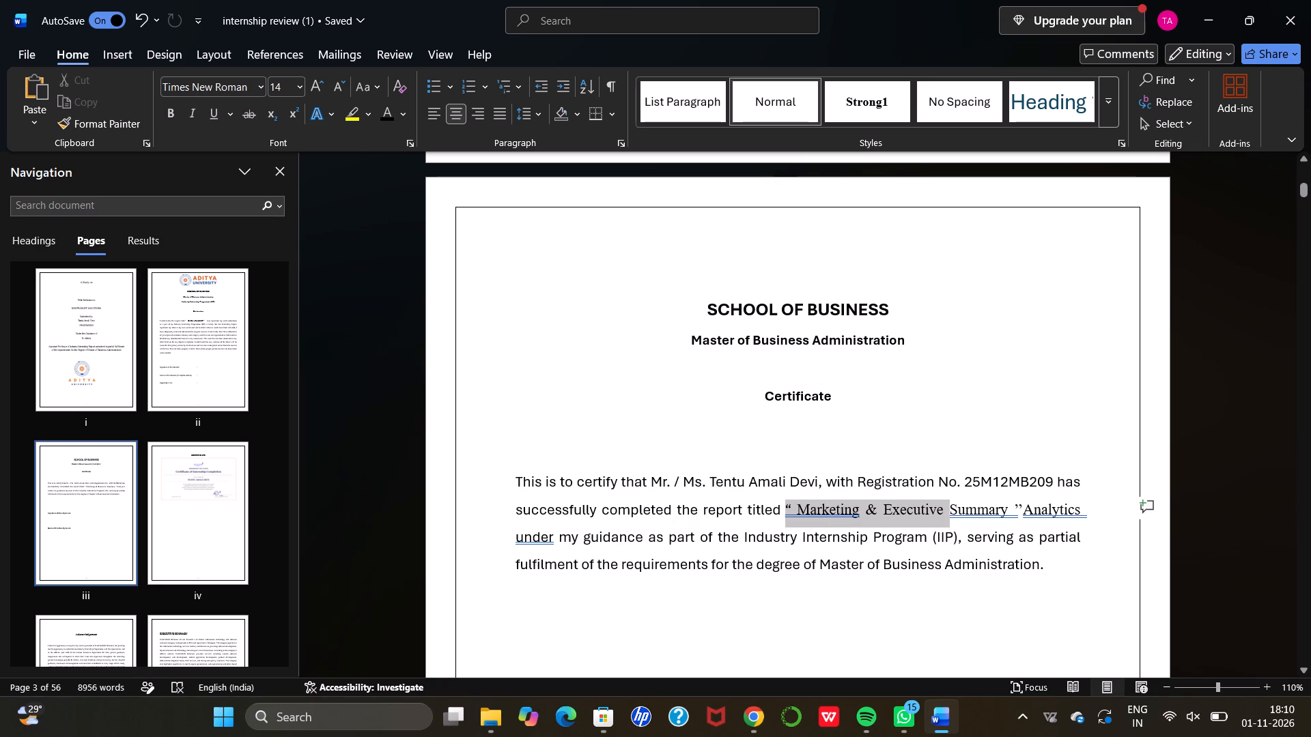
pyautogui.moveTo(922, 514); pyautogui.dragTo(1065, 512)
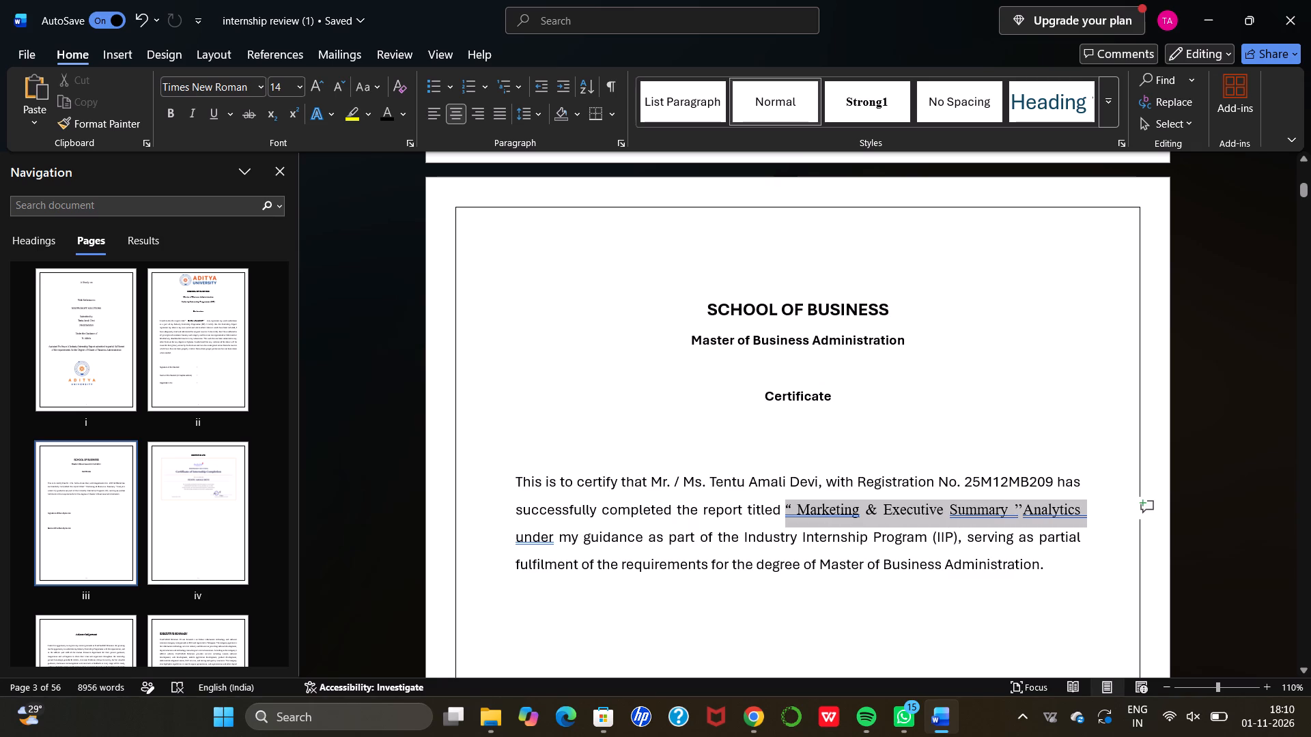
pyautogui.moveTo(1065, 512); pyautogui.dragTo(1069, 511)
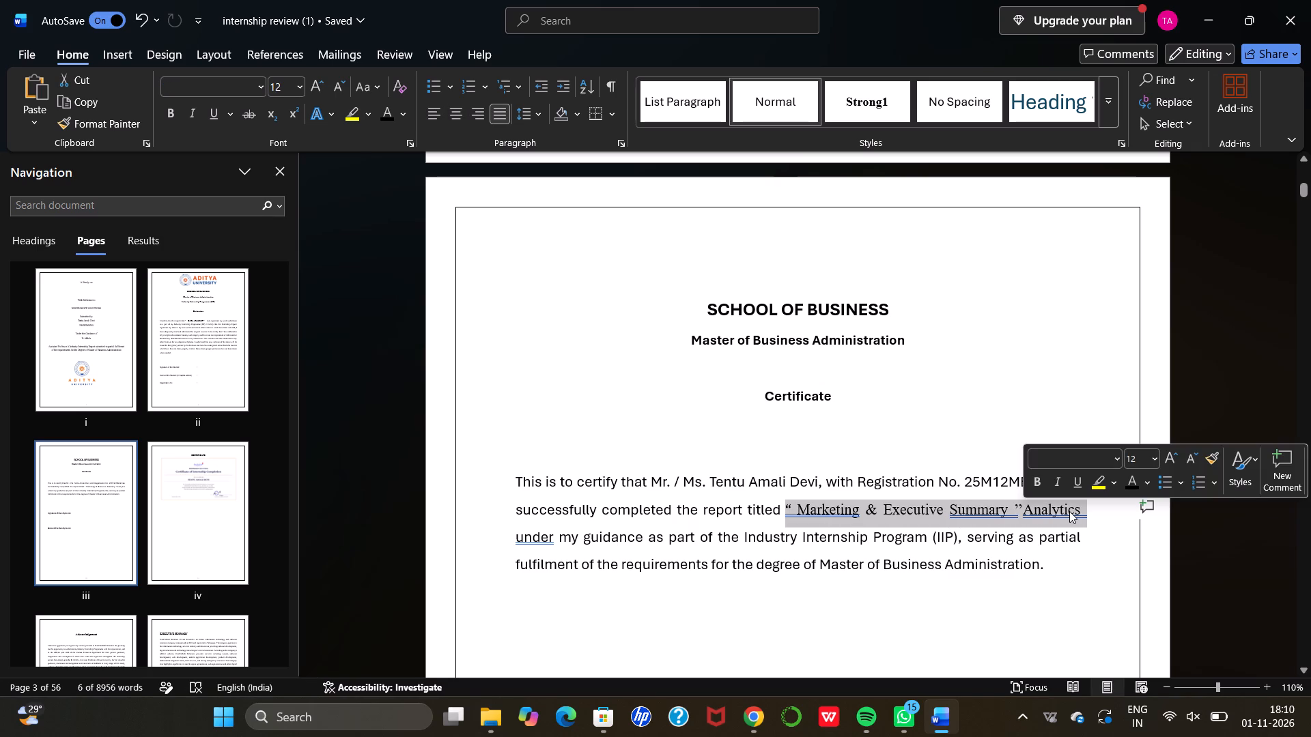
pyautogui.hotkey('ctrl', 'c')
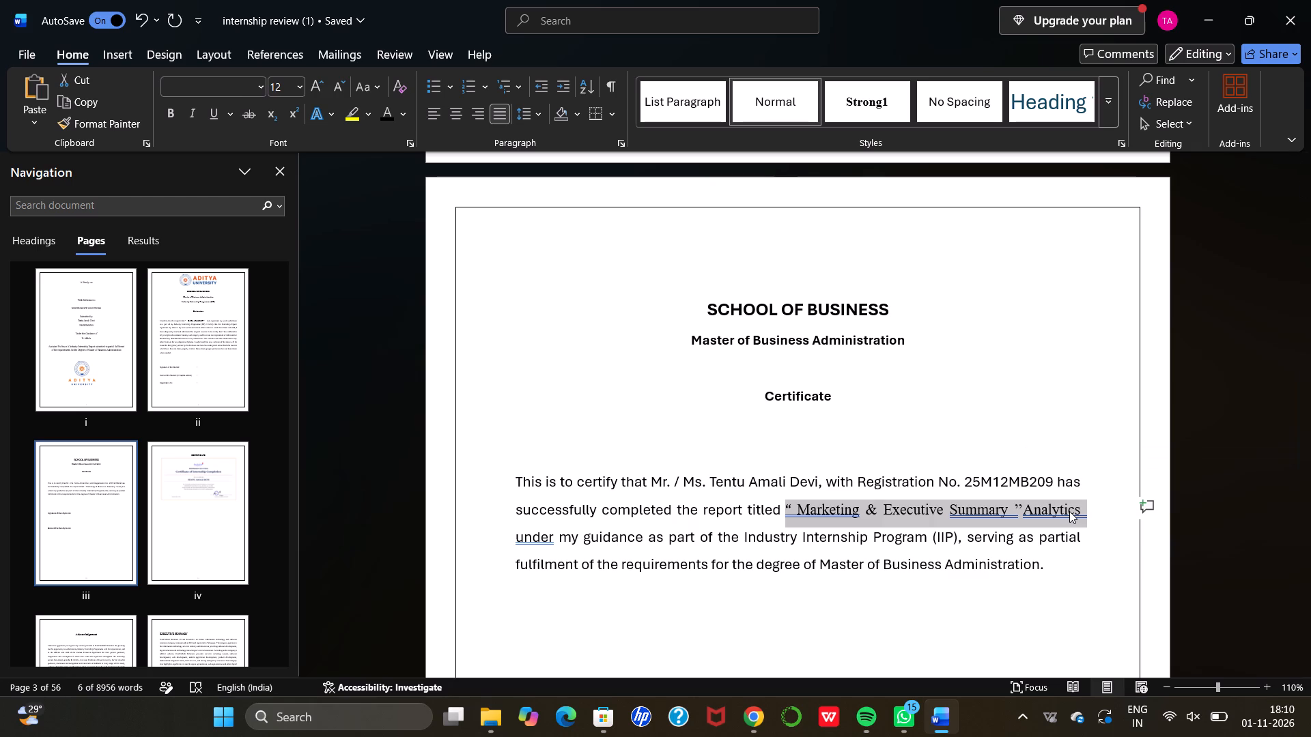
# Remove the closing quotation mark before "Analytics" in the Certificate paragraph's report title.
pyautogui.click(1025, 503)
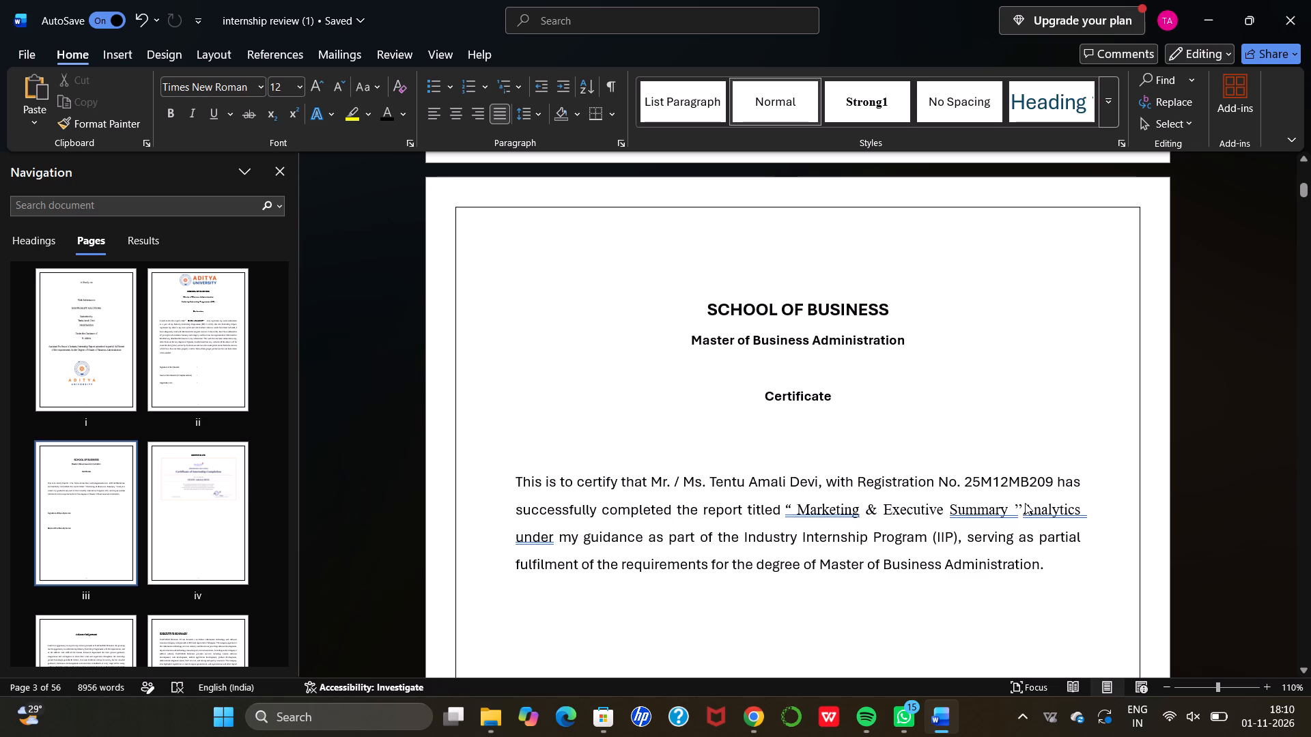
pyautogui.press('BackSpace')
pyautogui.press('BackSpace')
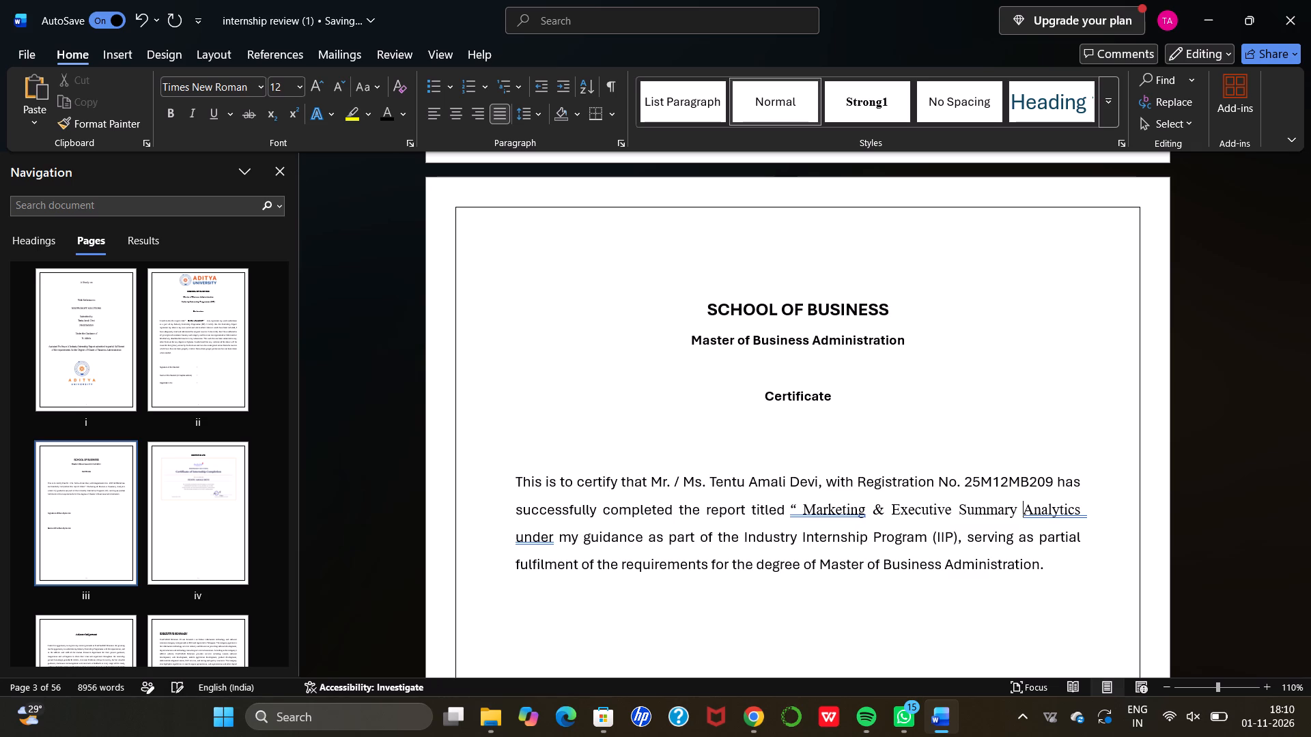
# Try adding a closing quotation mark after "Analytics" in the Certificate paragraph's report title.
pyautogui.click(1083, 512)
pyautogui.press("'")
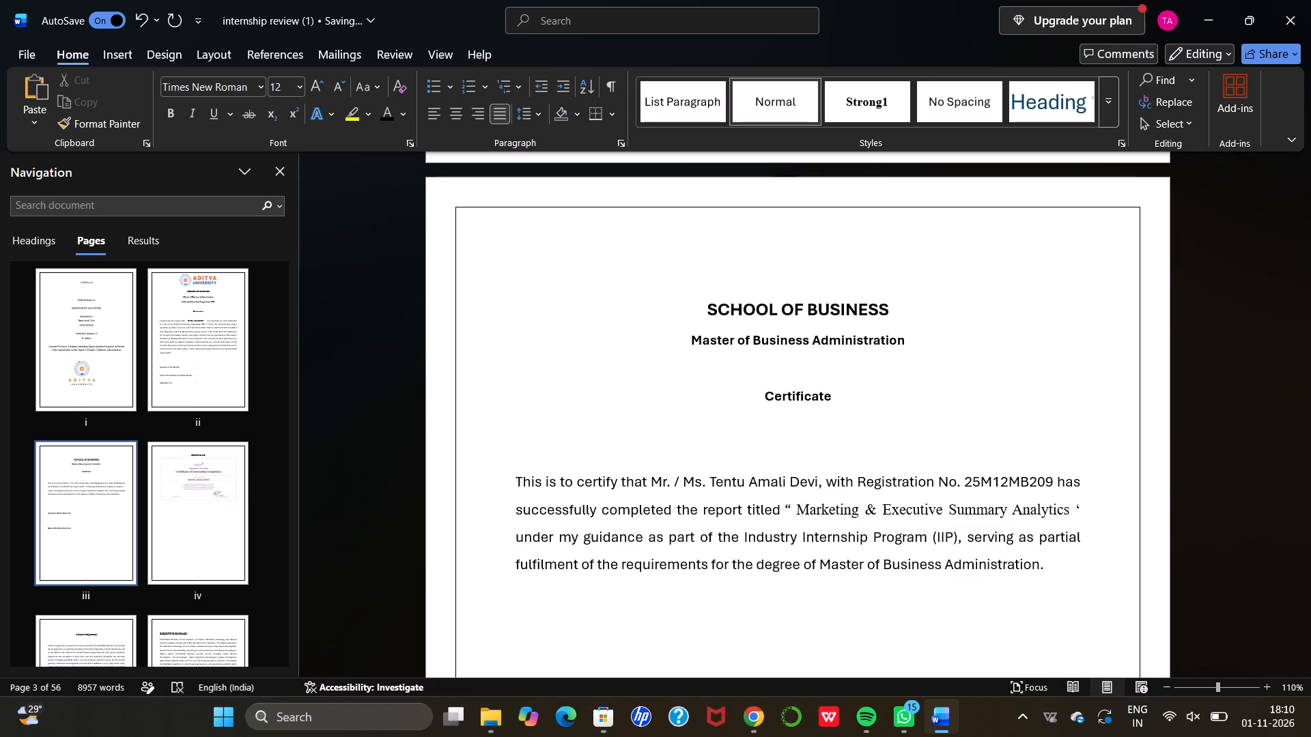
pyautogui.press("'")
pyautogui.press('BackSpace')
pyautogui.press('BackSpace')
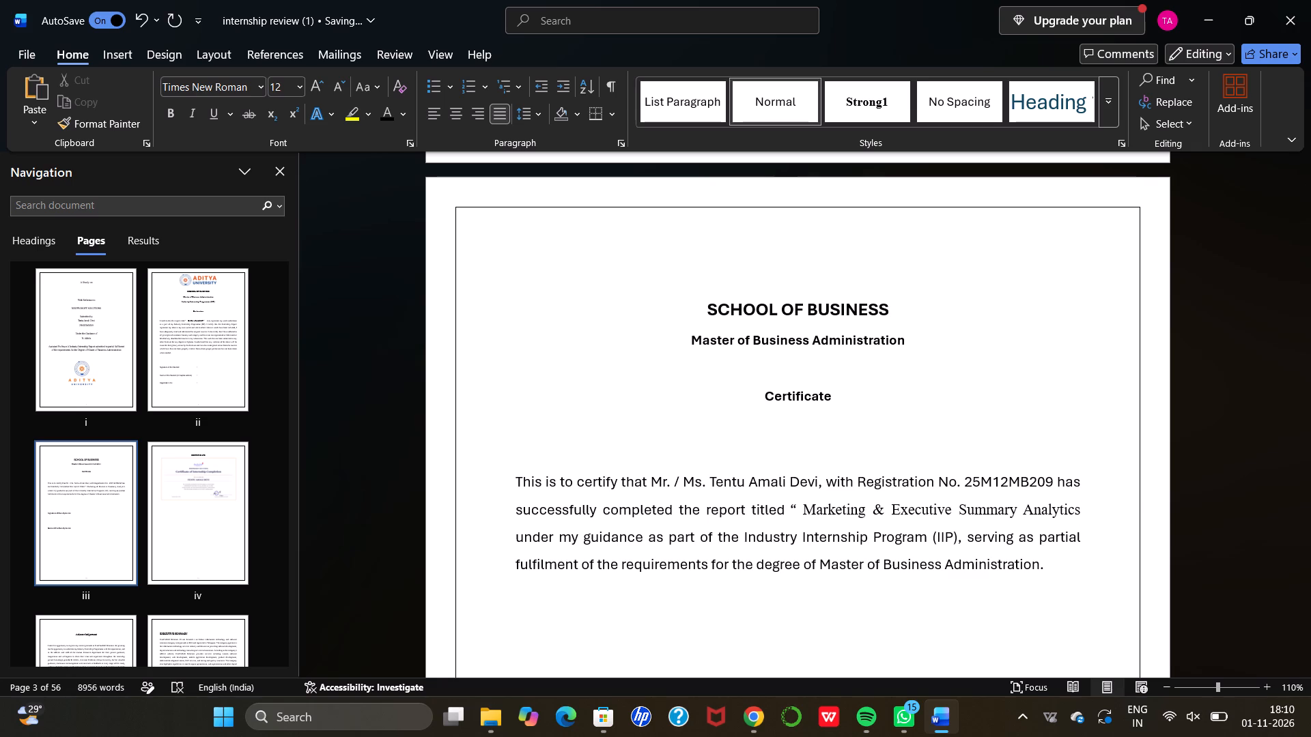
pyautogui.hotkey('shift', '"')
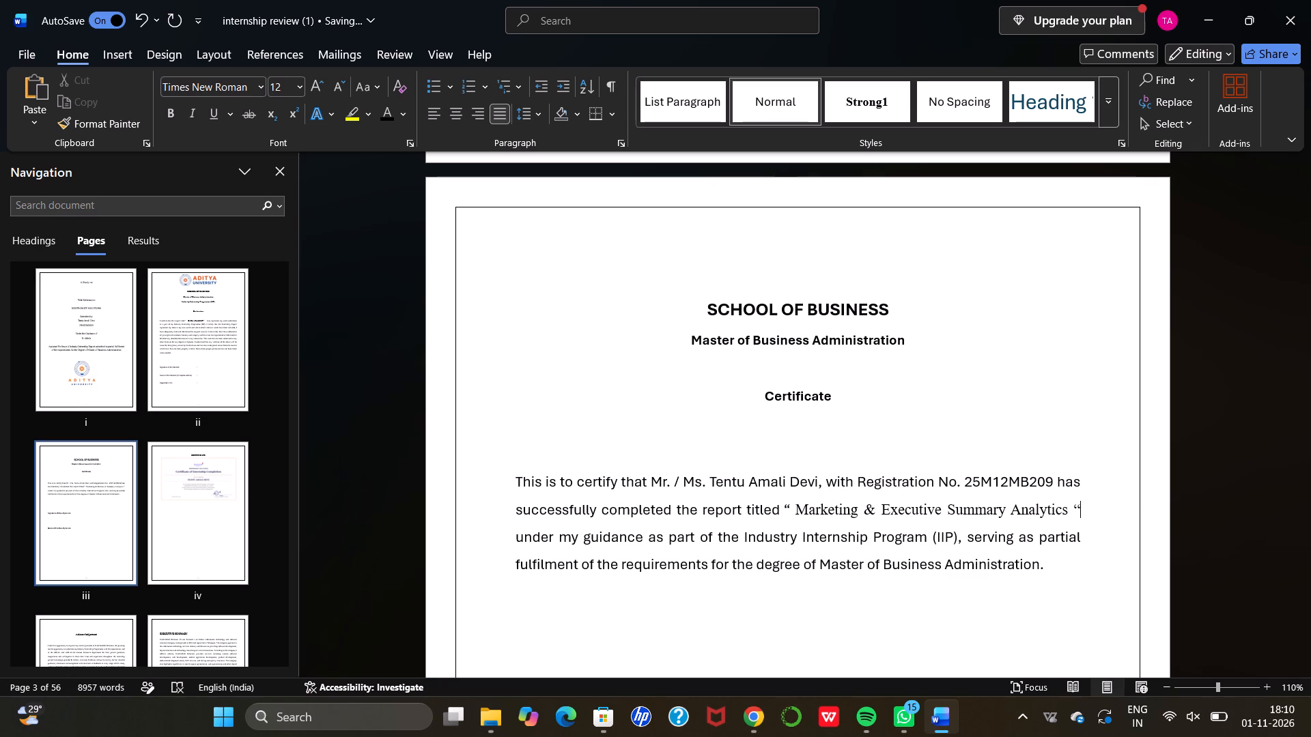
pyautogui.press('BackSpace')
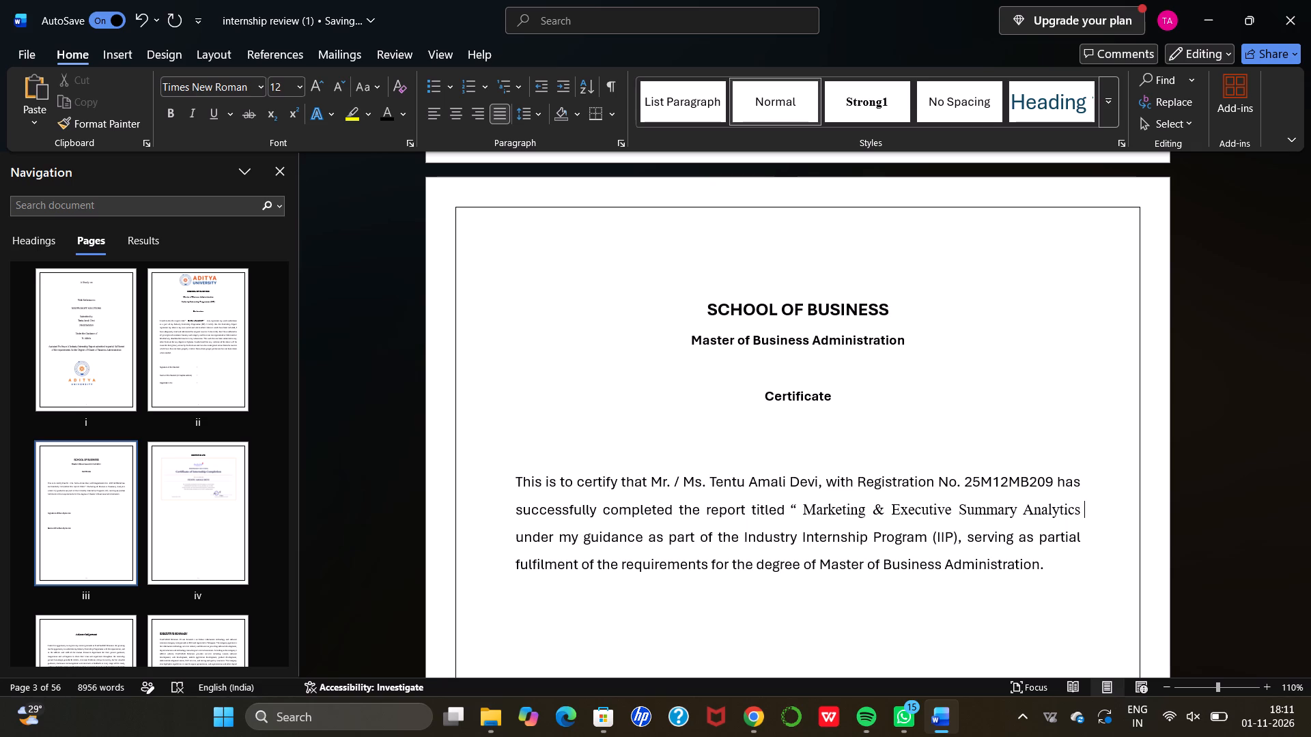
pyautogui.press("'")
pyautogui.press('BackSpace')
# Remove the opening quotation mark and the extra space before "Marketing" in the Certificate paragraph.
pyautogui.press('Left')
pyautogui.press('Left')
pyautogui.press('Left')
pyautogui.press('Left')
pyautogui.press('Left')
pyautogui.press('Left')
pyautogui.press('Left')
pyautogui.press('Left')
pyautogui.press('Left')
pyautogui.press('Left')
pyautogui.press('Left')
pyautogui.press('Left')
pyautogui.press('Left')
pyautogui.press('Left')
pyautogui.press('Left')
pyautogui.press('Left')
pyautogui.press('Left')
pyautogui.press('Left')
pyautogui.press('Left')
pyautogui.press('Left')
pyautogui.press('BackSpace')
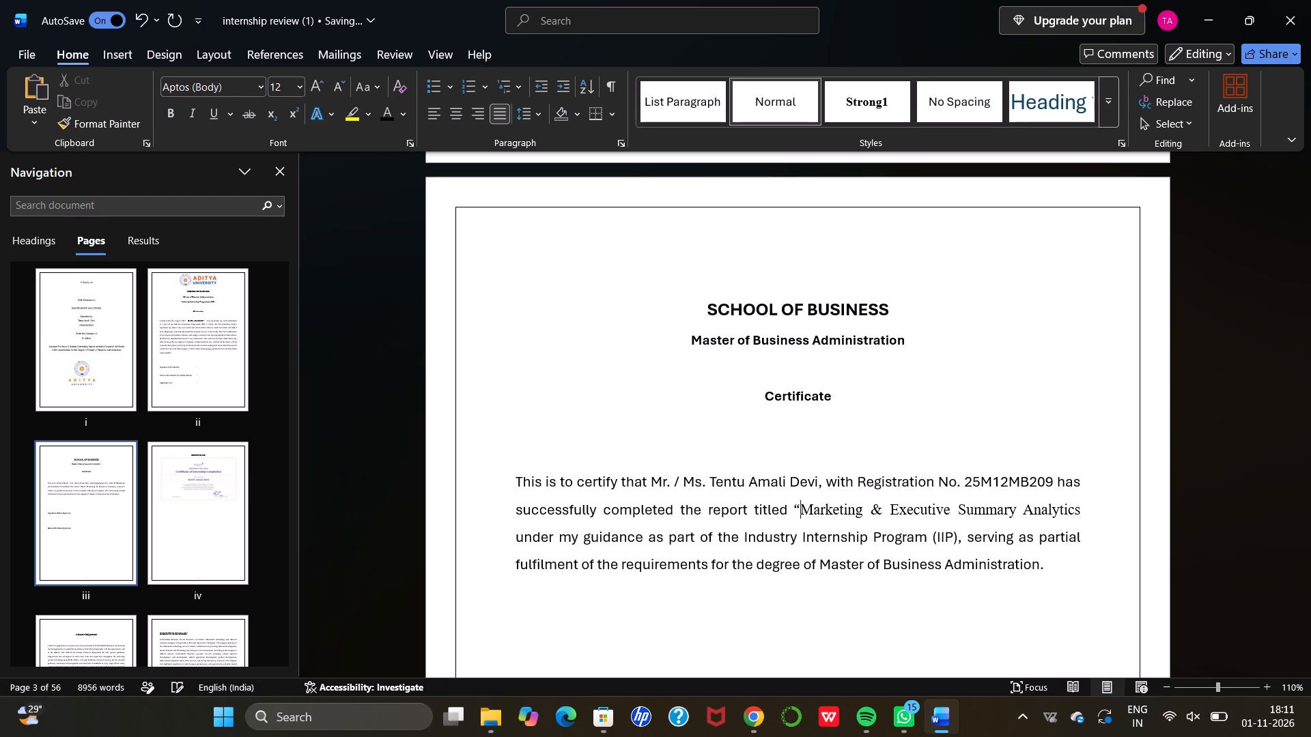
pyautogui.press('BackSpace')
pyautogui.press('Right')
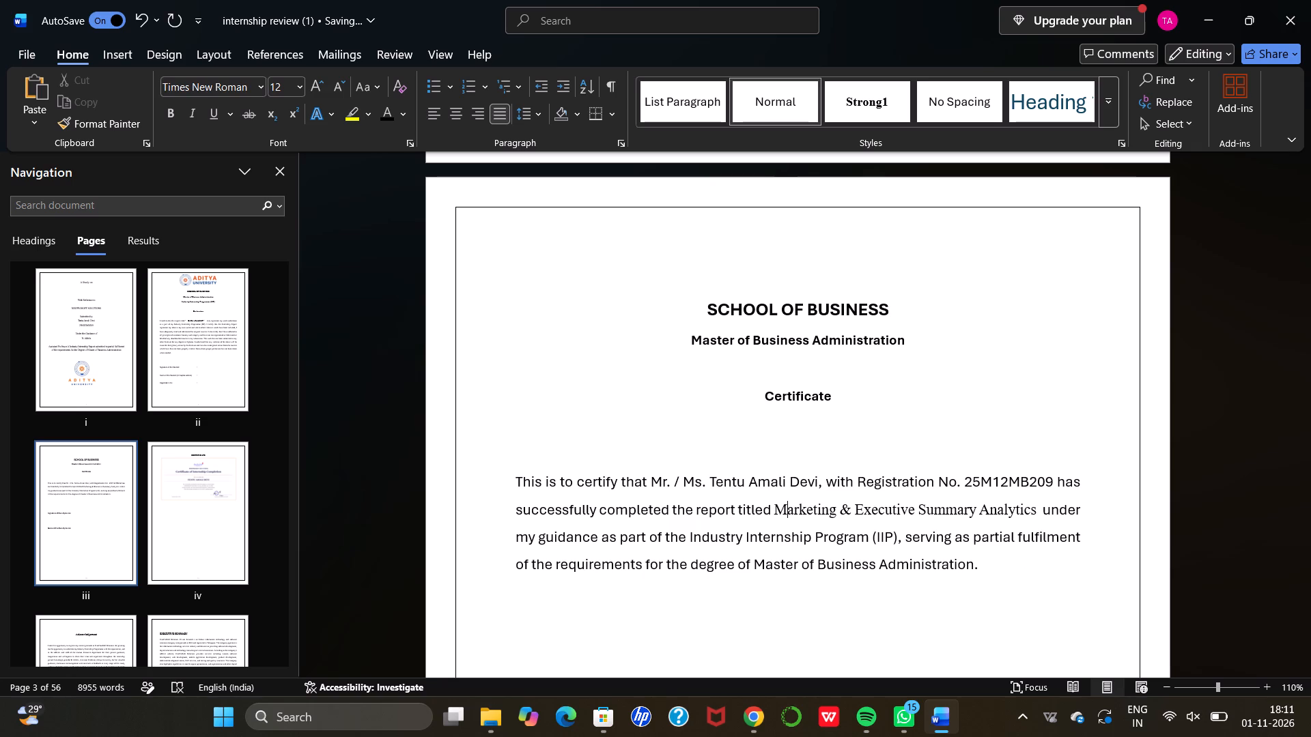
pyautogui.press('Left')
# Make the report title "Marketing & Executive Summary Analytics" bold in the Certificate paragraph.
pyautogui.moveTo(1083, 512); pyautogui.dragTo(1211, 524)
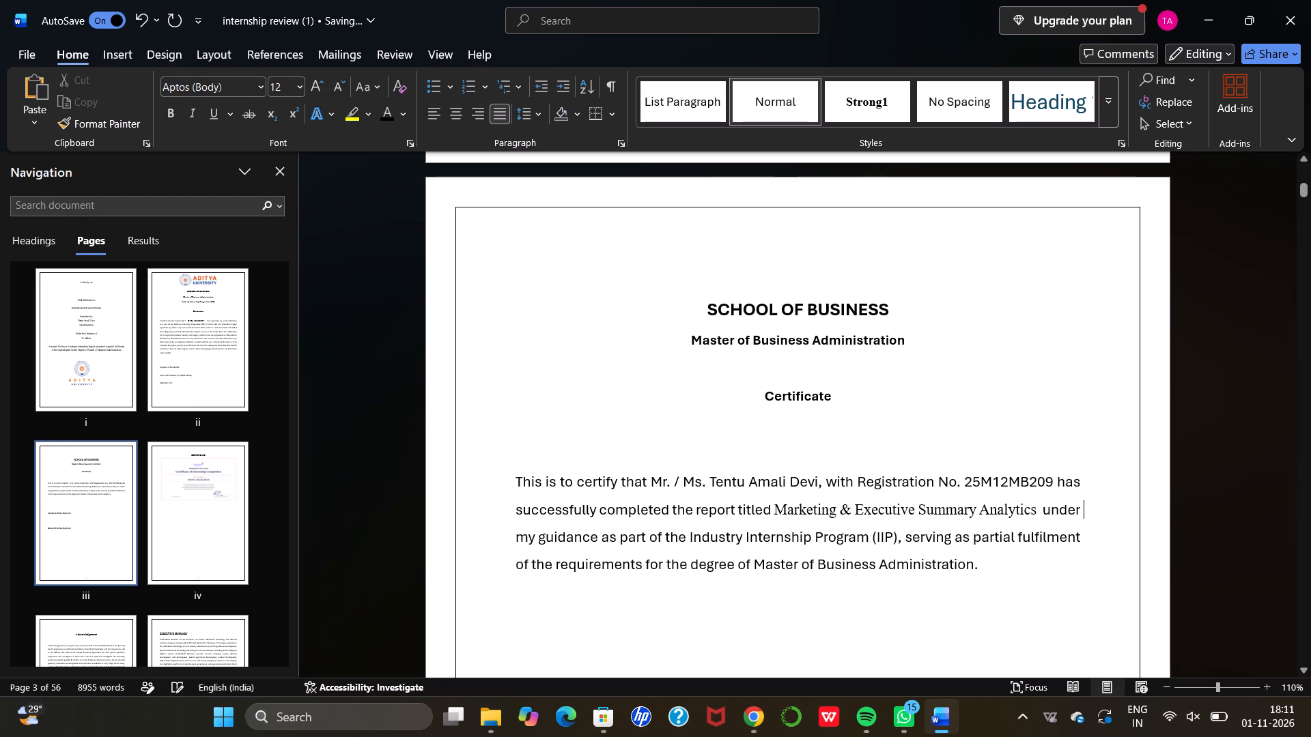
pyautogui.moveTo(773, 510); pyautogui.dragTo(998, 514)
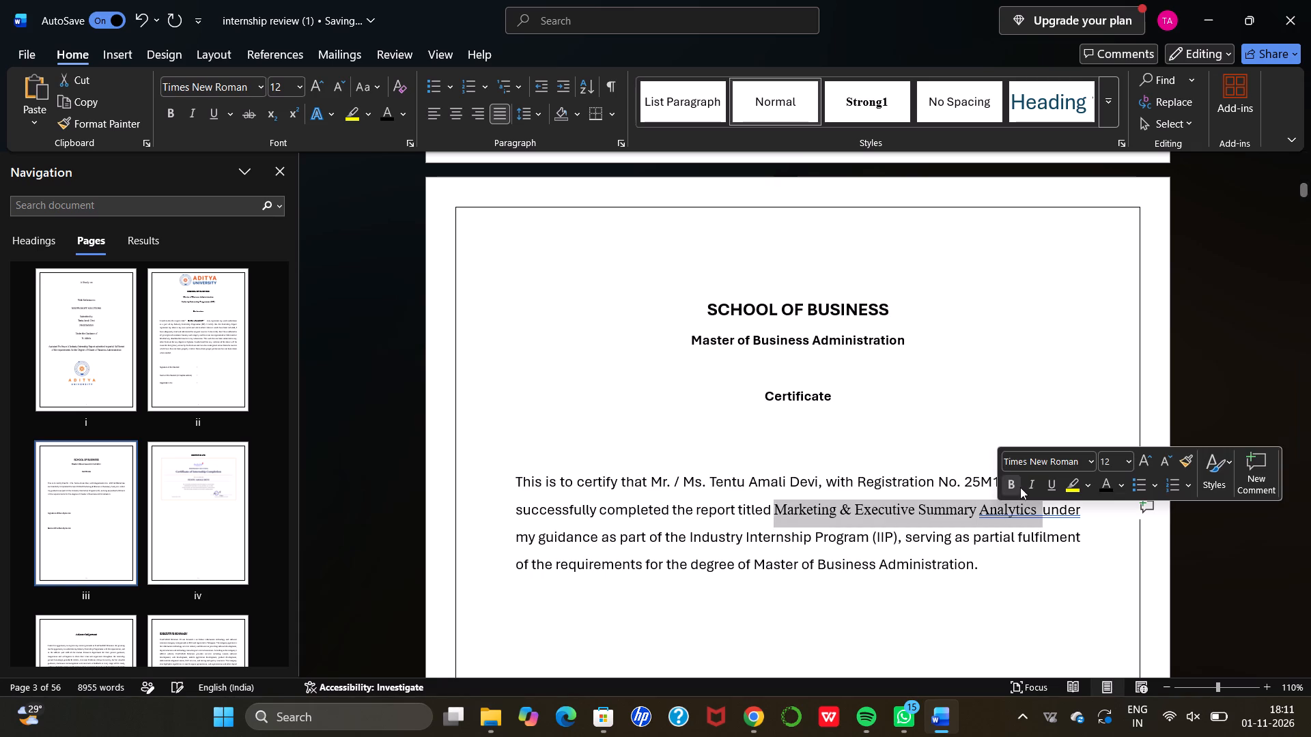
pyautogui.click(1012, 482)
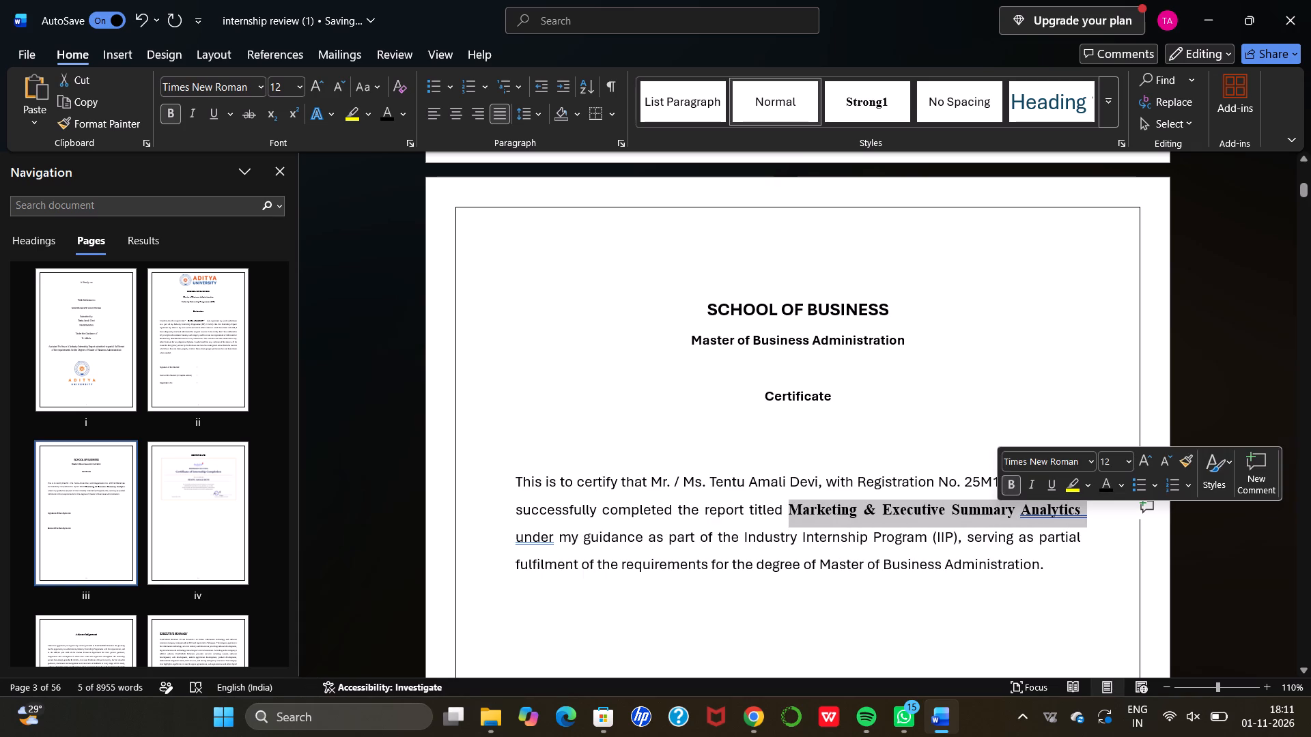
pyautogui.click(917, 457)
# Paste the copied report title into the empty line below "A Study on" on the title page.
pyautogui.scroll(13, 917, 457)
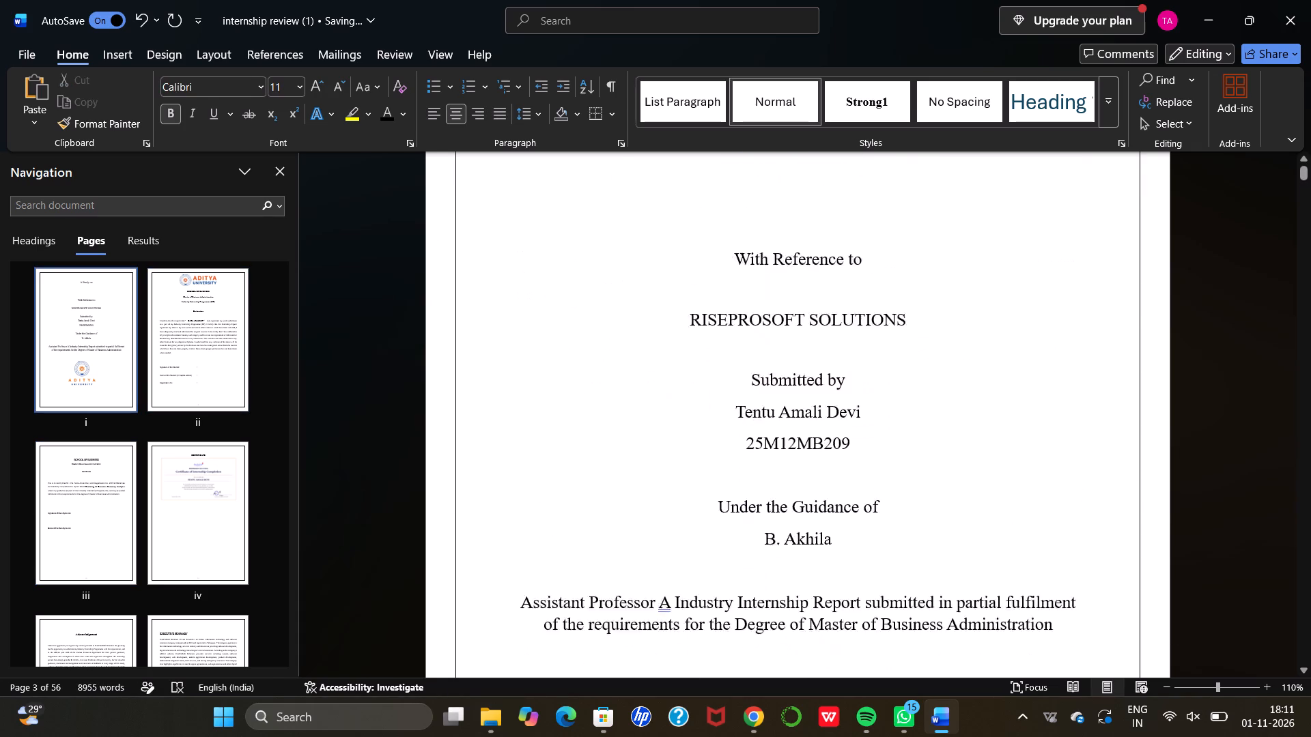
pyautogui.click(779, 334)
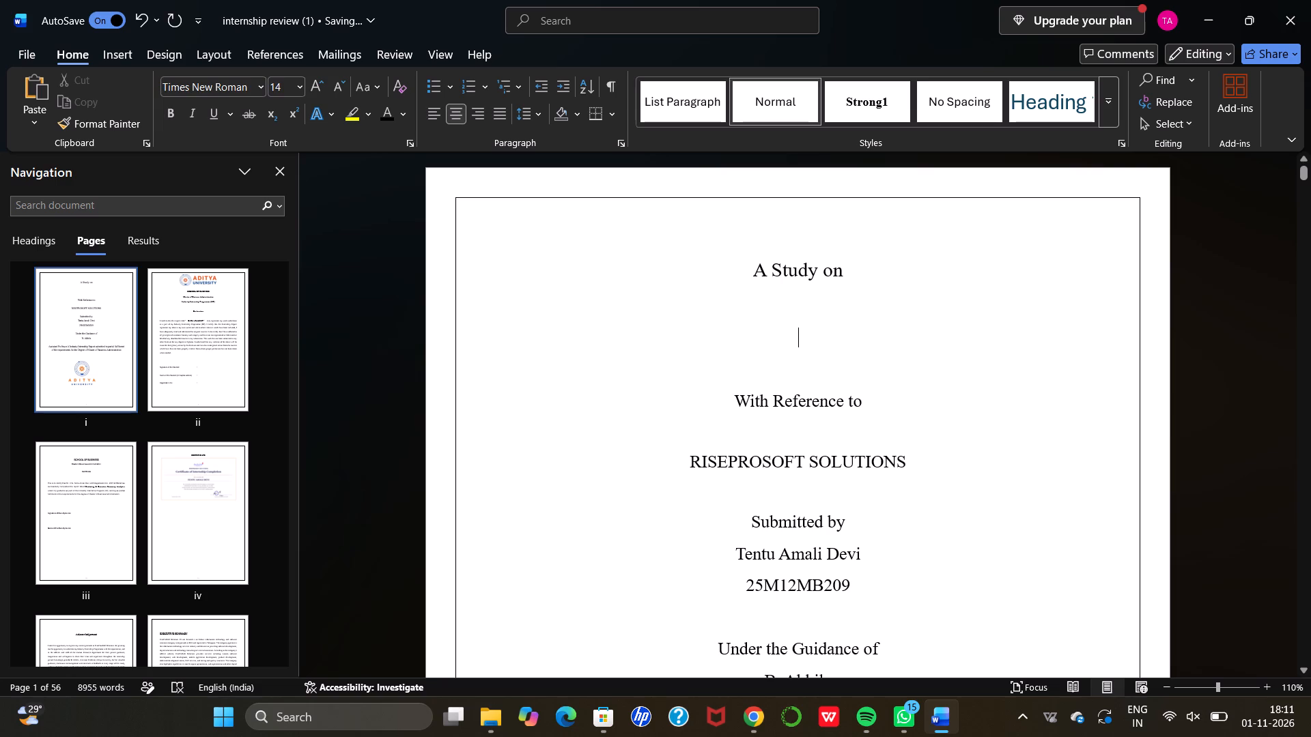
pyautogui.hotkey('ctrl', 'v')
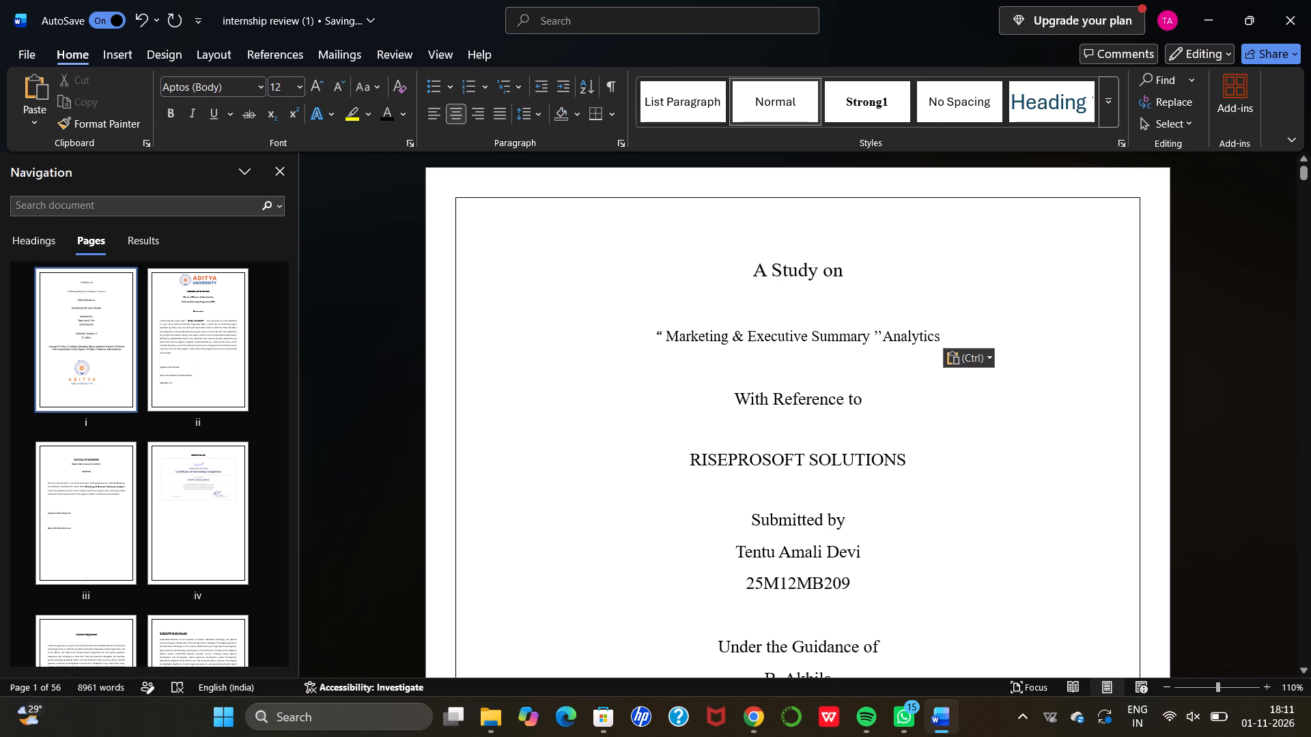
# Delete the misplaced closing quotation marks before "Analytics" in the report title on the title page.
pyautogui.press('Left')
pyautogui.press('Left')
pyautogui.press('Left')
pyautogui.press('Left')
pyautogui.press('Left')
pyautogui.press('Left')
pyautogui.press('Left')
pyautogui.press('Left')
pyautogui.press('Left')
pyautogui.press('Left')
pyautogui.press('Left')
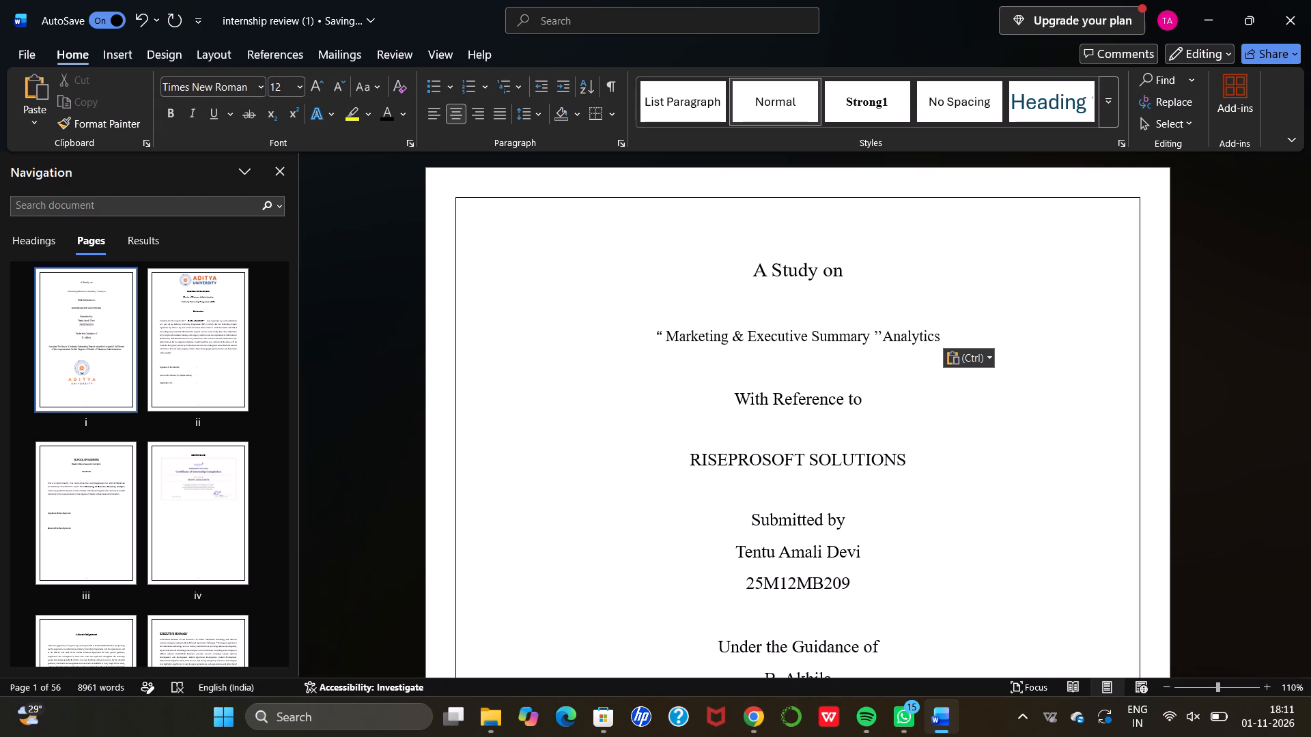
pyautogui.press('BackSpace')
pyautogui.press('BackSpace')
# Remove the opening quotation mark before "Marketing" in the report title on the title page.
pyautogui.press('Left')
pyautogui.press('Left')
pyautogui.press('Left')
pyautogui.press('Left')
pyautogui.press('Left')
pyautogui.press('Left')
pyautogui.press('Left')
pyautogui.press('Left')
pyautogui.press('Left')
pyautogui.press('Left')
pyautogui.press('Left')
pyautogui.press('Left')
pyautogui.press('Left')
pyautogui.press('Left')
pyautogui.press('Left')
pyautogui.press('Left')
pyautogui.press('Left')
pyautogui.press('Left')
pyautogui.press('Left')
pyautogui.press('Left')
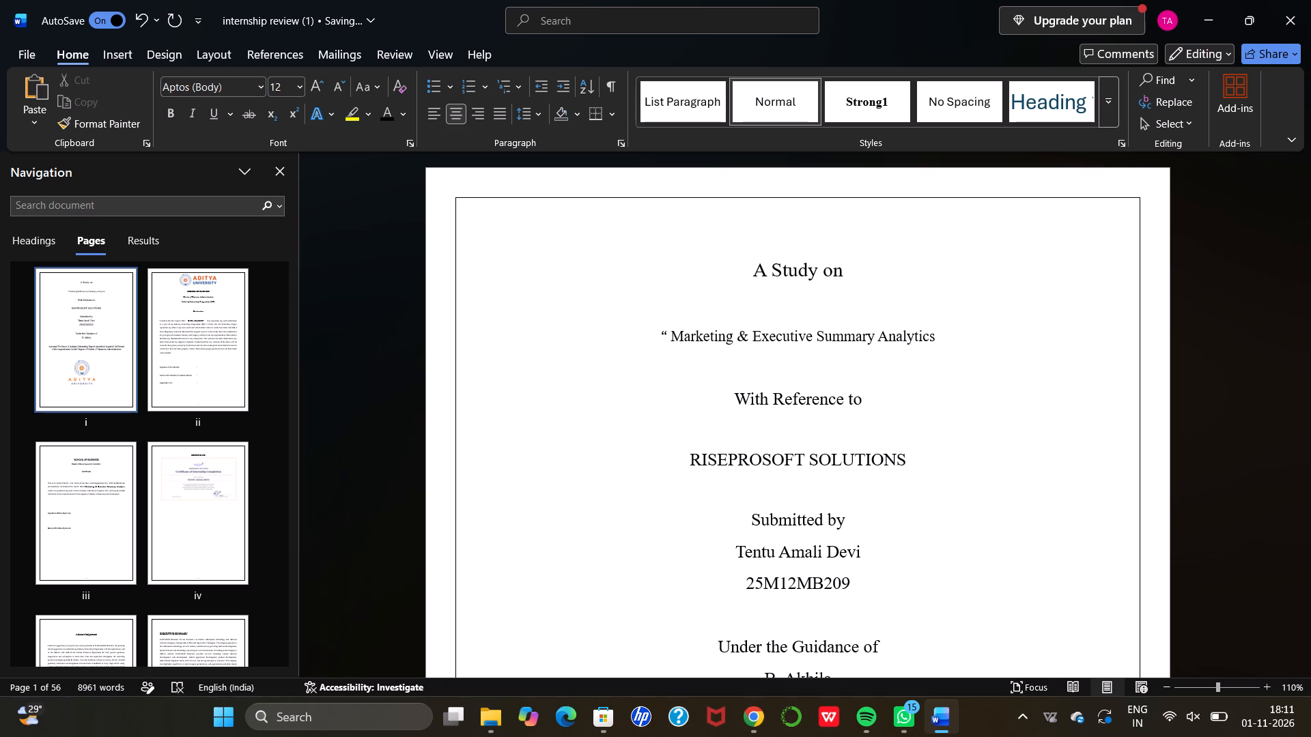
pyautogui.press('Right')
pyautogui.press('BackSpace')
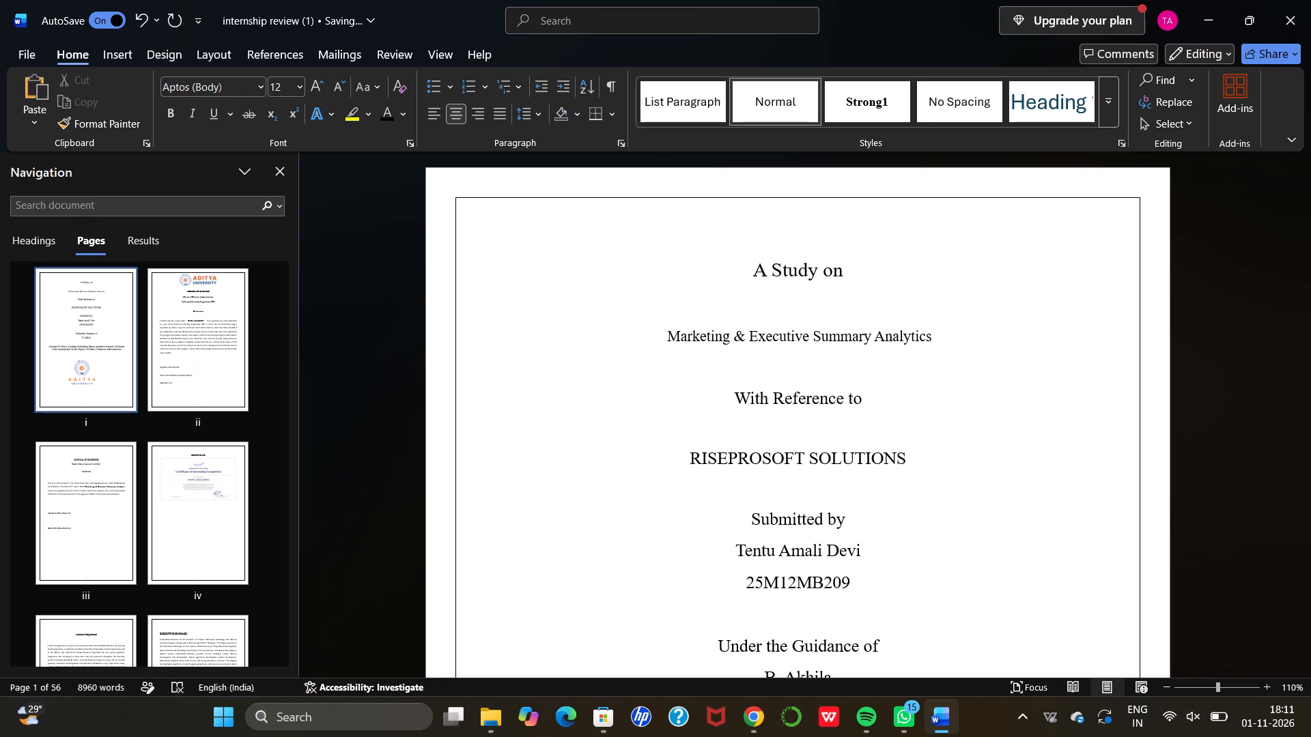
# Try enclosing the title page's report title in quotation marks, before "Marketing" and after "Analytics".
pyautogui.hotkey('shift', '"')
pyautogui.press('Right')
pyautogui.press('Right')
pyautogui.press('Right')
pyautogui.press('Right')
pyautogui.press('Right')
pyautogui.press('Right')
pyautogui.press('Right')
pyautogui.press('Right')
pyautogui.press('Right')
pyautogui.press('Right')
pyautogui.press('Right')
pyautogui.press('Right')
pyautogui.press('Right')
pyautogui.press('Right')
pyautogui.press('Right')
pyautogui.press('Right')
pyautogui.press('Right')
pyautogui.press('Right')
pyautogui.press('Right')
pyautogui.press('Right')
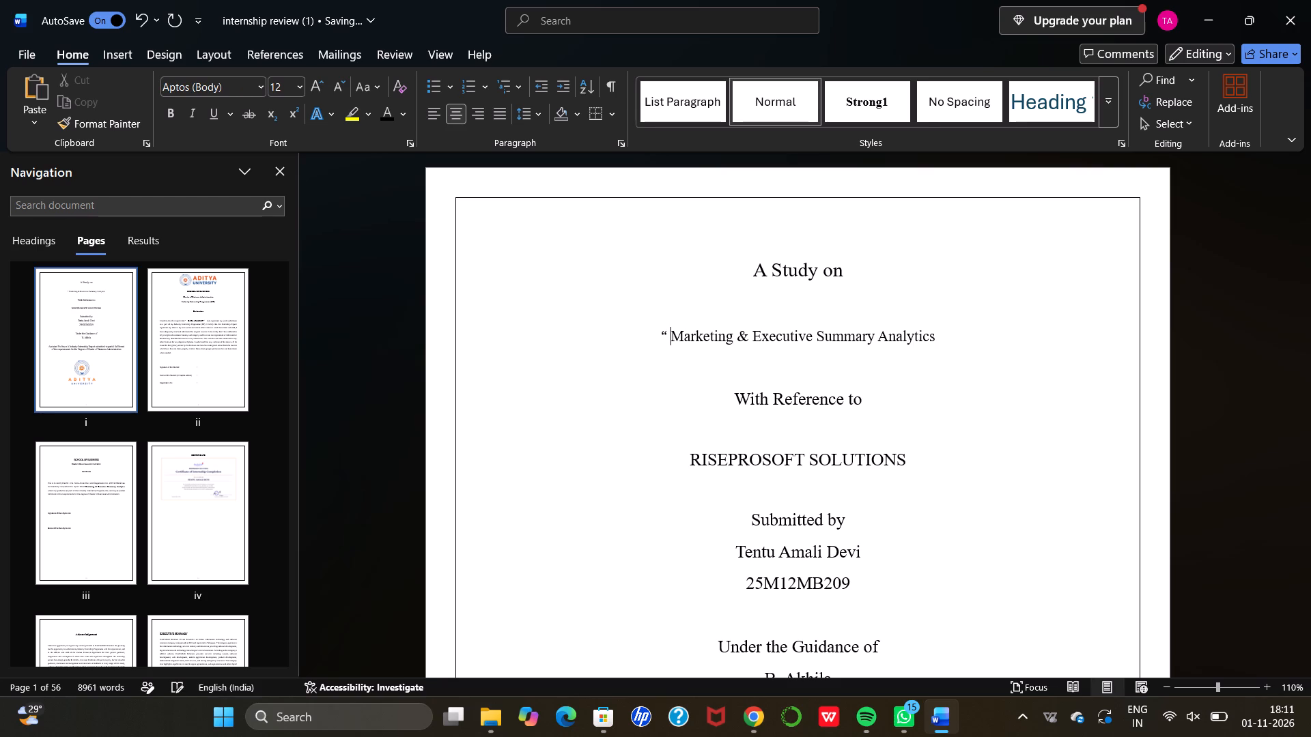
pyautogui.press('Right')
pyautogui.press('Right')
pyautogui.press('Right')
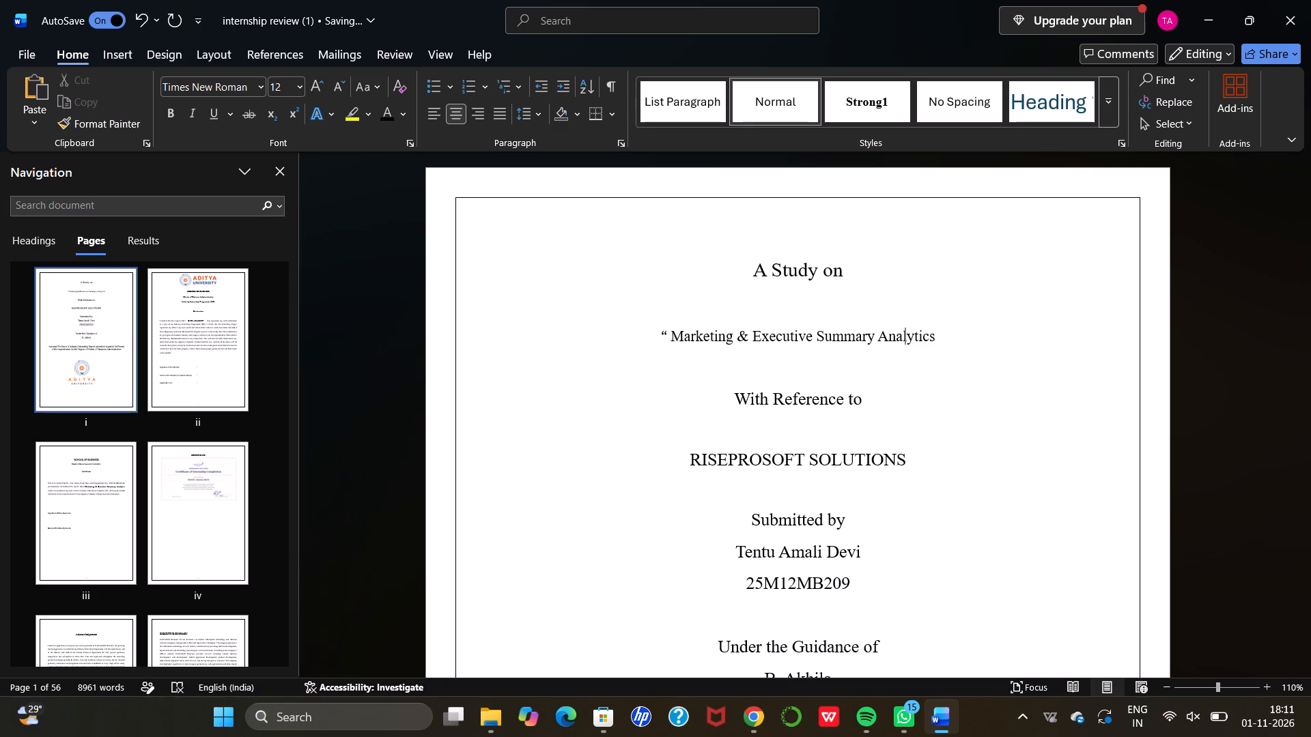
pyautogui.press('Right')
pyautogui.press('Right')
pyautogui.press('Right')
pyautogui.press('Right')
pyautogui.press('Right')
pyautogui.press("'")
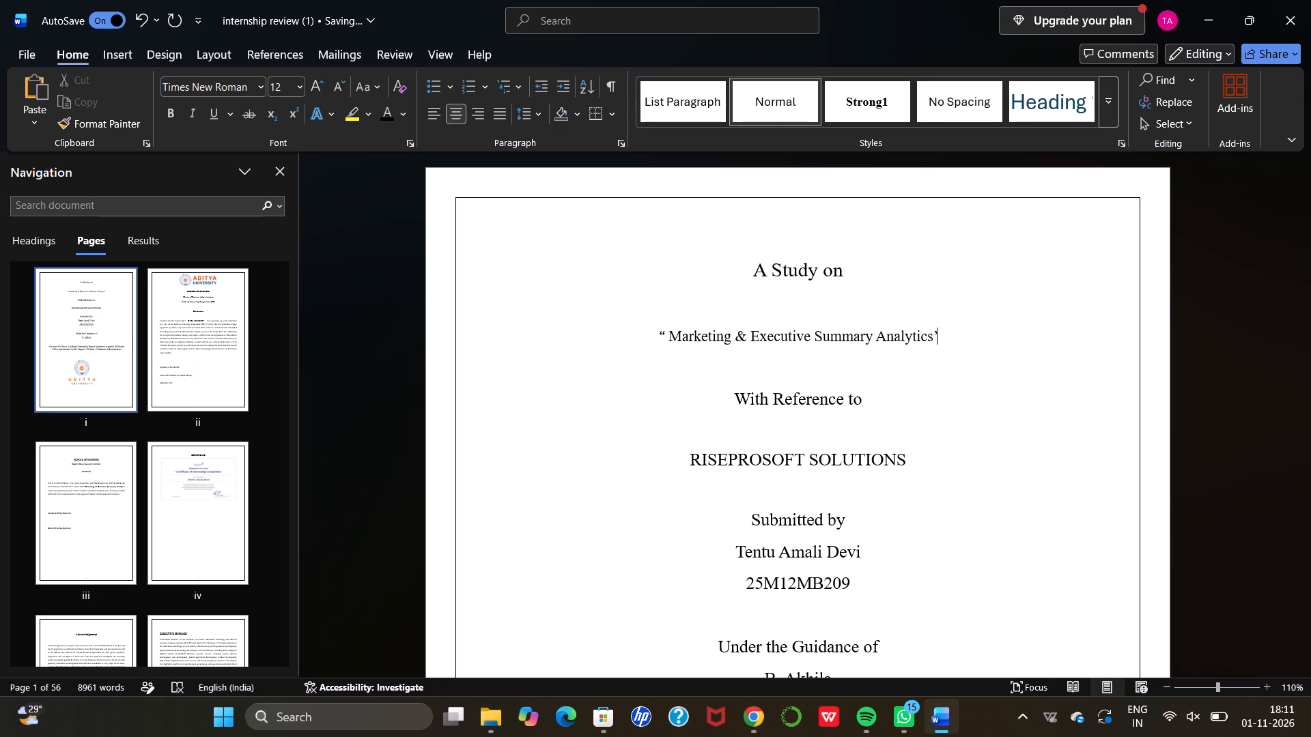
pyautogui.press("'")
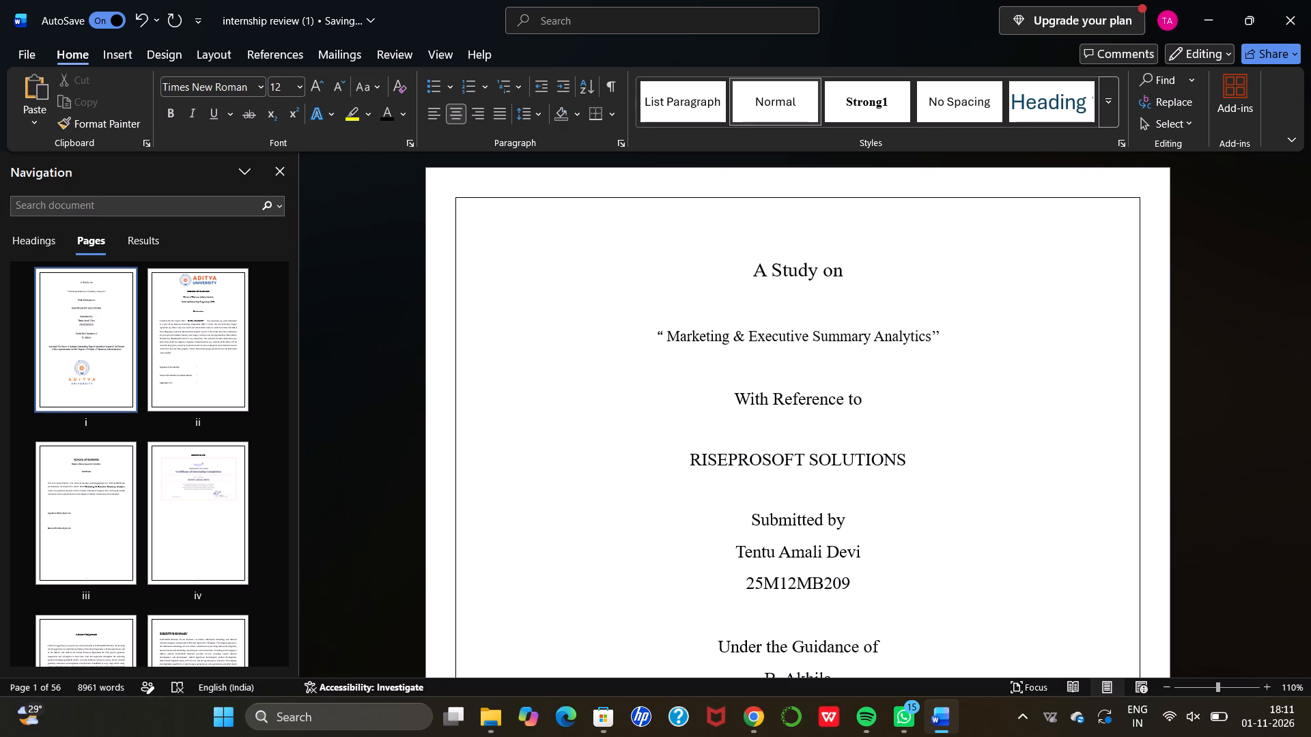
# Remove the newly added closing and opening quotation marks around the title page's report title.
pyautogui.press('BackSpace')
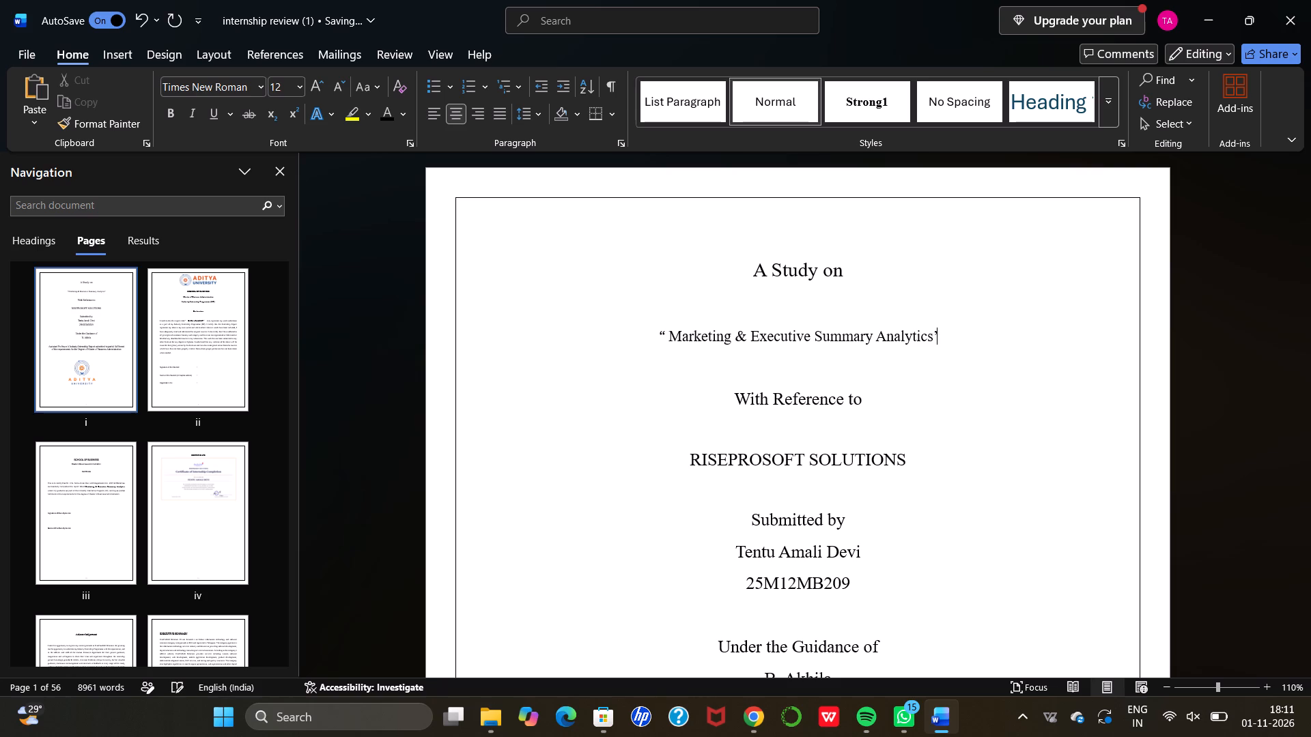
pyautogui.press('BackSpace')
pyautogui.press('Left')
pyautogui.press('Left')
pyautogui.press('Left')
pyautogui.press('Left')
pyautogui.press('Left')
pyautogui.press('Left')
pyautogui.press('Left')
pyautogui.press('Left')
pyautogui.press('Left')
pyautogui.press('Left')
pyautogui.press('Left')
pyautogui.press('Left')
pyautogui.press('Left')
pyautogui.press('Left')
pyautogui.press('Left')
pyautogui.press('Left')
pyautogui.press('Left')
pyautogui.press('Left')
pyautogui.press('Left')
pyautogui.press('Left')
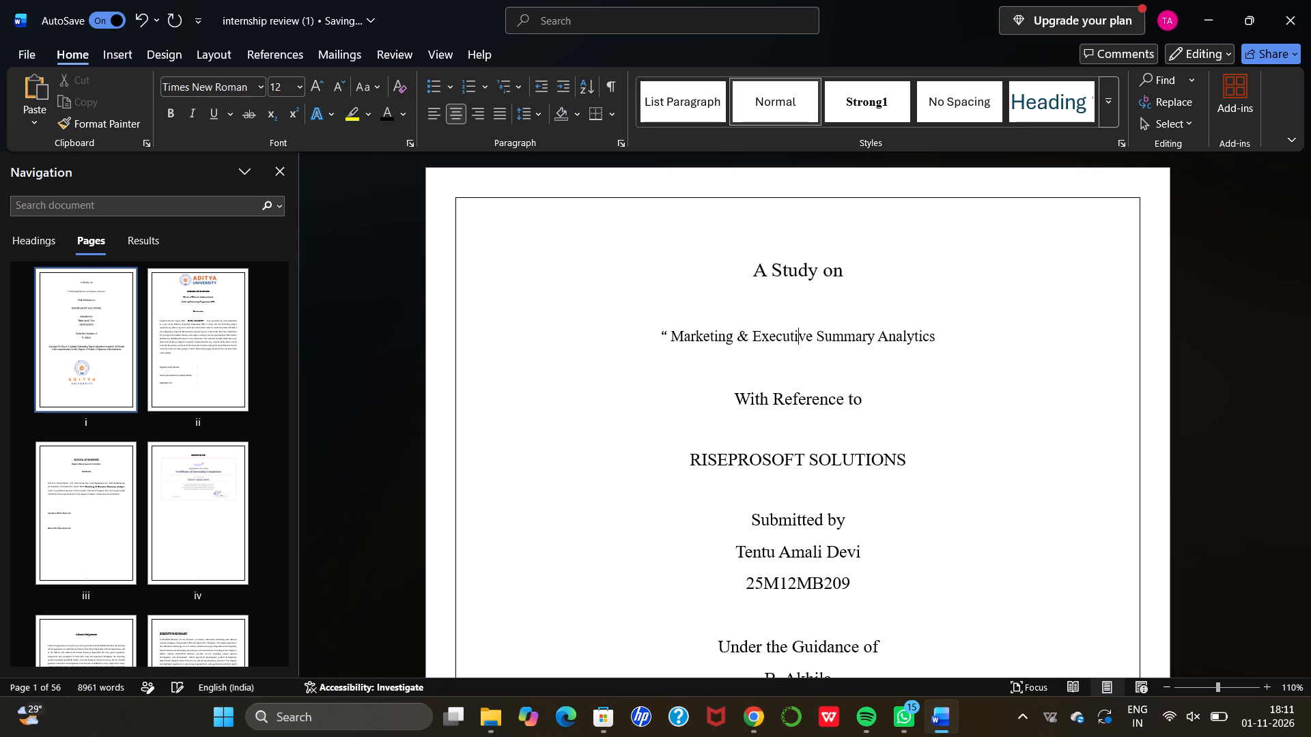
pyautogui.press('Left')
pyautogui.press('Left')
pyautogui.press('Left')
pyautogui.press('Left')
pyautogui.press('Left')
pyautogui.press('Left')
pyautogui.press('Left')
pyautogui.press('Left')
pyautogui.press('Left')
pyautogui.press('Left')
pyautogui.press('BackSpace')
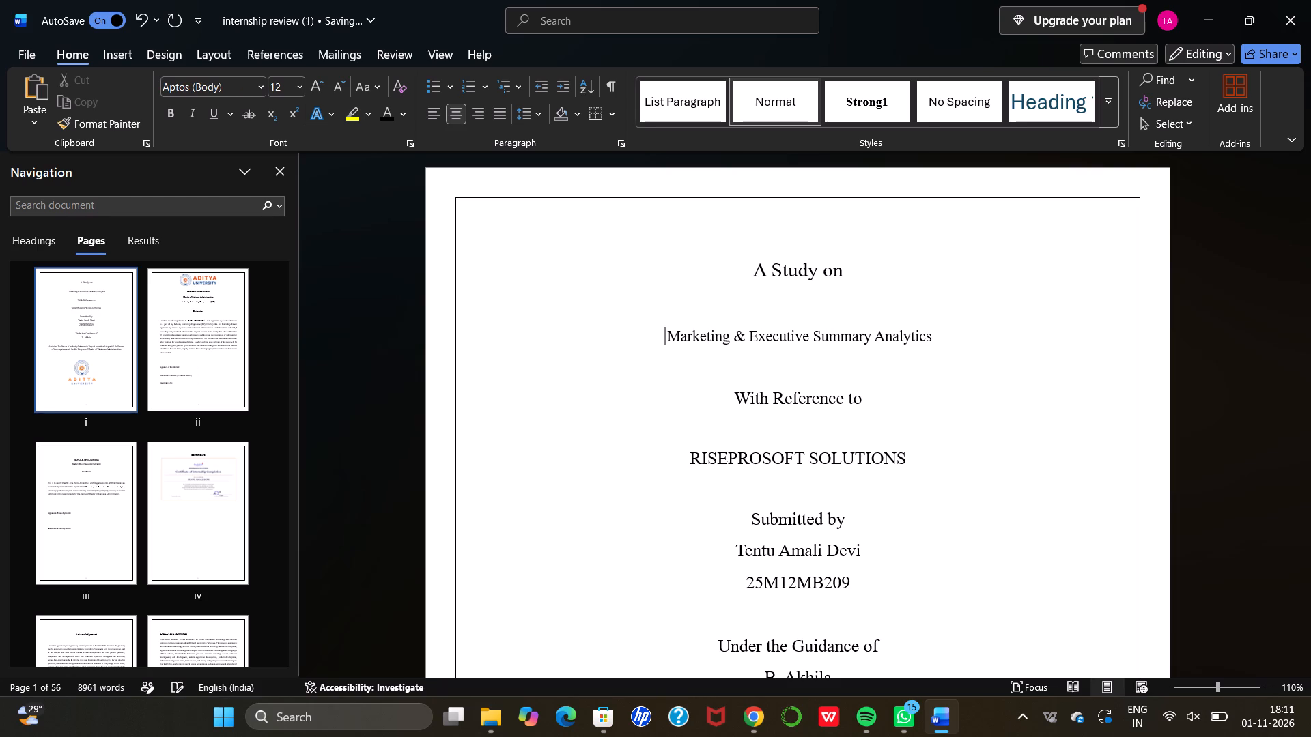
# Replace "DATA ANALYST" in the Declaration paragraph with the copied report title.
pyautogui.scroll(-4, 779, 334)
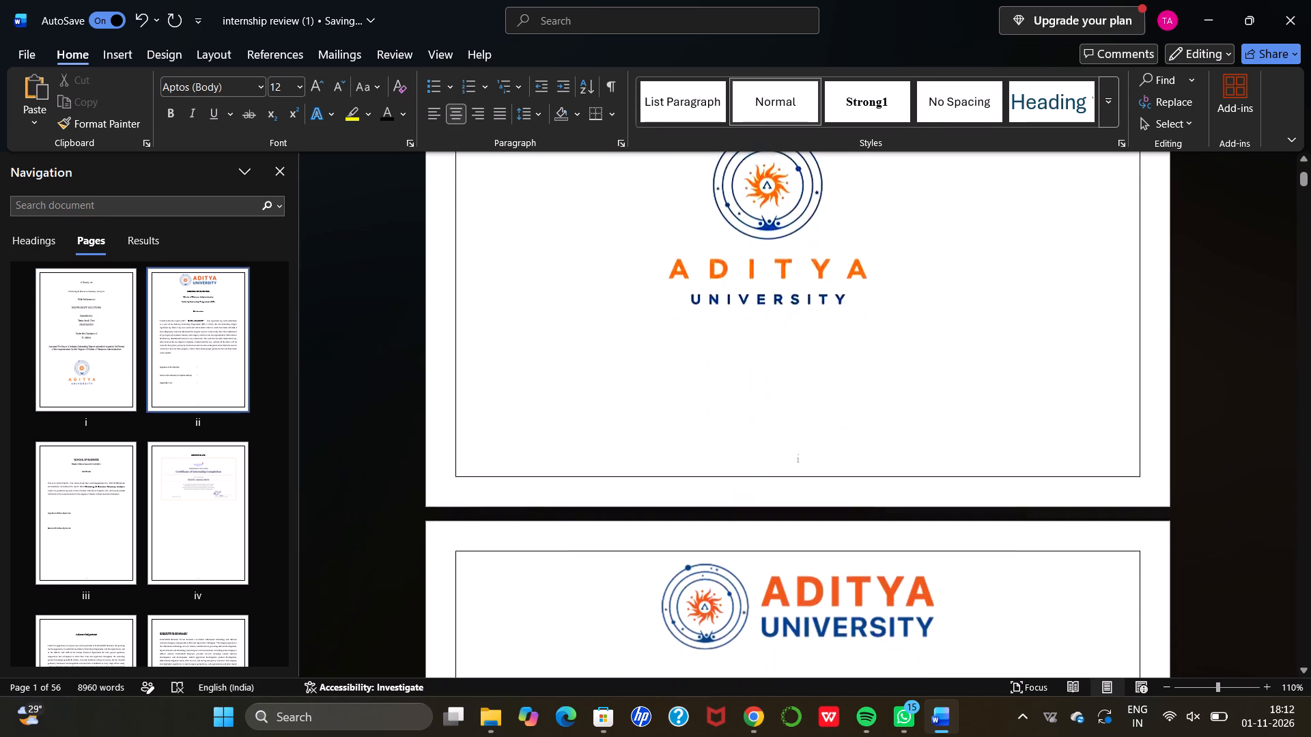
pyautogui.scroll(-4, 779, 334)
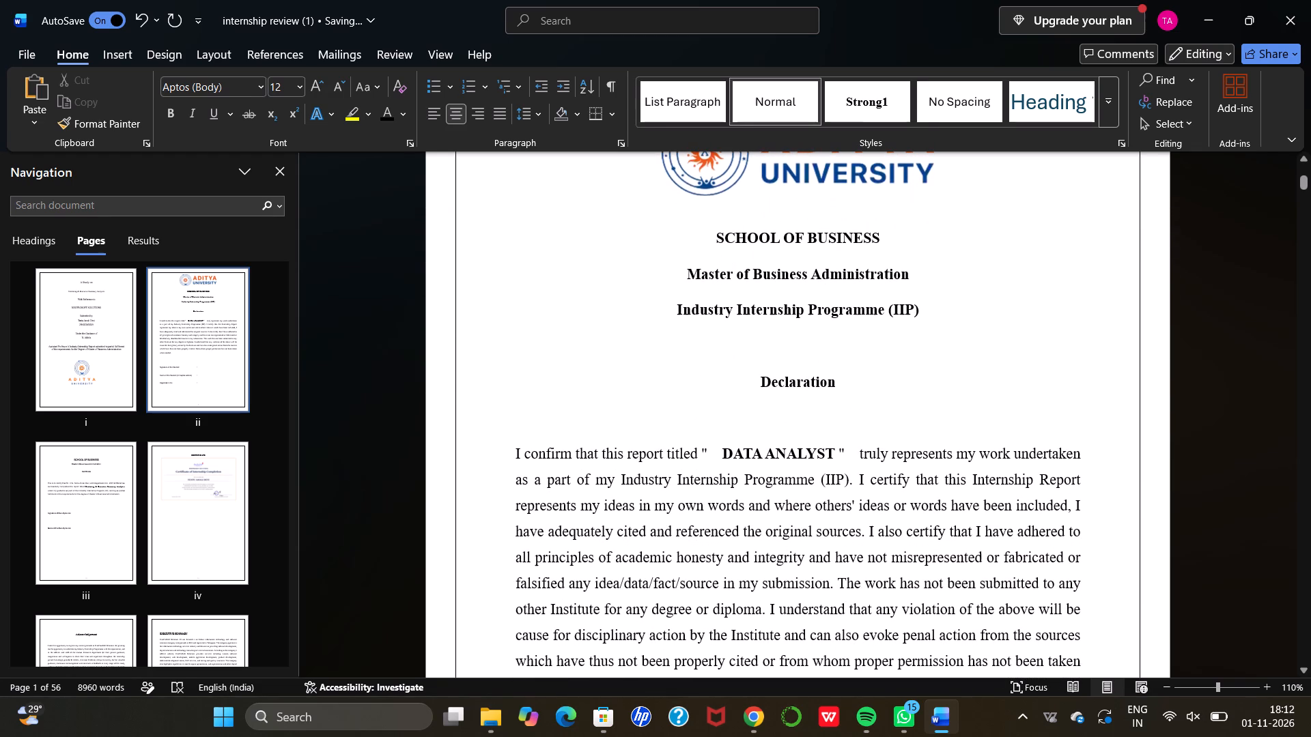
pyautogui.click(836, 452)
pyautogui.press('BackSpace')
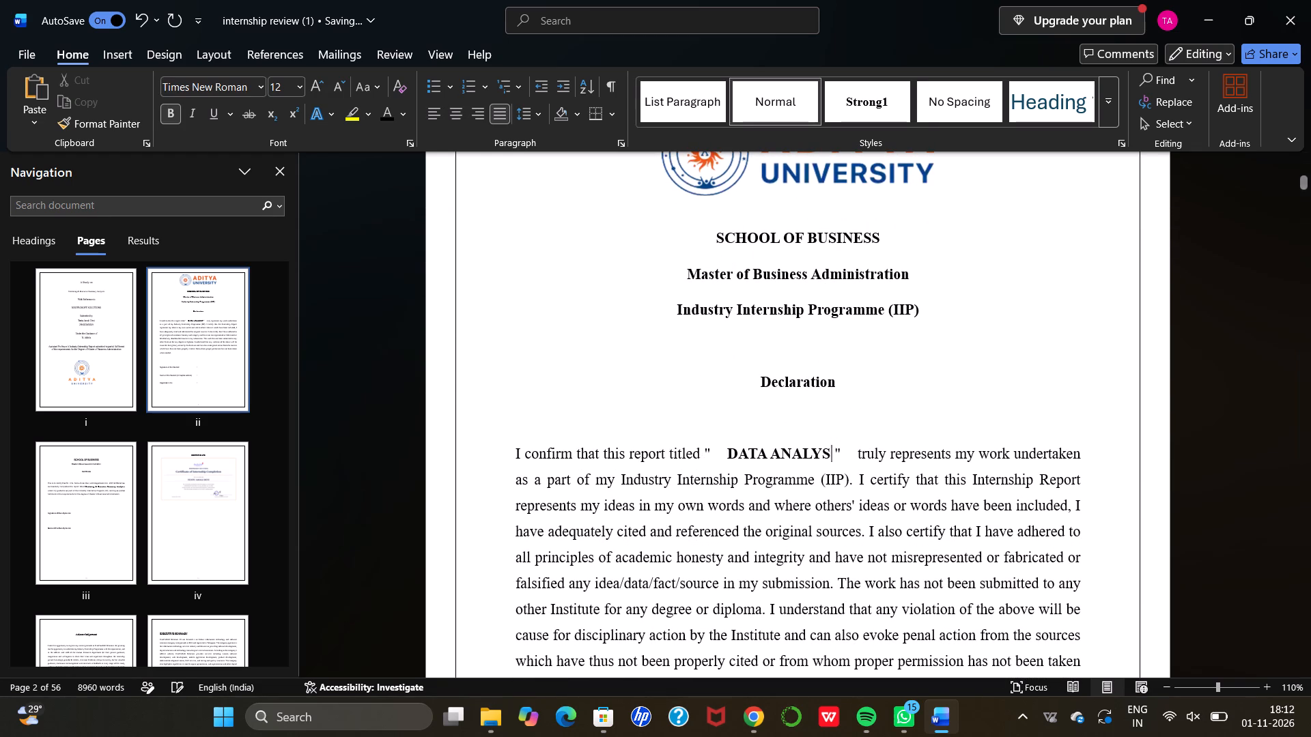
pyautogui.press('BackSpace')
pyautogui.press('BackSpace')
pyautogui.press('BackSpace')
pyautogui.press('BackSpace')
pyautogui.press('BackSpace')
pyautogui.press('BackSpace')
pyautogui.press('BackSpace')
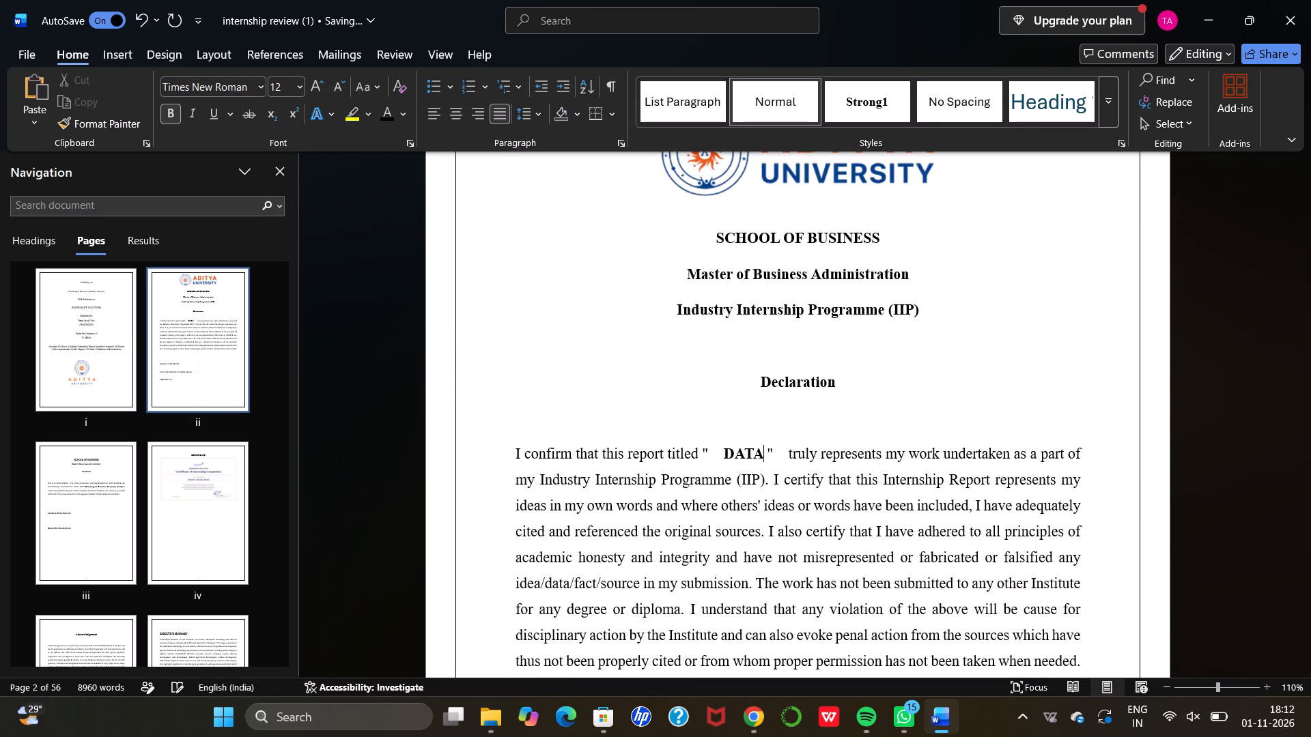
pyautogui.press('BackSpace')
pyautogui.press('BackSpace')
pyautogui.press('BackSpace')
pyautogui.press('BackSpace')
pyautogui.press('BackSpace')
pyautogui.press('BackSpace')
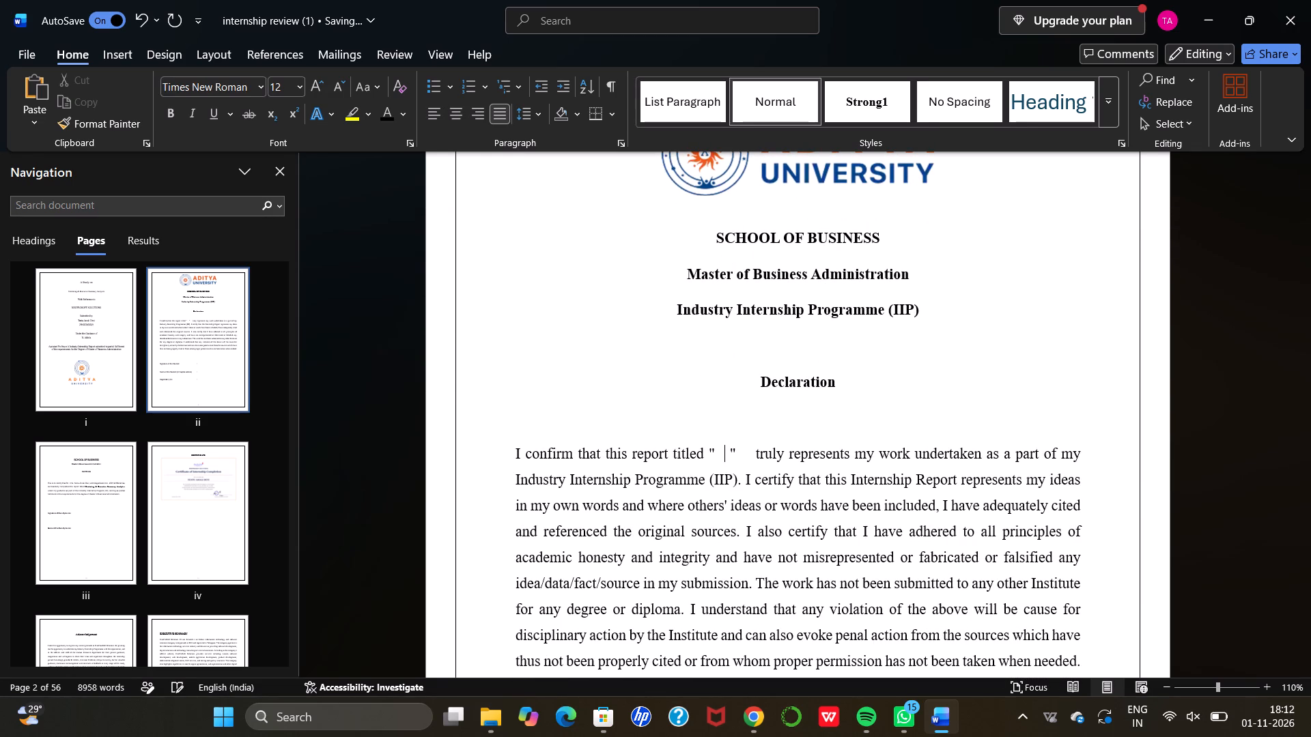
pyautogui.press('BackSpace')
pyautogui.hotkey('ctrl', 'v')
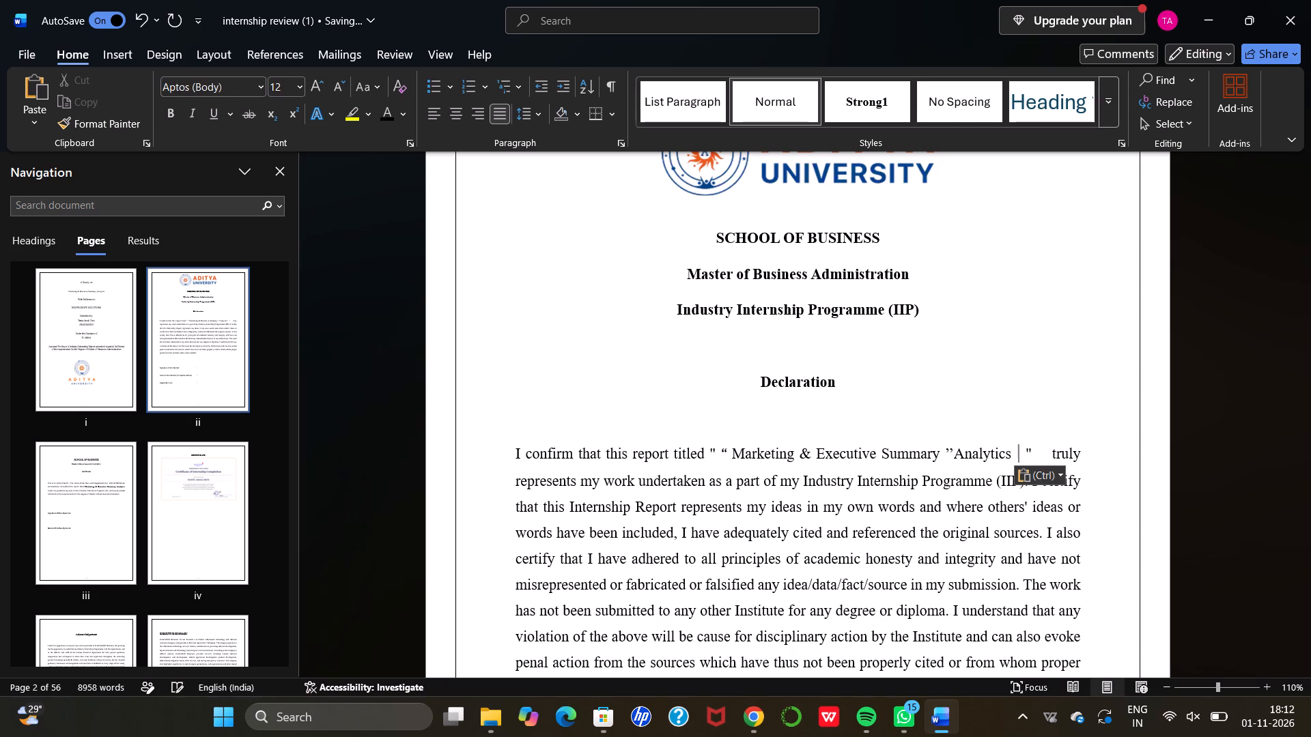
# Delete the misplaced closing quotation marks before "Analytics" in the Declaration paragraph's report title.
pyautogui.press('Left')
pyautogui.press('Left')
pyautogui.press('Left')
pyautogui.press('Left')
pyautogui.press('Left')
pyautogui.press('Left')
pyautogui.press('Left')
pyautogui.press('Left')
pyautogui.press('Left')
pyautogui.press('Left')
pyautogui.press('Left')
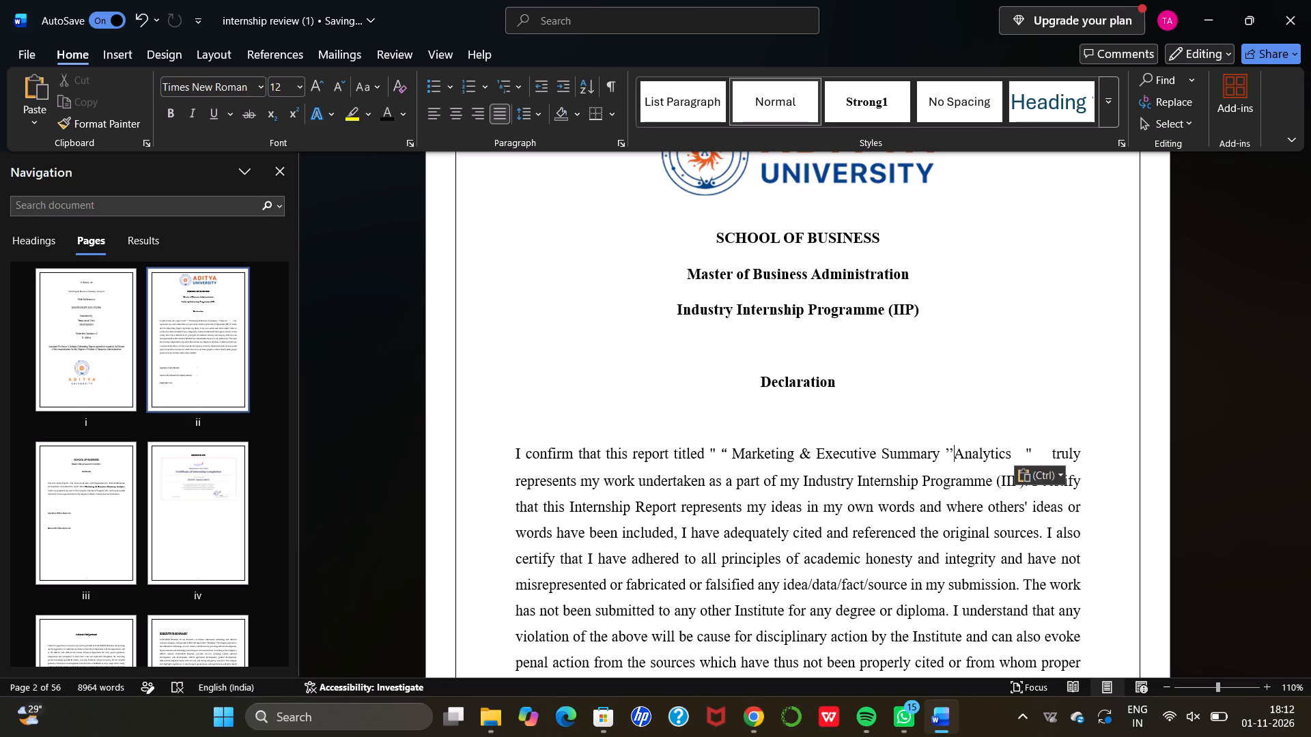
pyautogui.press('BackSpace')
pyautogui.press('BackSpace')
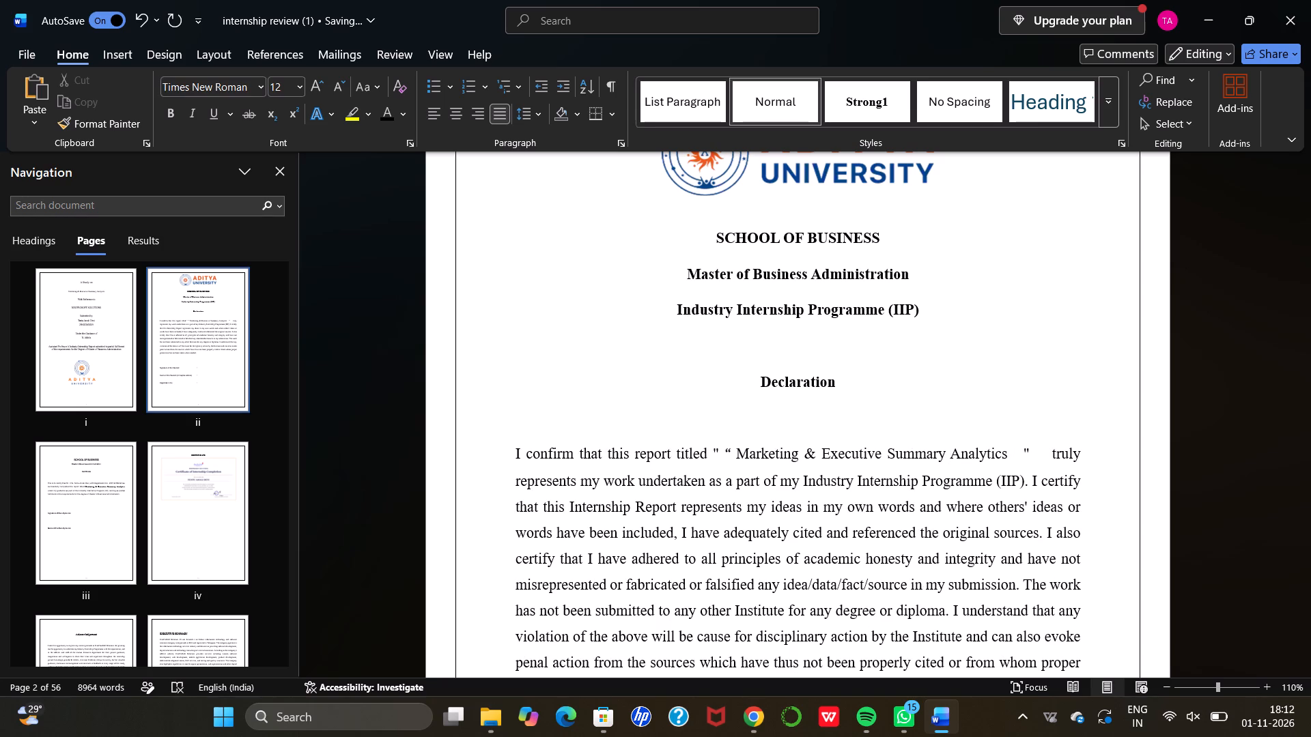
# Remove the extra spaces between "Analytics" and the closing quotation mark in the Declaration paragraph.
pyautogui.press('Right')
pyautogui.press('Right')
pyautogui.press('Right')
pyautogui.press('Right')
pyautogui.press('Right')
pyautogui.press('Right')
pyautogui.press('Right')
pyautogui.press('Right')
pyautogui.press('Right')
pyautogui.press('Right')
pyautogui.press('Right')
pyautogui.press('Right')
pyautogui.press('BackSpace')
pyautogui.press('BackSpace')
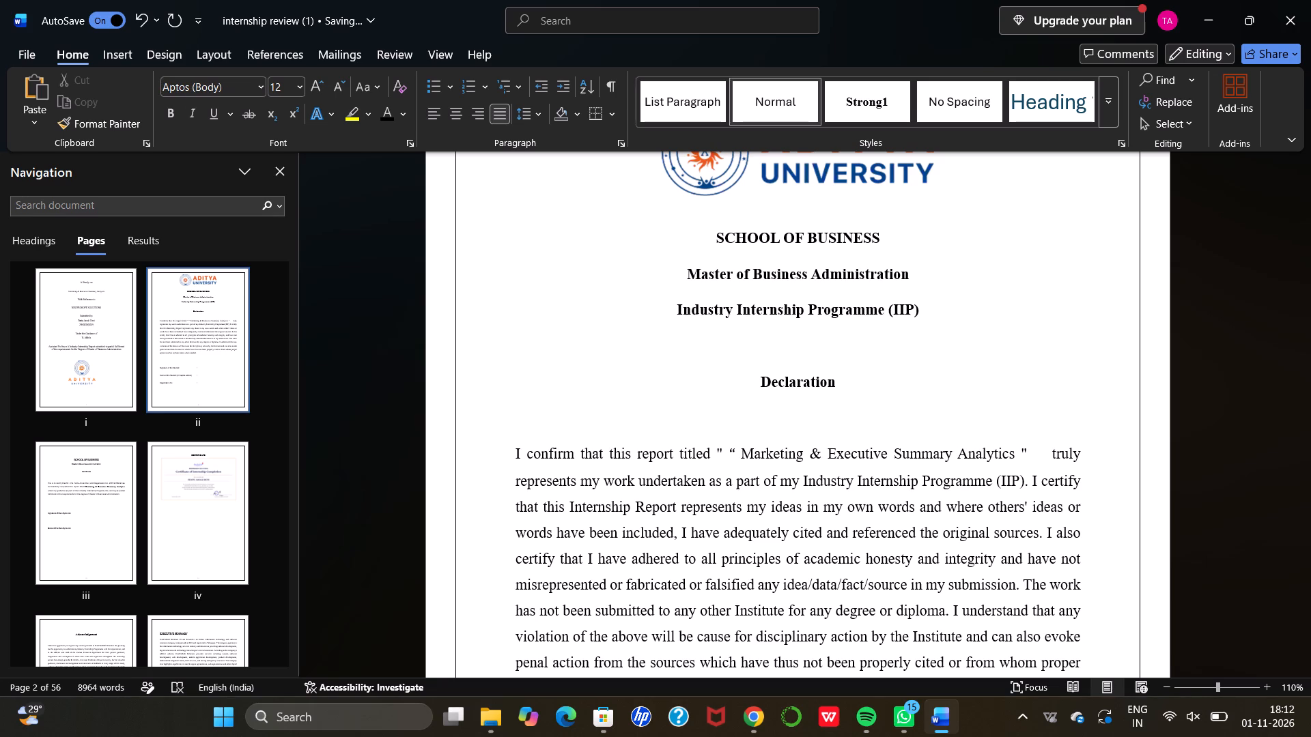
# Reduce the wide gap between the report title's closing quotation mark and "truly" in the Declaration paragraph.
pyautogui.press('Right')
pyautogui.press('Right')
pyautogui.press('Right')
pyautogui.press('Right')
pyautogui.press('Right')
pyautogui.press('BackSpace')
pyautogui.press('BackSpace')
pyautogui.press('BackSpace')
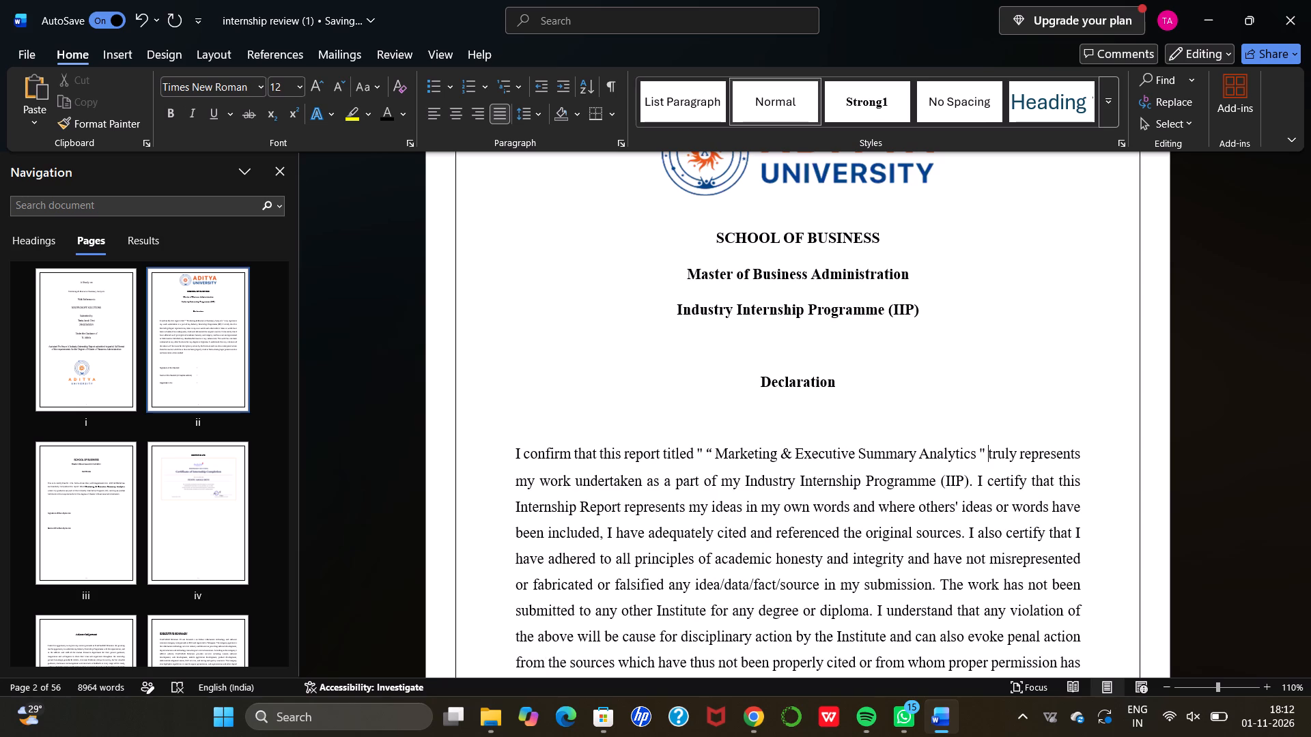
pyautogui.press('space')
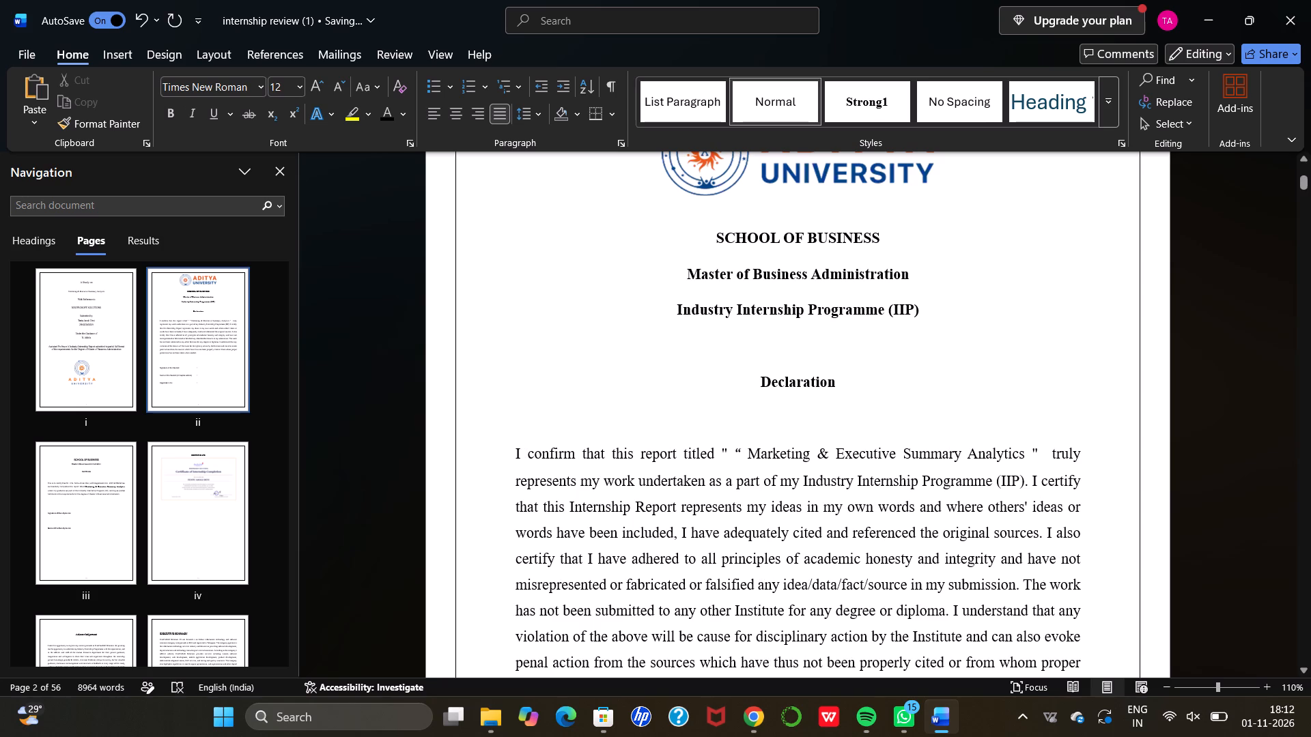
# Remove the duplicate opening quotation mark before "Marketing" in the Declaration paragraph.
pyautogui.click(744, 455)
pyautogui.press('BackSpace')
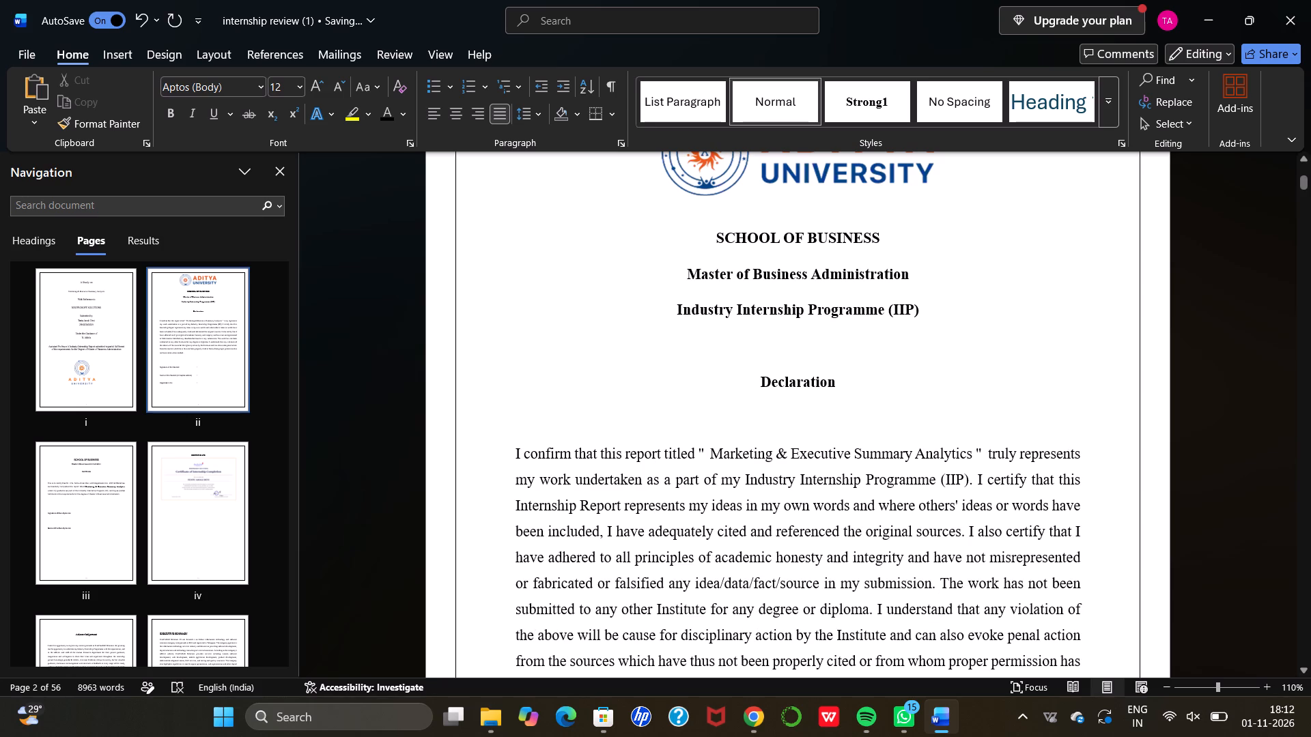
# Make the quoted report title "Marketing & Executive Summary Analytics" bold in the Declaration paragraph, including its quotation marks.
pyautogui.moveTo(706, 452); pyautogui.dragTo(707, 452)
pyautogui.moveTo(707, 452); pyautogui.dragTo(958, 457)
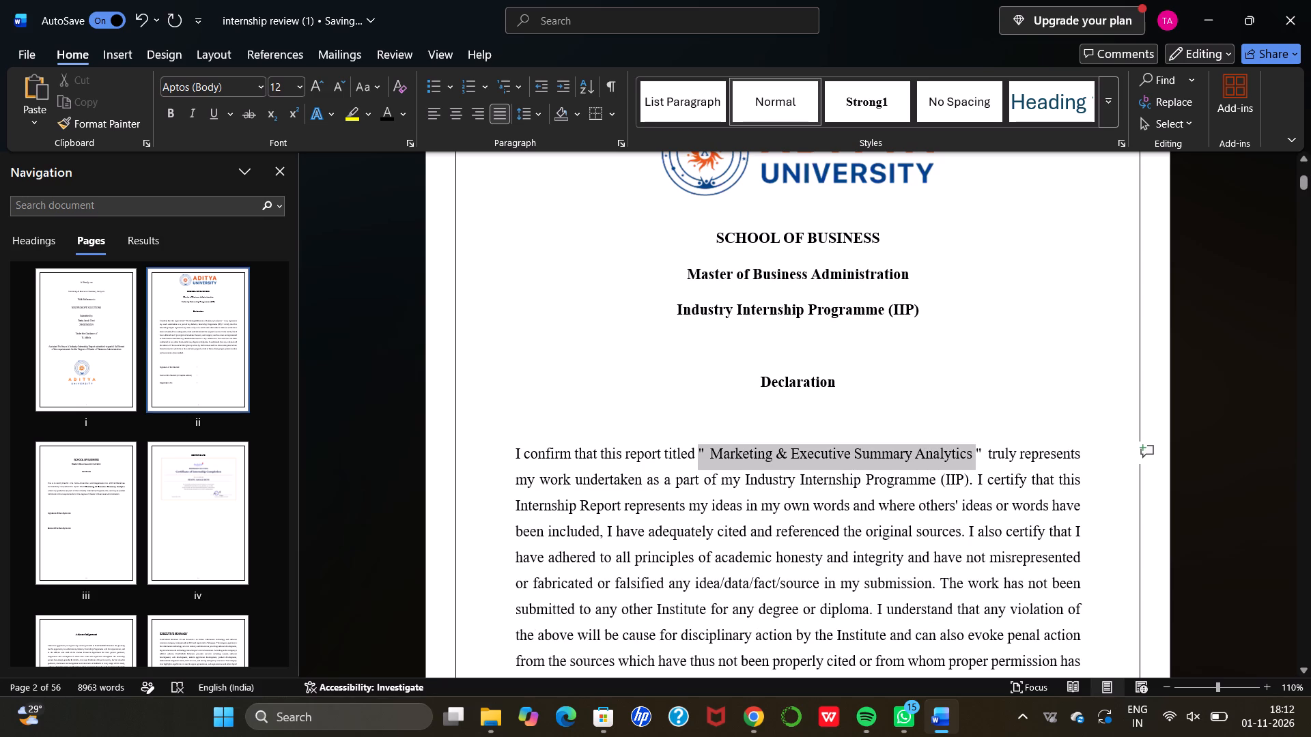
pyautogui.moveTo(958, 457); pyautogui.dragTo(984, 453)
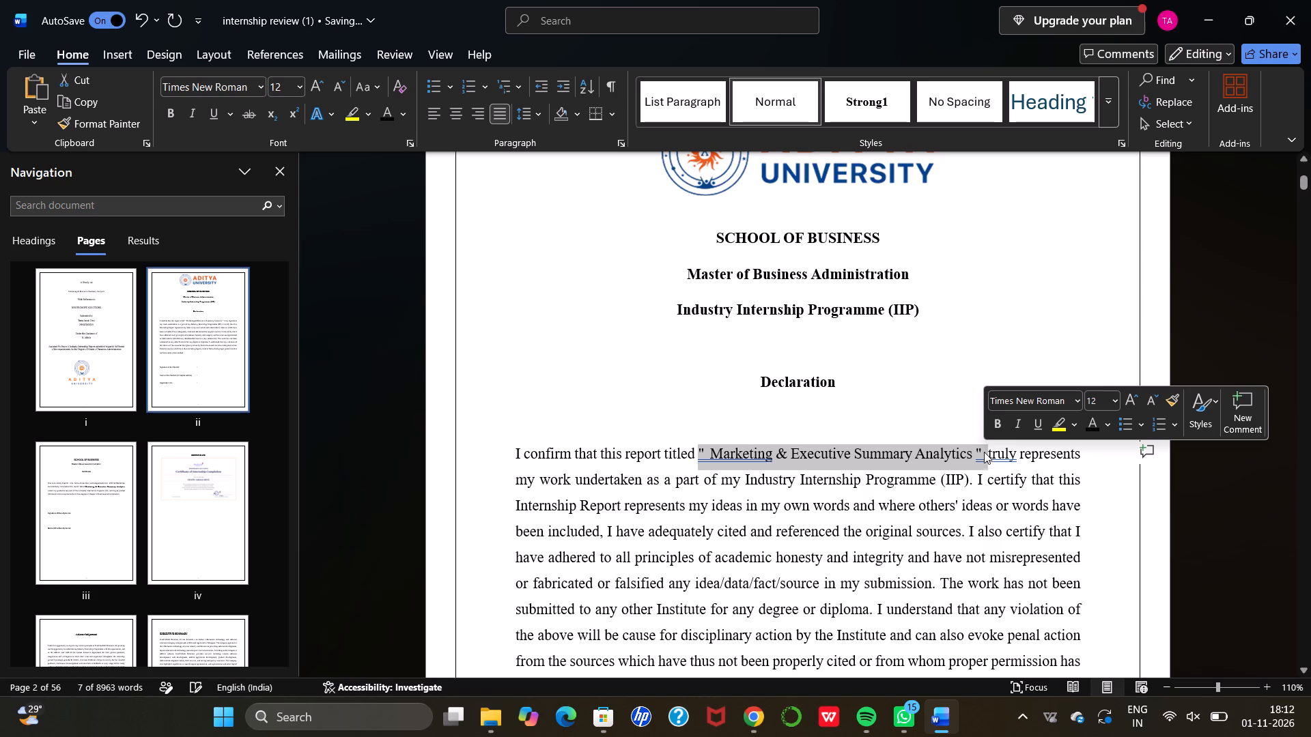
pyautogui.click(998, 422)
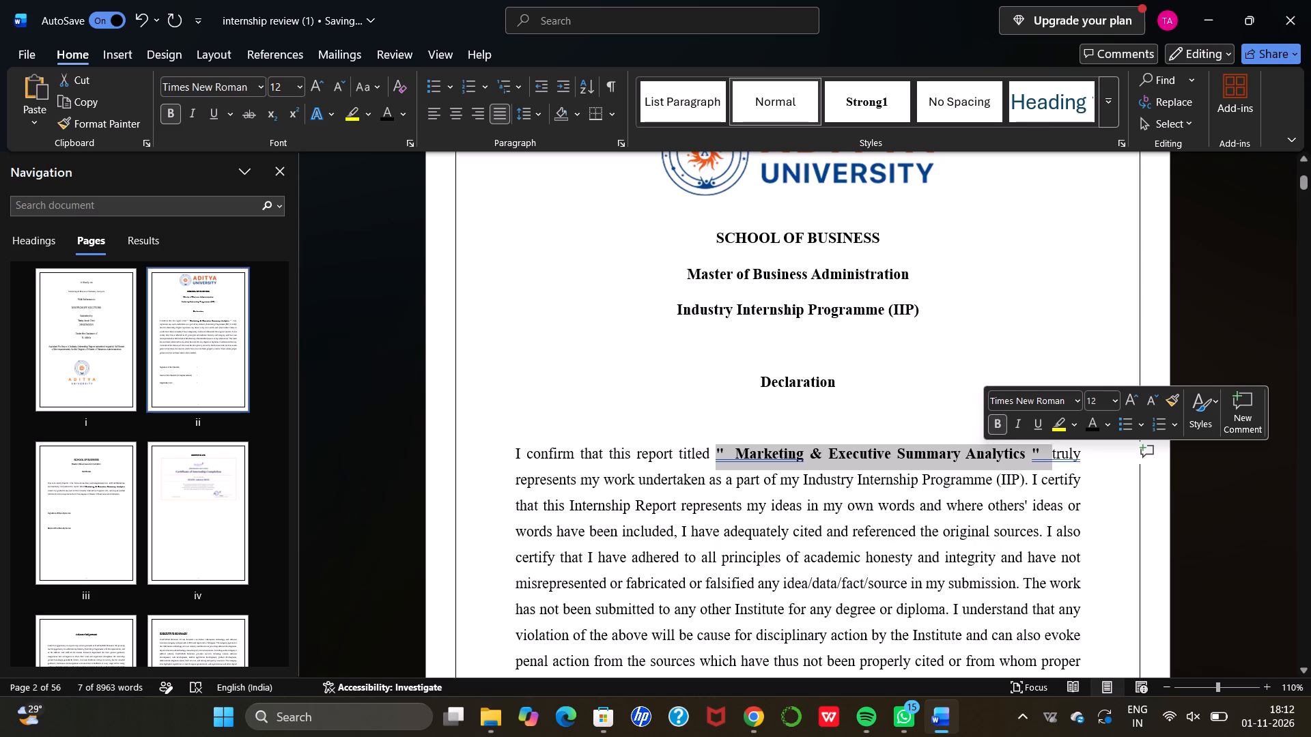
pyautogui.click(897, 407)
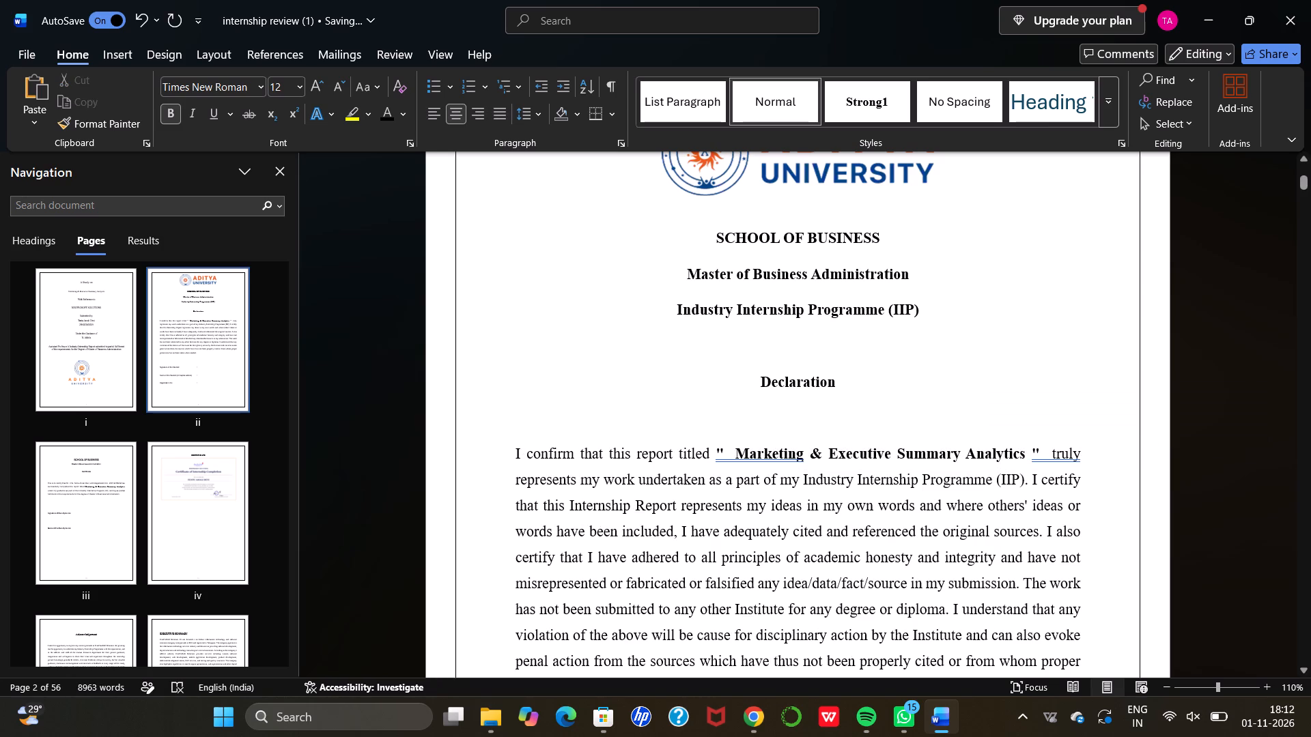
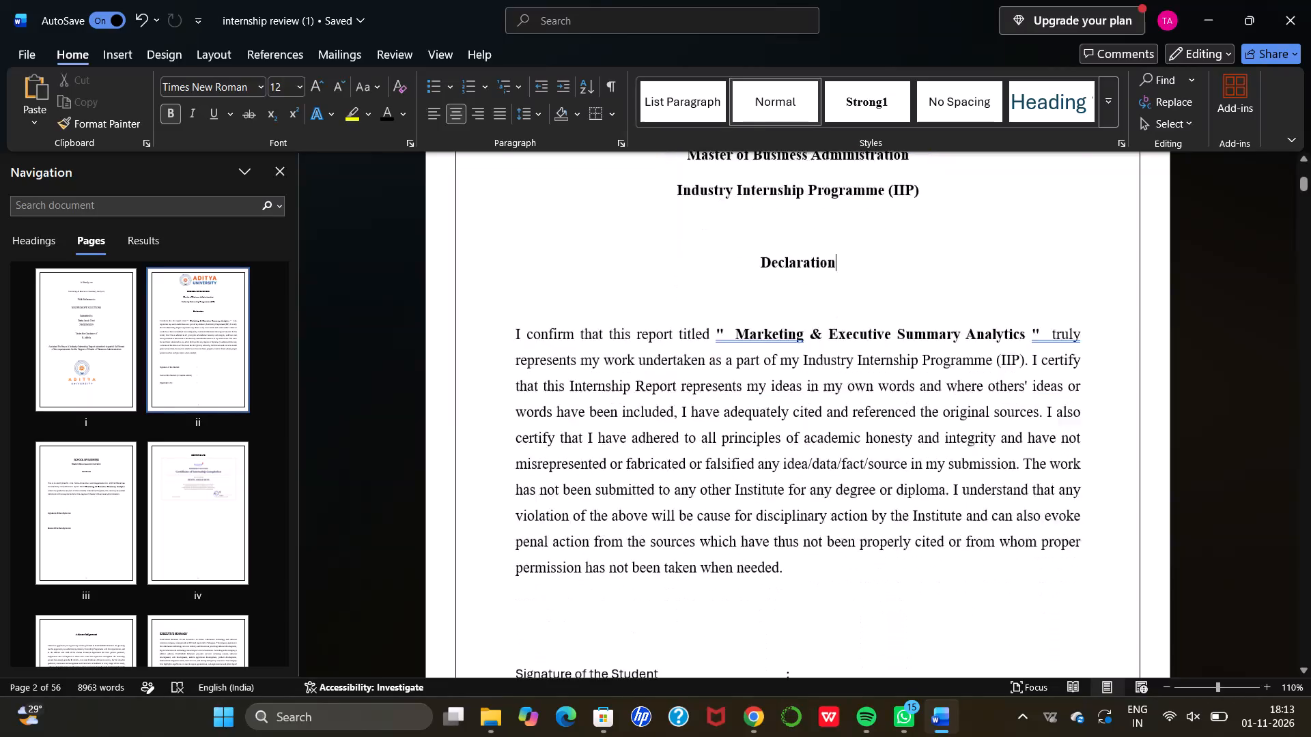
# Review the faculty certificate, internship completion certificate and Acknowledgement pages.
pyautogui.scroll(-2, 897, 407)
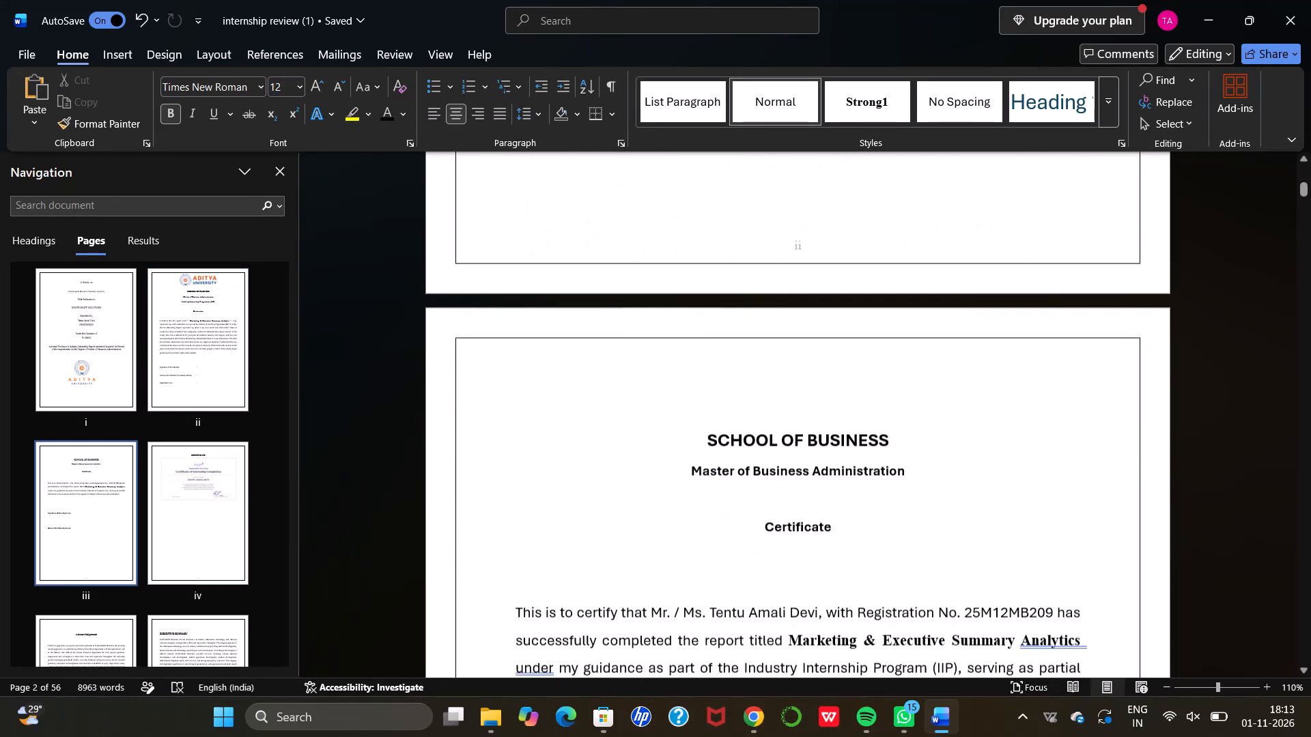
pyautogui.scroll(-3, 897, 407)
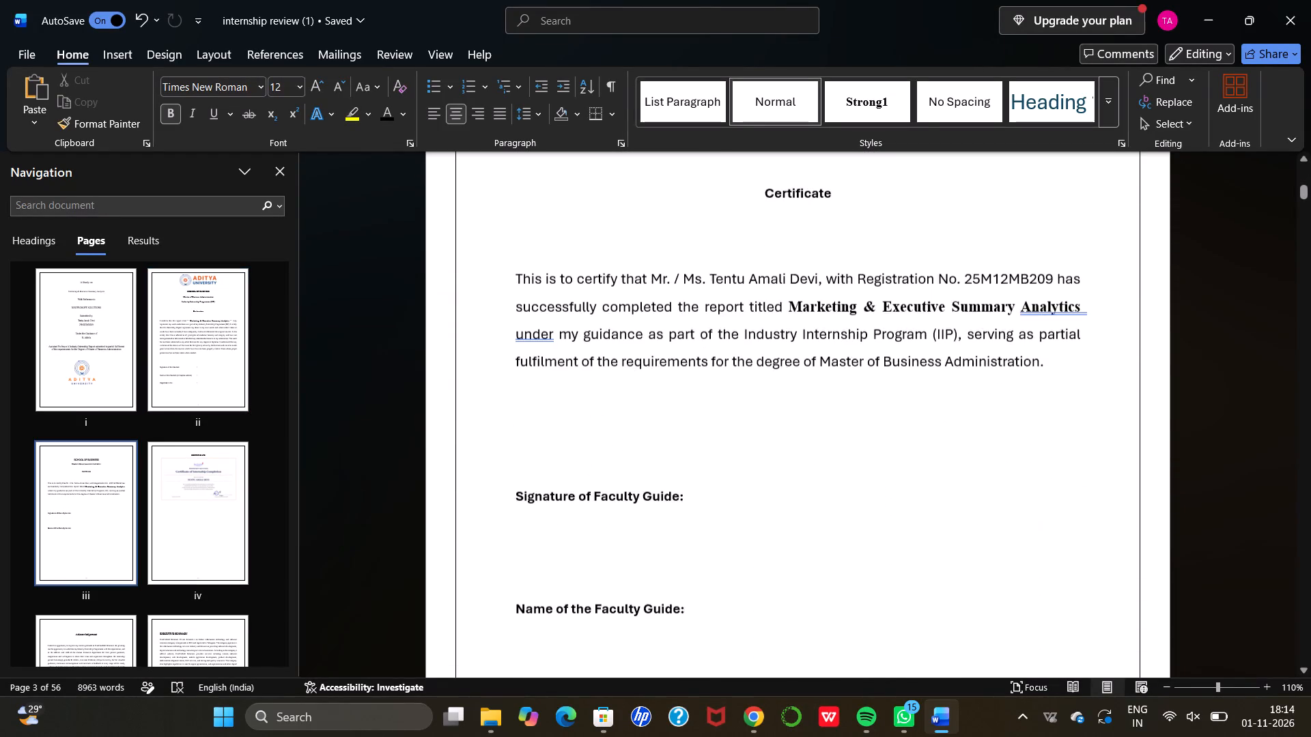
pyautogui.scroll(-5, 897, 407)
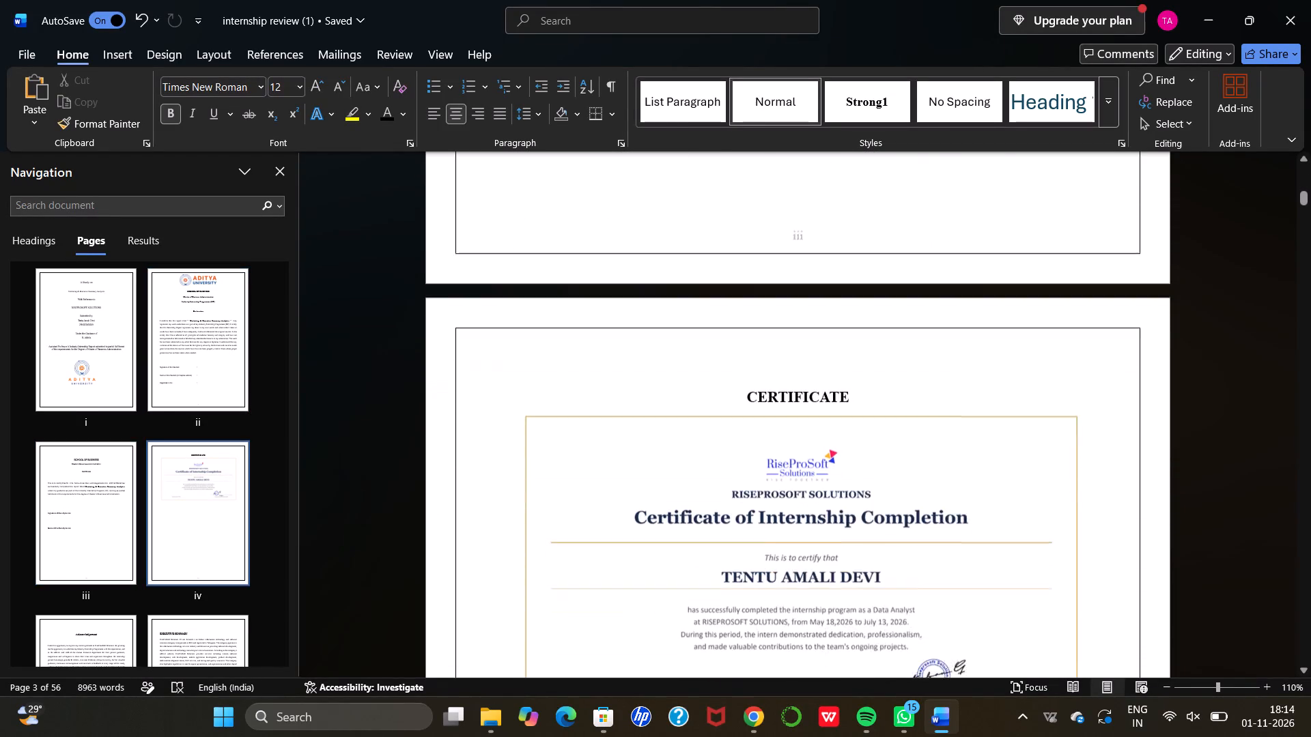
pyautogui.scroll(-5, 897, 407)
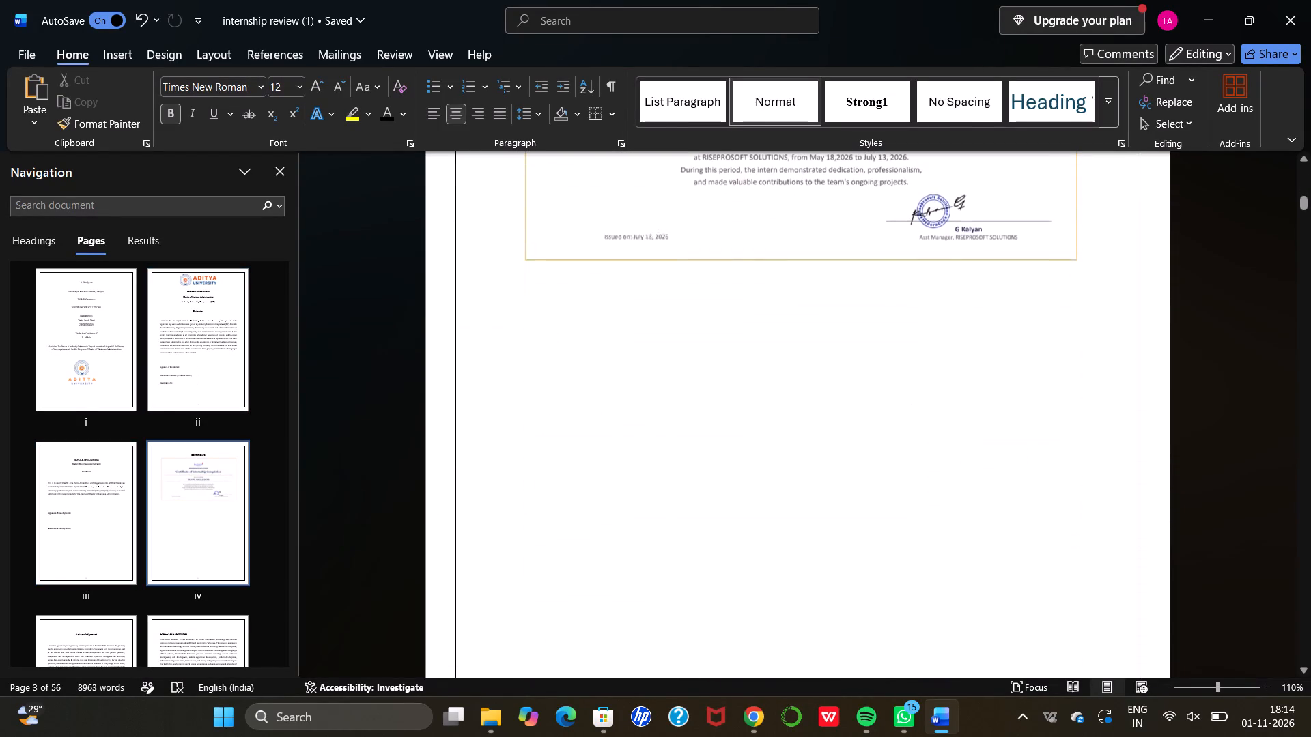
pyautogui.scroll(-4, 897, 407)
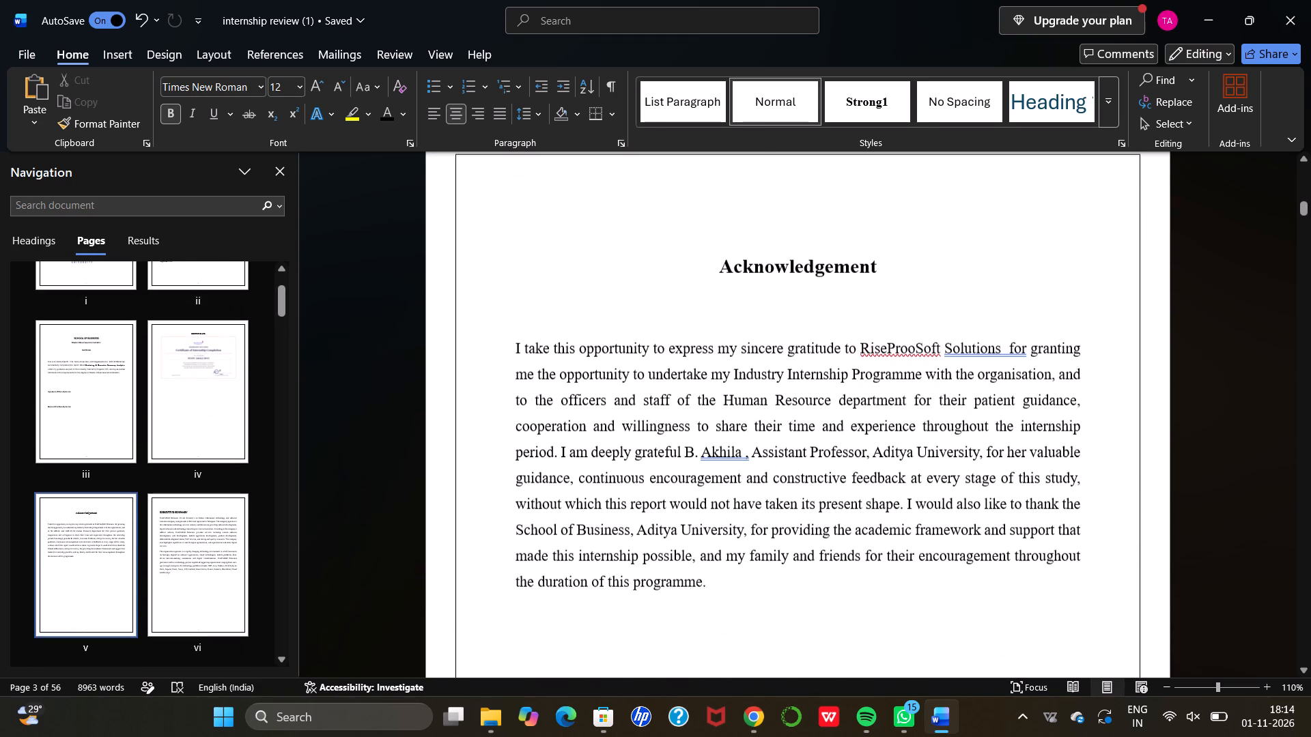
pyautogui.scroll(-2, 897, 407)
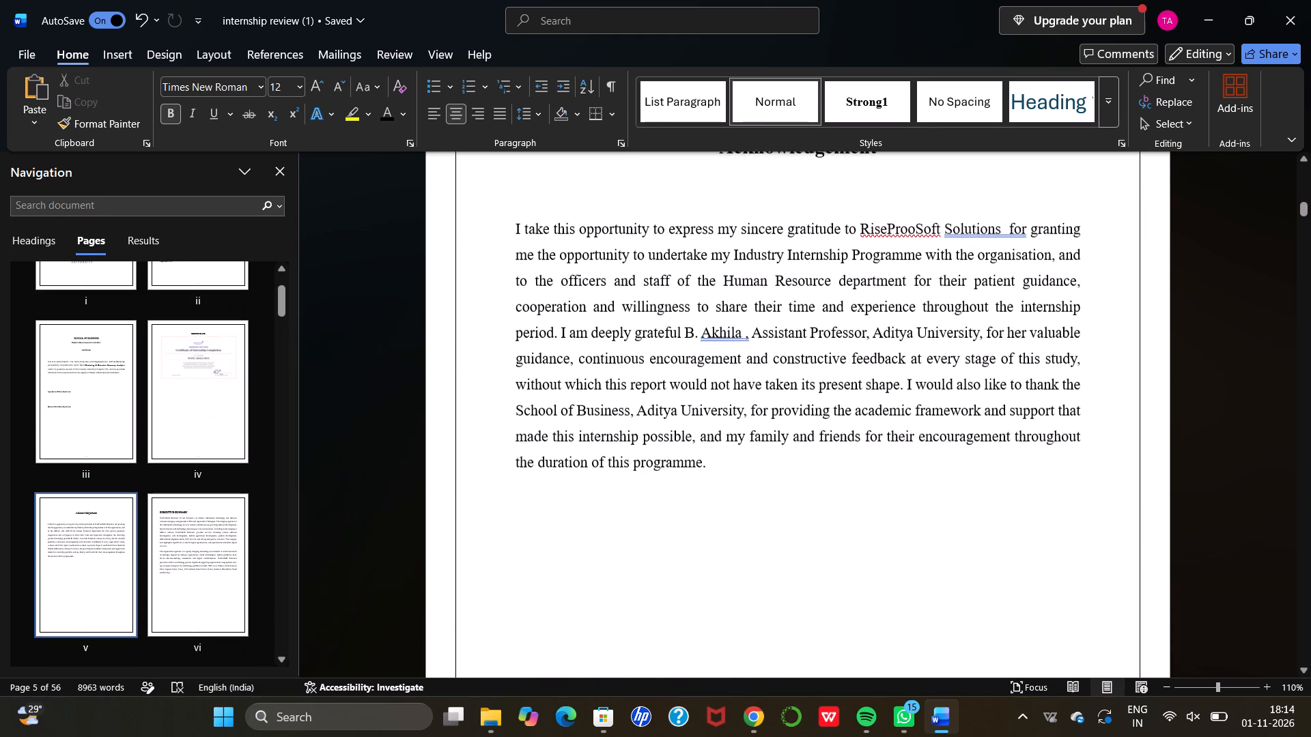
pyautogui.scroll(-1, 897, 407)
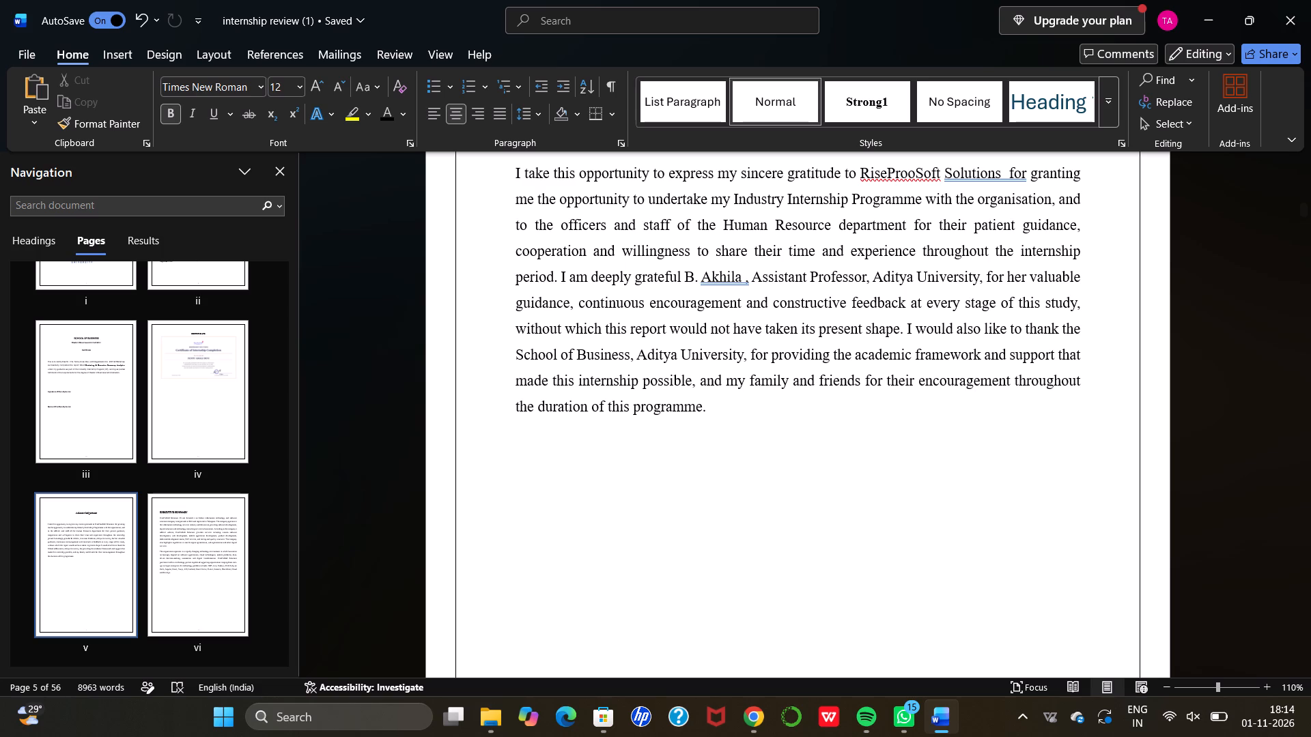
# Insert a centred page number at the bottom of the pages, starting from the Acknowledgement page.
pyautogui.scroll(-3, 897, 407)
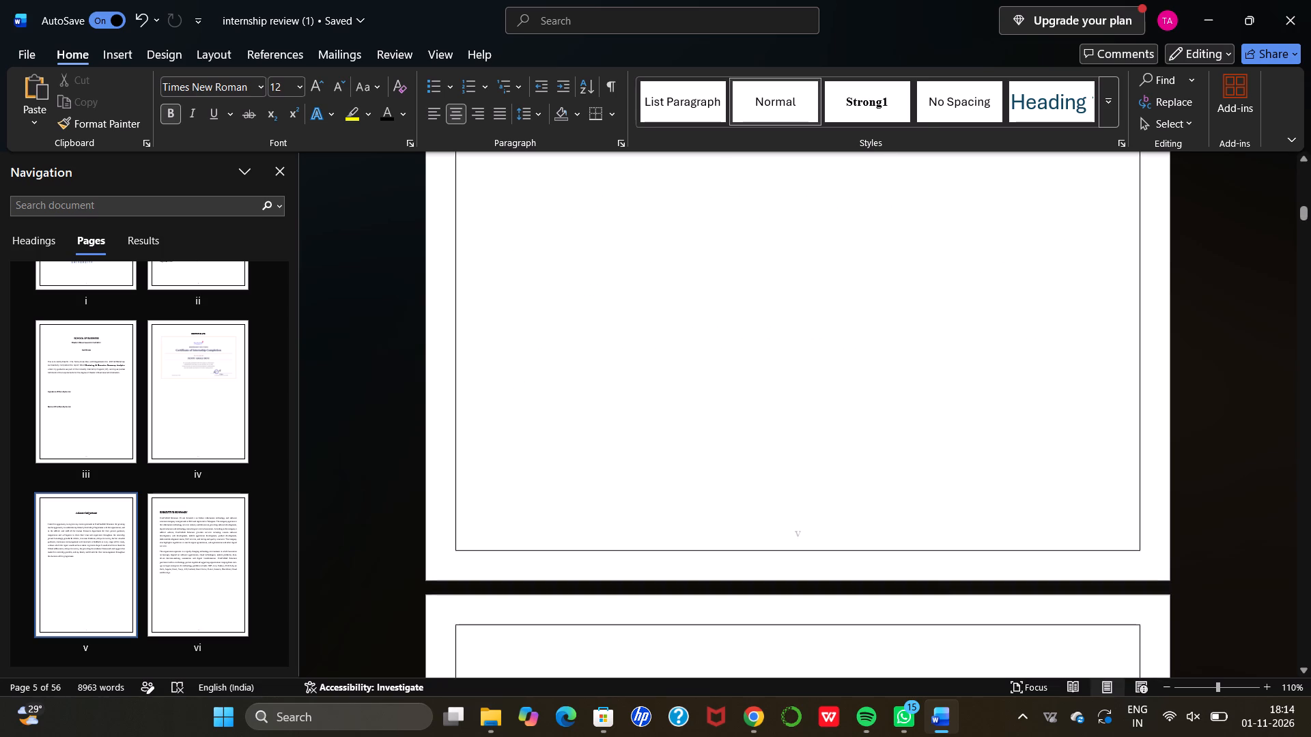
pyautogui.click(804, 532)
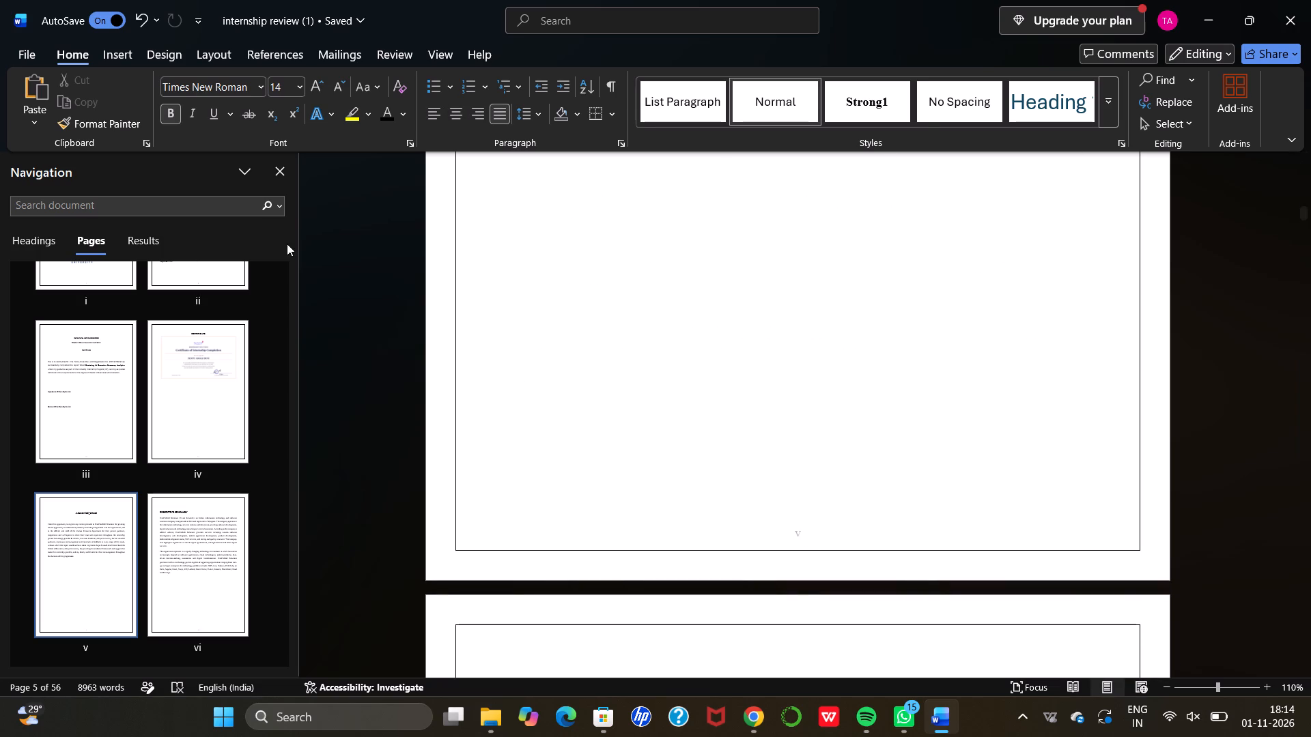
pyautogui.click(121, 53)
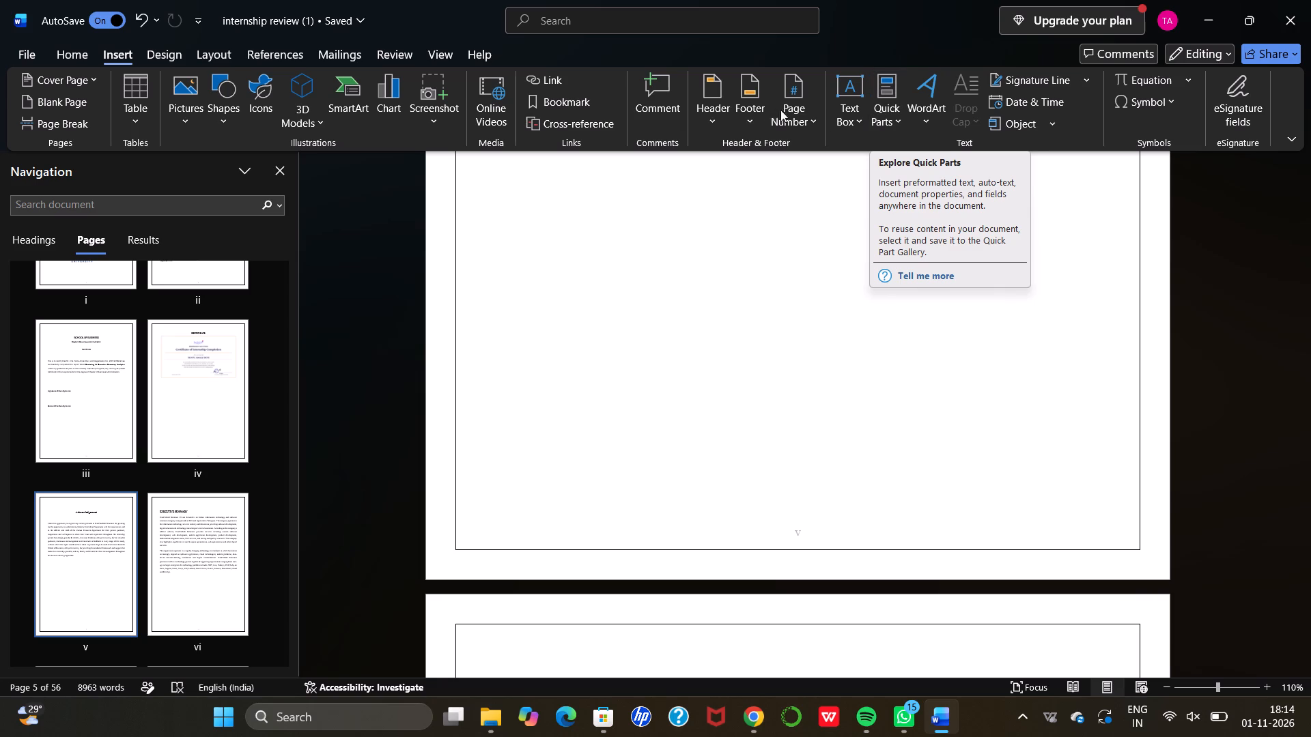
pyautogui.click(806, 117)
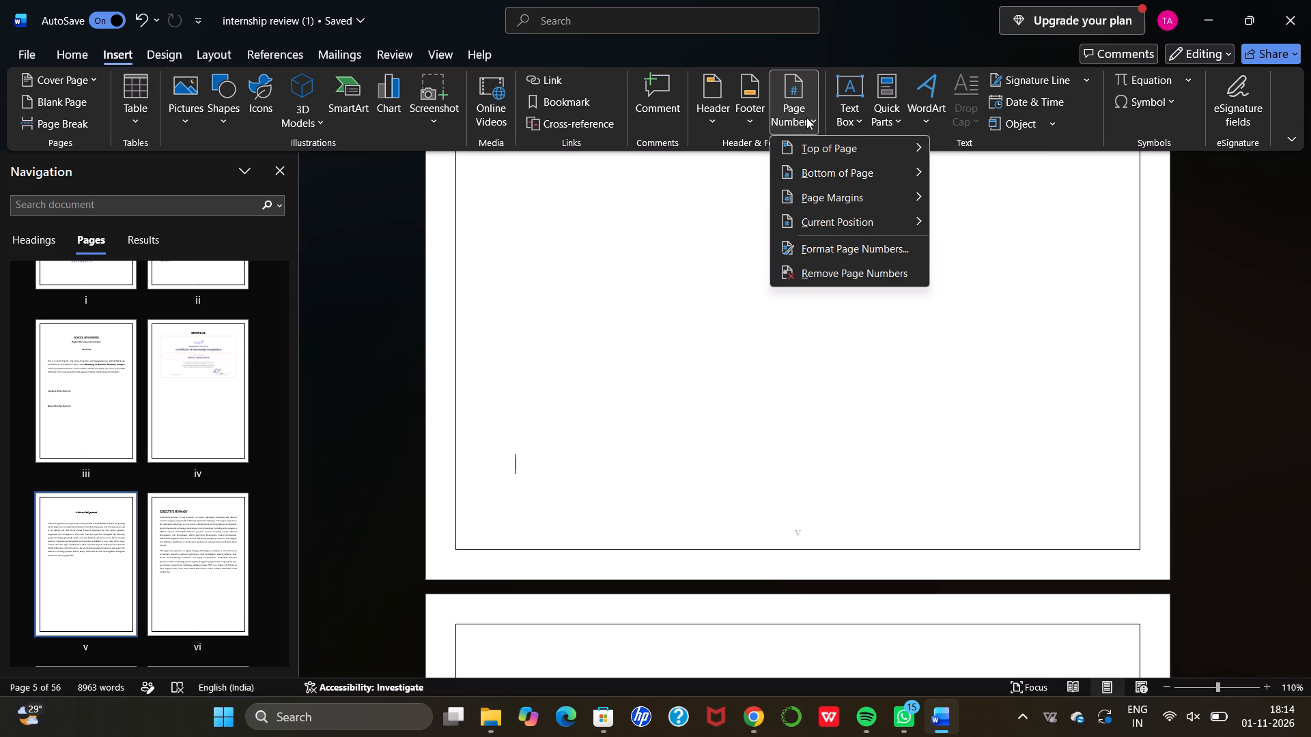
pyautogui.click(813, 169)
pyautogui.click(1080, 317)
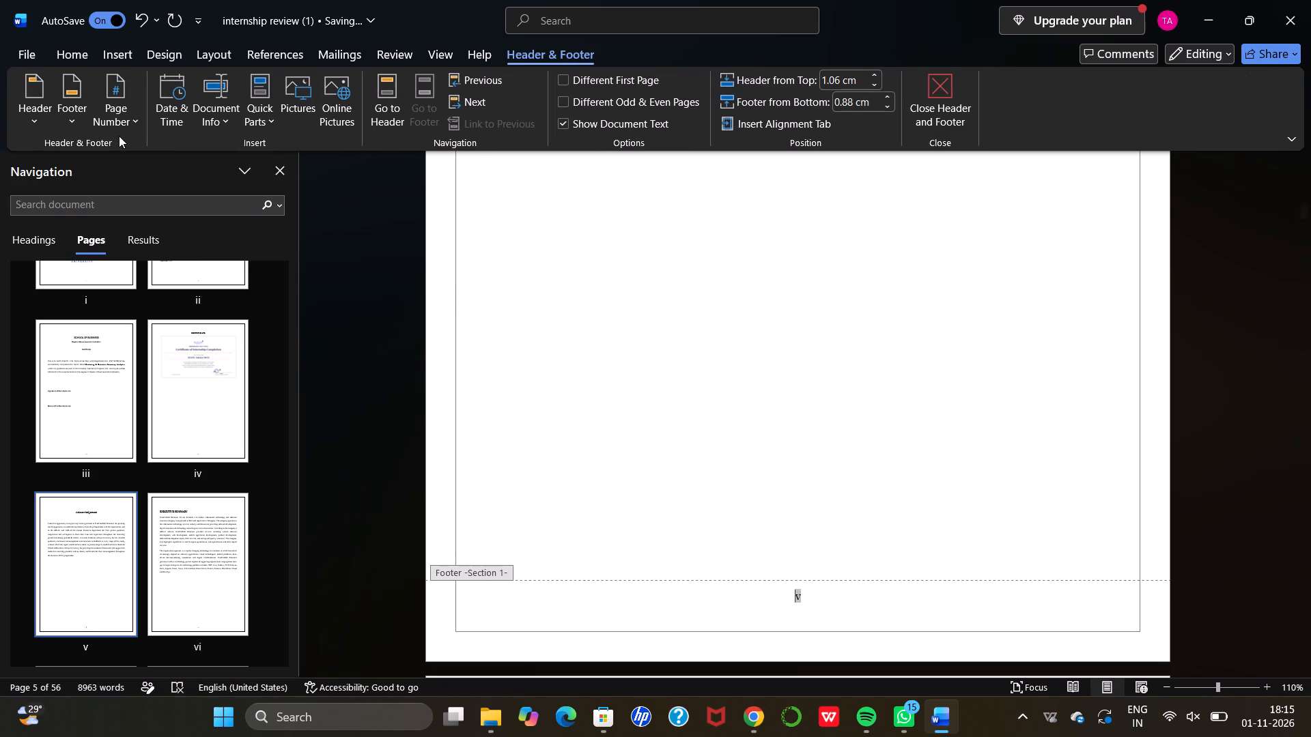
# Remove the page numbers from the Section 1 footer and return to the body text.
pyautogui.click(124, 113)
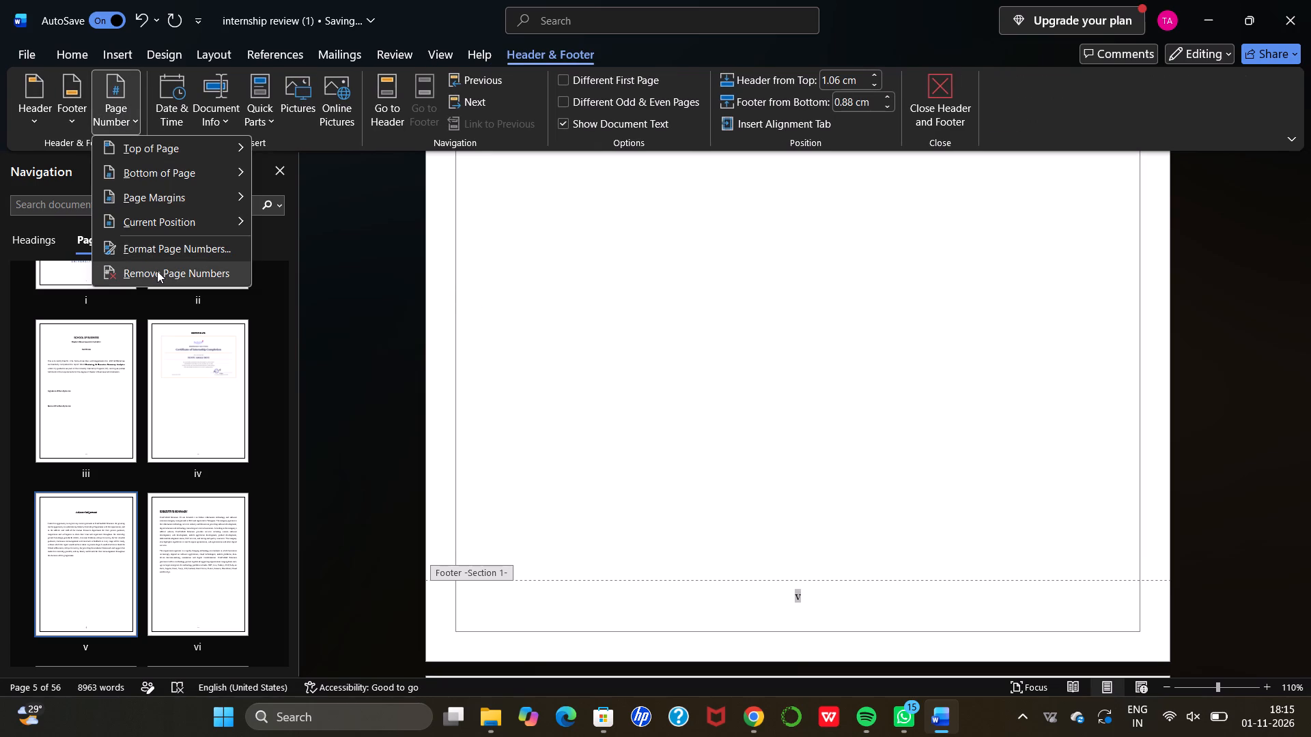
pyautogui.click(157, 271)
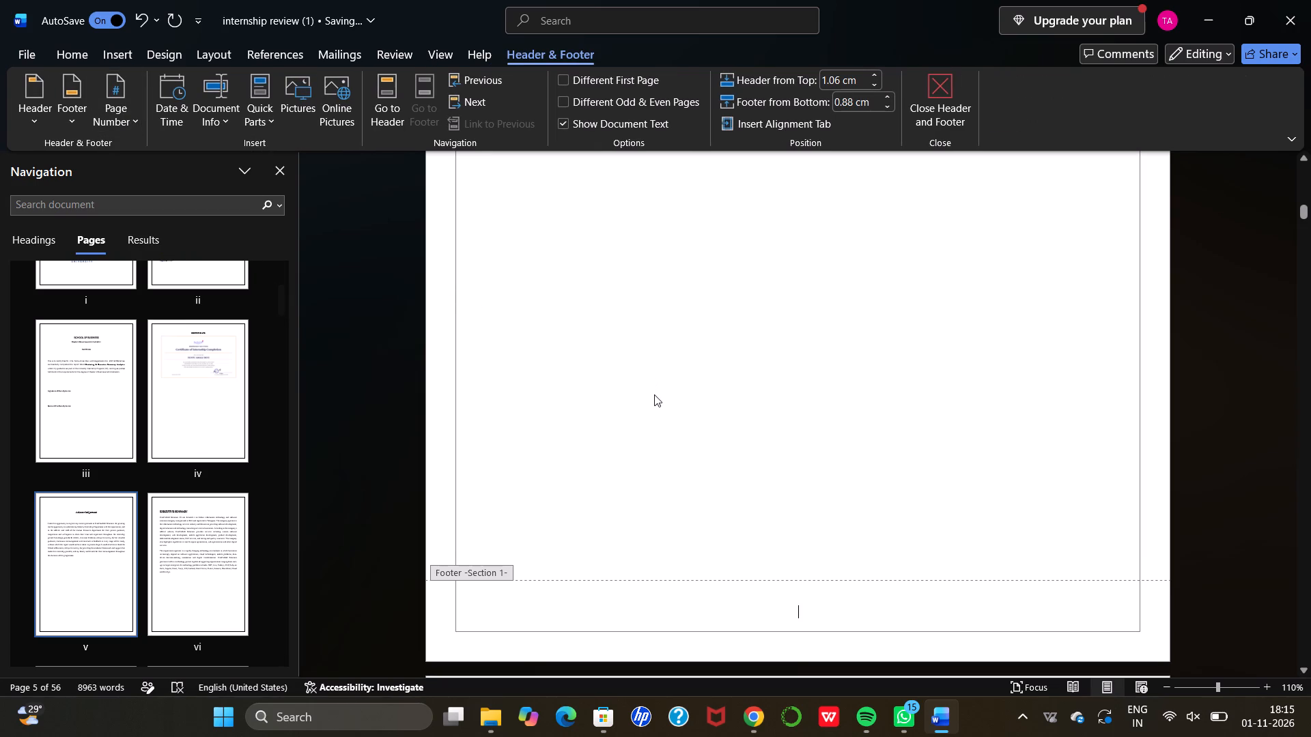
pyautogui.doubleClick(654, 394)
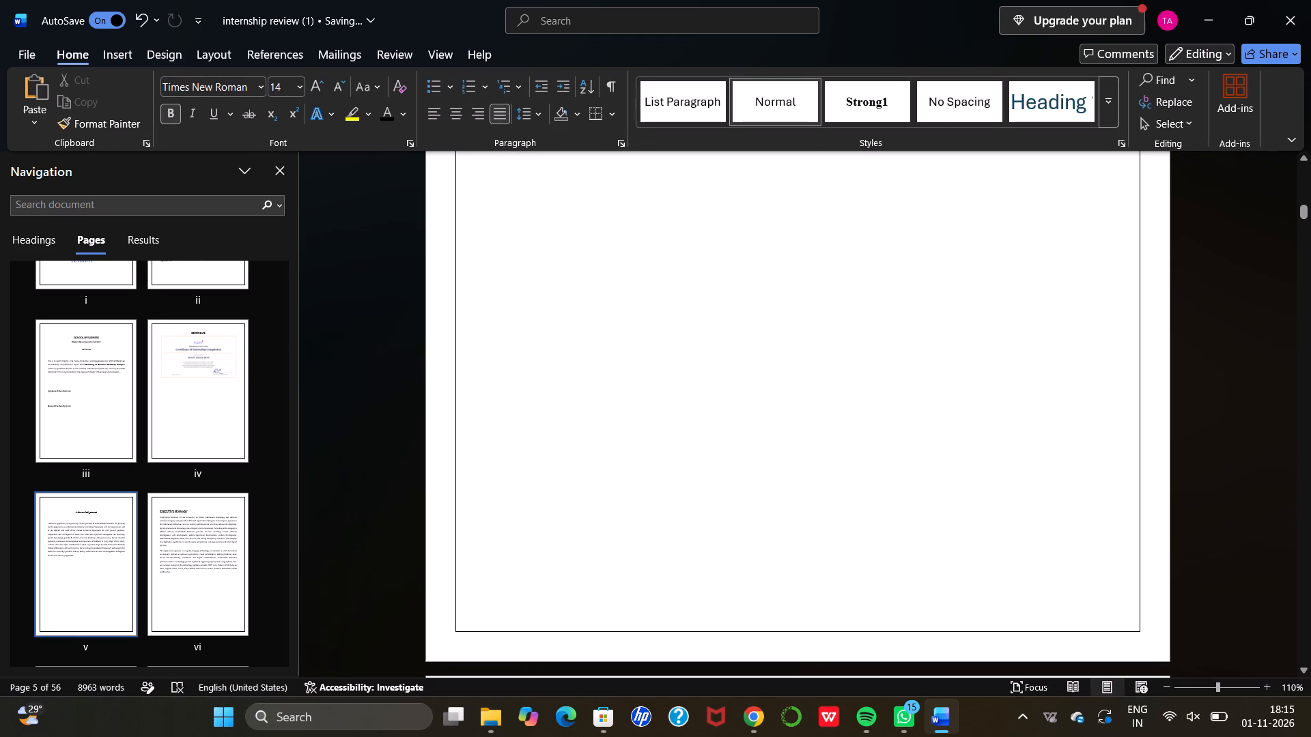
# Review the report from the Executive Summary through the Chapter 3 tables and charts to the SQL query pages.
pyautogui.scroll(-4, 654, 394)
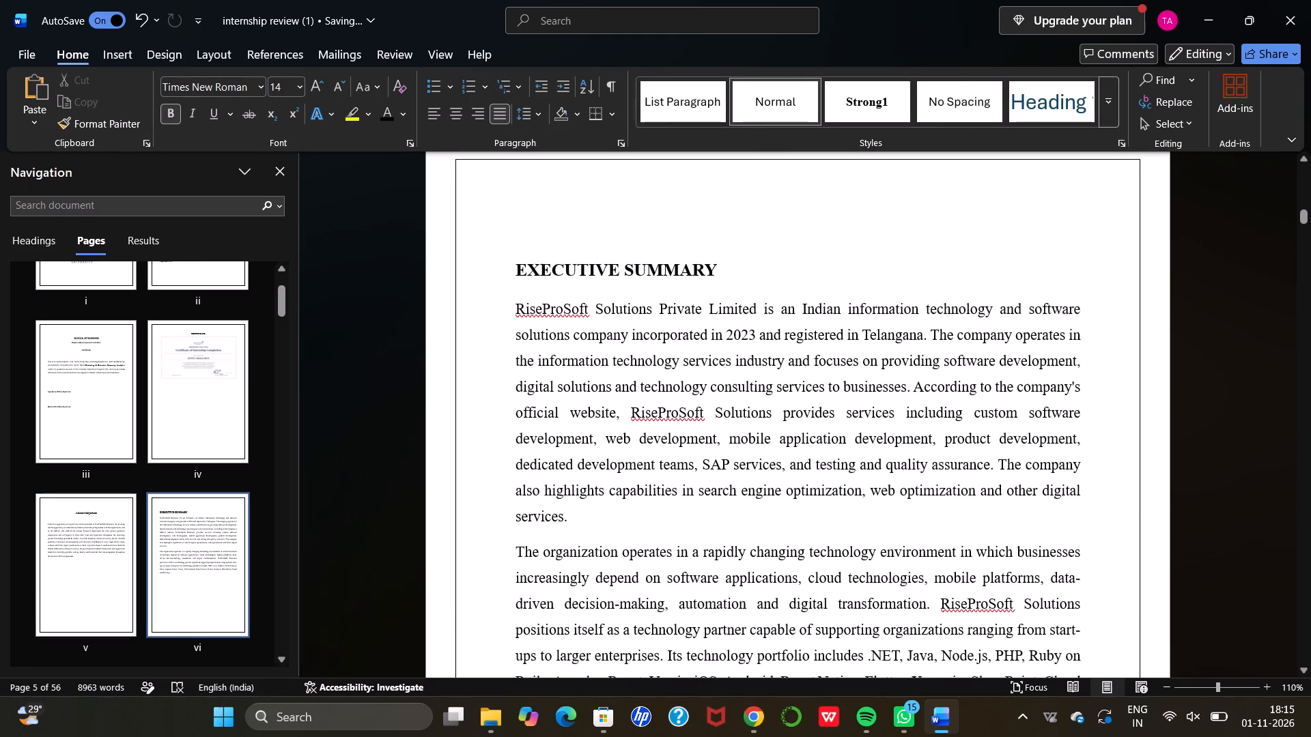
pyautogui.scroll(-2, 654, 394)
pyautogui.scroll(2, 654, 394)
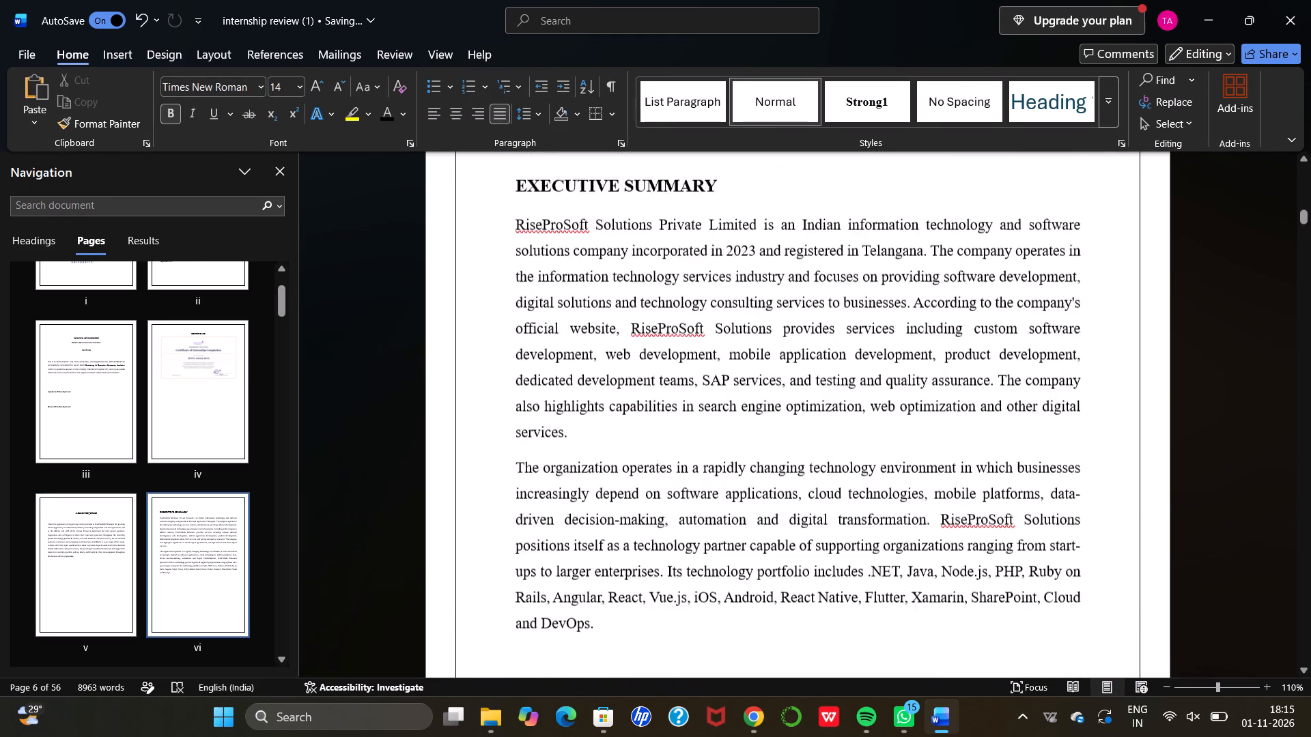
pyautogui.scroll(2, 654, 394)
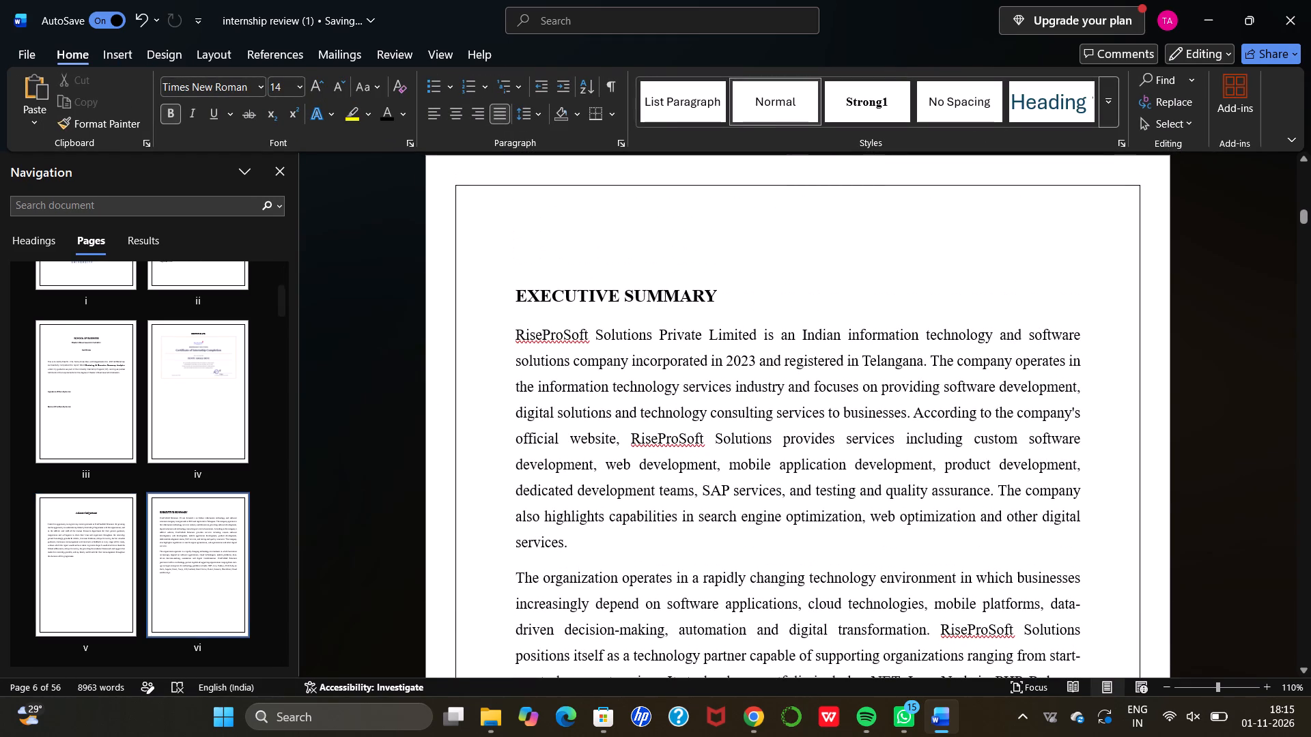
pyautogui.scroll(-15, 654, 394)
pyautogui.scroll(-13, 654, 394)
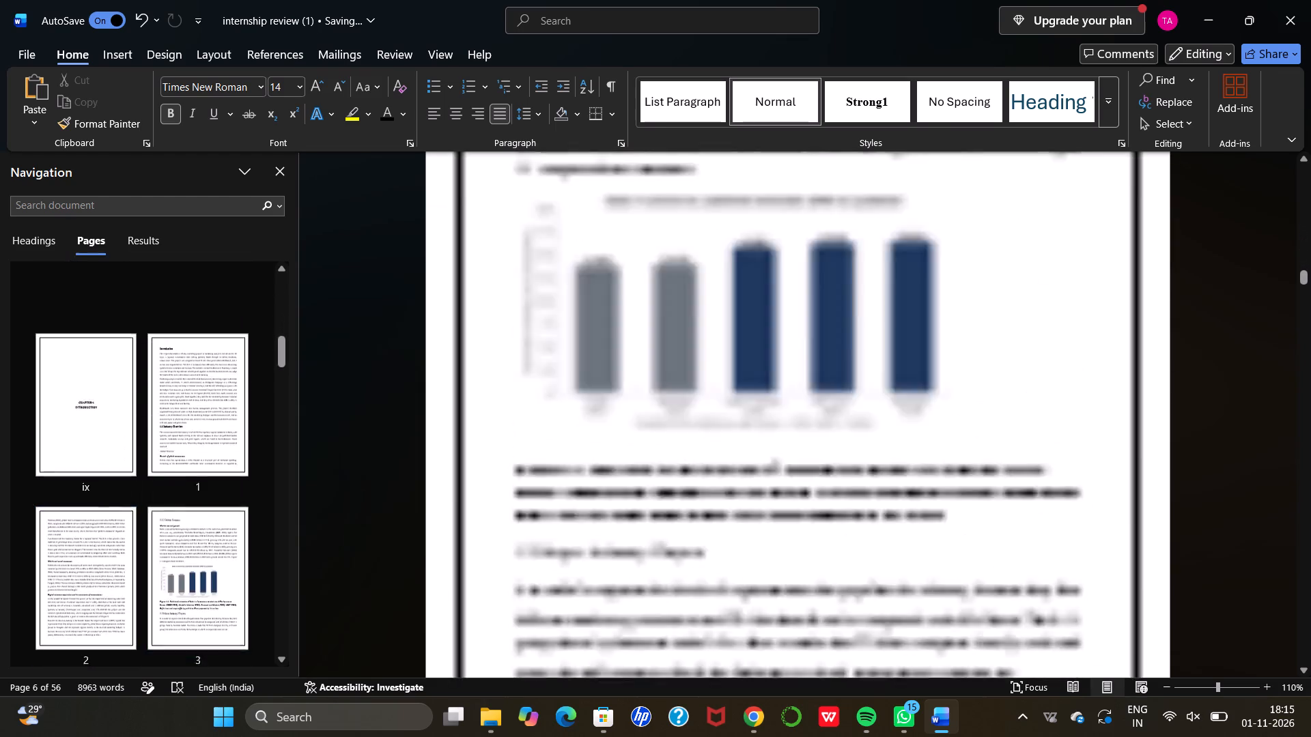
pyautogui.scroll(-15, 654, 394)
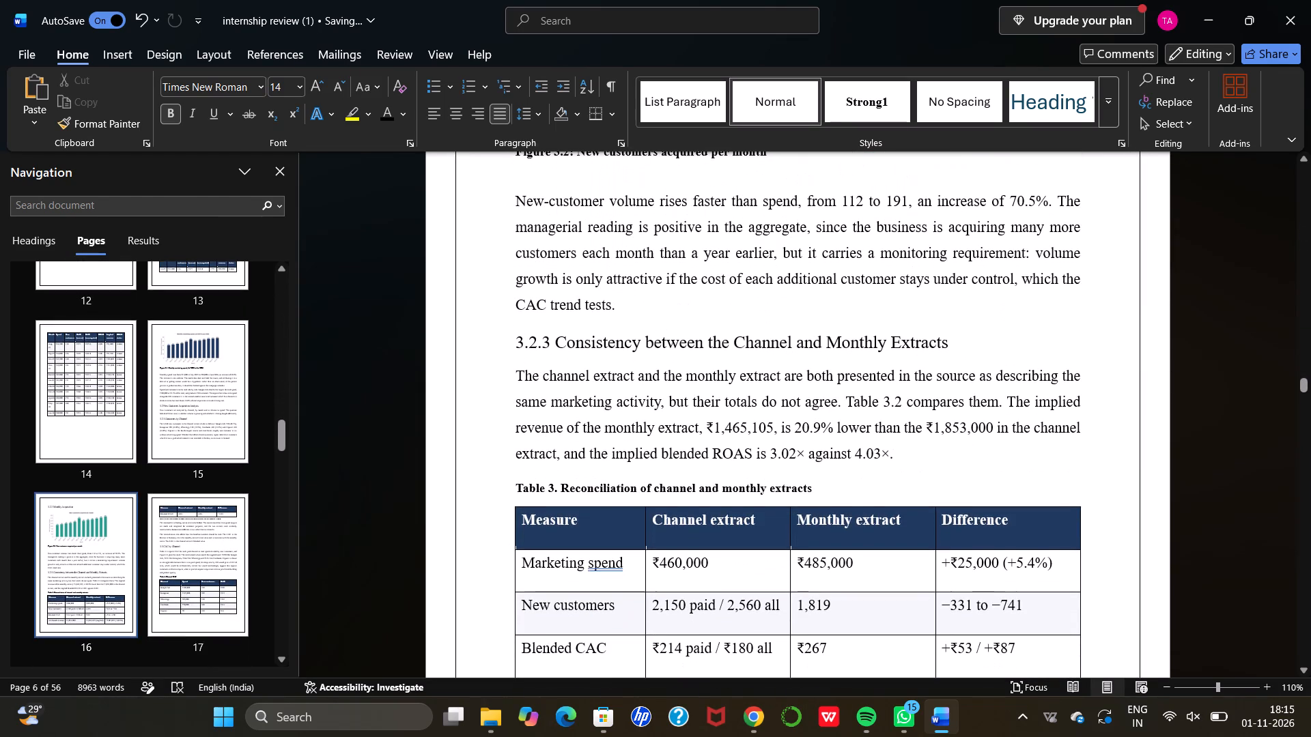
pyautogui.scroll(-5, 654, 394)
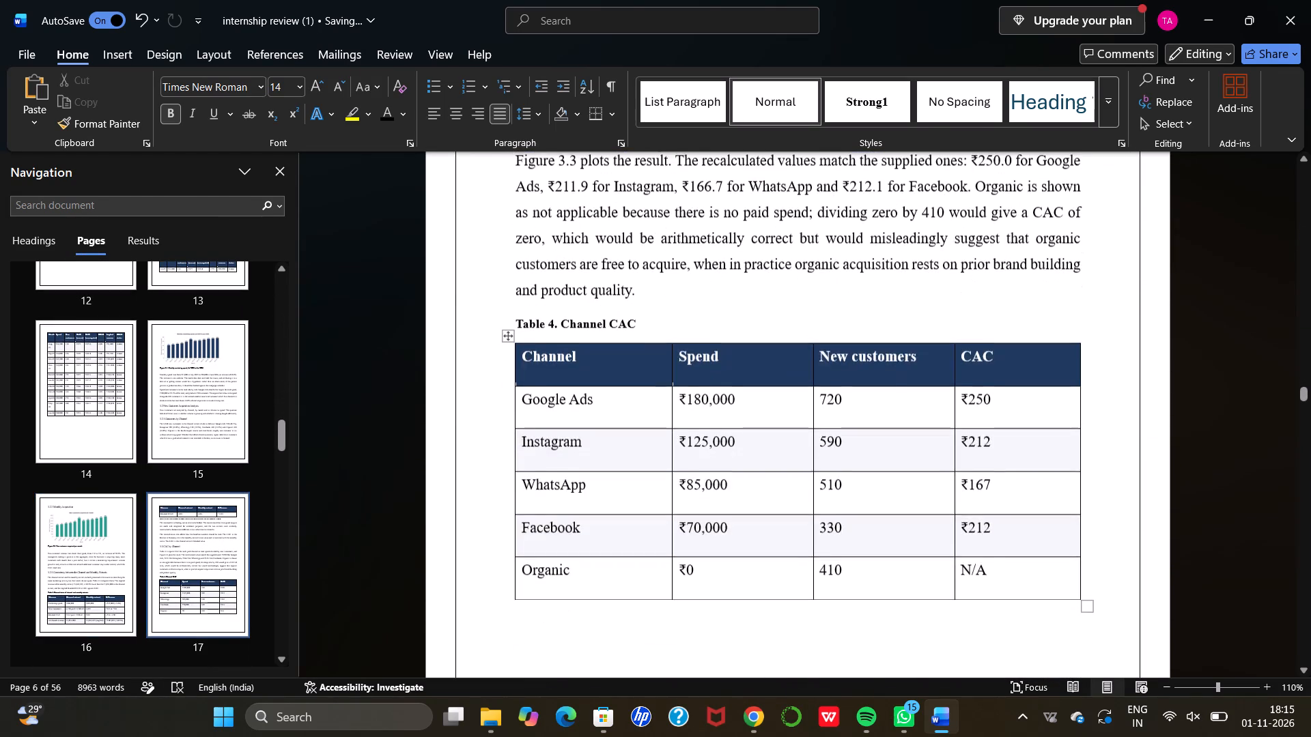
pyautogui.scroll(-3, 654, 394)
pyautogui.scroll(-20, 654, 394)
pyautogui.scroll(-20, 654, 394)
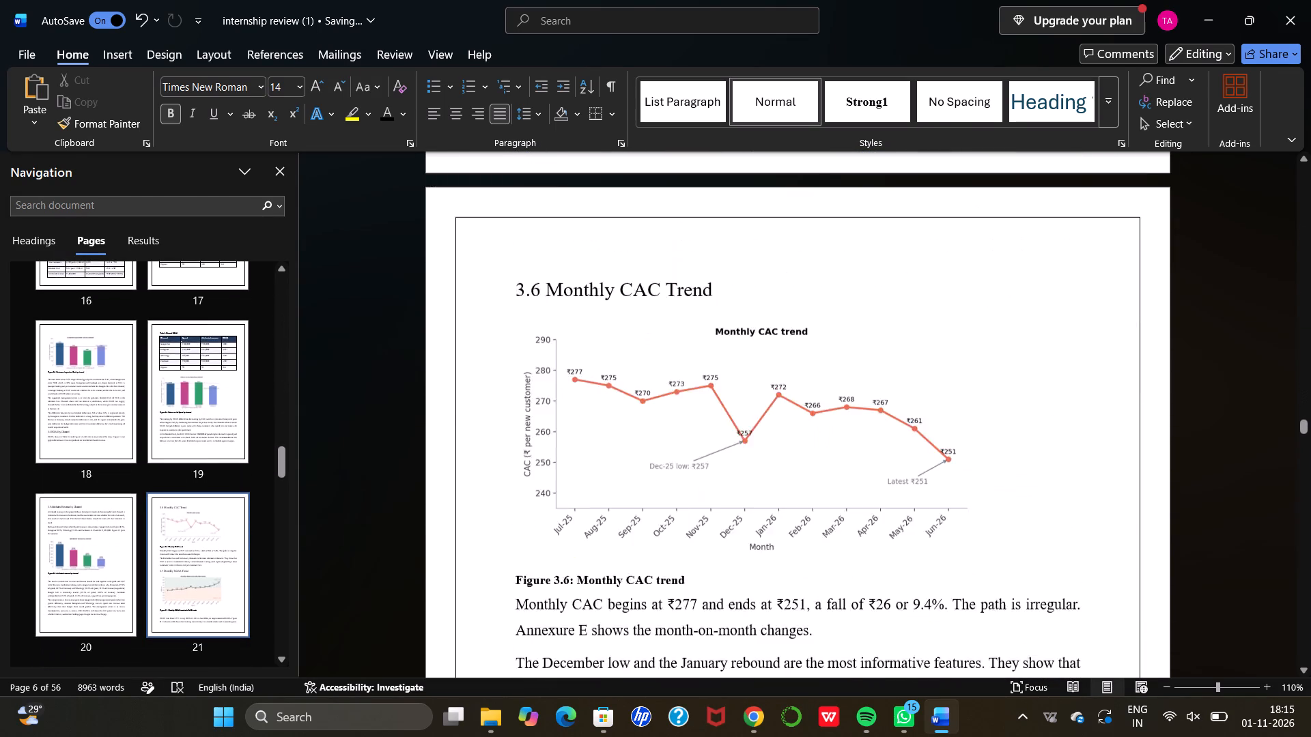
pyautogui.scroll(-20, 654, 394)
pyautogui.scroll(-11, 654, 394)
pyautogui.scroll(-15, 654, 394)
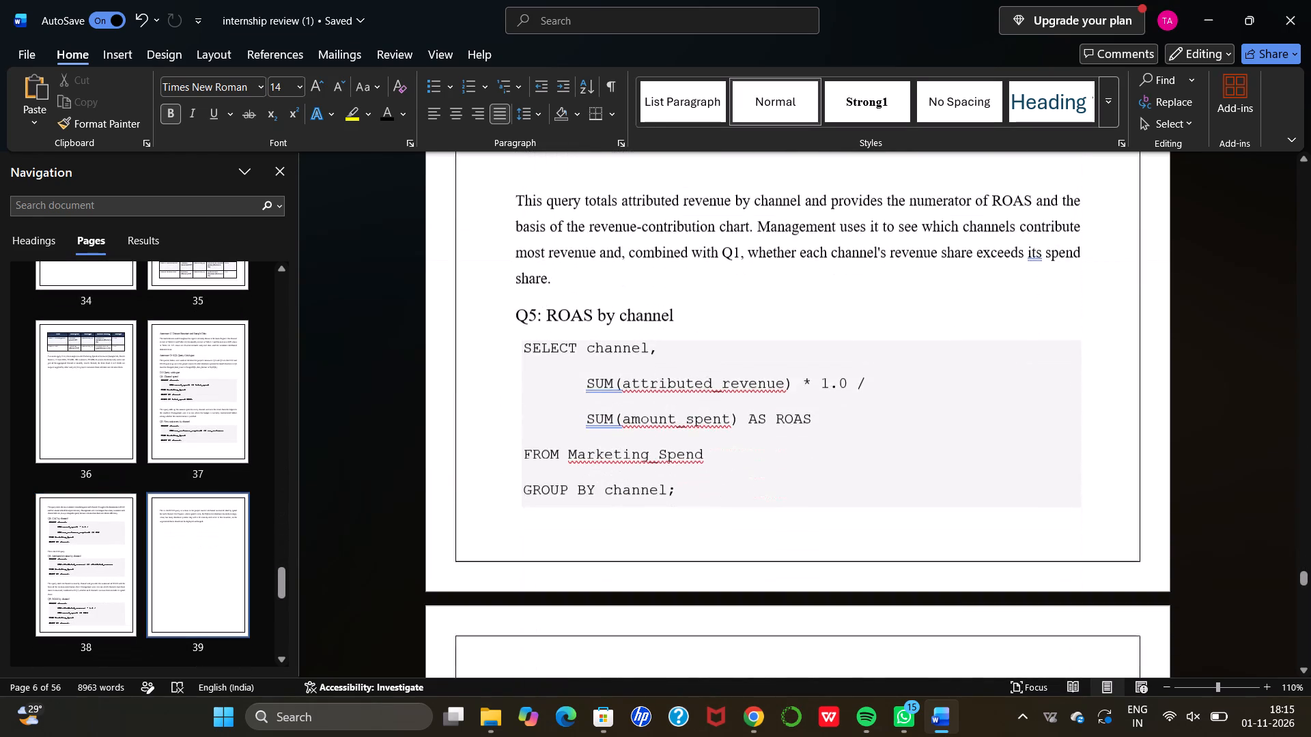
pyautogui.scroll(-1, 654, 394)
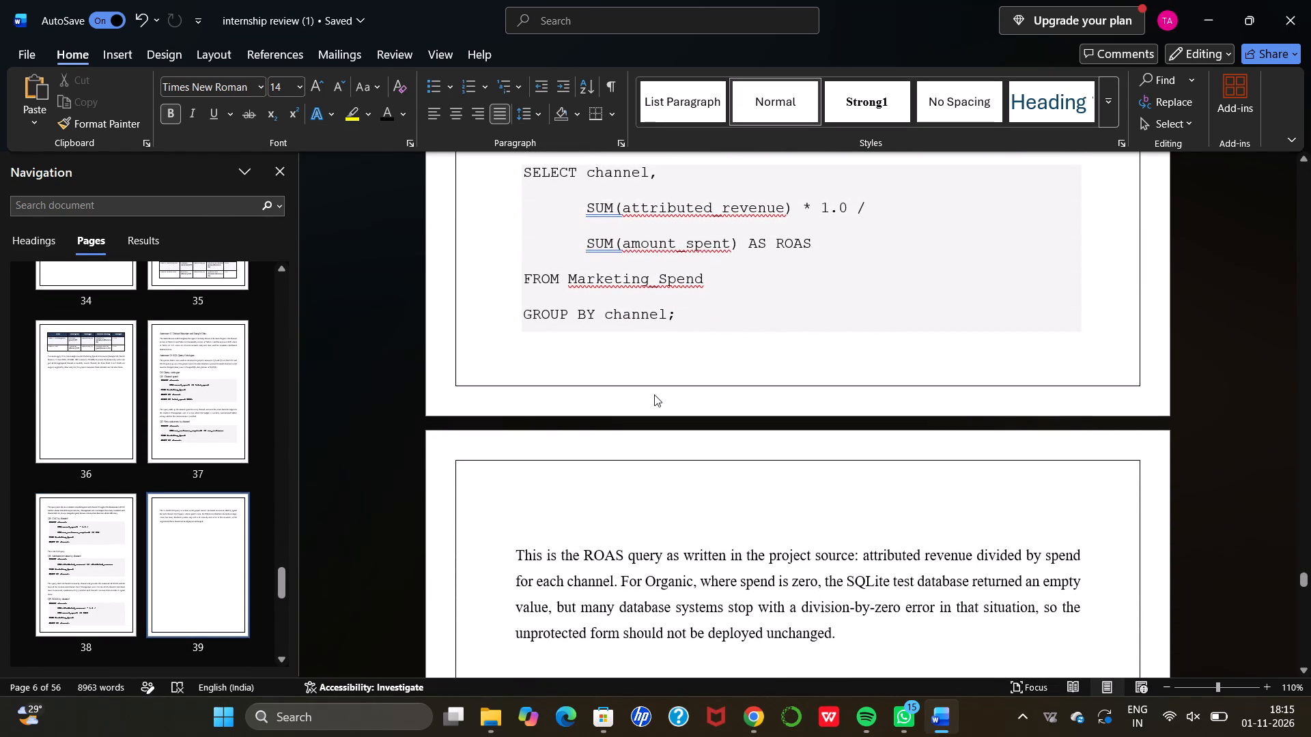